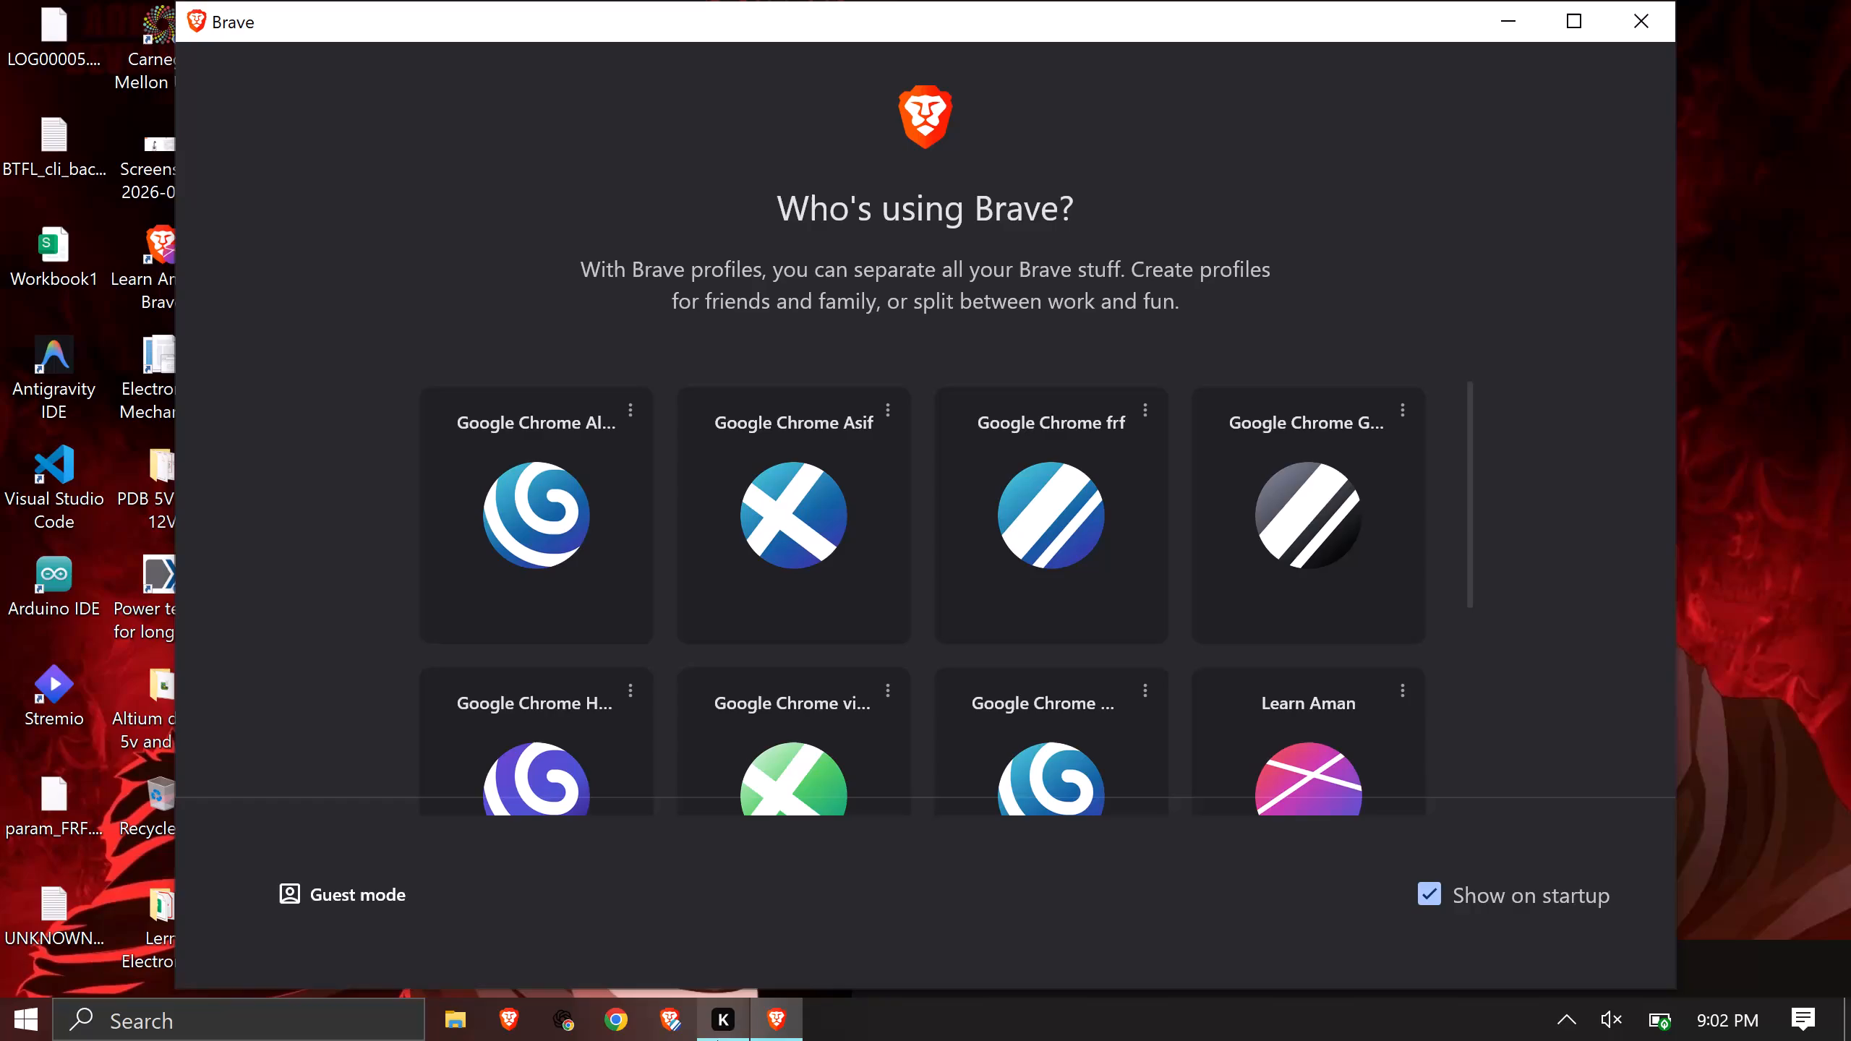
Open the browser with the Learn Aman profile.
left_click(1241, 758)
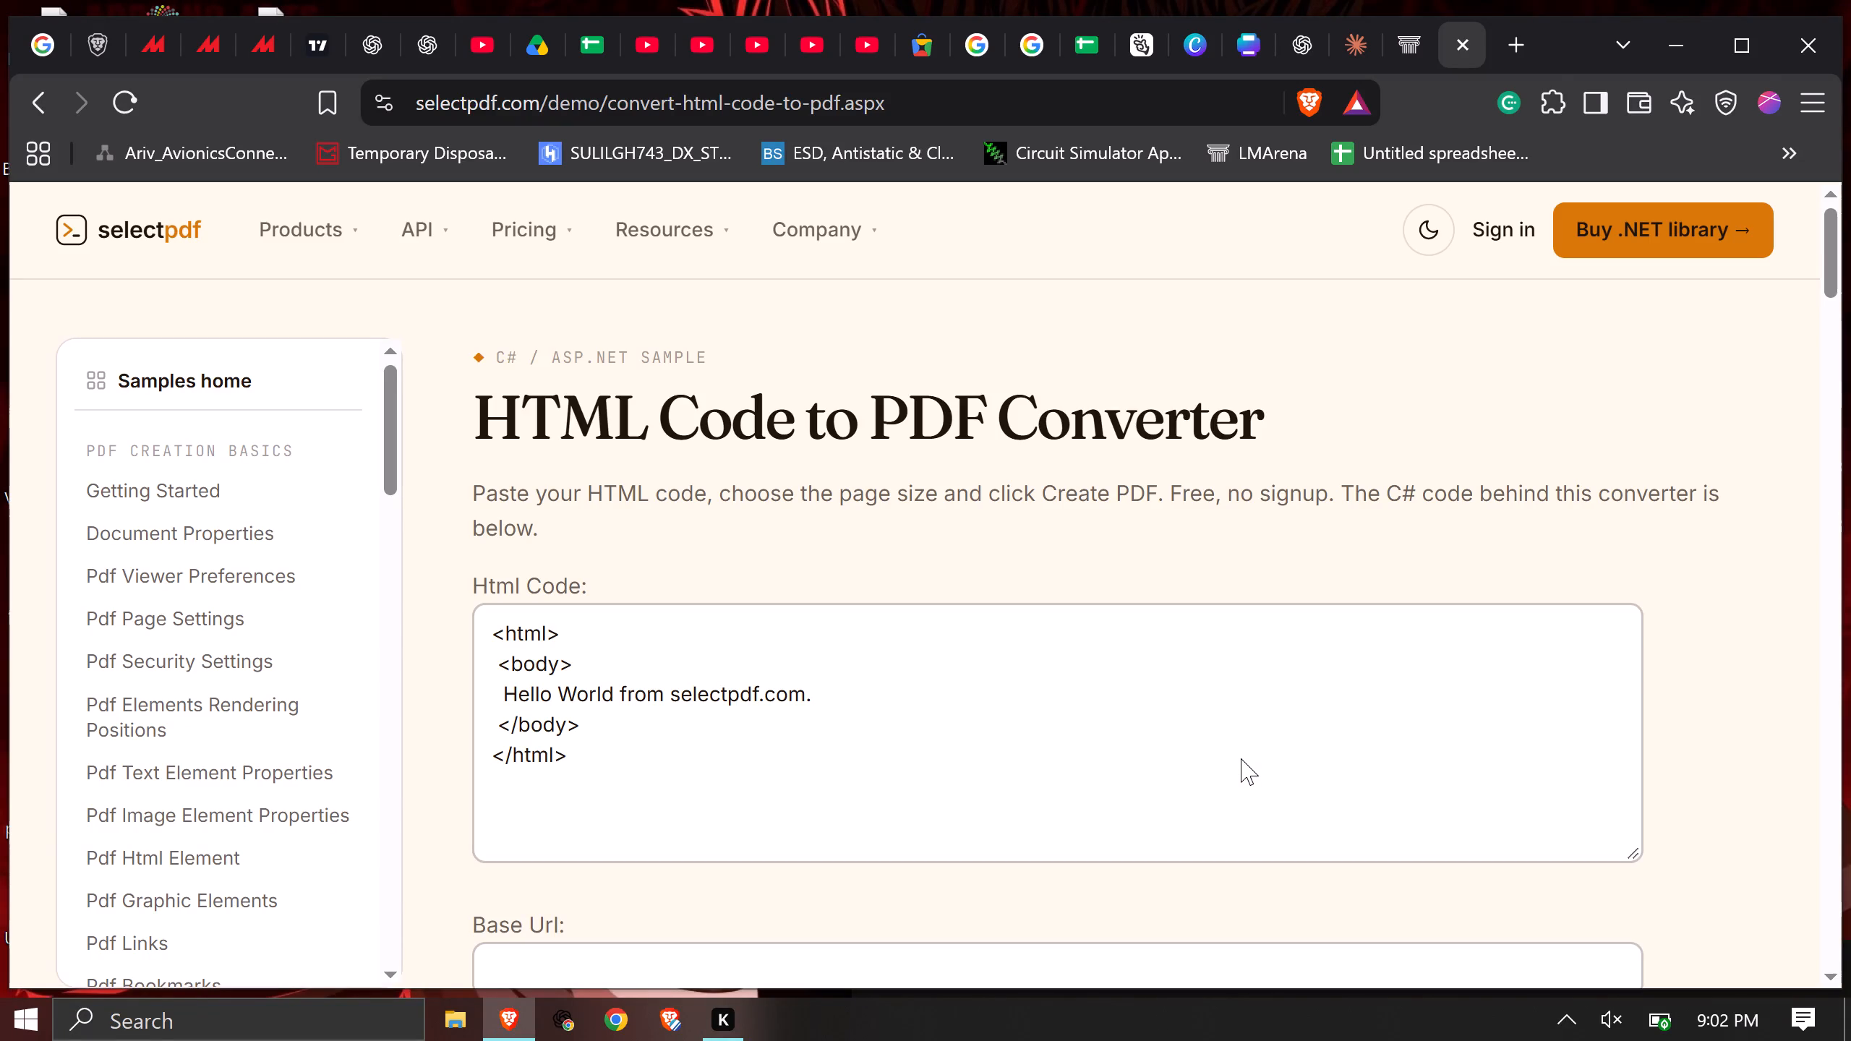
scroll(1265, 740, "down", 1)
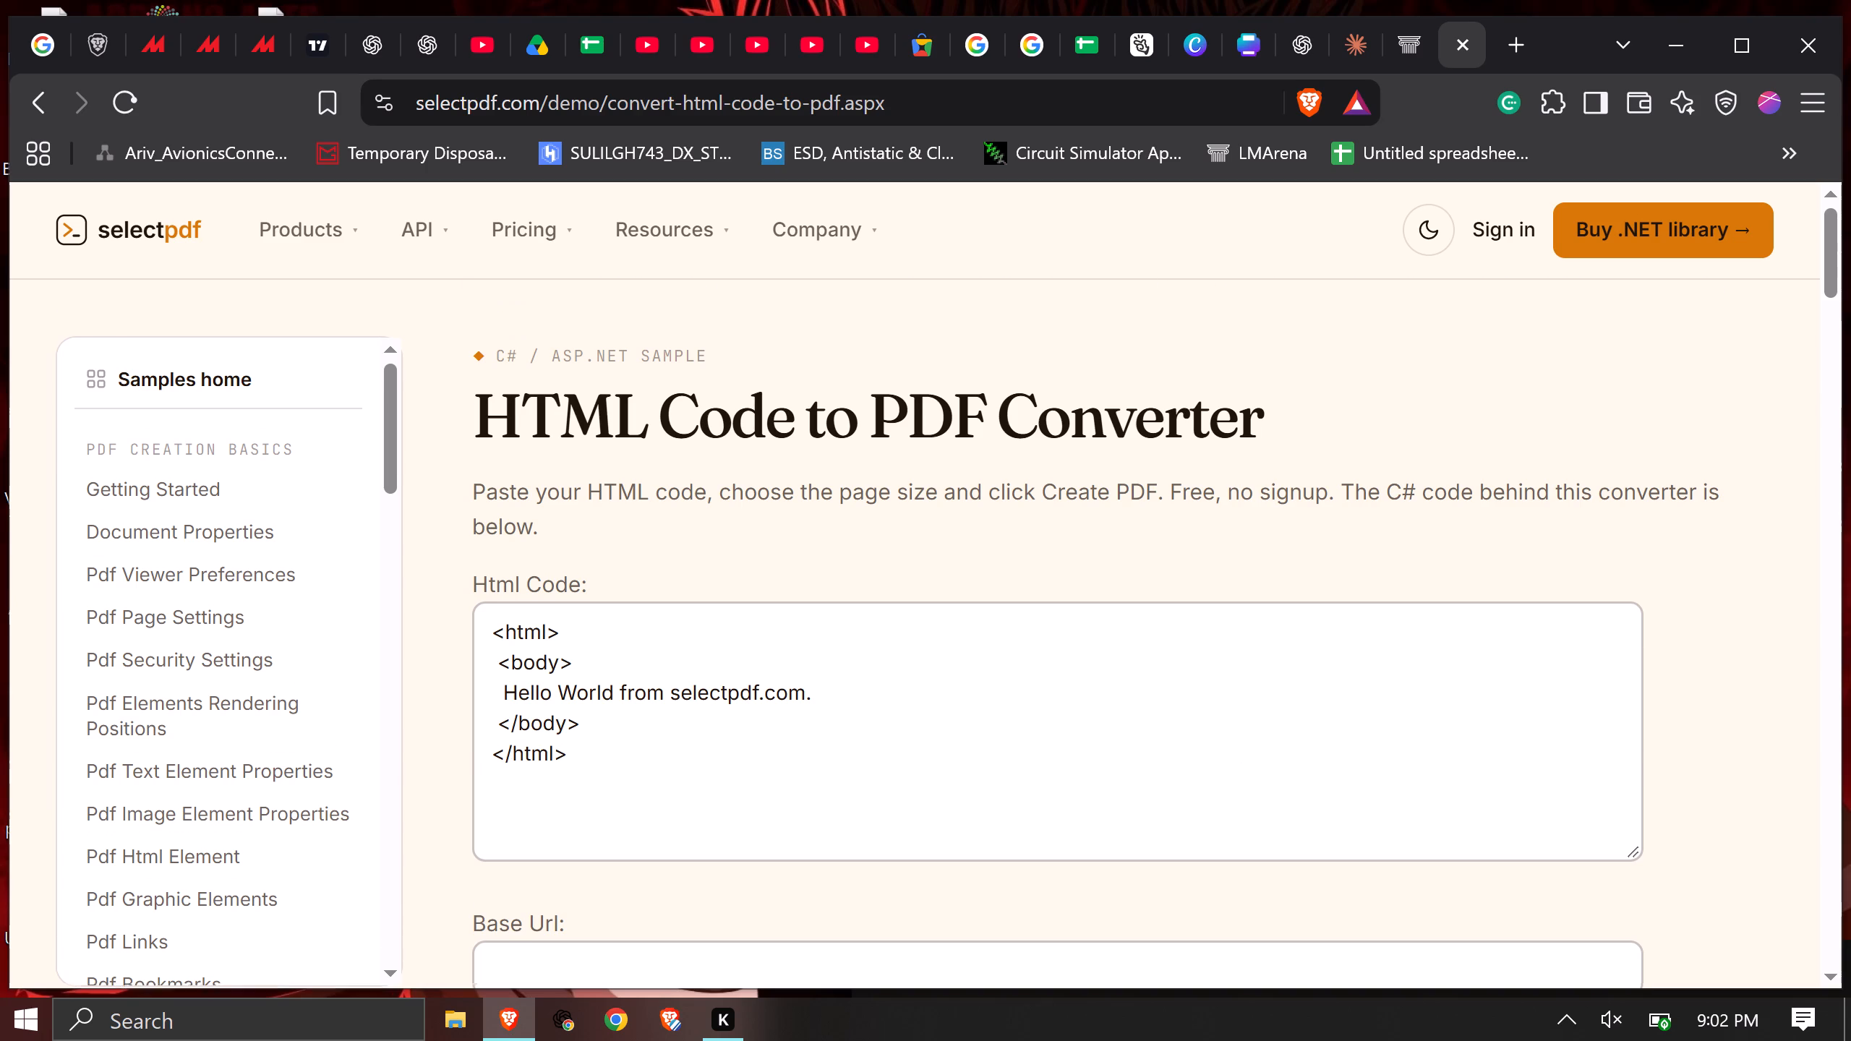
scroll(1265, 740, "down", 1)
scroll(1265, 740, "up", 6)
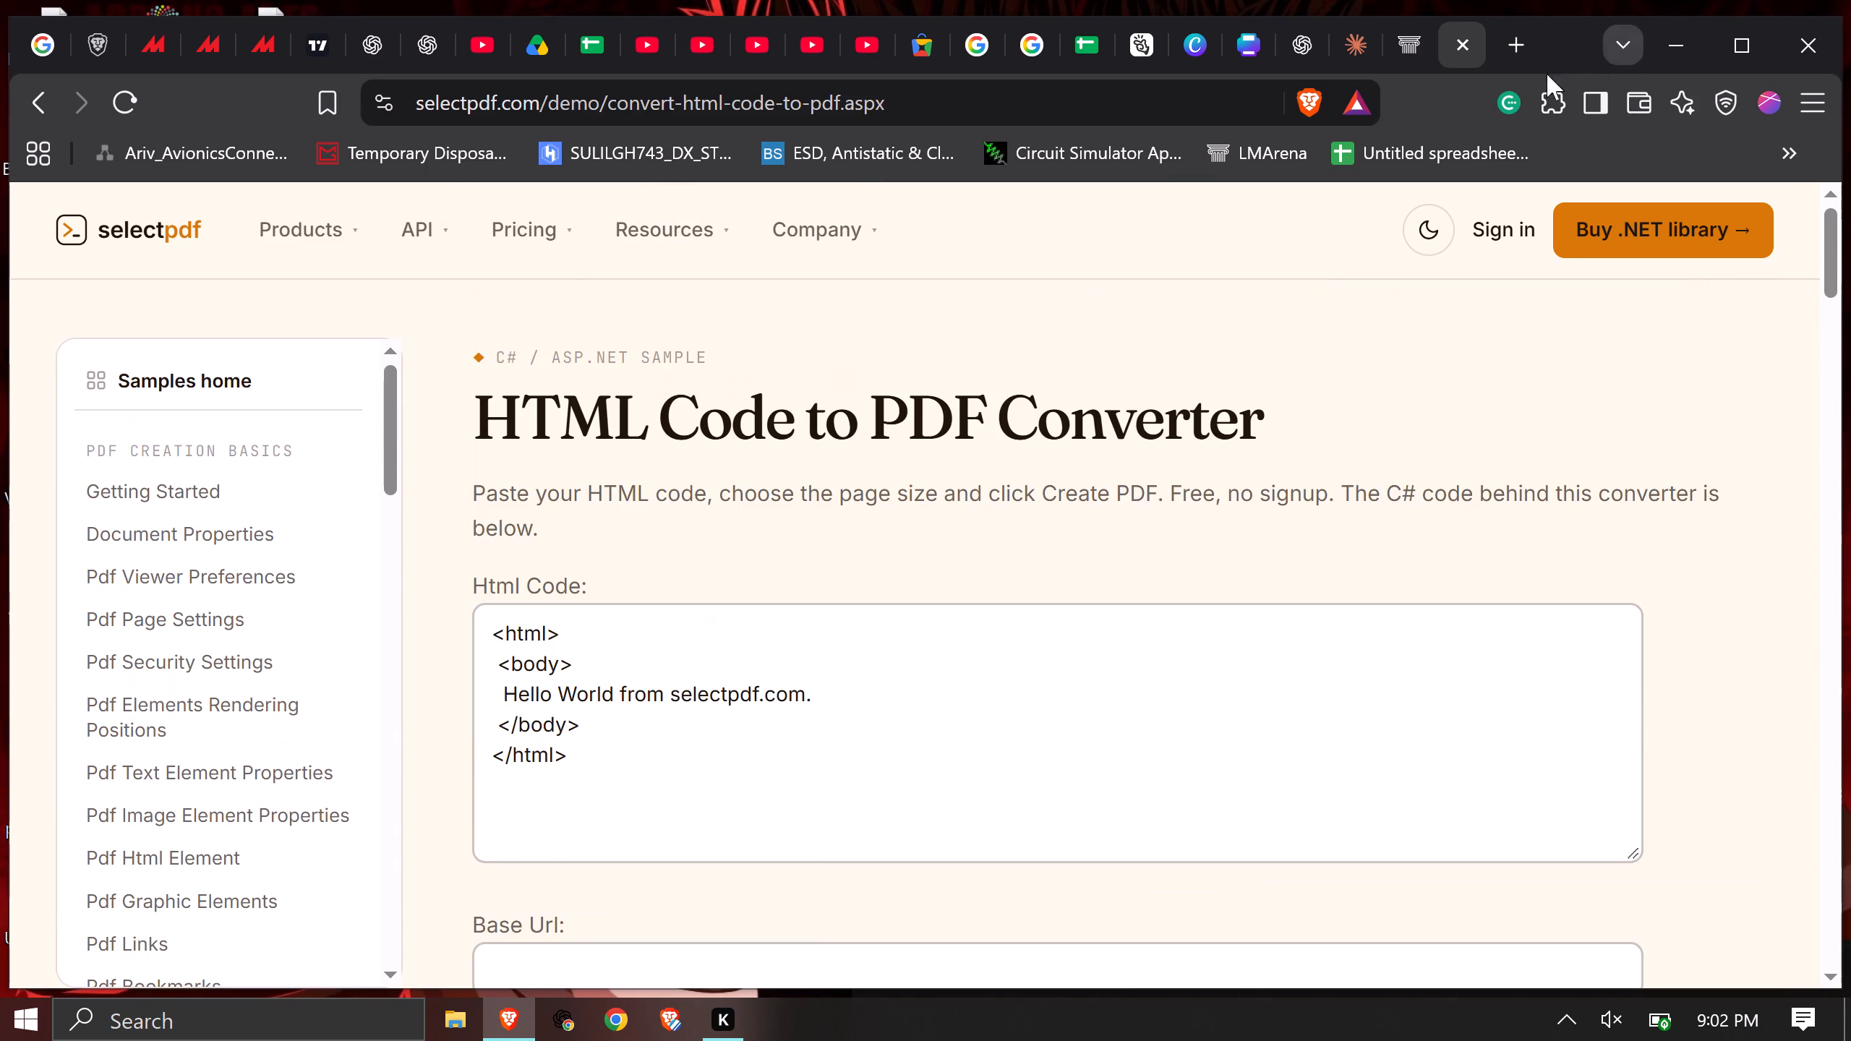
Open a new blank browser tab.
left_click(1521, 52)
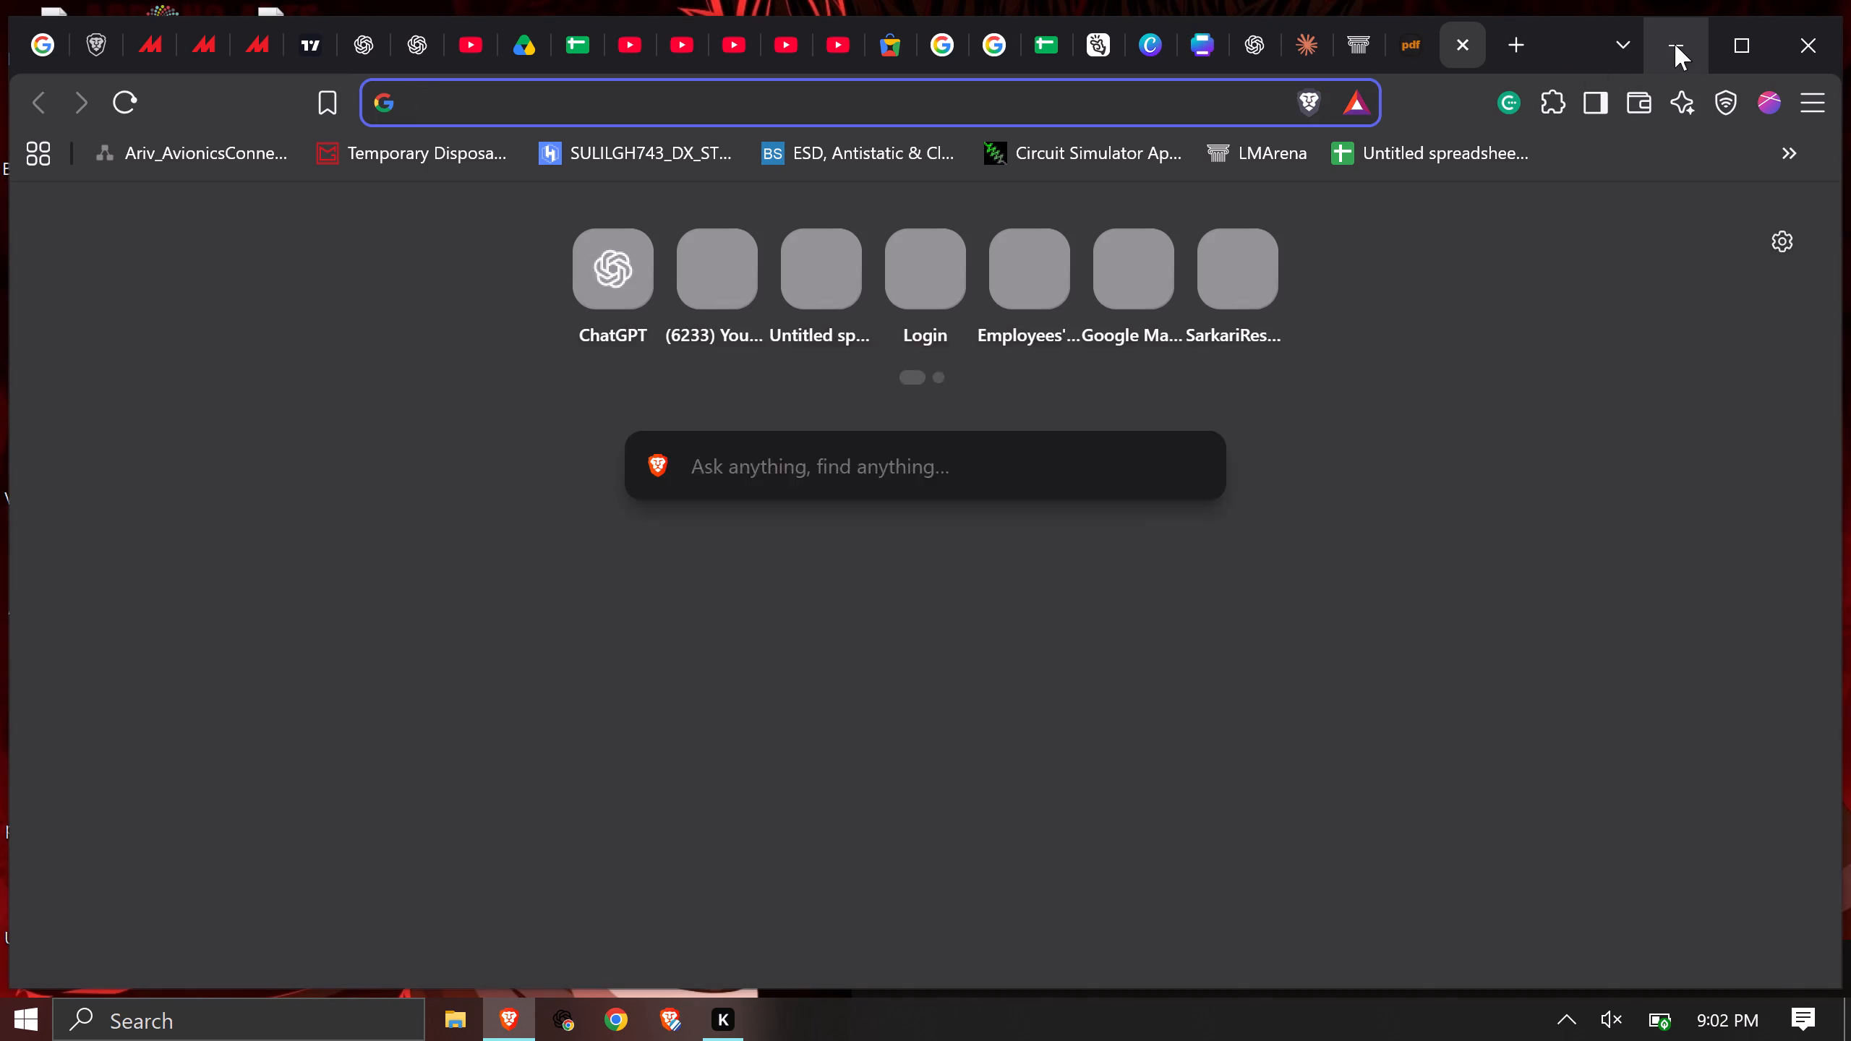
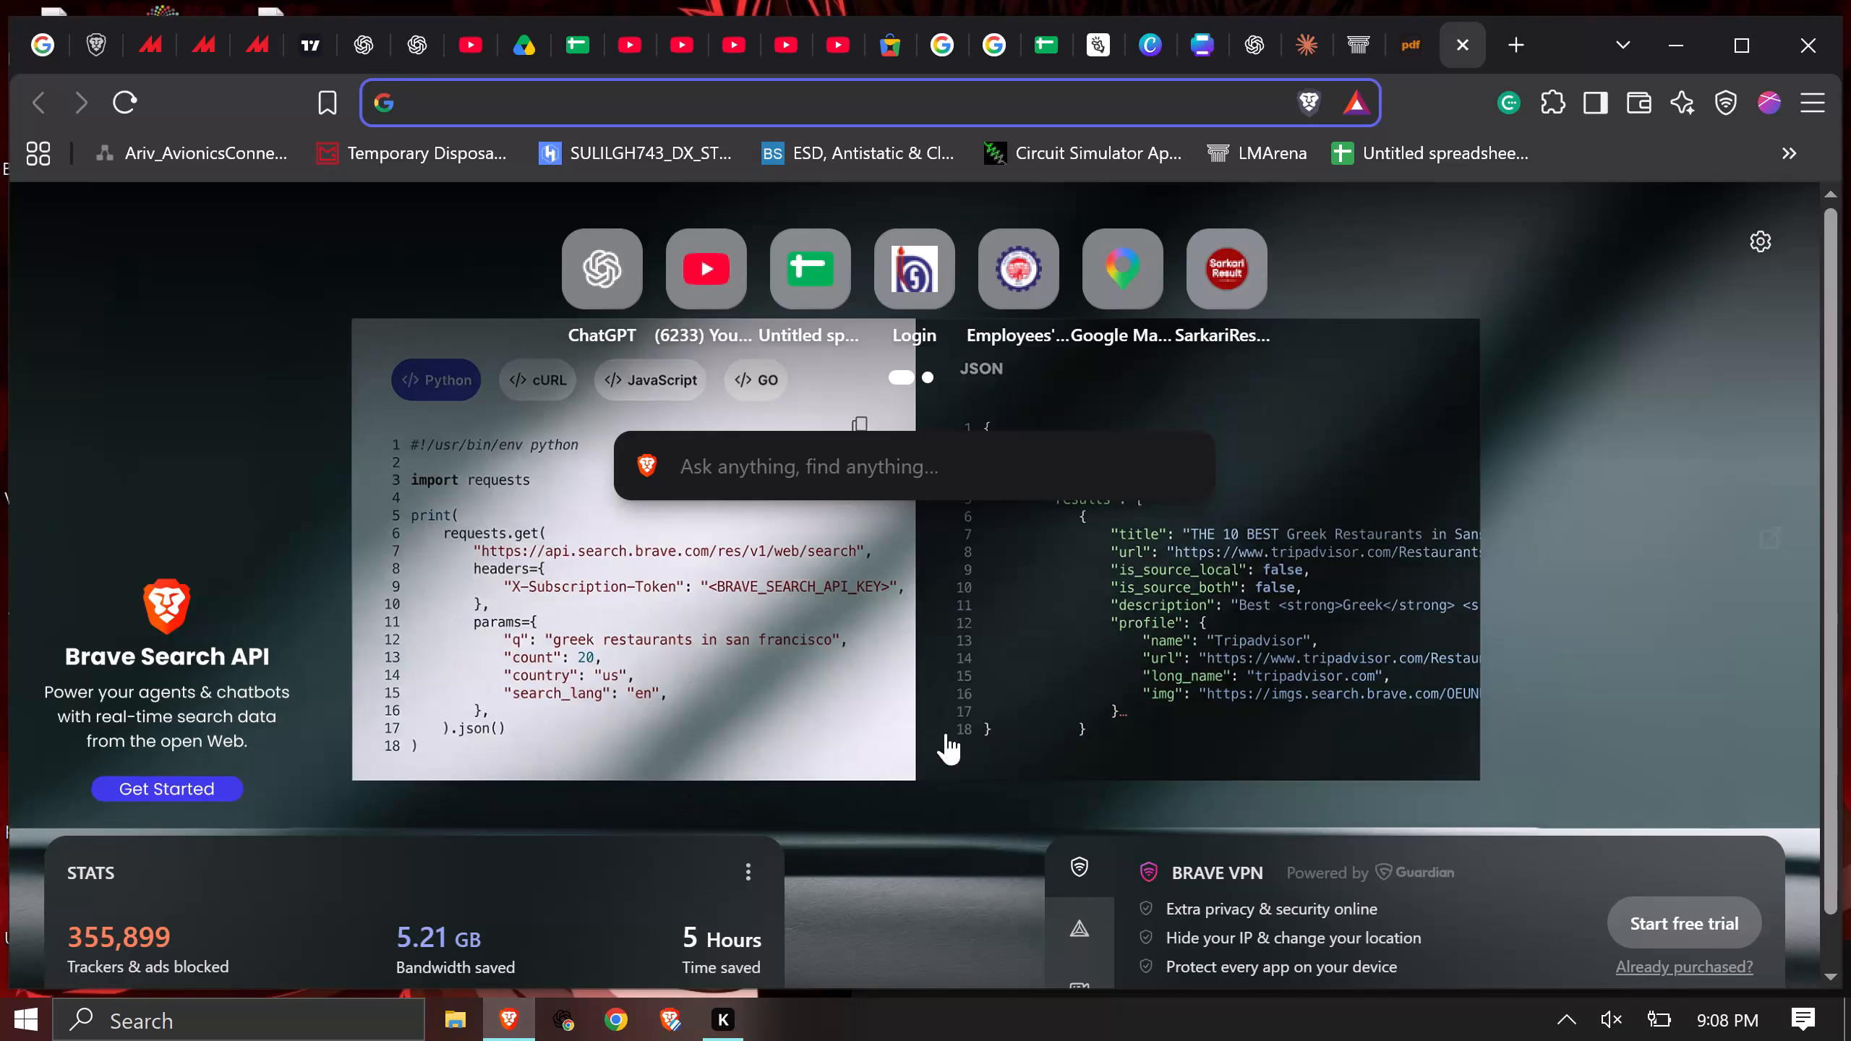
Maximize the browser window and switch to the open Canva design EMI_Cataloug_V1.6.
left_click(1612, 501)
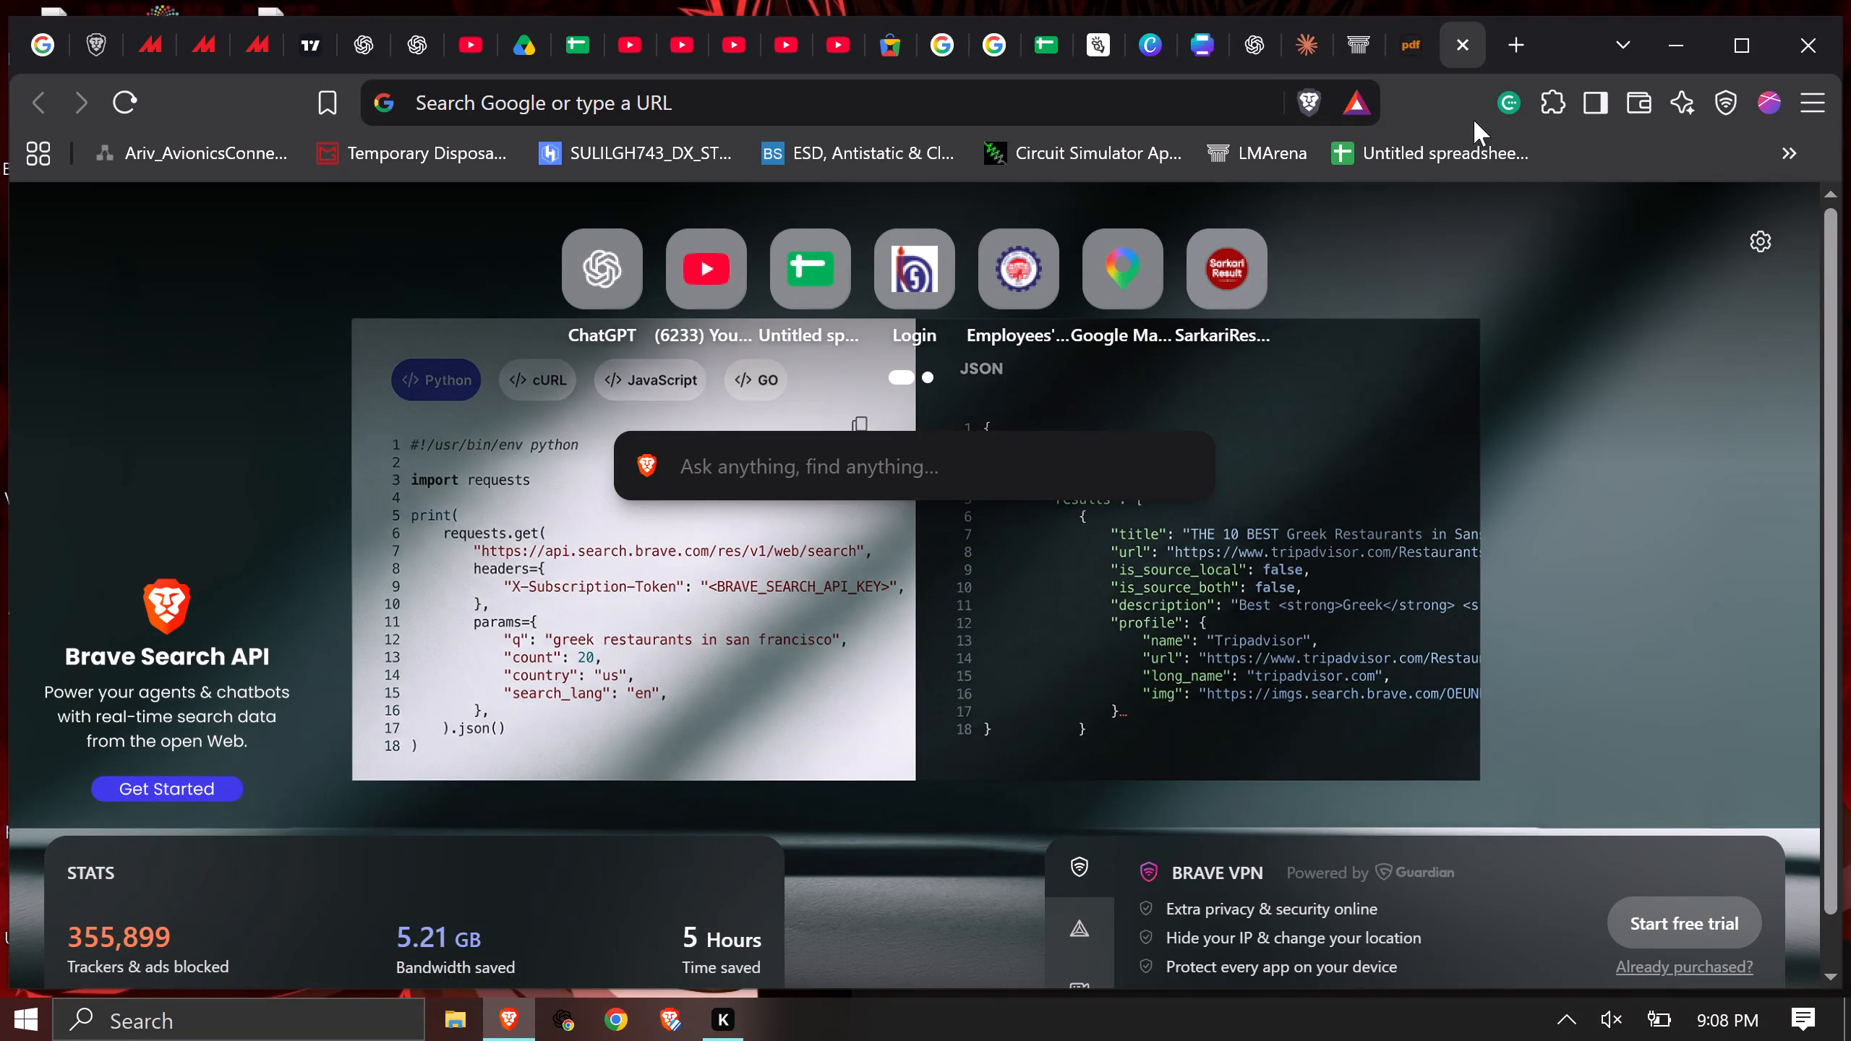
left_click(1761, 53)
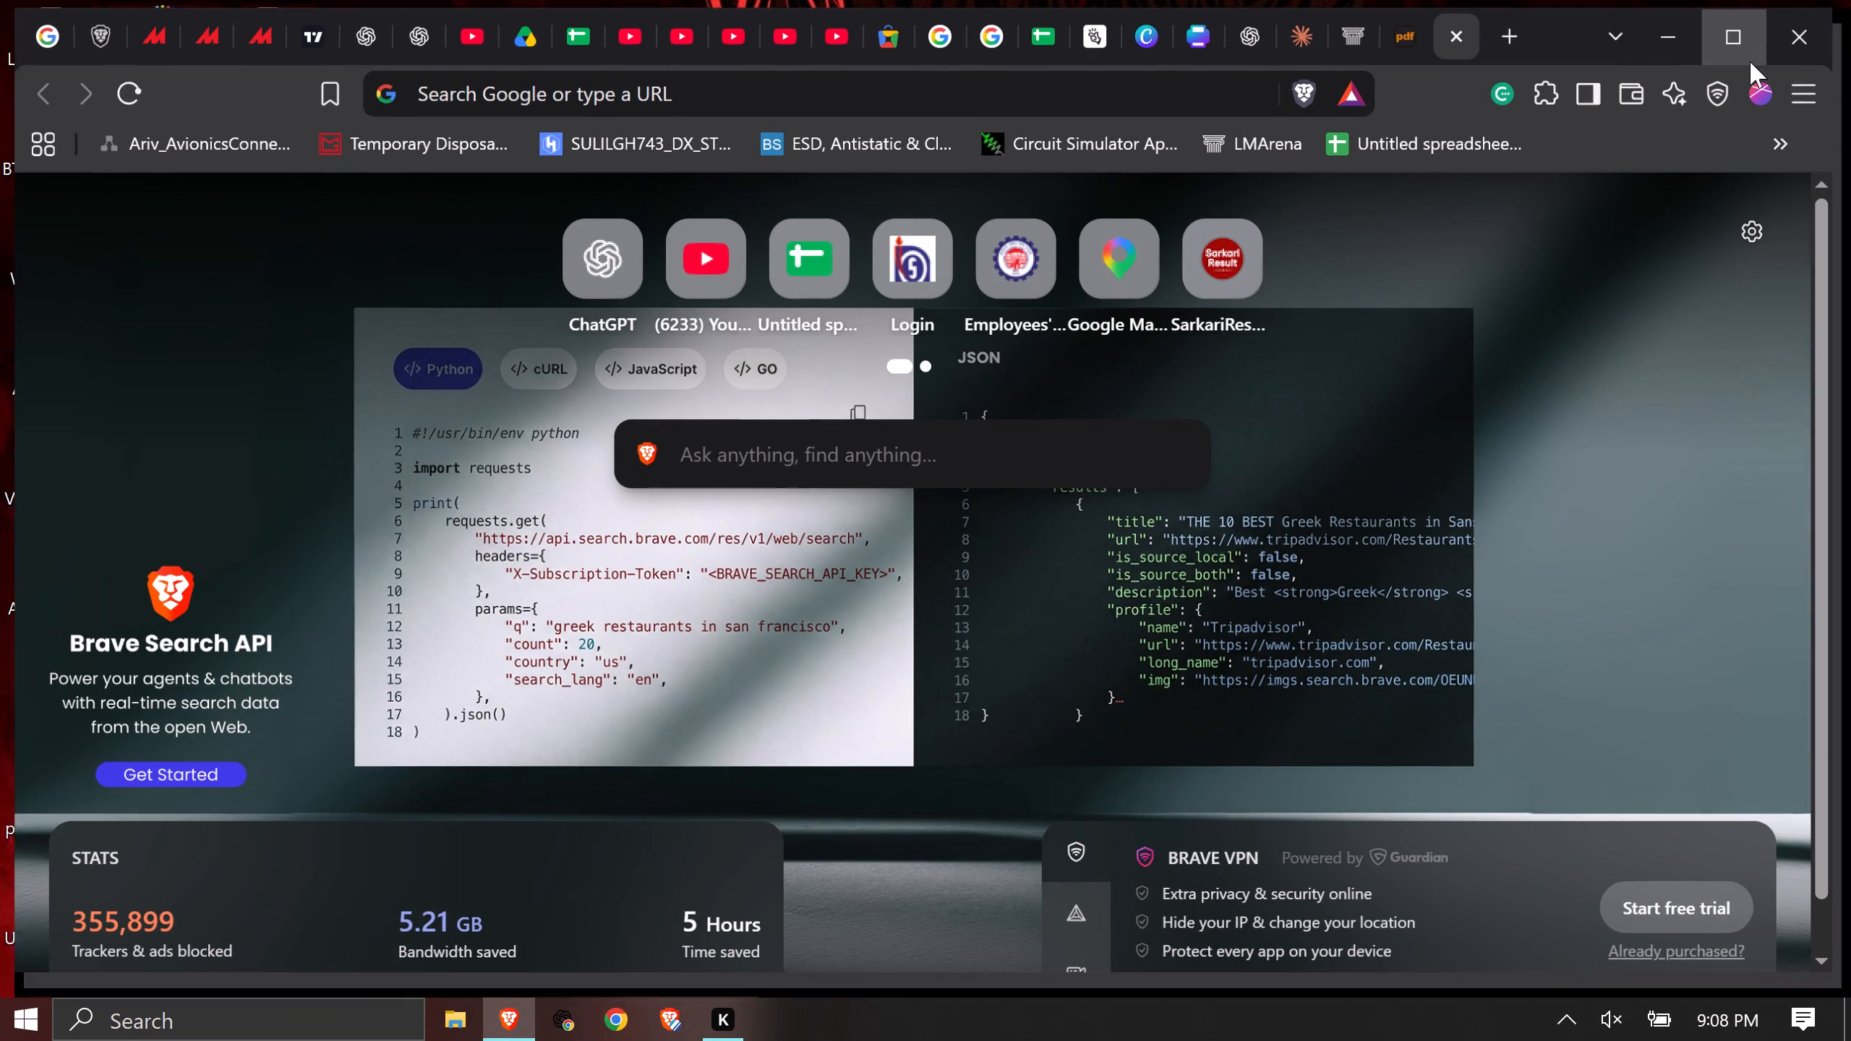
left_click(1205, 13)
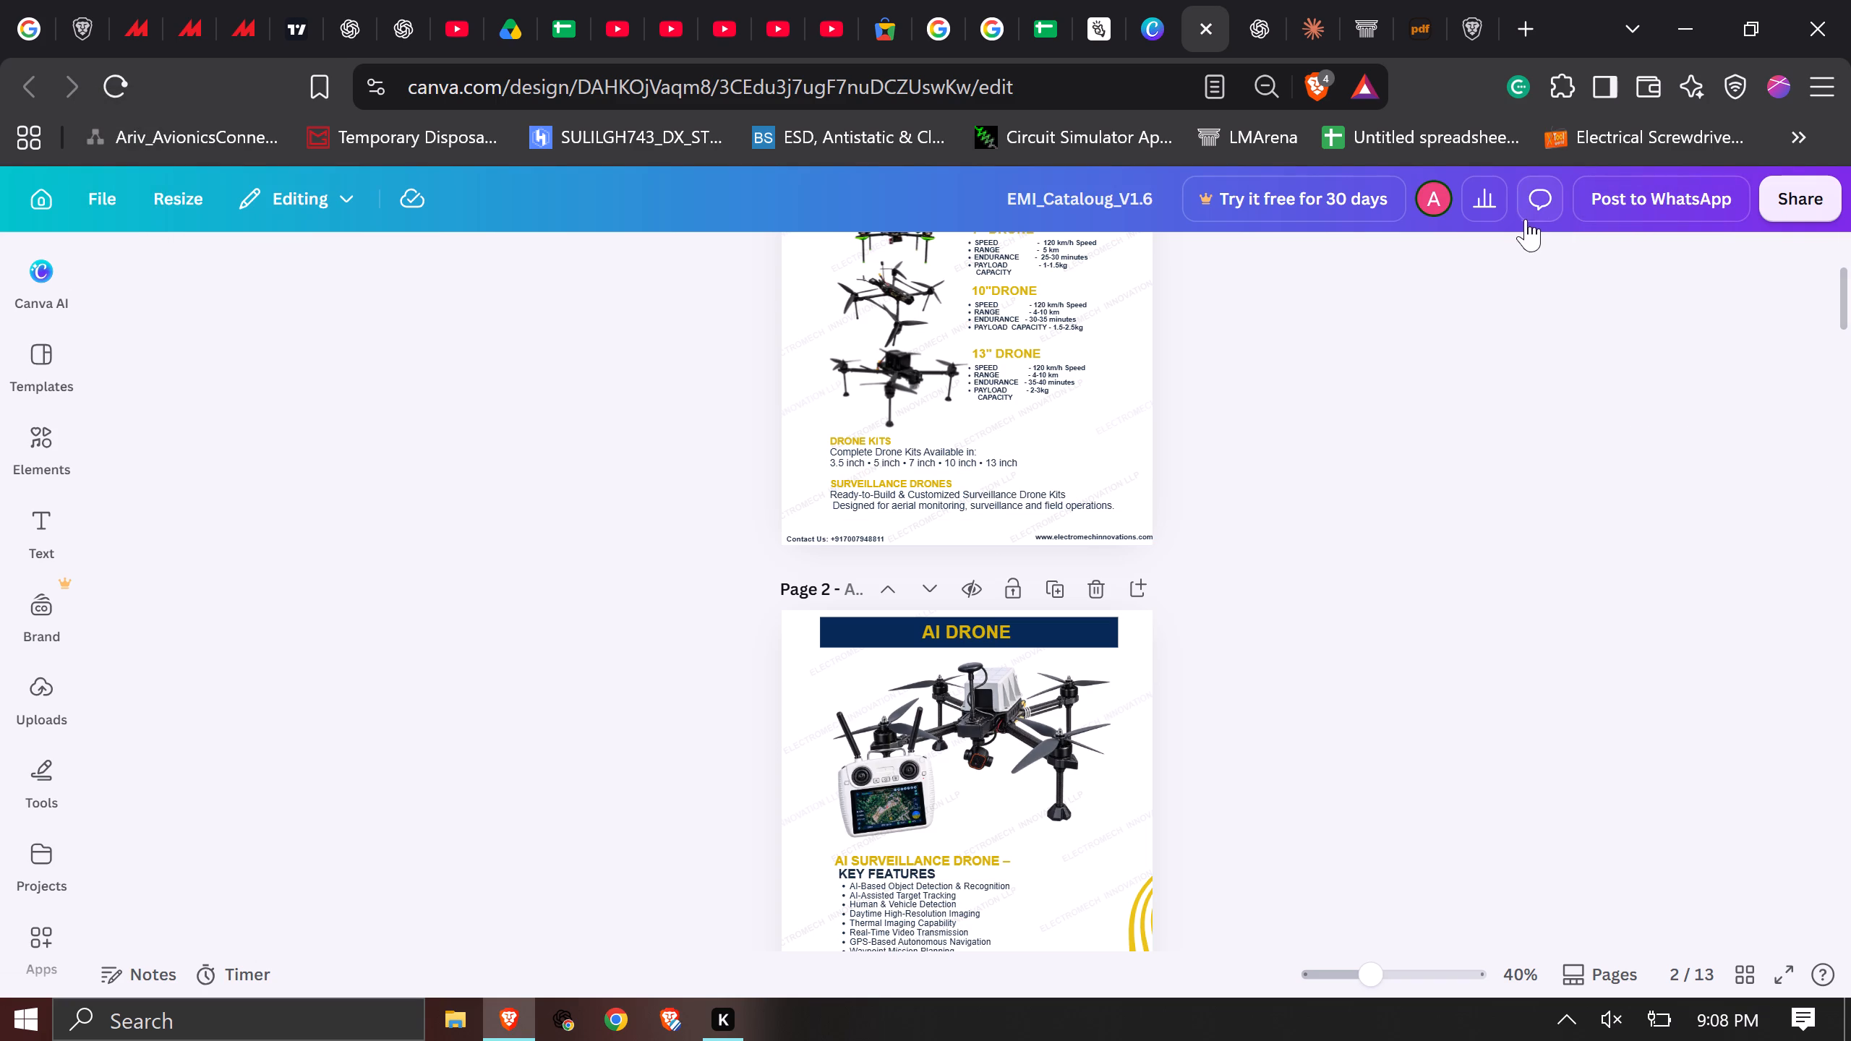
Look through the Canva Business 30-day free trial offer and close it.
left_click(1338, 214)
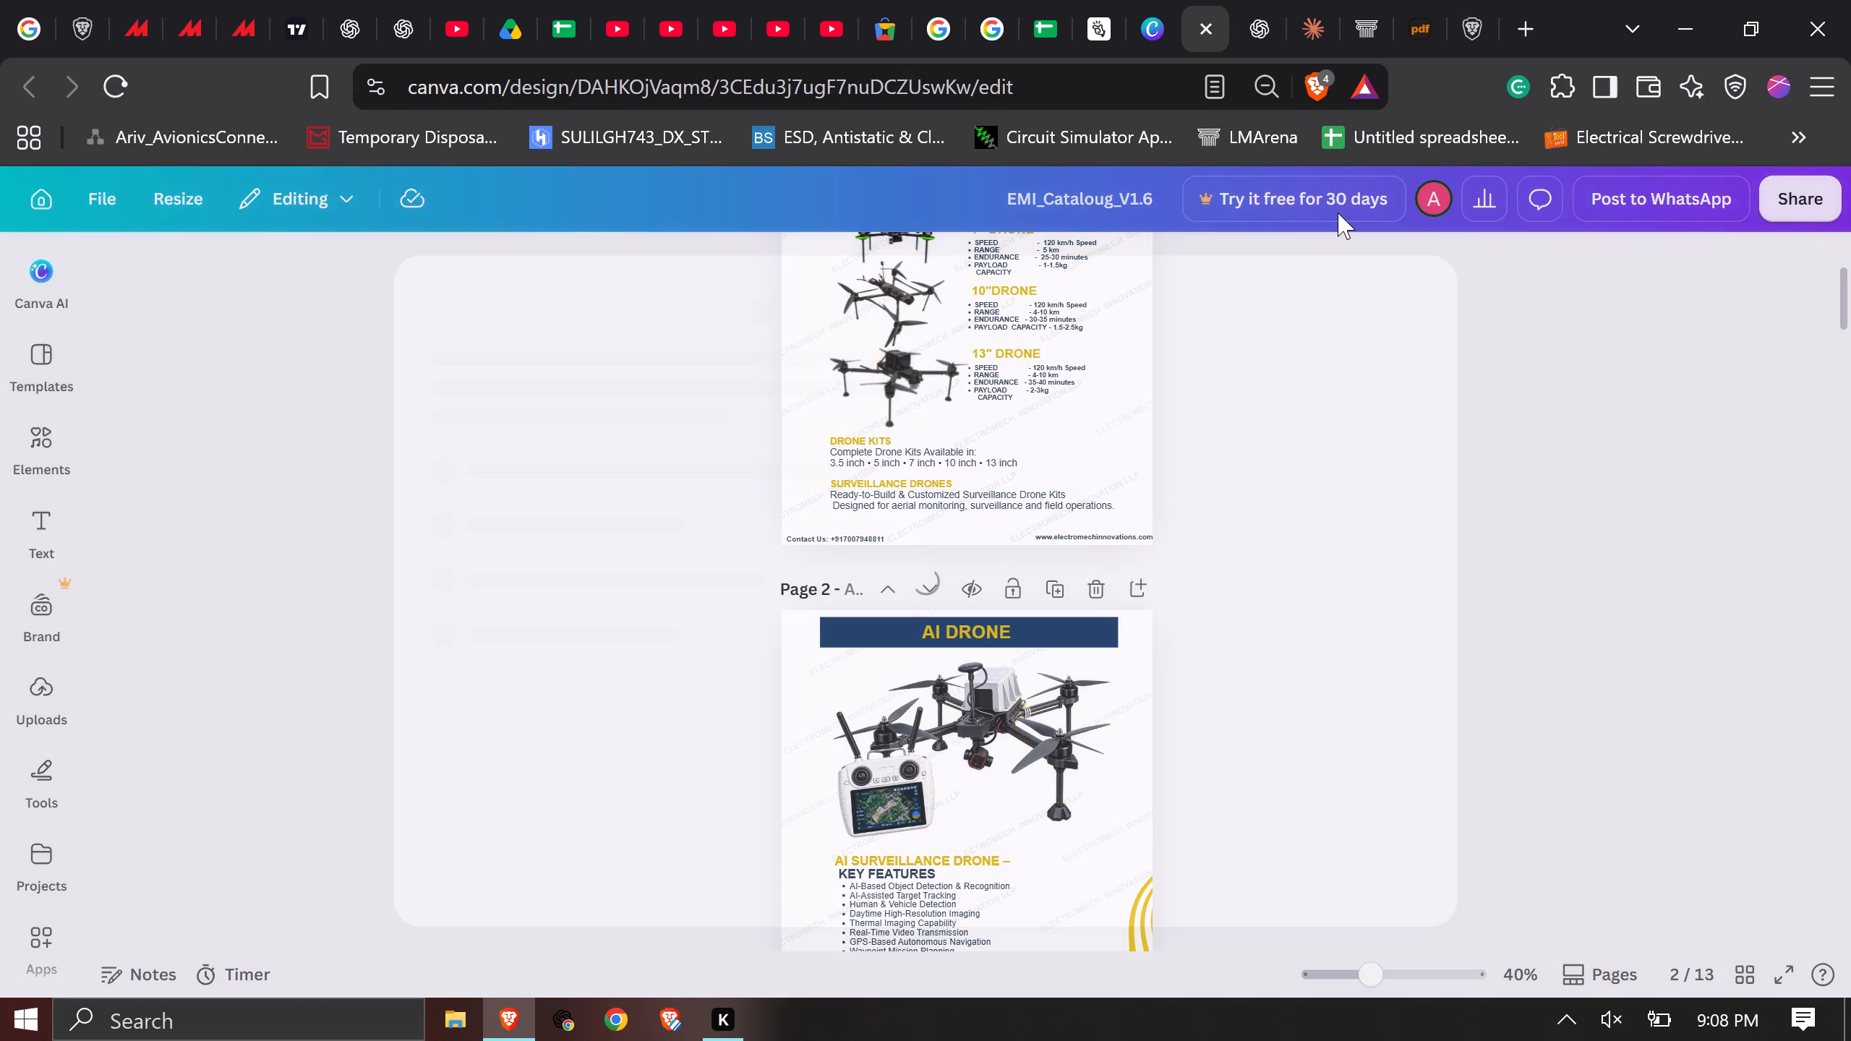
scroll(599, 647, "down", 1)
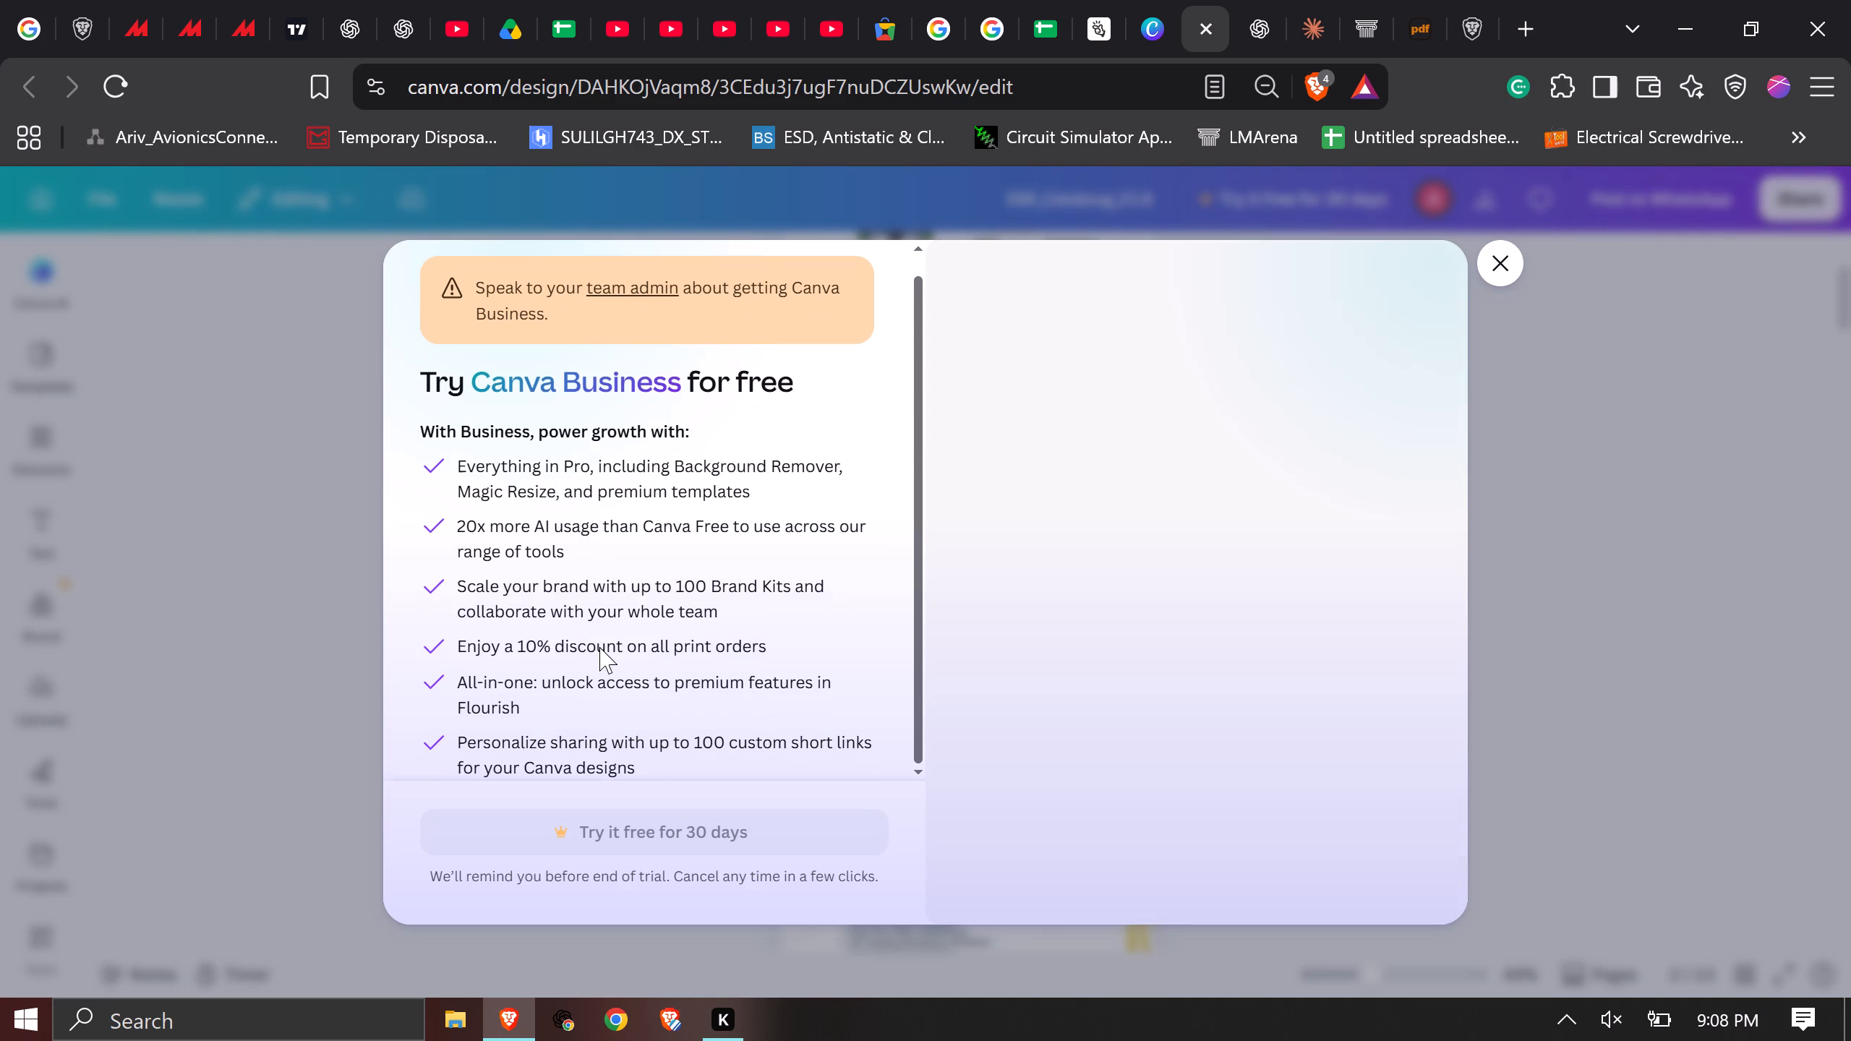
scroll(599, 647, "down", 6)
left_click(1515, 269)
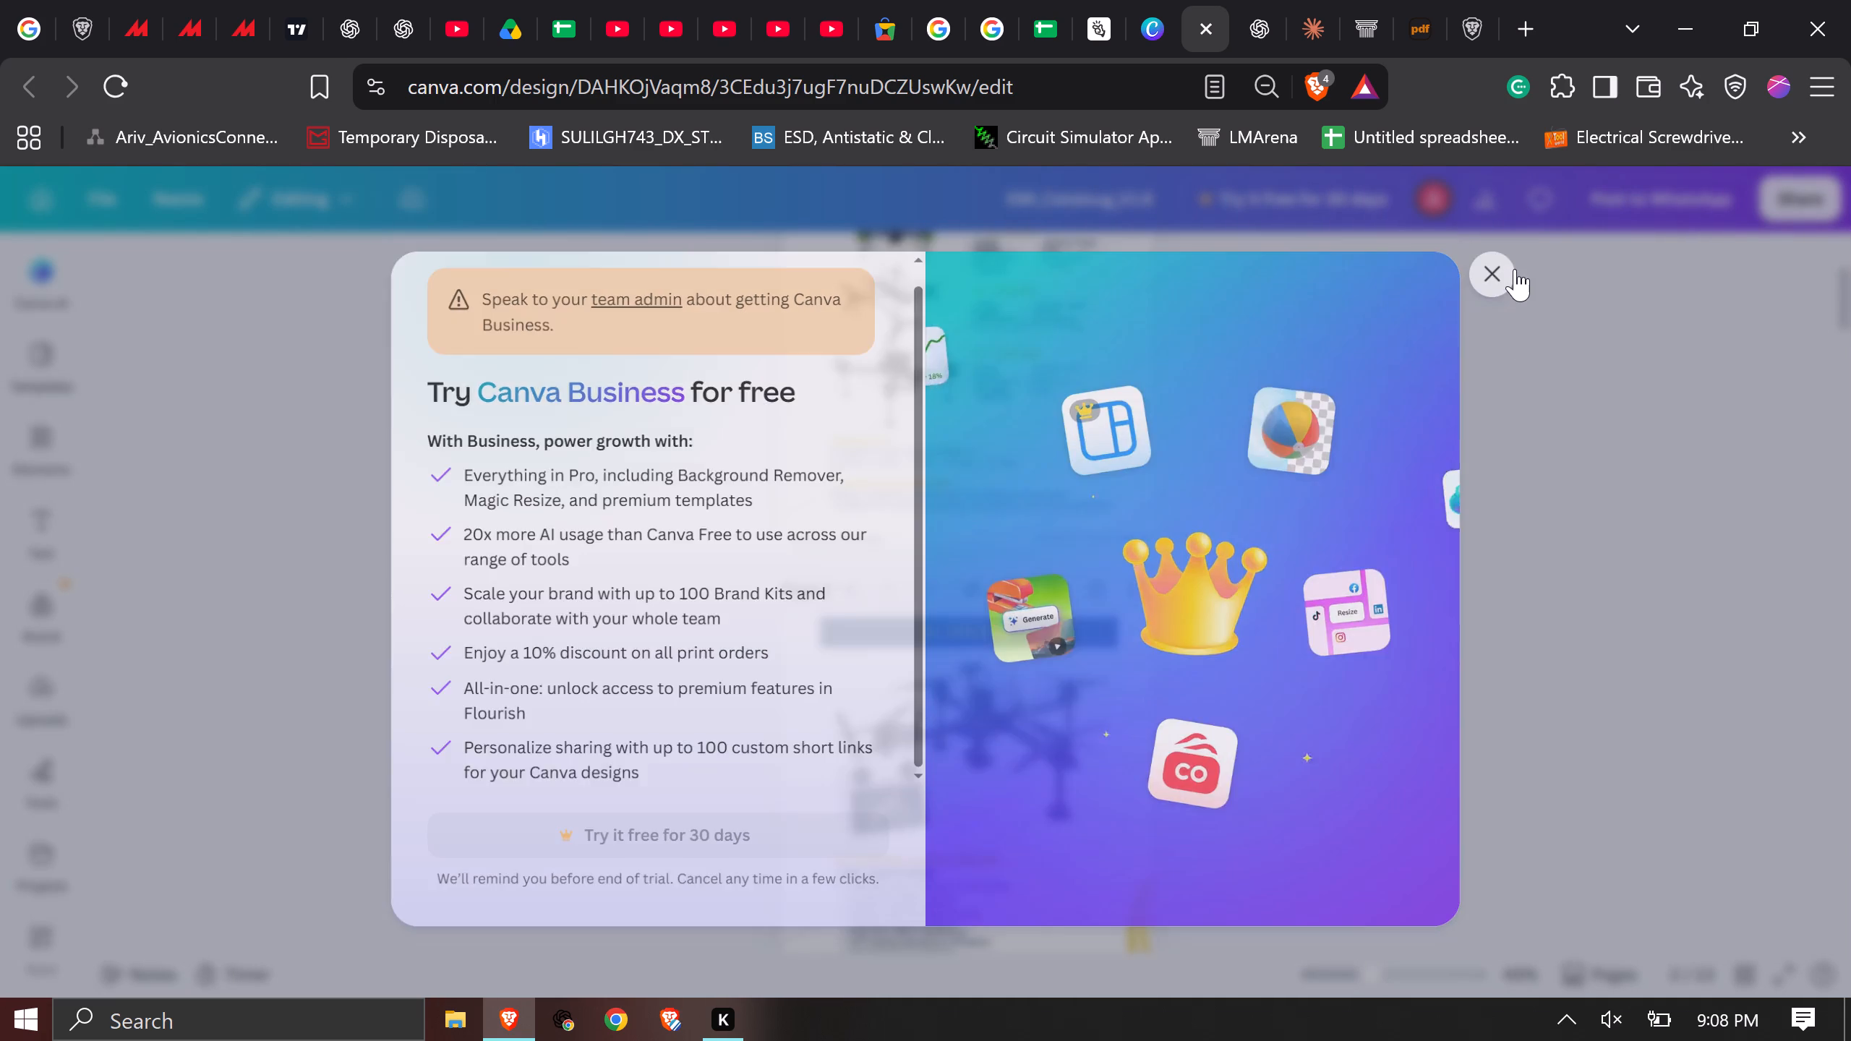
Look through the drone catalogue pages of the design, from the AI drone page to the drone solutions page.
scroll(1075, 677, "down", 8)
scroll(1075, 677, "down", 14)
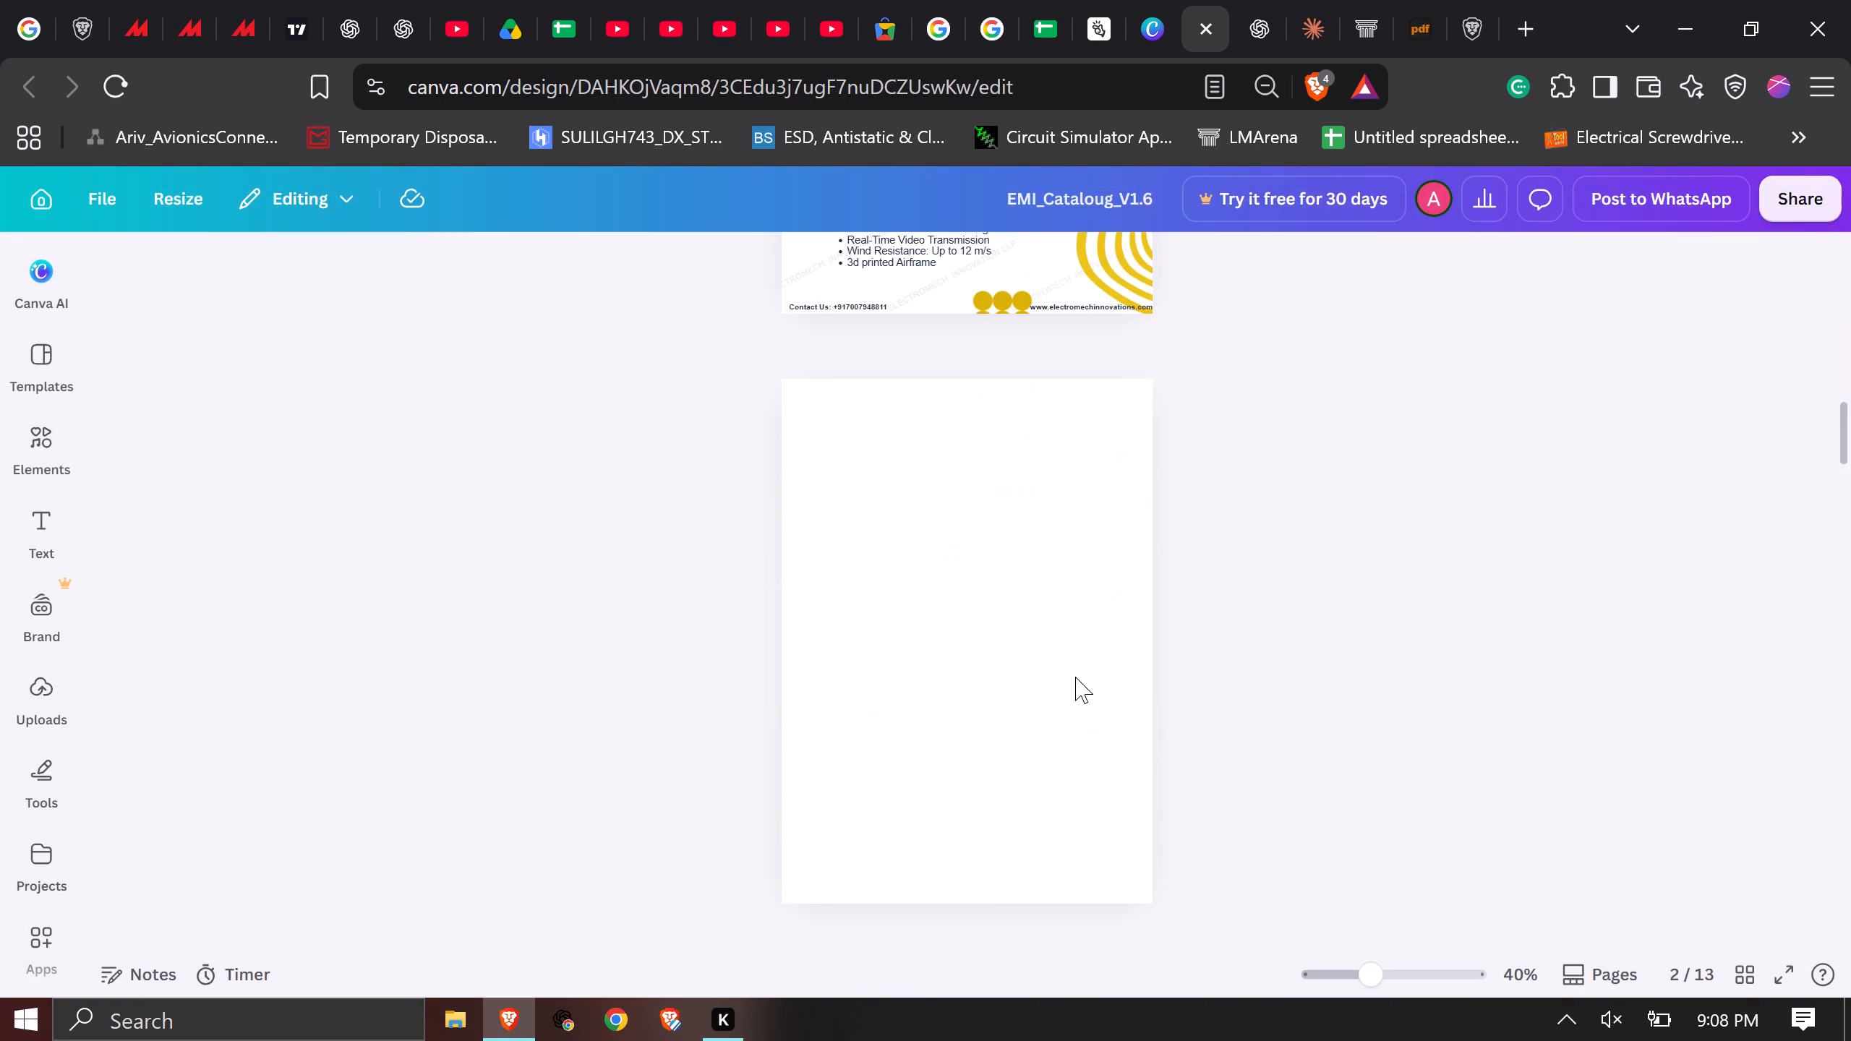
scroll(1075, 677, "down", 5)
scroll(1168, 572, "down", 7)
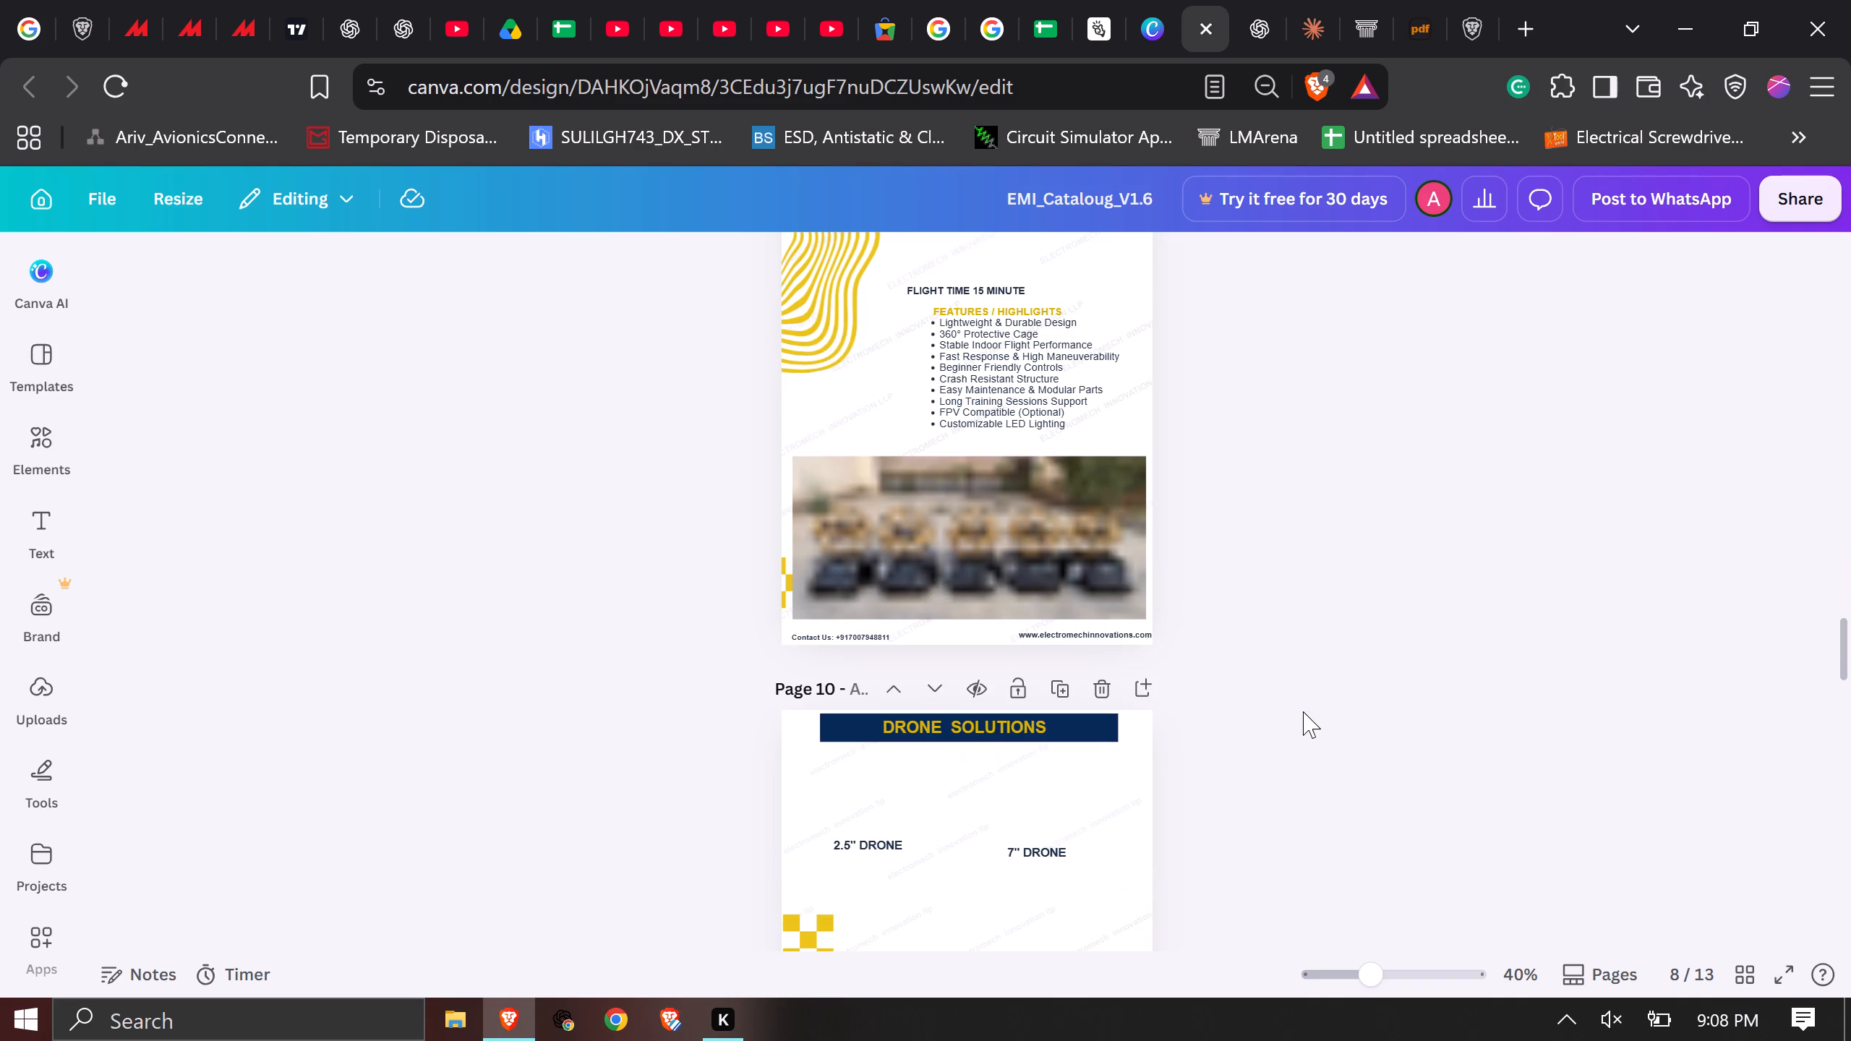
scroll(1048, 717, "up", 13)
scroll(1046, 720, "down", 2)
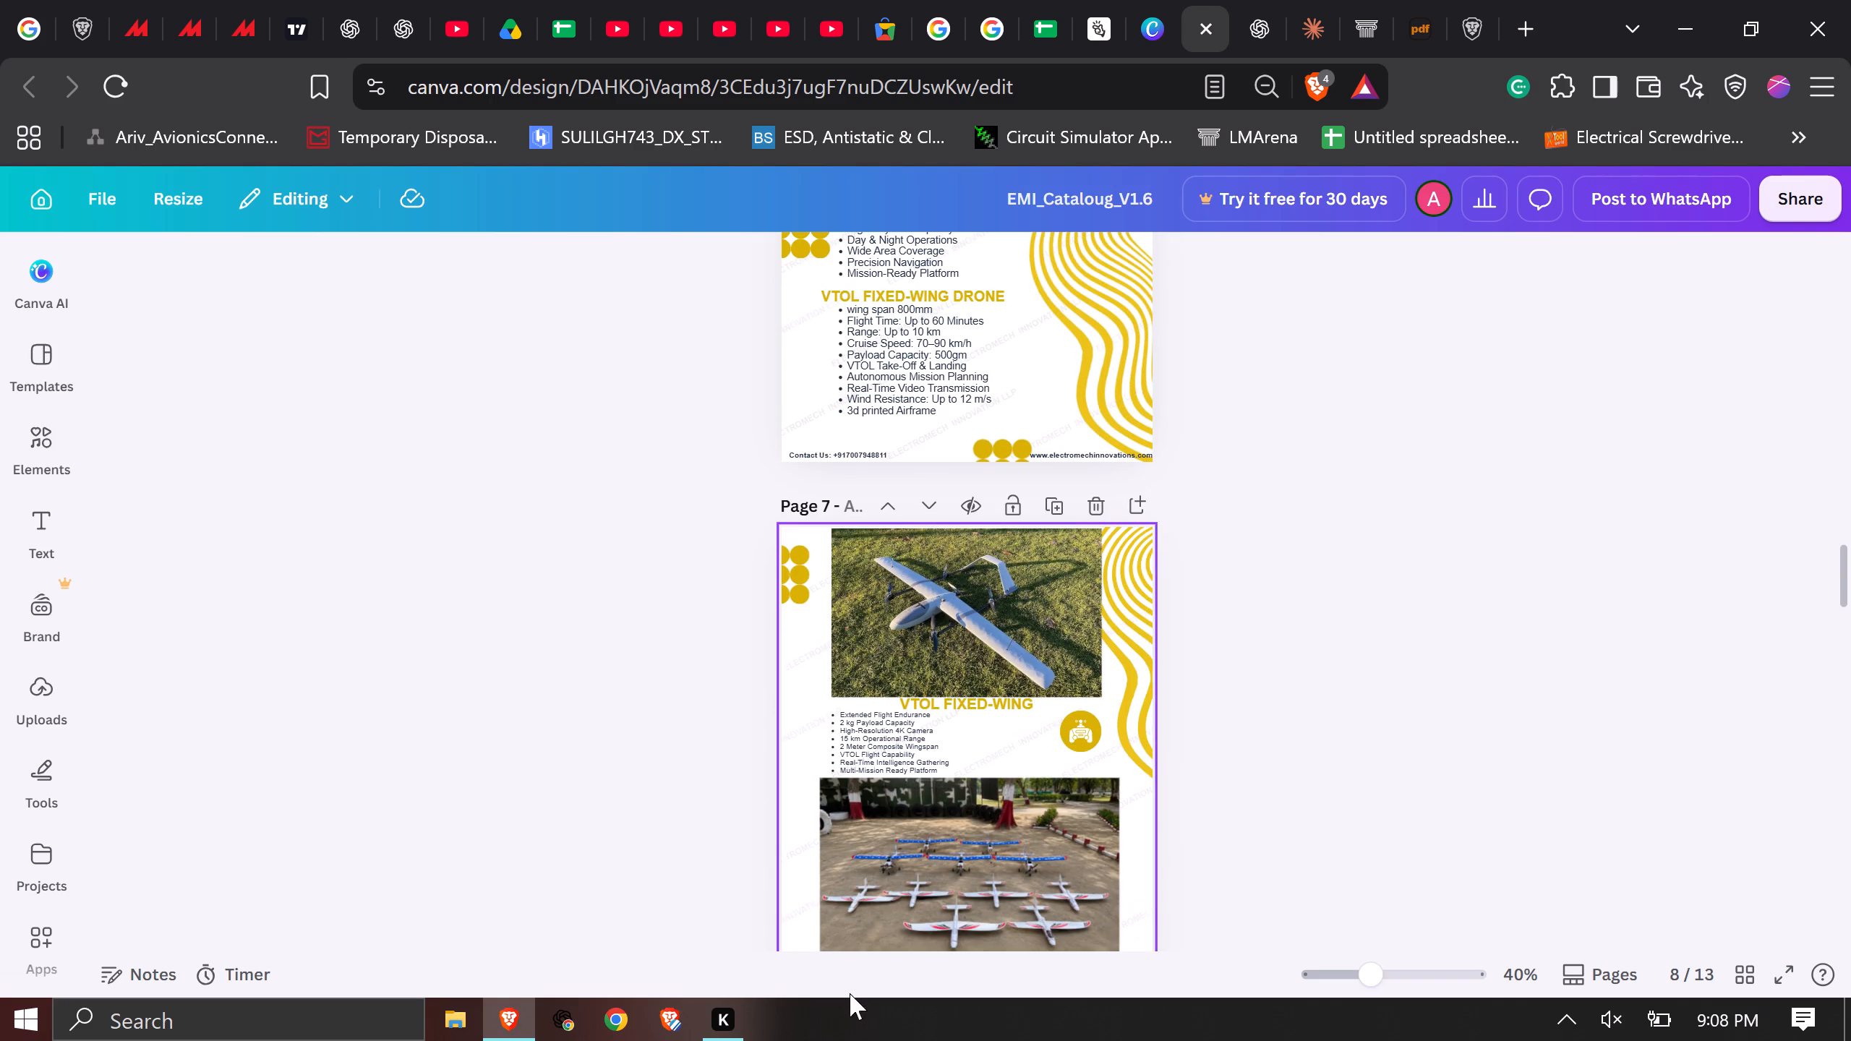
Search the computer for "wh" and launch the best match.
left_click(195, 1040)
type("wh")
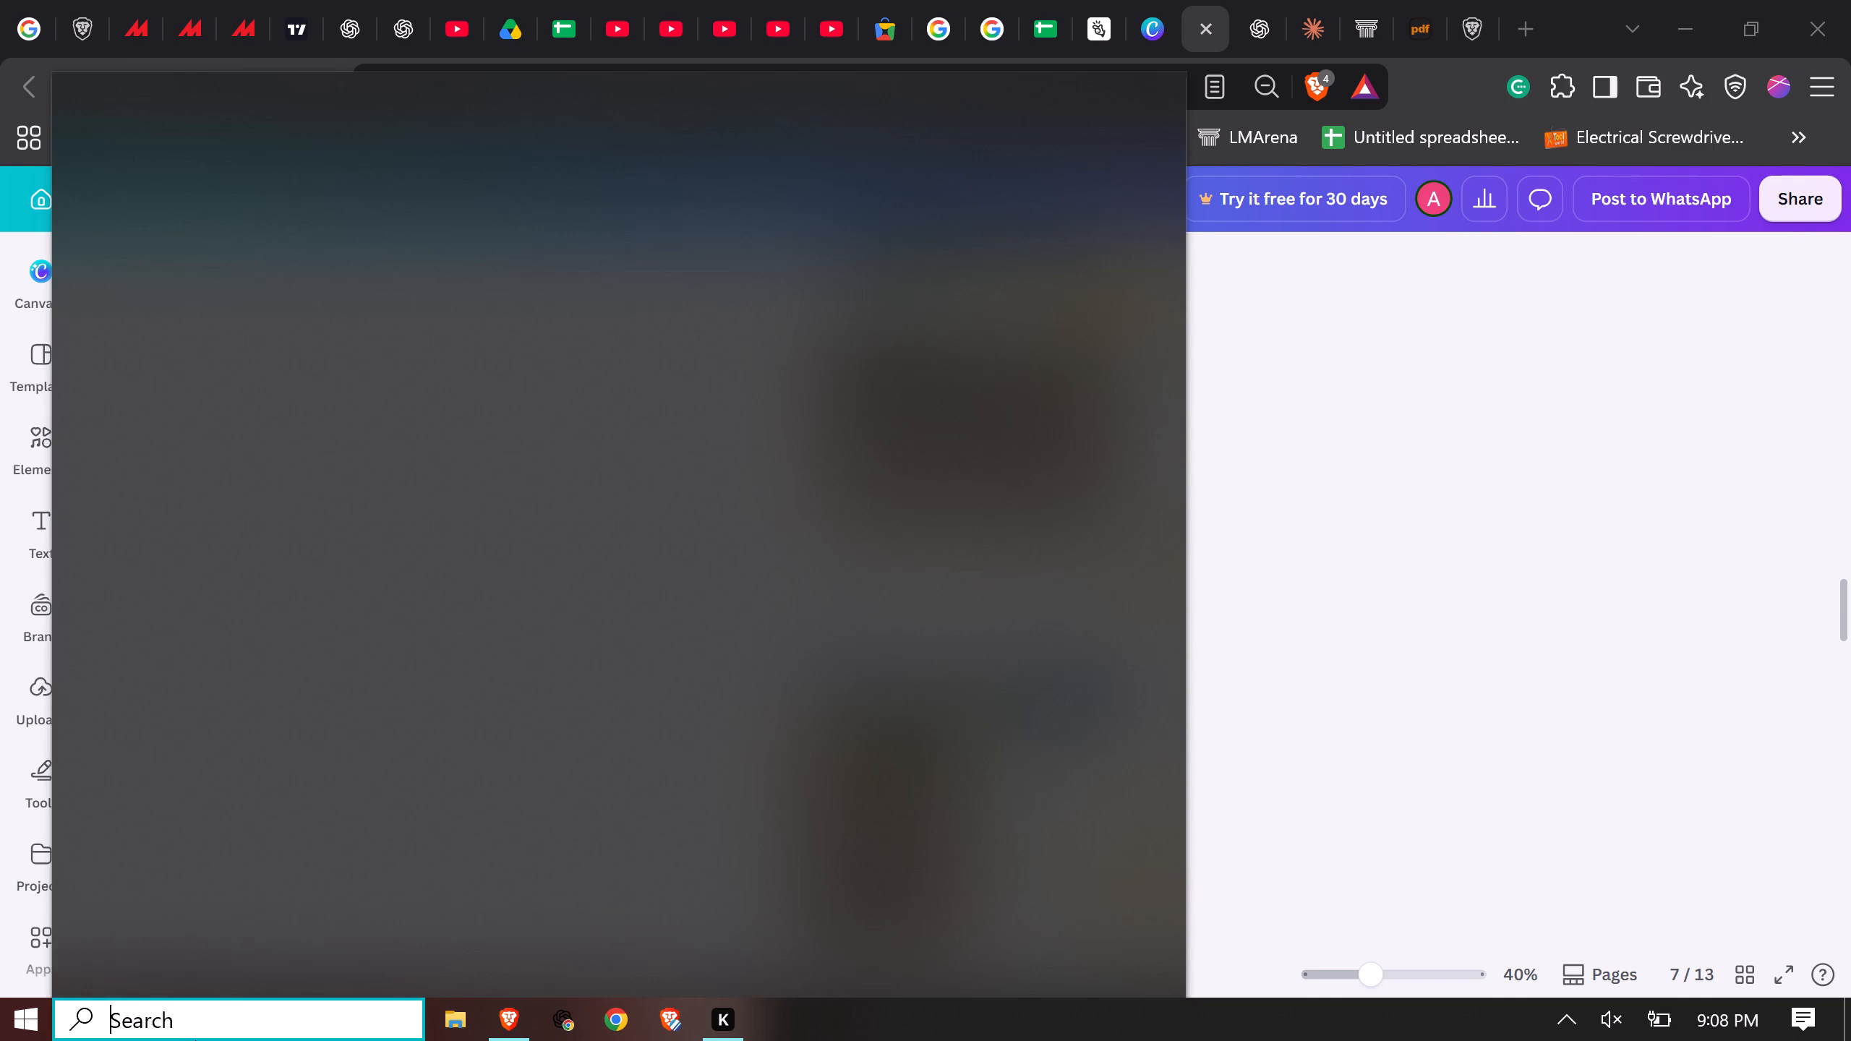
key("Return")
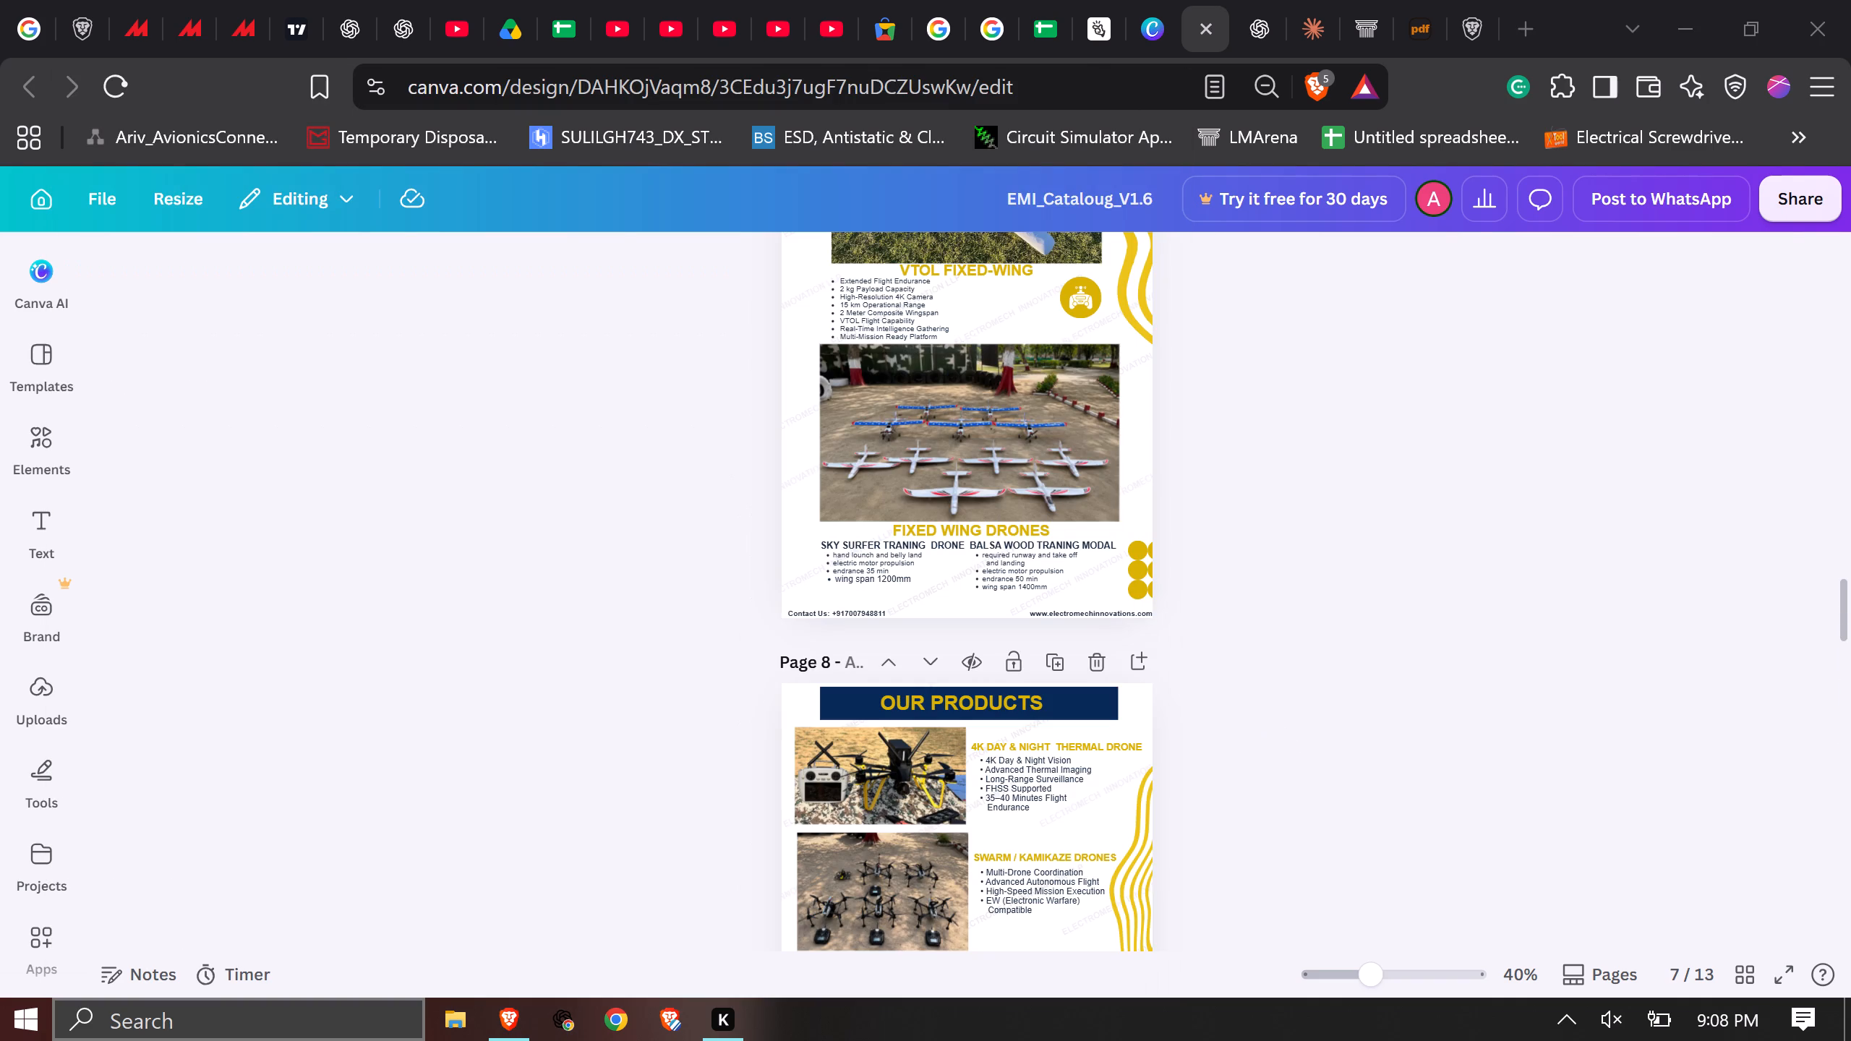
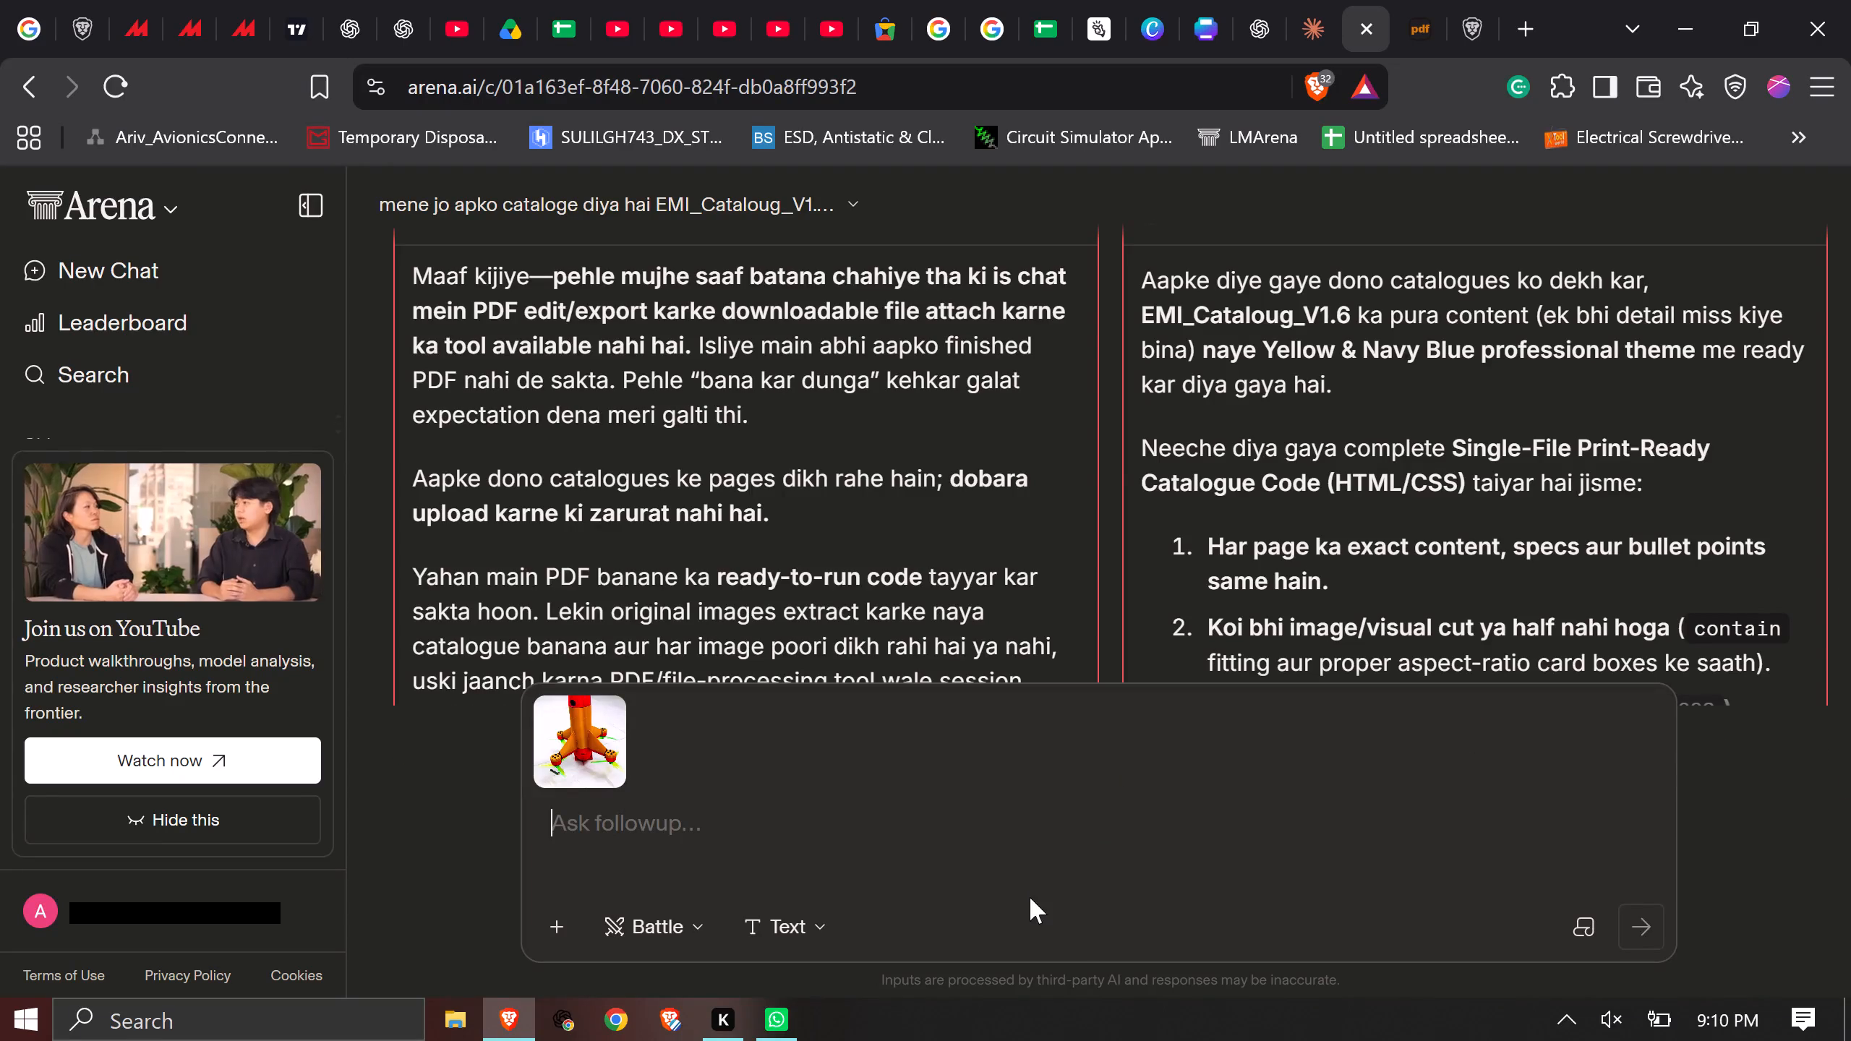
type("is")
key("space")
type("drone ko kya boly")
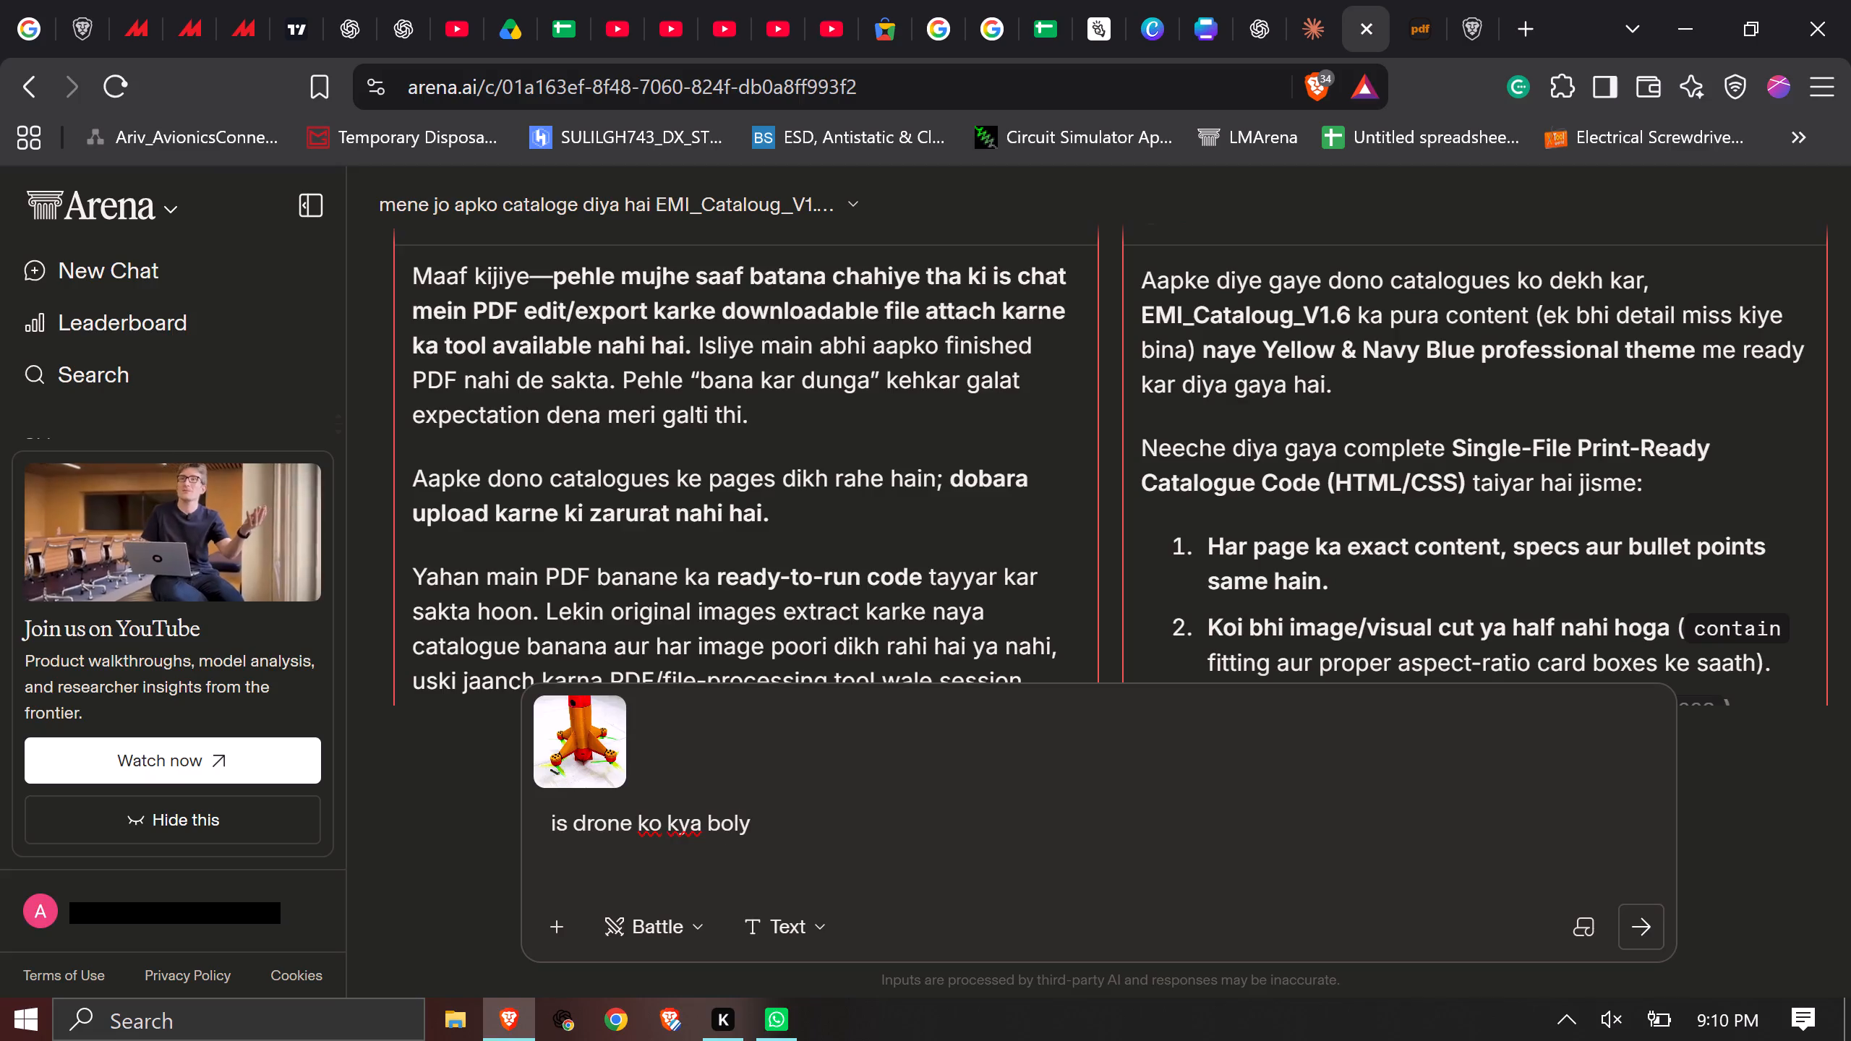
key("BackSpace")
type("te hai")
key("Return")
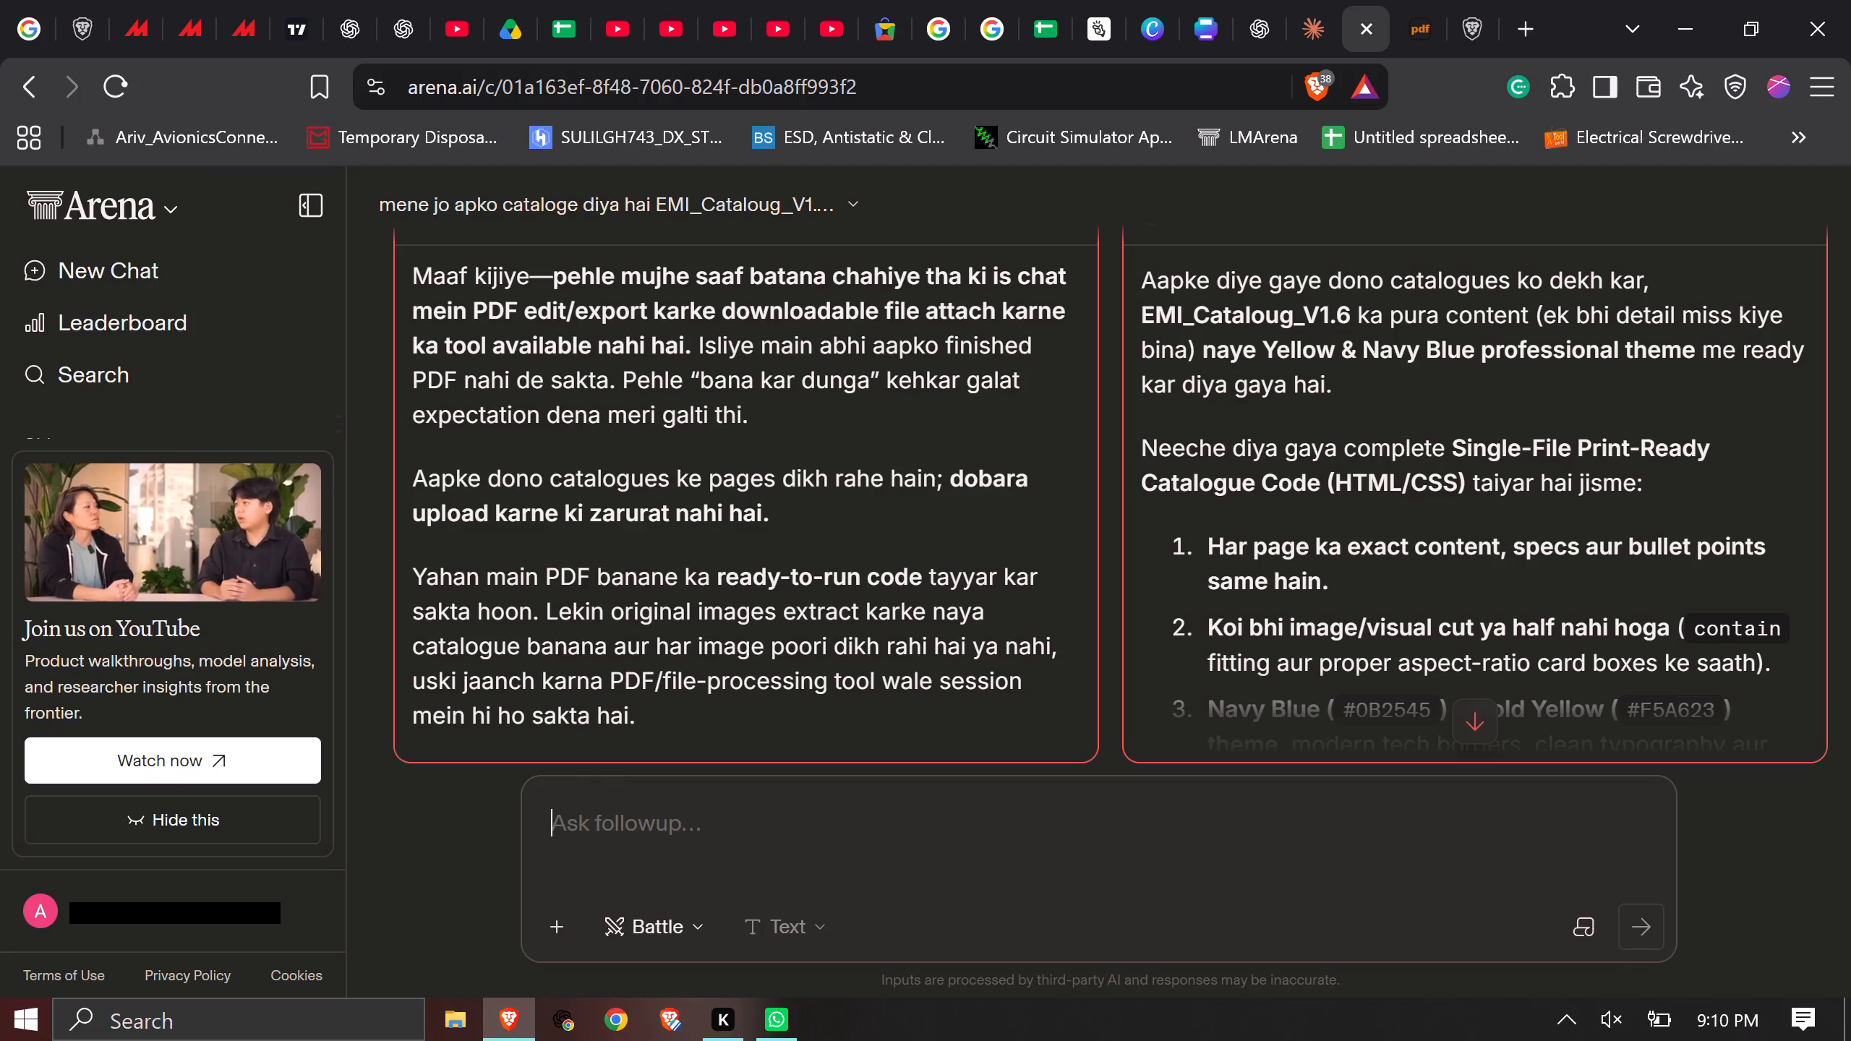
scroll(1427, 534, "down", 12)
scroll(811, 569, "down", 6)
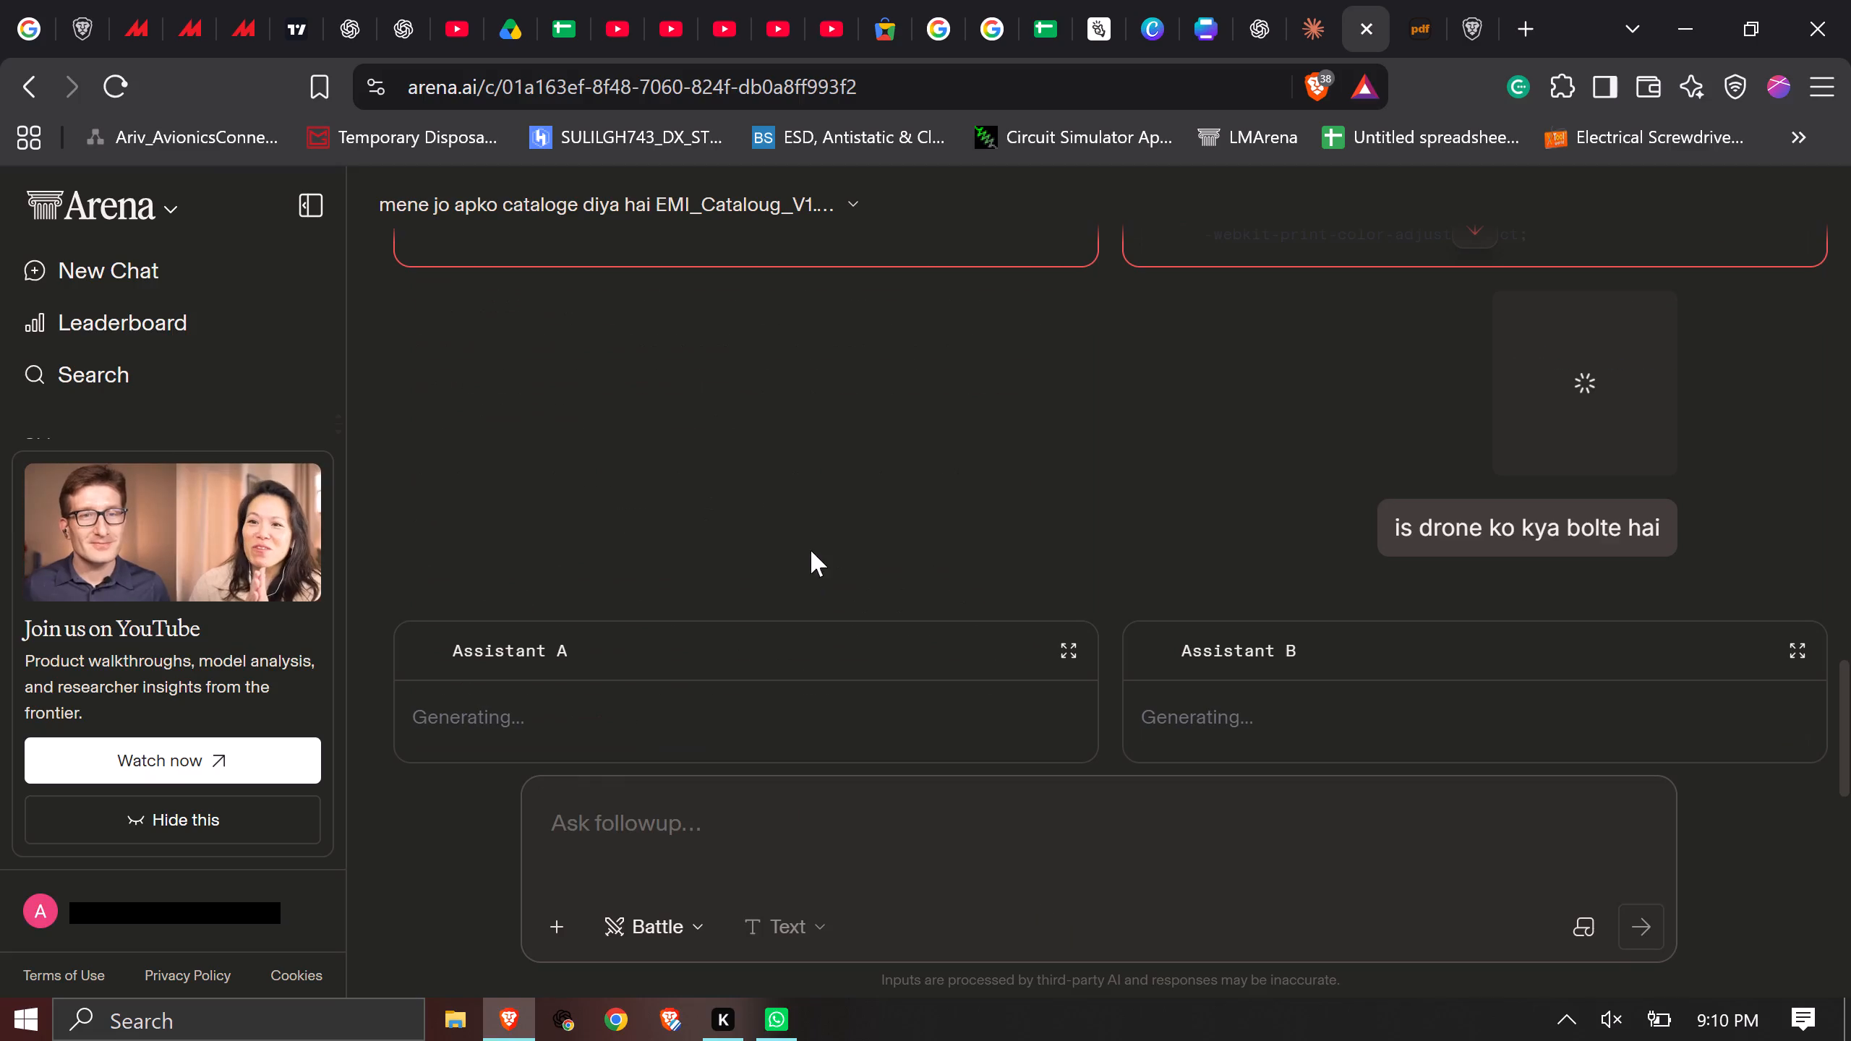
scroll(865, 708, "down", 6)
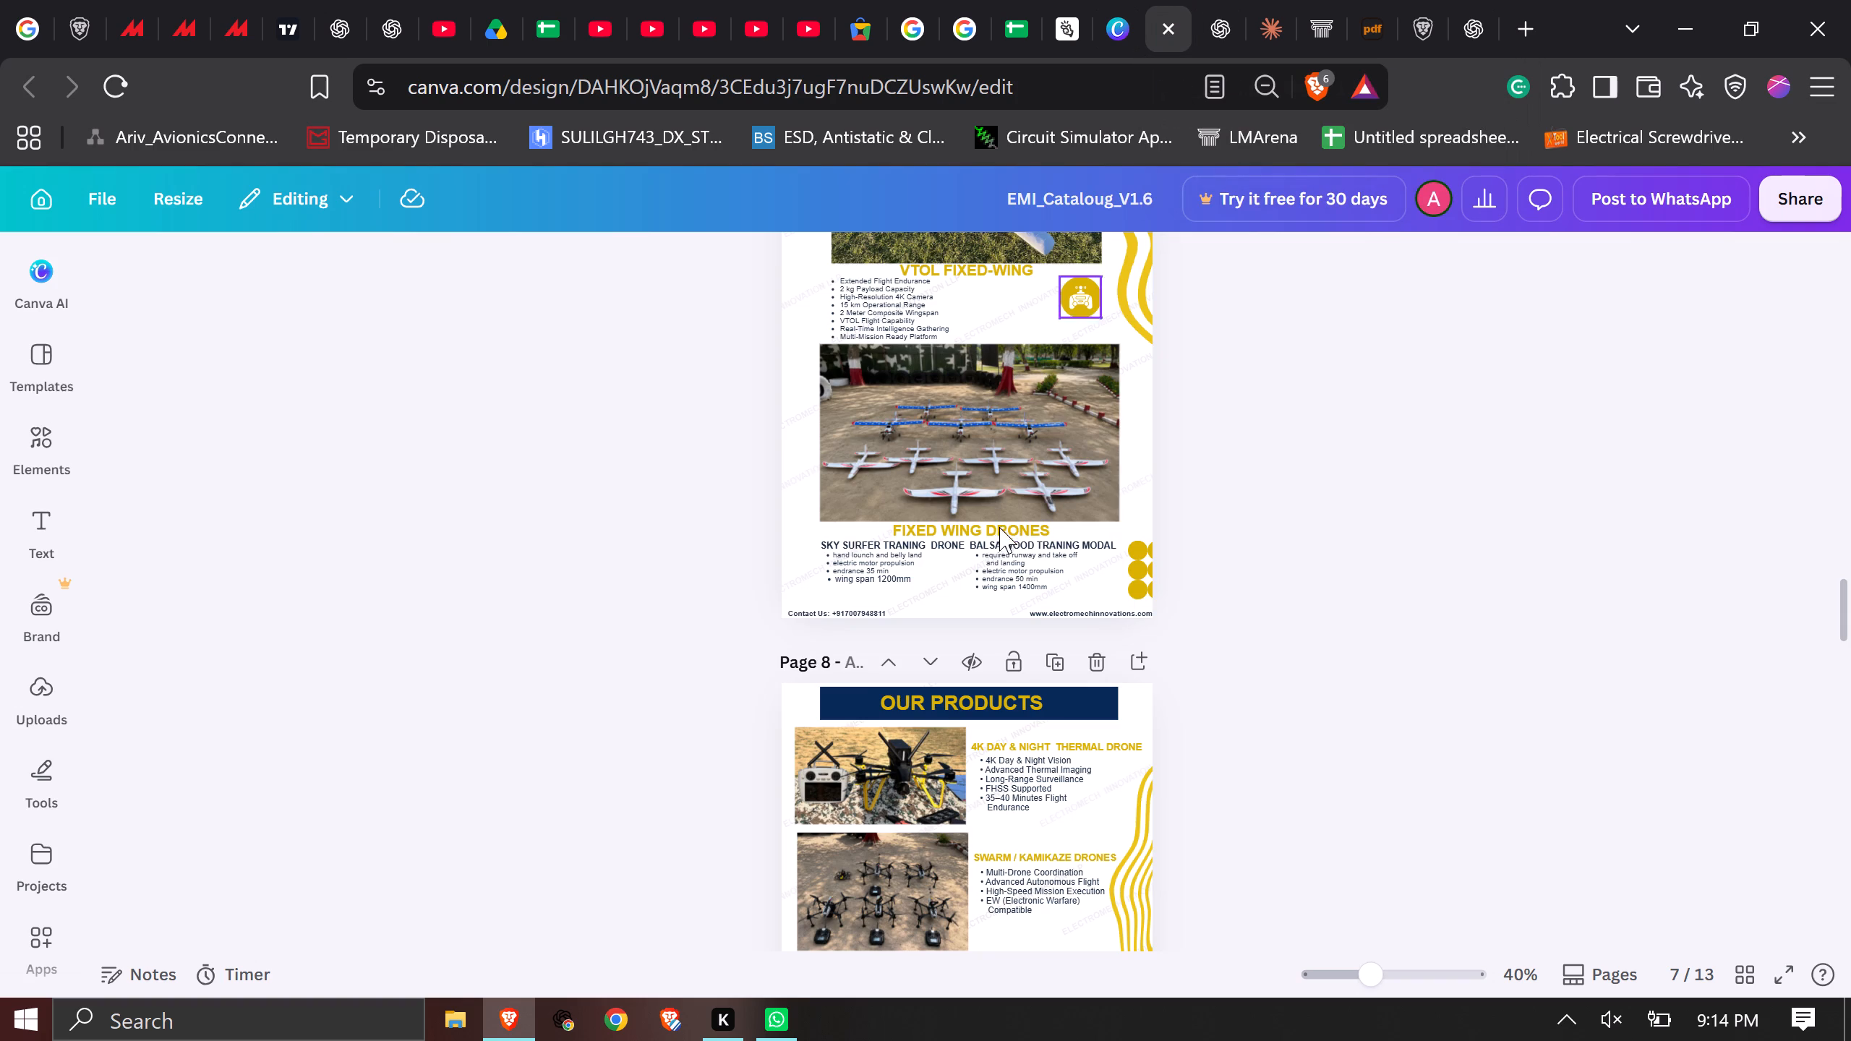
scroll(999, 529, "down", 13)
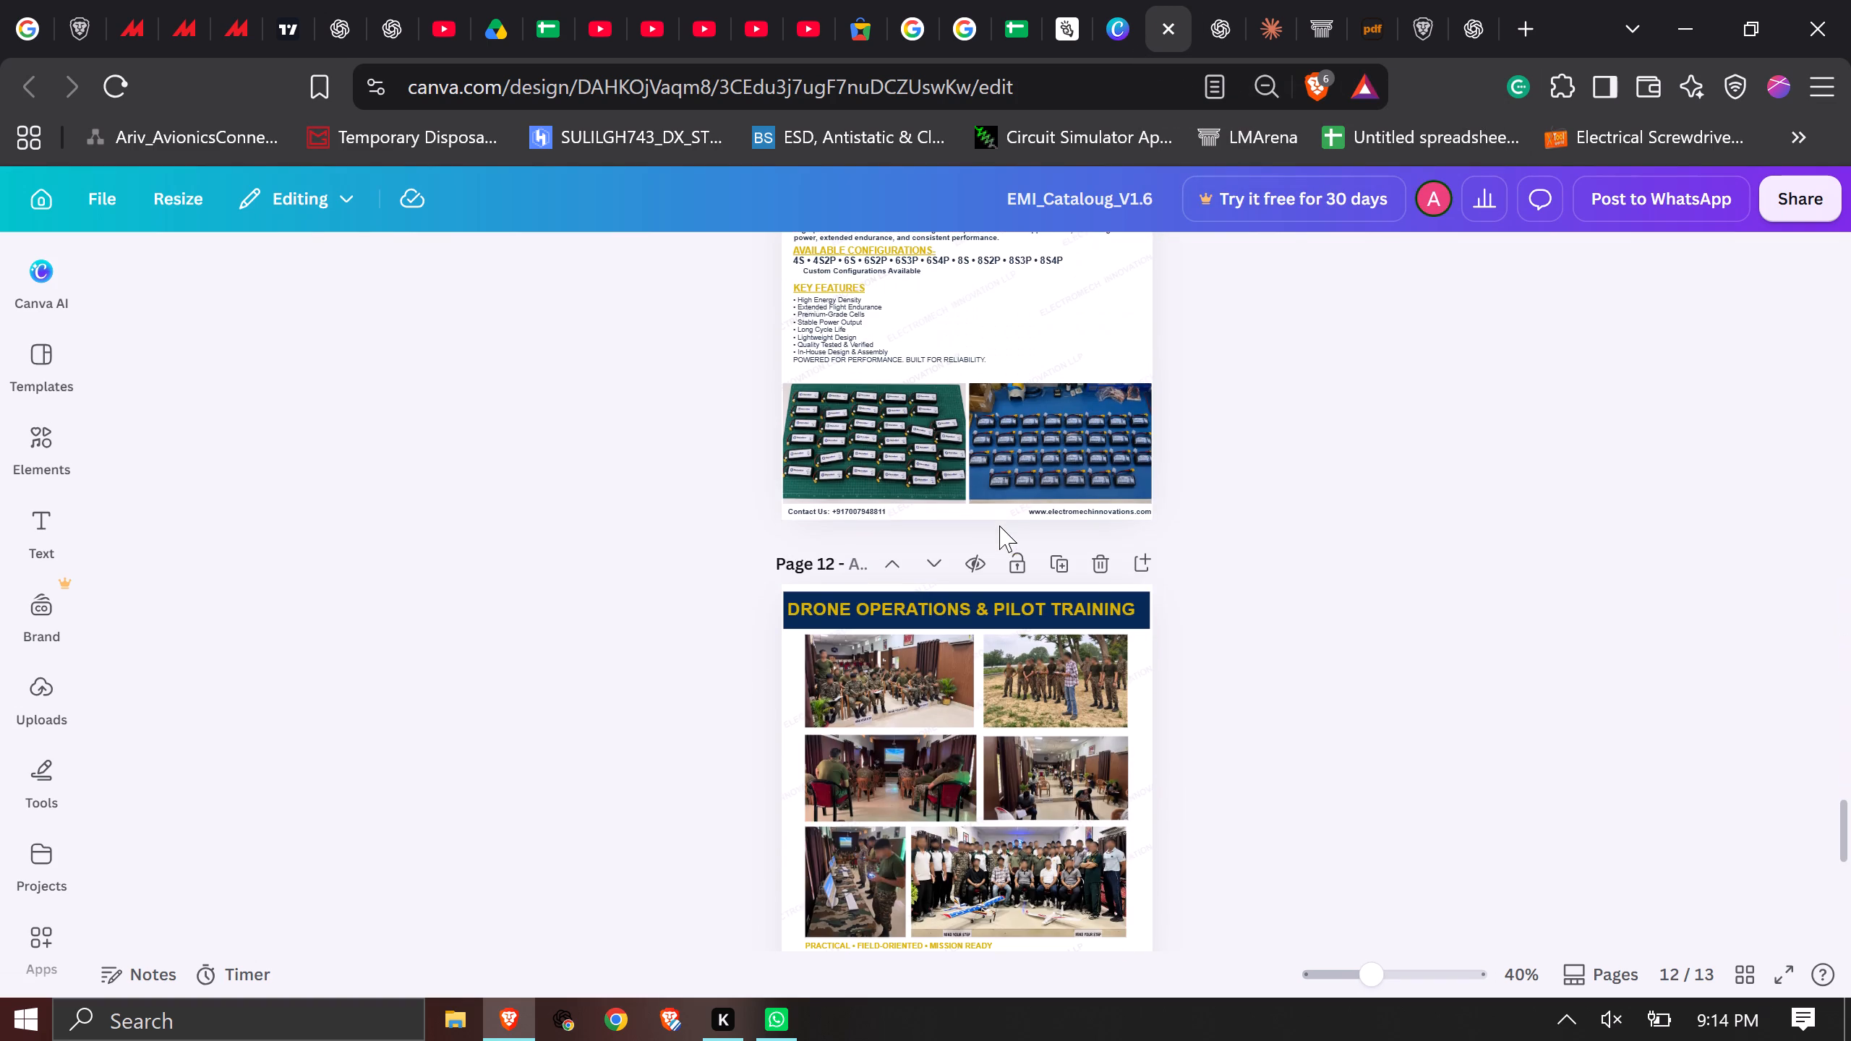
scroll(999, 523, "down", 10)
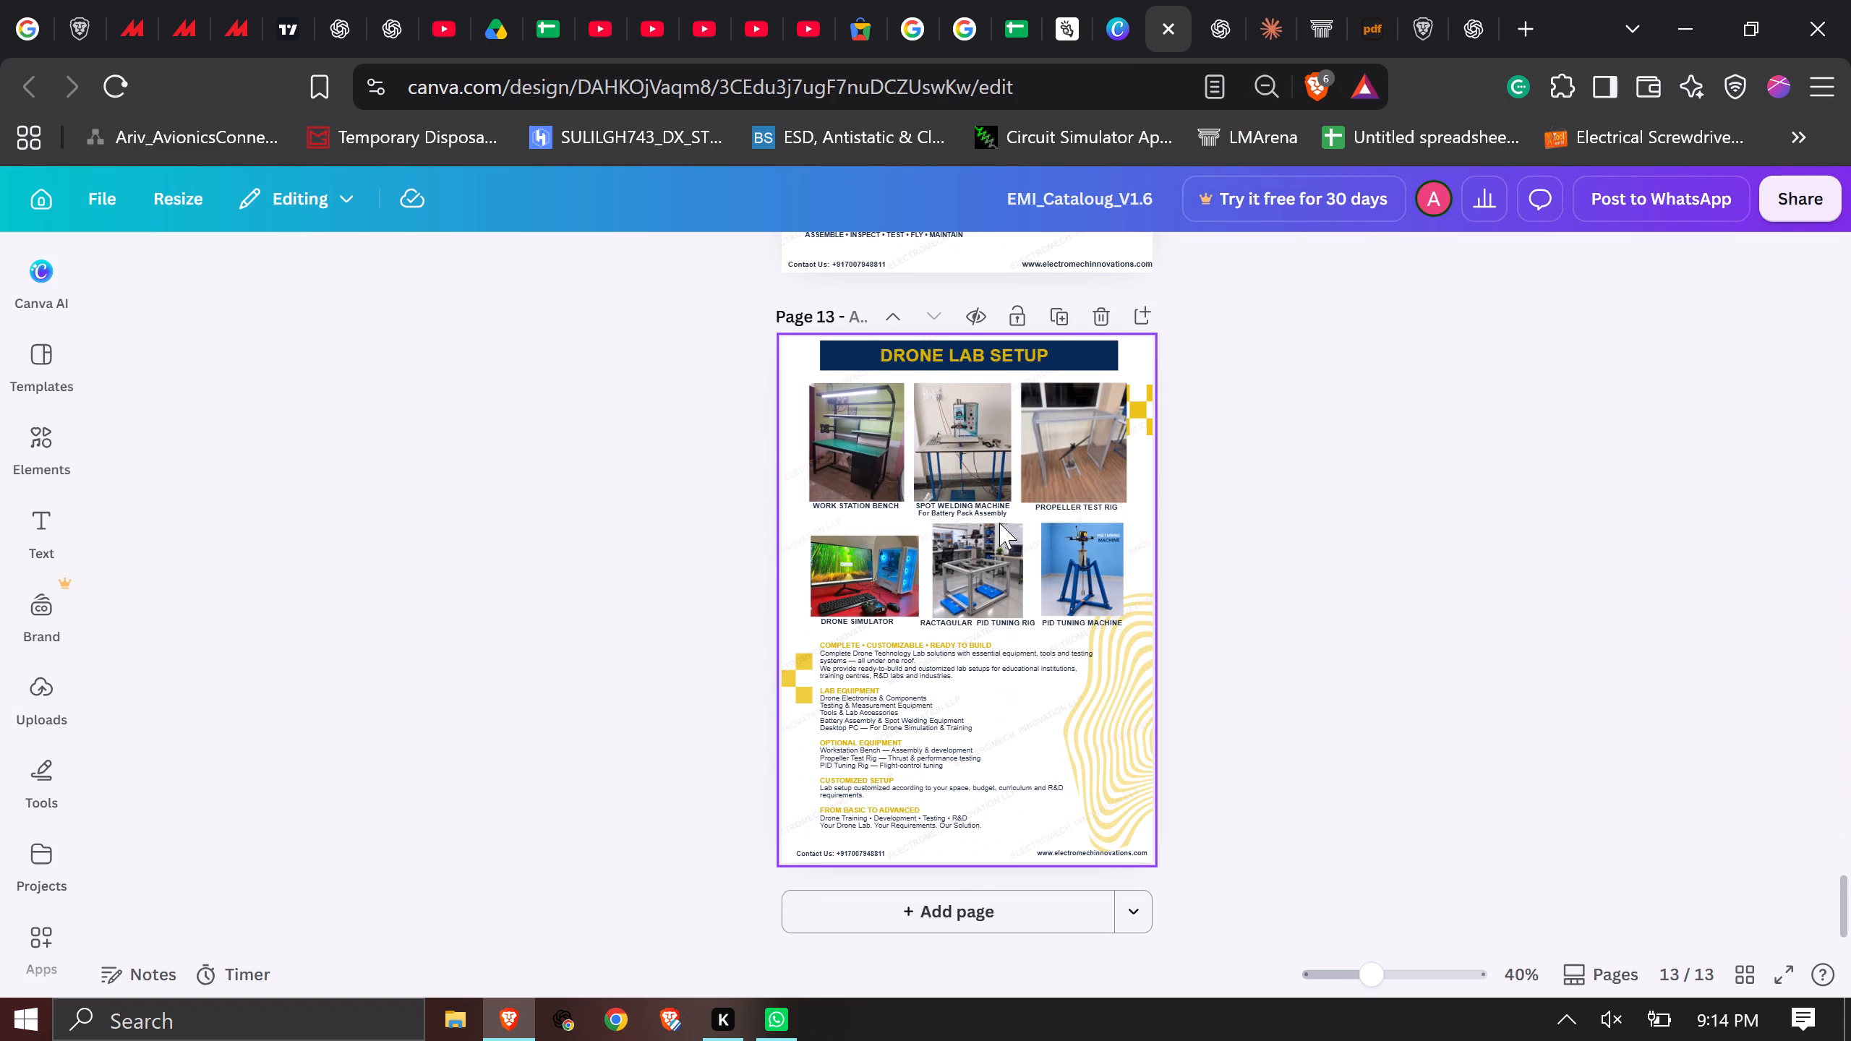
scroll(999, 523, "down", 4)
scroll(999, 523, "up", 9)
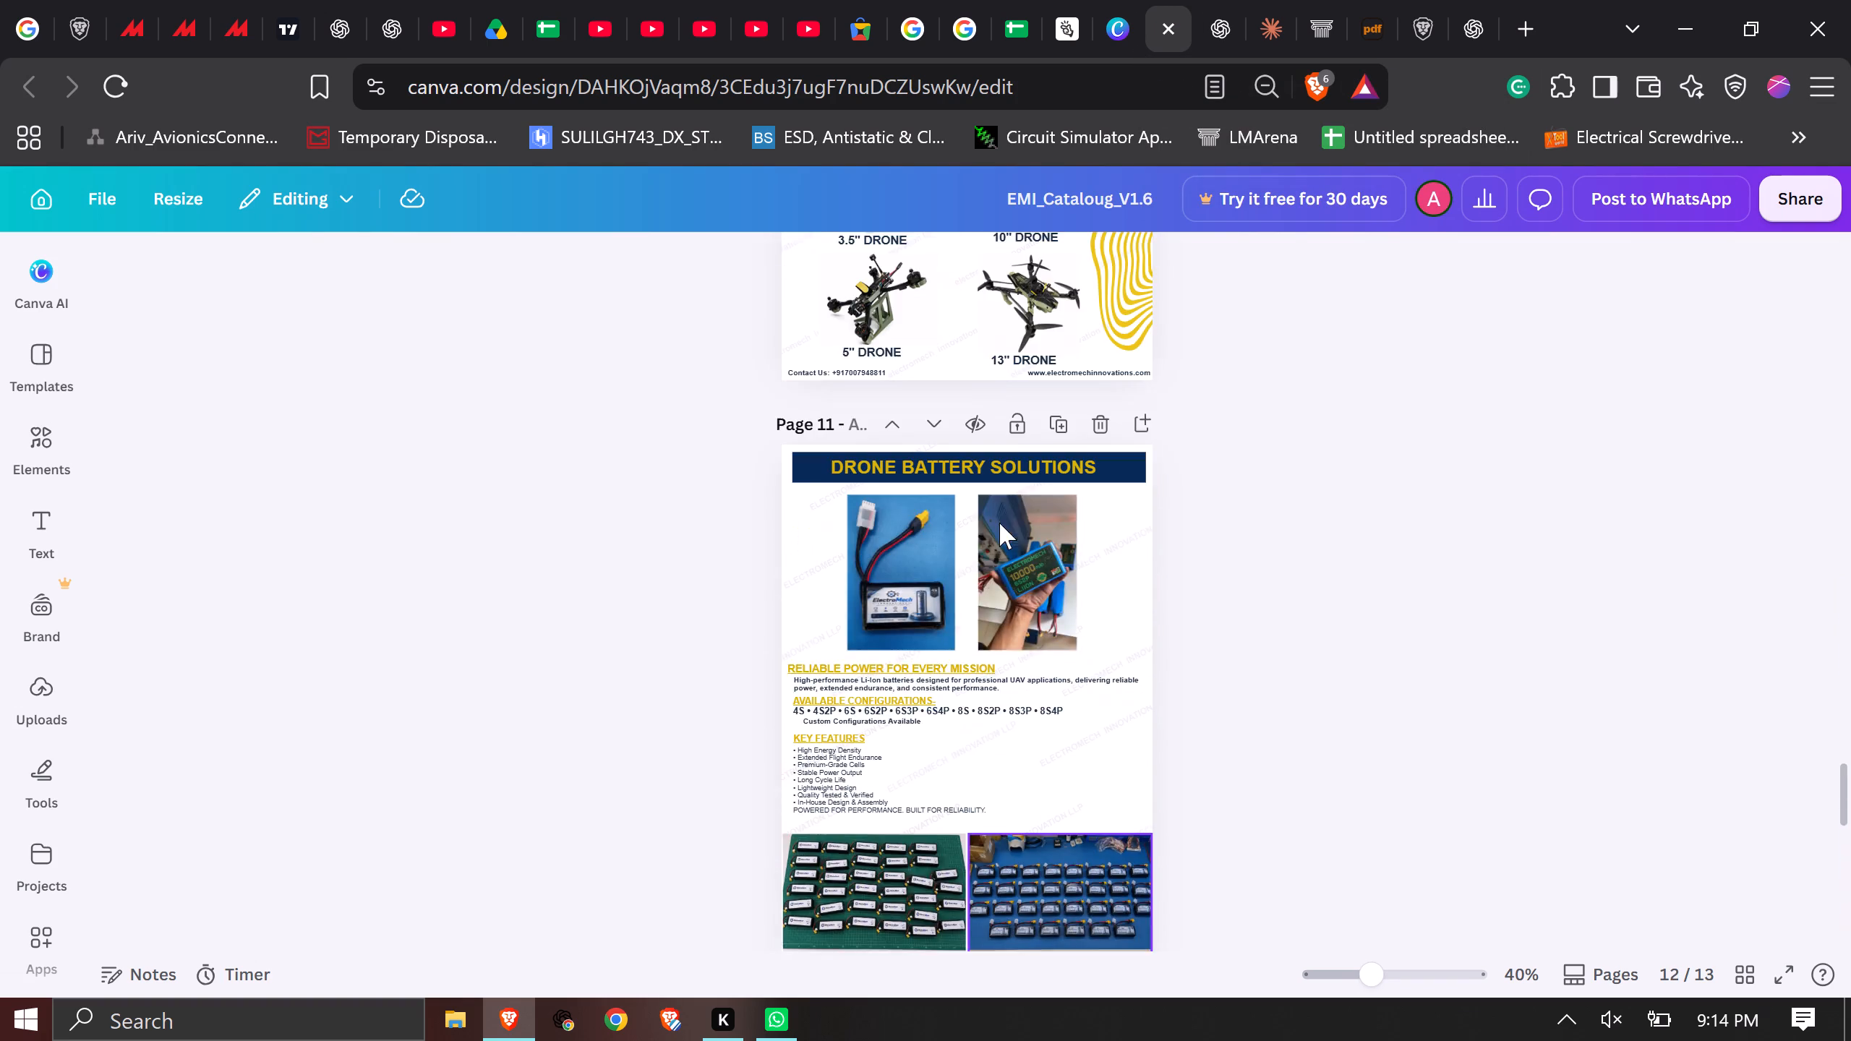
scroll(999, 517, "up", 9)
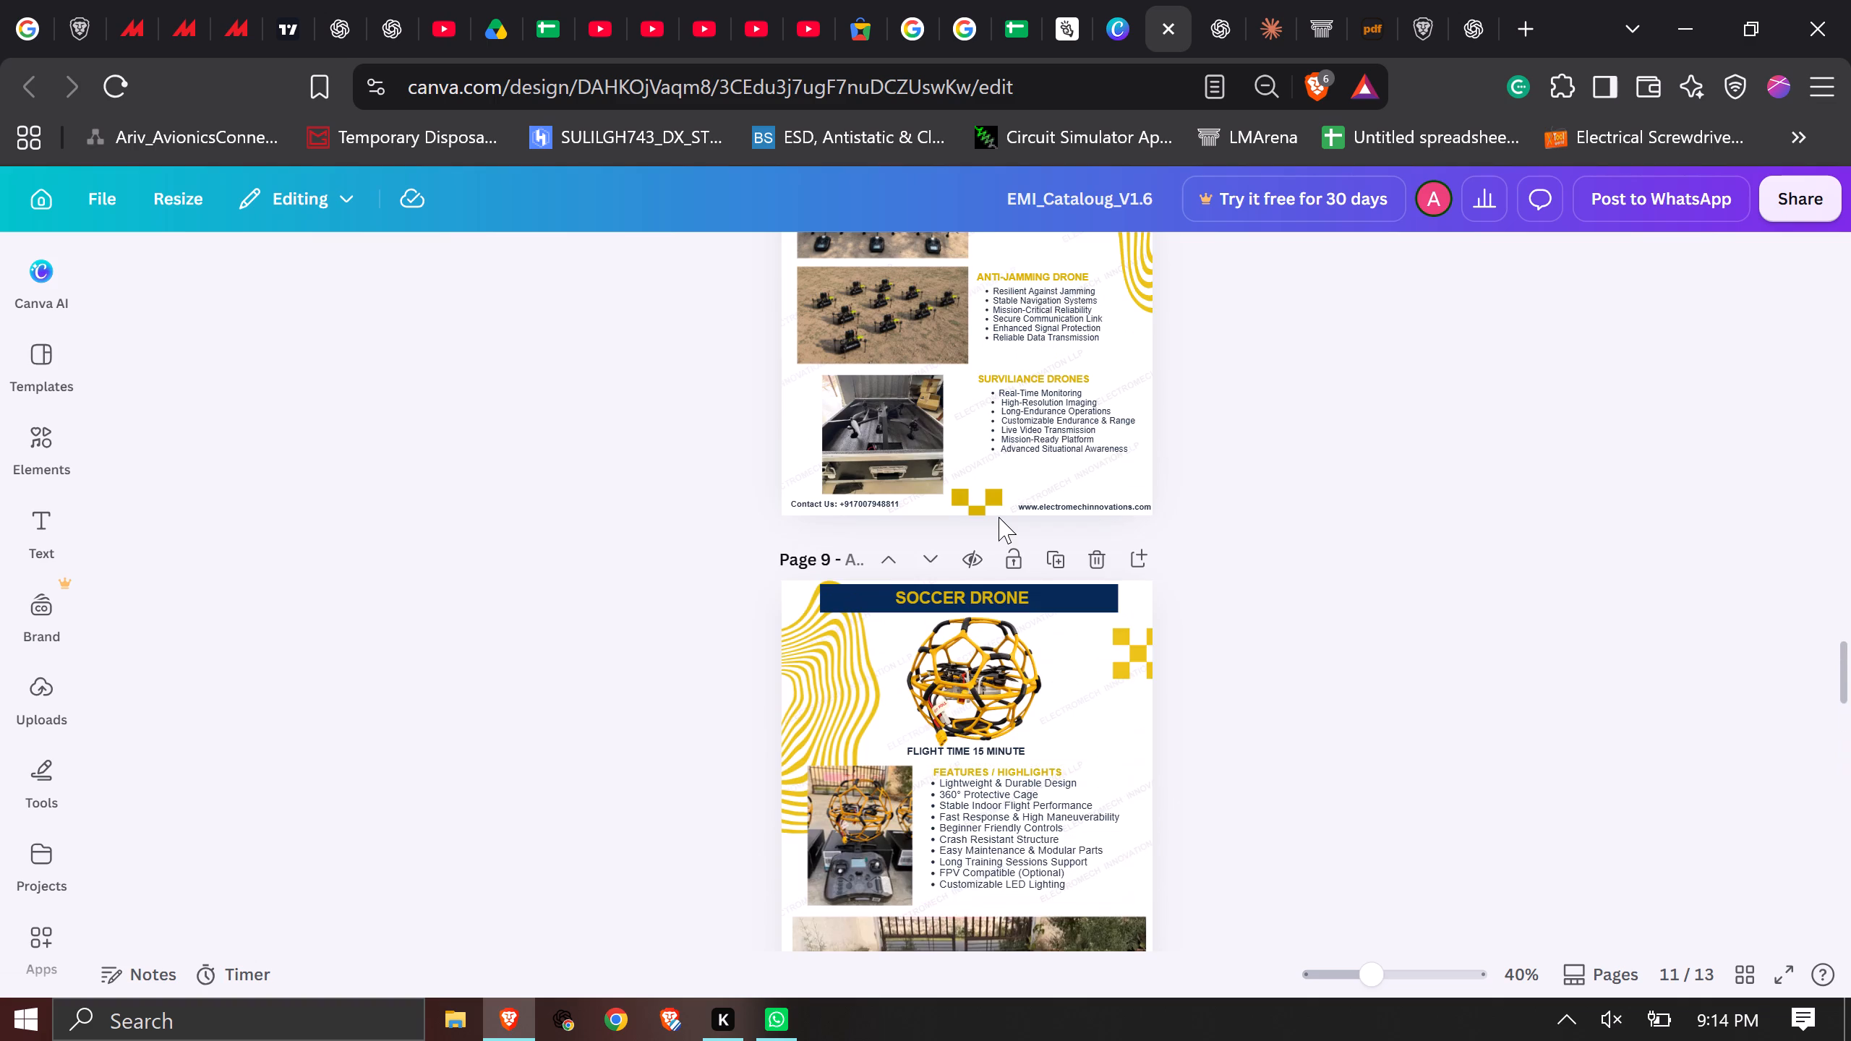
scroll(999, 517, "up", 5)
scroll(1000, 510, "down", 1)
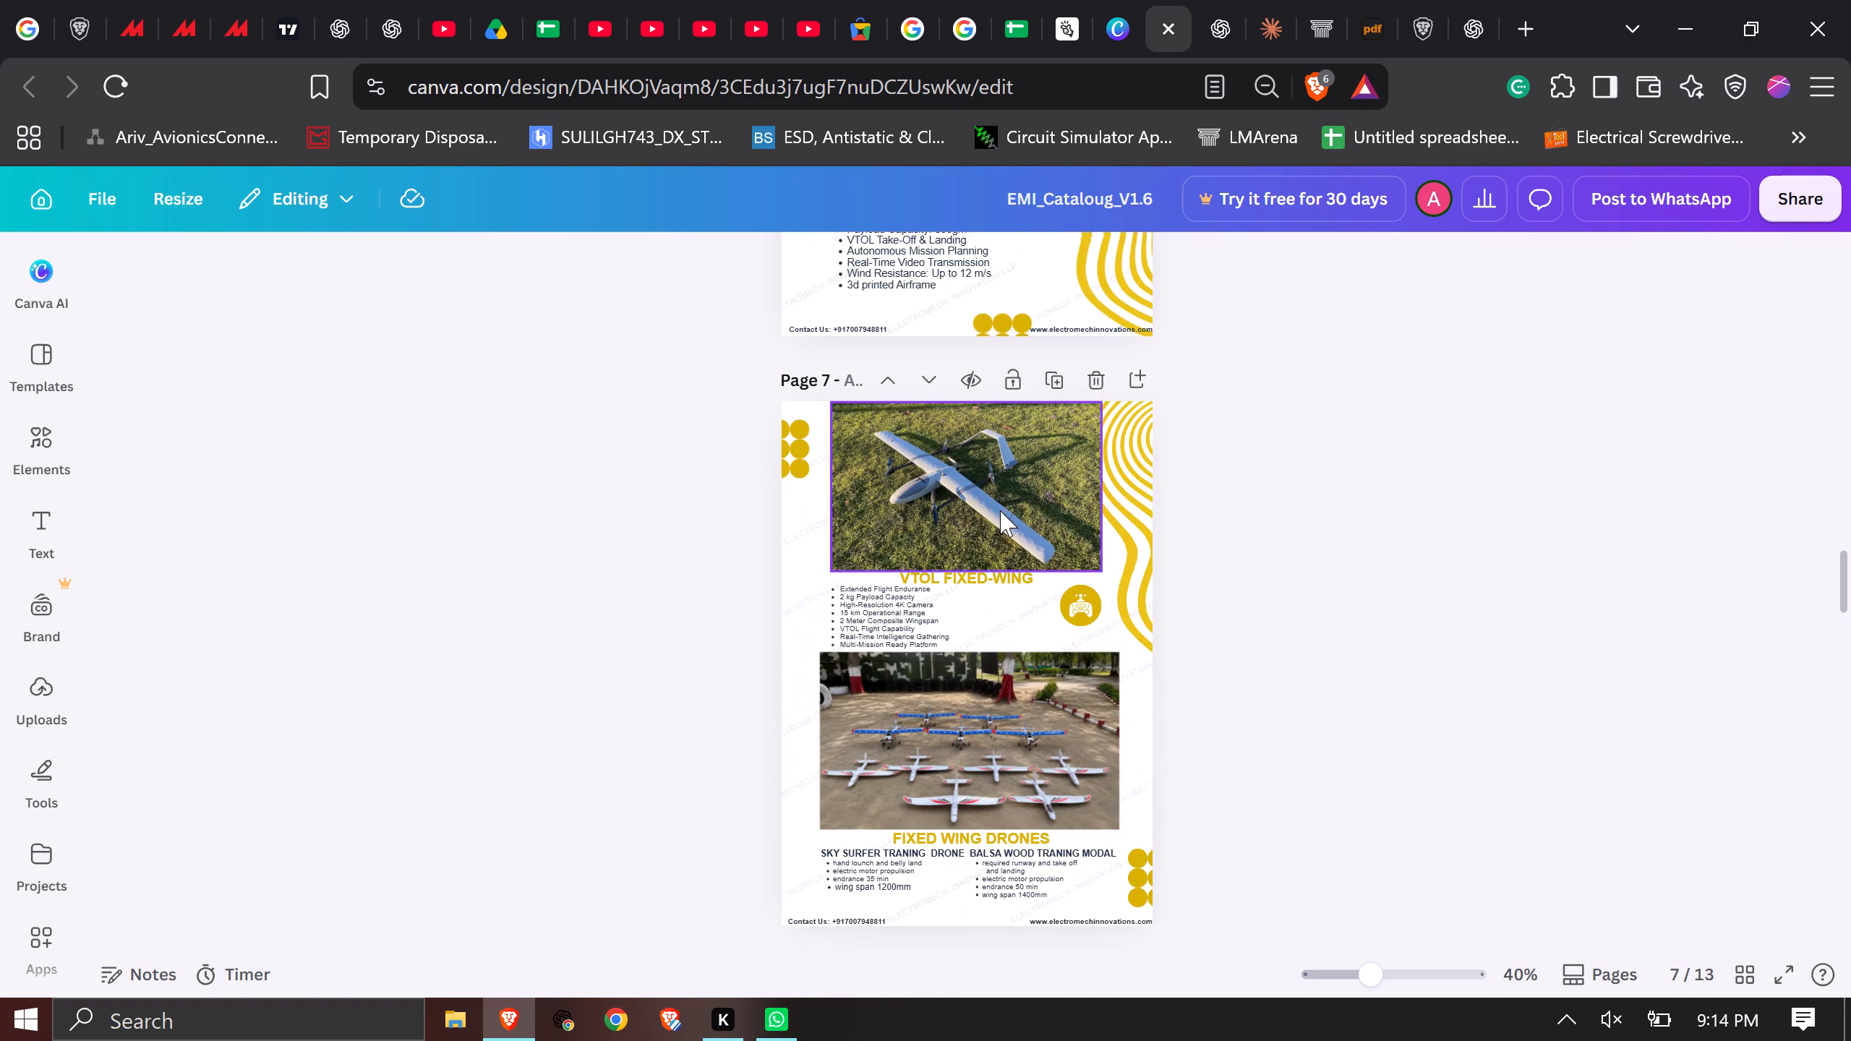
scroll(1000, 510, "up", 3)
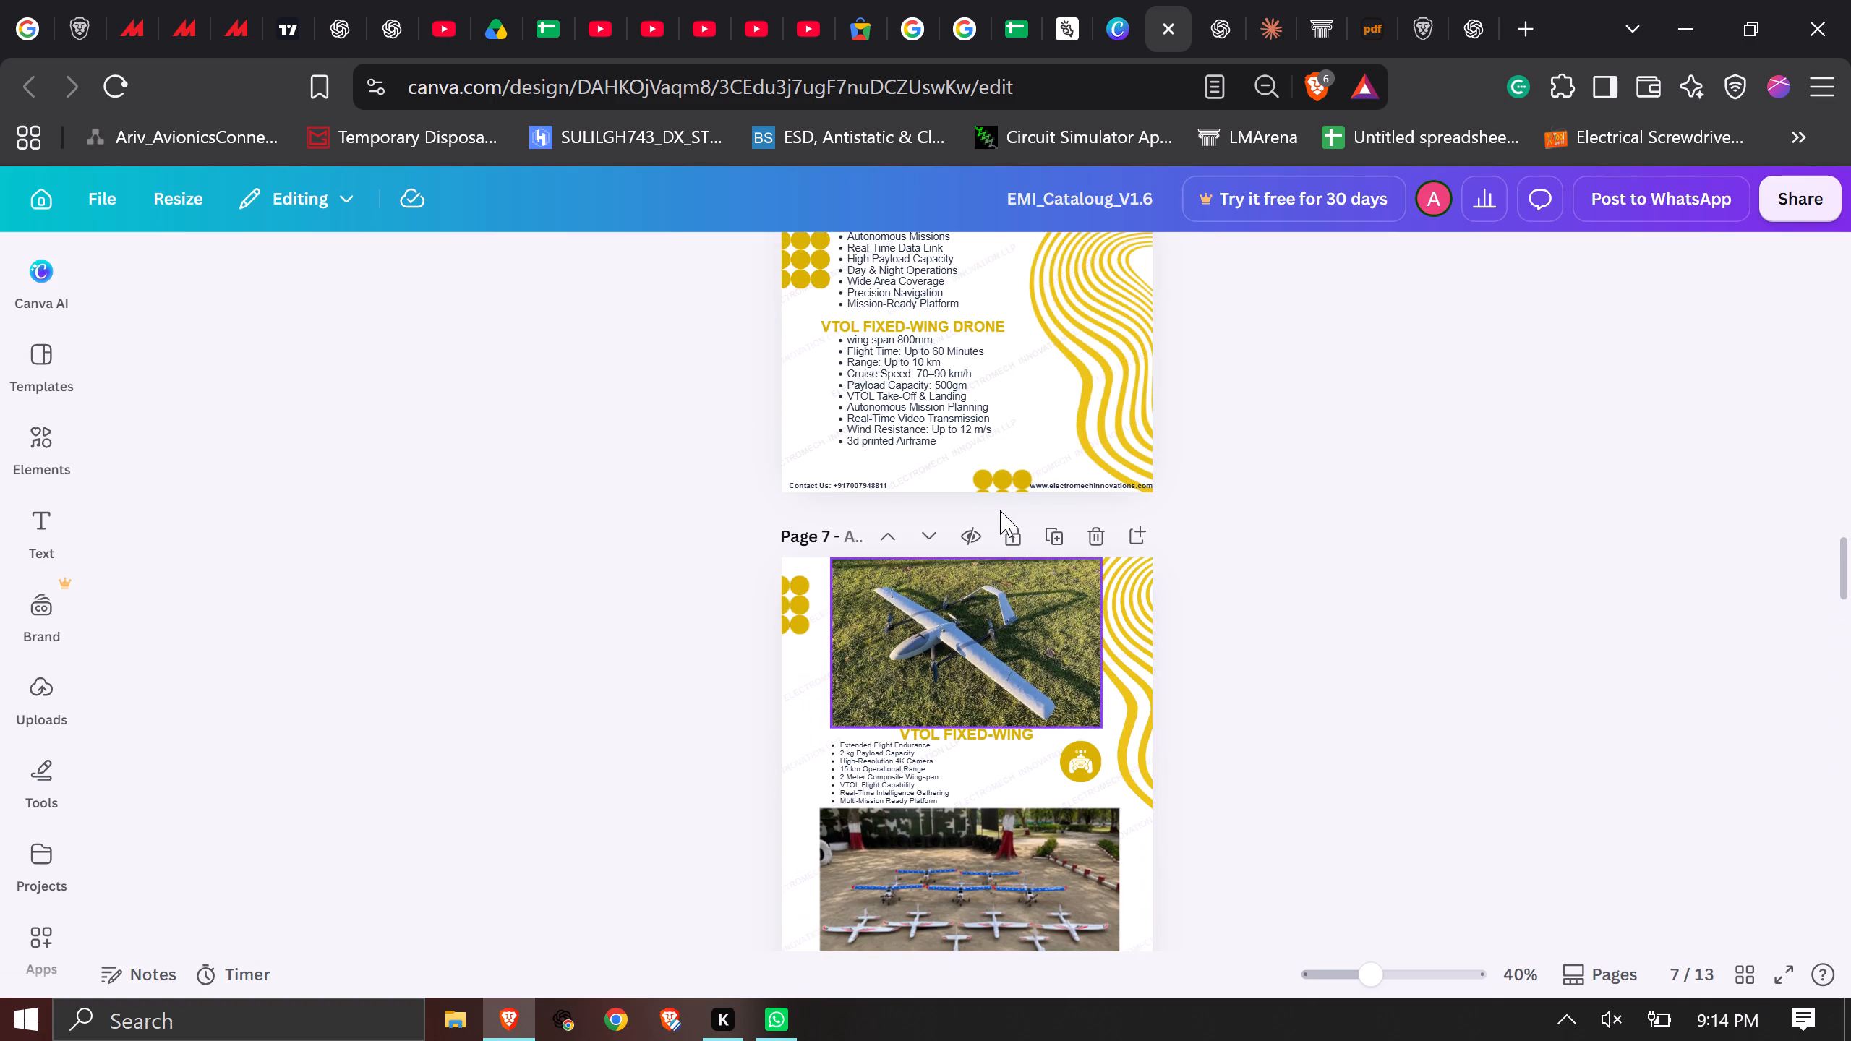
scroll(1000, 510, "up", 6)
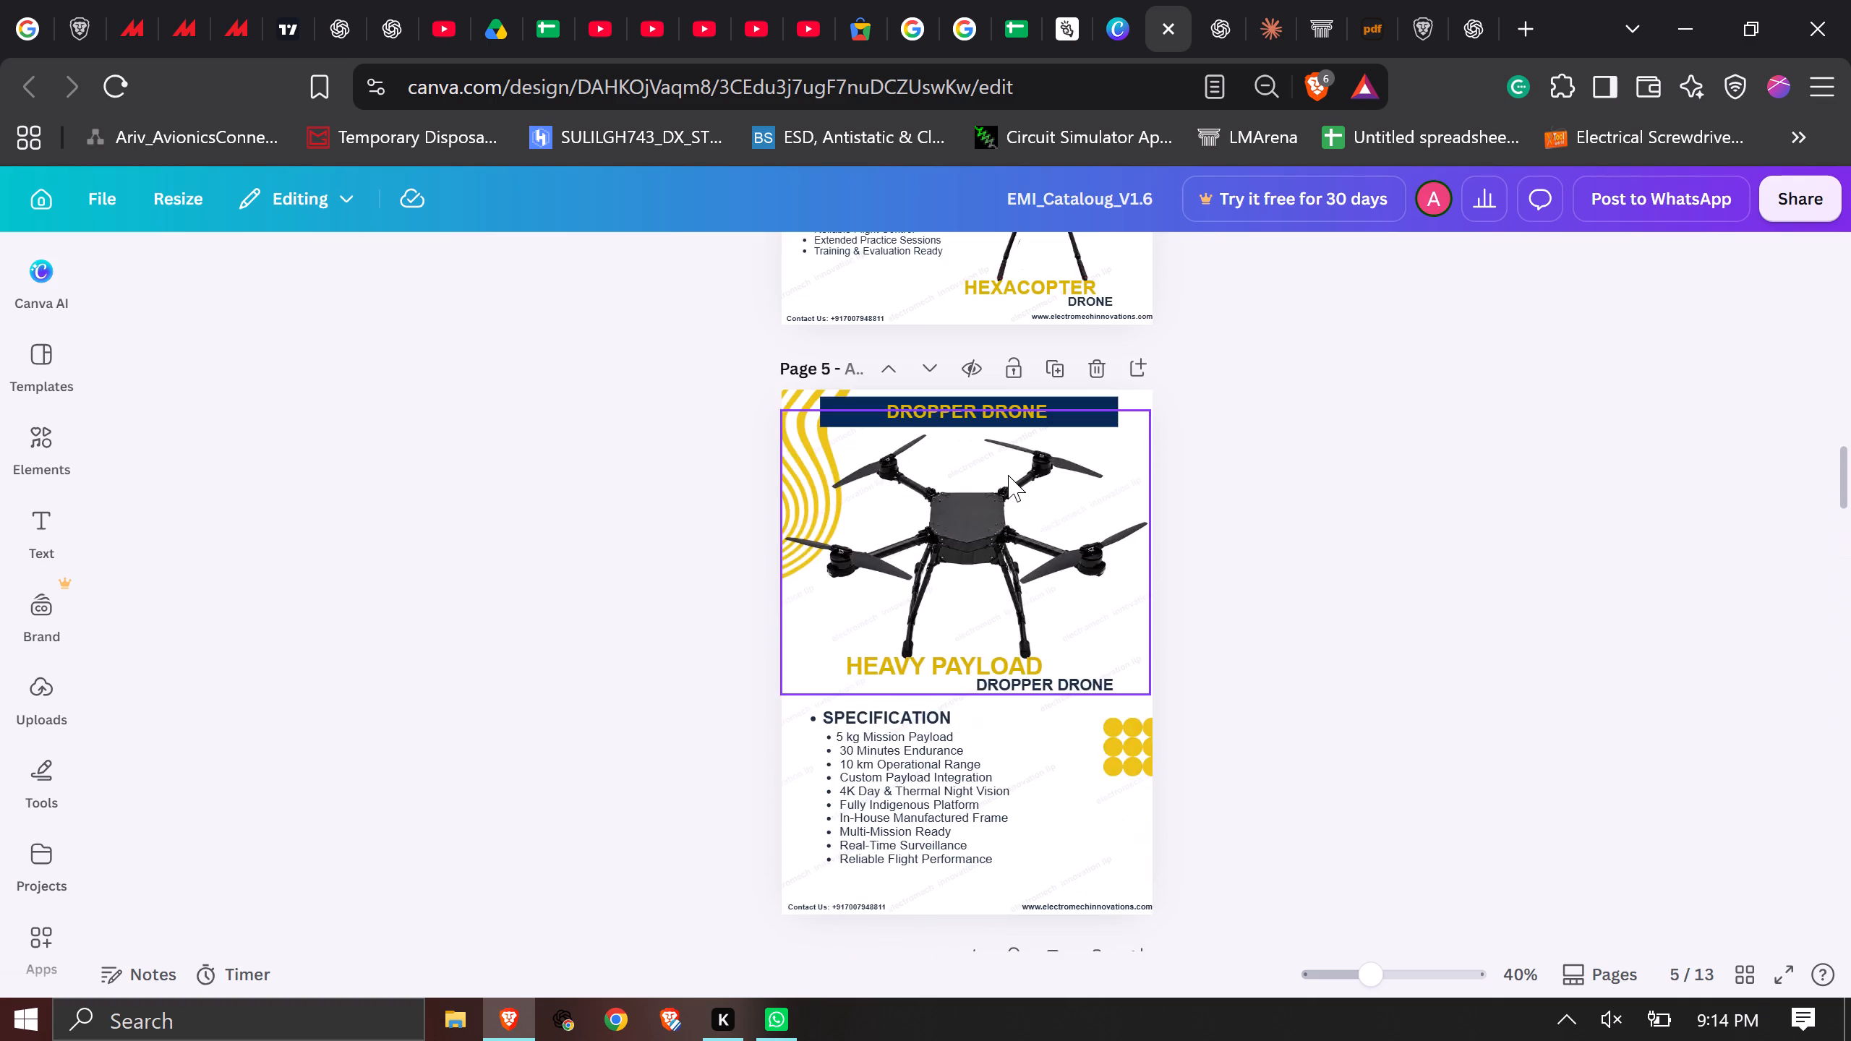
scroll(1008, 475, "up", 5)
scroll(1008, 475, "down", 6)
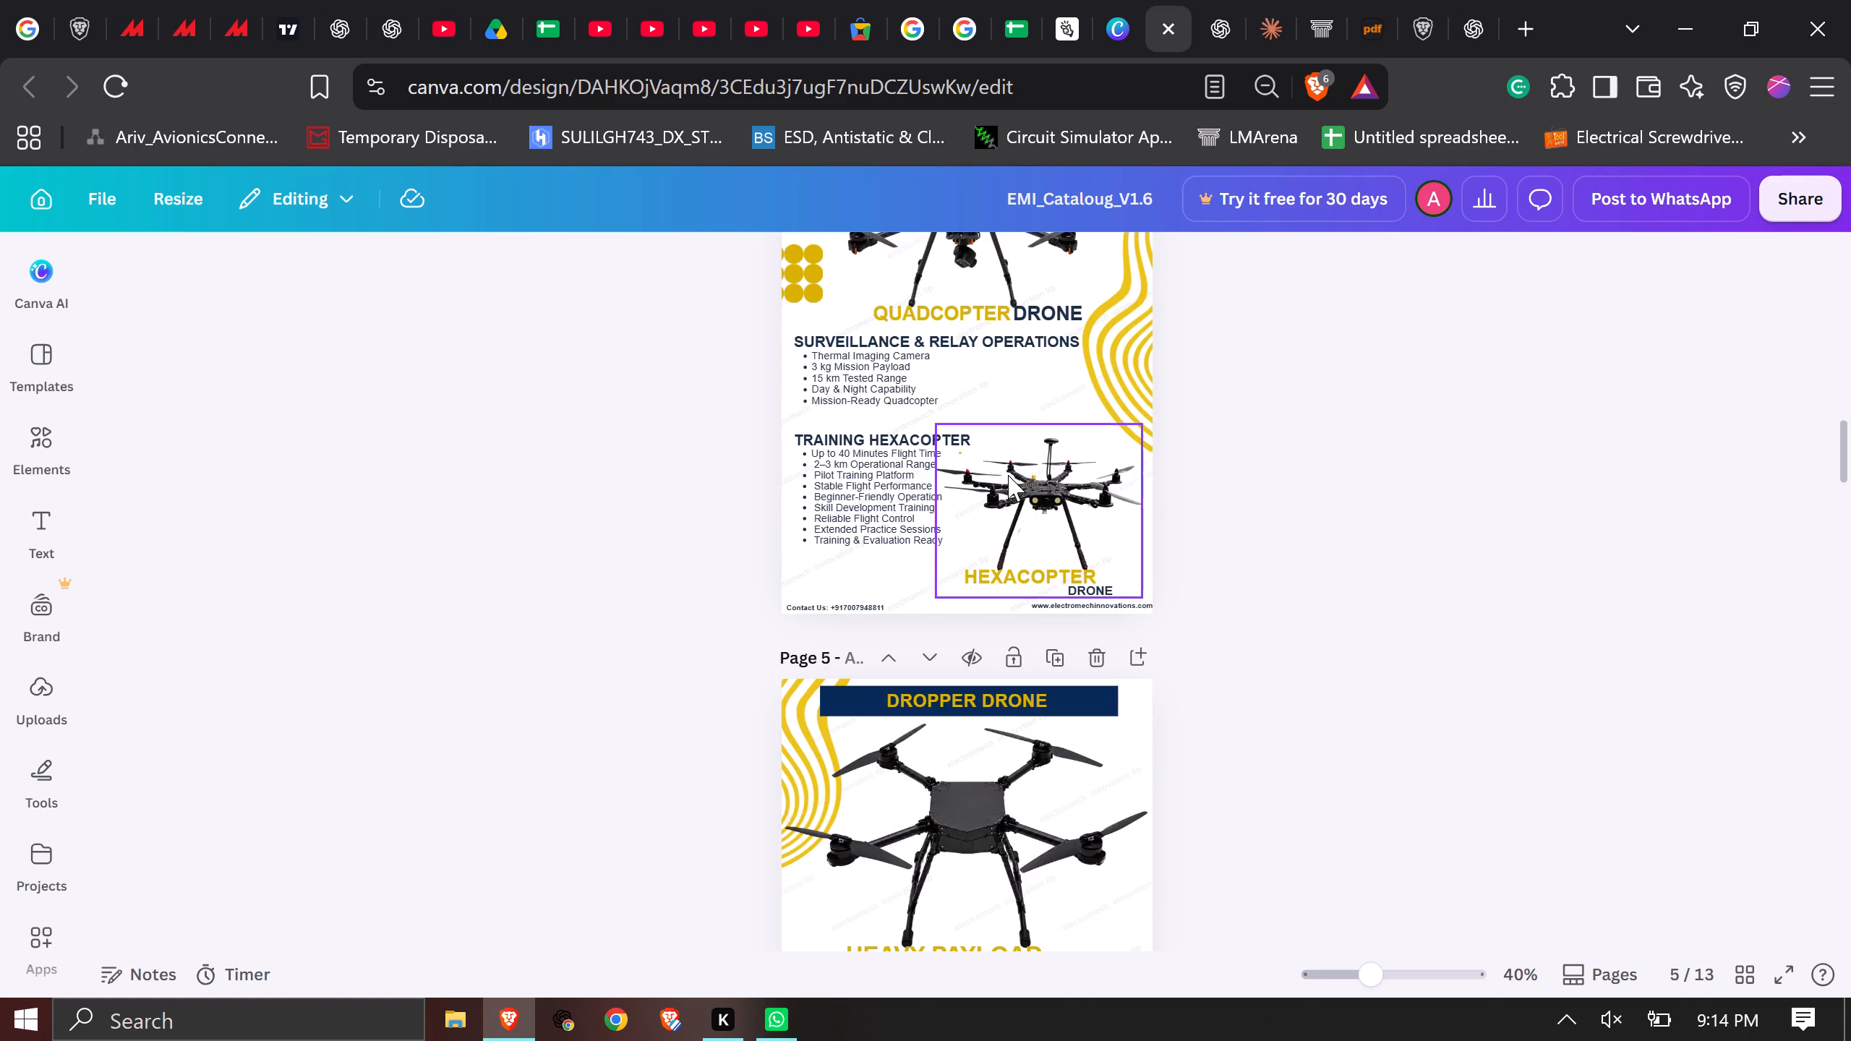
scroll(1008, 475, "down", 5)
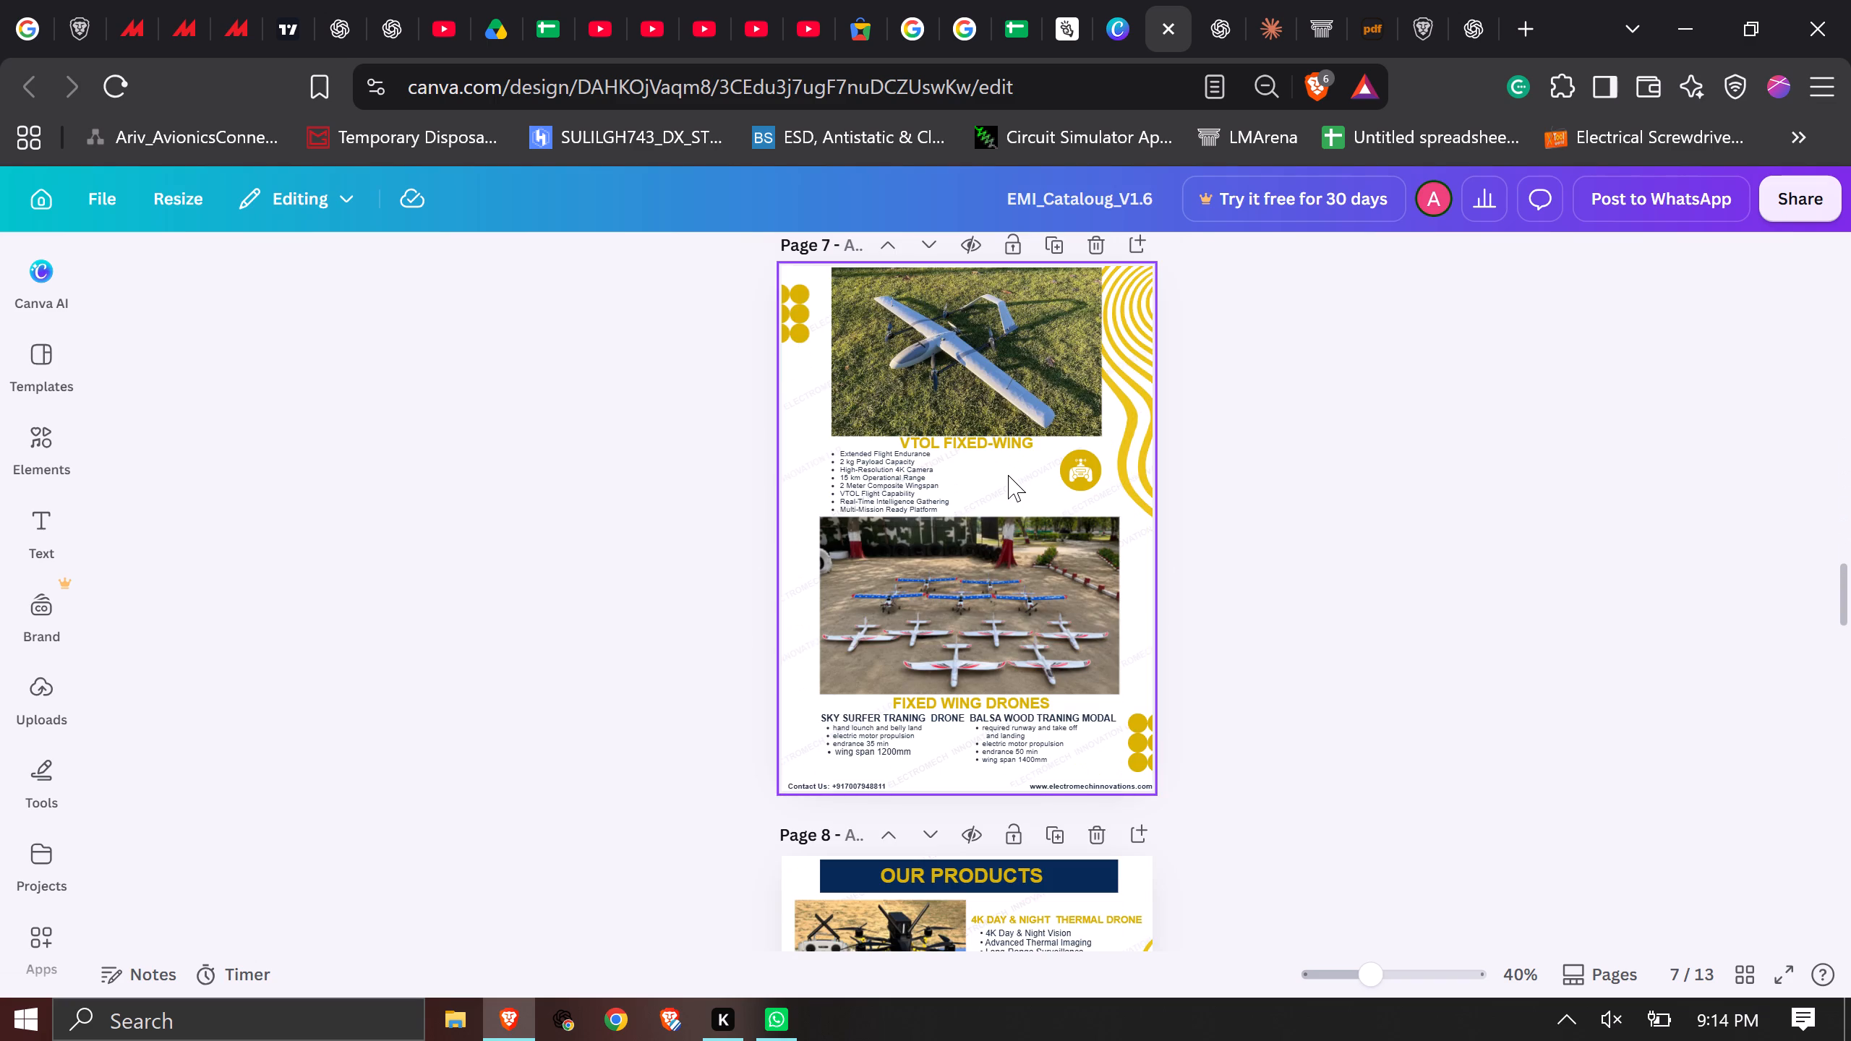
scroll(1008, 475, "up", 4)
scroll(1008, 475, "down", 5)
scroll(1008, 475, "up", 5)
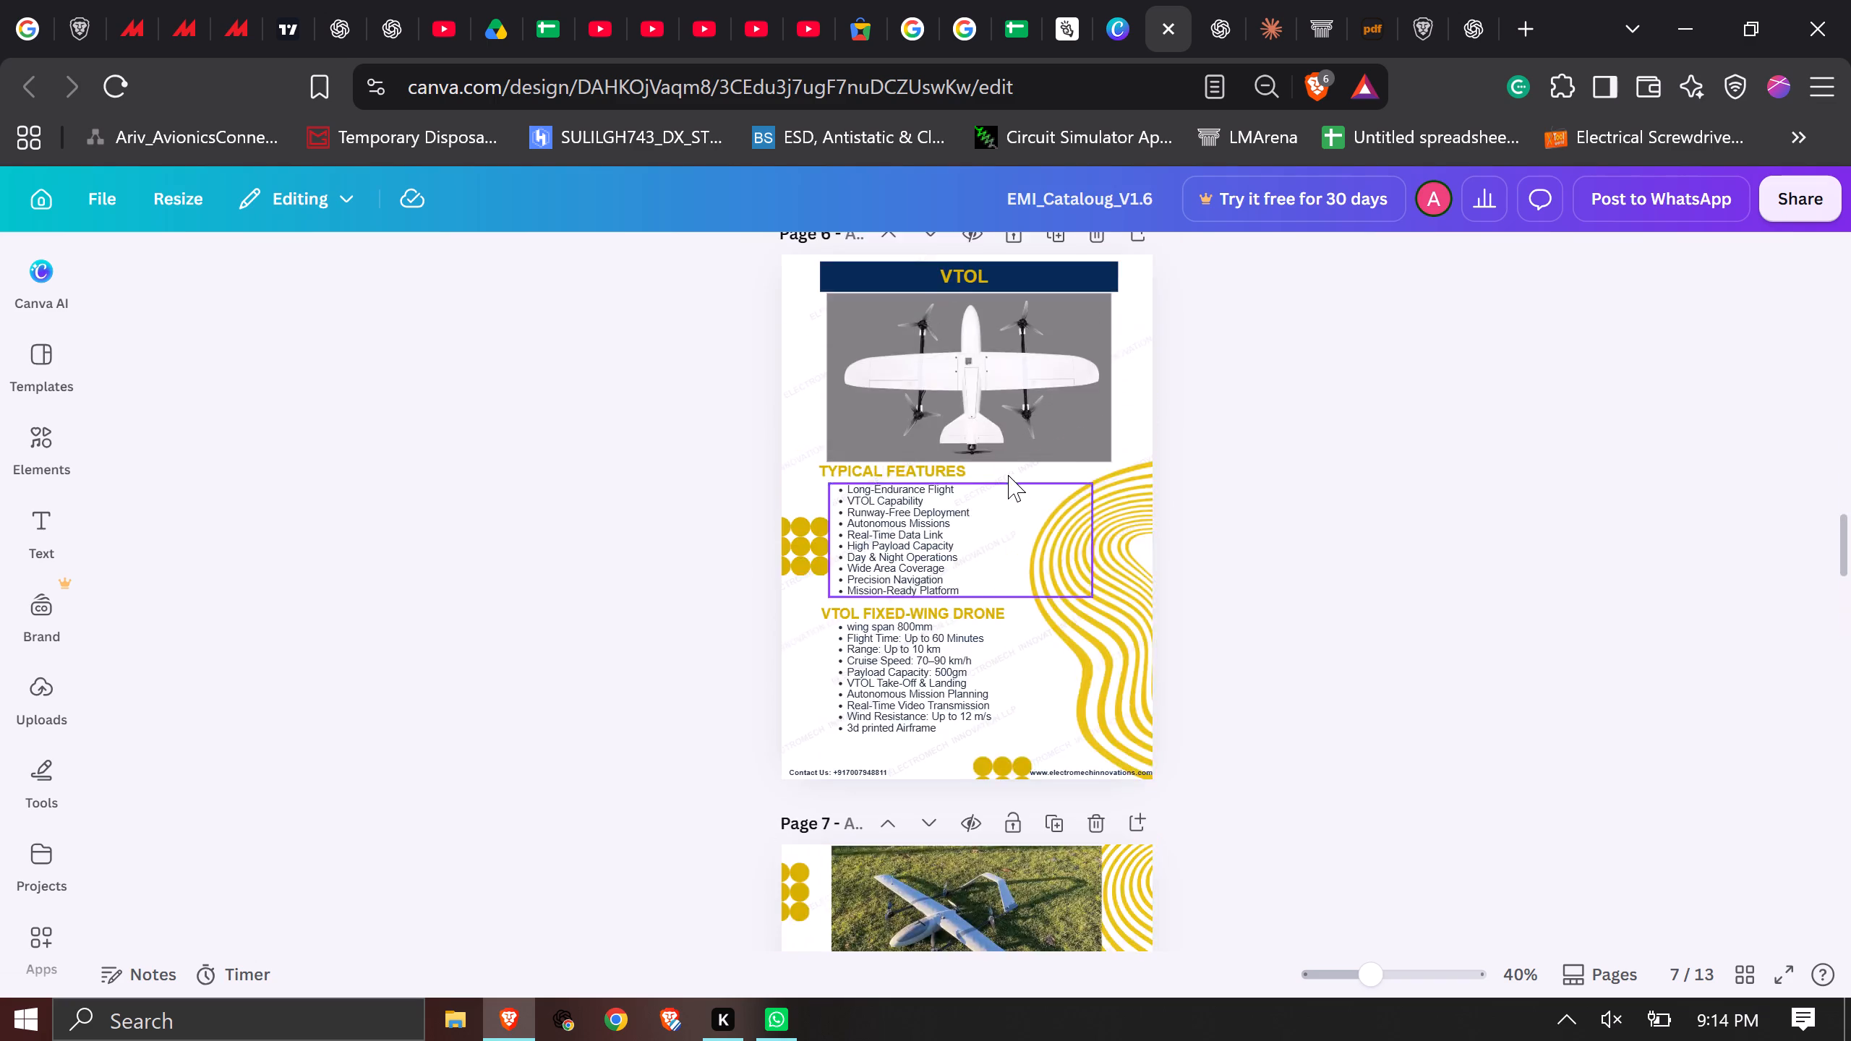
scroll(1008, 475, "up", 12)
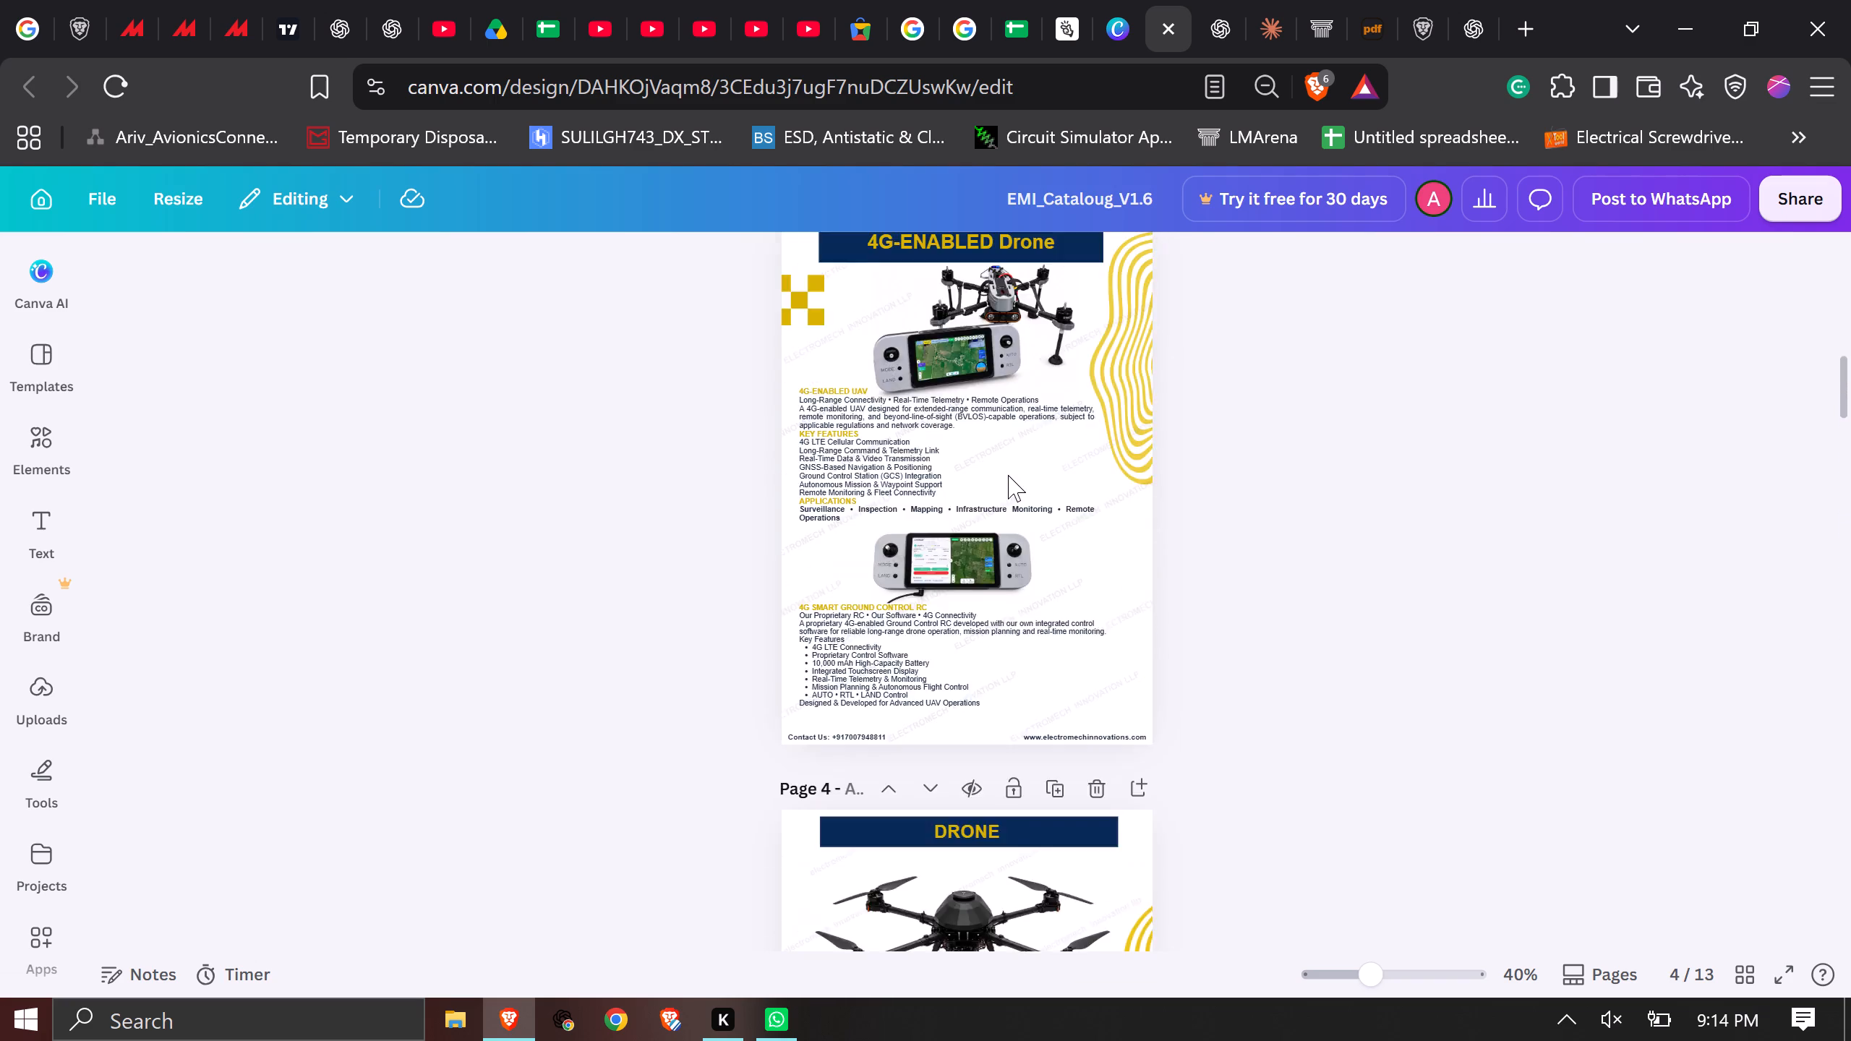
scroll(1008, 475, "up", 7)
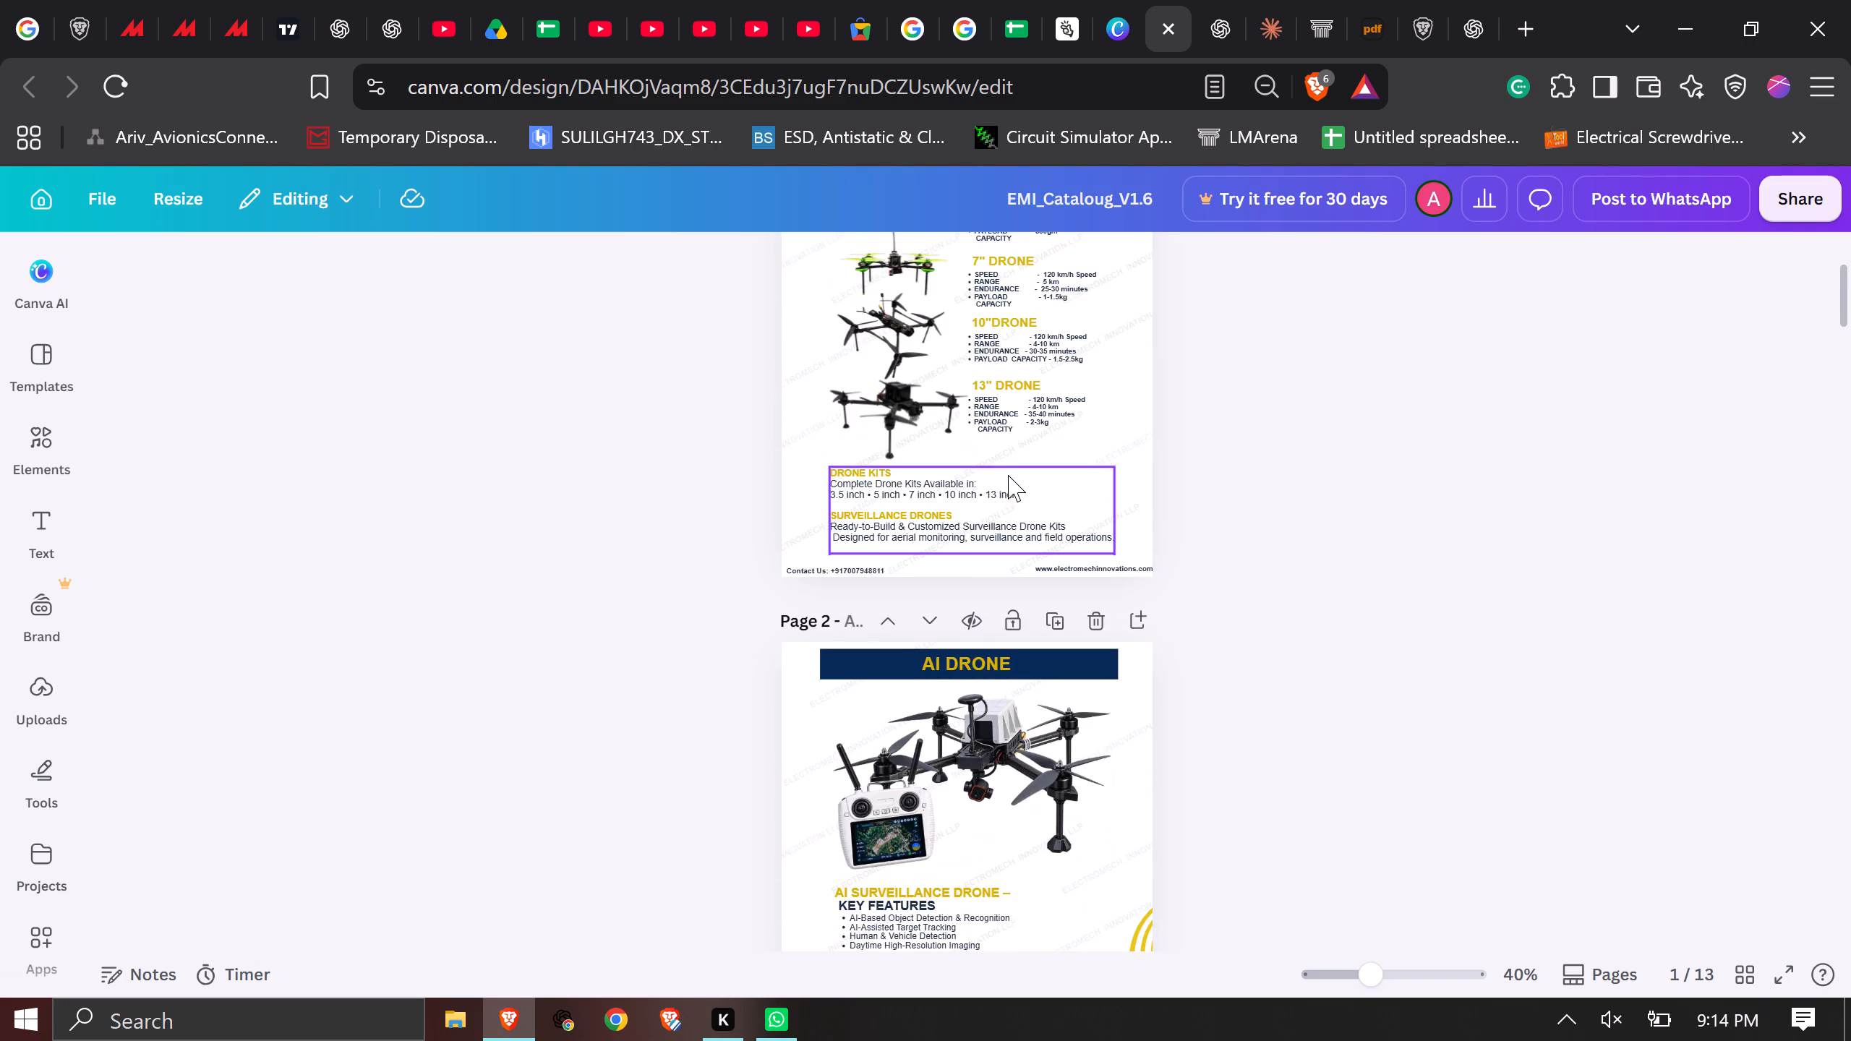
scroll(1008, 475, "down", 4)
scroll(1008, 475, "up", 2)
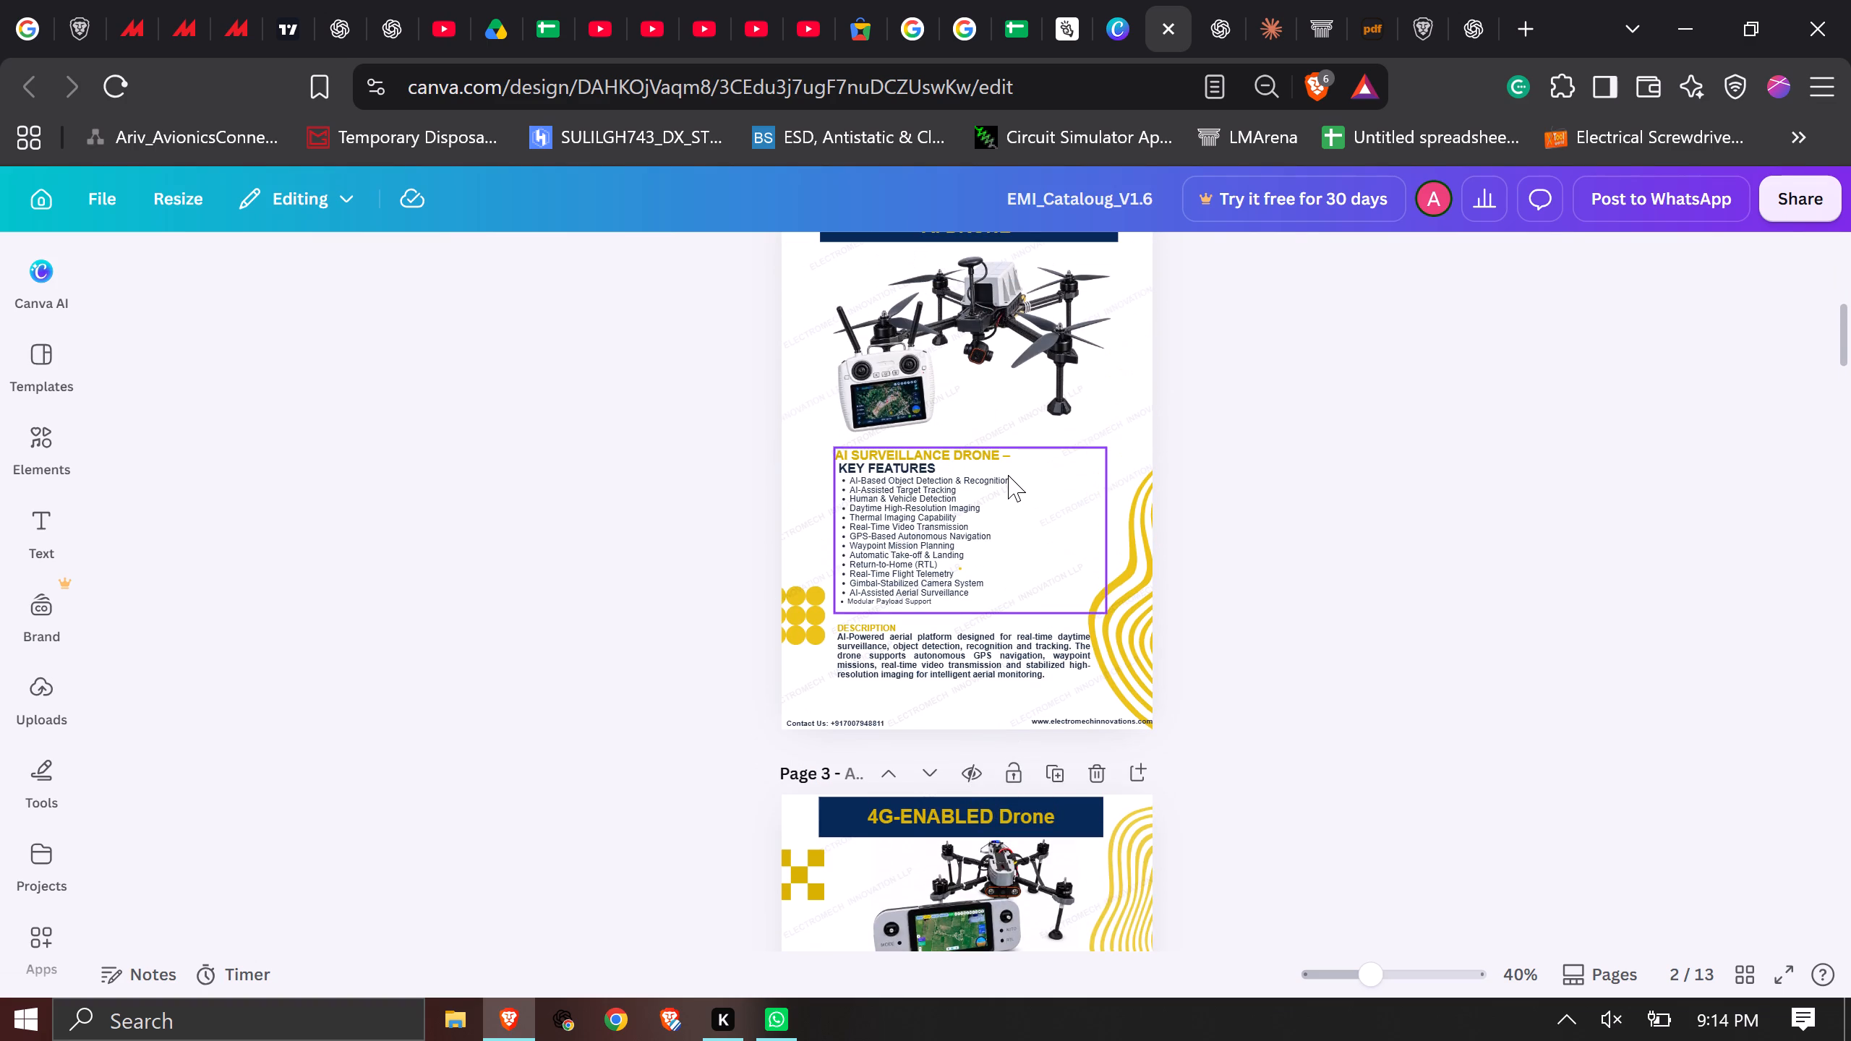
scroll(1008, 475, "up", 5)
scroll(1008, 475, "down", 2)
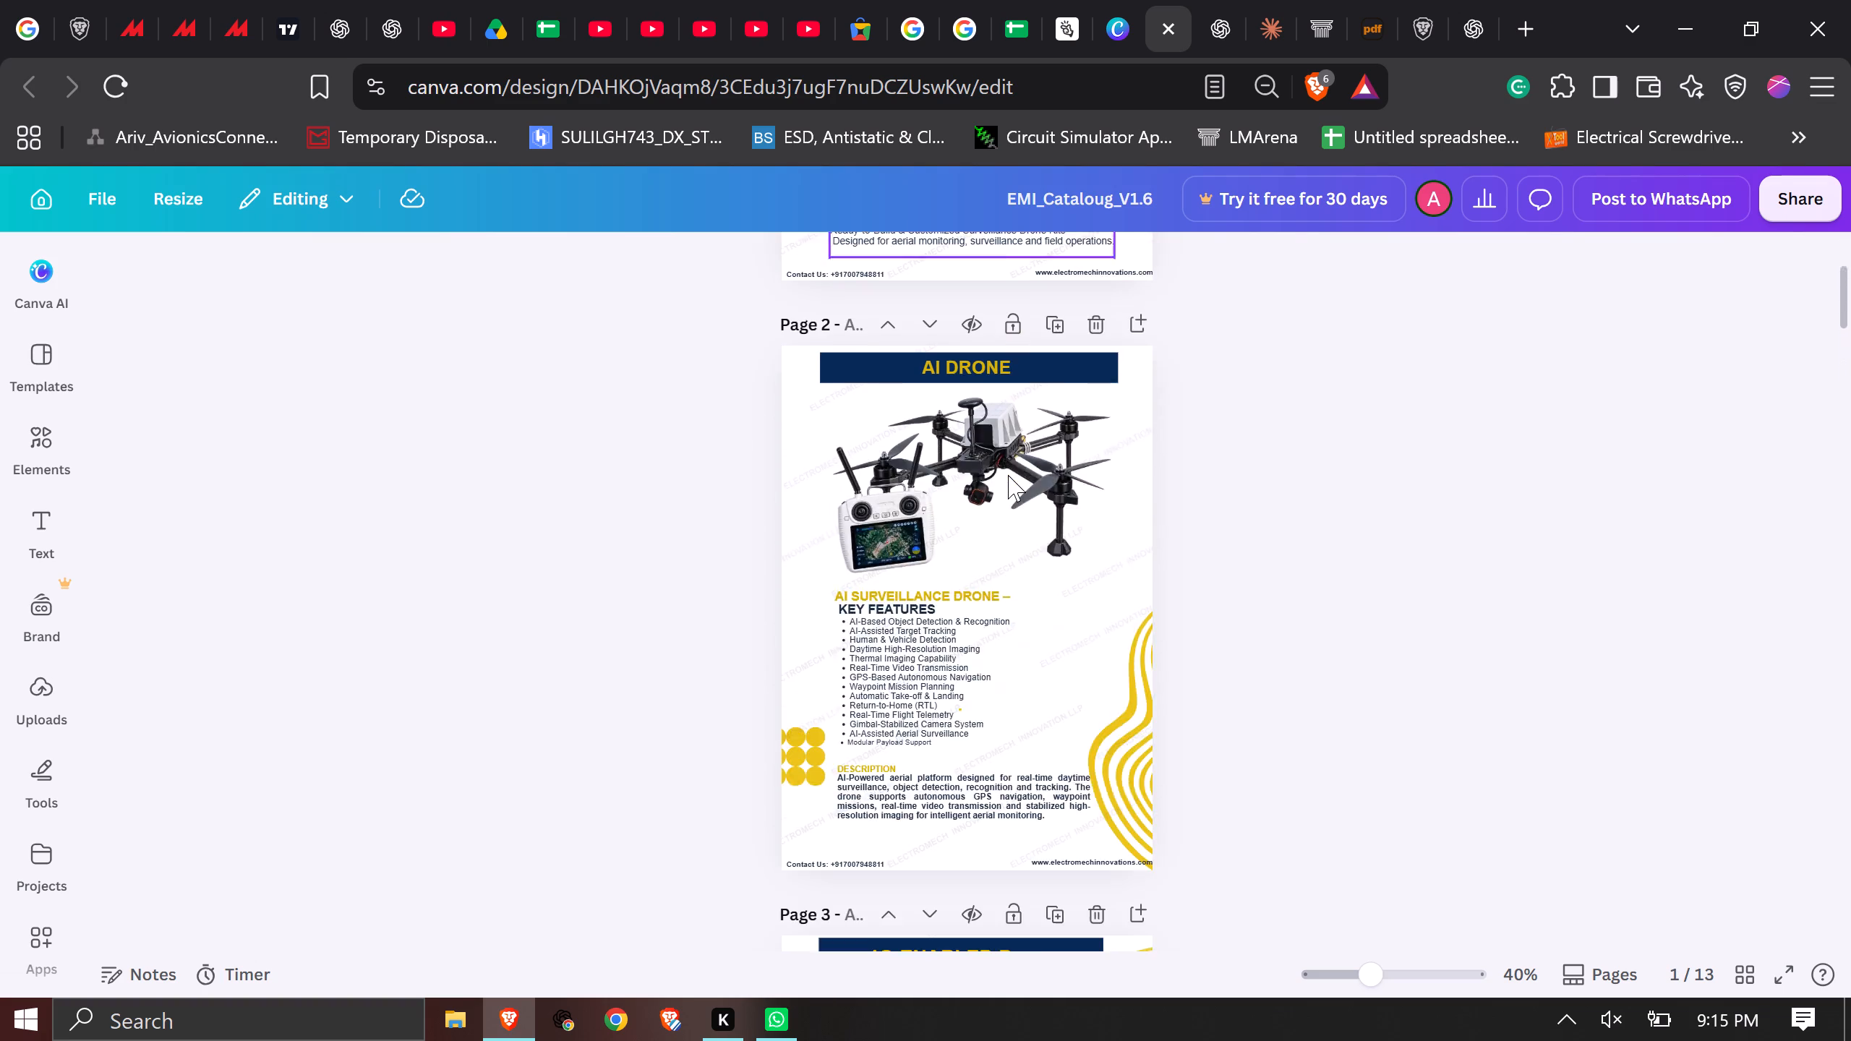
Insert a new blank page directly after the "4G-ENABLED Drone" page, page 3 of the catalogue.
scroll(1008, 475, "down", 3)
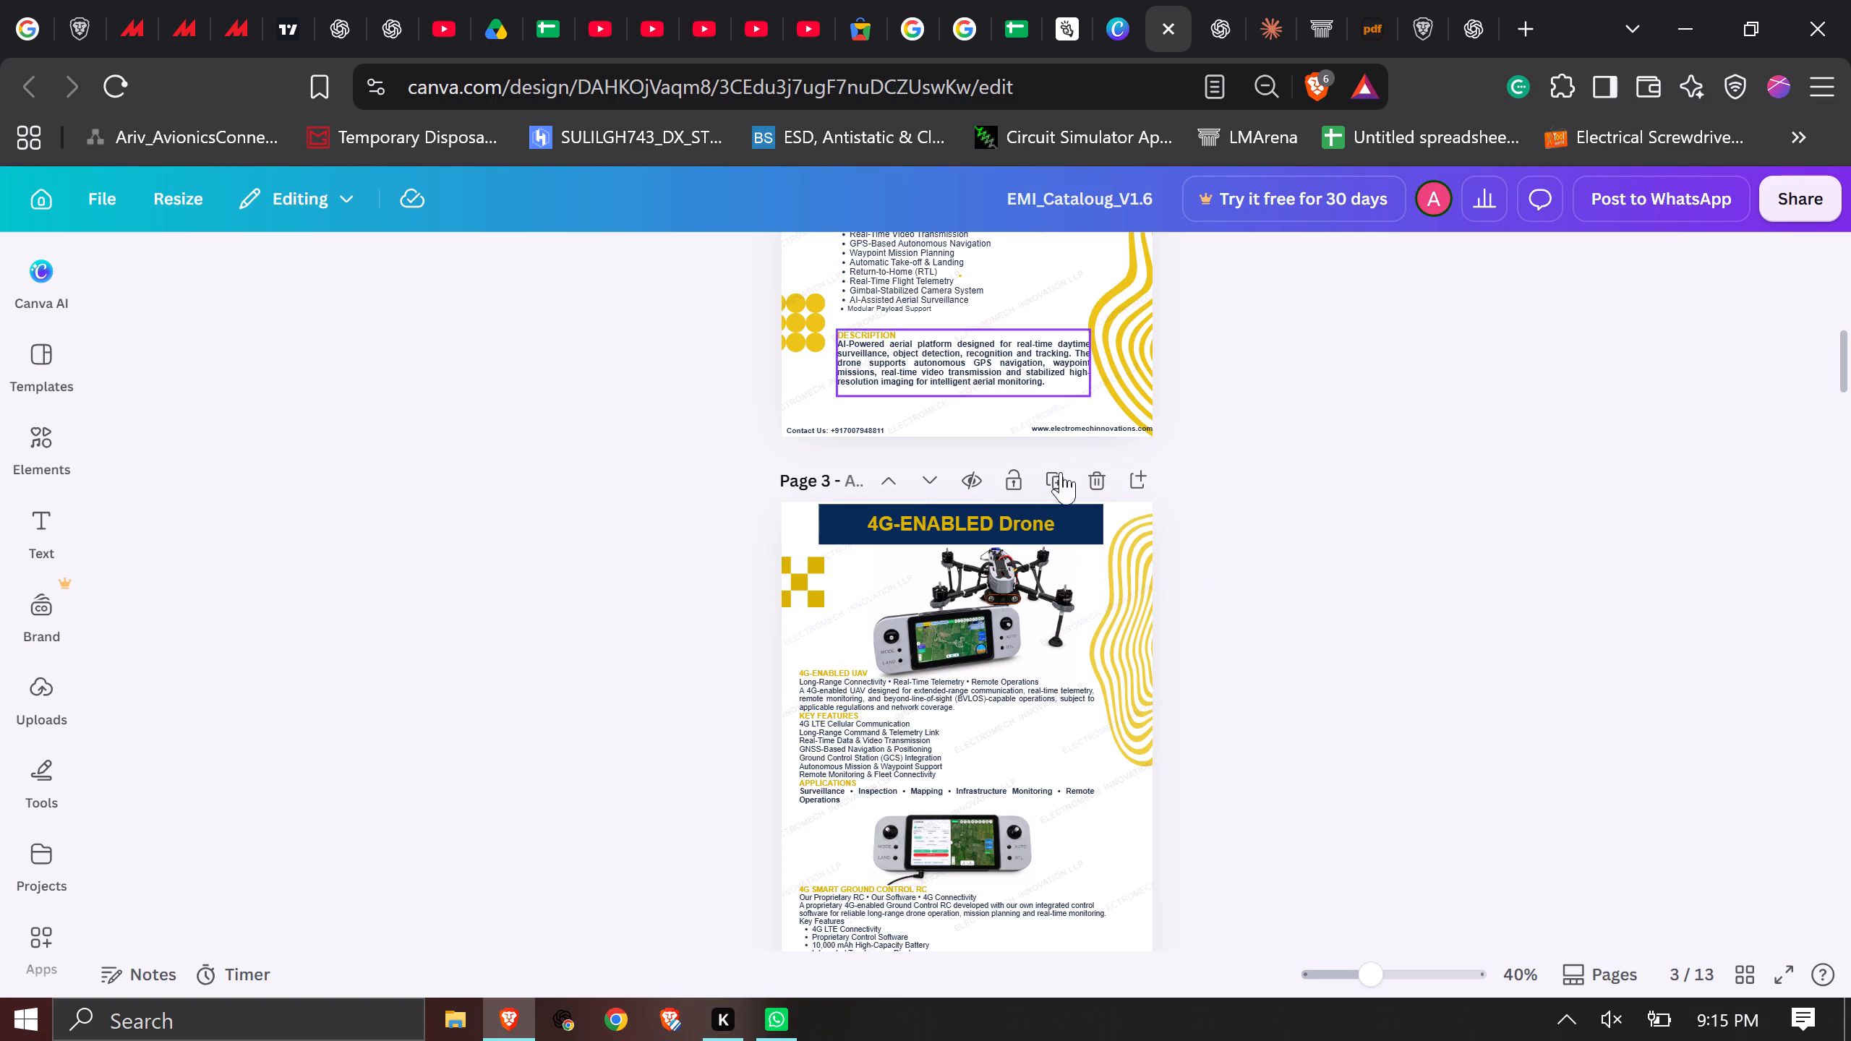
left_click(1137, 465)
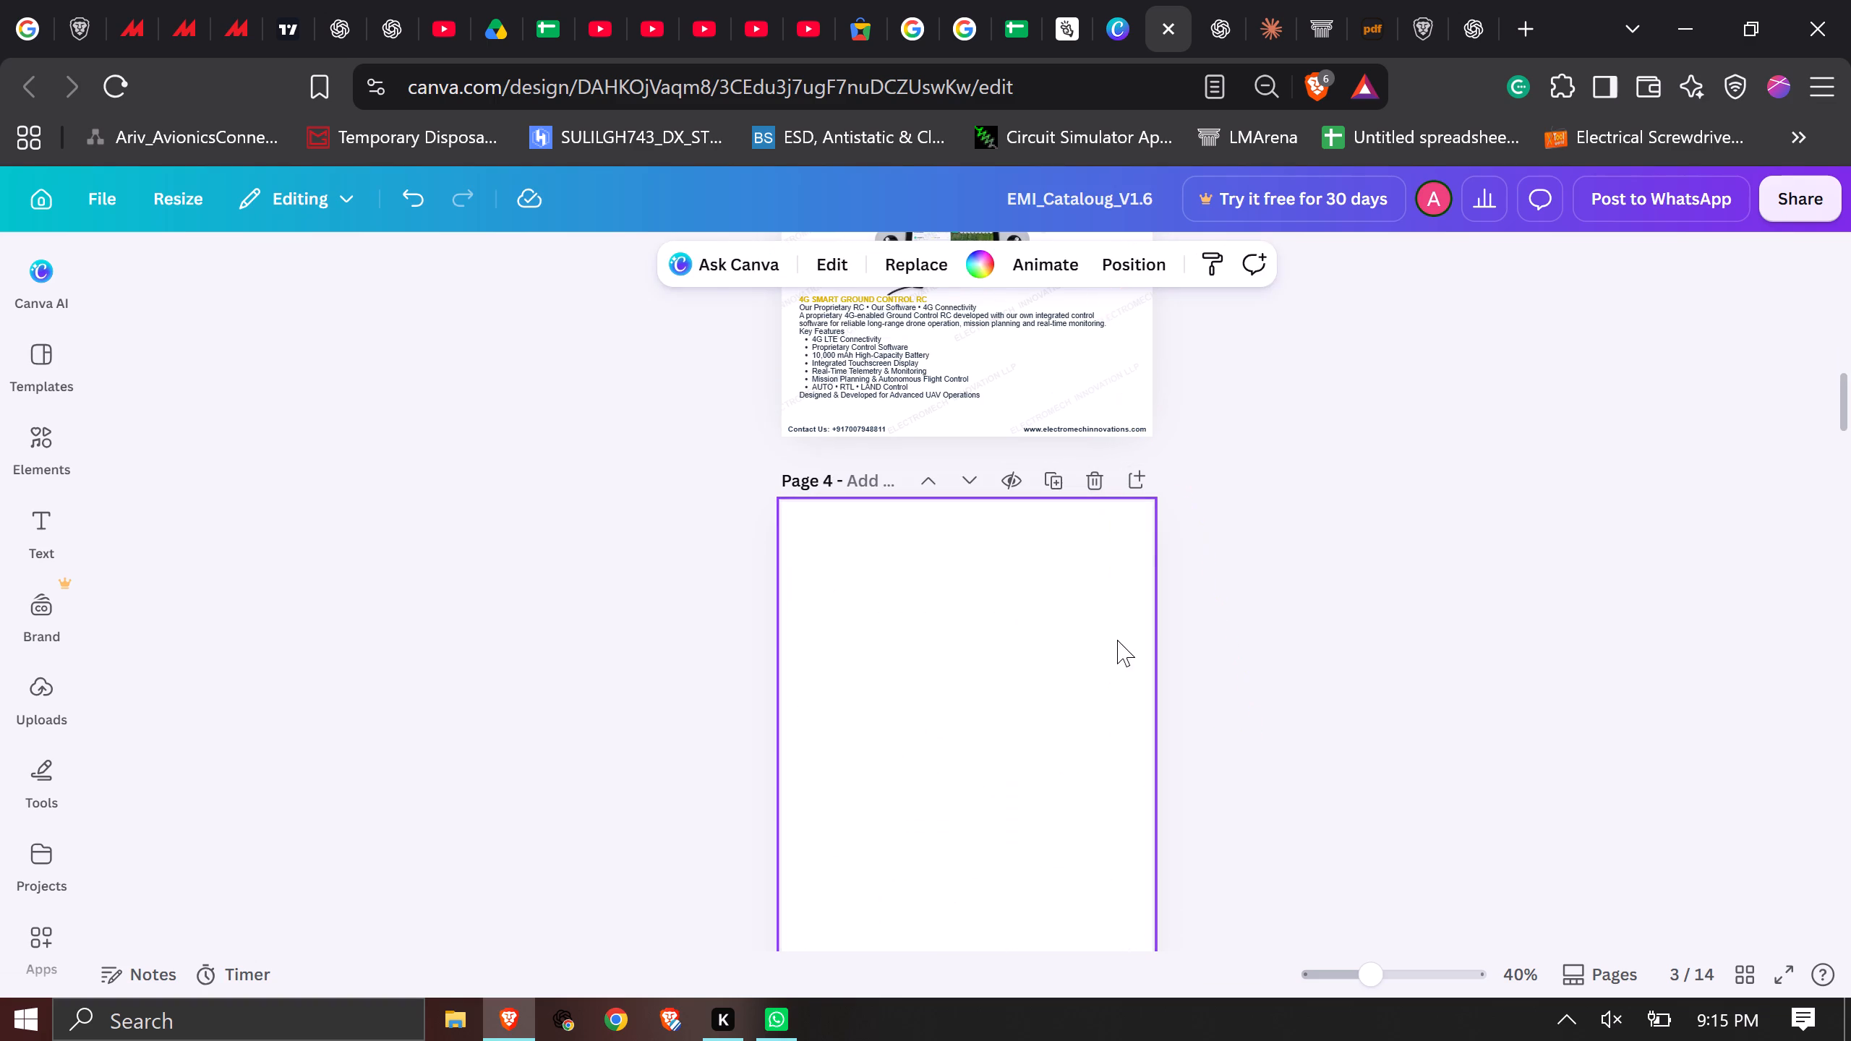
scroll(1121, 659, "down", 3)
scroll(1121, 659, "up", 5)
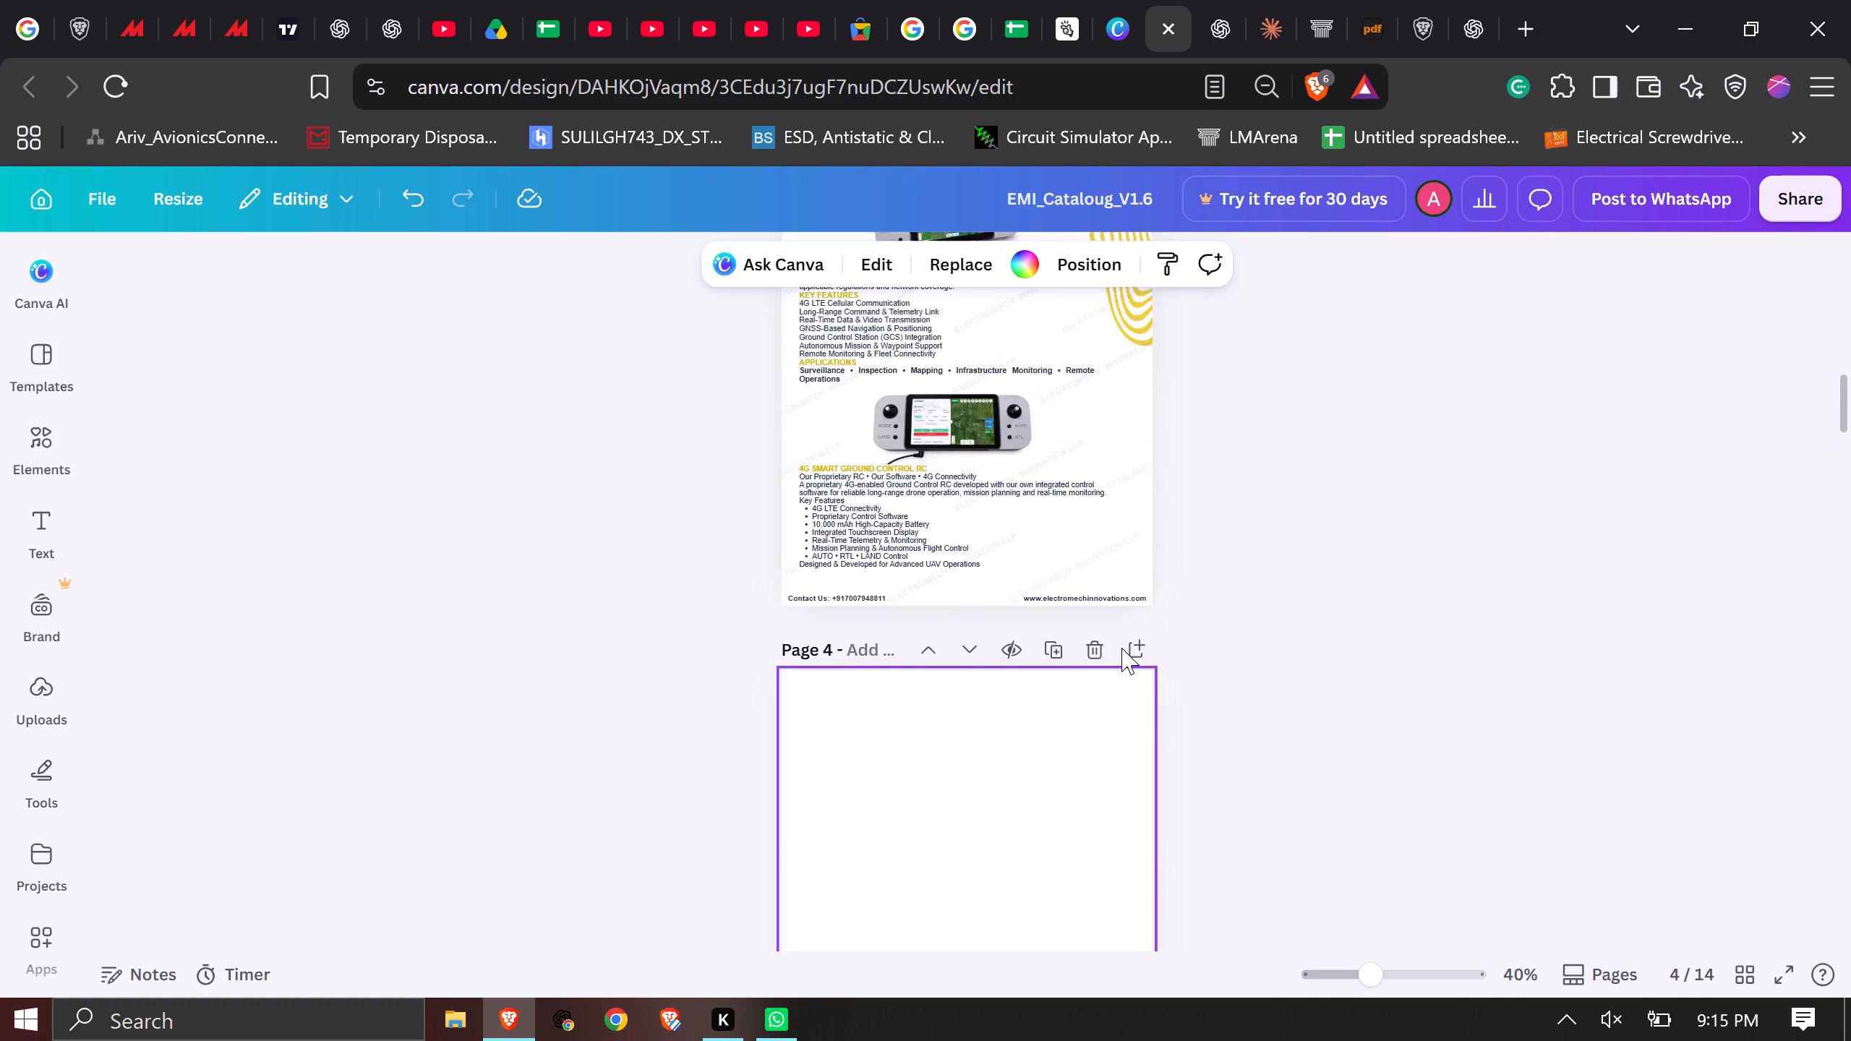
Duplicate page 3, the "4G-ENABLED Drone" page, to use as the layout for the rocket drone.
scroll(1121, 648, "up", 1)
scroll(1121, 646, "down", 4)
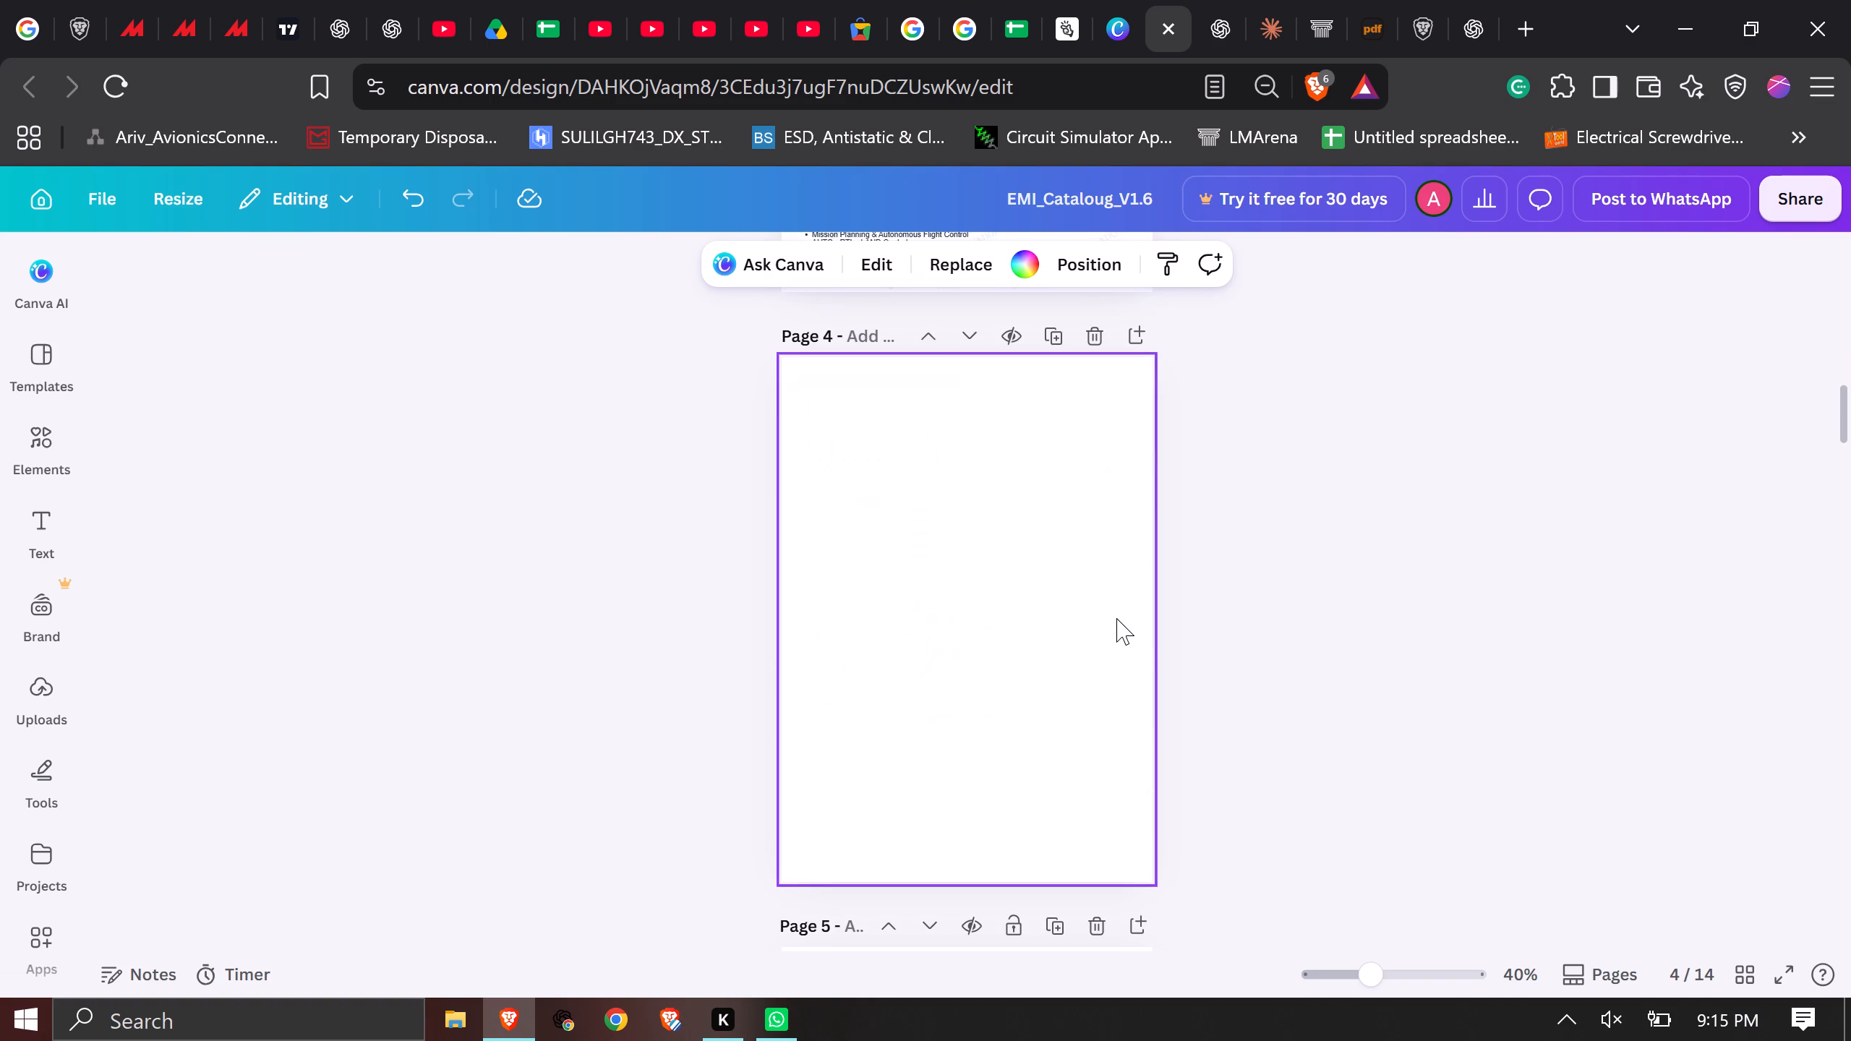
scroll(1091, 591, "up", 2)
scroll(1048, 536, "up", 3)
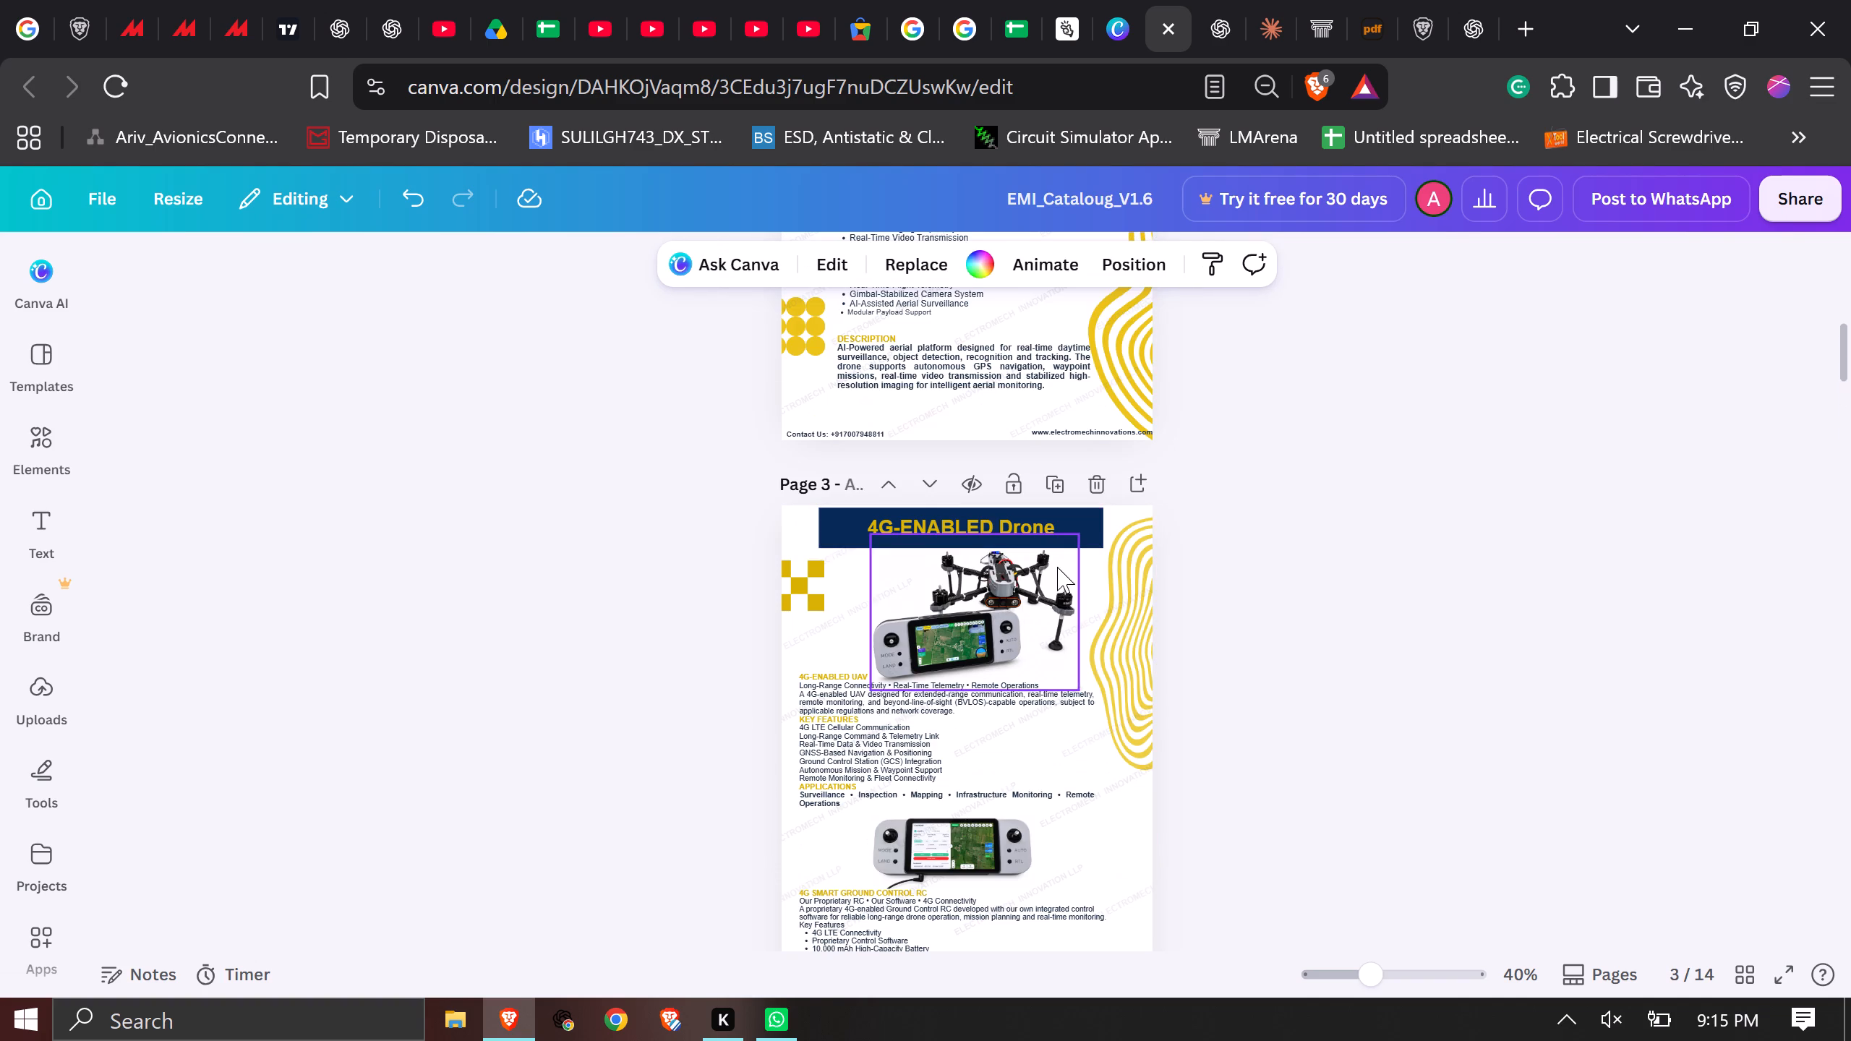
scroll(1082, 571, "down", 1)
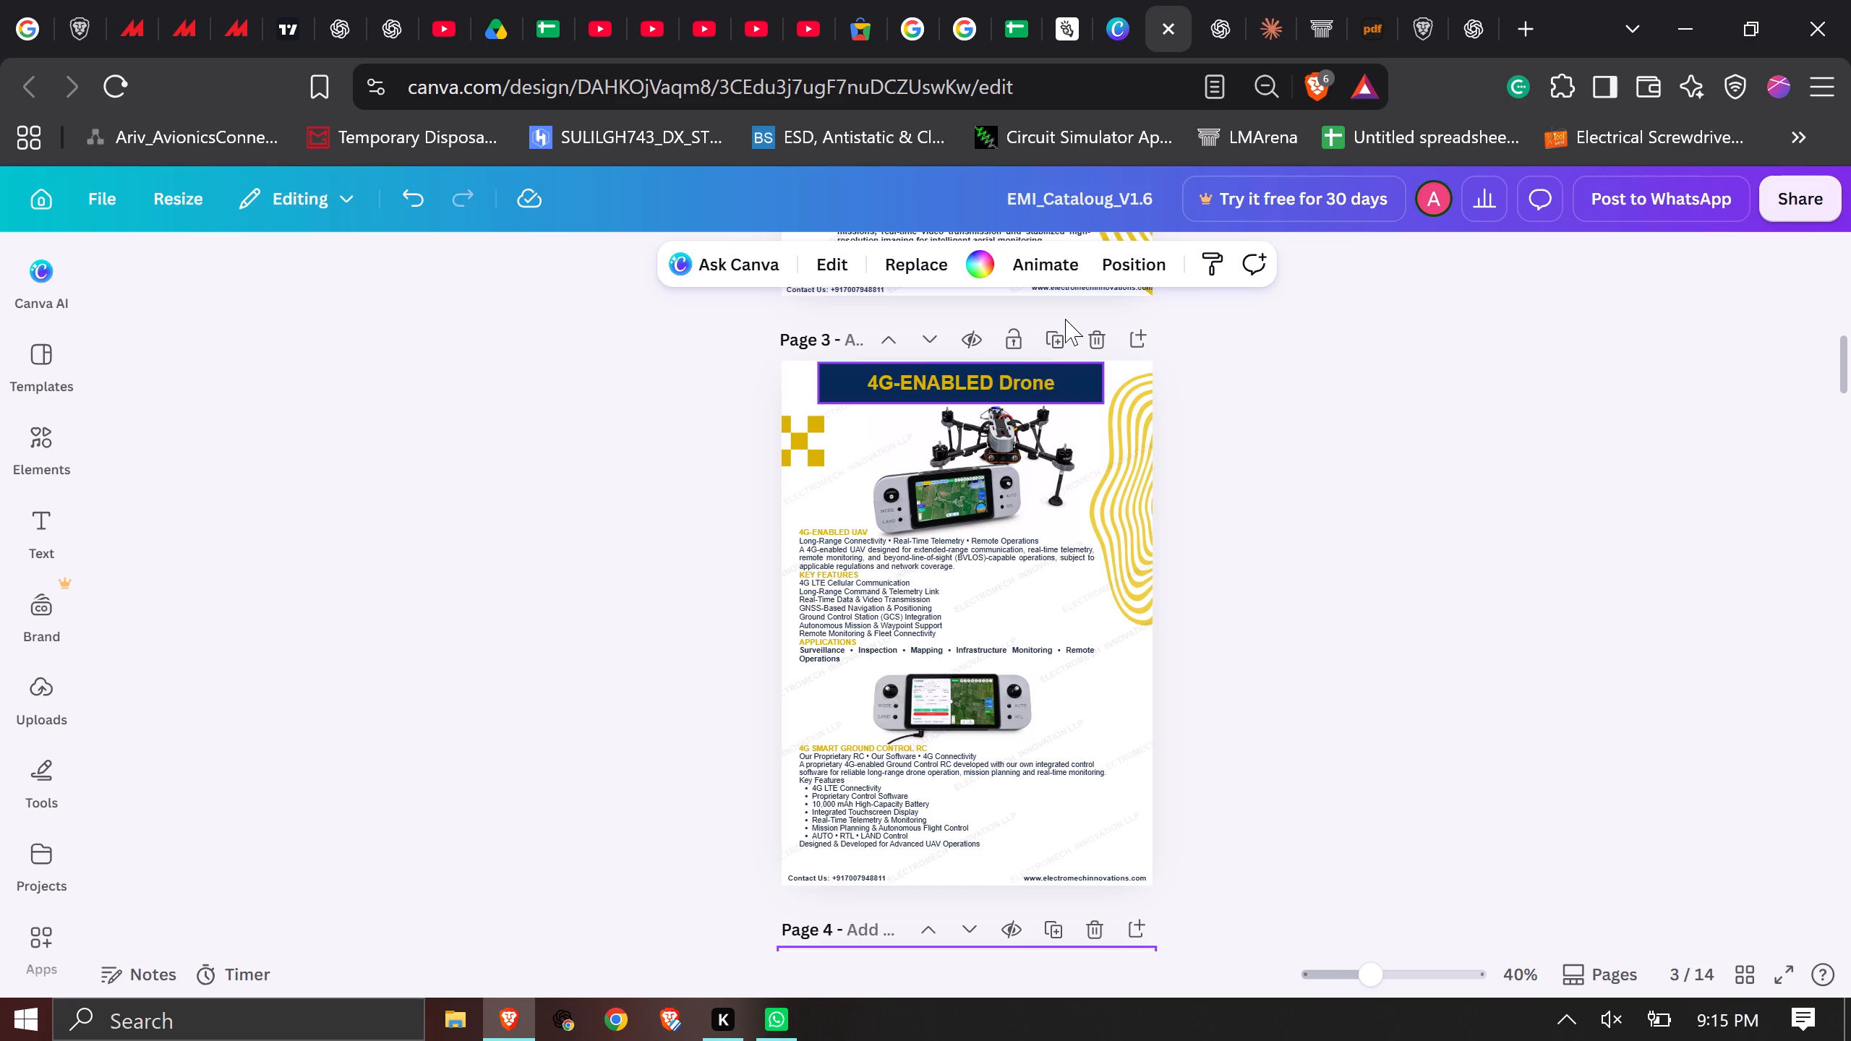
left_click(1056, 335)
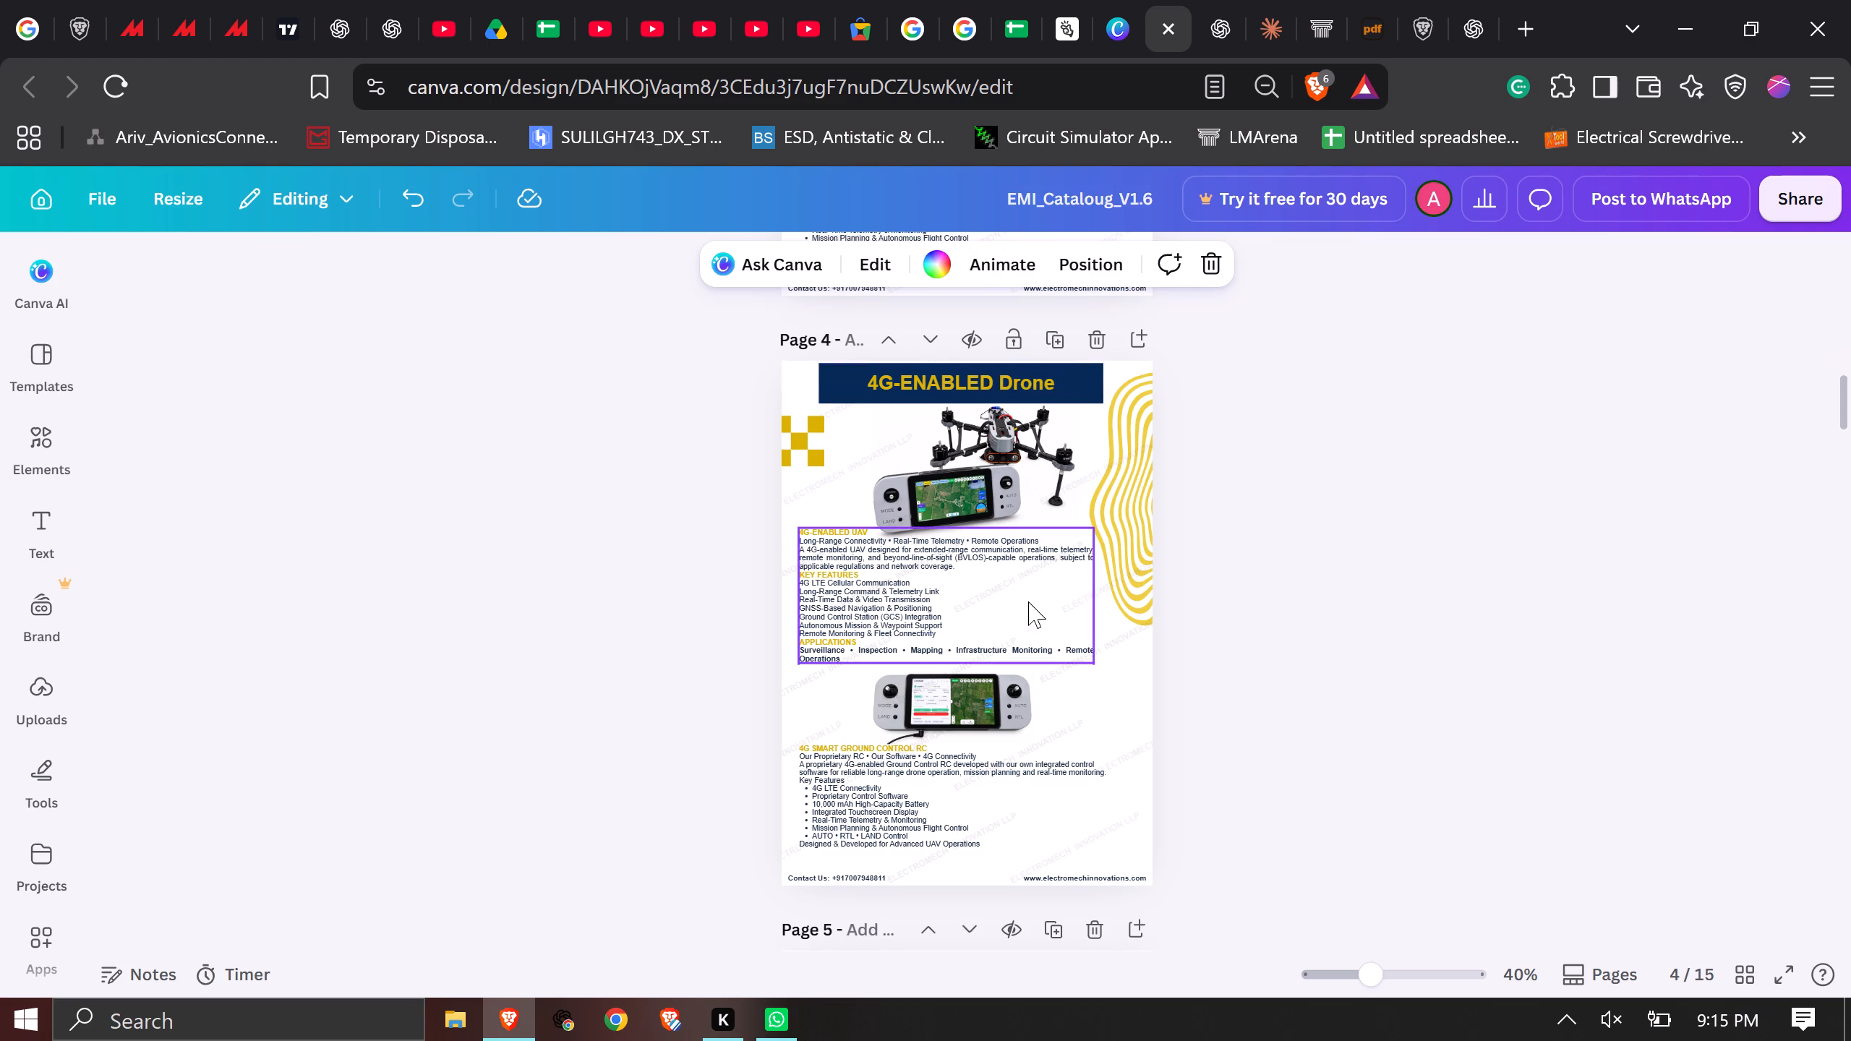
Delete the blank page that follows the duplicated "4G-ENABLED Drone" page.
scroll(1028, 601, "down", 4)
scroll(1028, 601, "up", 5)
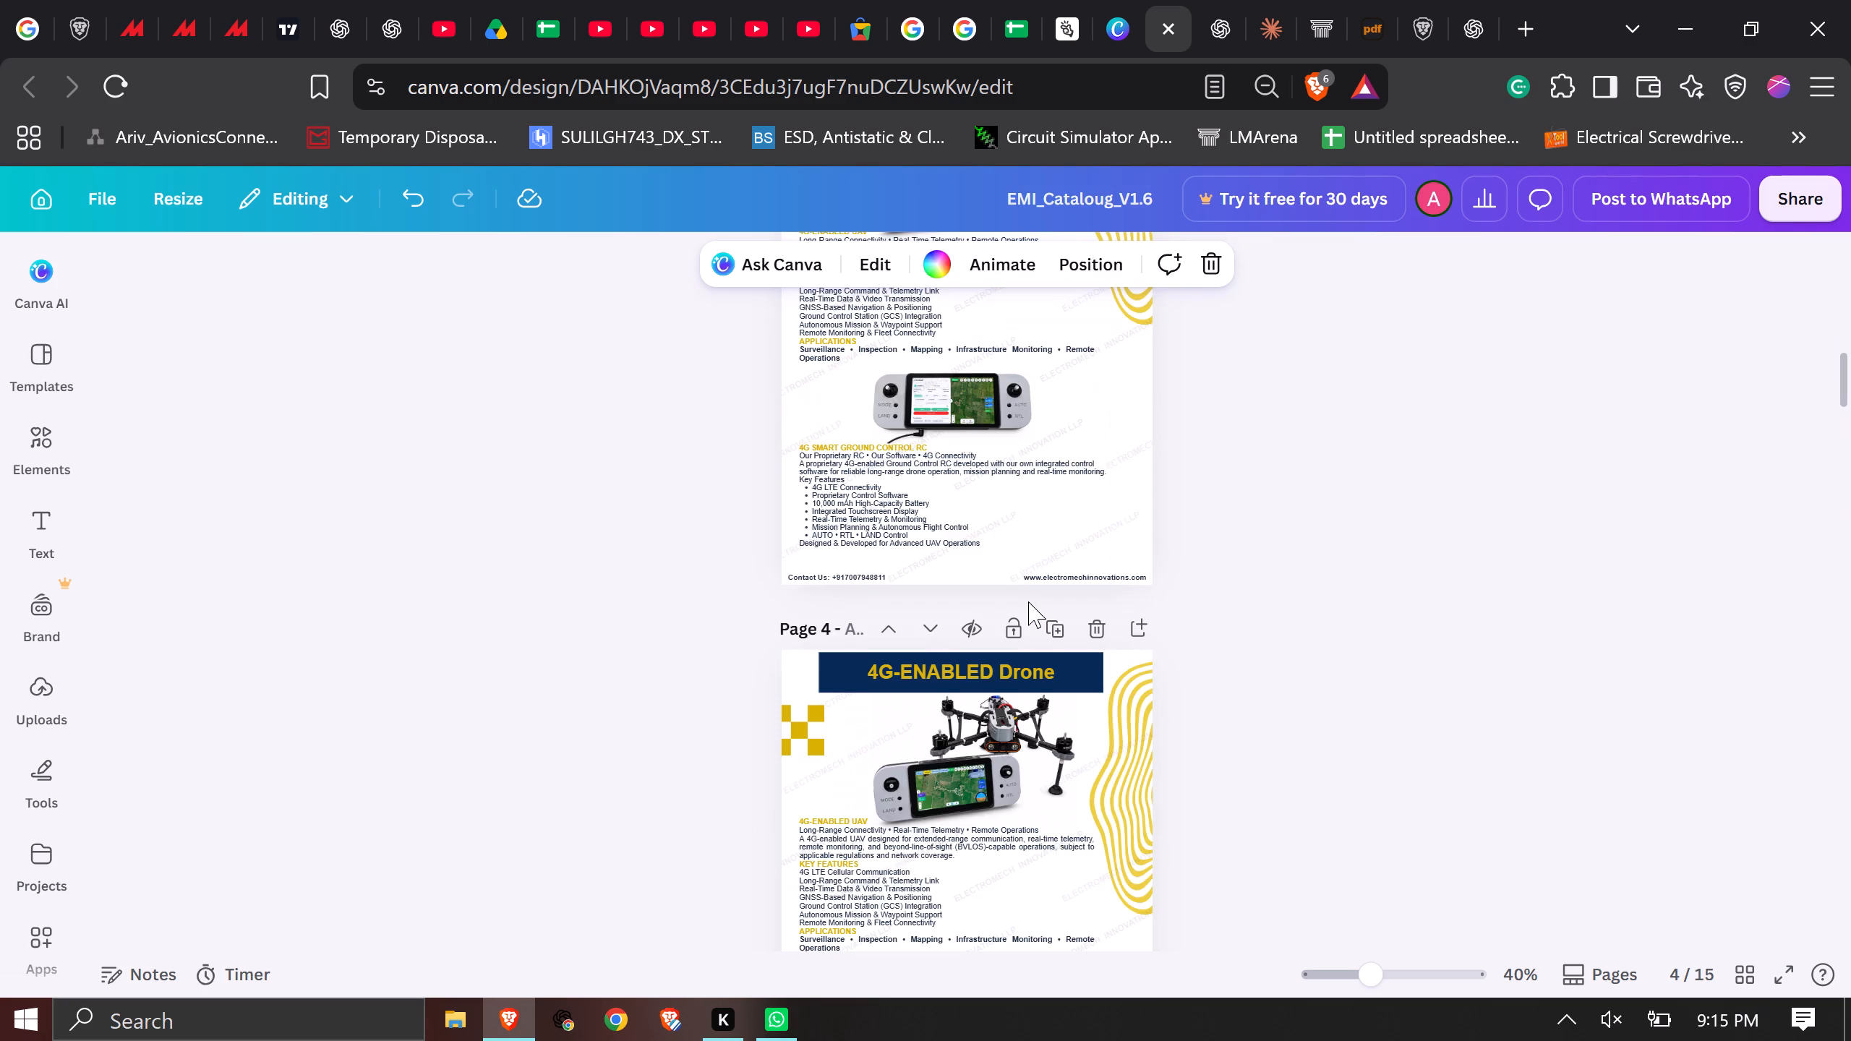
scroll(1028, 601, "up", 2)
scroll(1028, 601, "down", 2)
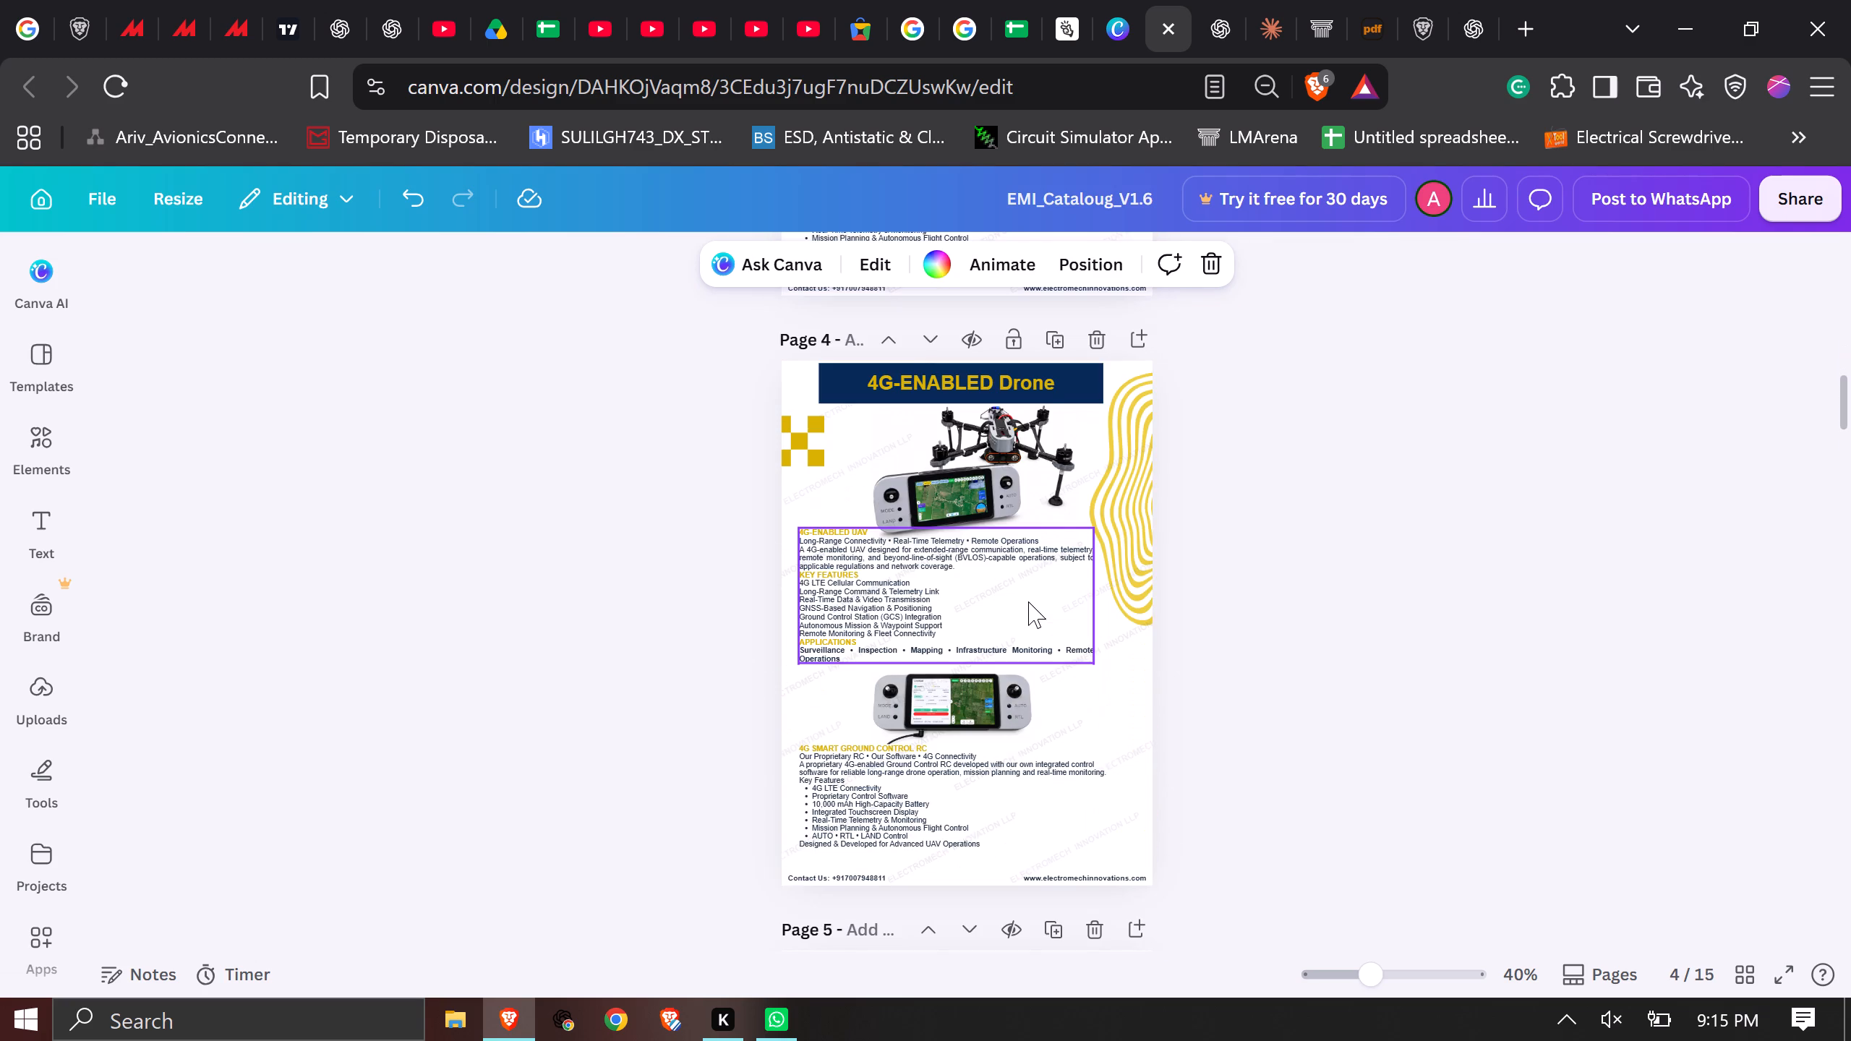
scroll(1028, 601, "up", 4)
scroll(1028, 601, "down", 2)
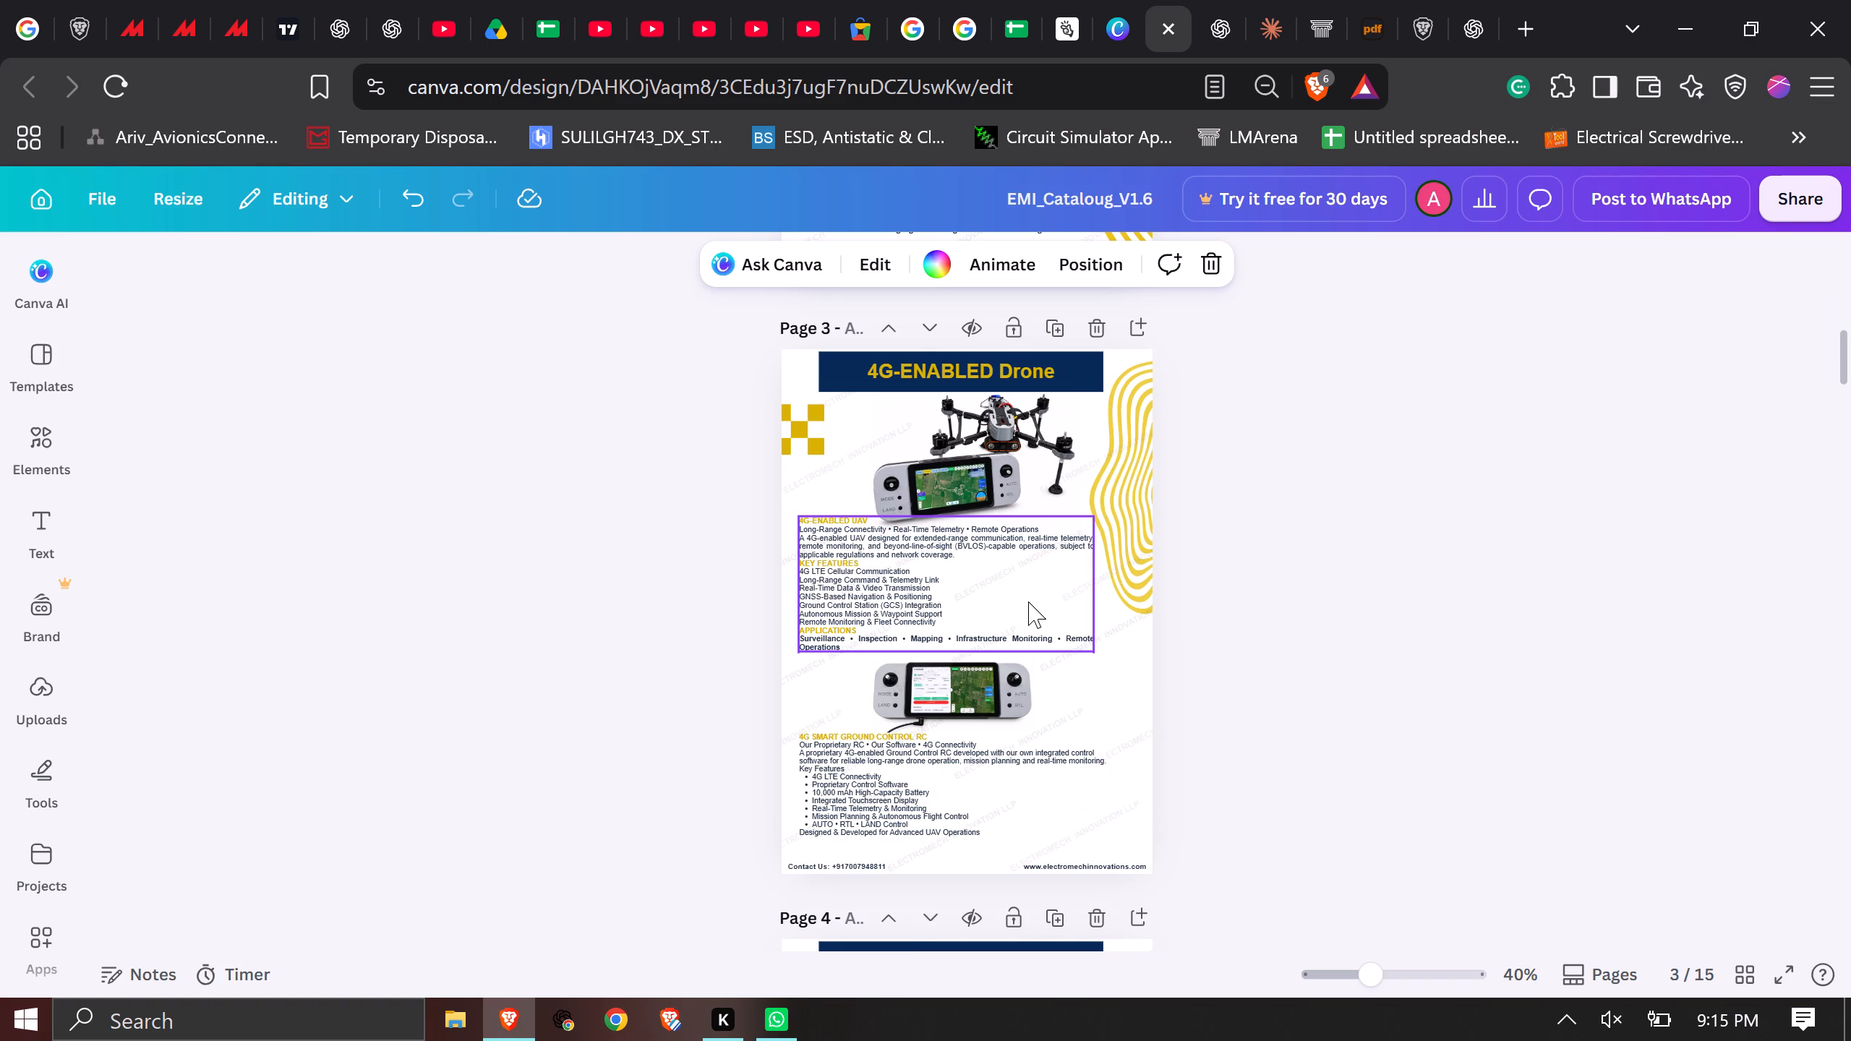
scroll(1028, 601, "down", 4)
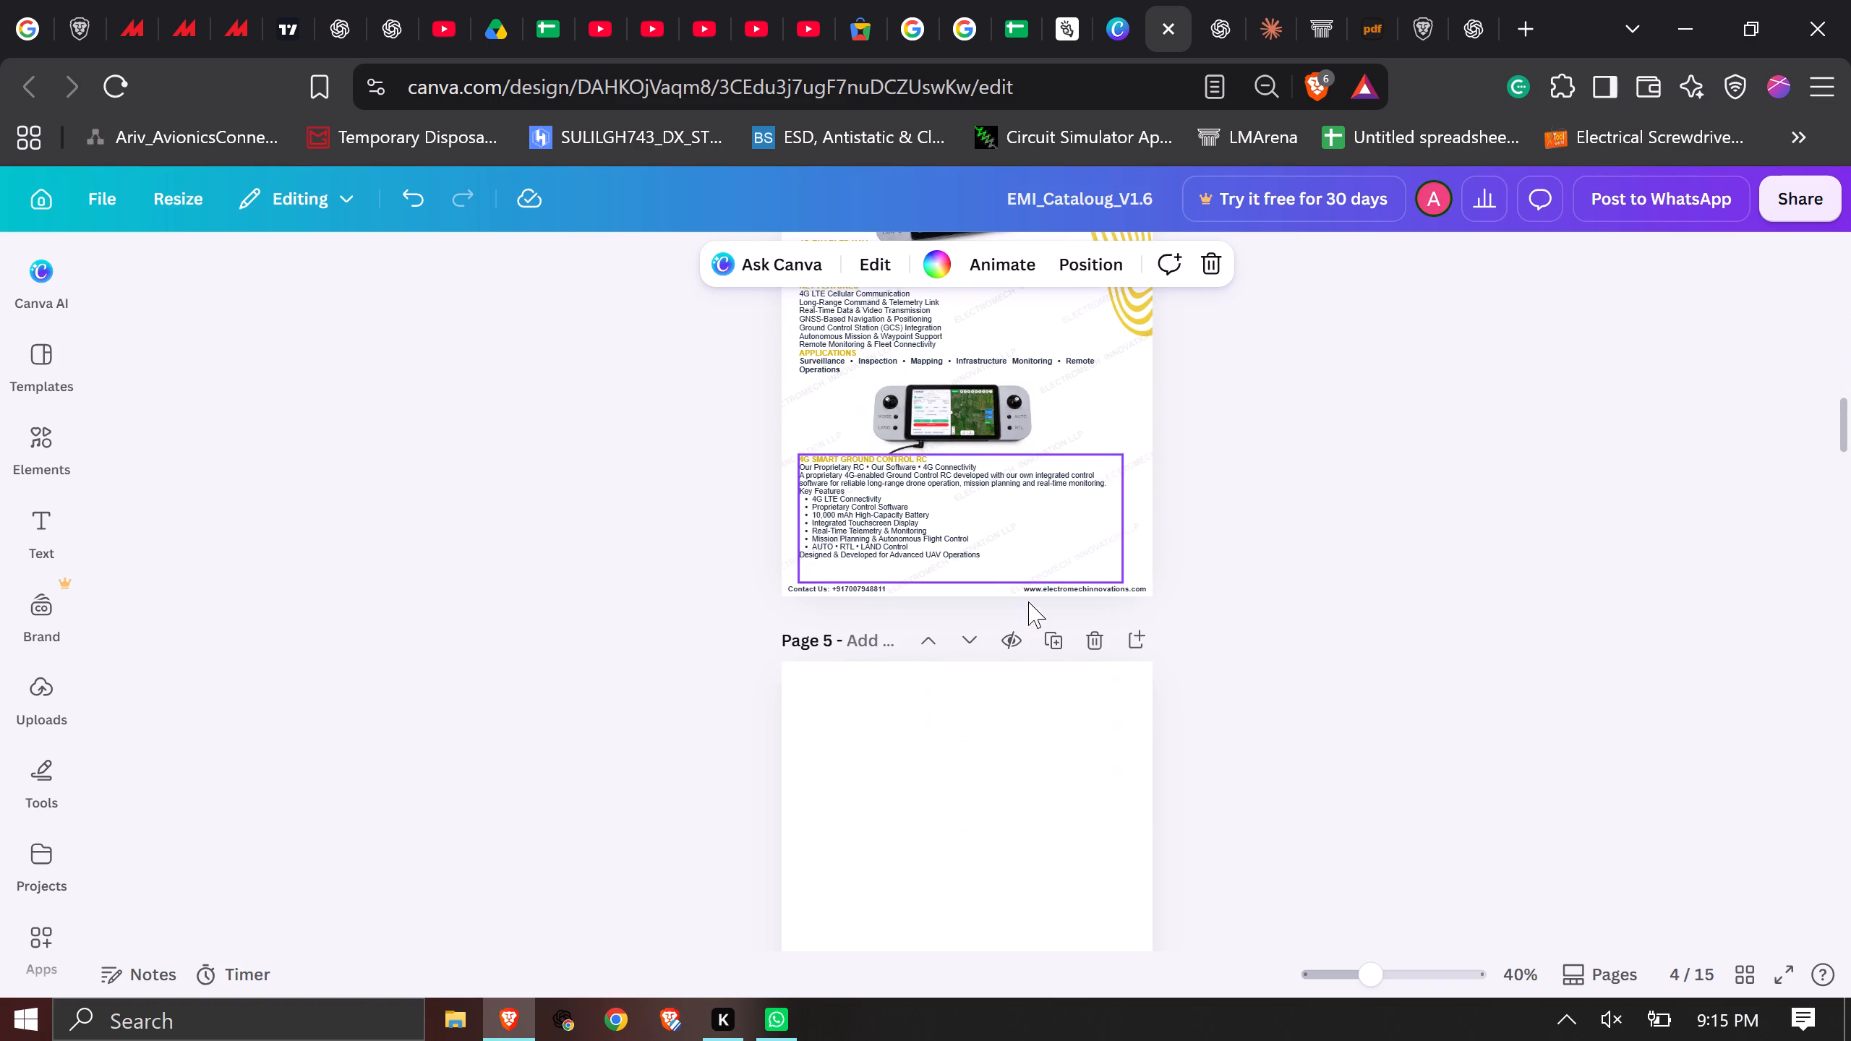
left_click(1019, 798)
left_click(1106, 630)
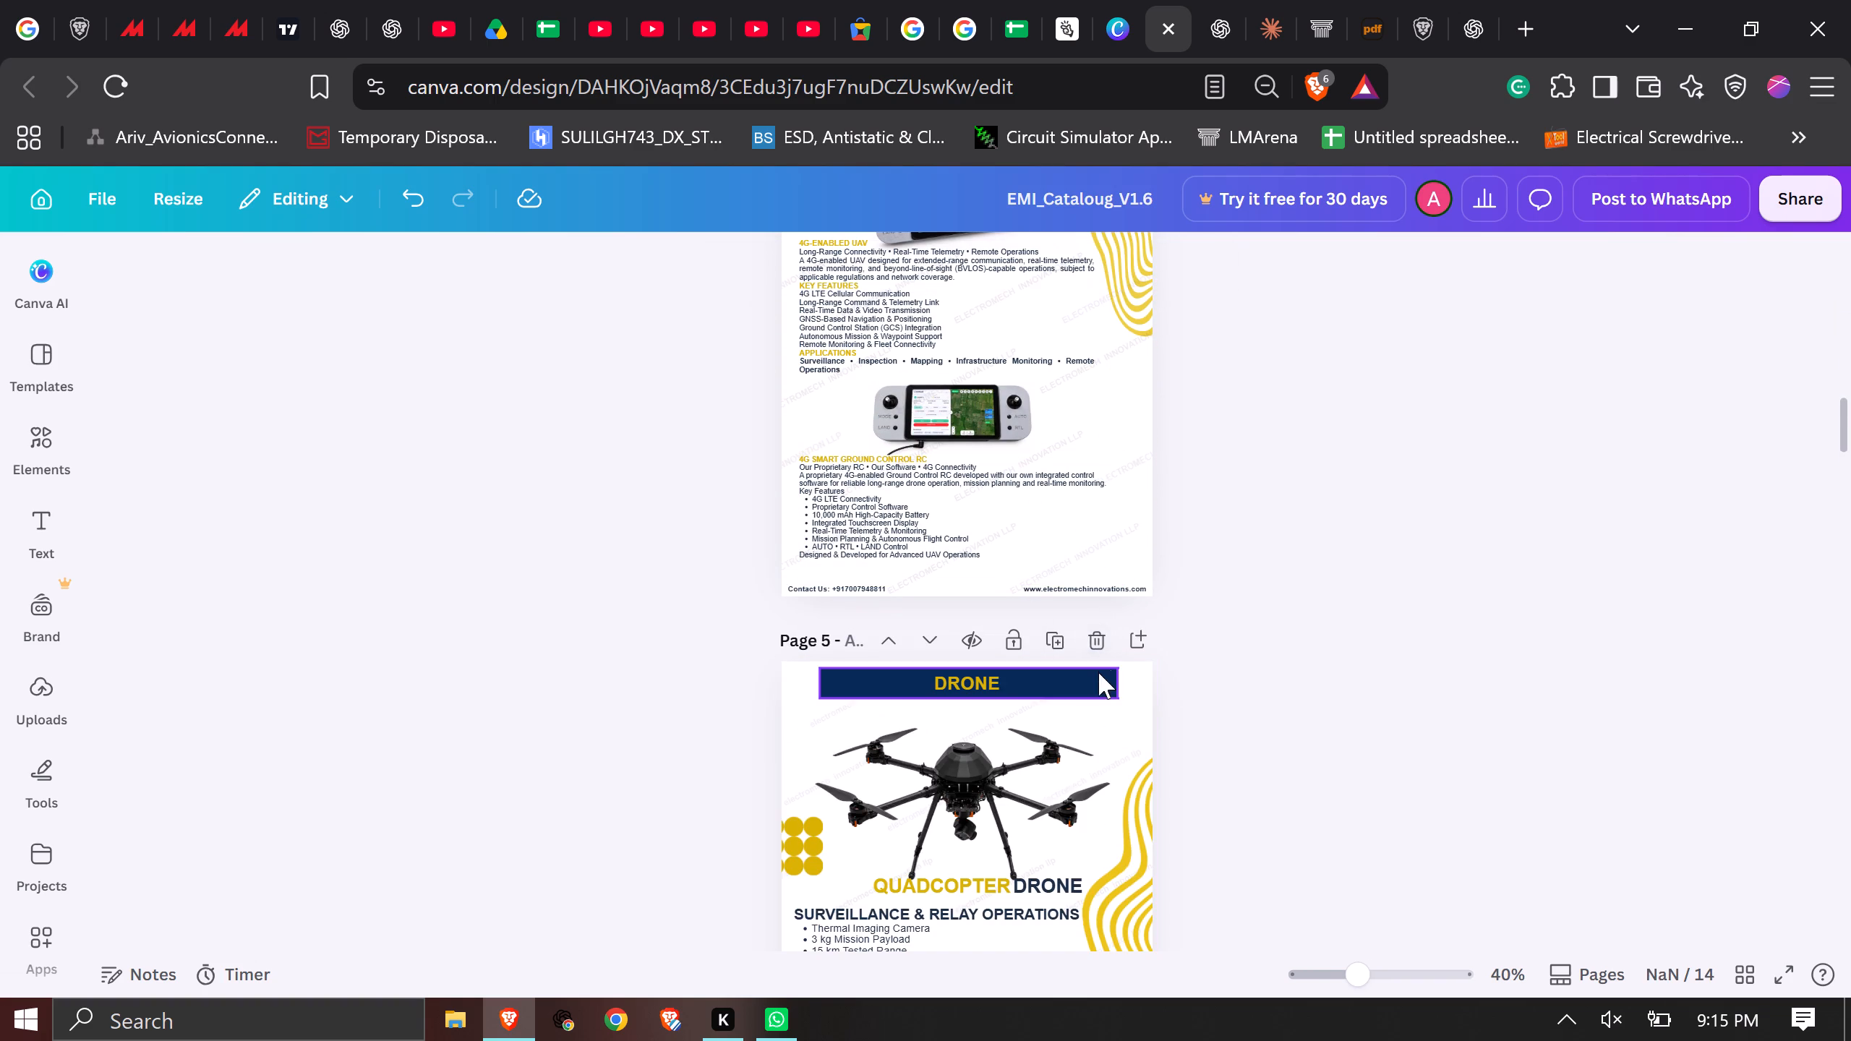
Replace the heading on the duplicated page 4 with the copied name "Rocket-Type Quadcopter".
scroll(1092, 623, "up", 3)
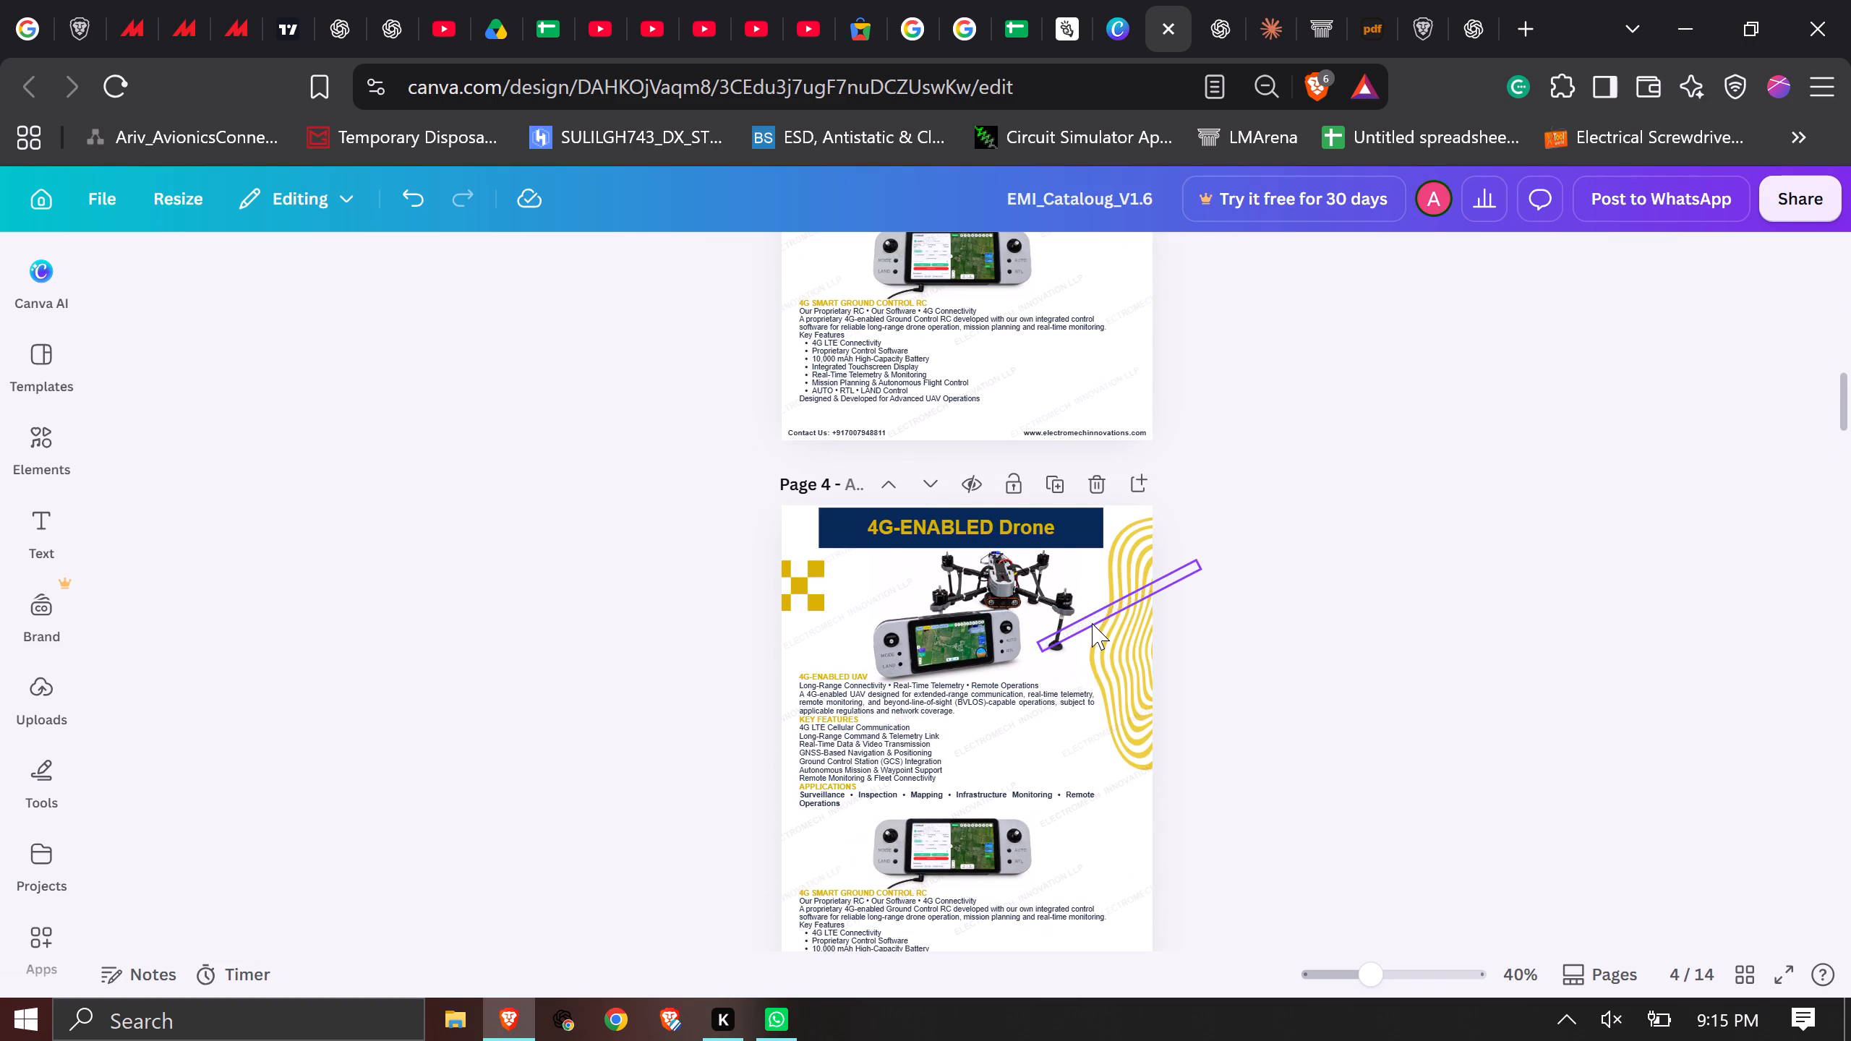
double_click(1024, 523)
double_click(1024, 526)
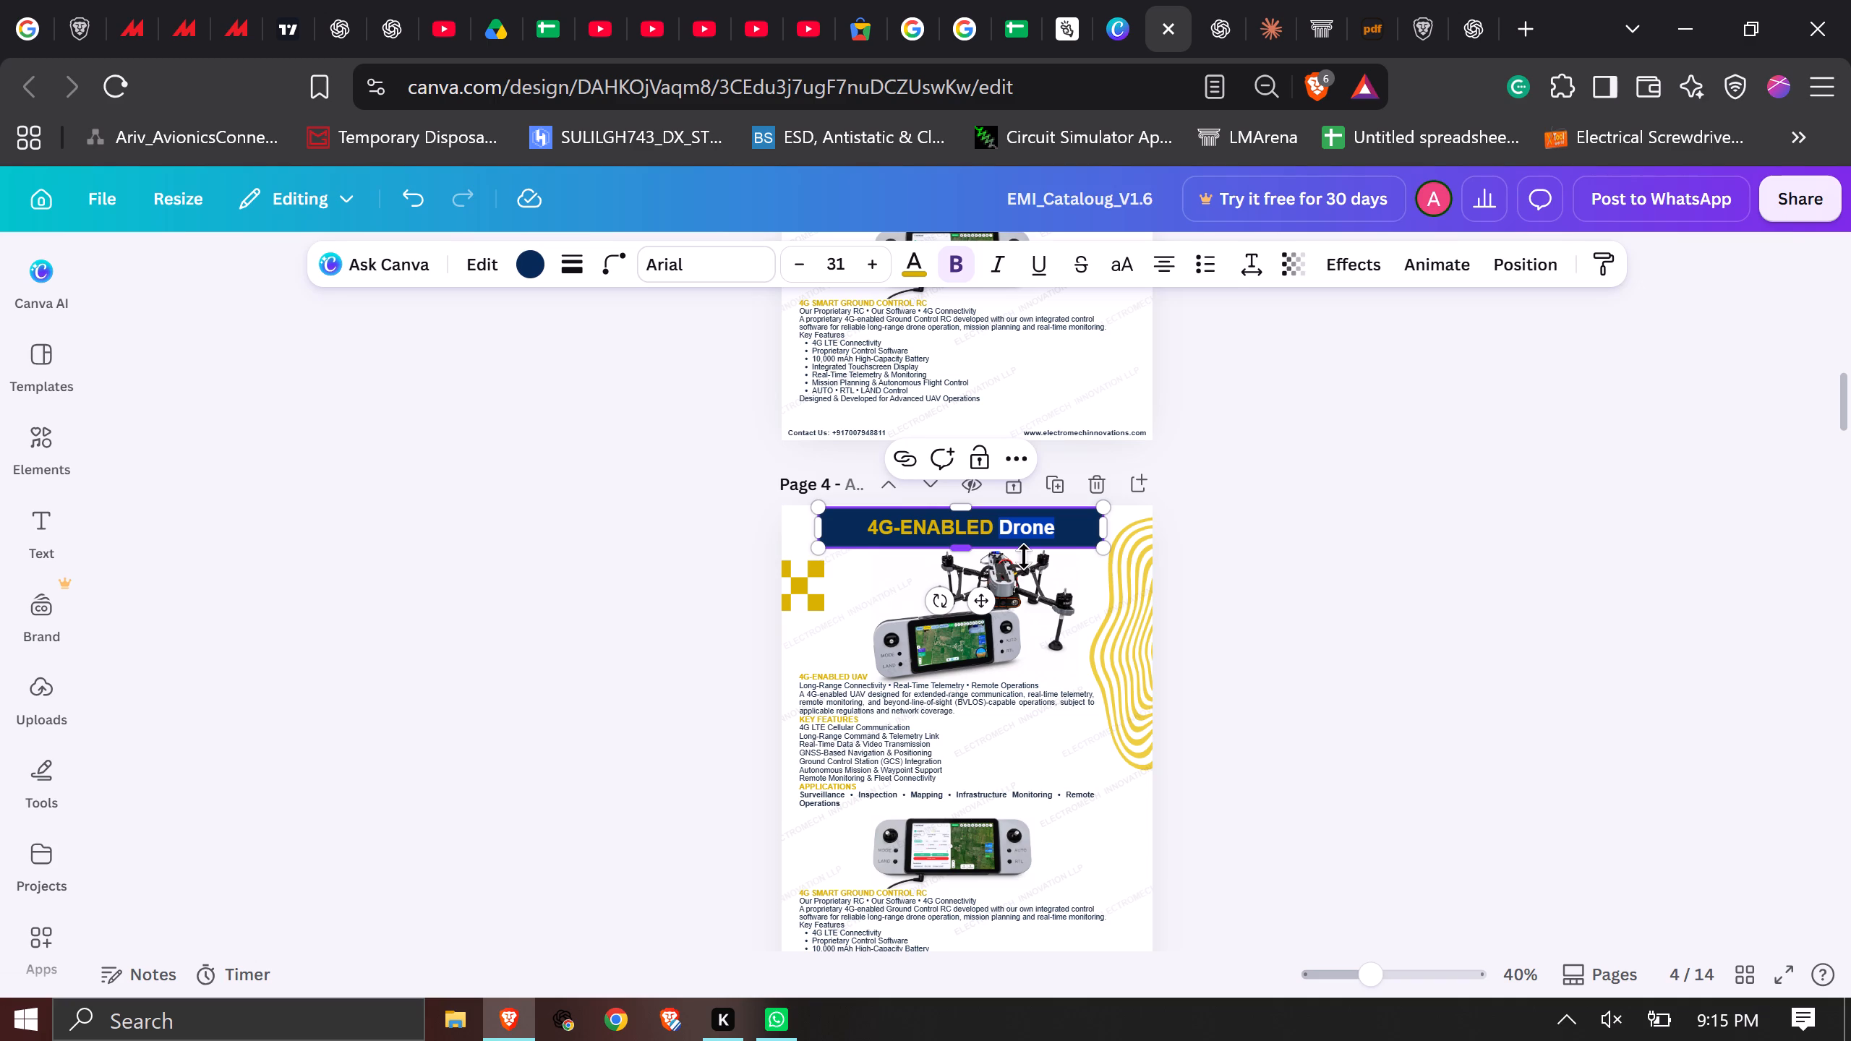
key("ctrl+BackSpace")
key("ctrl+BackSpace")
key("ctrl+BackSpace")
key("ctrl+BackSpace")
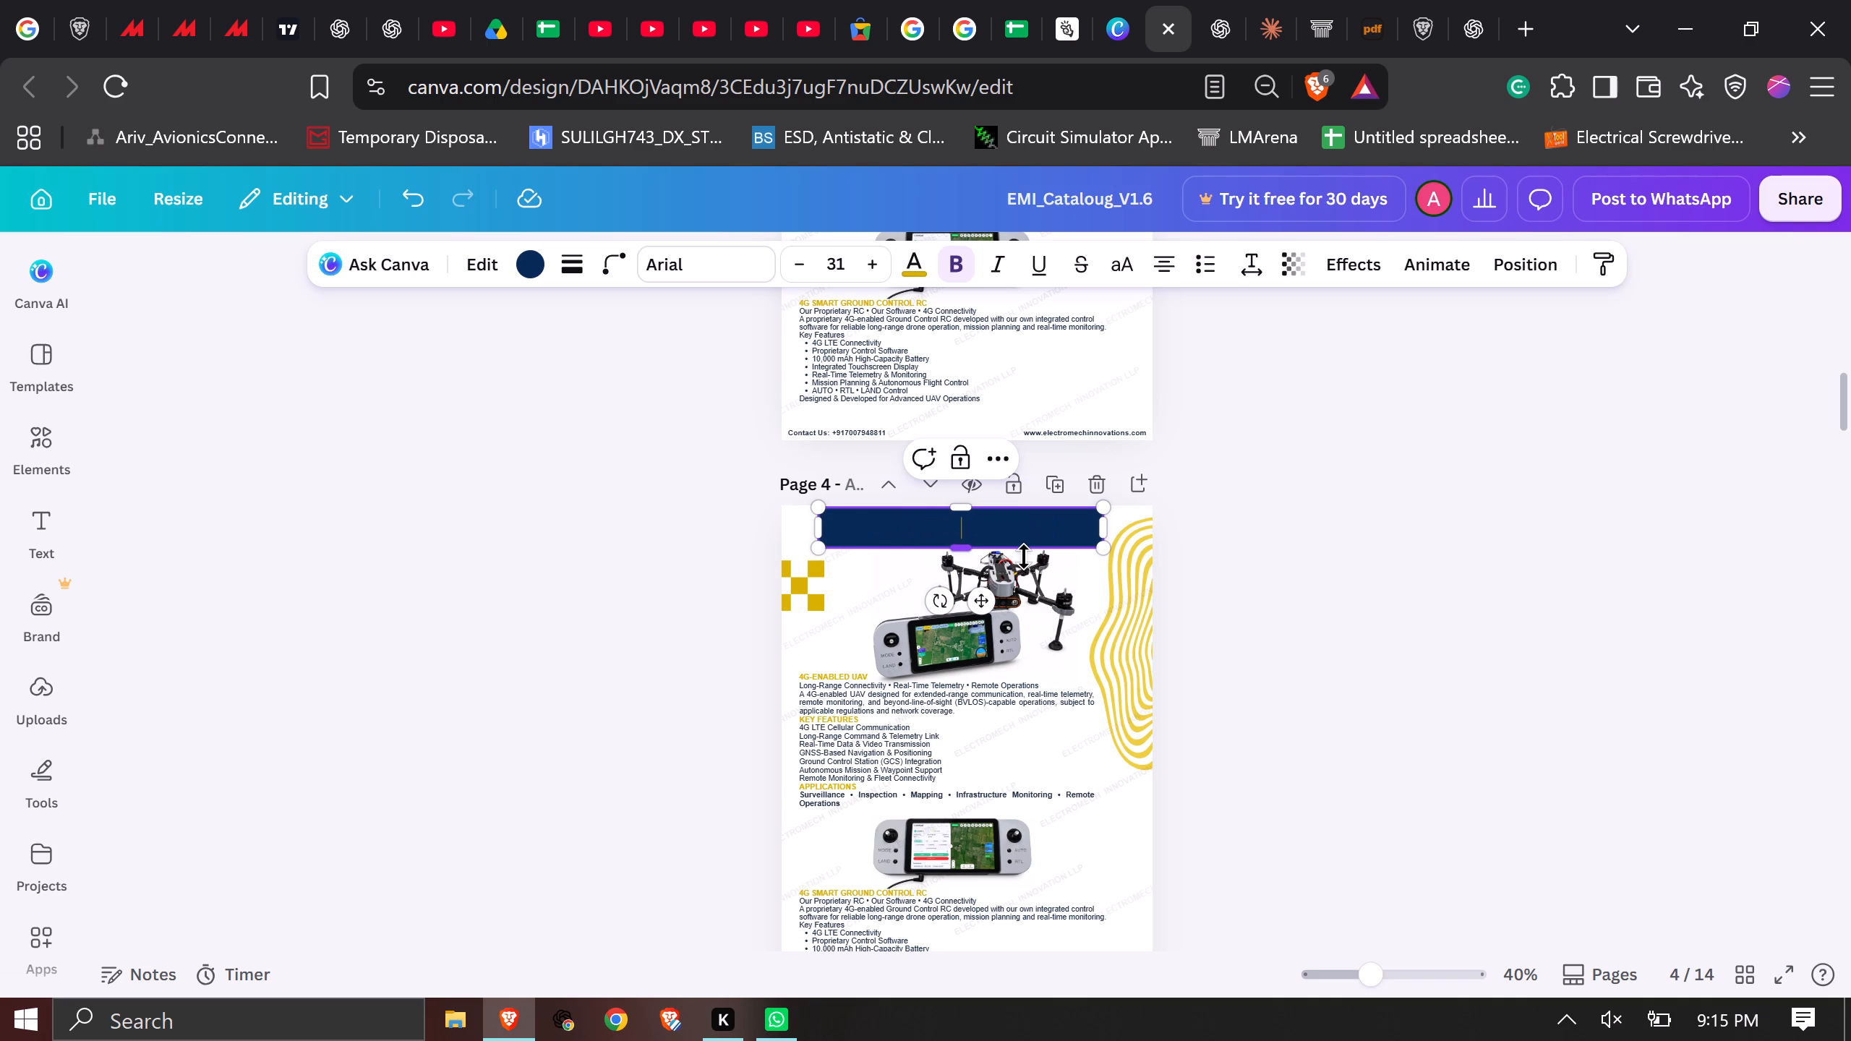
key("ctrl+v")
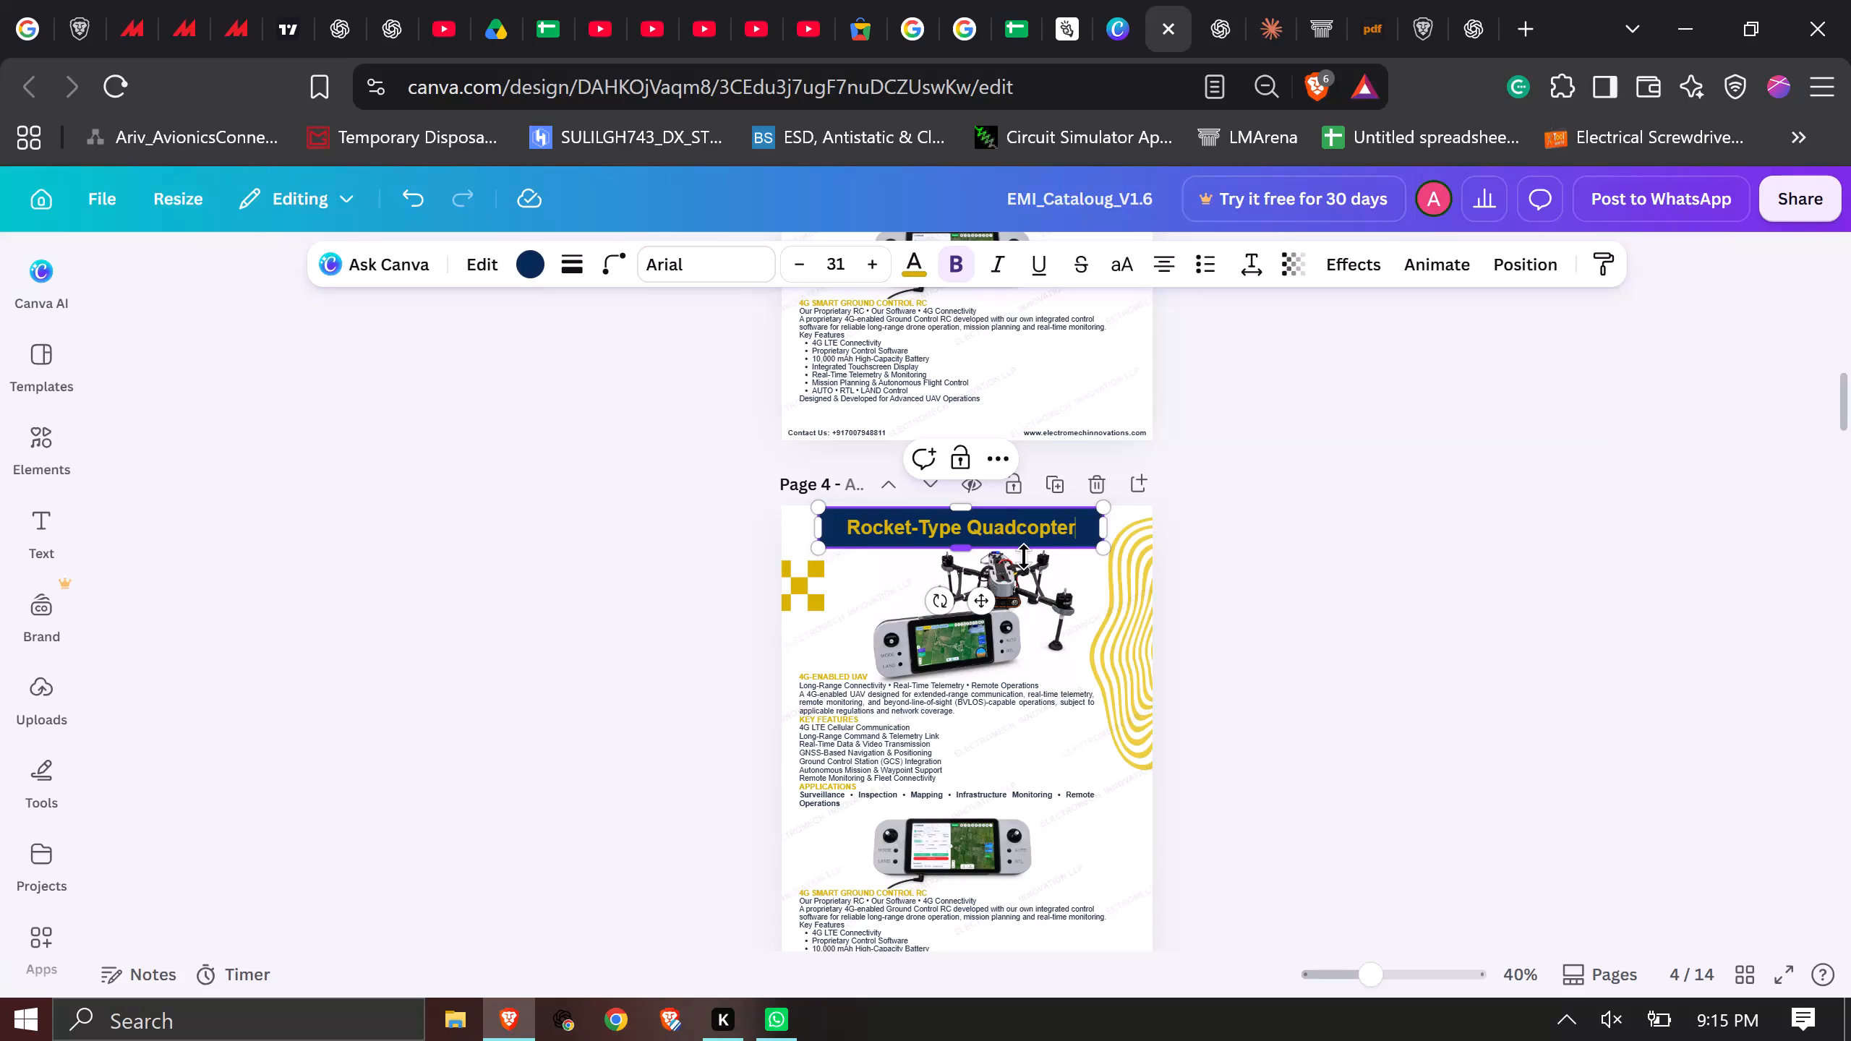
left_click(1471, 682)
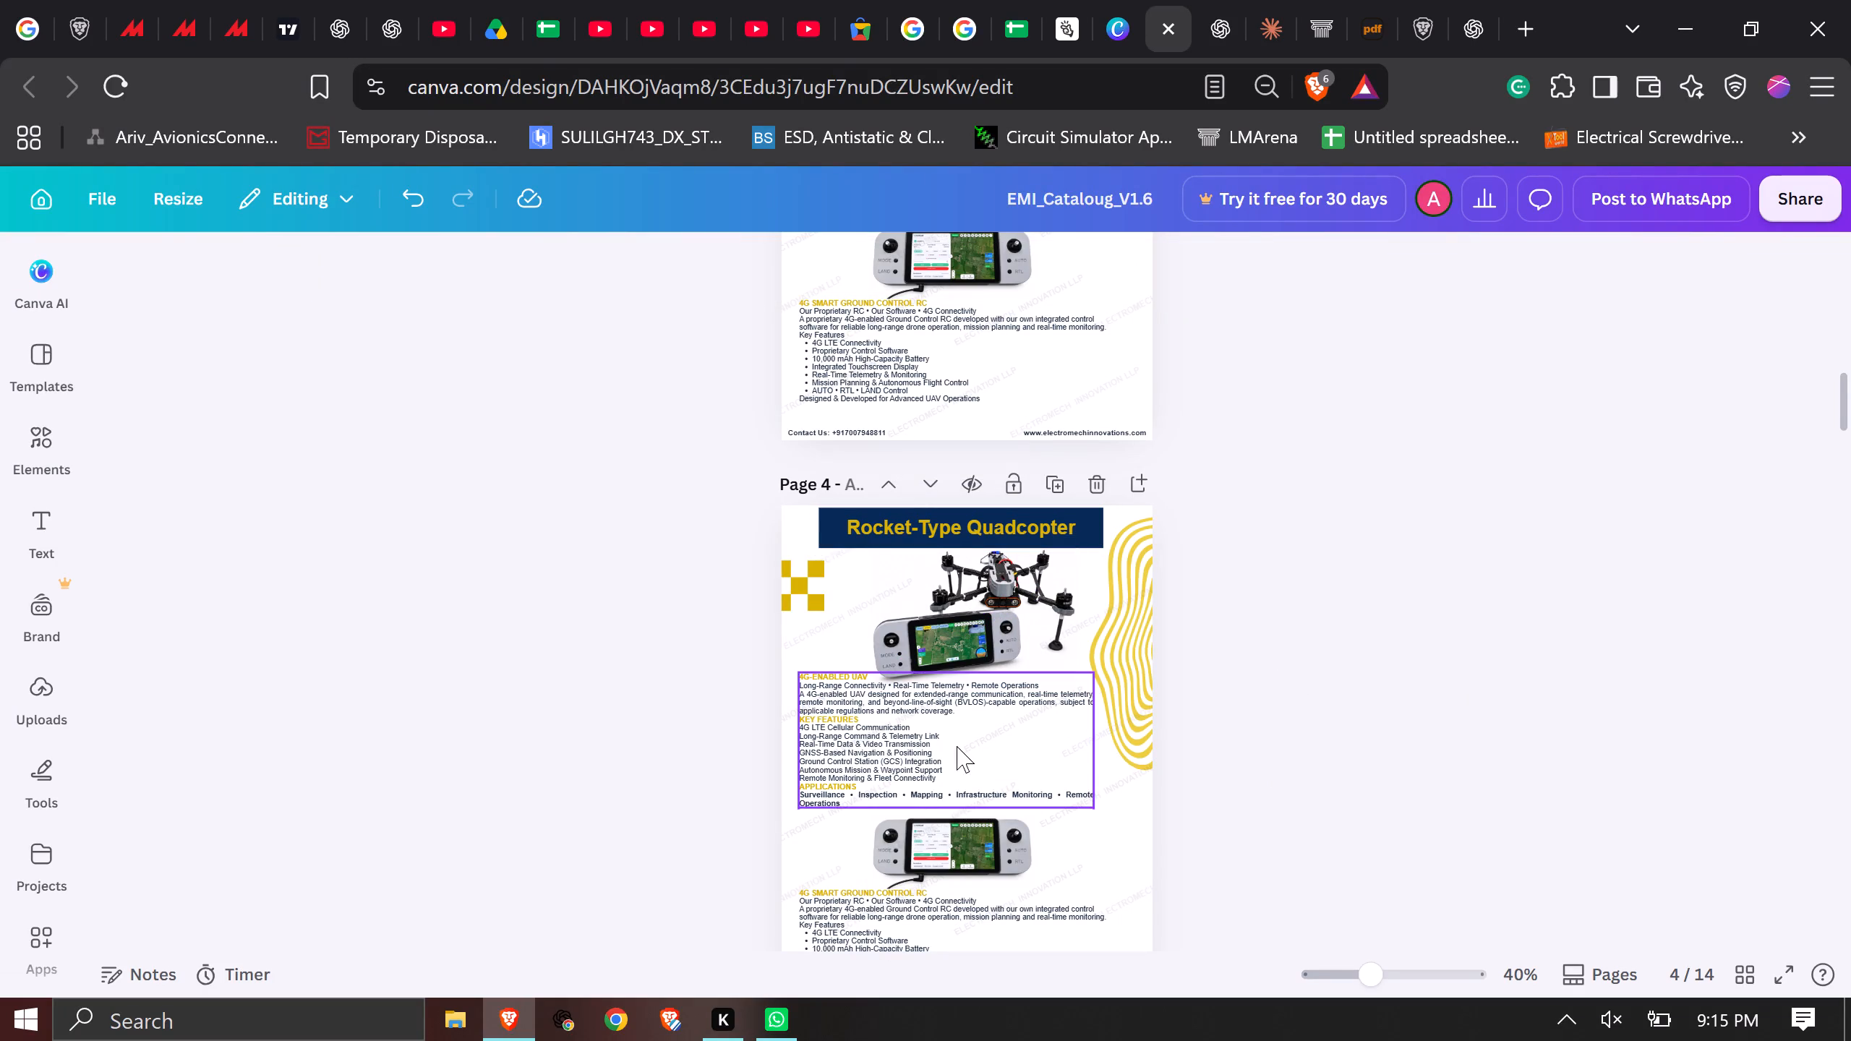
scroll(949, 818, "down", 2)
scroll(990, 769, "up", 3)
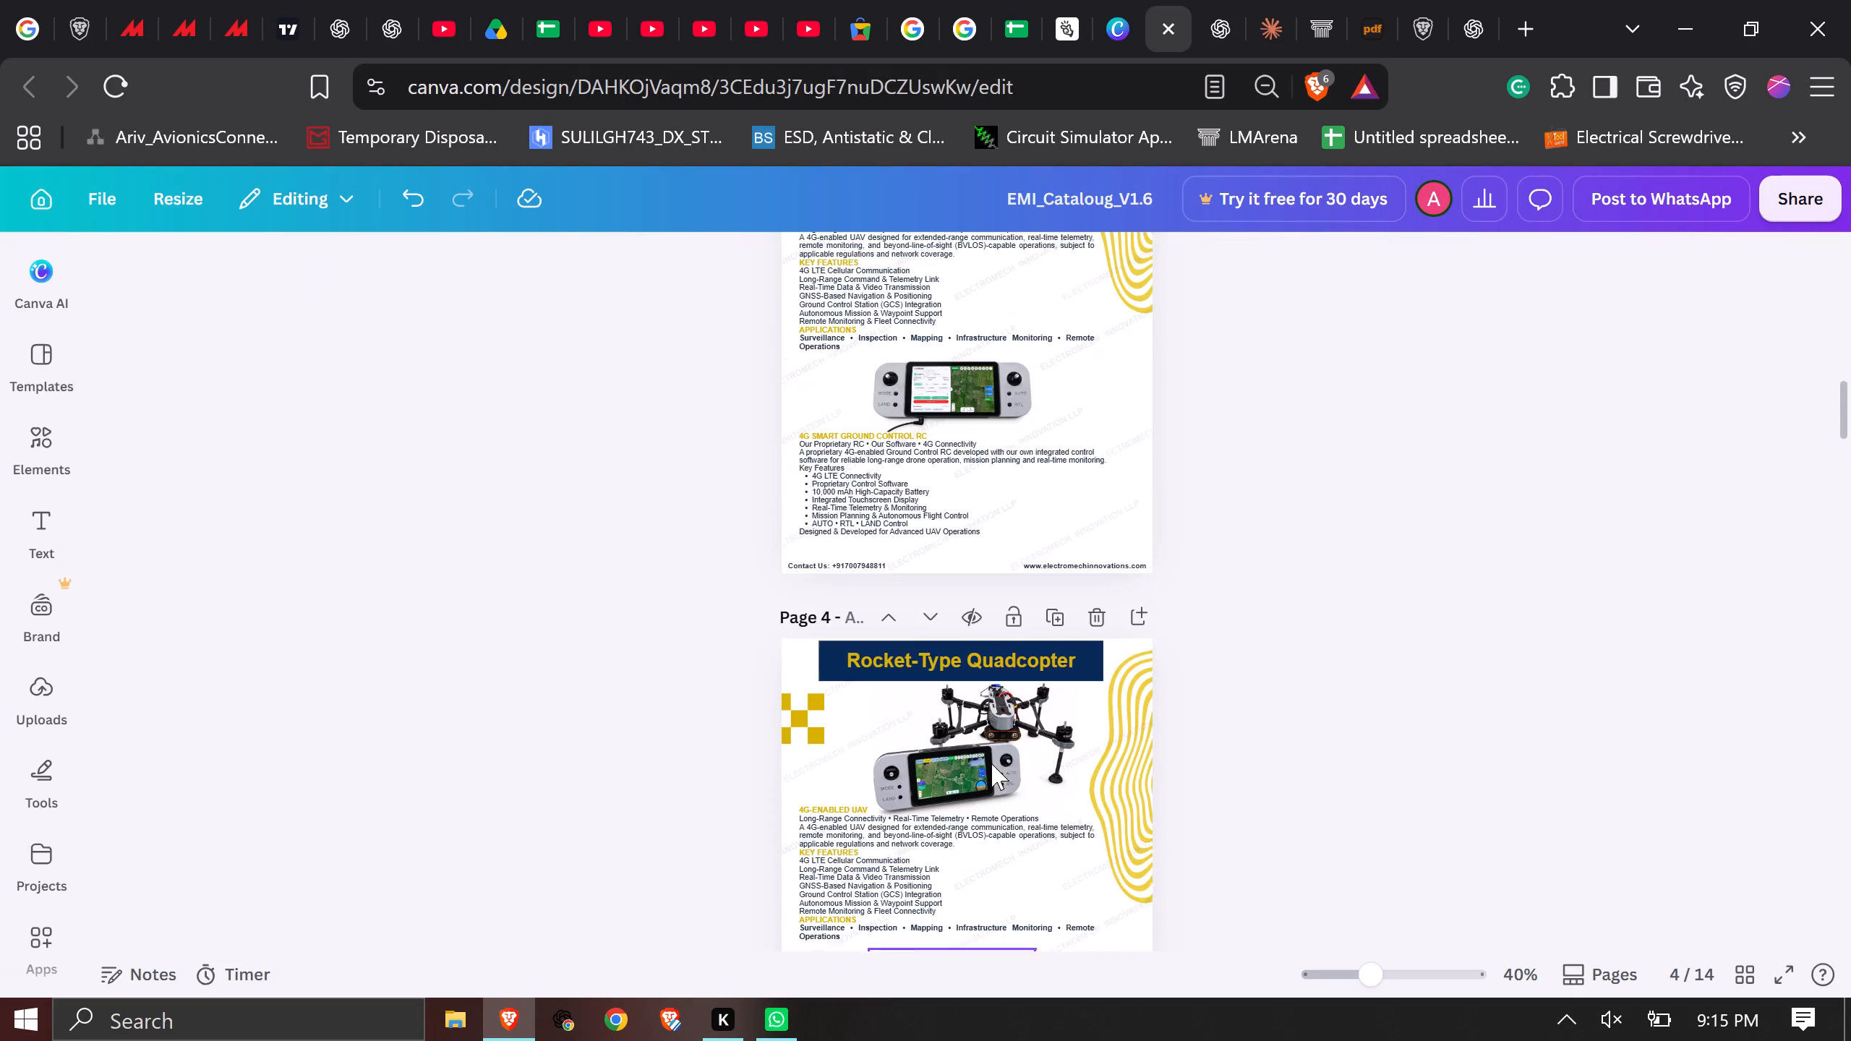
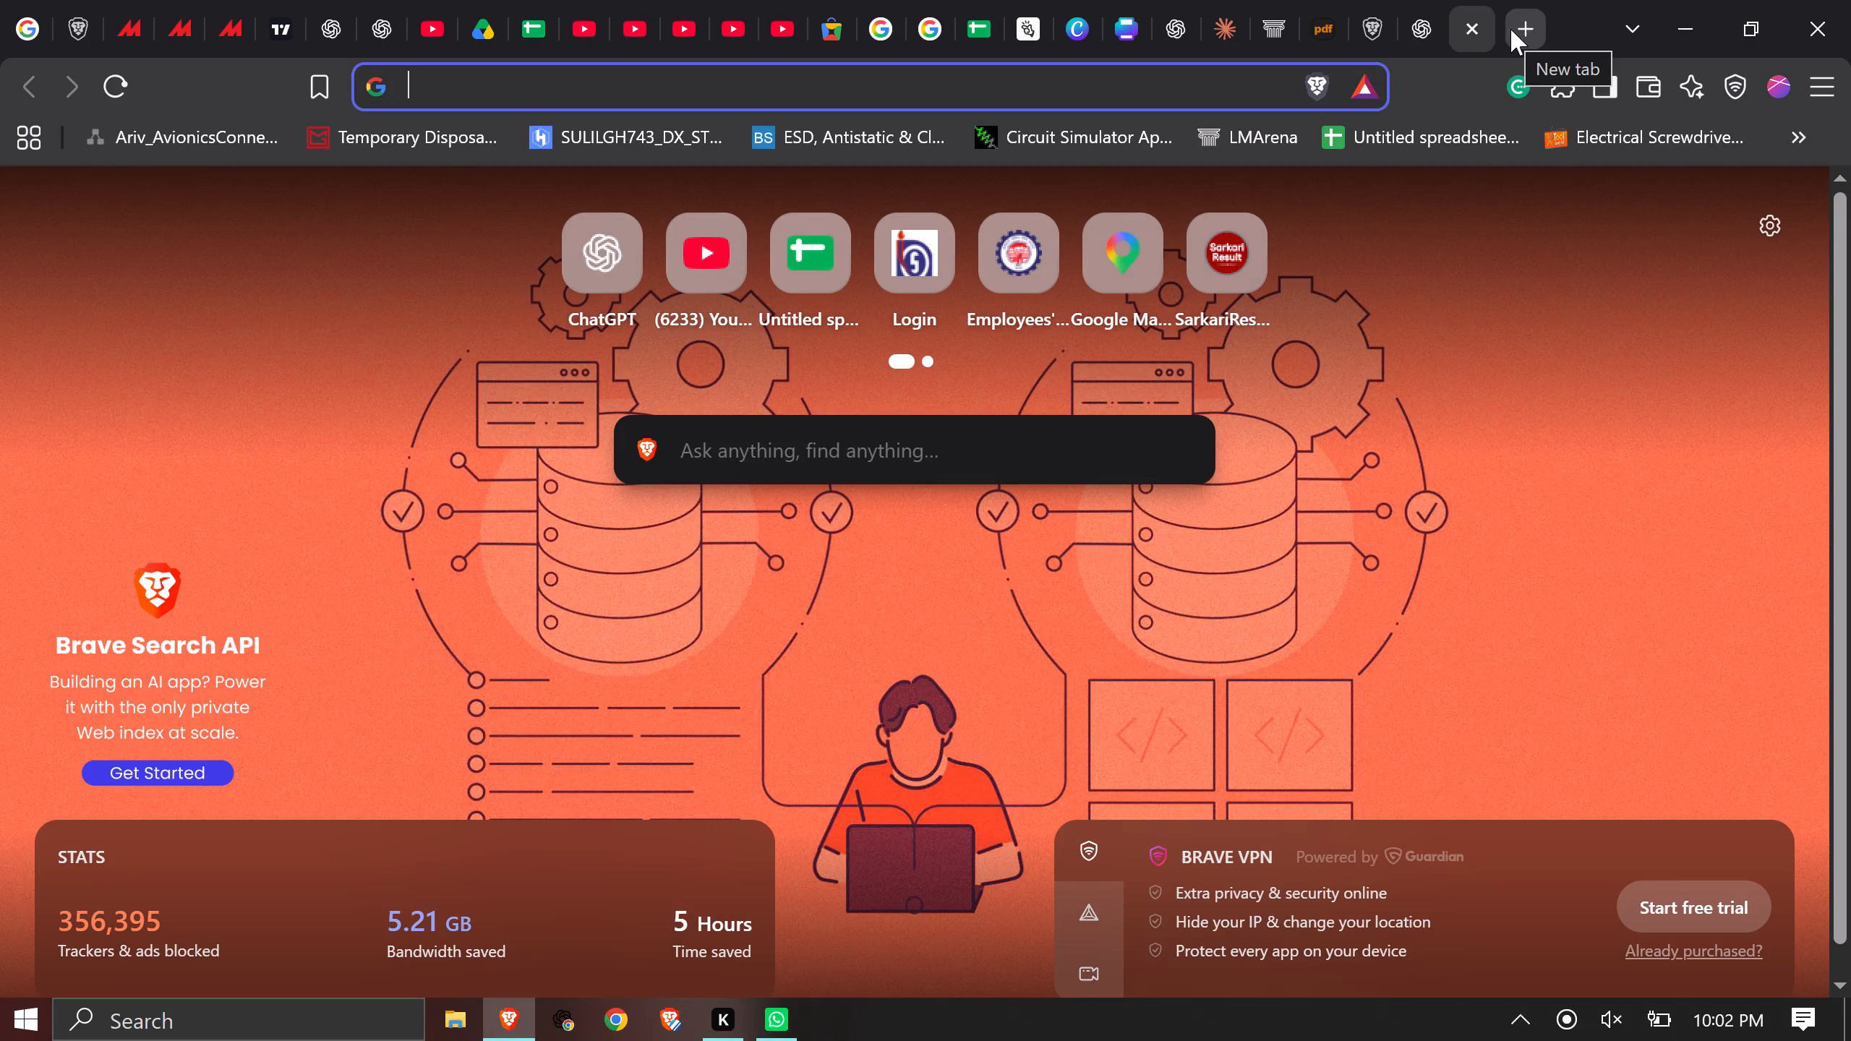
type("bg")
key("space")
key("Down")
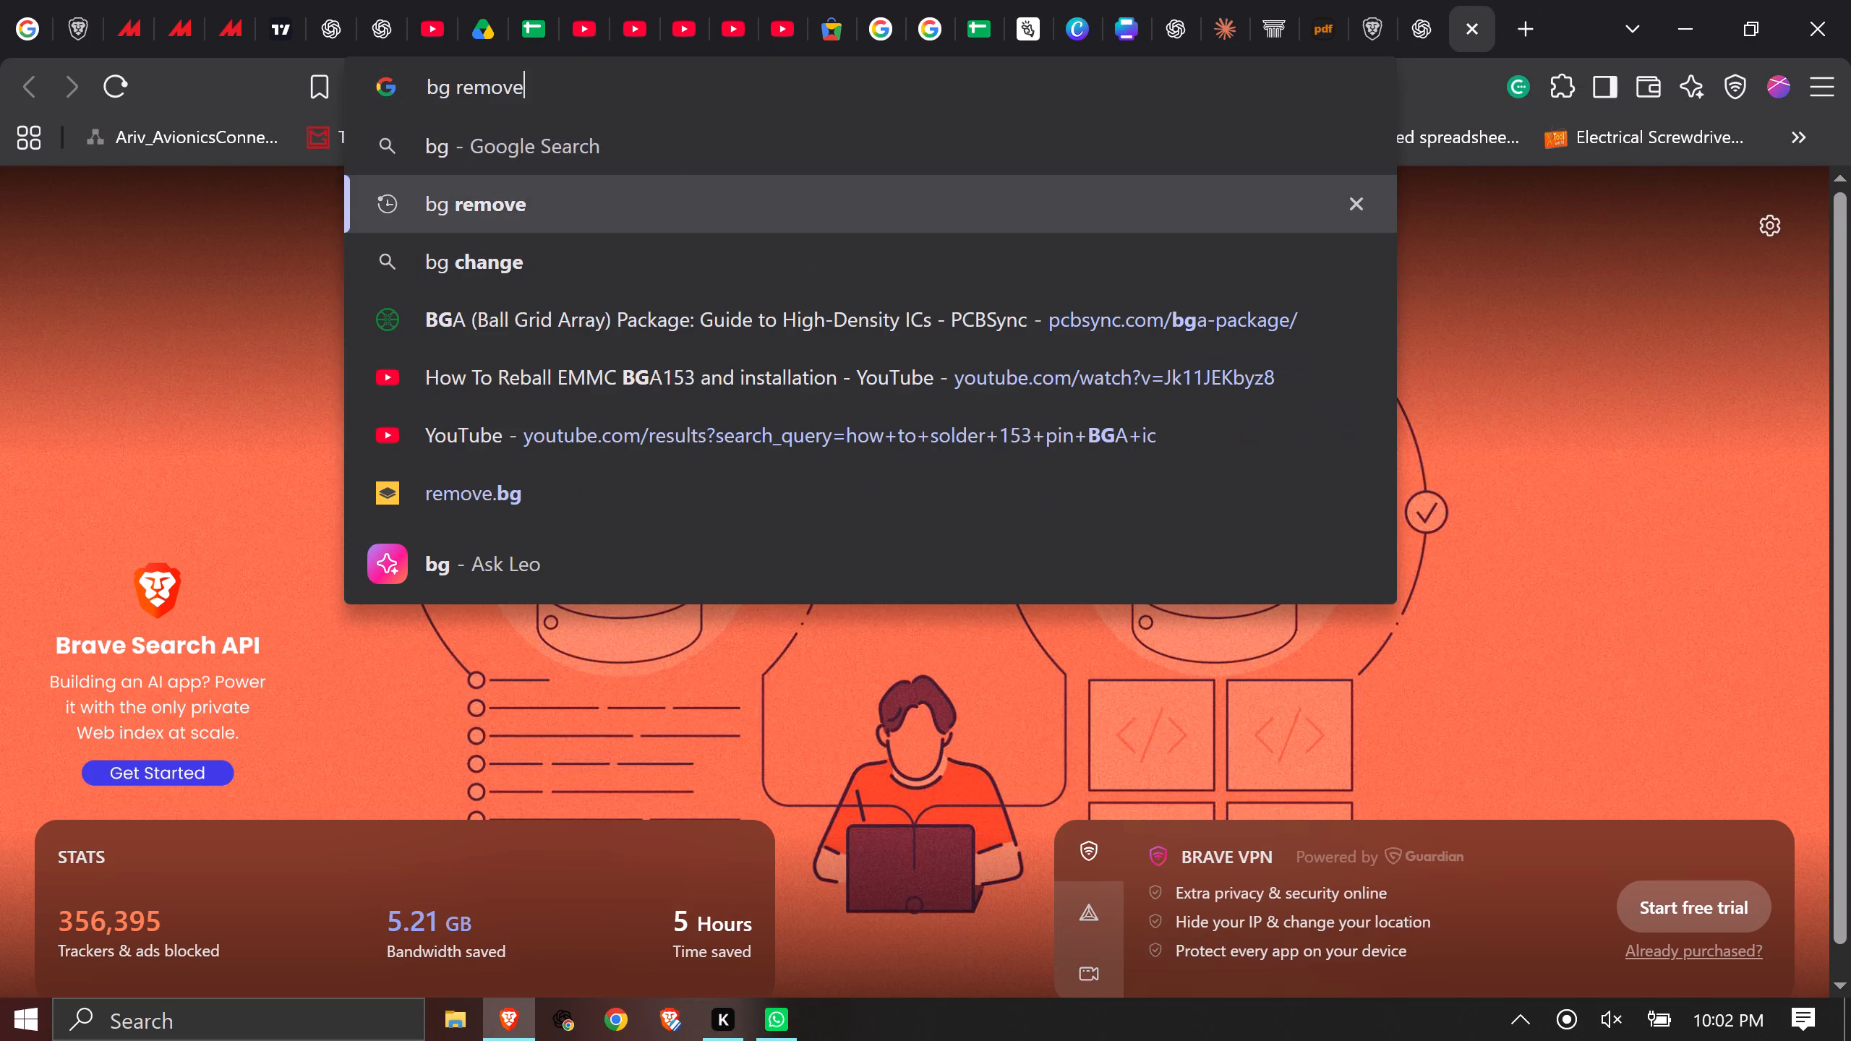
key("Return")
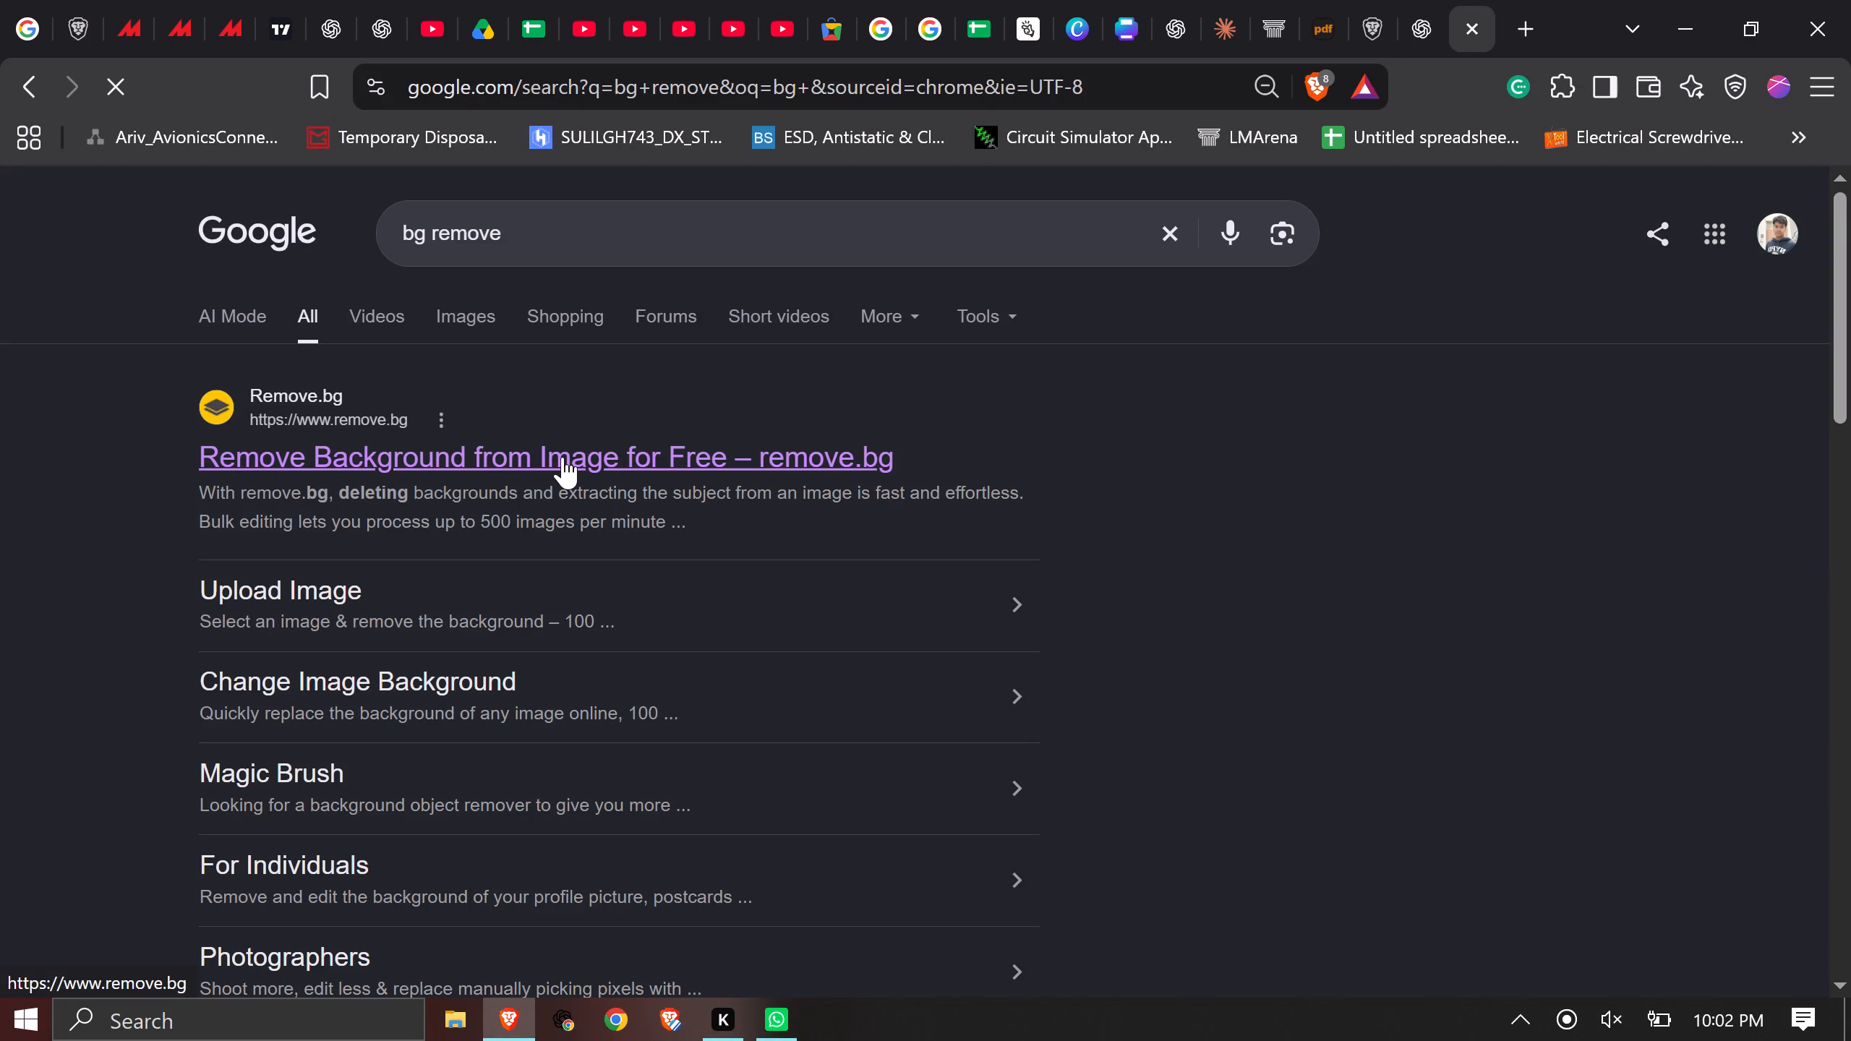
left_click(564, 457)
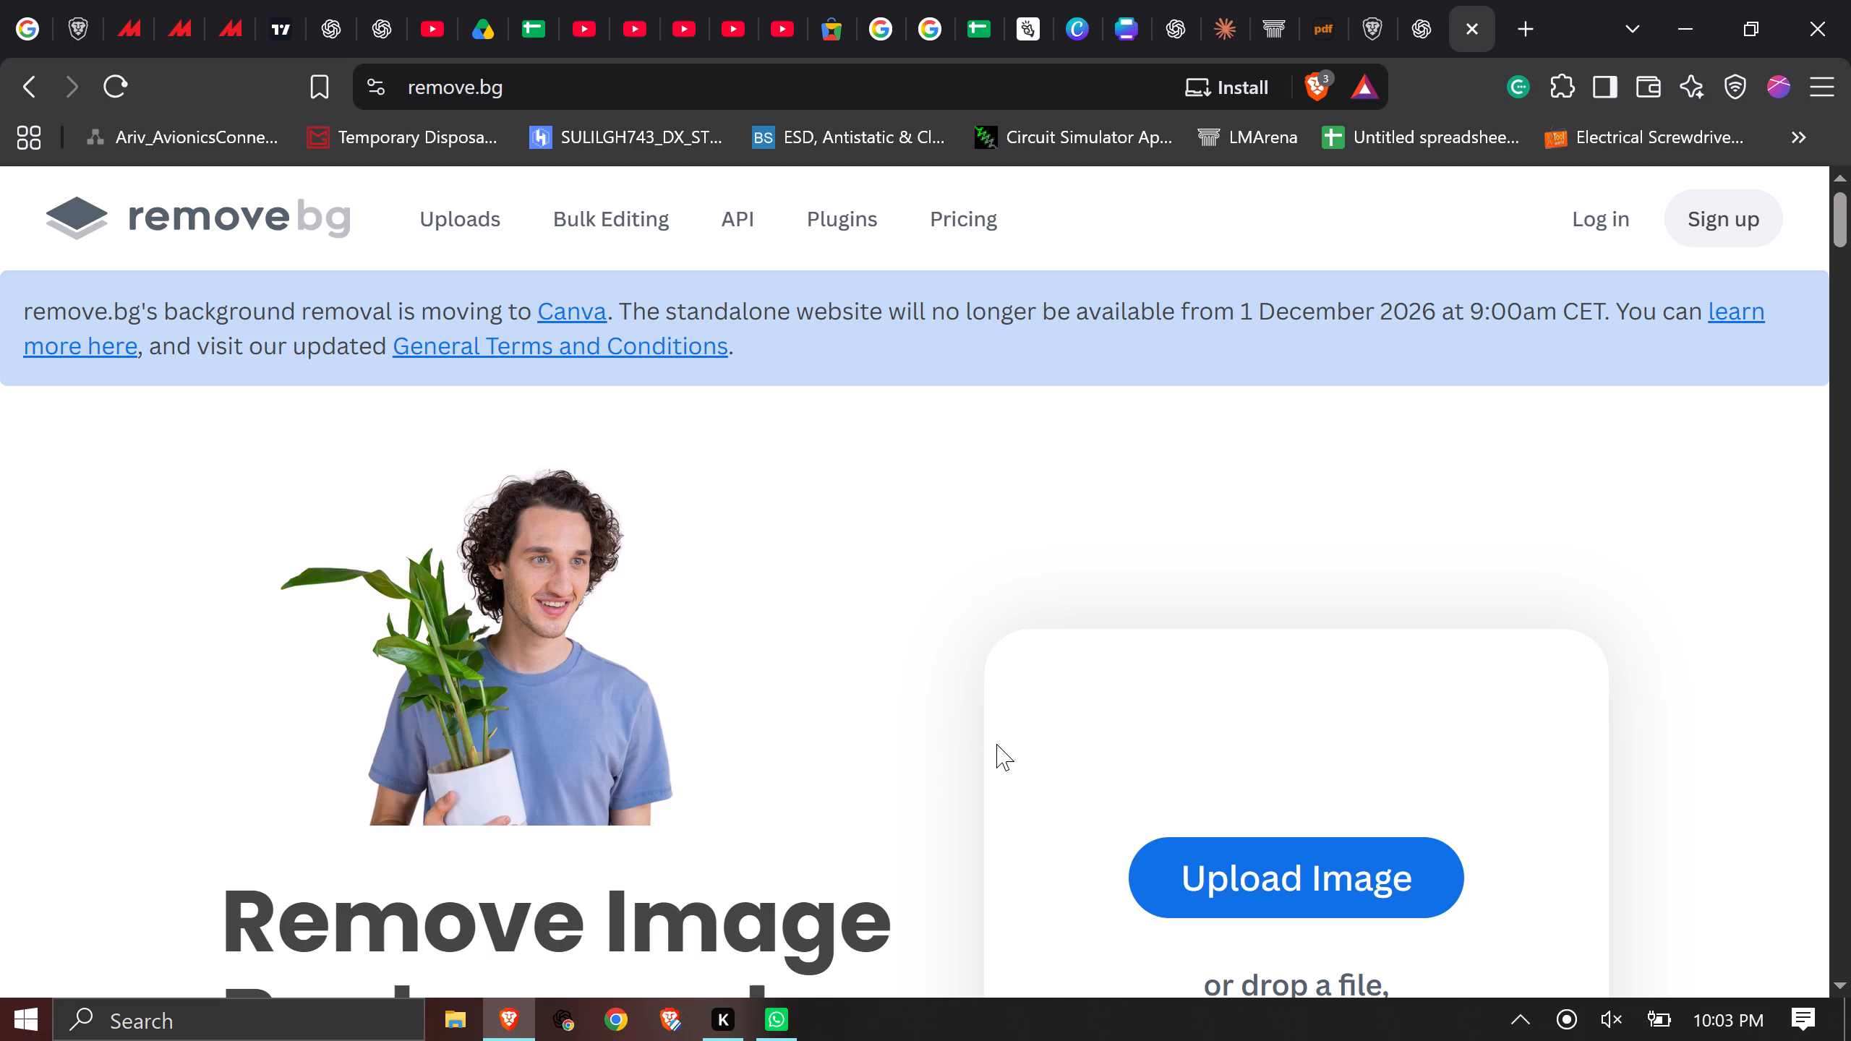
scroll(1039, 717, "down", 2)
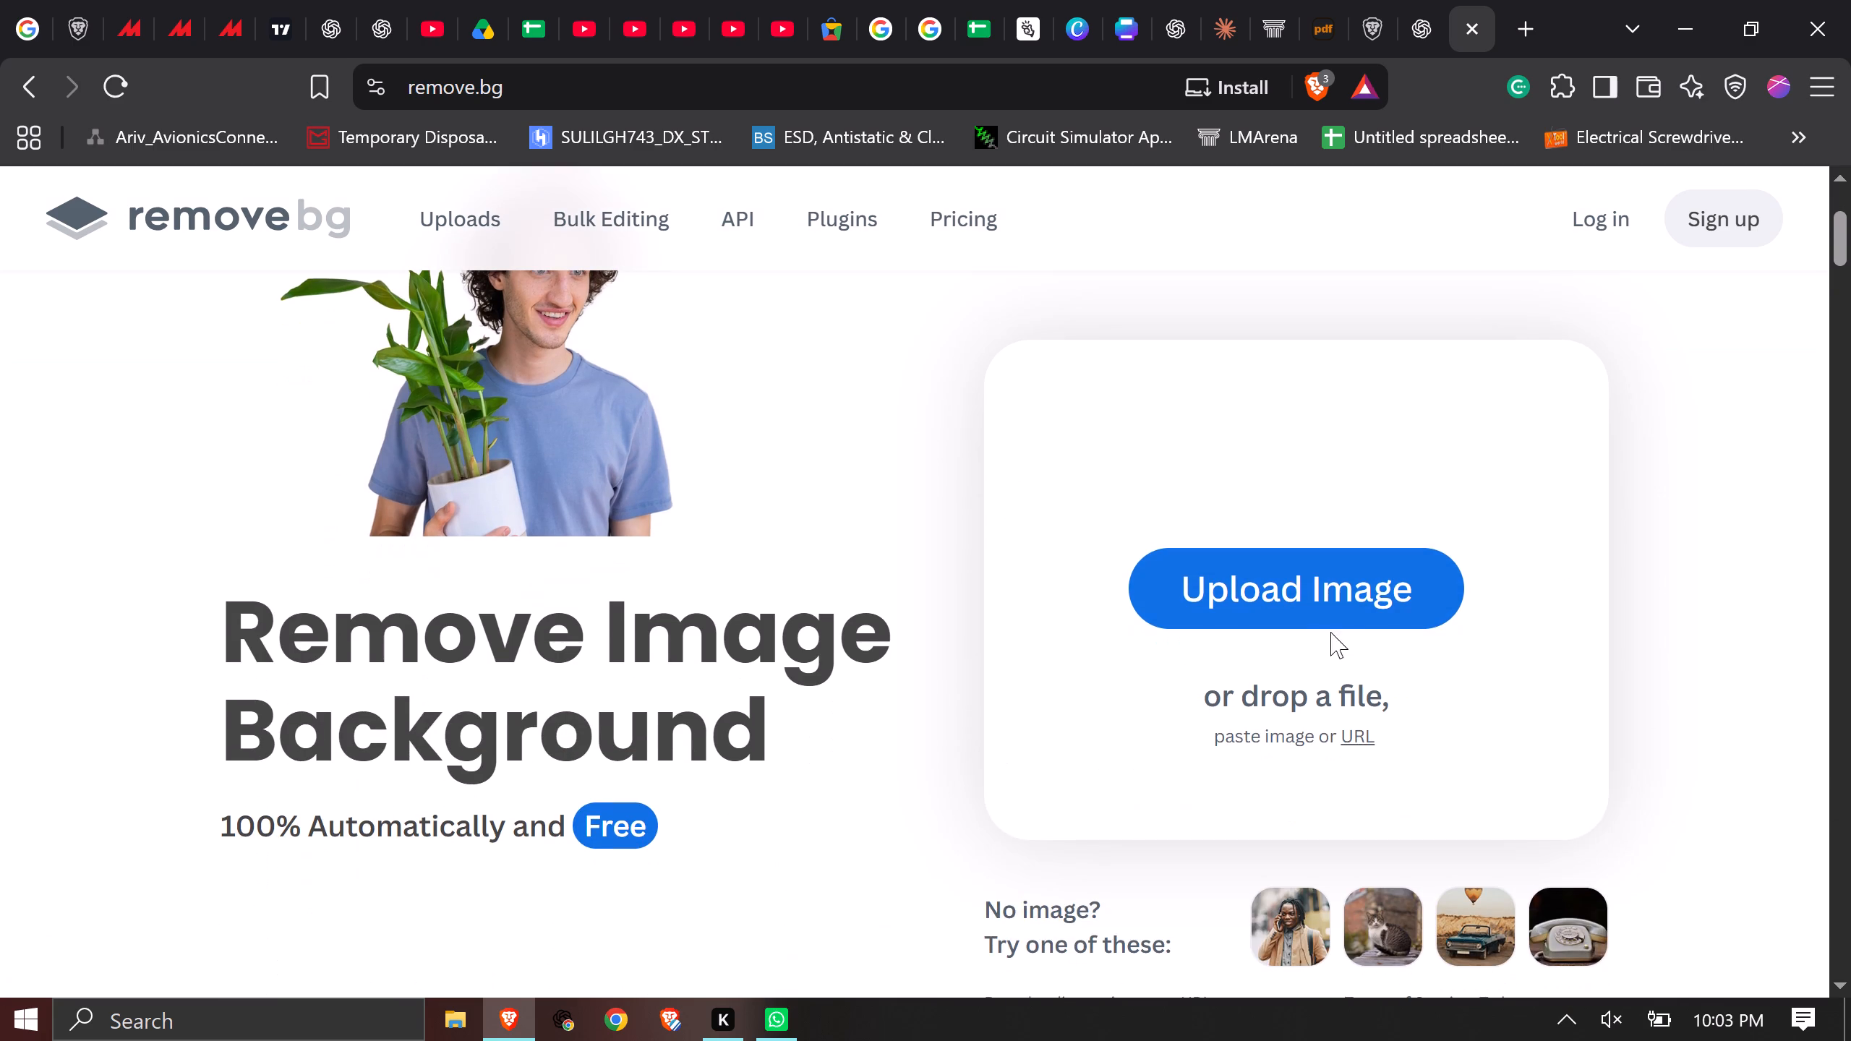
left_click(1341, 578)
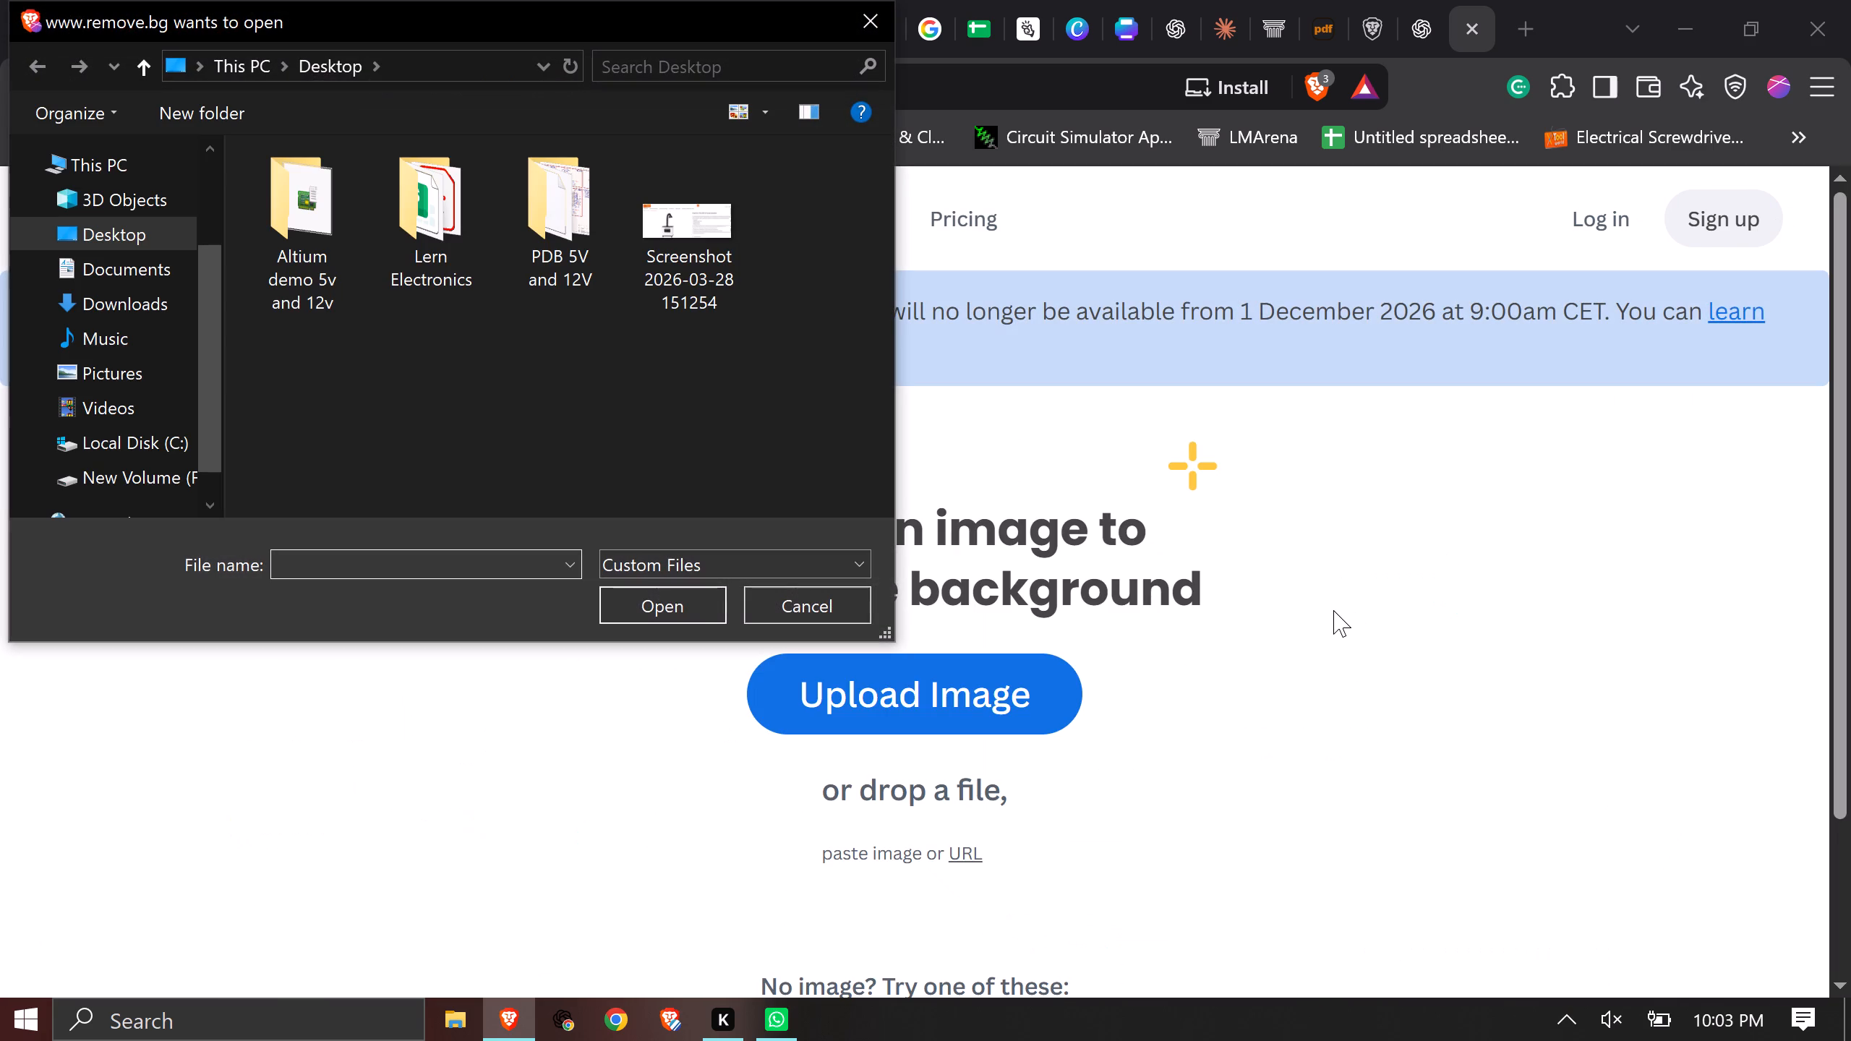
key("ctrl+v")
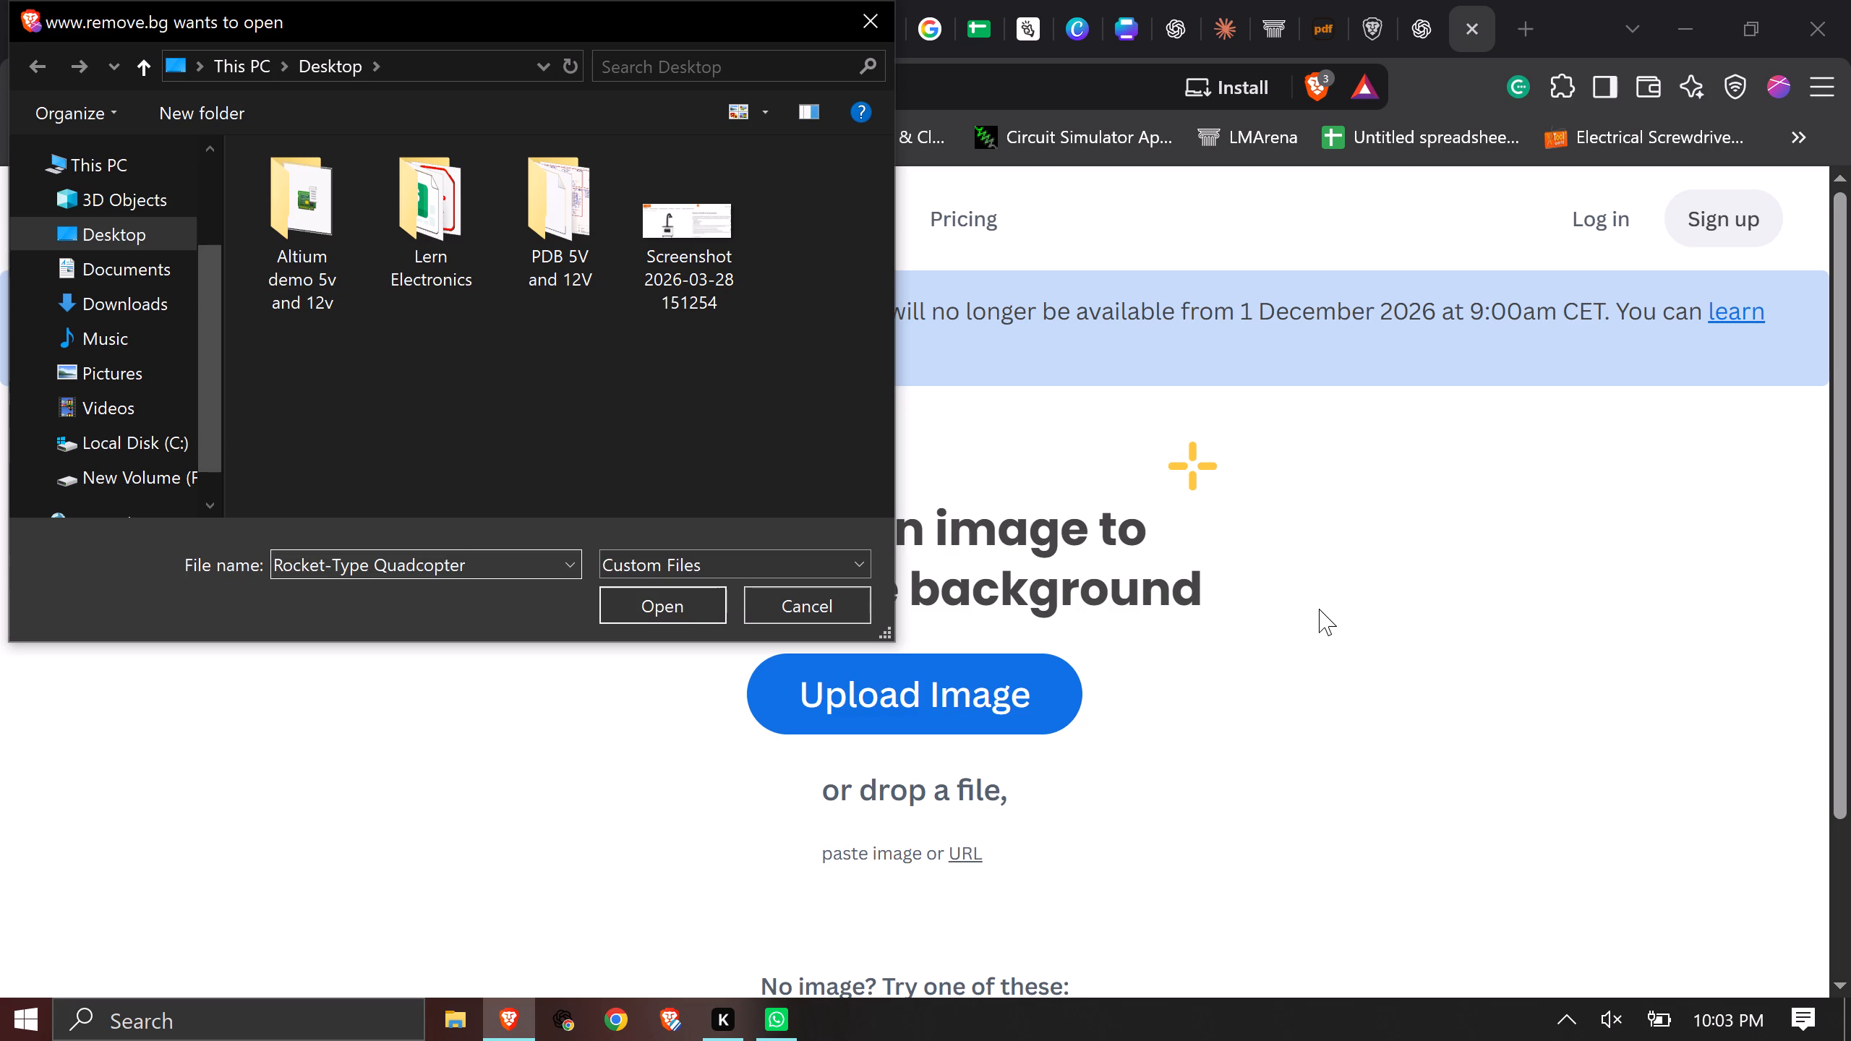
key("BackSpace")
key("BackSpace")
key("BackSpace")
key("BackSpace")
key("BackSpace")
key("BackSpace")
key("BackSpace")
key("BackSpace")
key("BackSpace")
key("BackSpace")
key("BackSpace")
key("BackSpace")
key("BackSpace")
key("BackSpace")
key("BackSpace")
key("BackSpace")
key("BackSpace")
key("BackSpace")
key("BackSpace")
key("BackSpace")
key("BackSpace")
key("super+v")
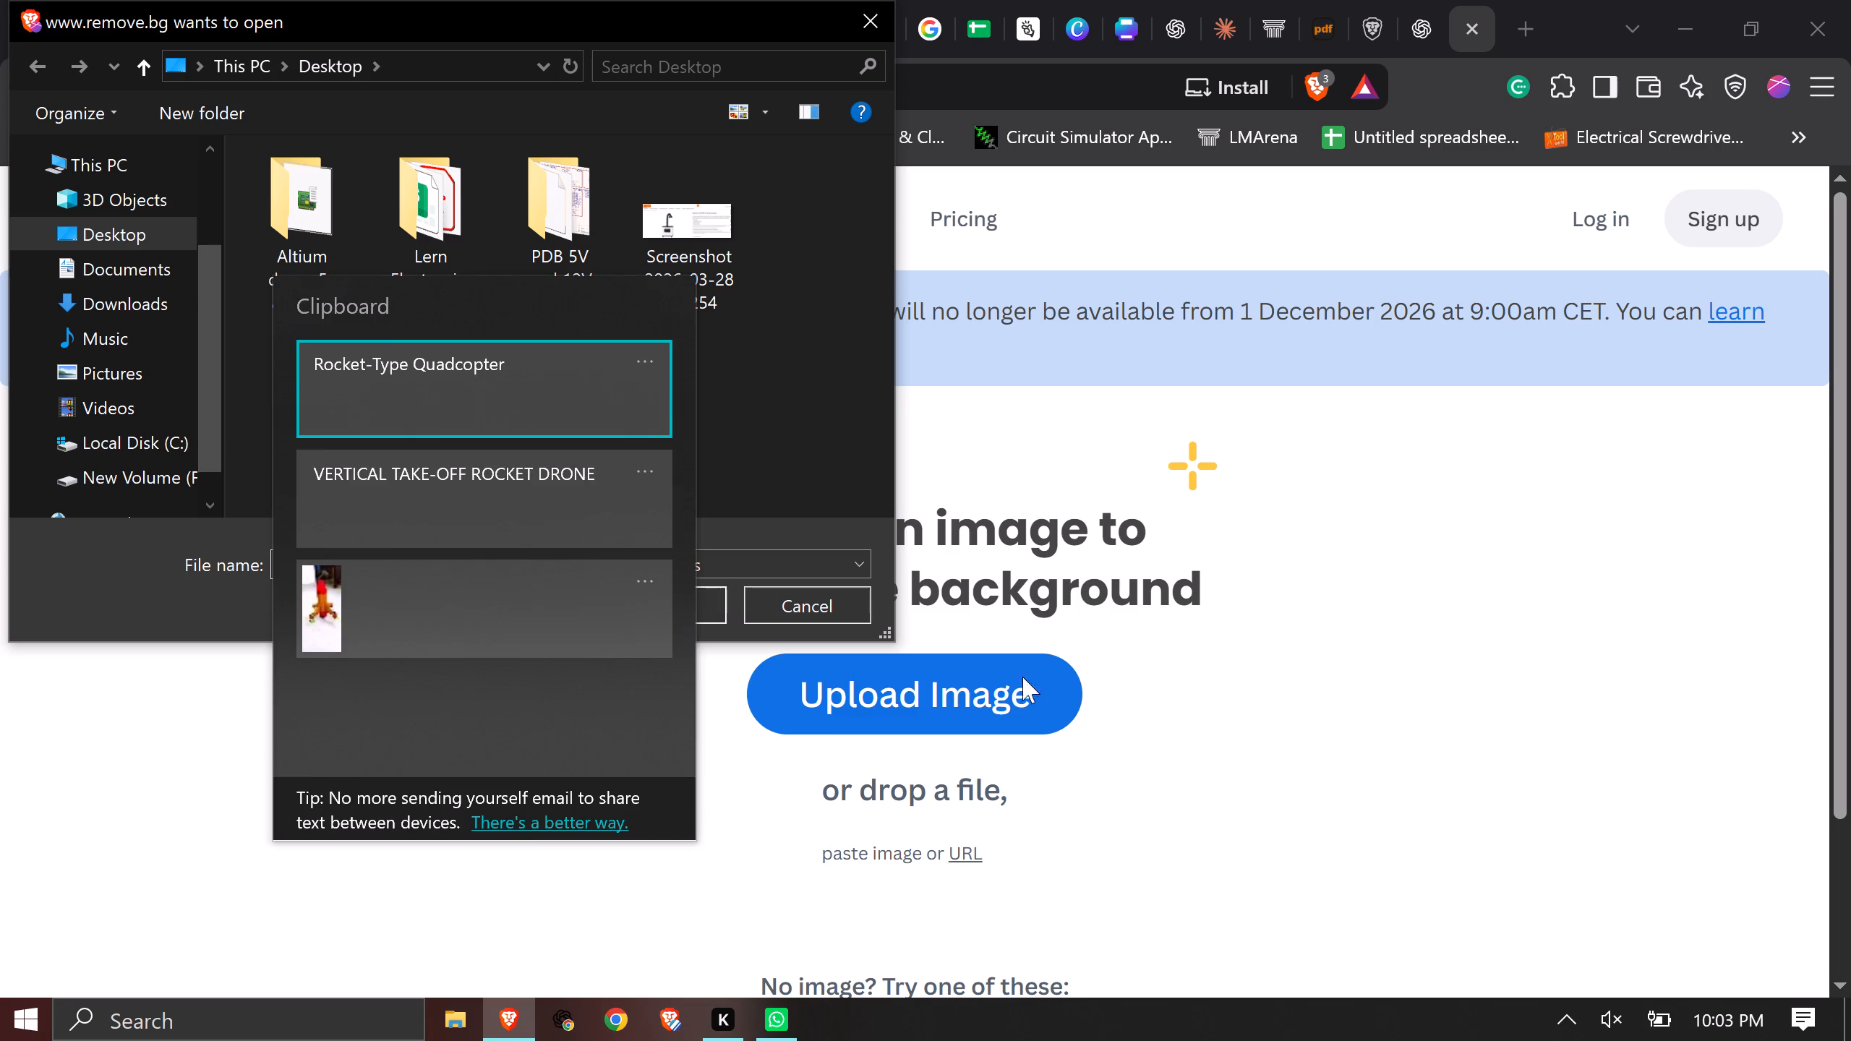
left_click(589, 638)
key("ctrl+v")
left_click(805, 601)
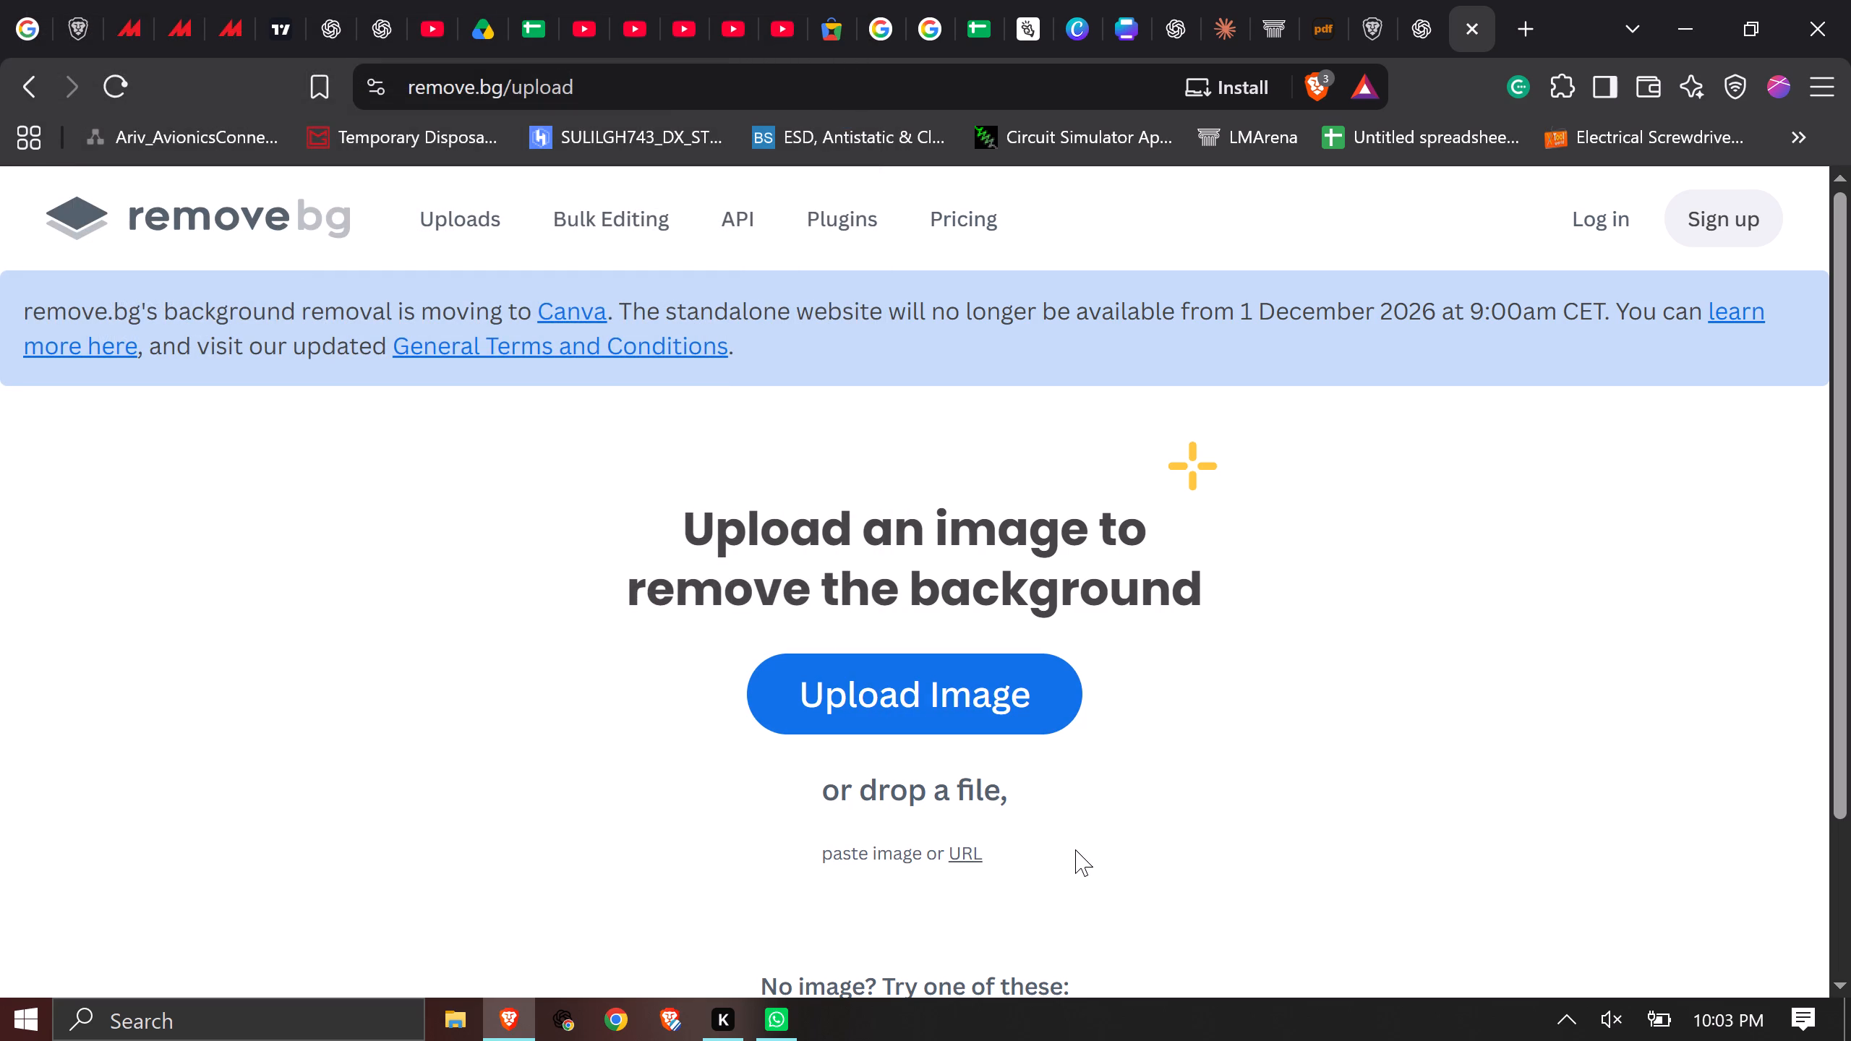
Paste the copied rocket drone photo from the clipboard history into the remove.bg upload page.
key("super+v")
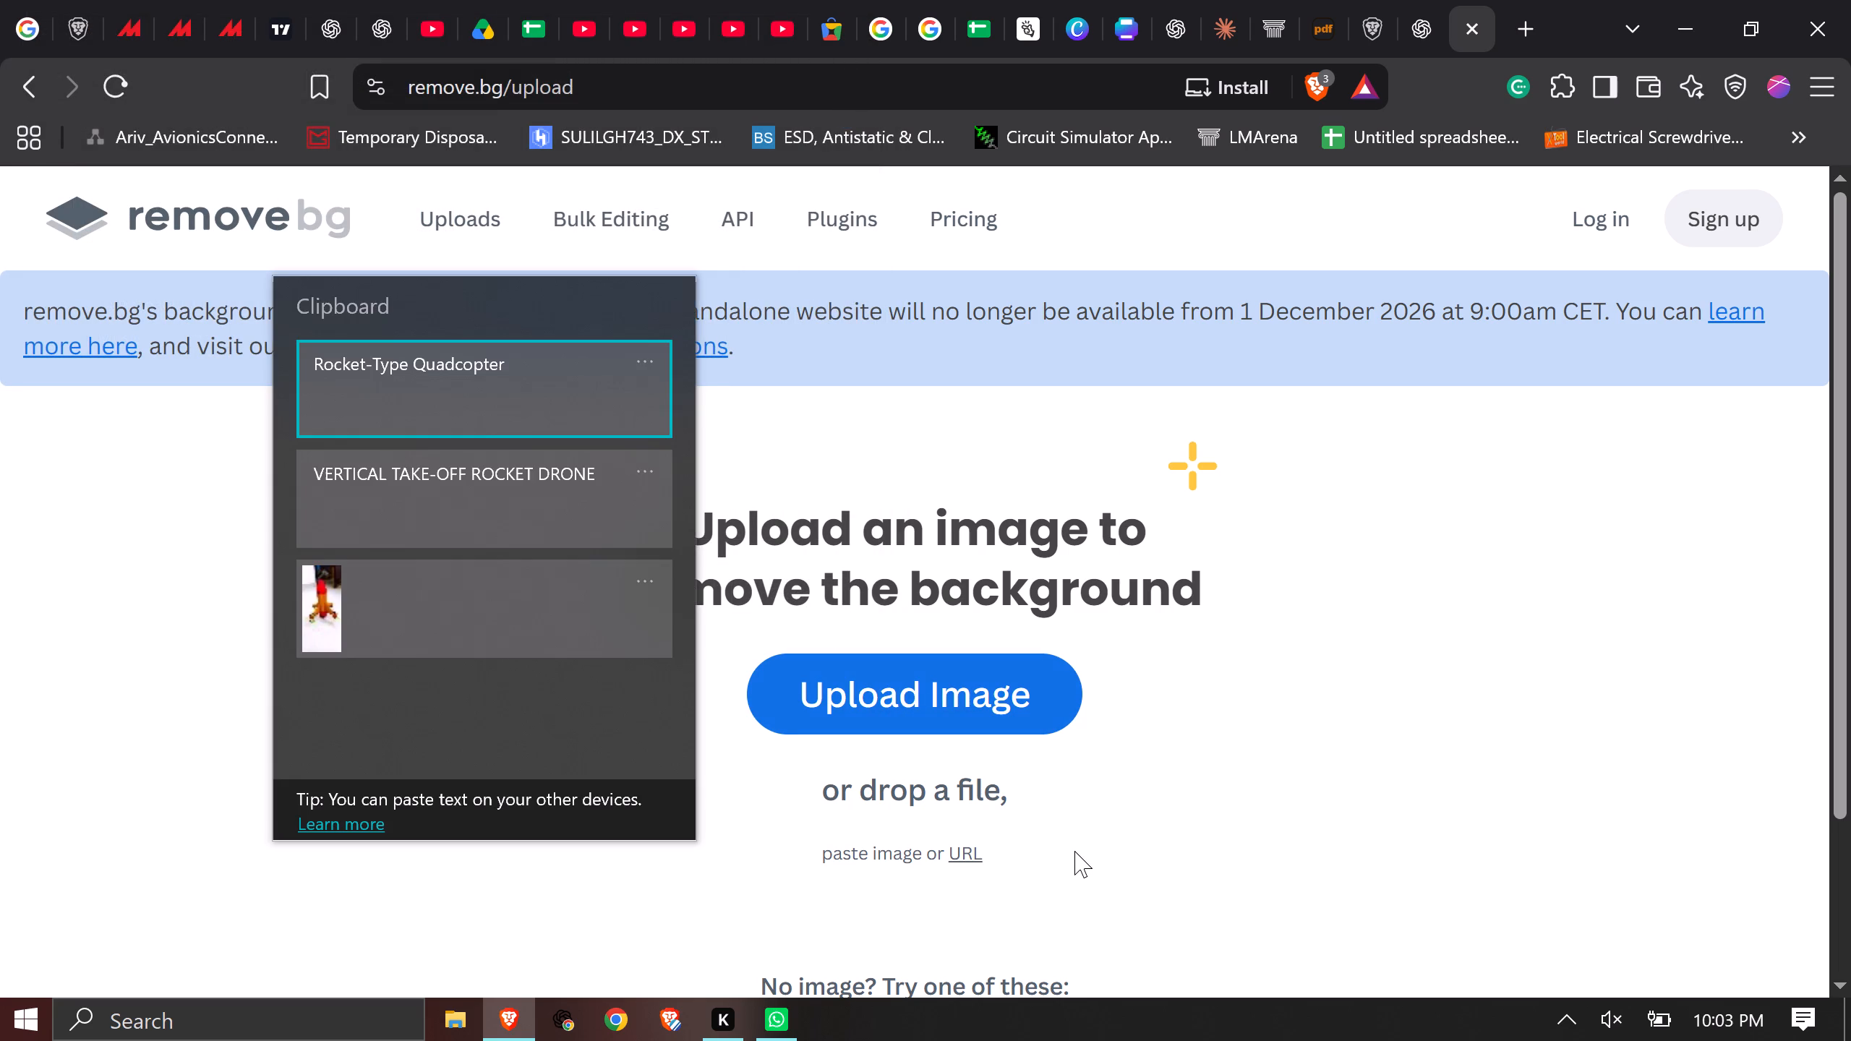
left_click(482, 637)
key("ctrl+v")
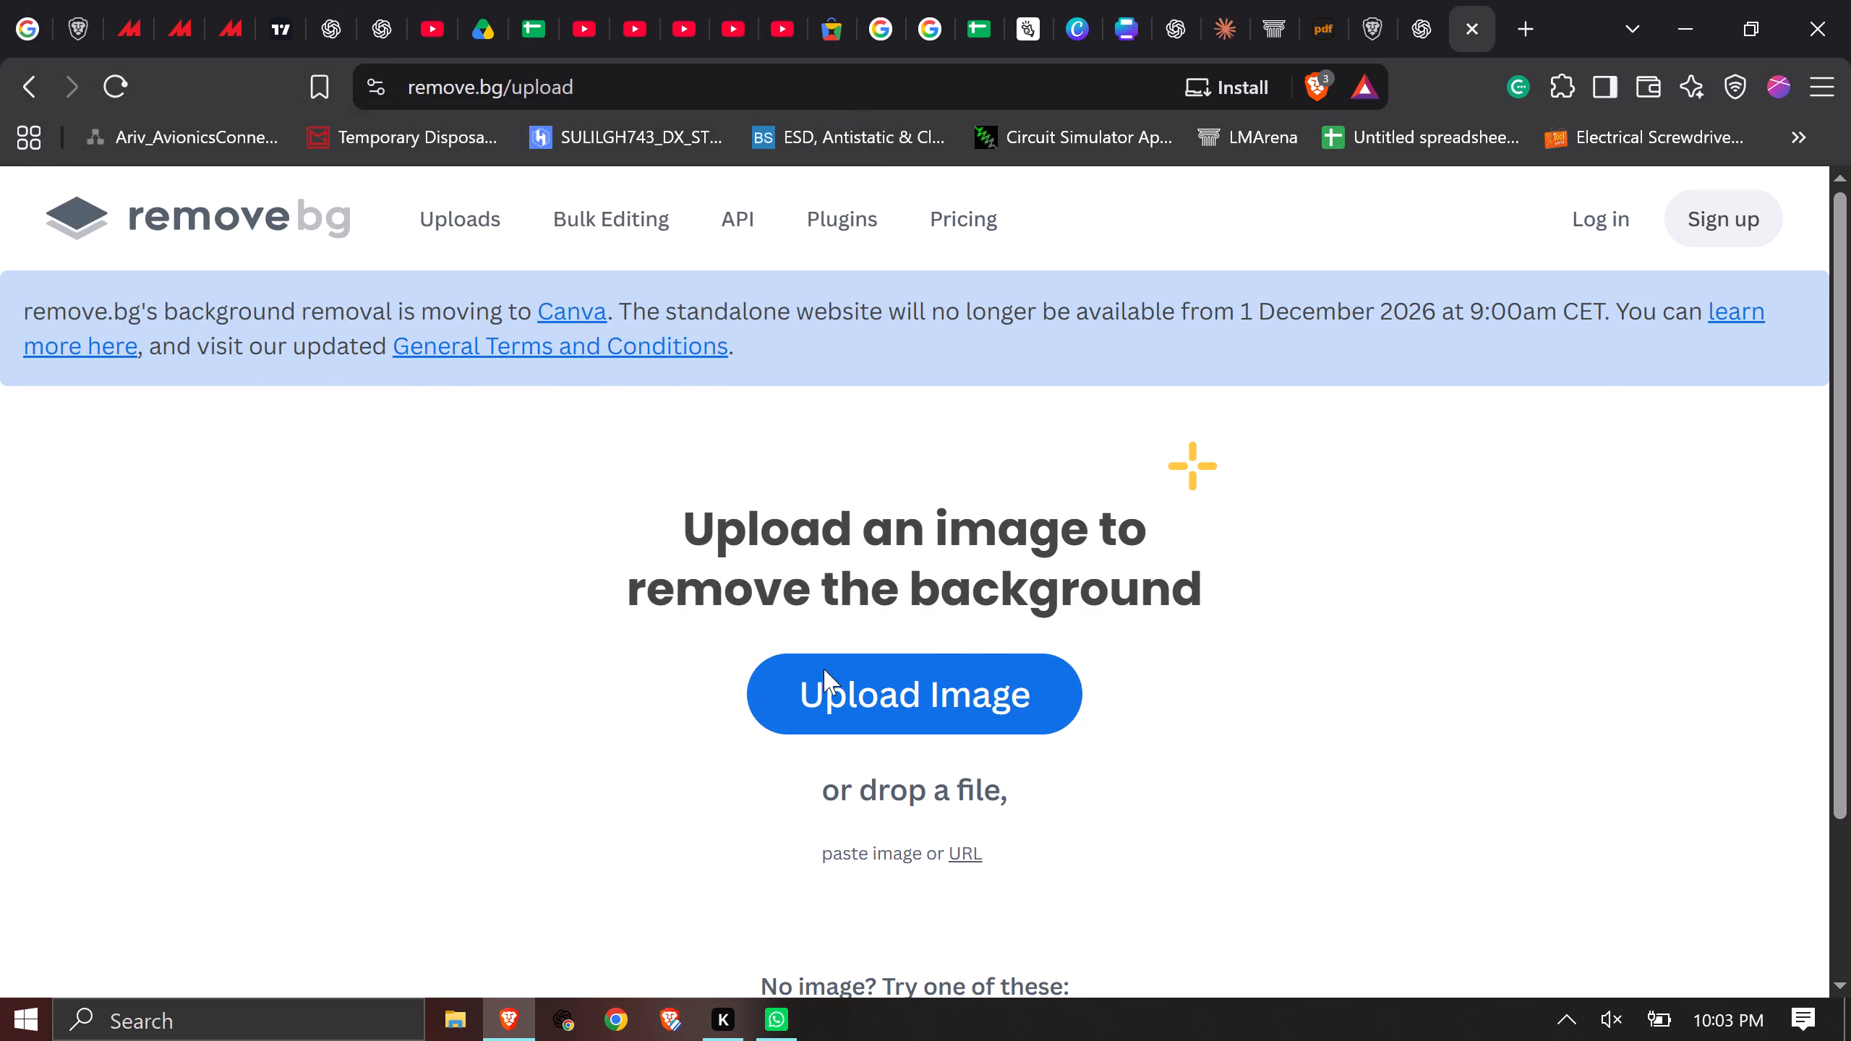
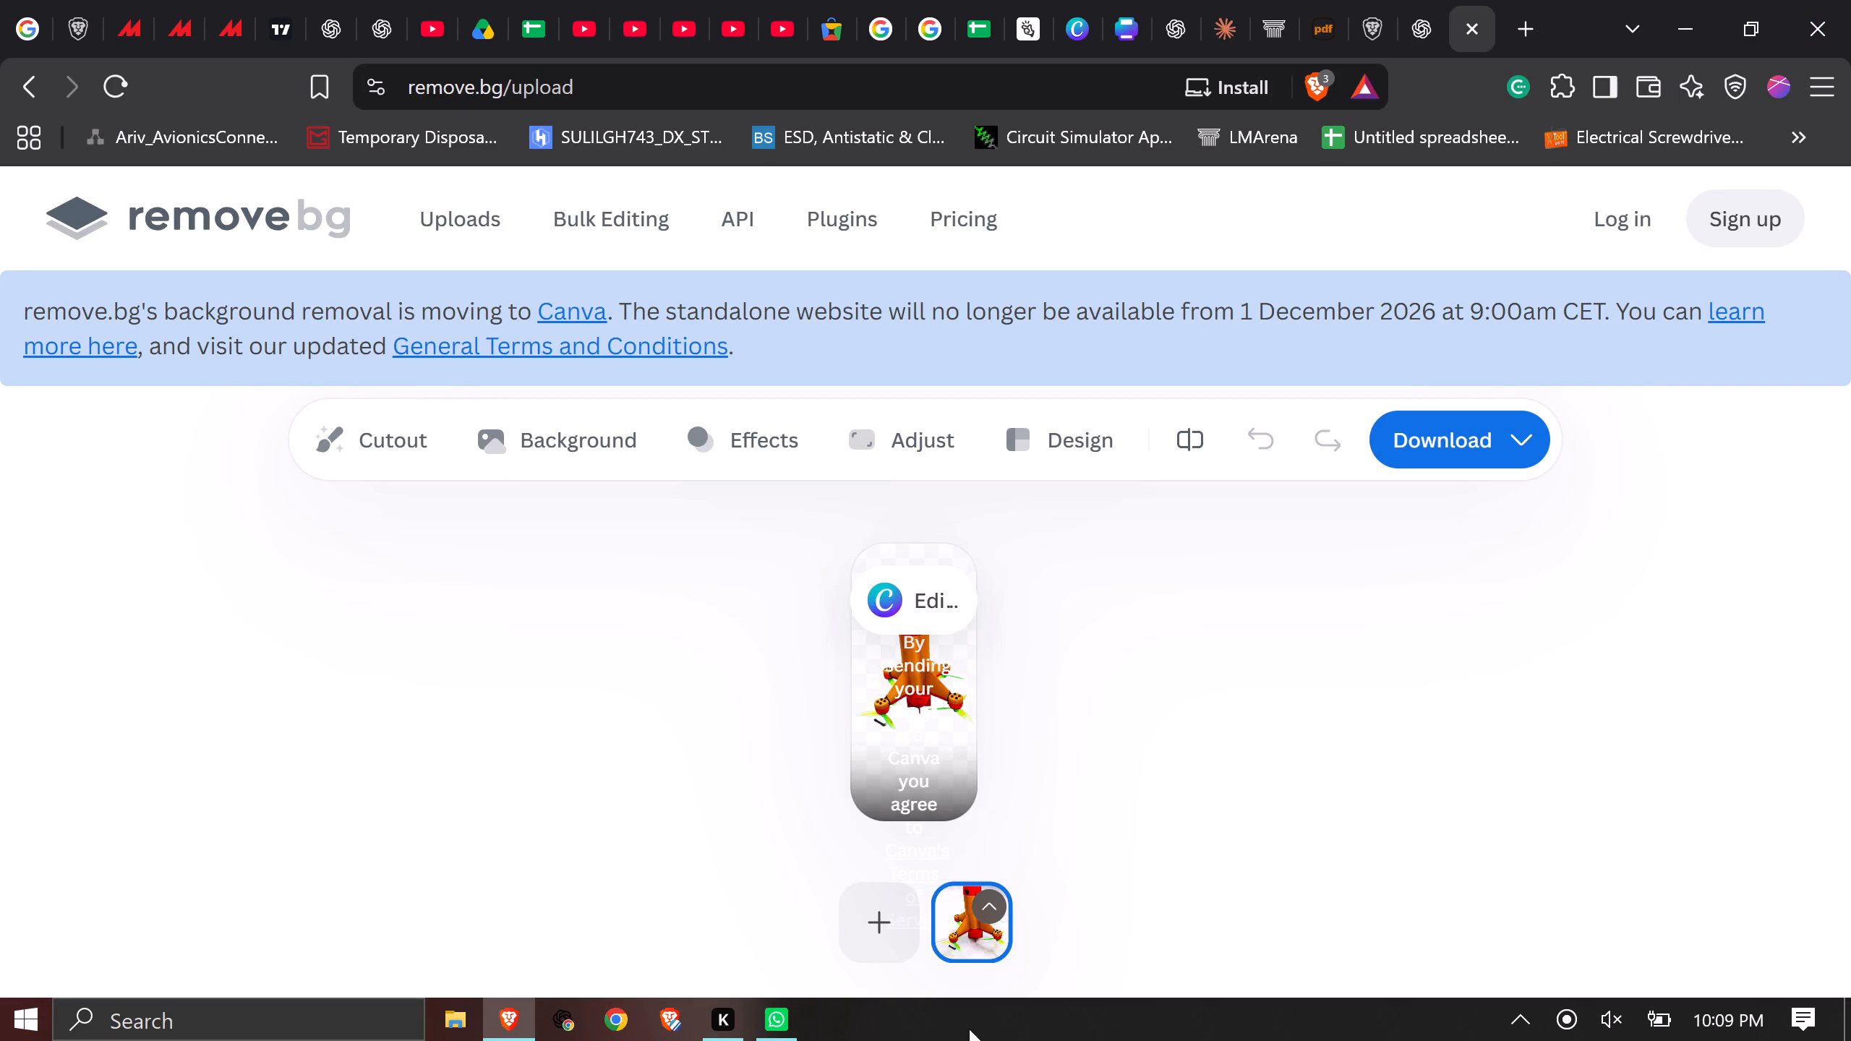
Download the free 335 x 744 preview of the cut-out rocket drone as image-removebg-preview into the Rvi folder.
left_click(1037, 733)
left_click(936, 761)
left_click(997, 921)
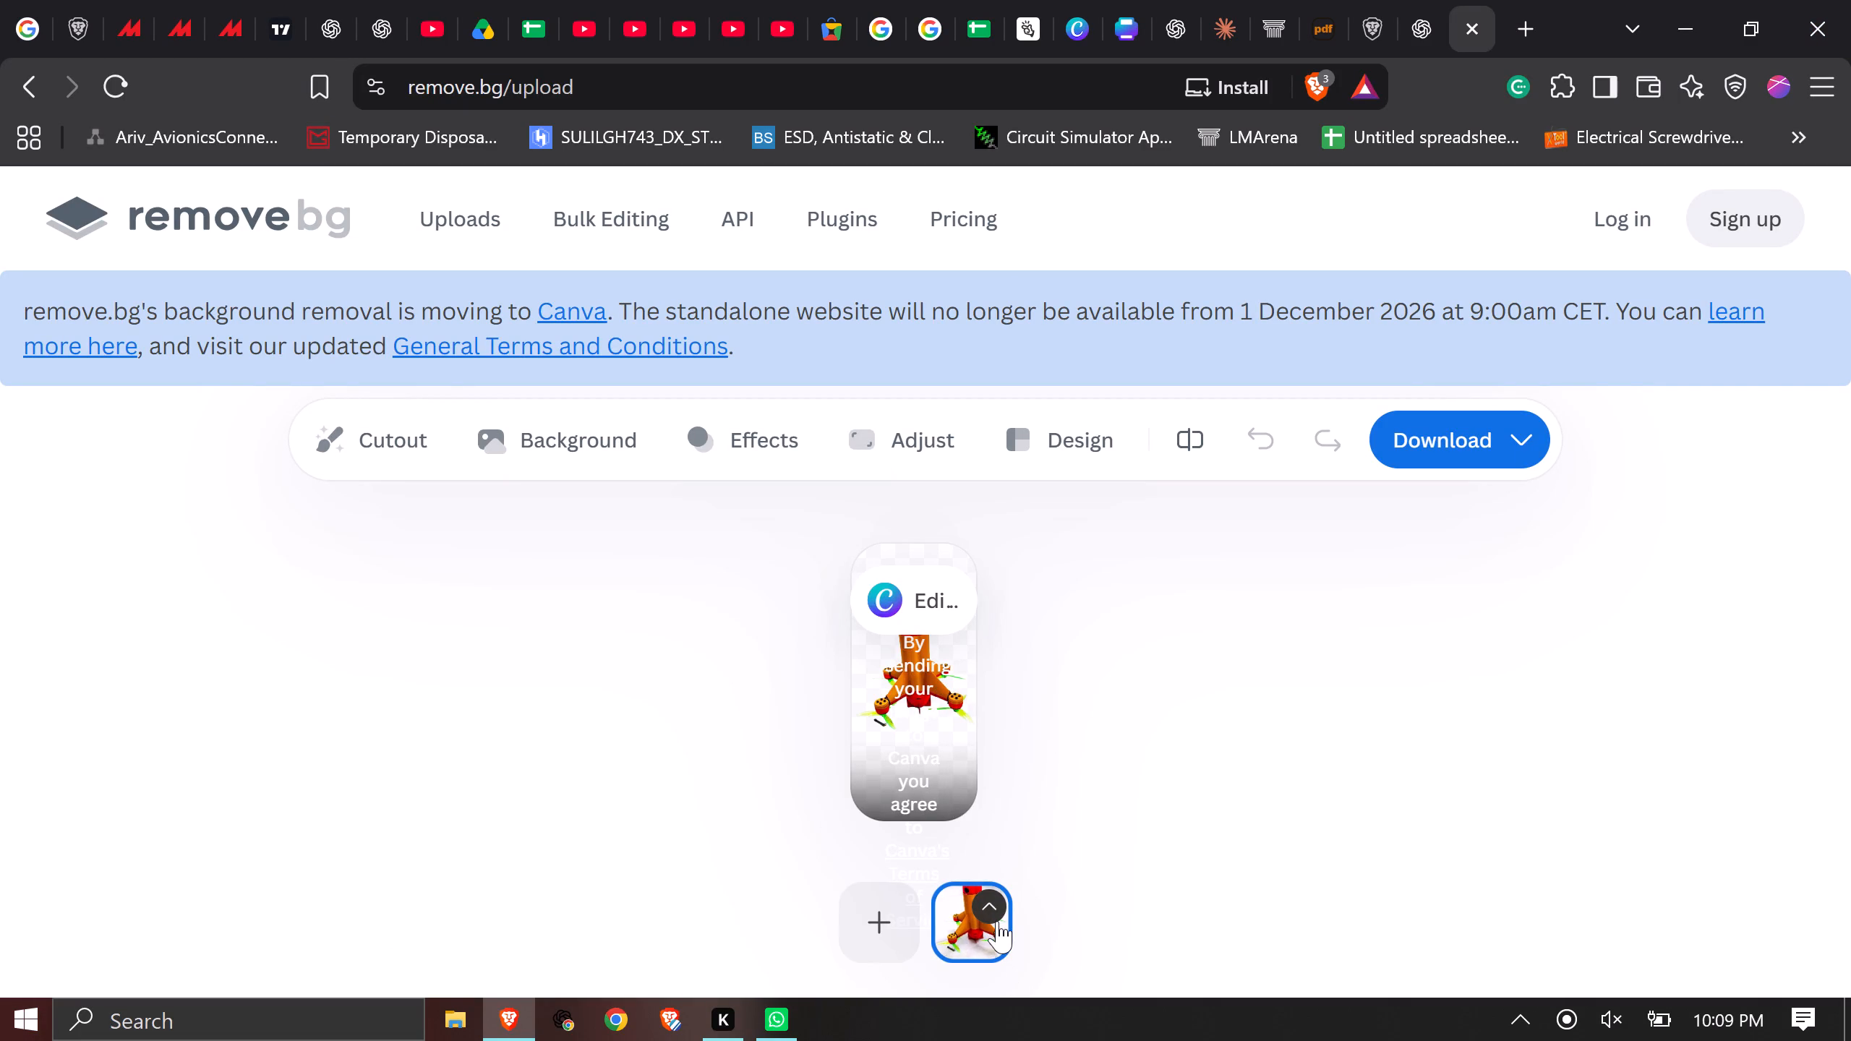
left_click(1329, 685)
left_click(1477, 440)
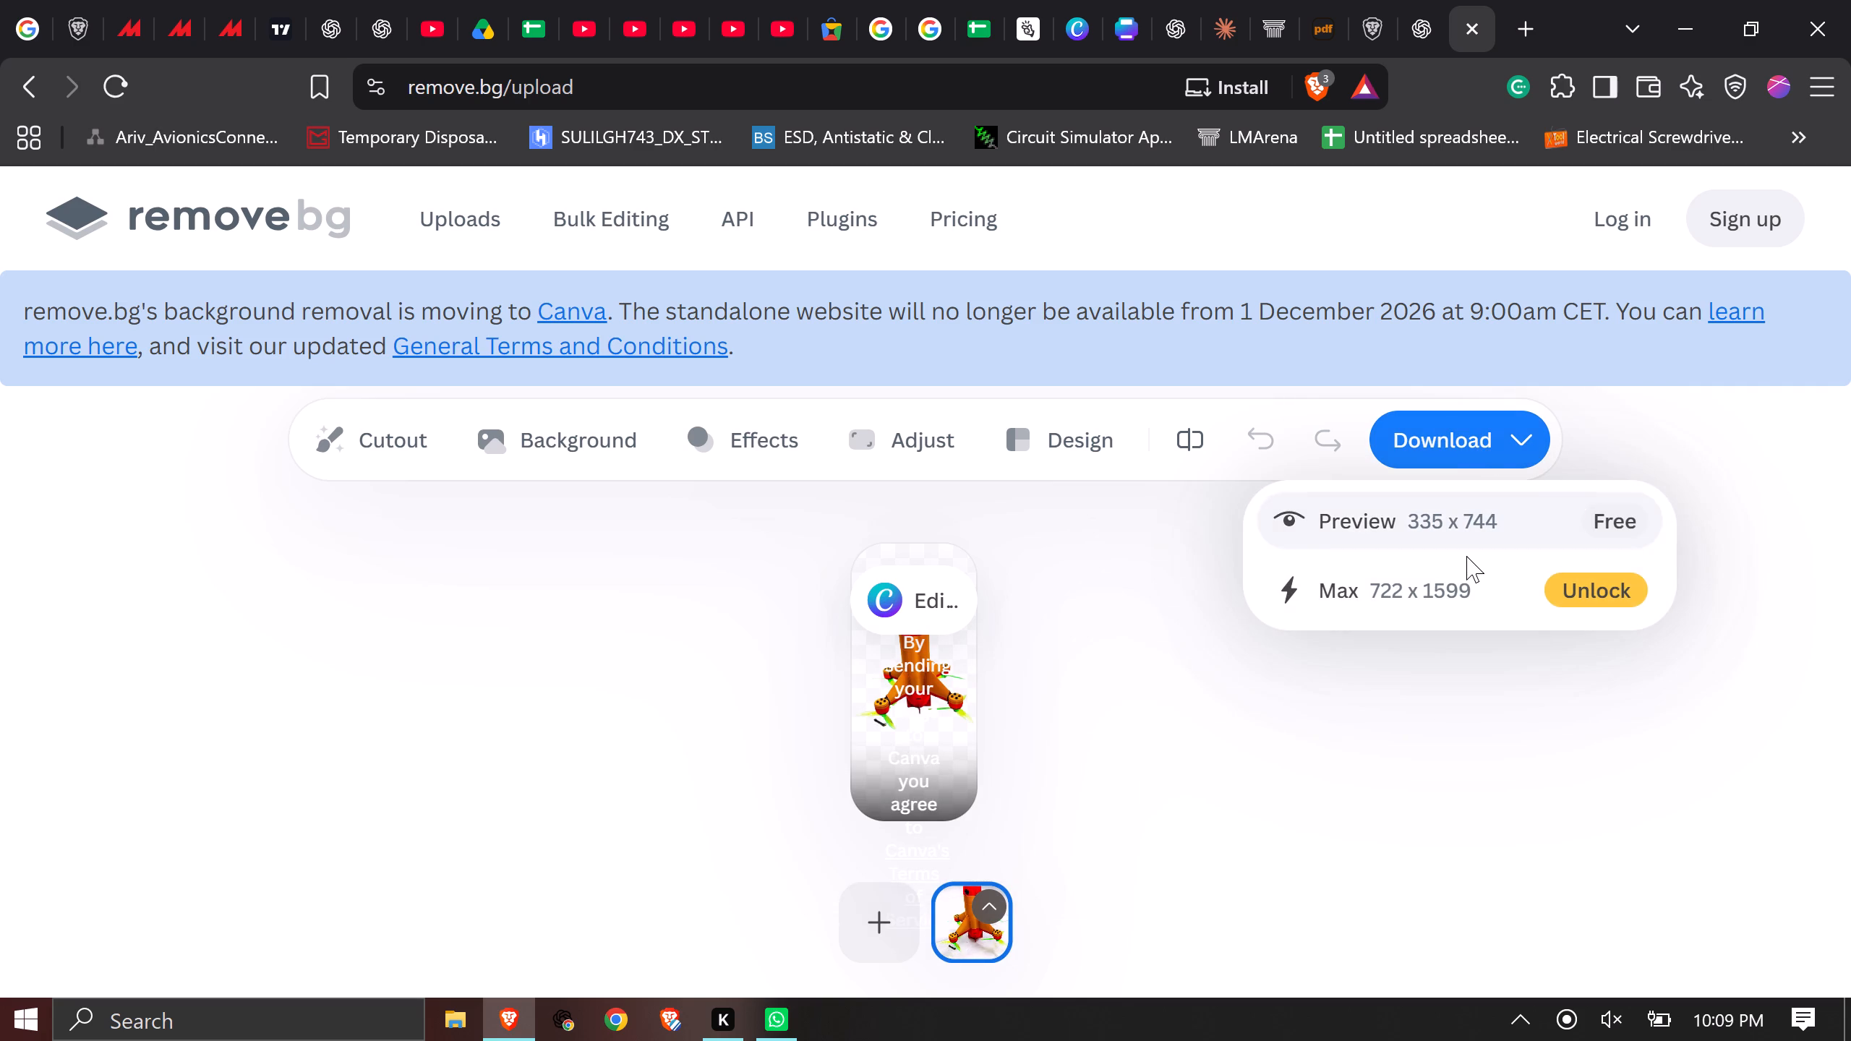
left_click(1489, 534)
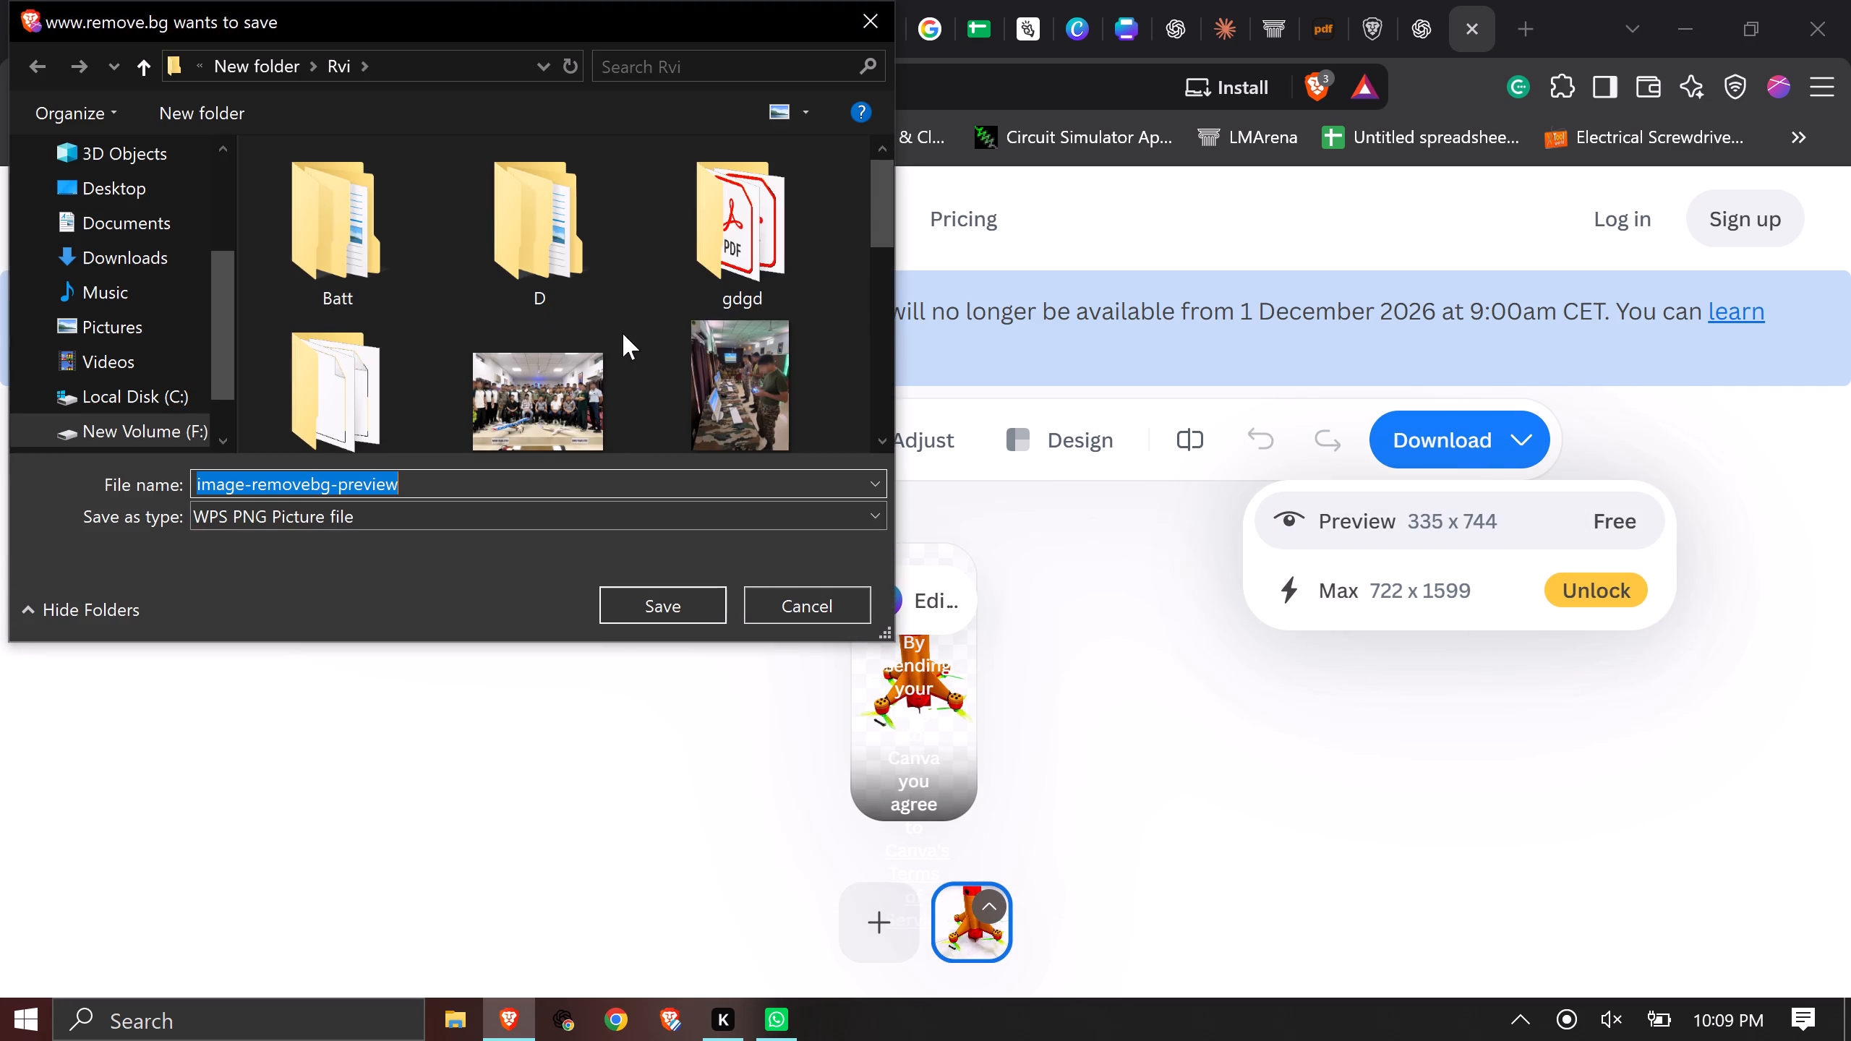
scroll(623, 333, "down", 3)
scroll(690, 330, "down", 3)
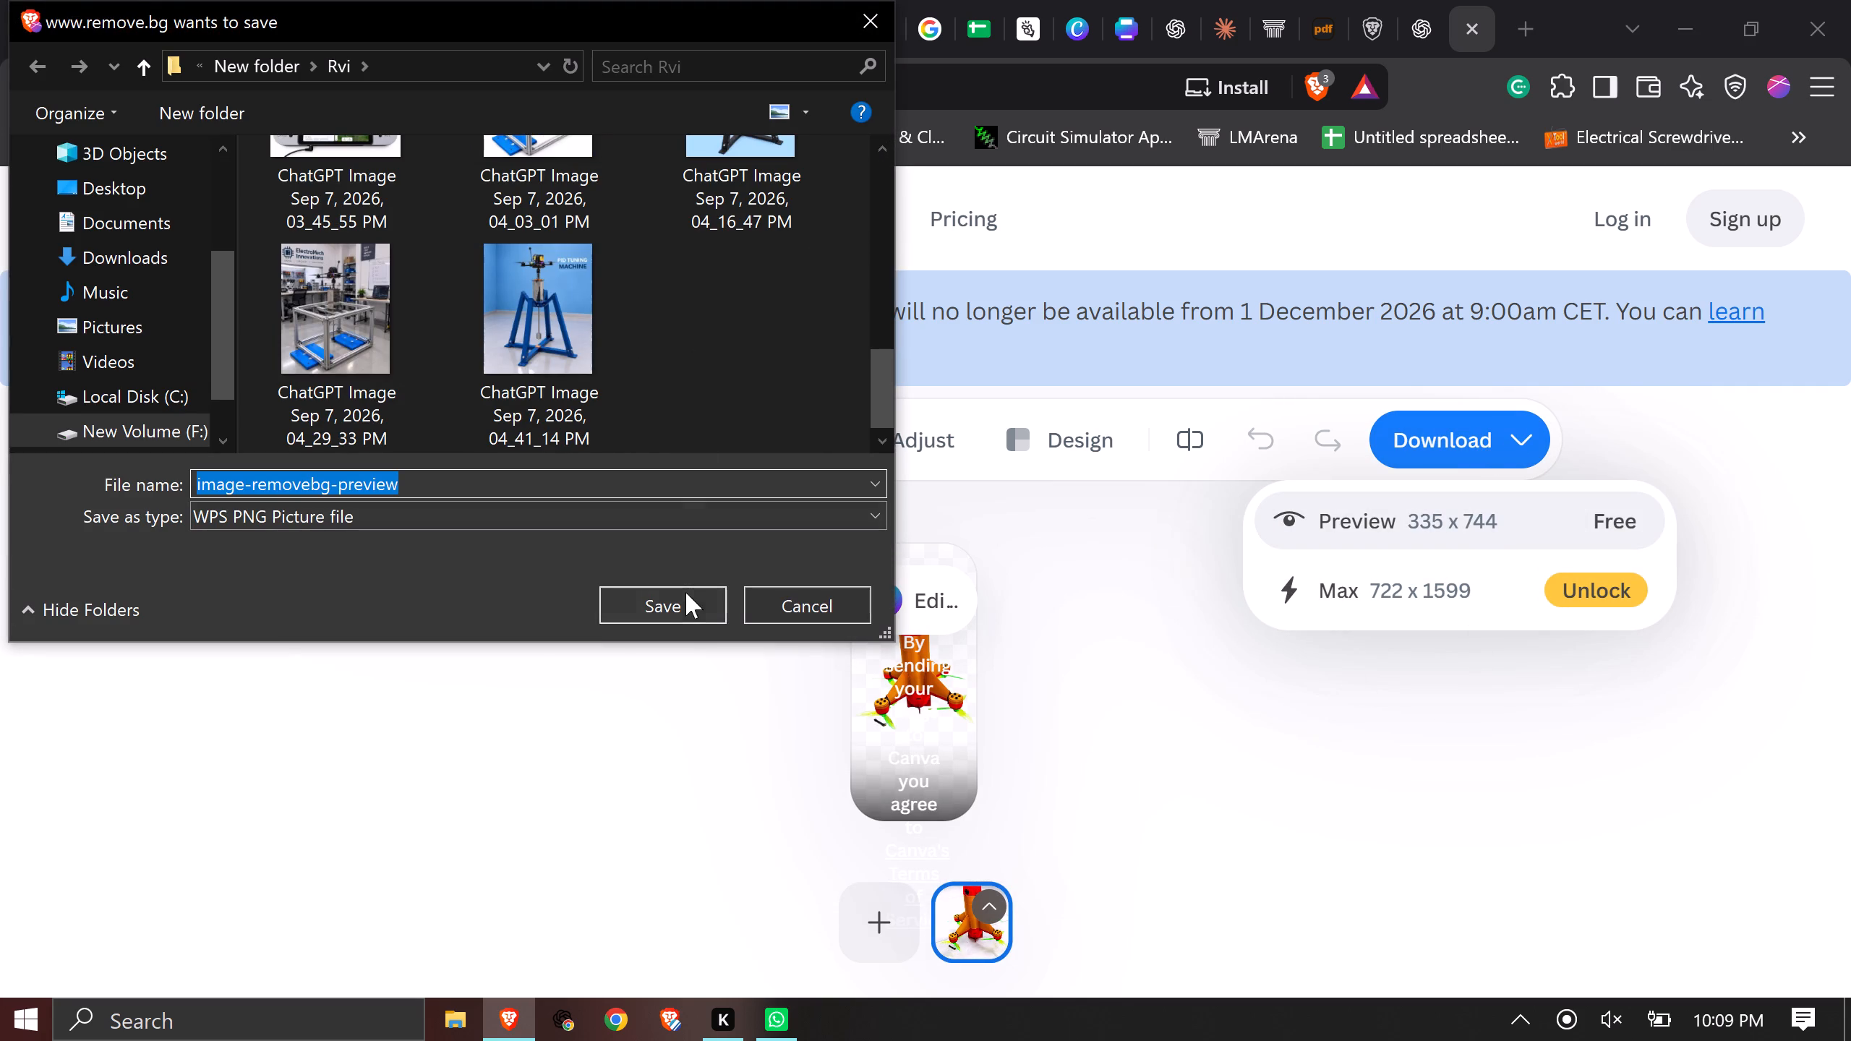
left_click(692, 617)
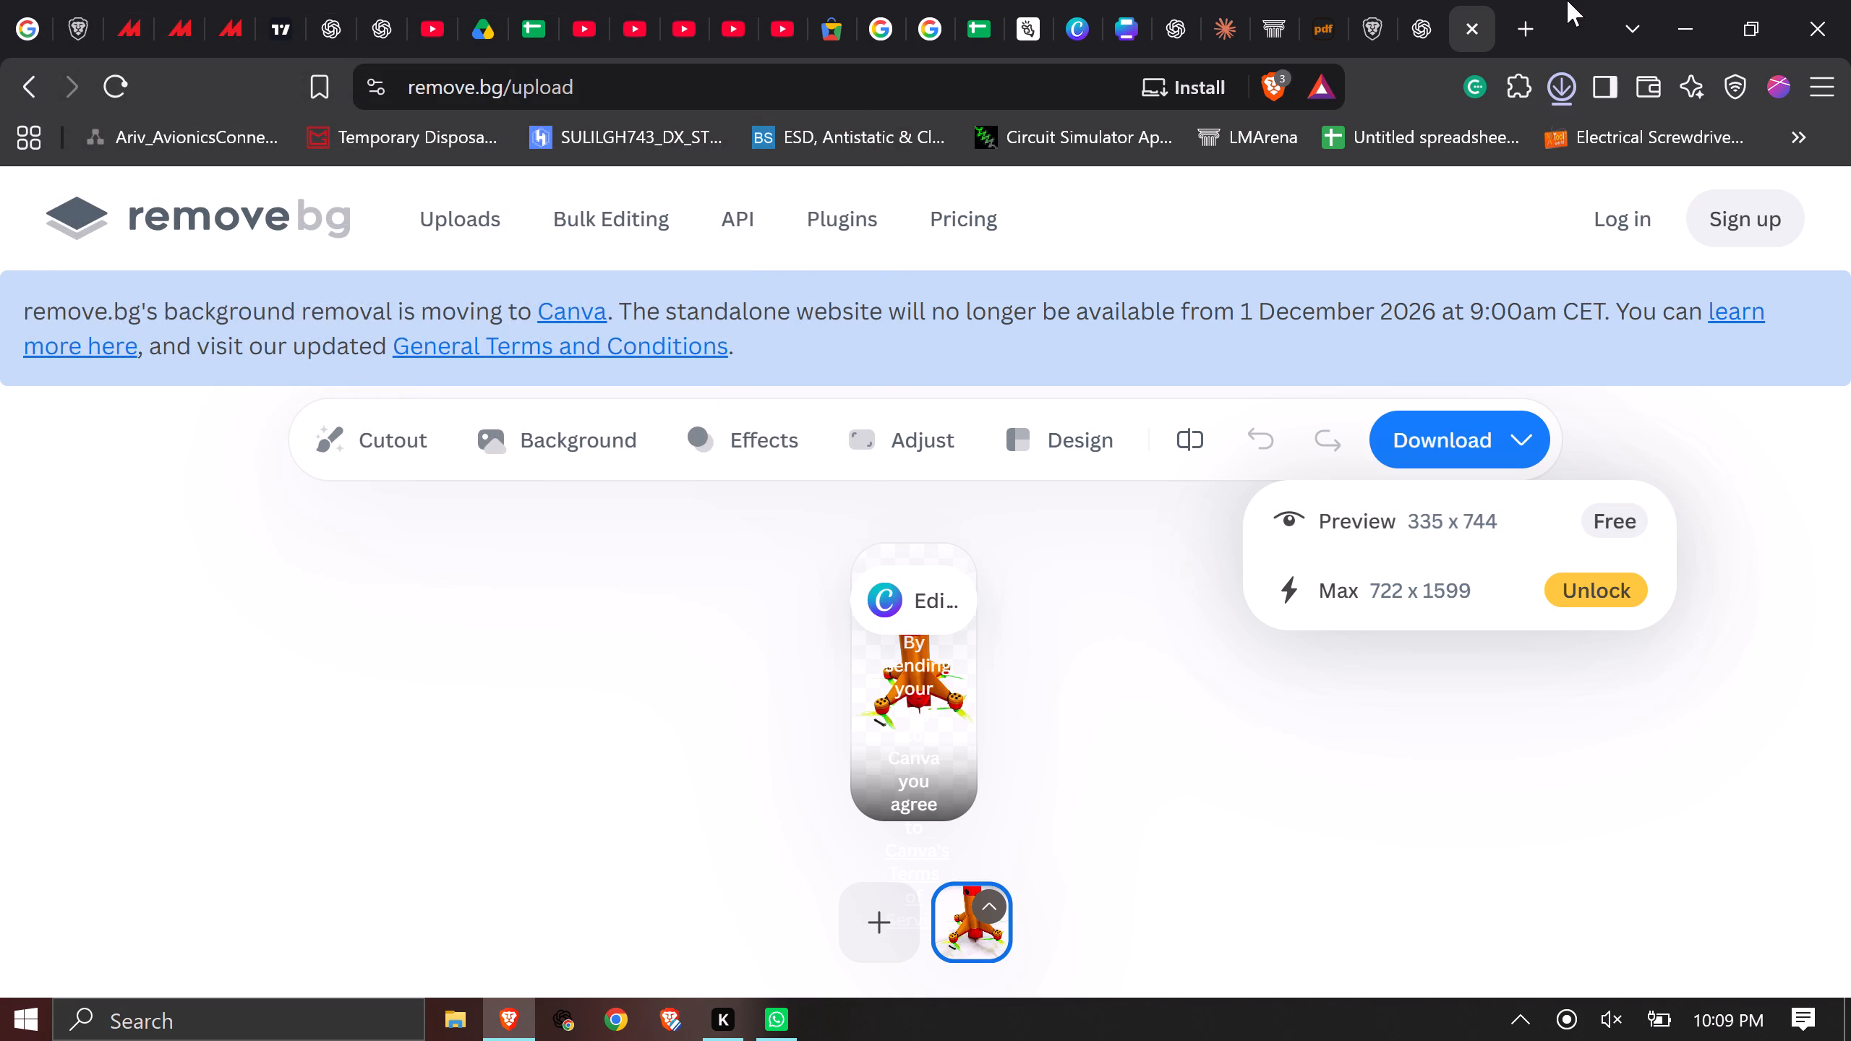
Return to the EMI_Cataloug_V1.6 design in Canva and delete the drone and controller picture beneath the Rocket-Type Quadcopter title.
left_click(1132, 0)
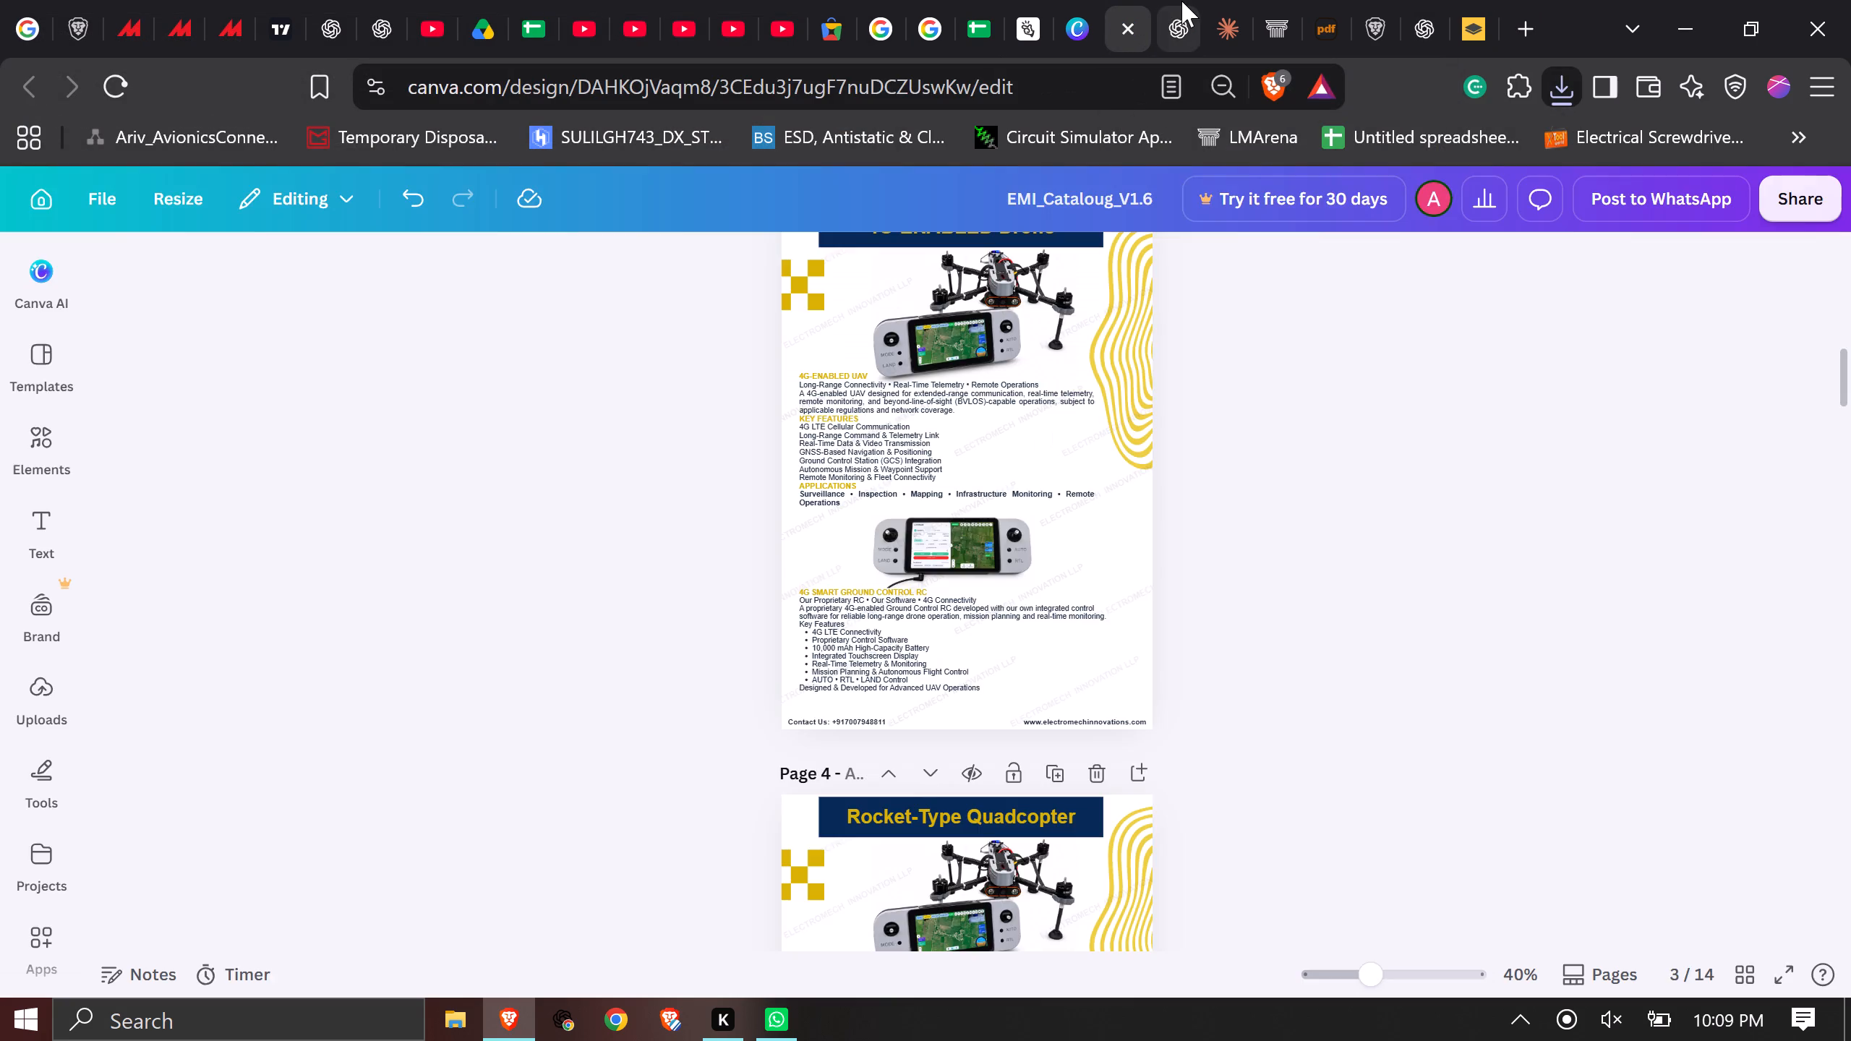
left_click(1181, 1)
left_click(1128, 0)
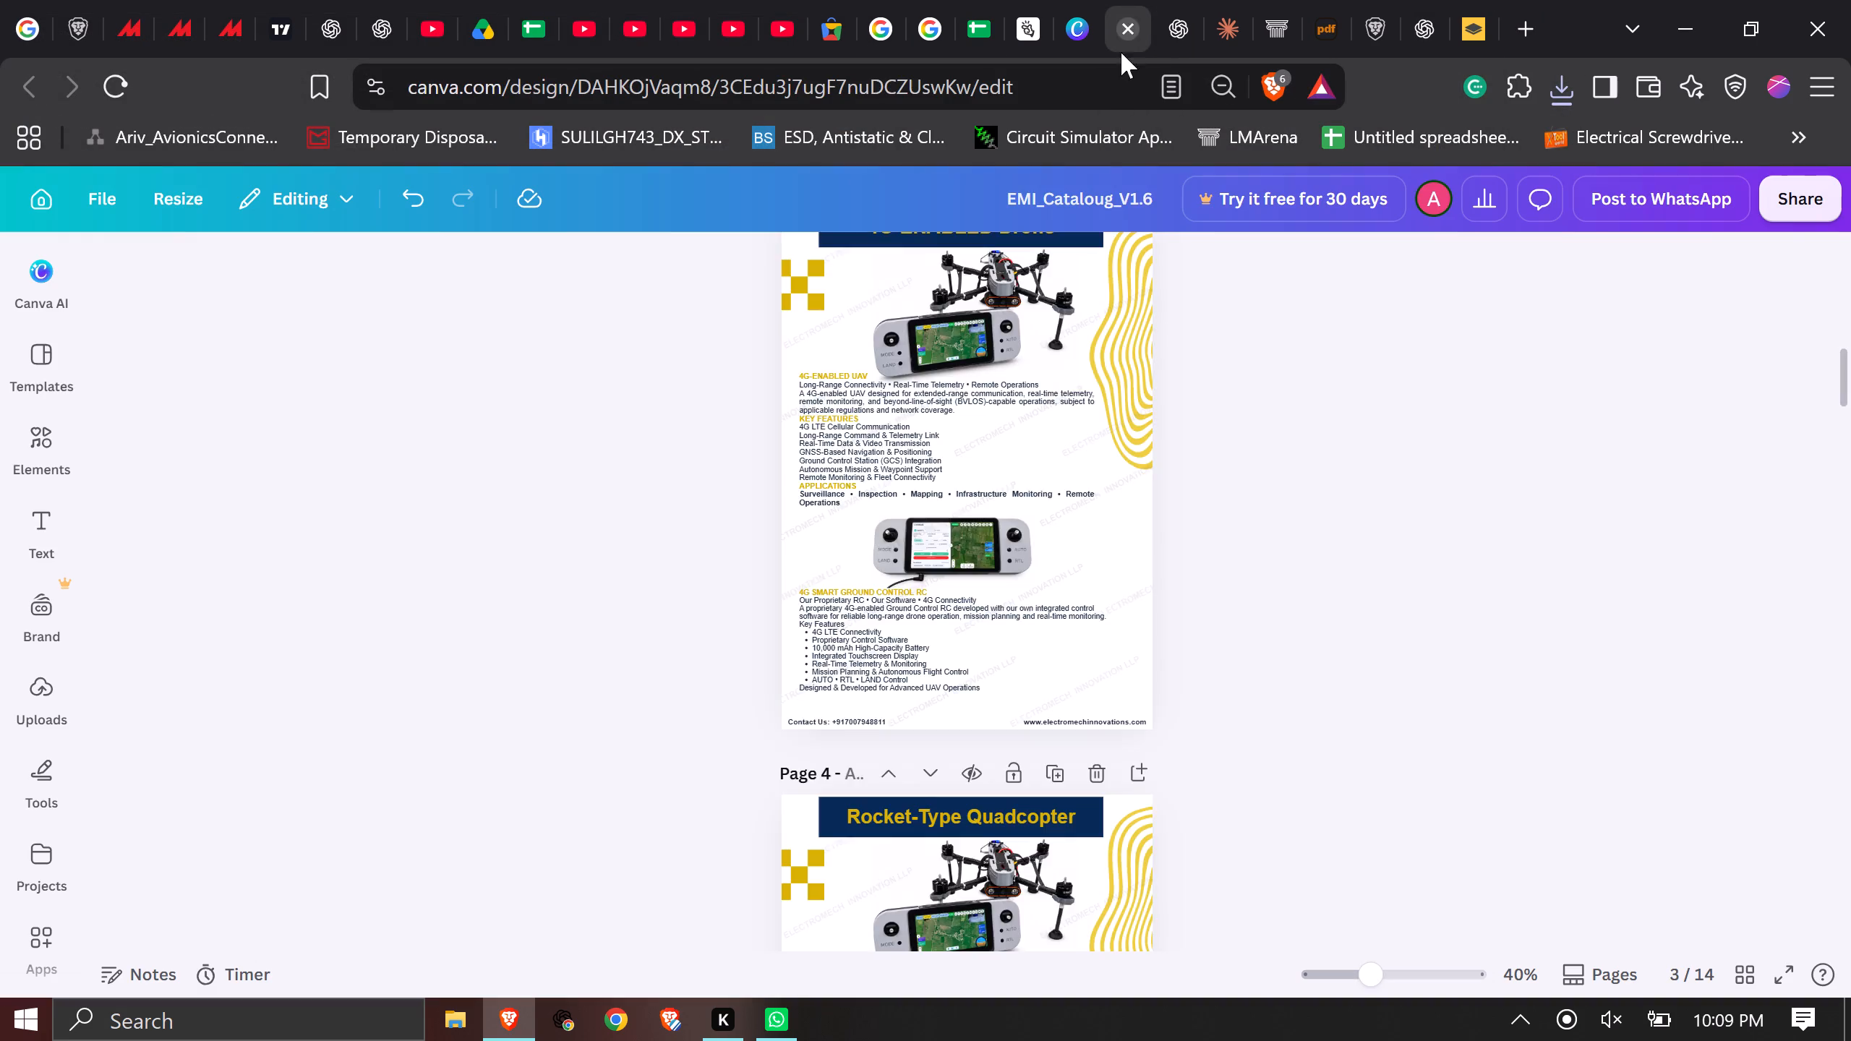
scroll(1035, 447, "down", 4)
scroll(1033, 575, "down", 3)
scroll(1033, 575, "up", 7)
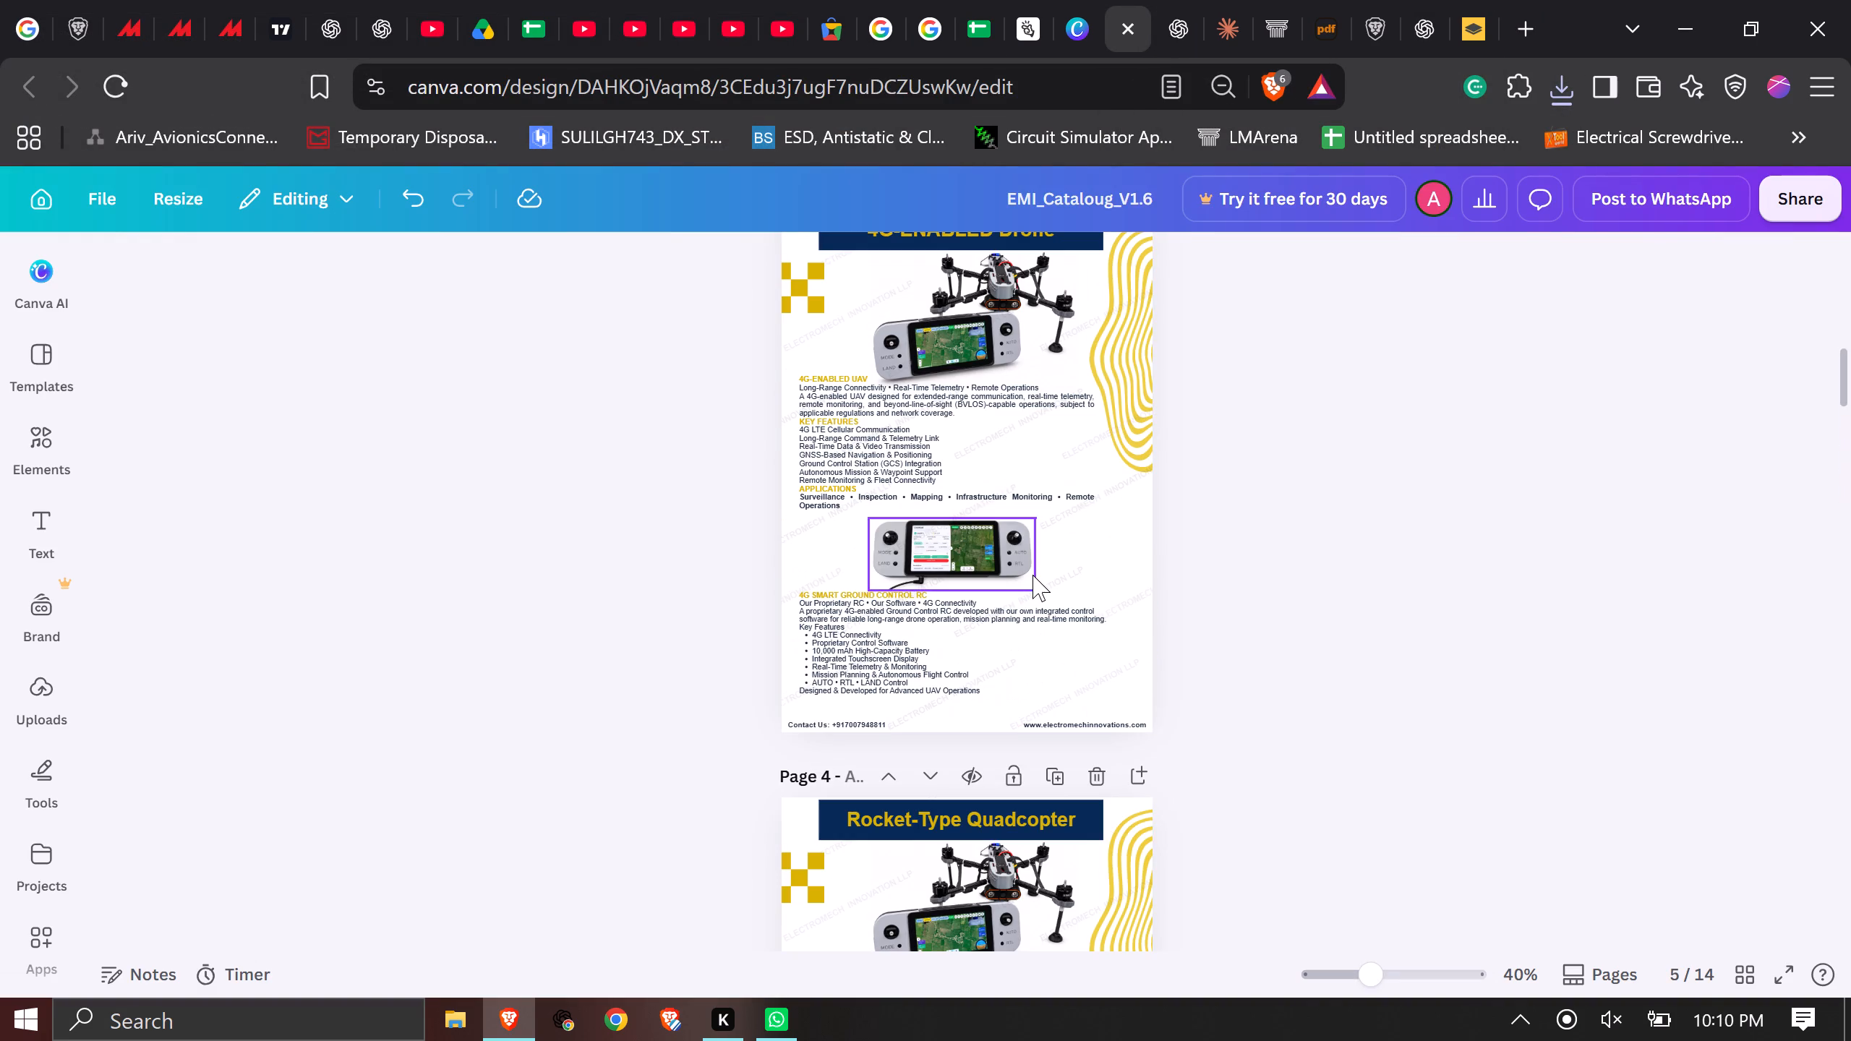
scroll(1033, 643, "down", 1)
left_click(1017, 646)
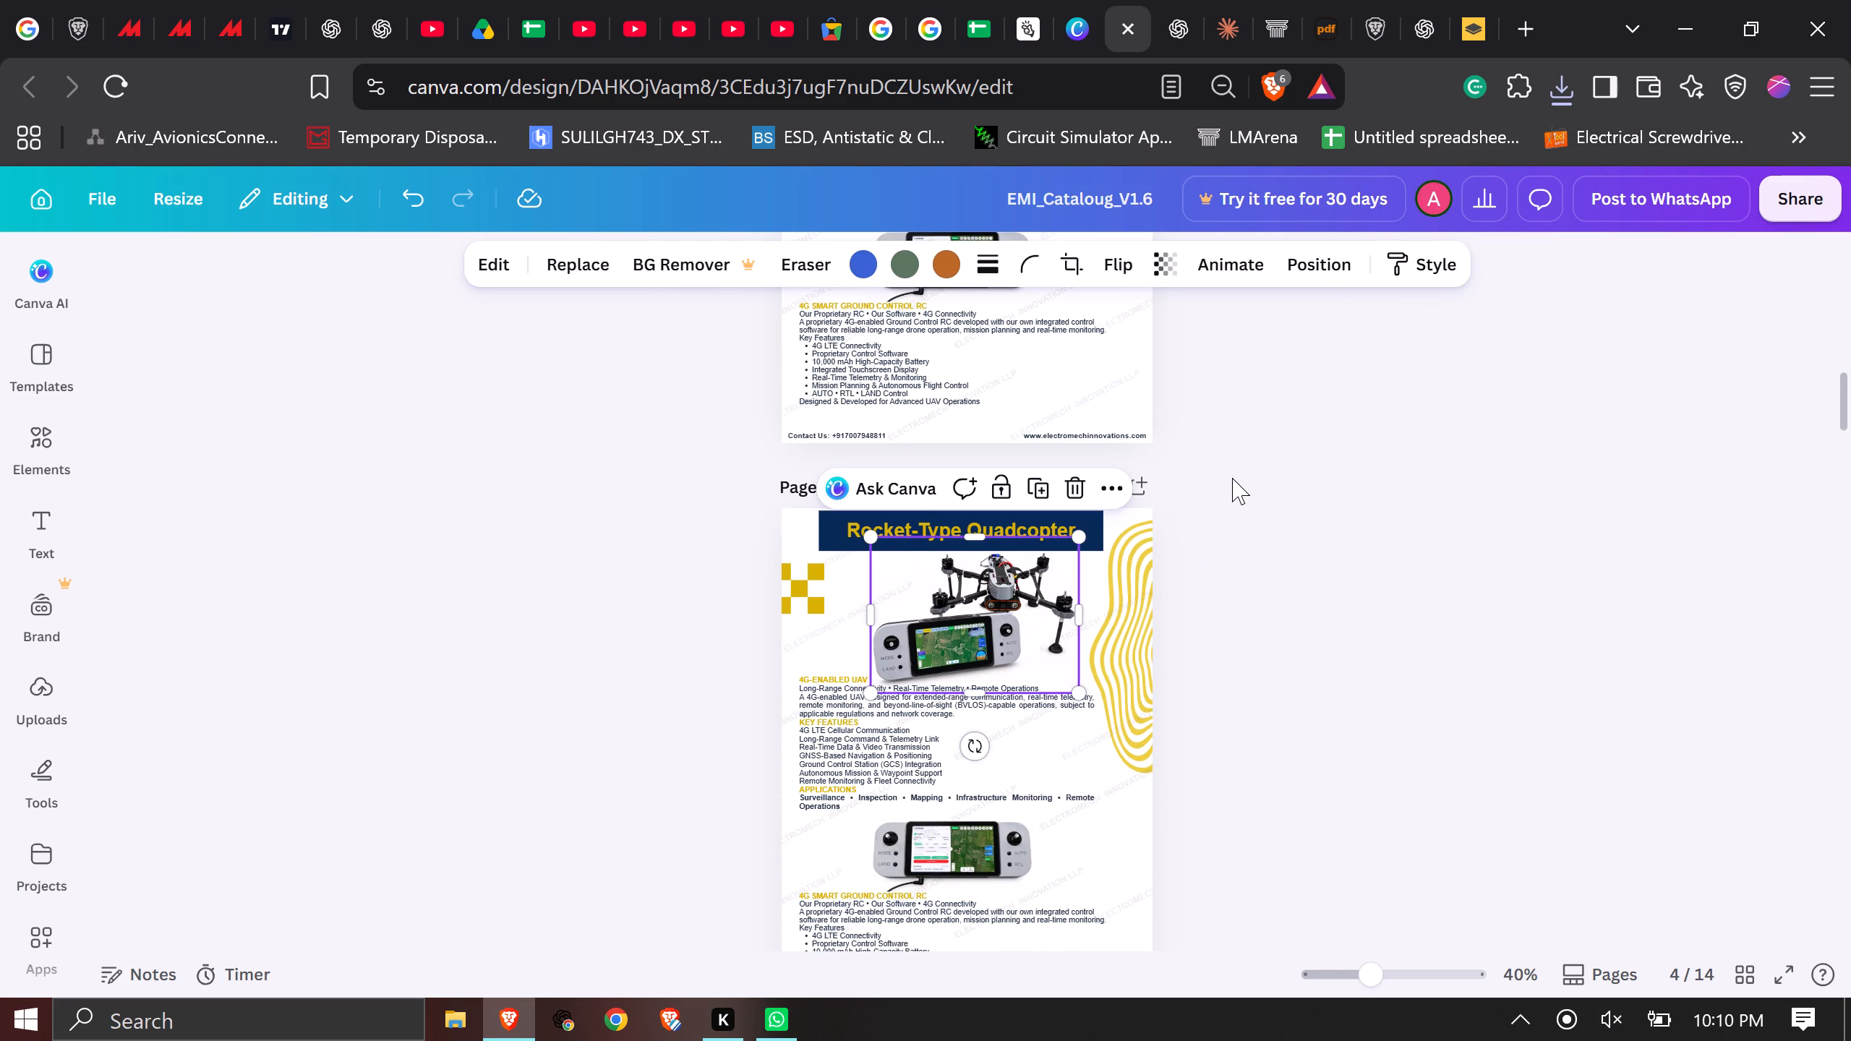
key("Delete")
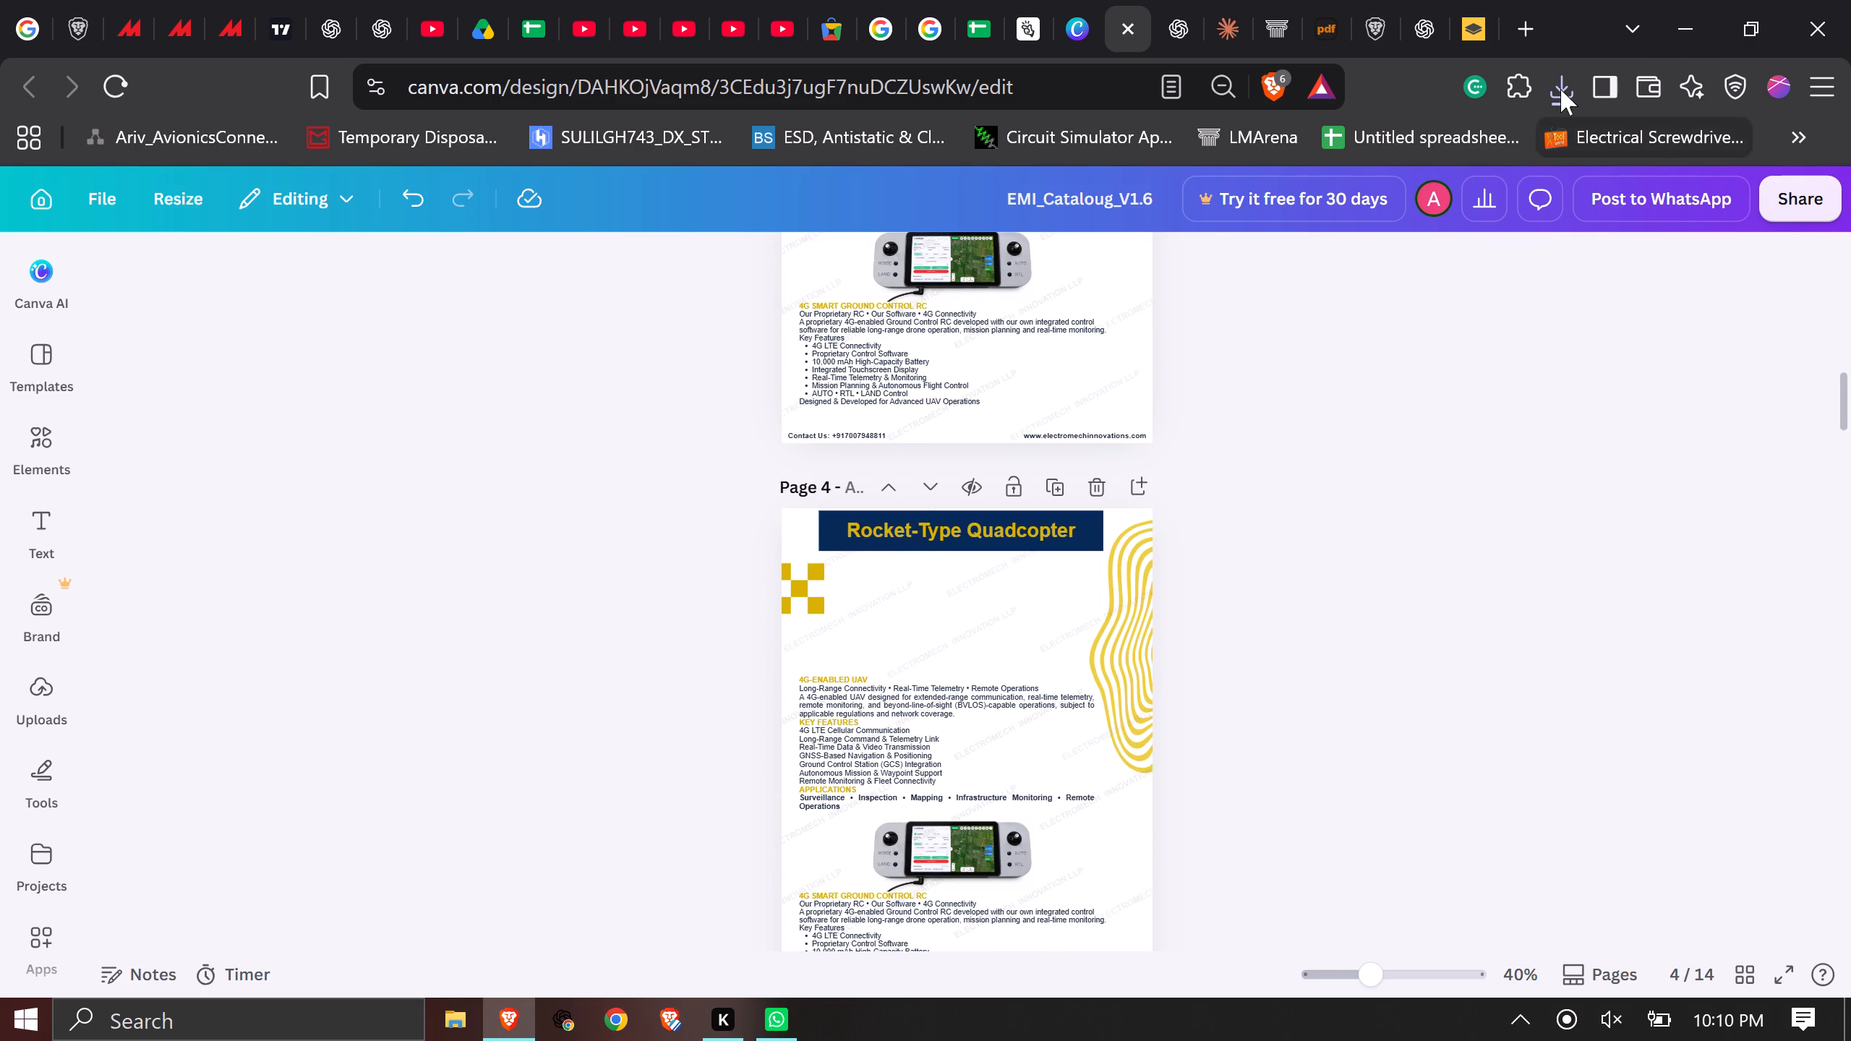
Place the downloaded image-removebg-preview file onto page 4 from the browser's recent downloads.
left_click(1574, 70)
left_click_drag(1317, 234, 927, 500)
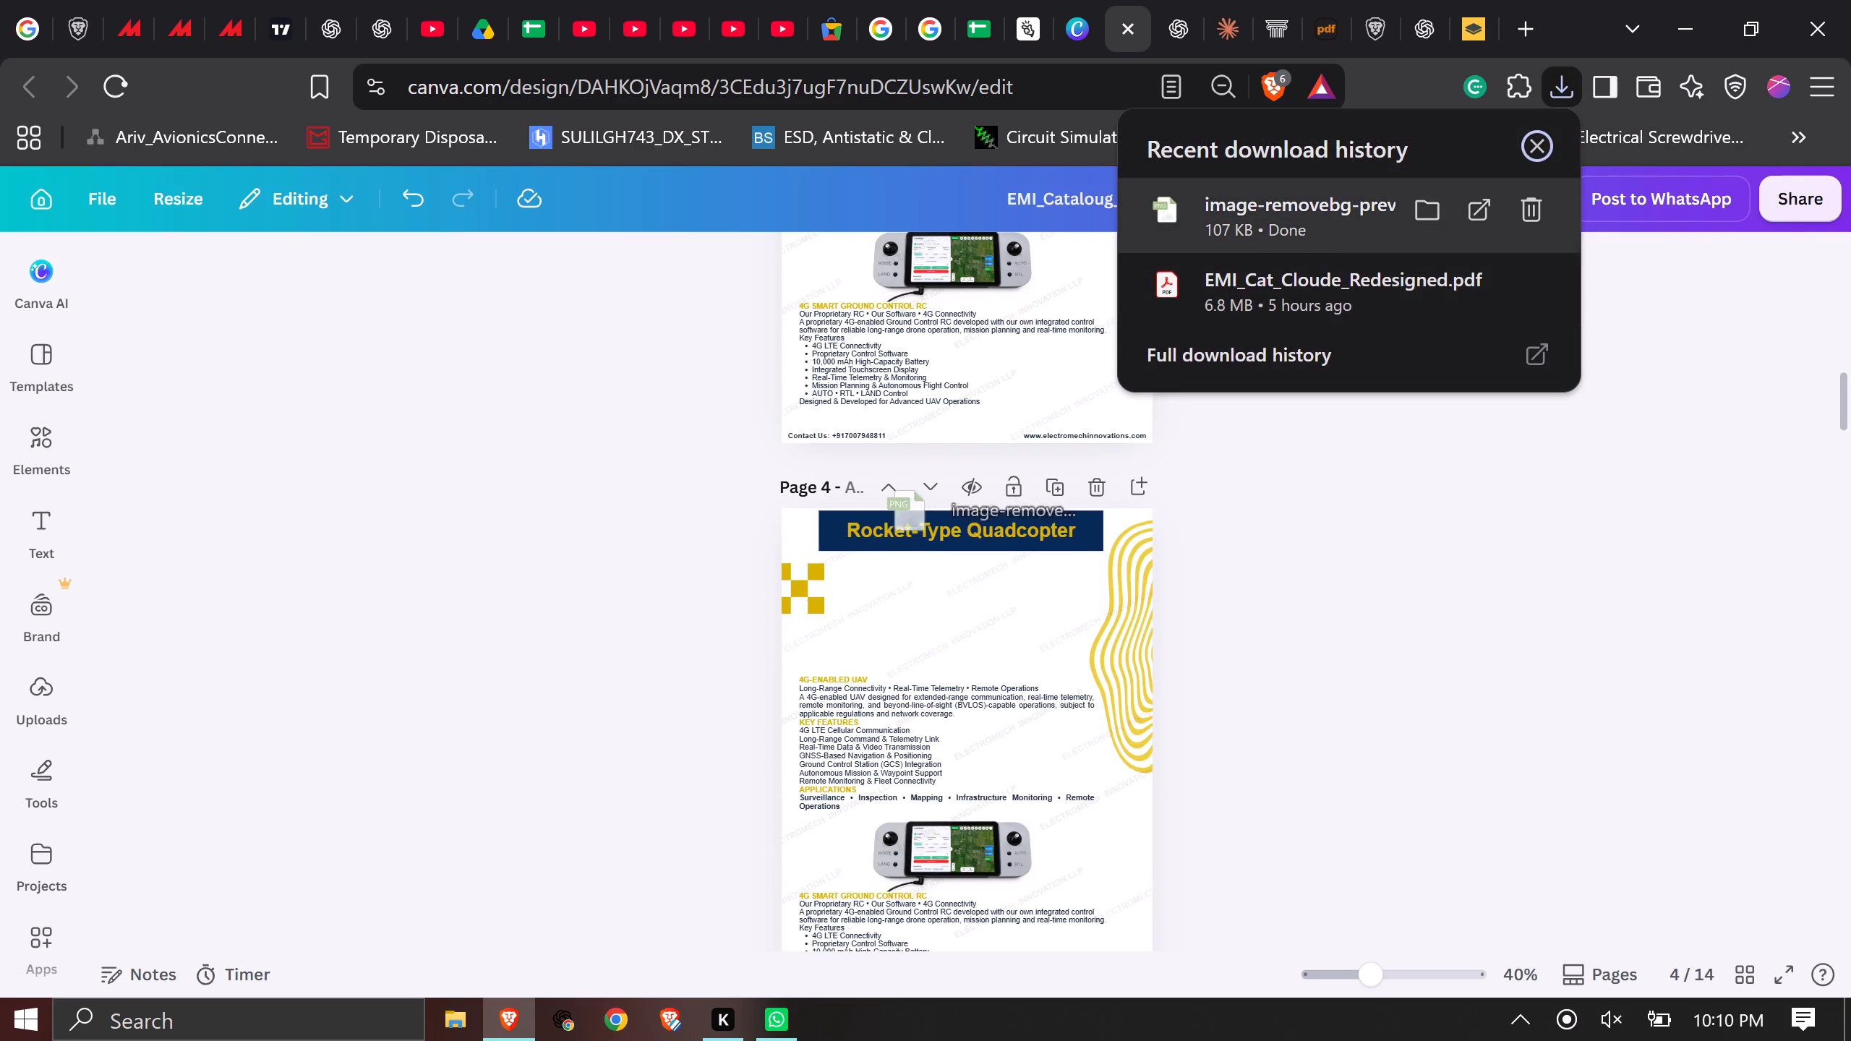
left_click_drag(927, 500, 901, 601)
left_click(1442, 656)
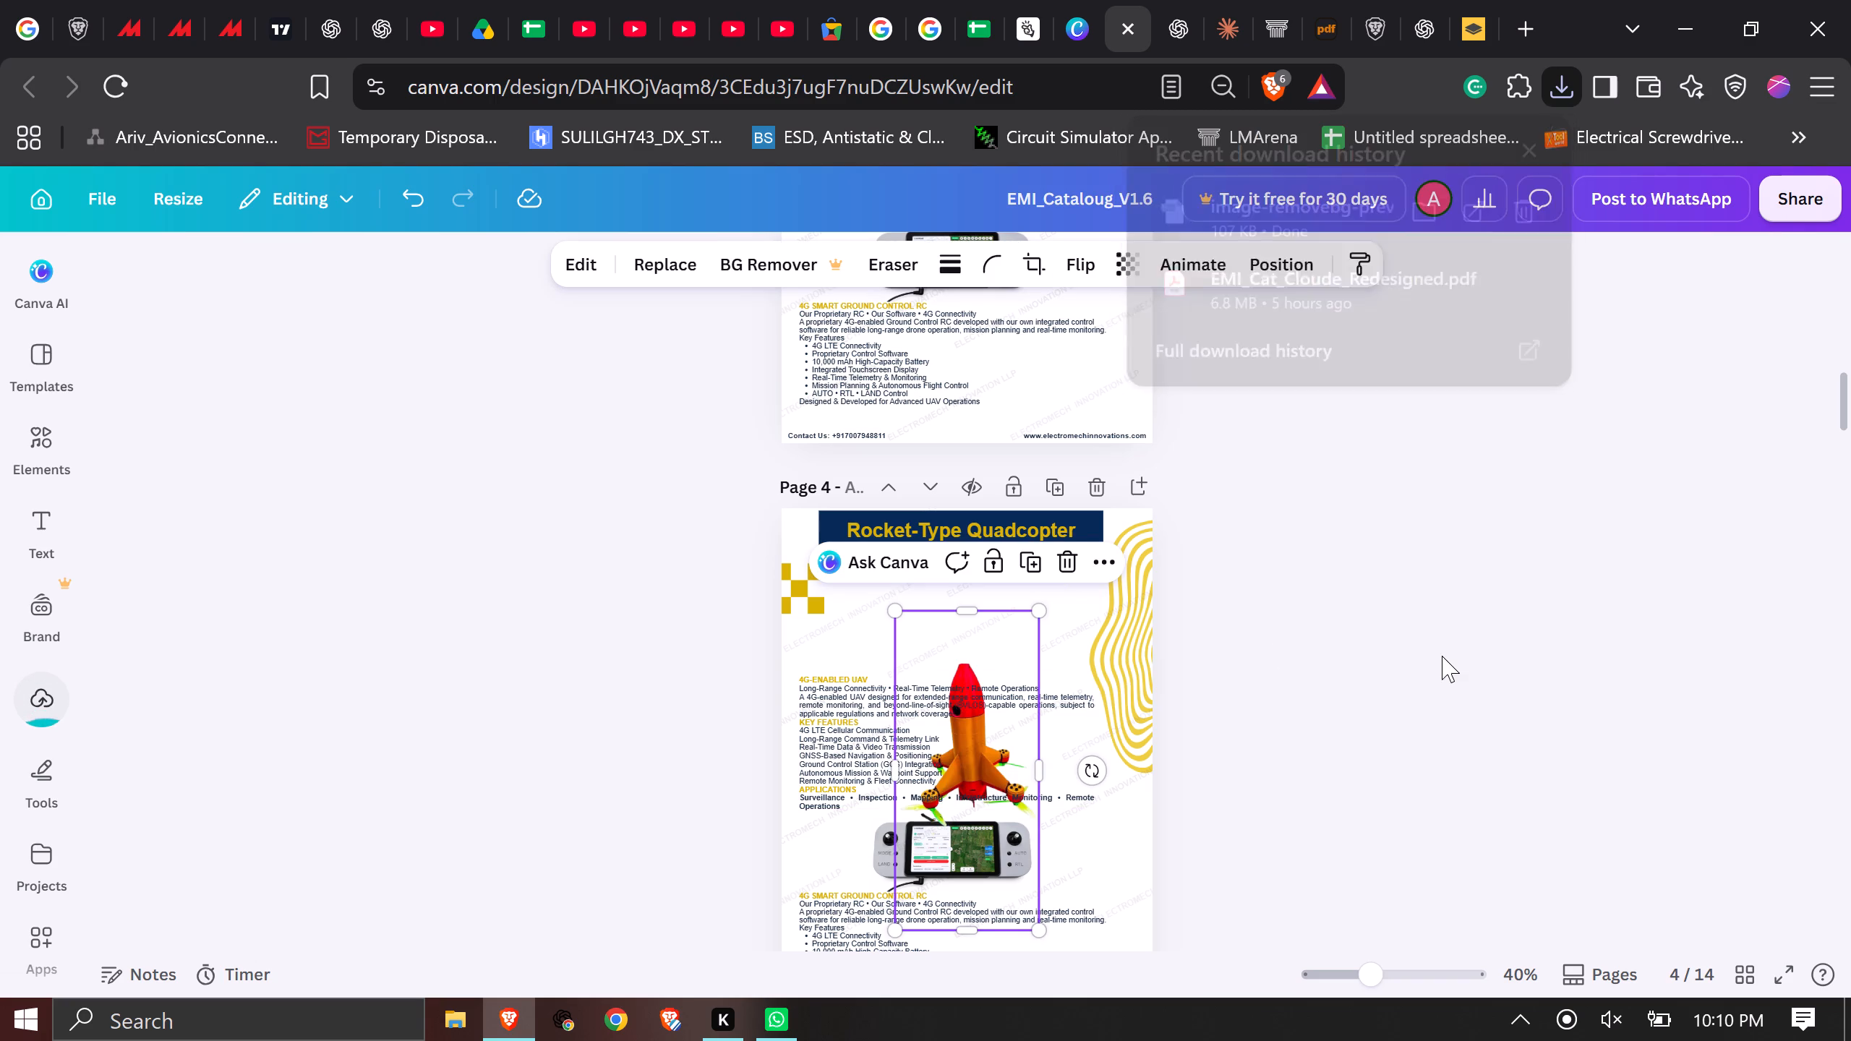
Crop the empty space above the rocket and move the photo up to just beneath the page 4 title.
left_click_drag(972, 636, 975, 596)
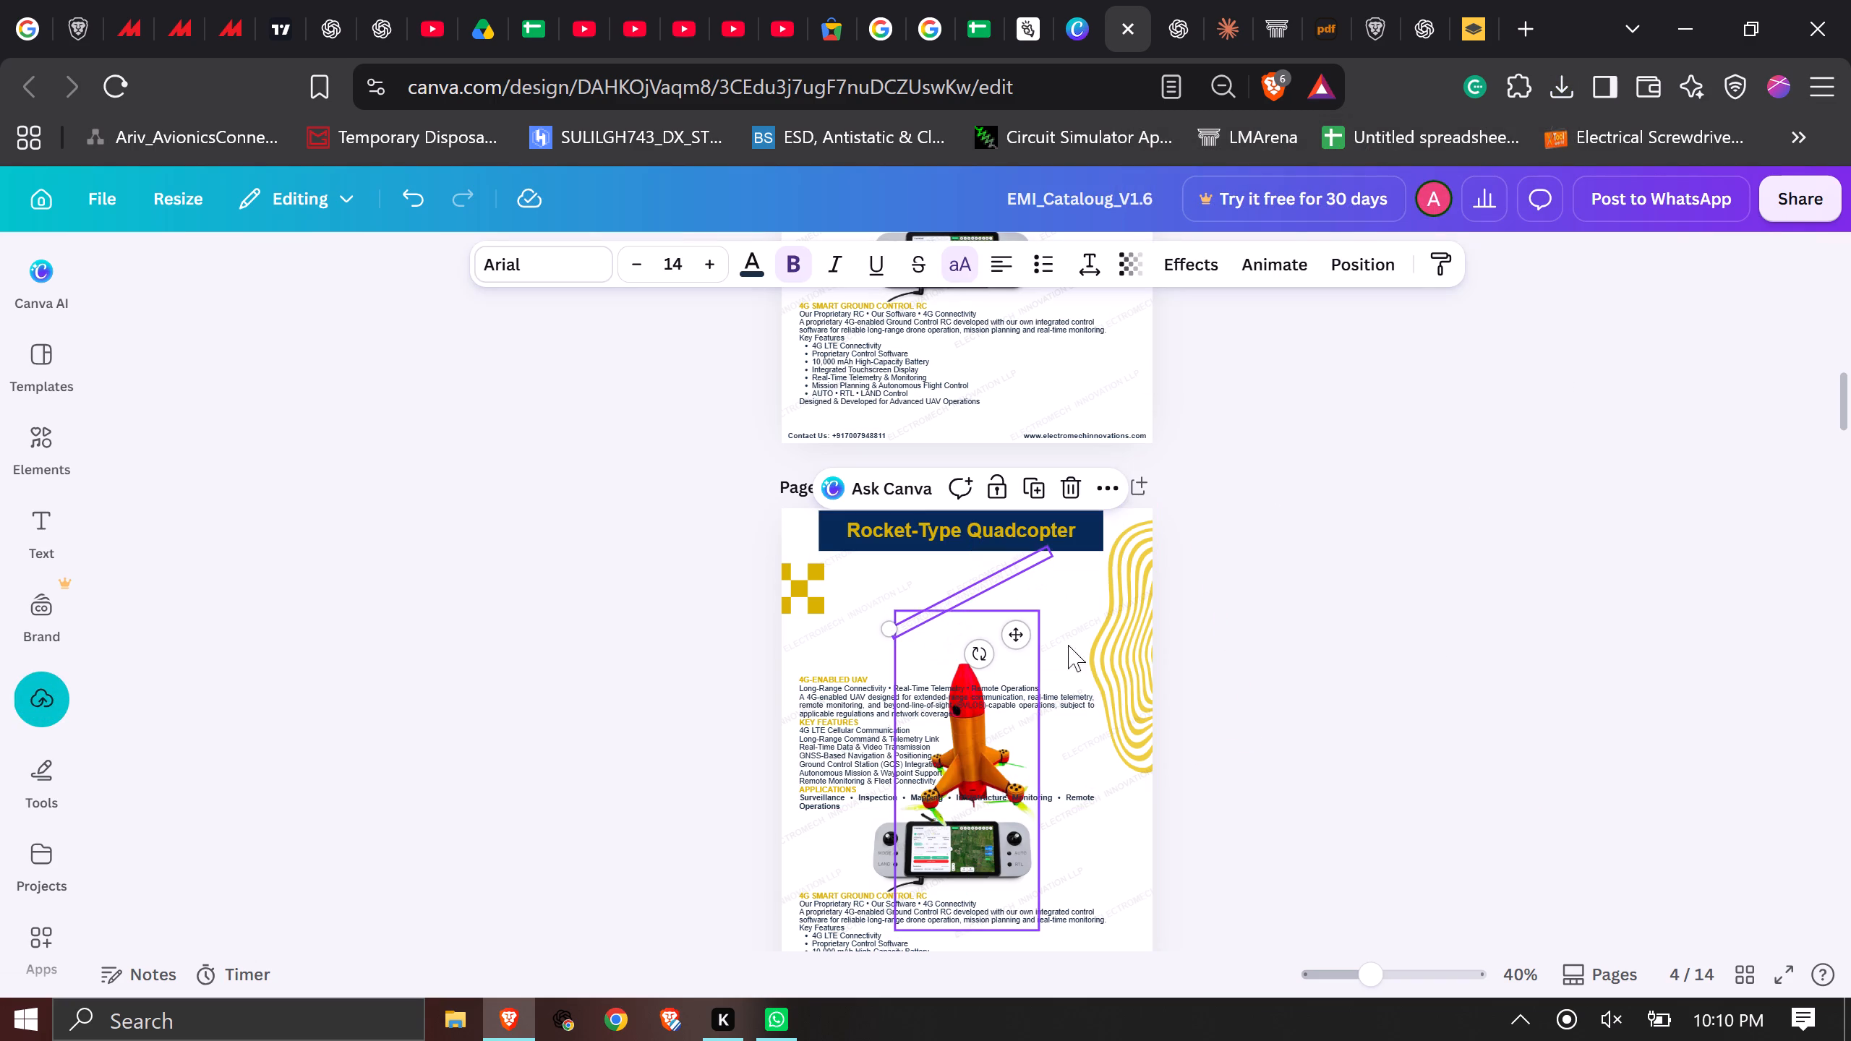
key("ctrl+z")
scroll(856, 745, "up", 2, "ctrl")
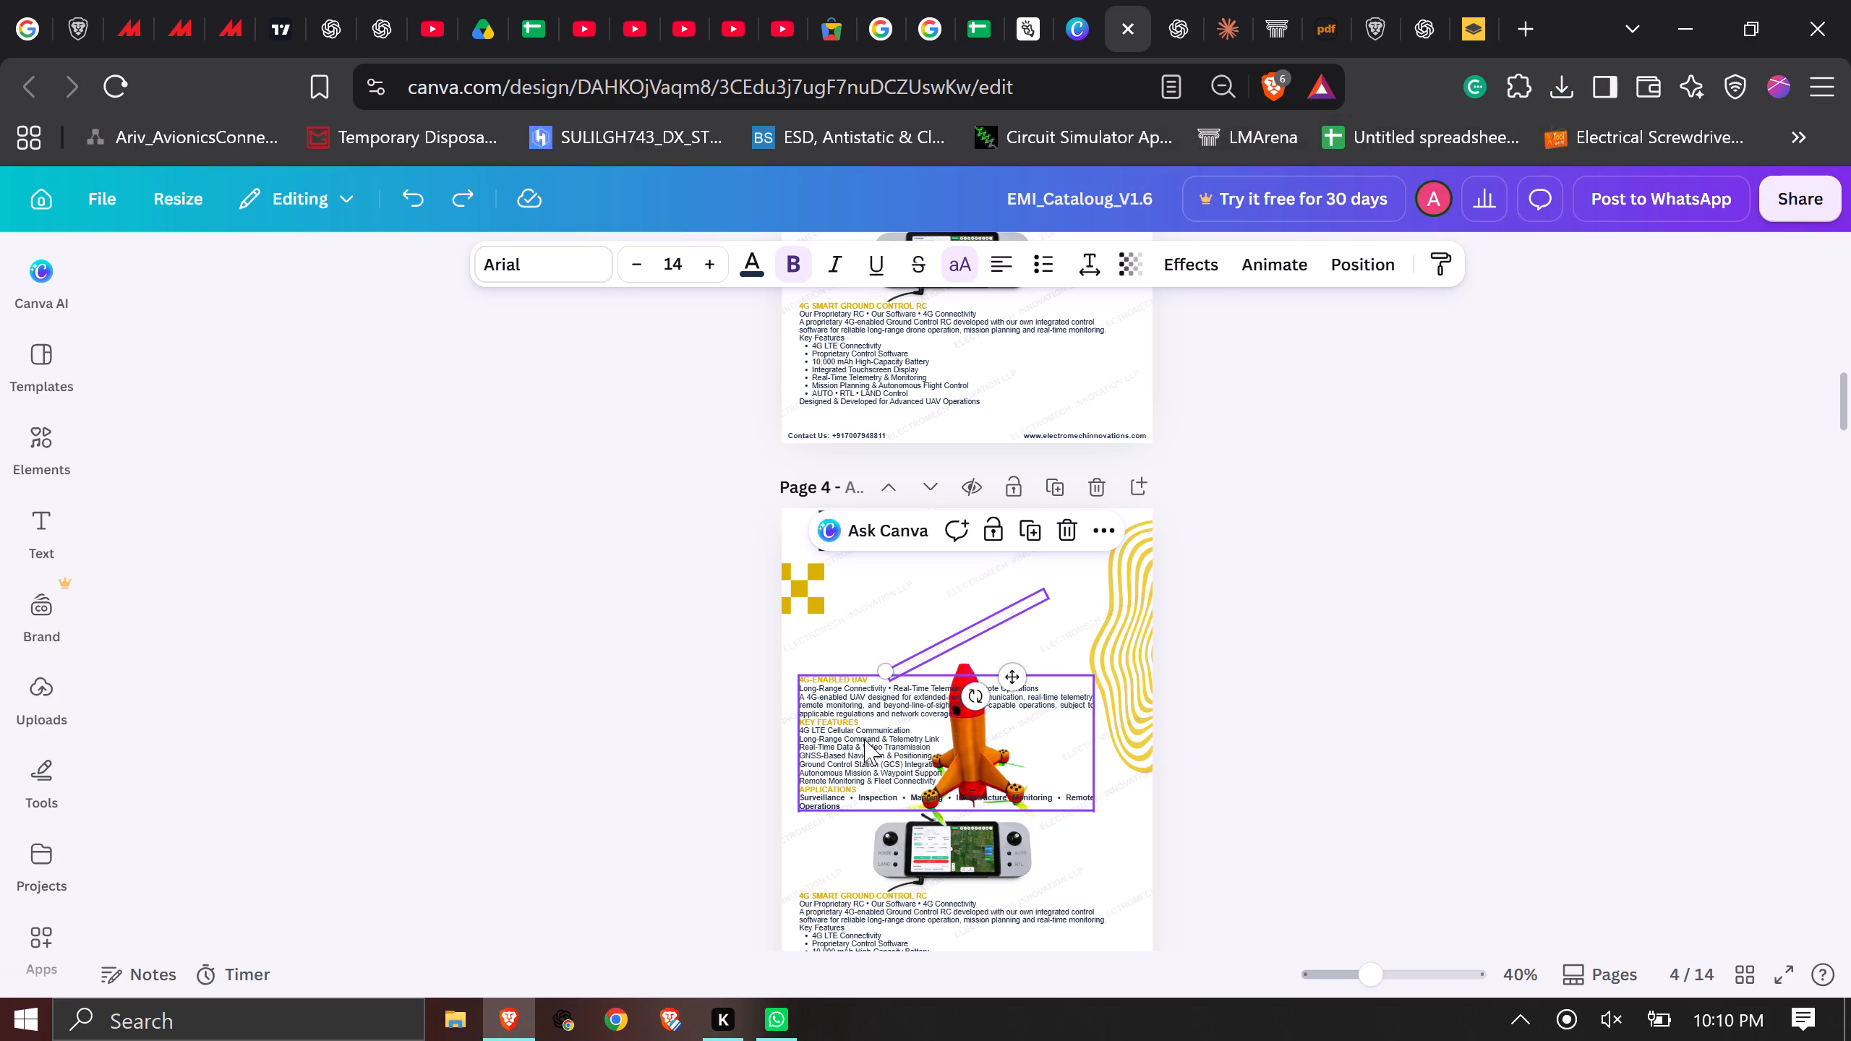
scroll(864, 739, "up", 7, "ctrl")
left_click(1001, 767)
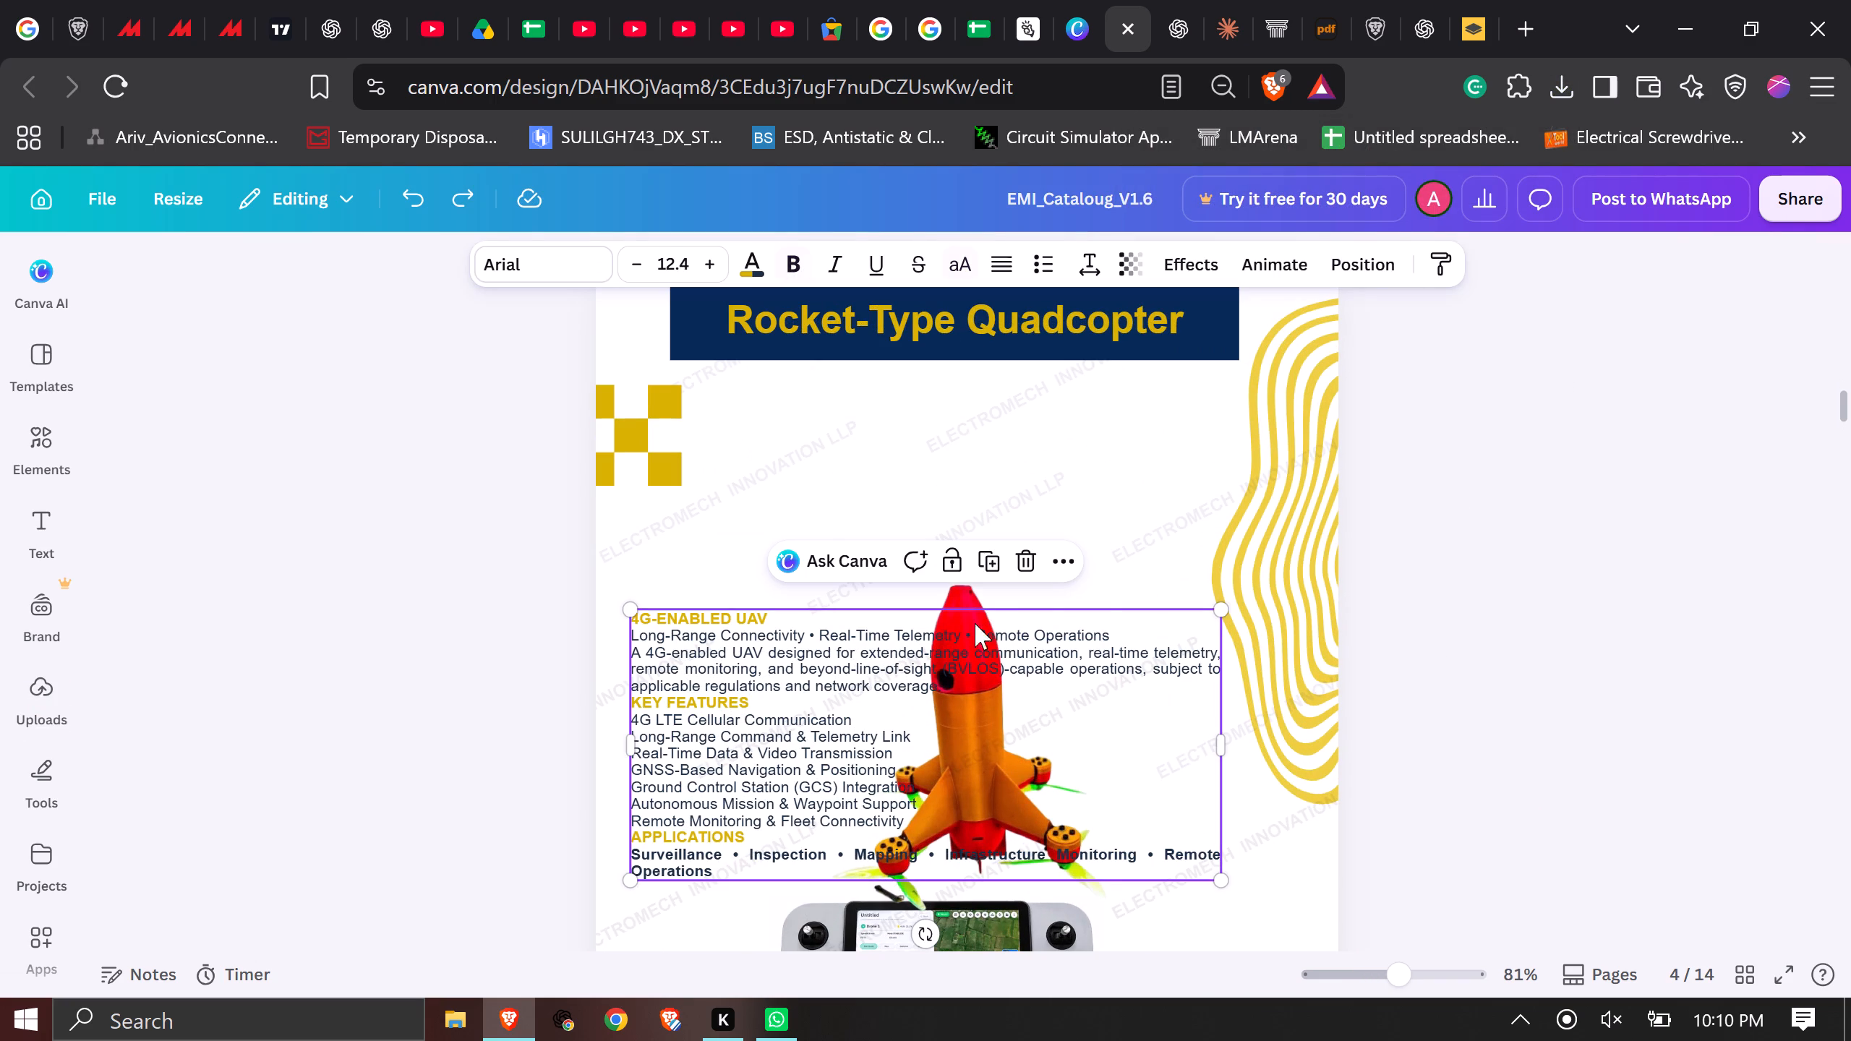
left_click(962, 589)
left_click_drag(962, 589, 972, 324)
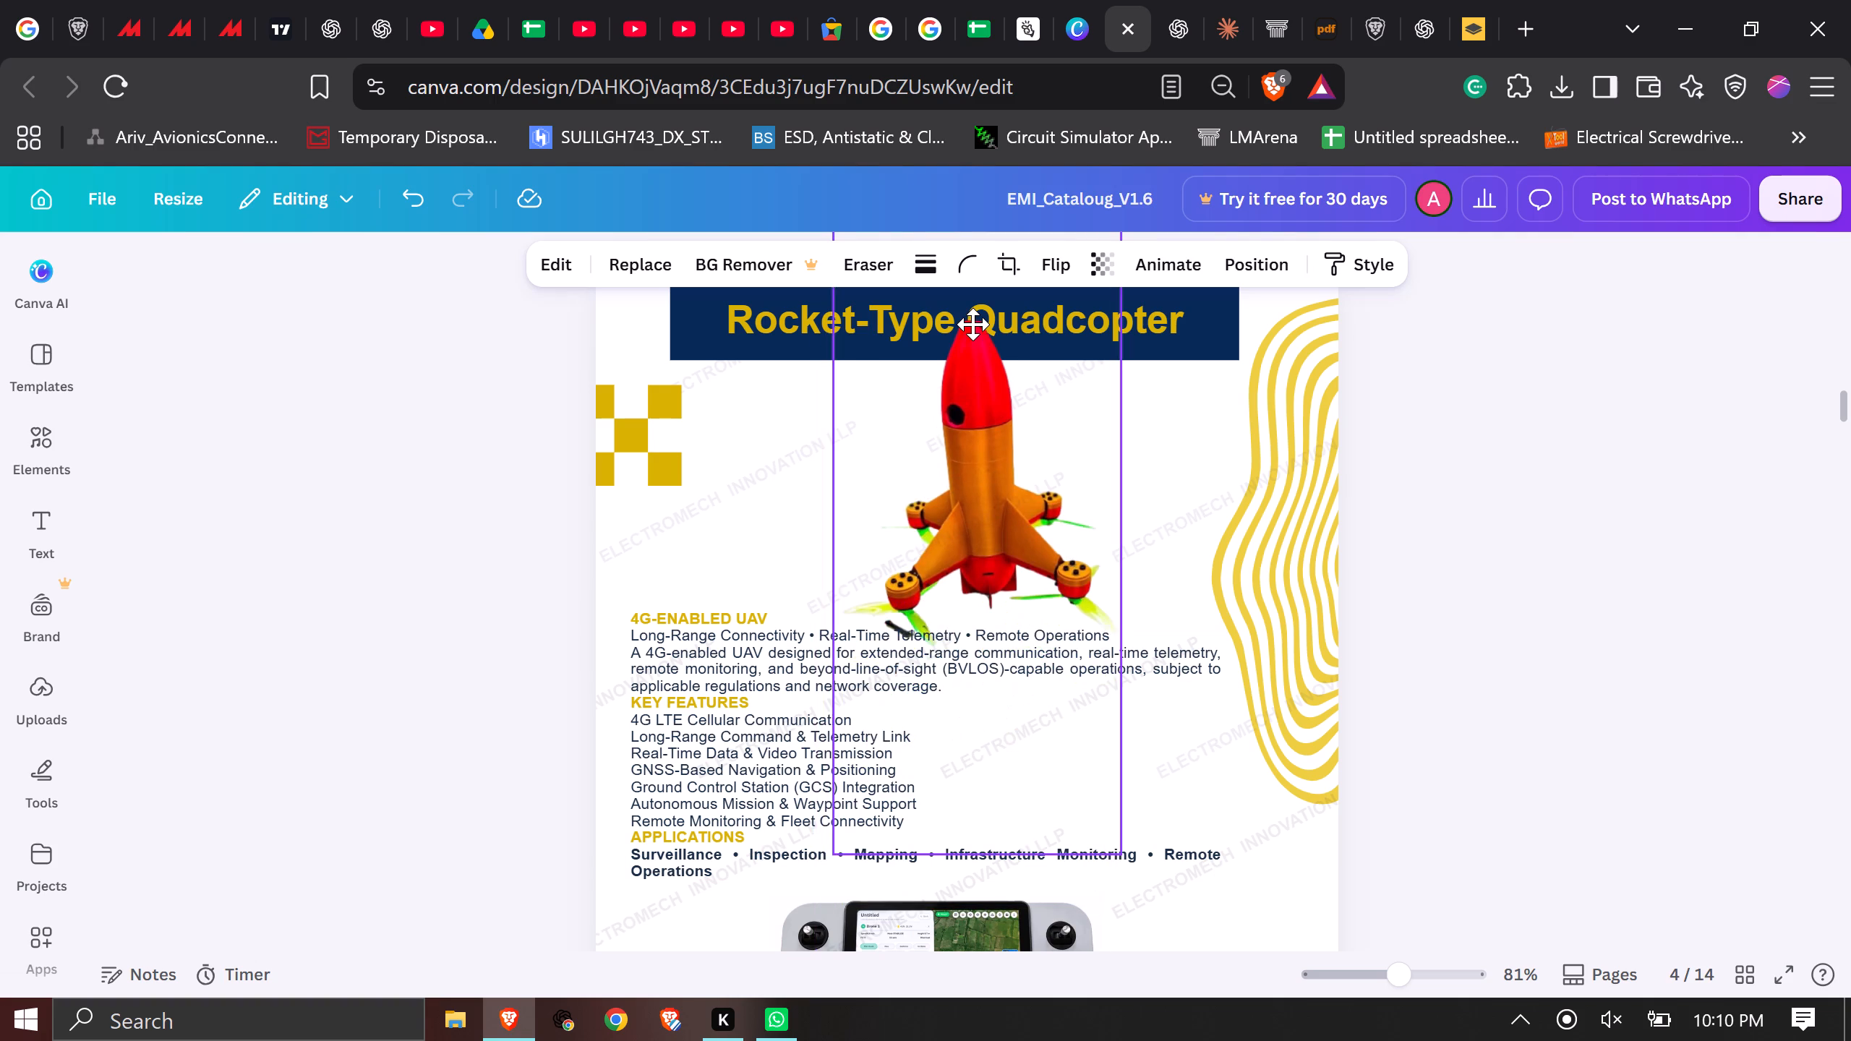
left_click_drag(972, 324, 977, 517)
left_click_drag(980, 408, 980, 513)
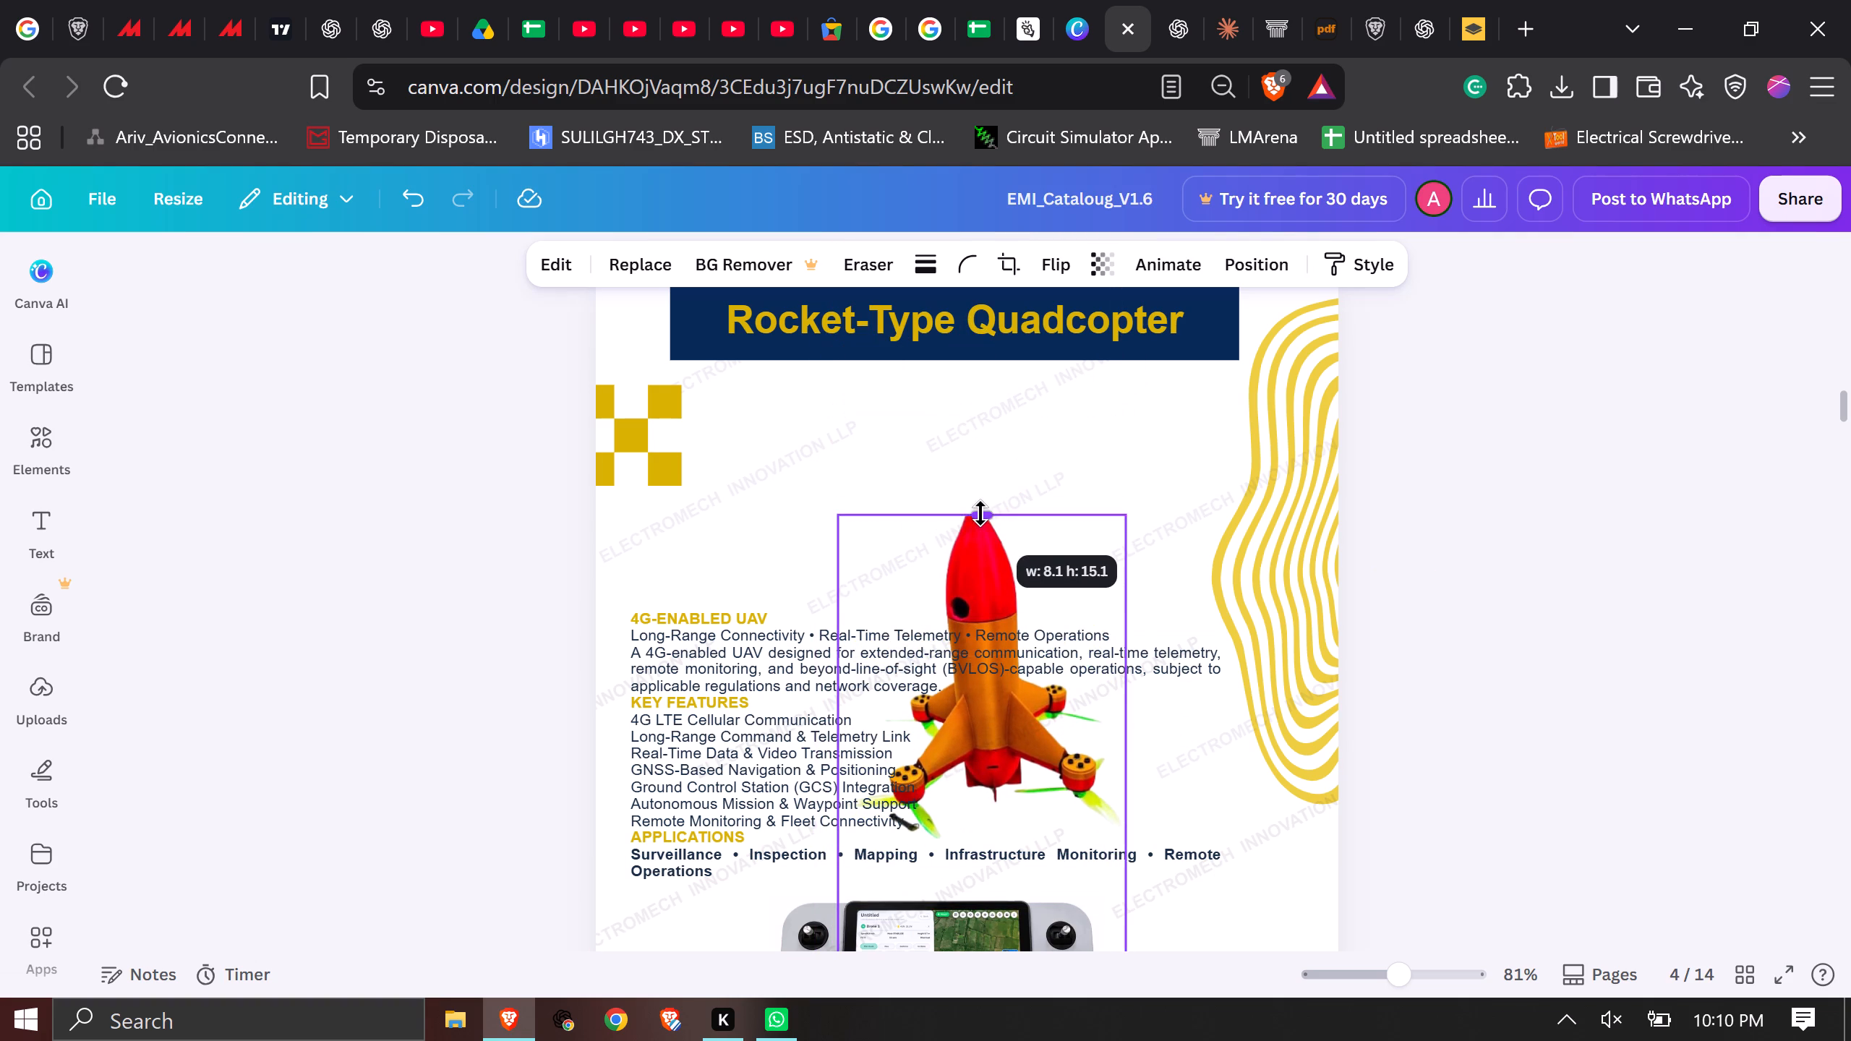
left_click_drag(980, 513, 982, 481)
left_click_drag(978, 542, 973, 431)
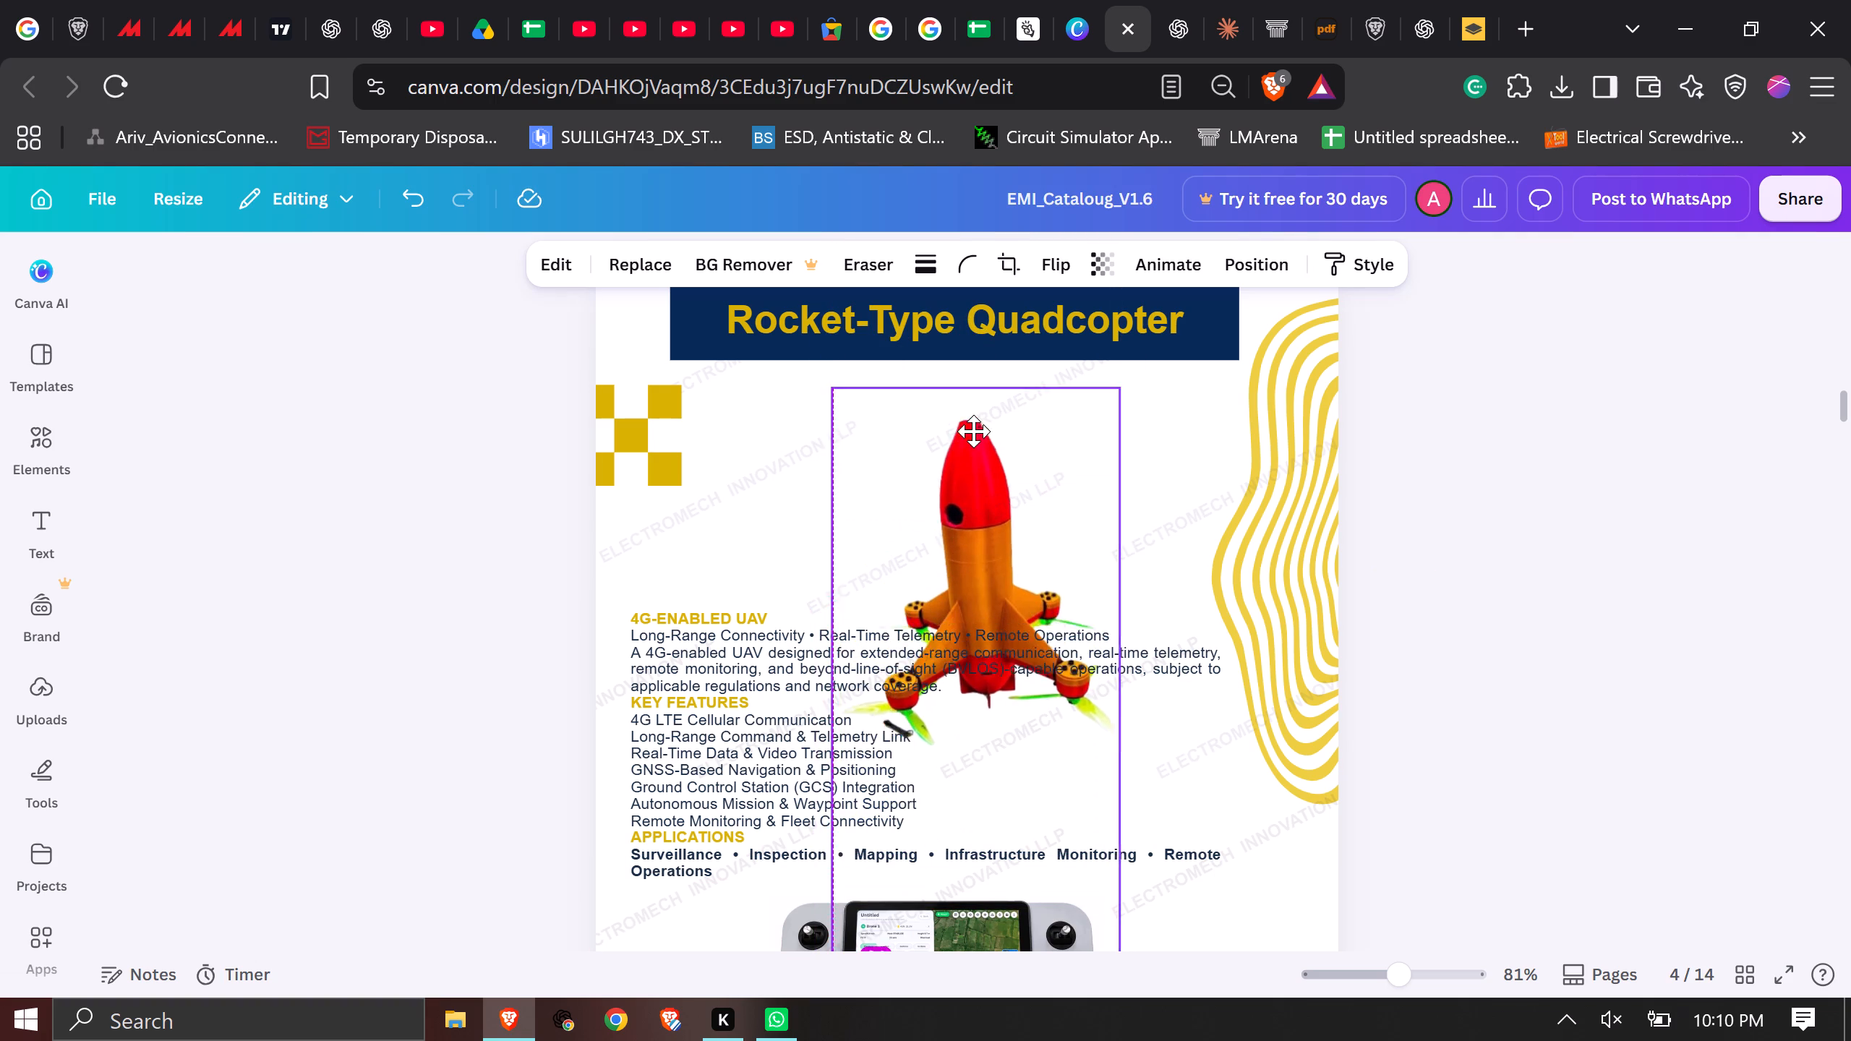
left_click_drag(973, 431, 970, 409)
scroll(970, 499, "down", 1)
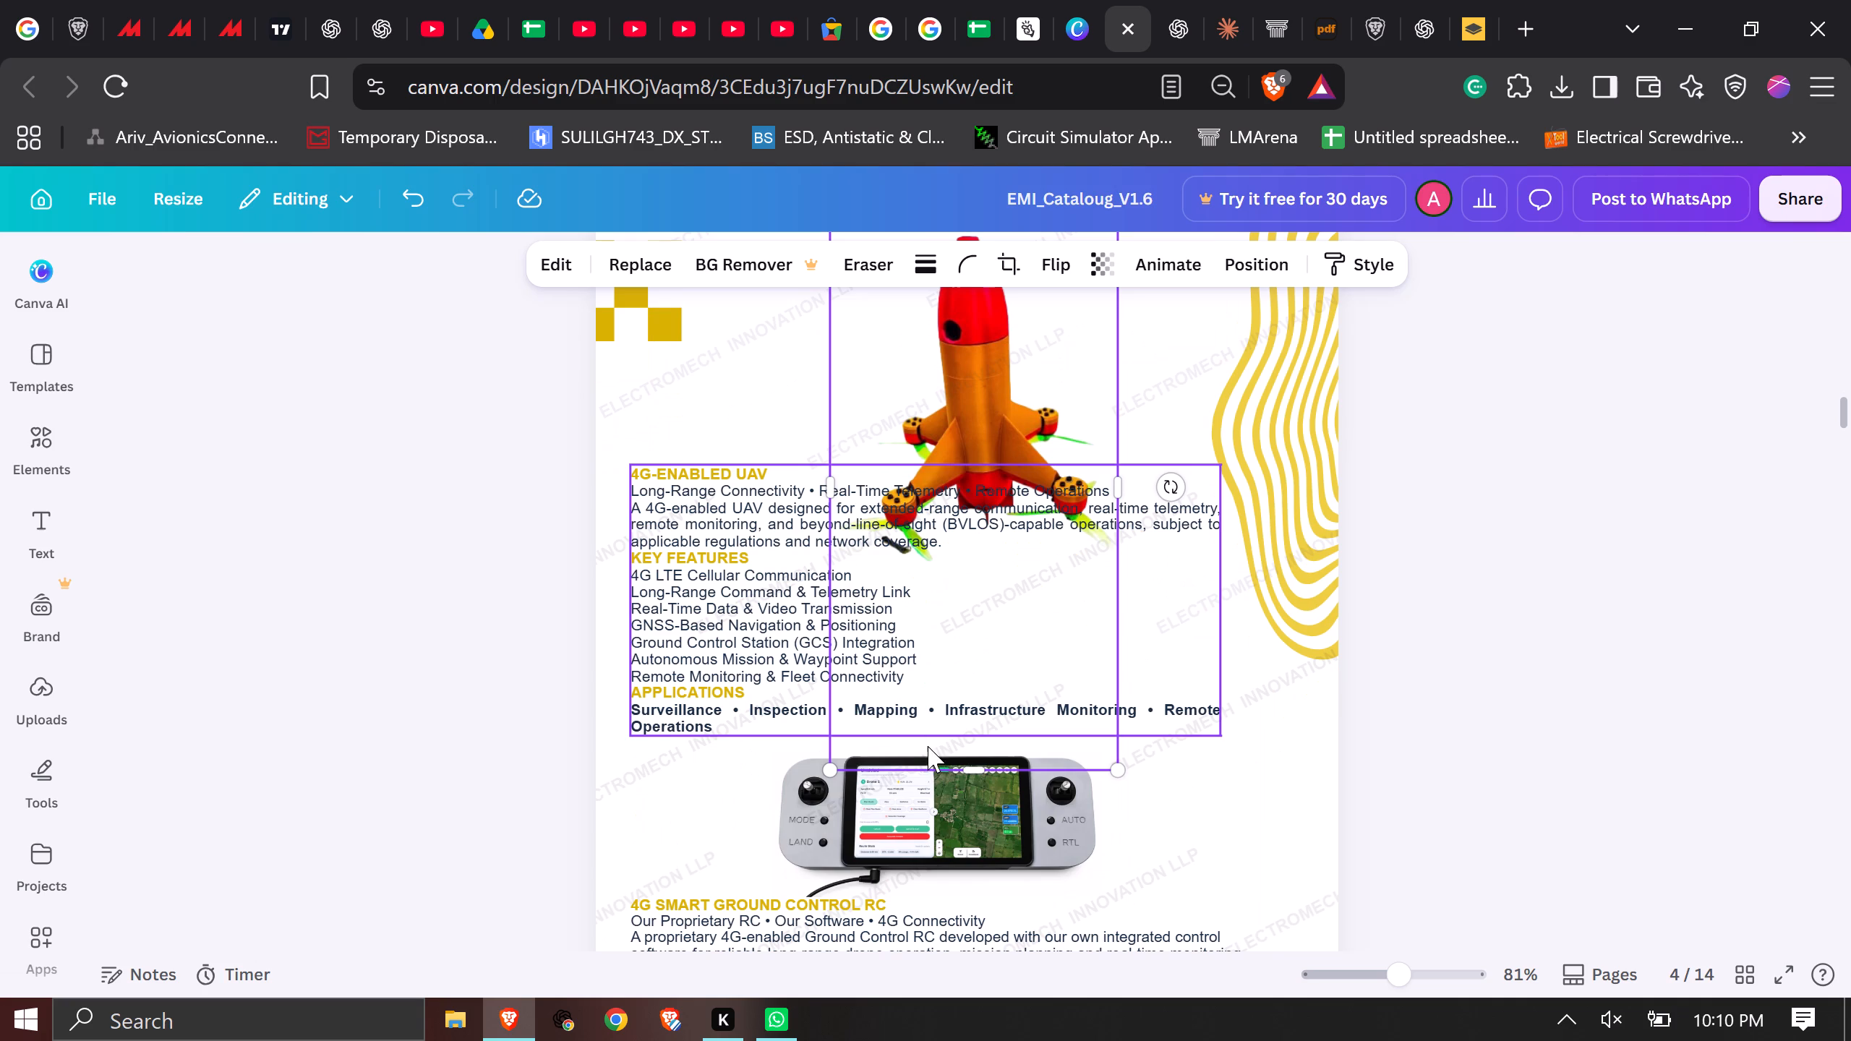
left_click_drag(966, 766, 964, 512)
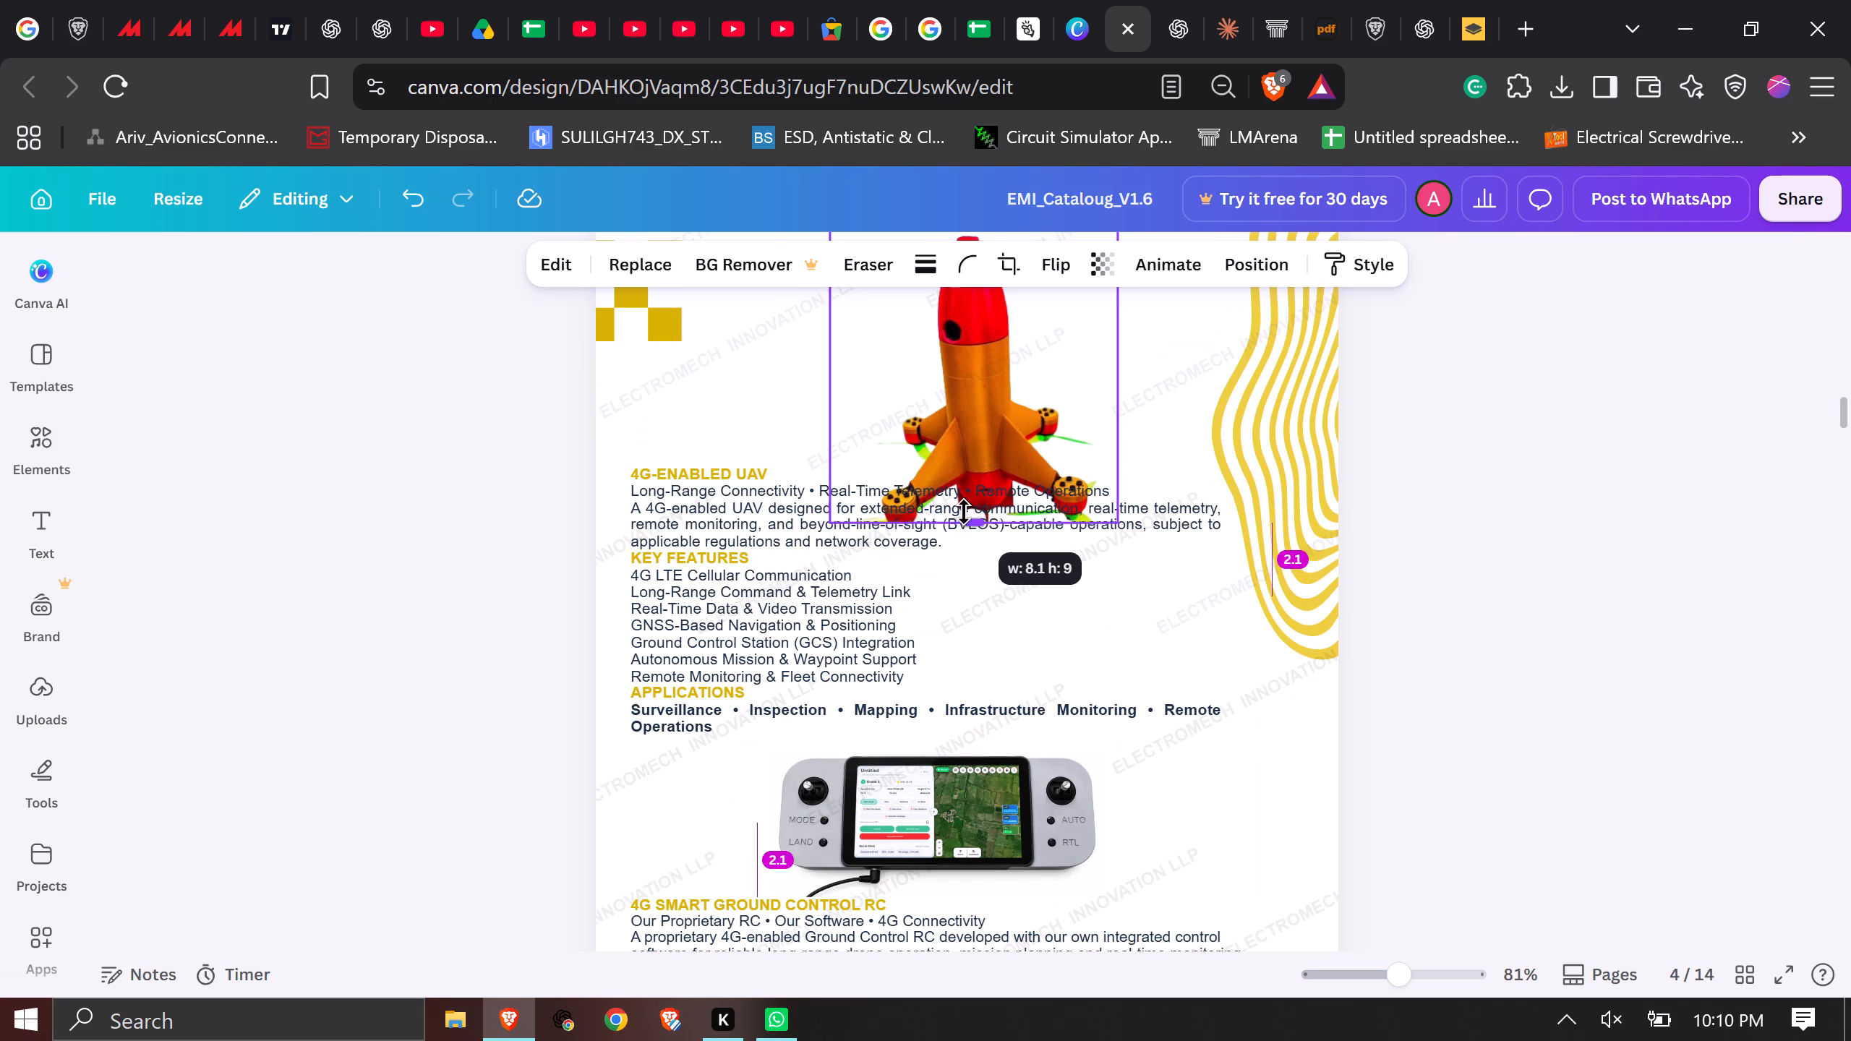
left_click_drag(964, 512, 969, 554)
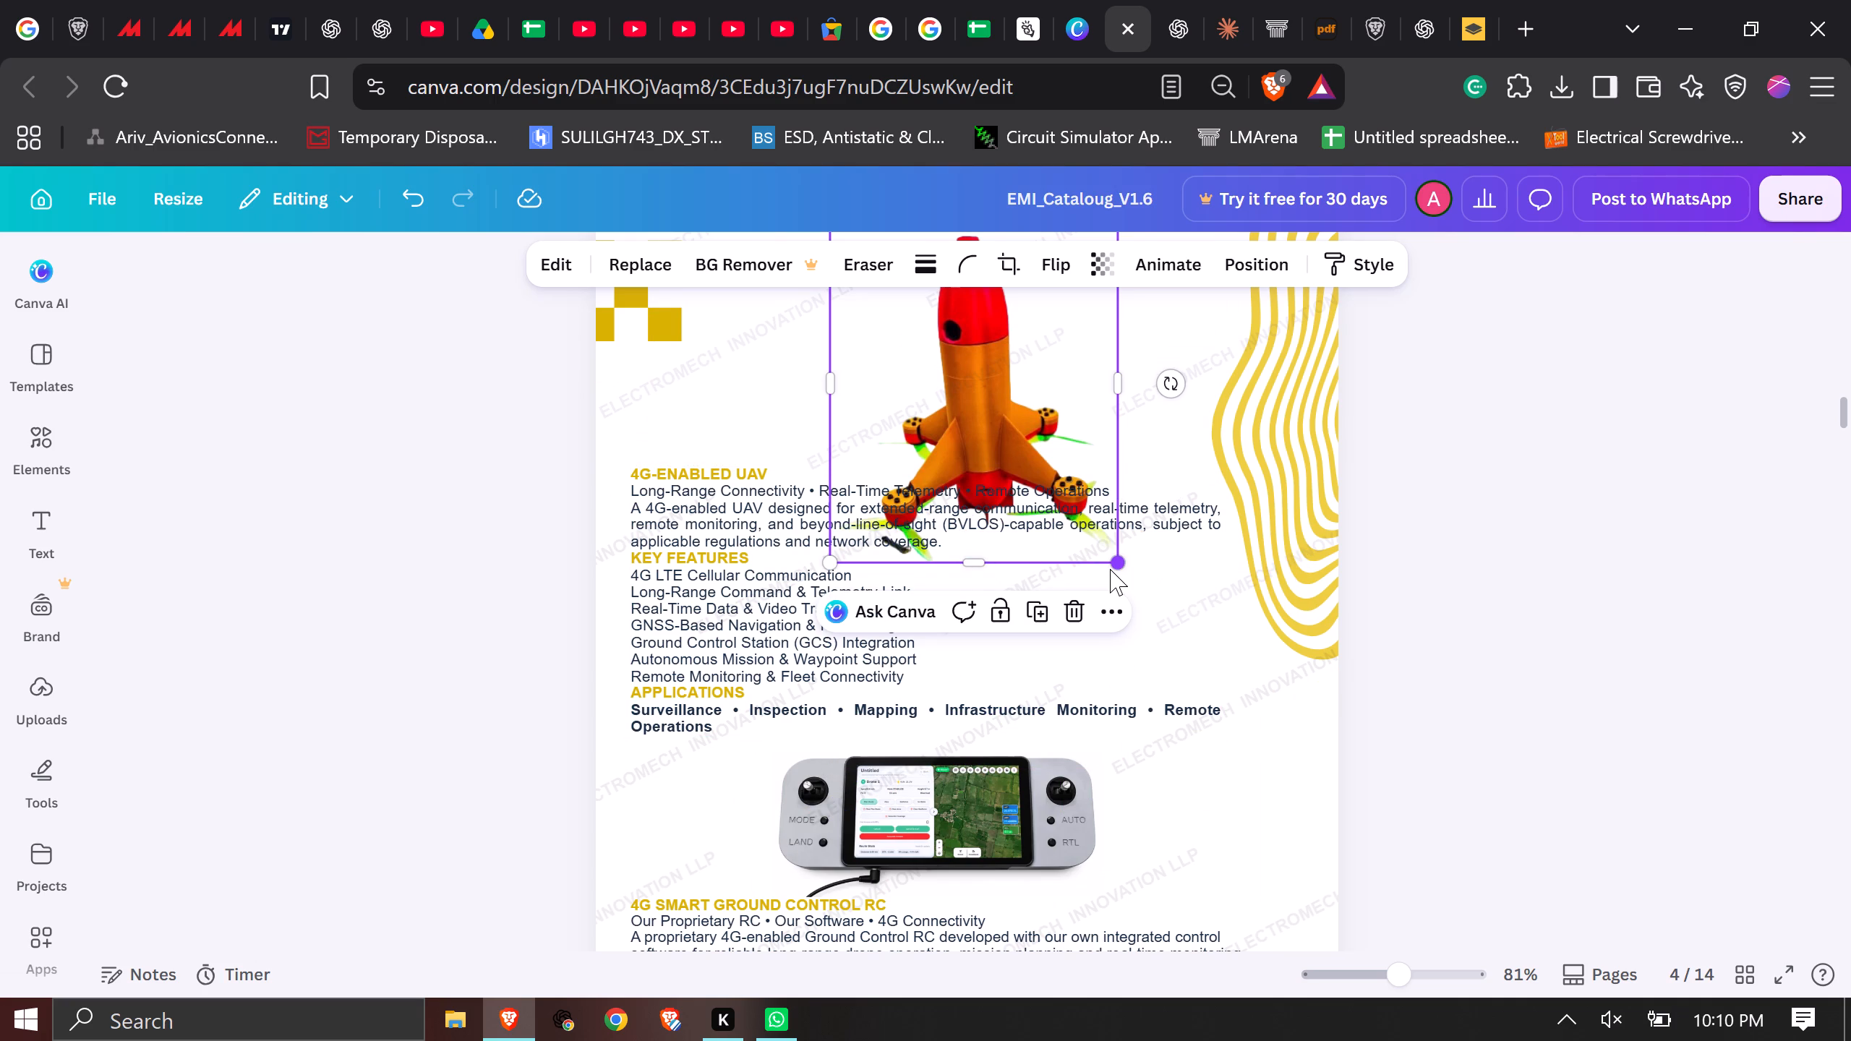
left_click_drag(1112, 567, 1096, 505)
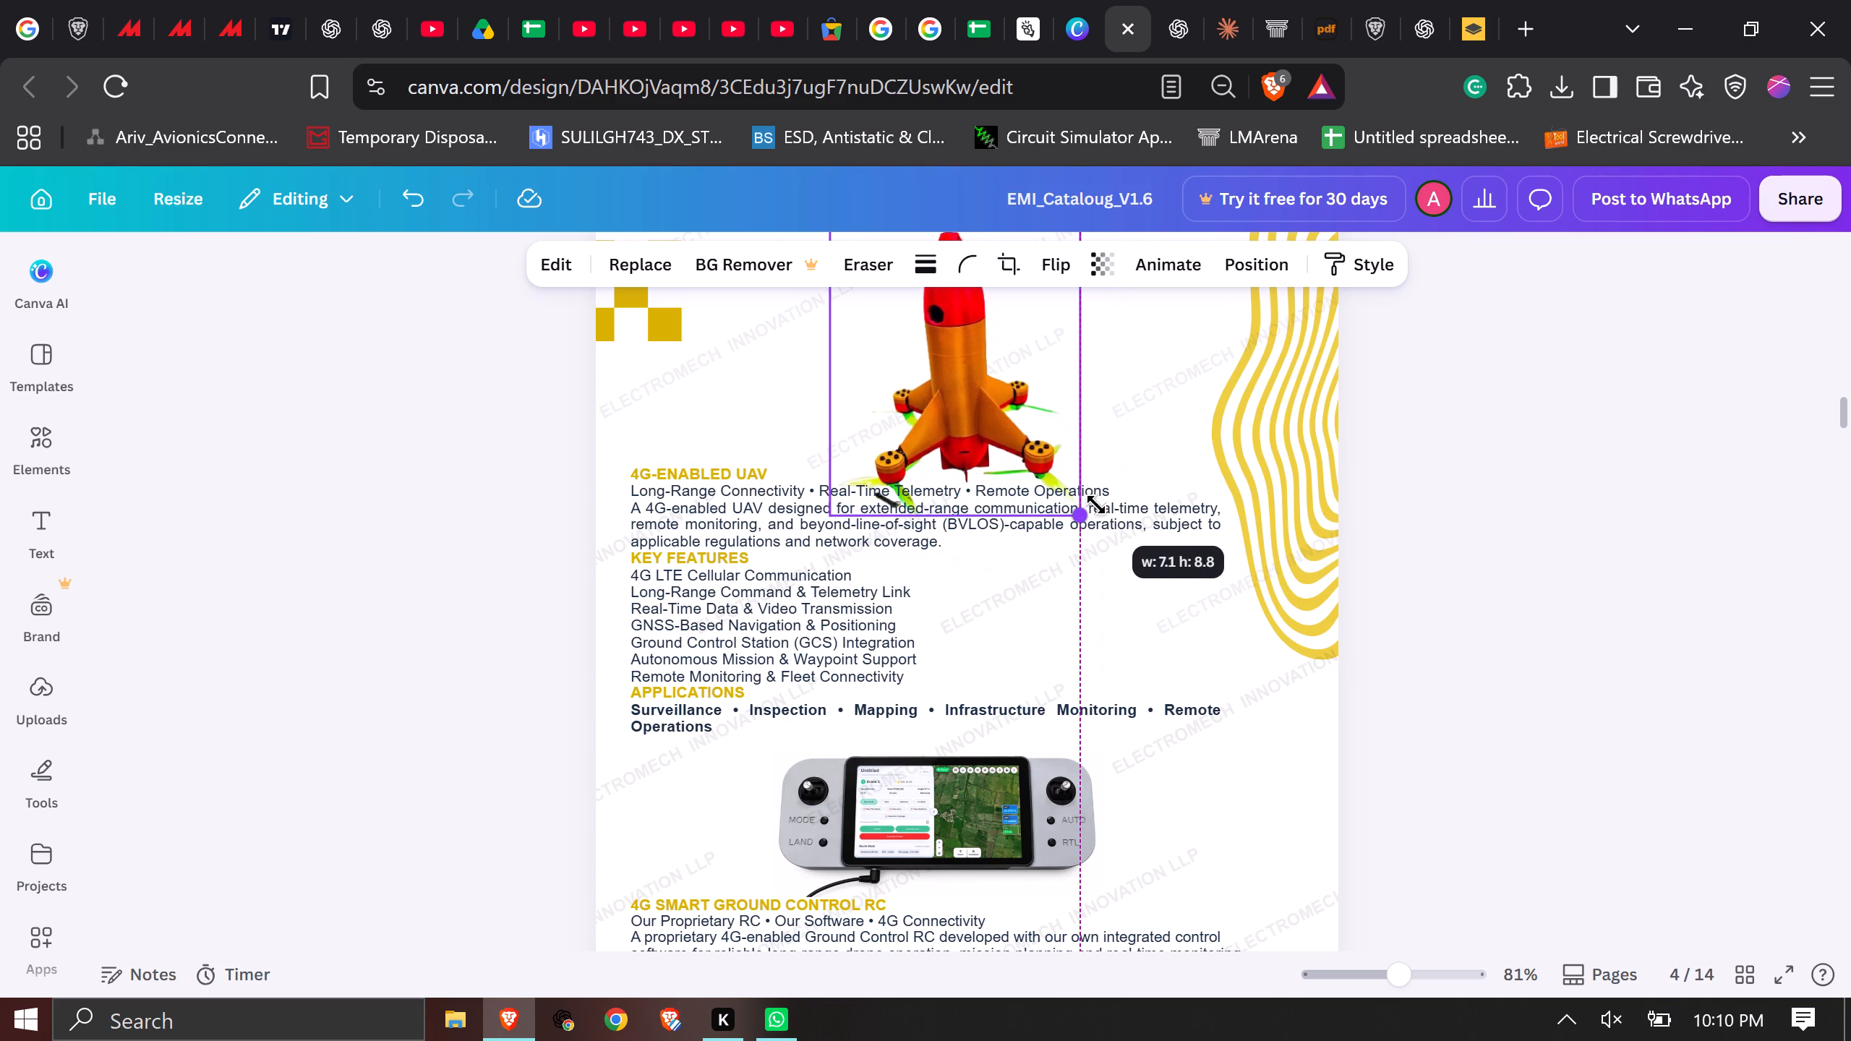
left_click_drag(1096, 505, 1055, 445)
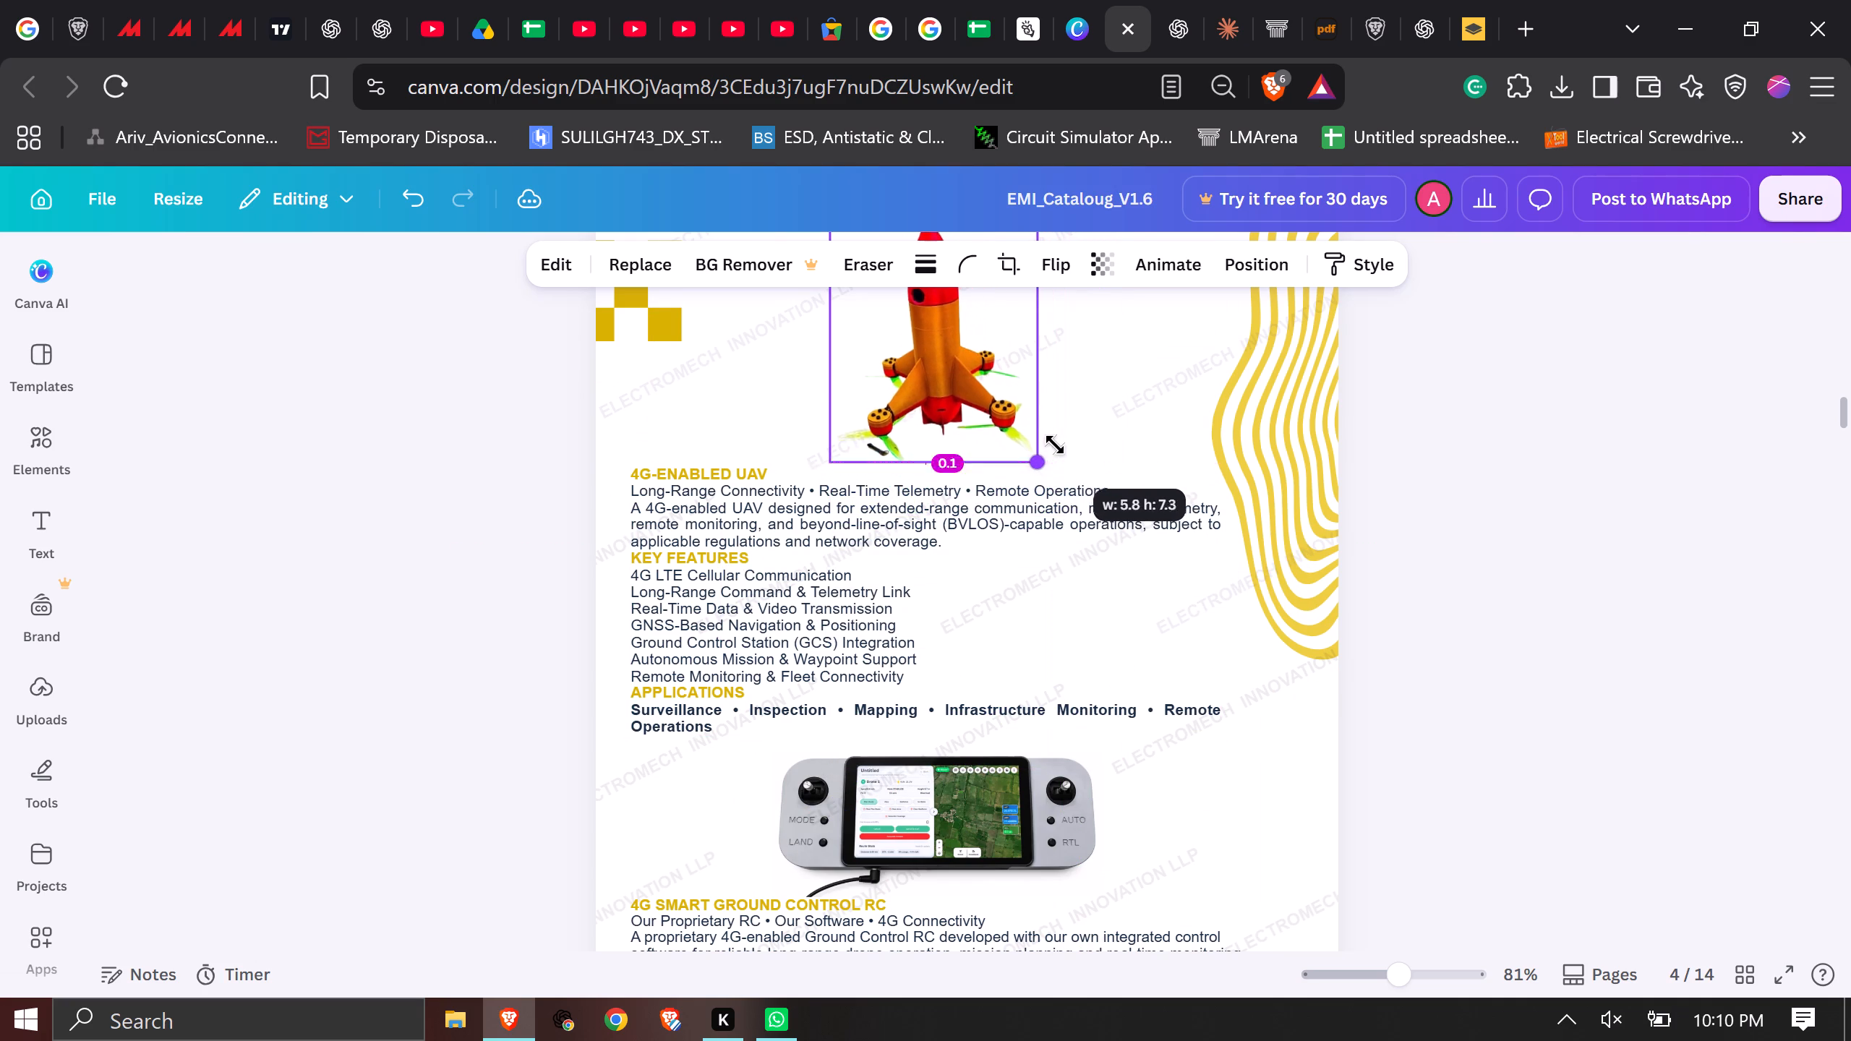
left_click_drag(1055, 445, 1051, 437)
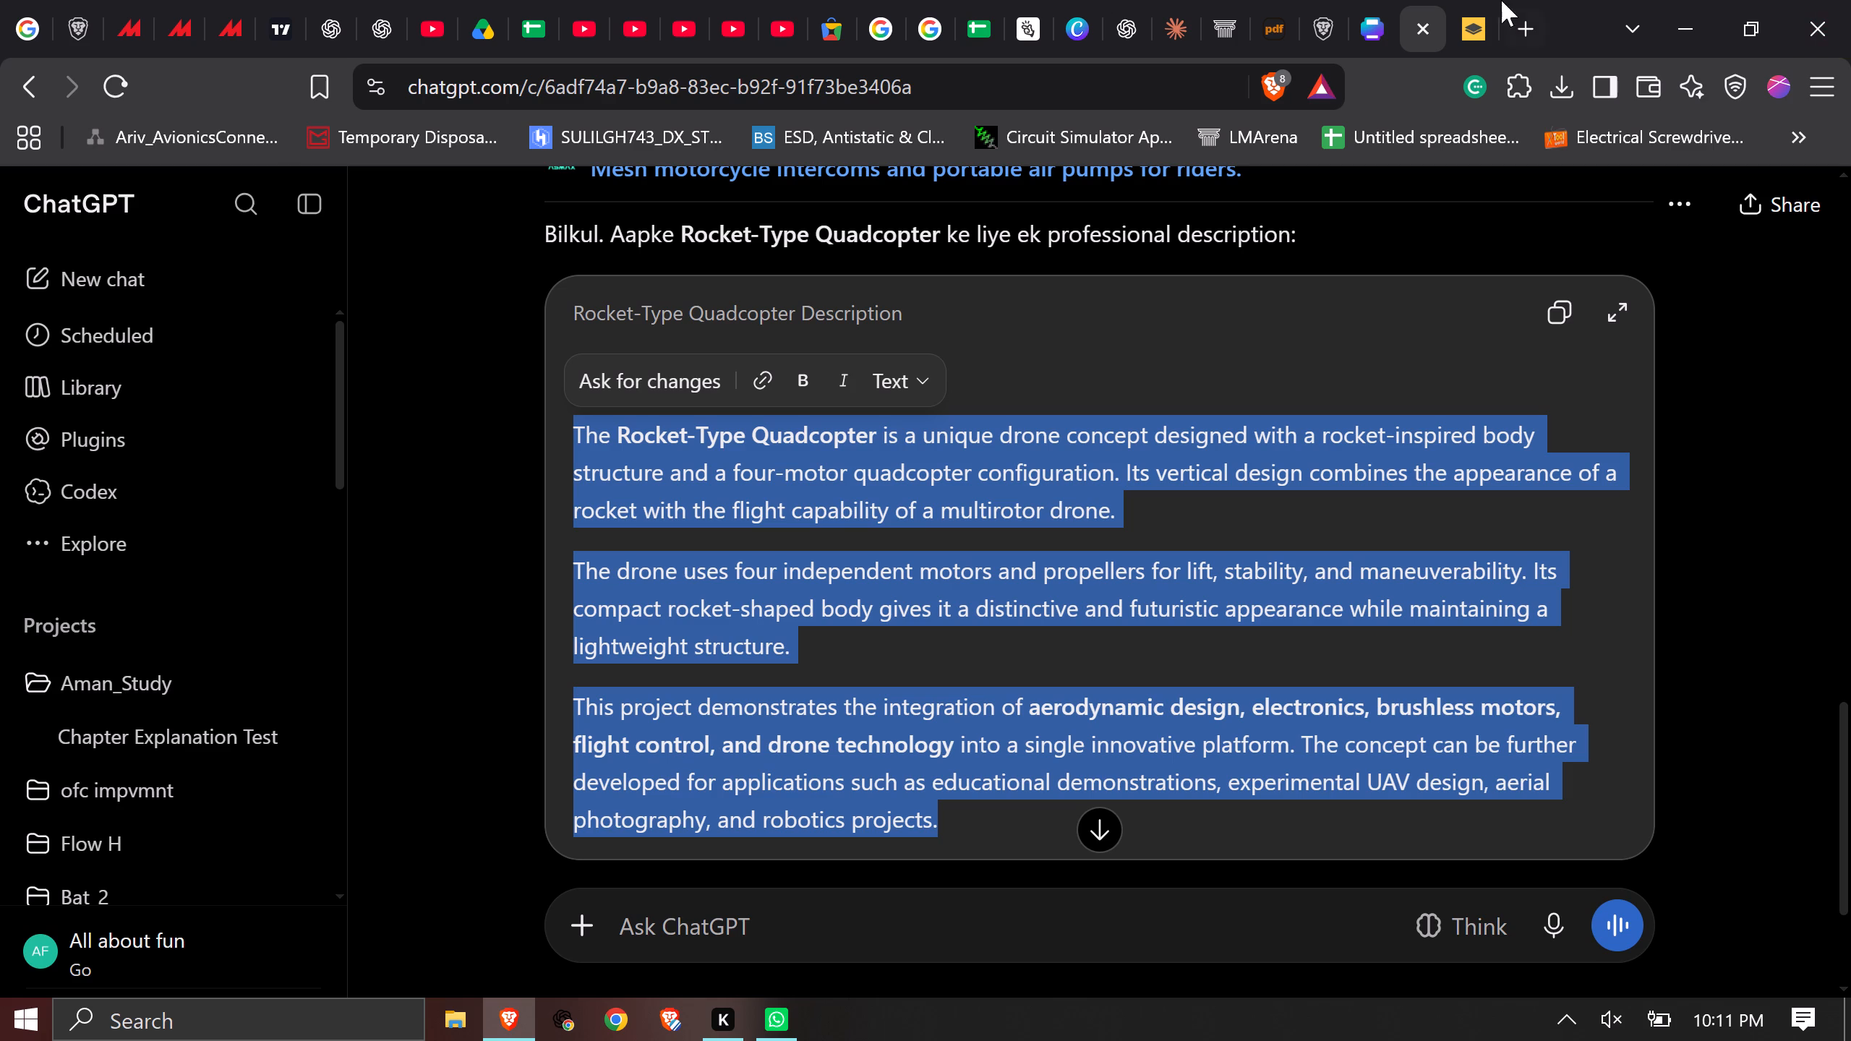
In the Canva catalogue, replace all the old text below the page 4 "Rocket-Type Quadcopter" subheading with the copied paragraphs.
left_click(1367, 17)
left_click(1046, 737)
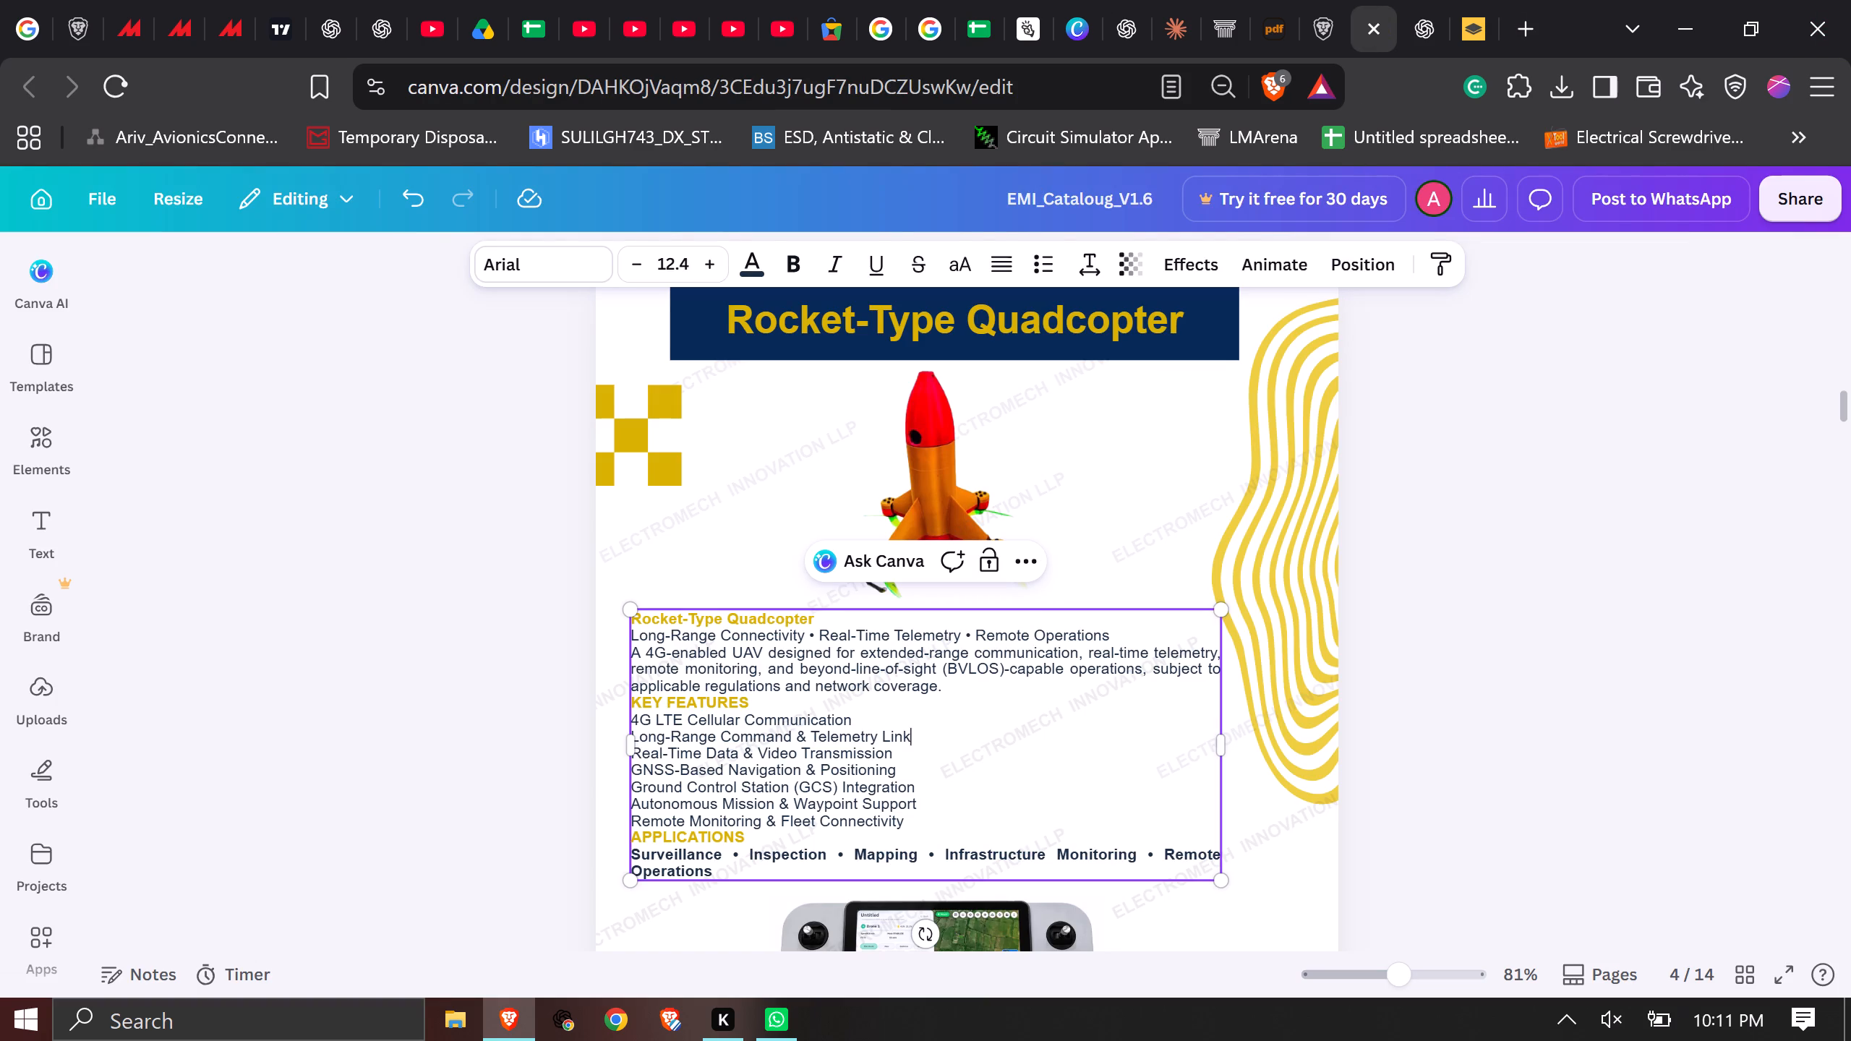
left_click_drag(631, 641, 660, 672)
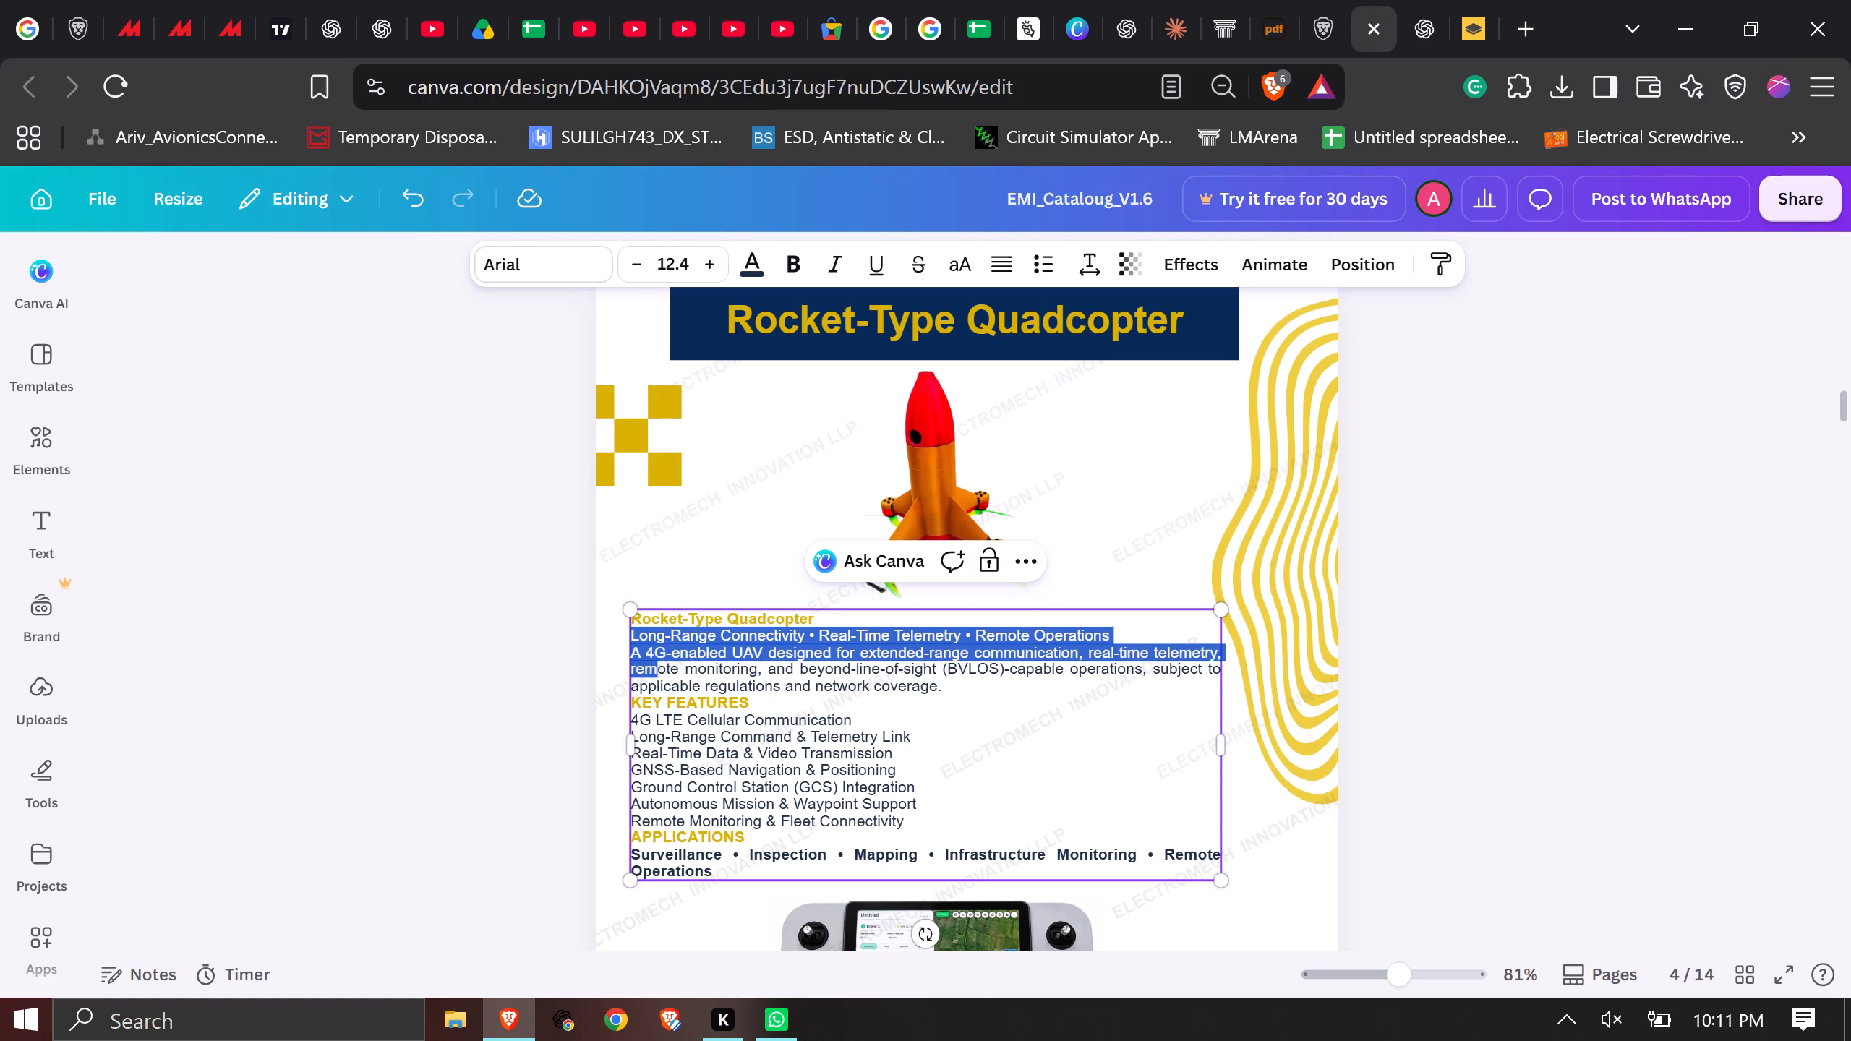
left_click_drag(660, 672, 984, 868)
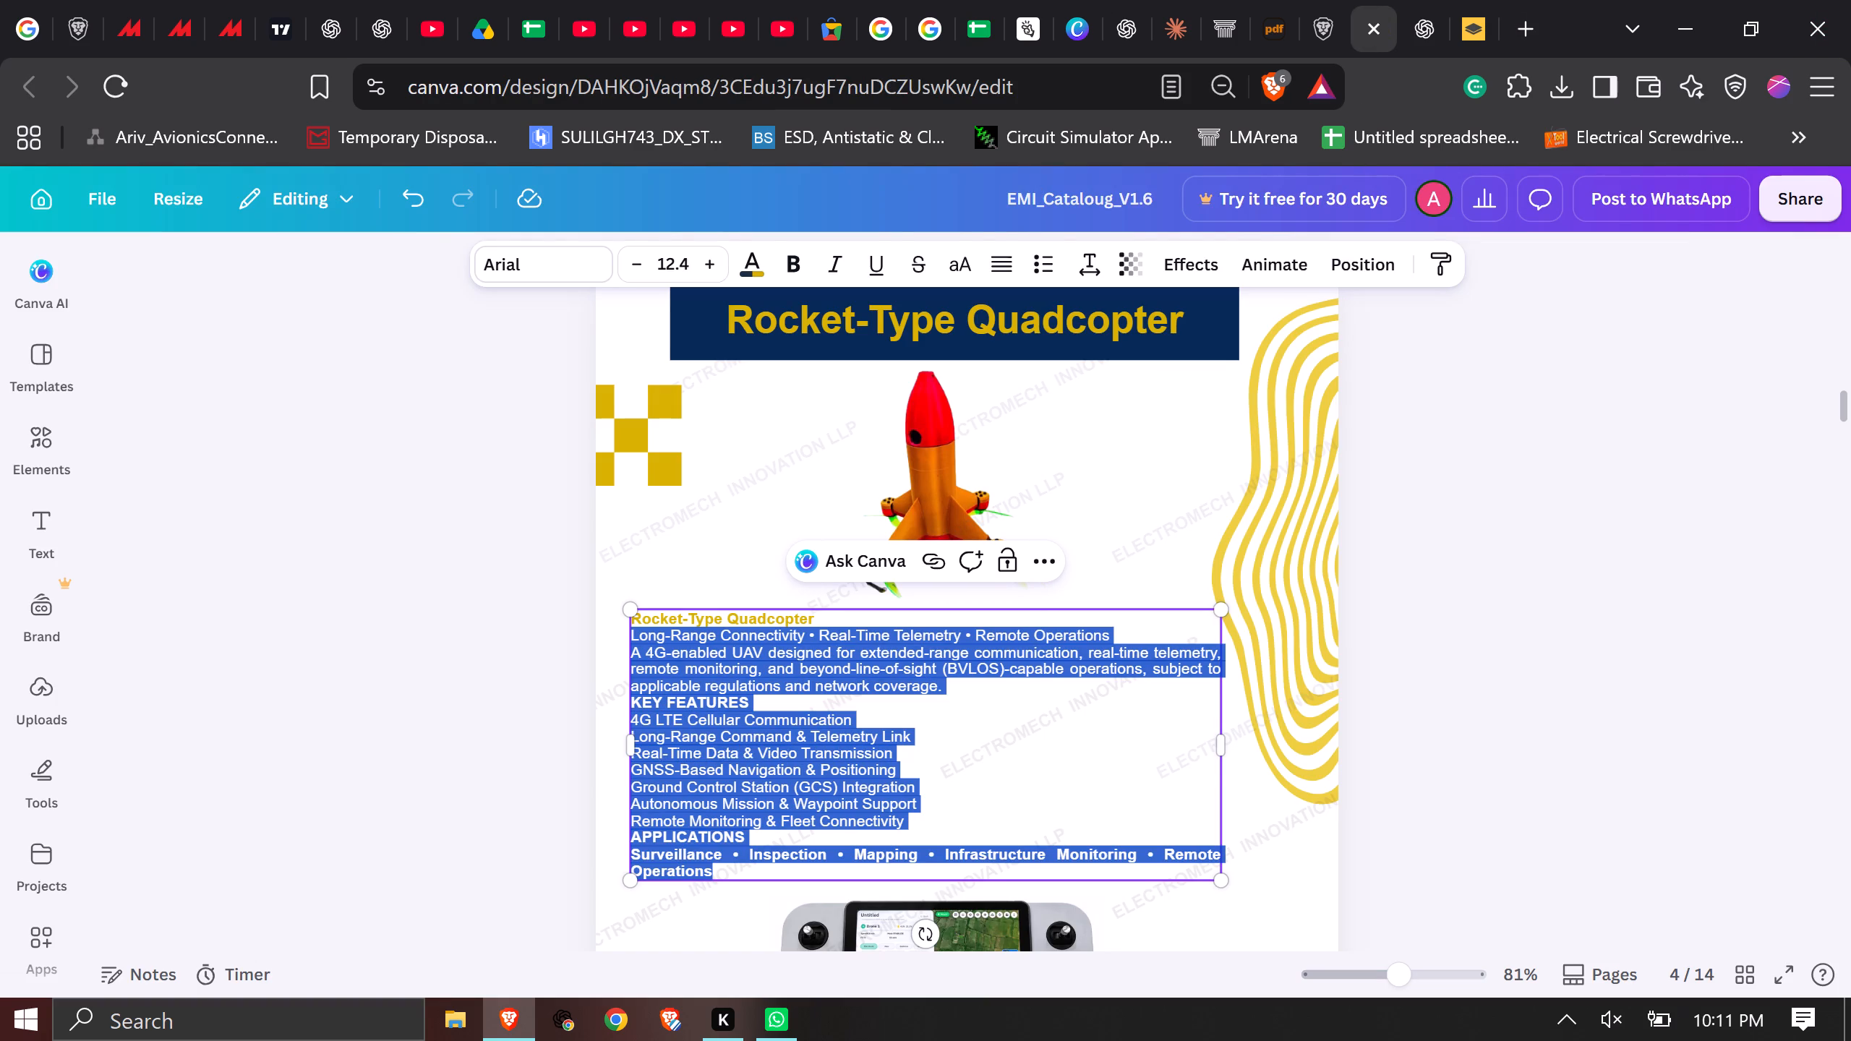
key("ctrl+v")
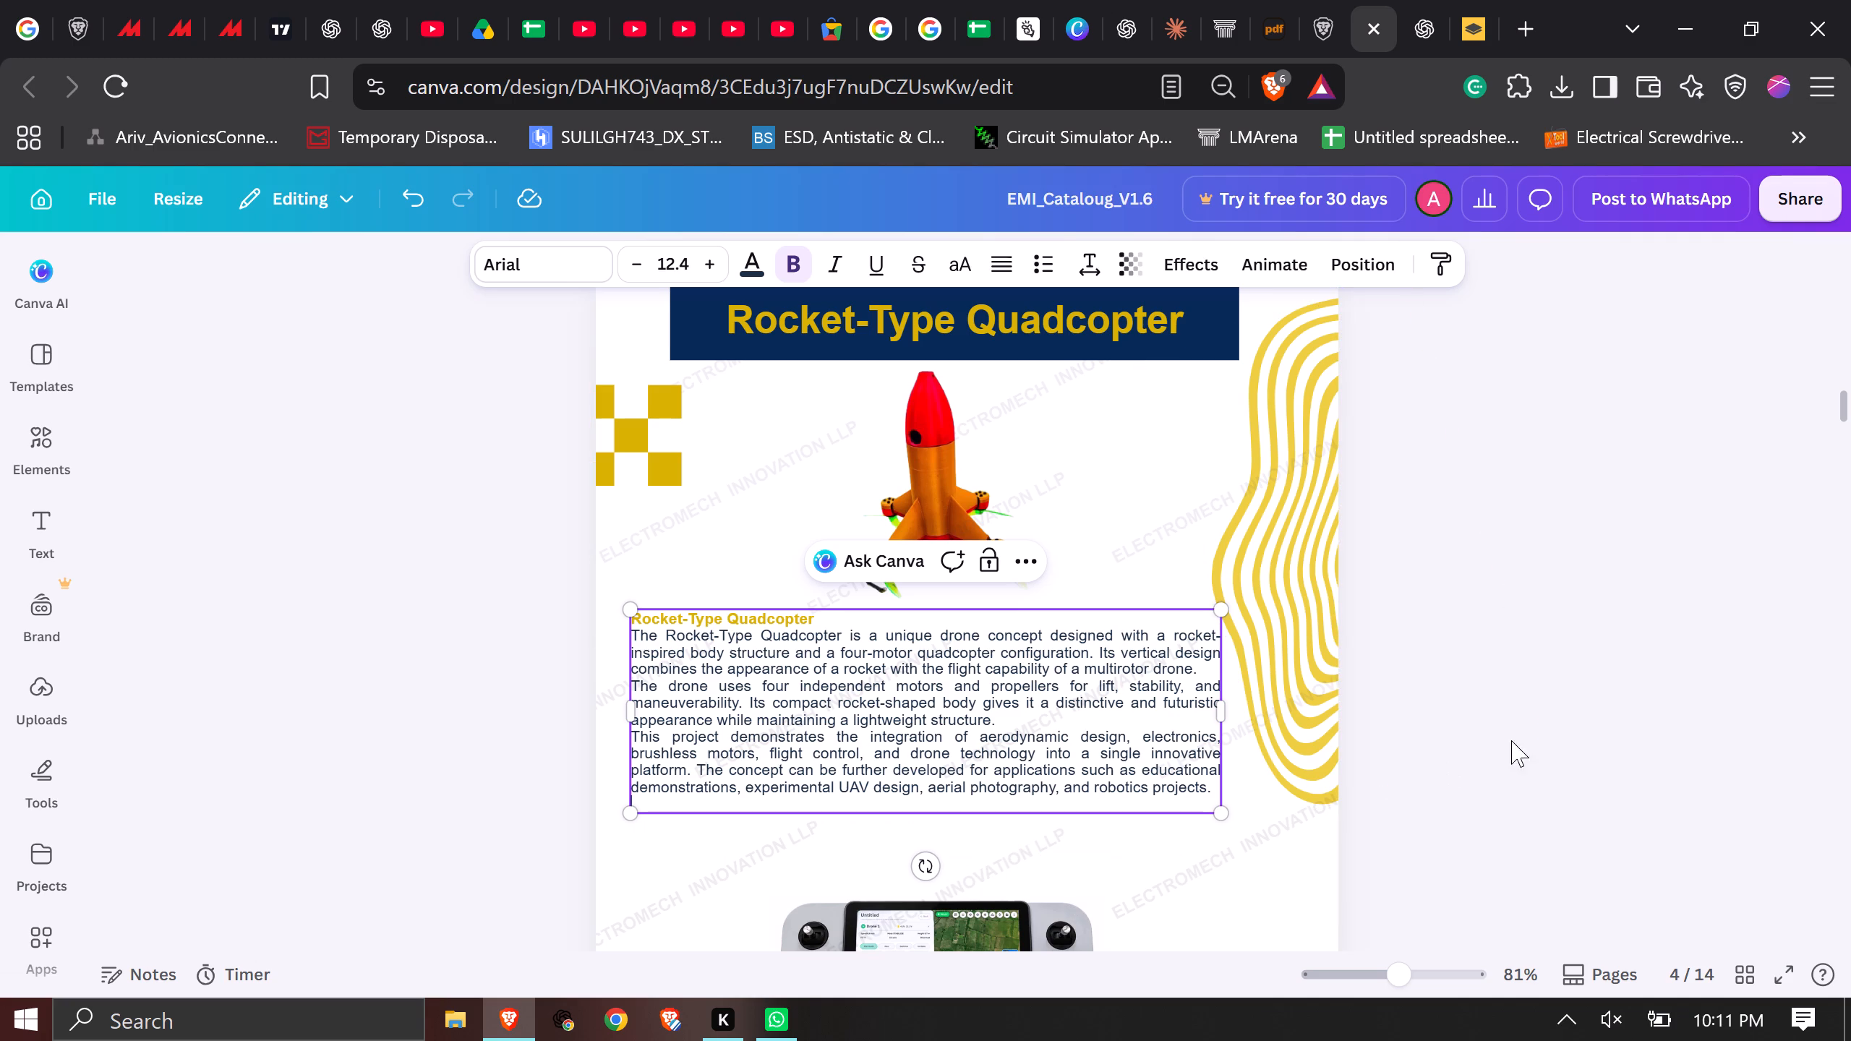
left_click(1554, 739)
Review the page 4 layout, including the rocket photo, the new description and the ground control RC section below it.
left_click(1140, 728)
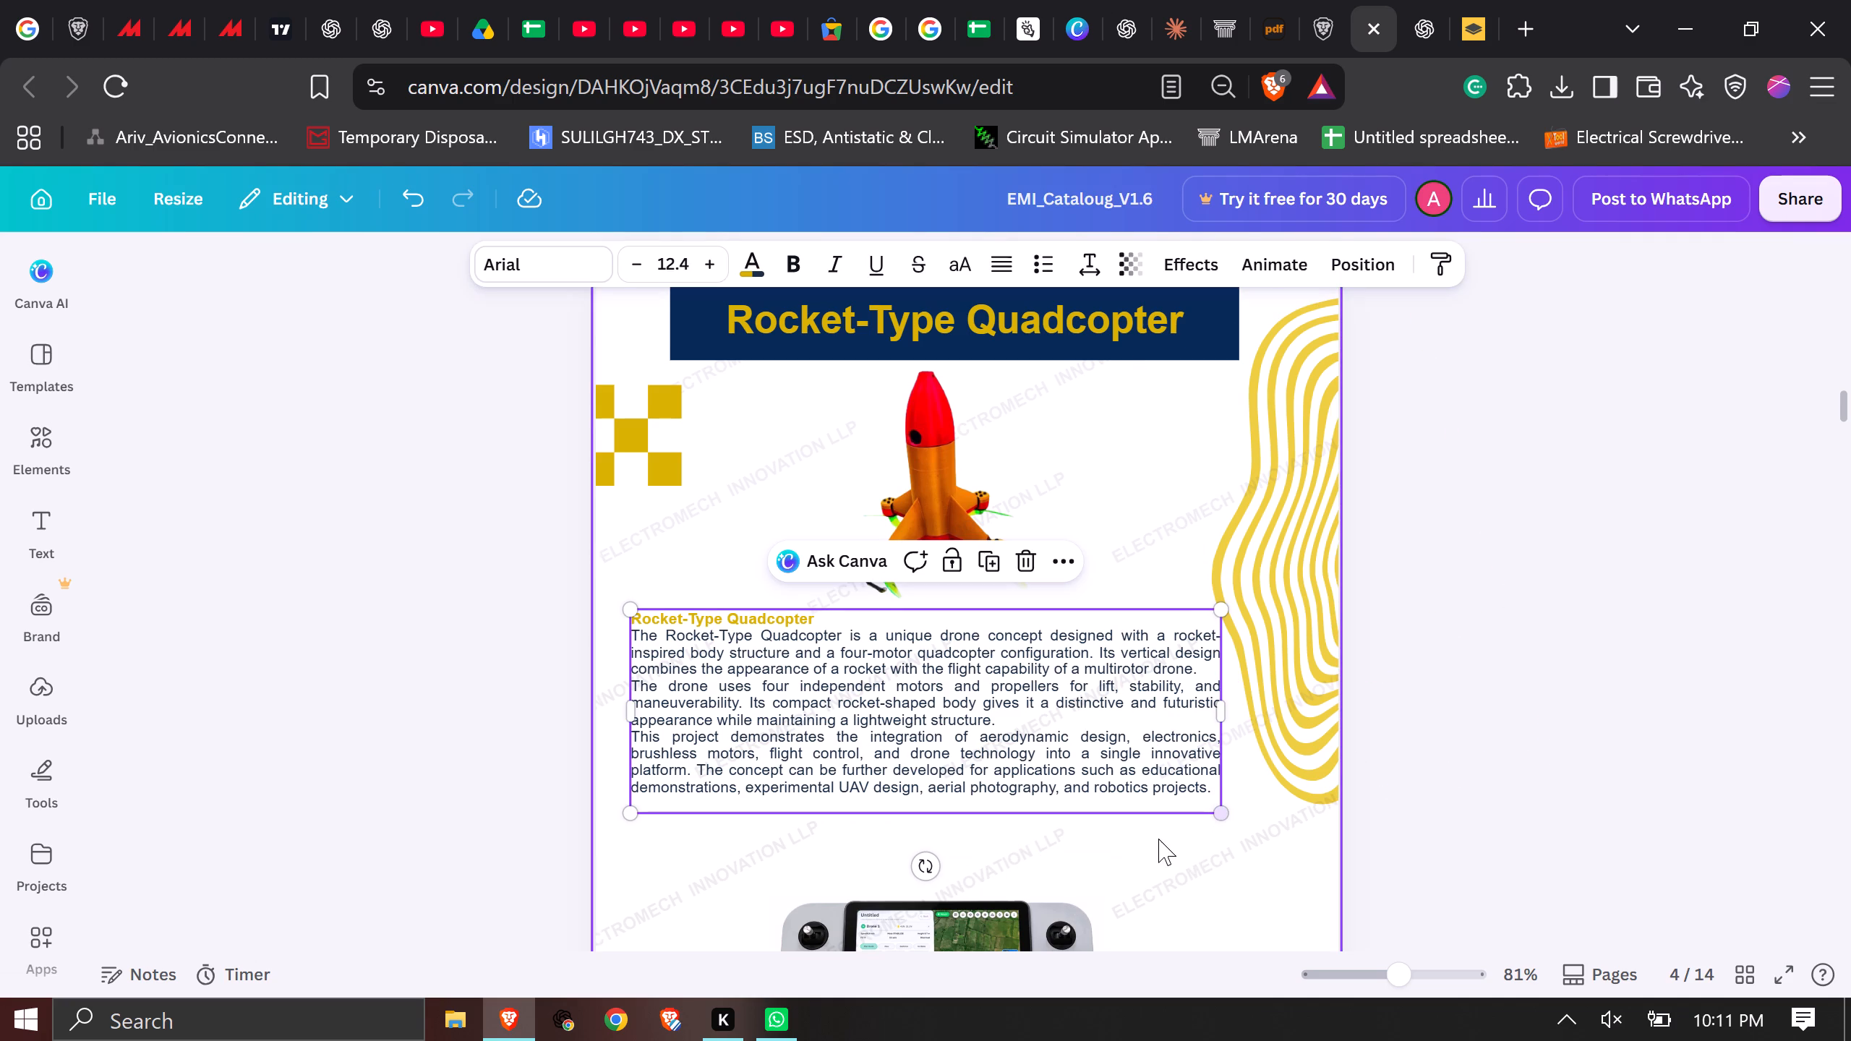
scroll(1158, 839, "down", 2)
scroll(1085, 765, "down", 2)
scroll(958, 689, "up", 3)
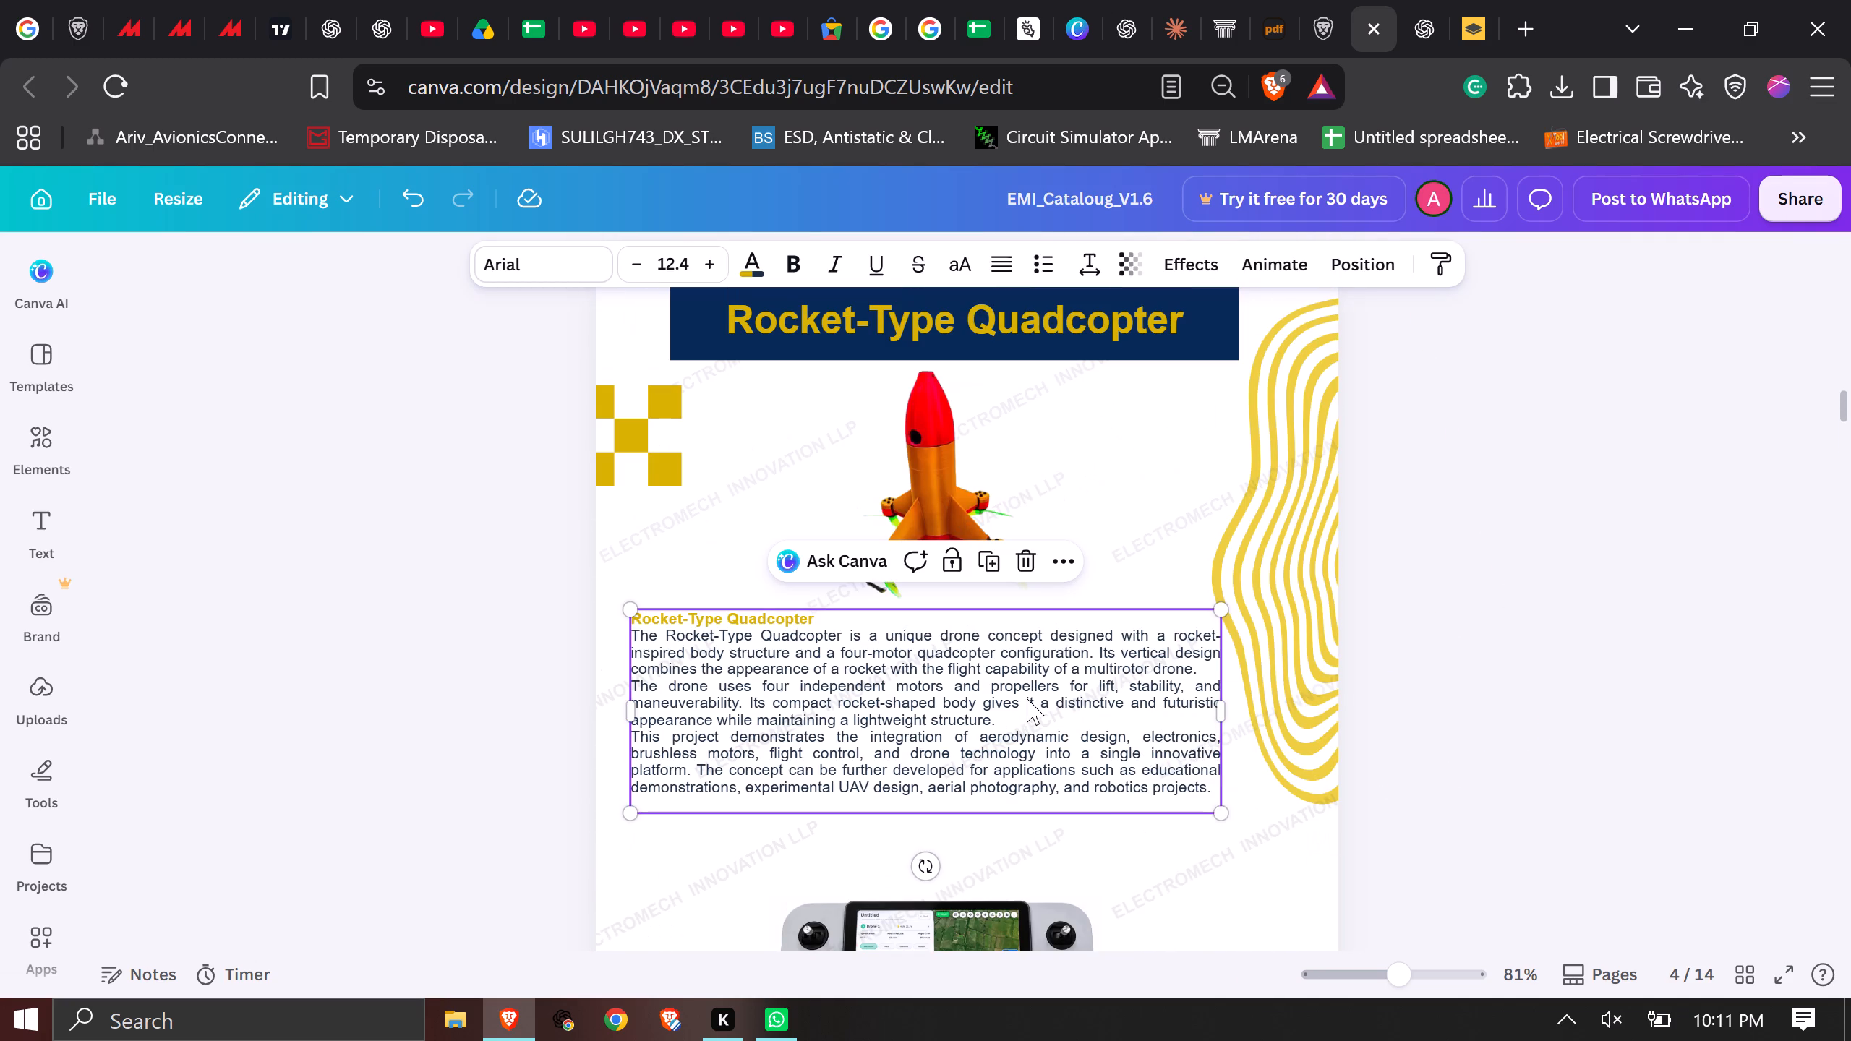
scroll(1018, 774, "down", 1)
left_click(1050, 656)
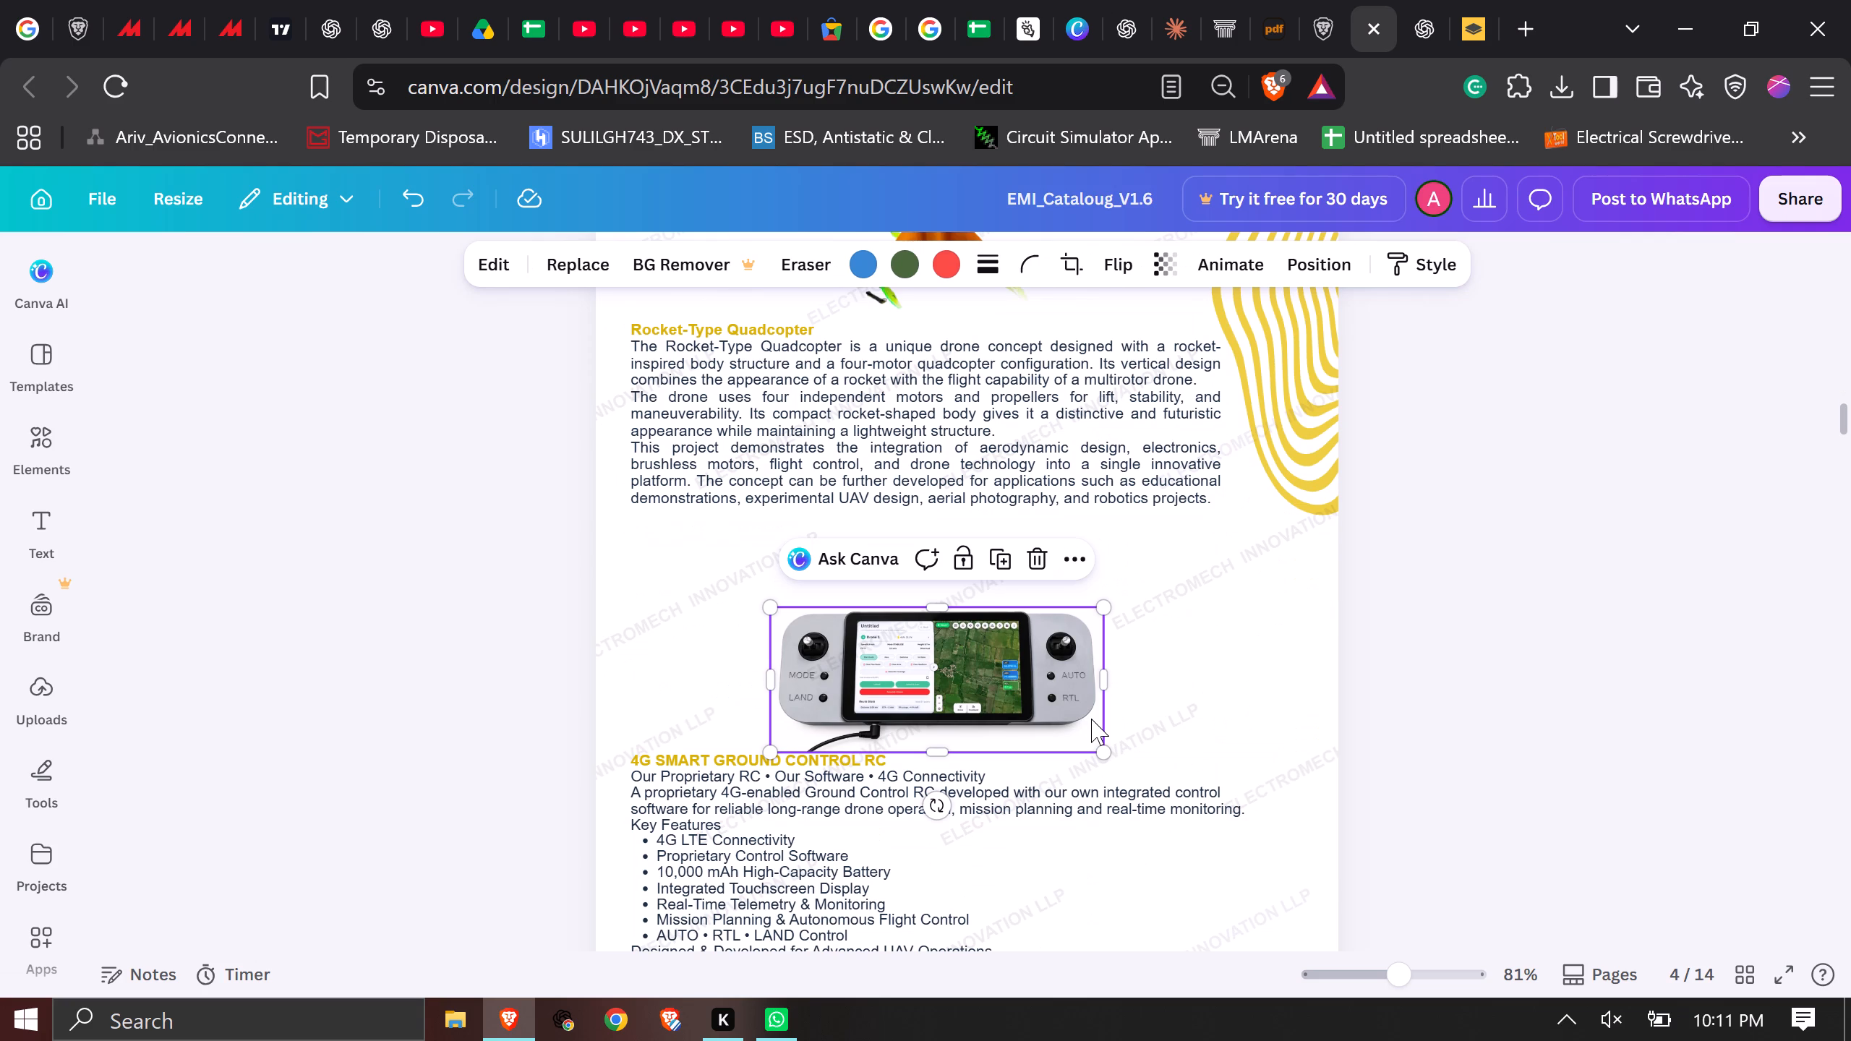
left_click(1564, 599)
scroll(1567, 608, "up", 1)
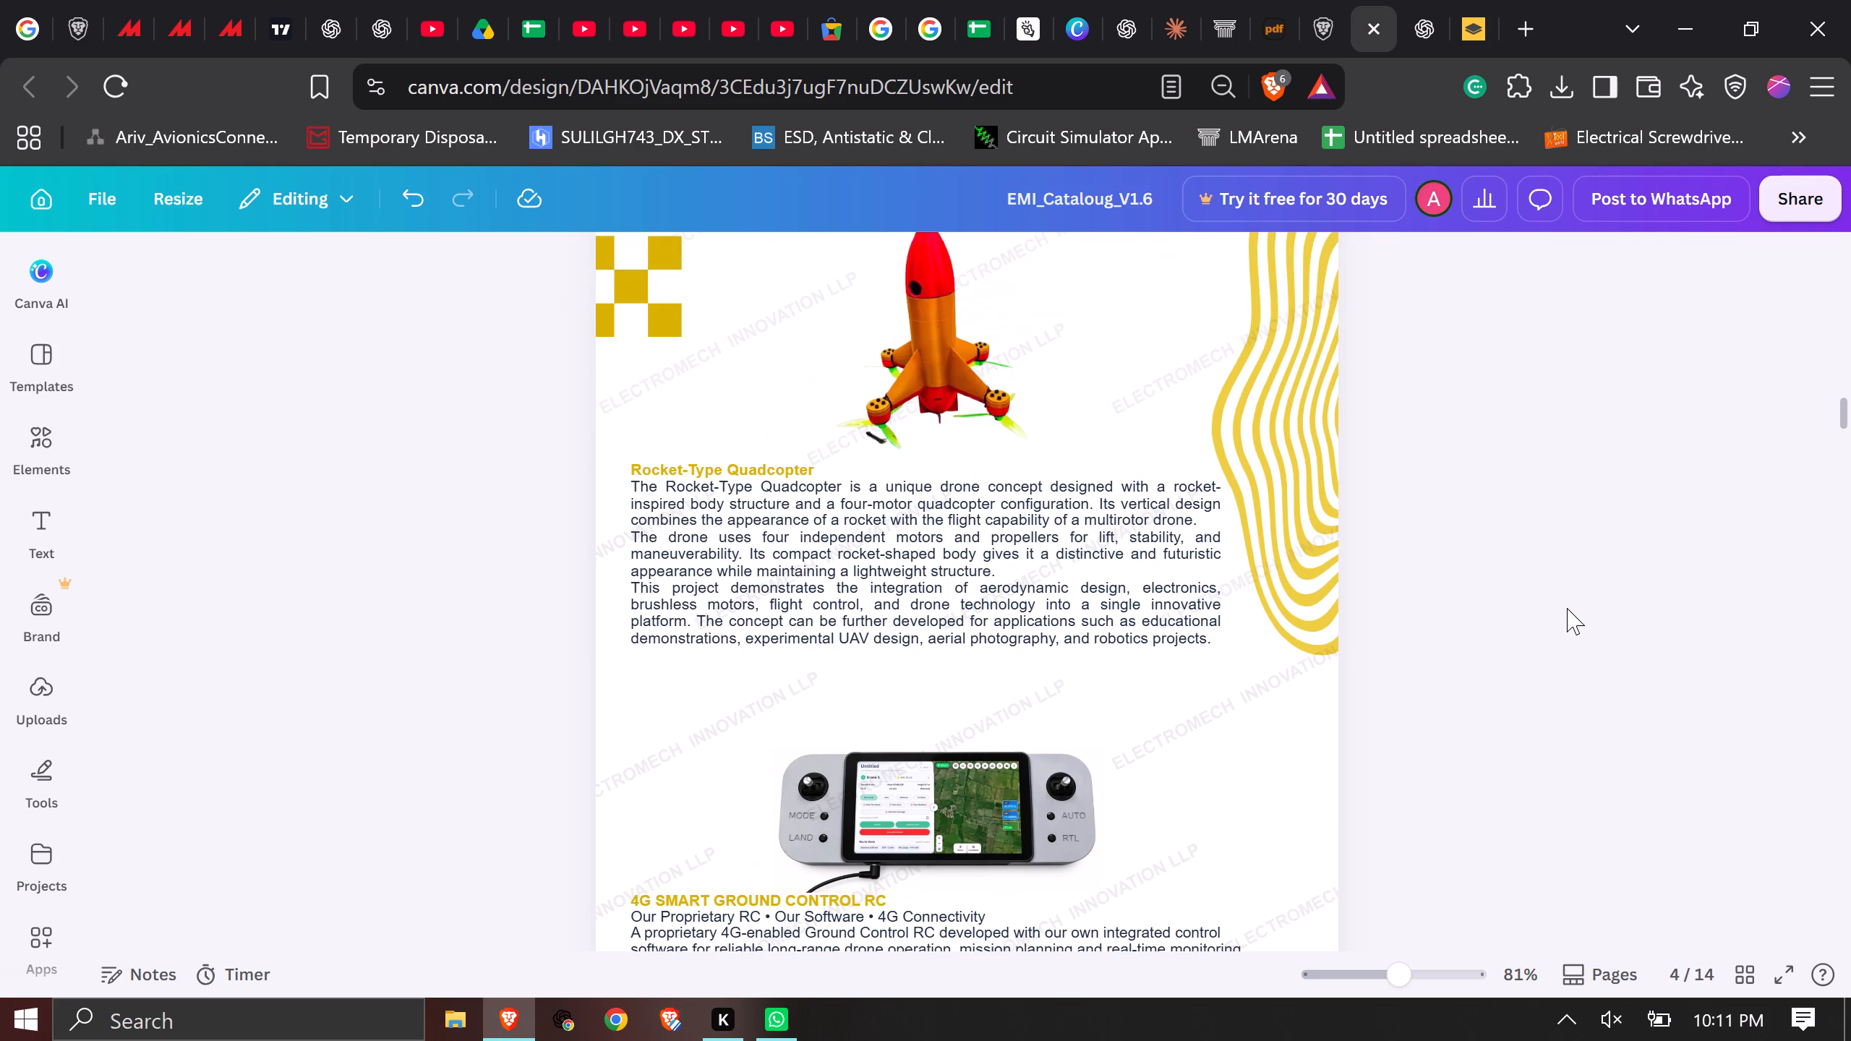
scroll(1567, 608, "up", 1)
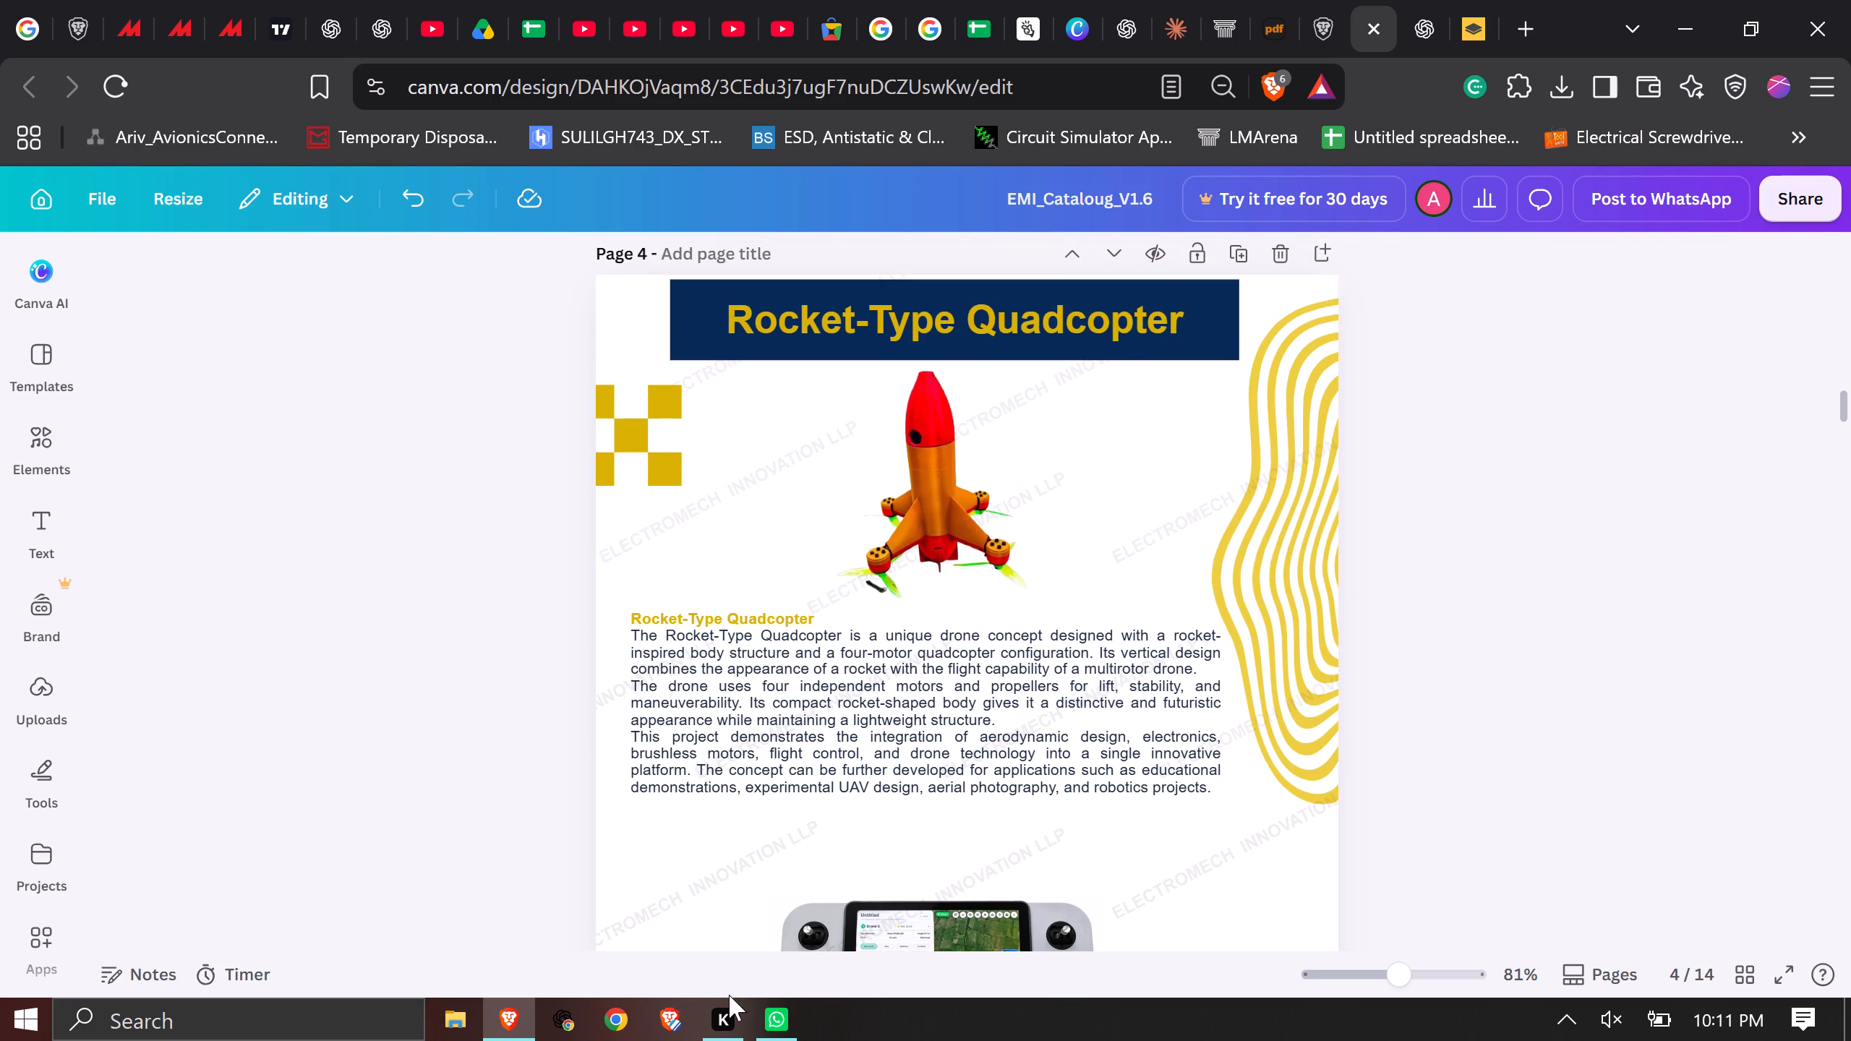
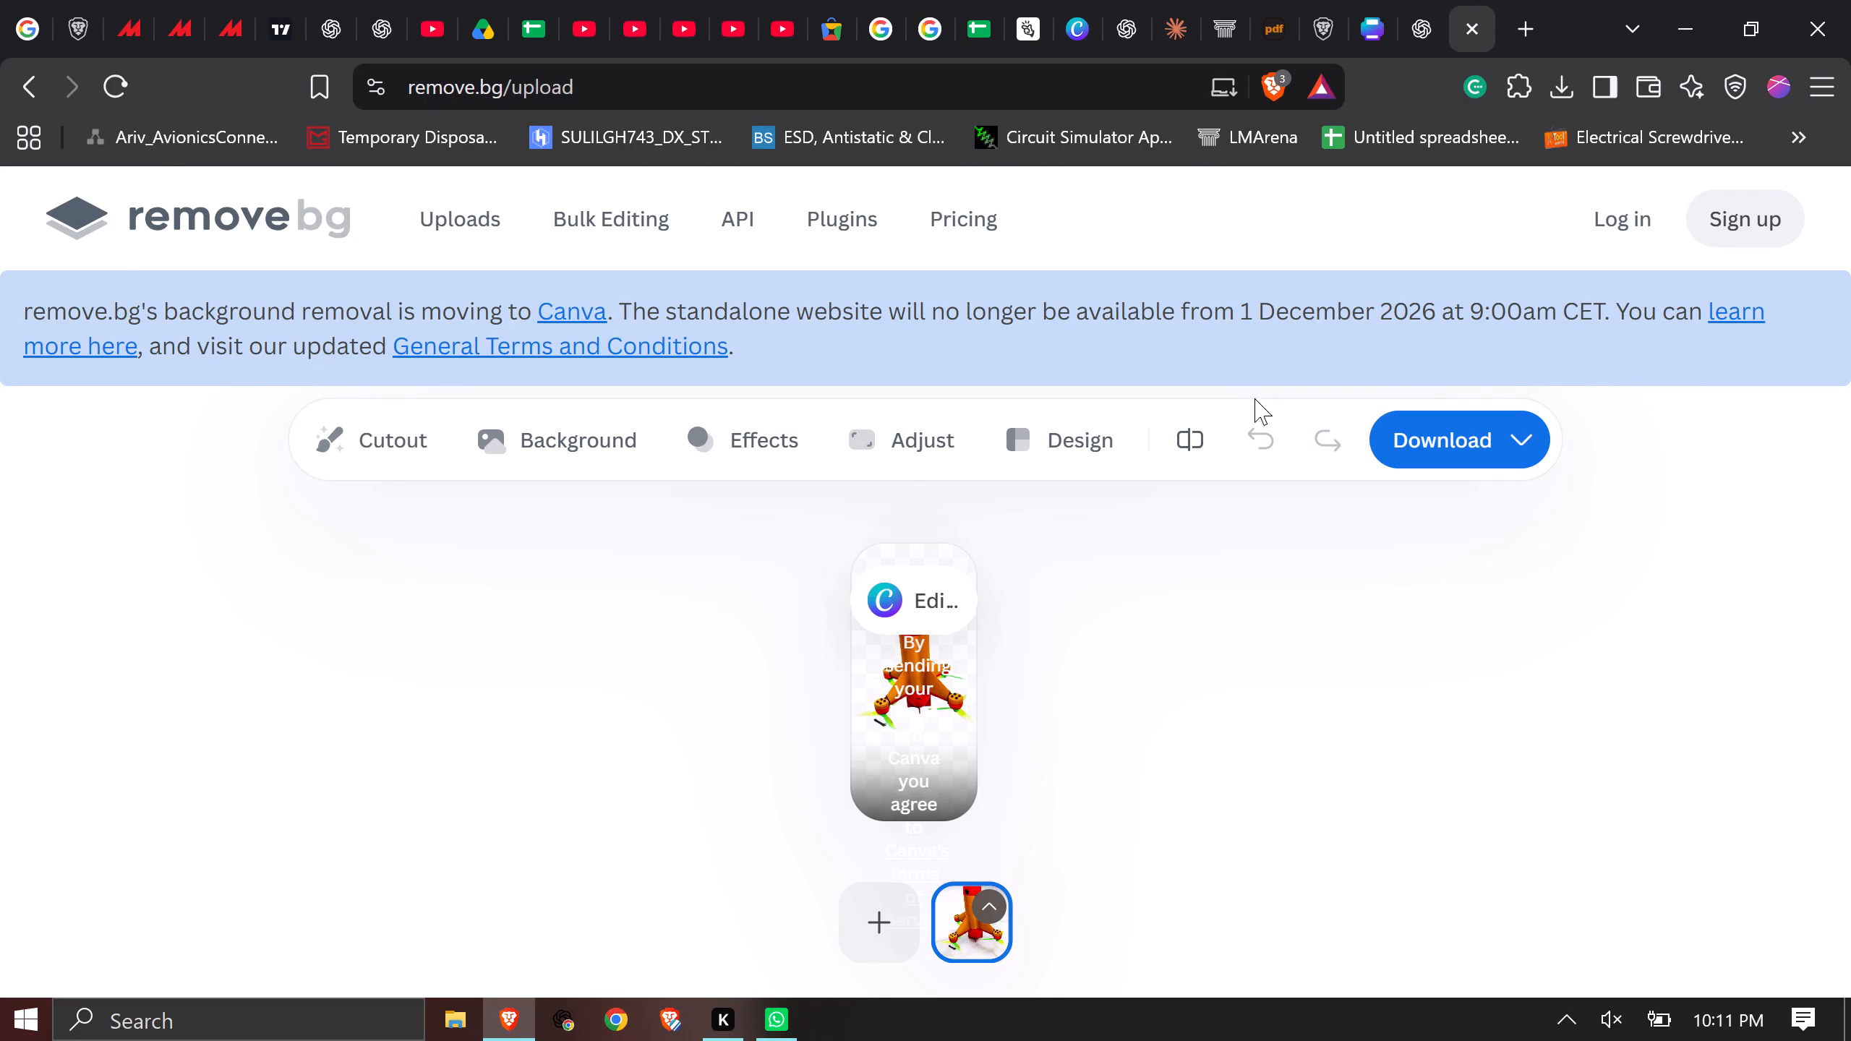
In remove.bg, delete the earlier processed drone image and paste in the copied rocket drone picture for background removal.
left_click(1000, 904)
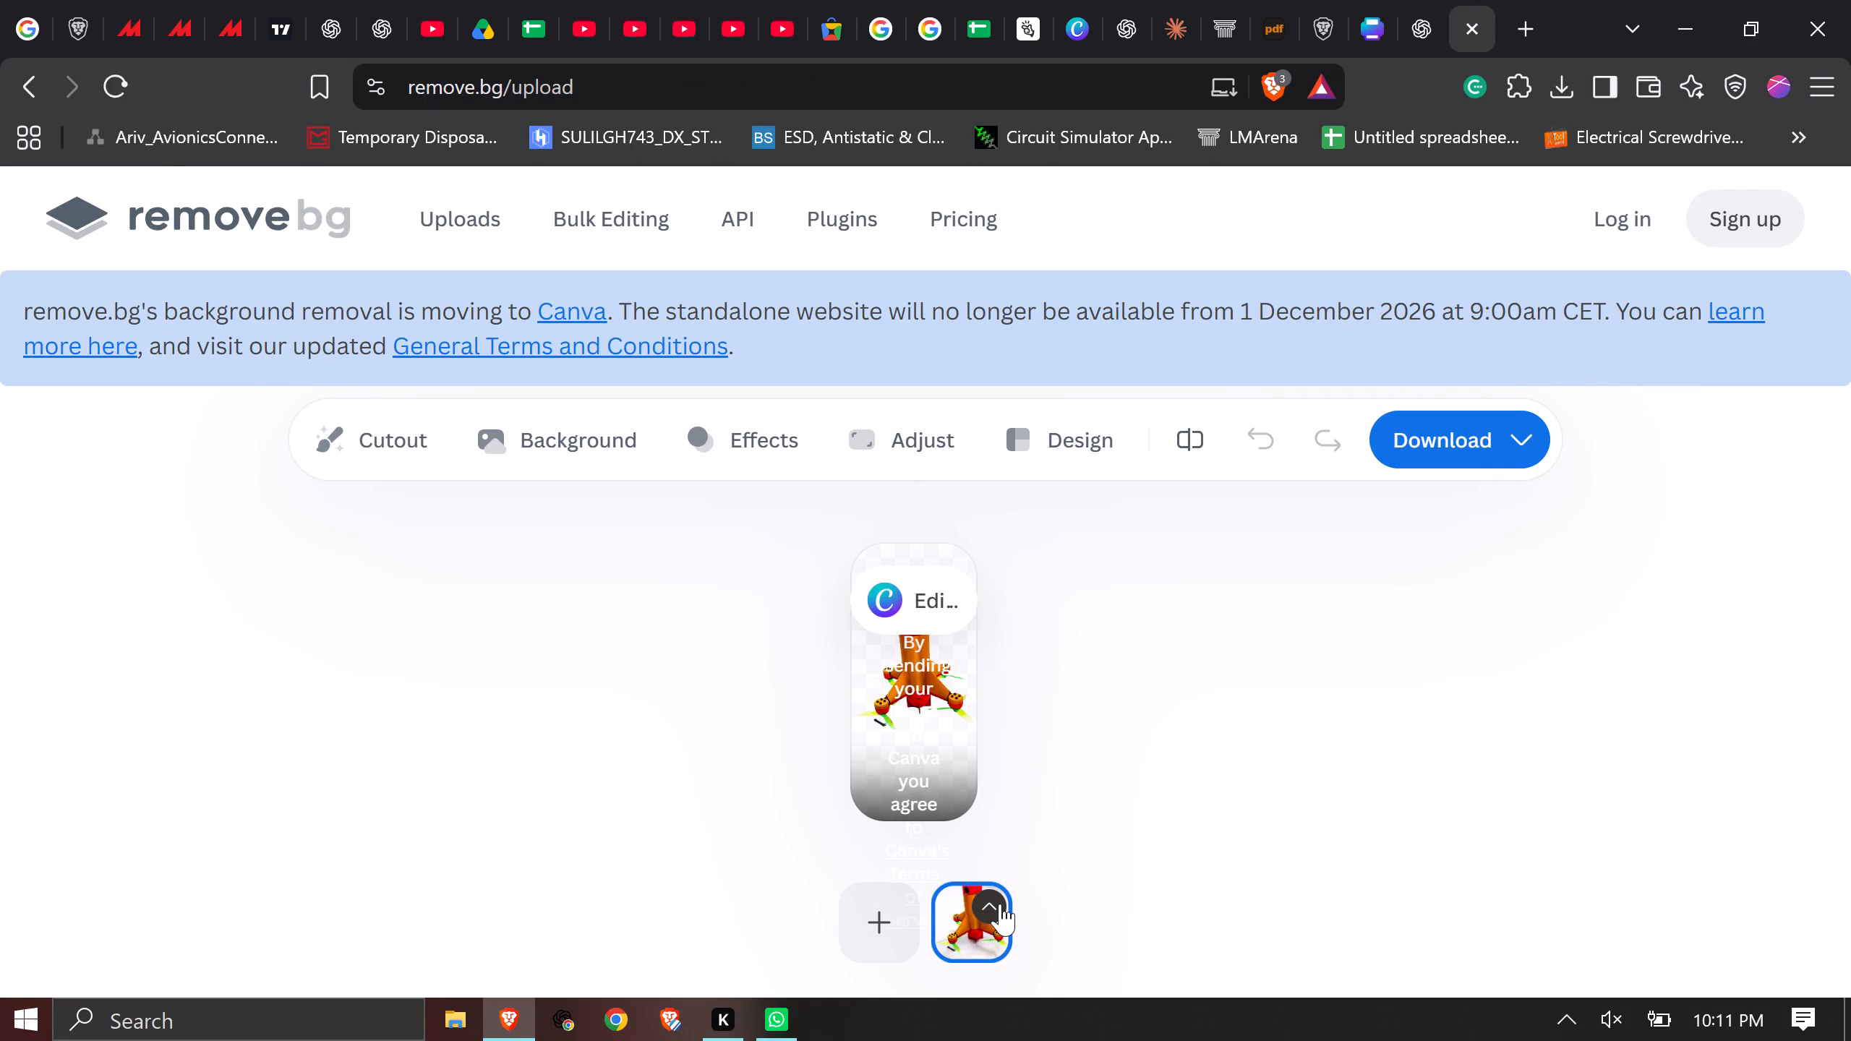
left_click(1006, 839)
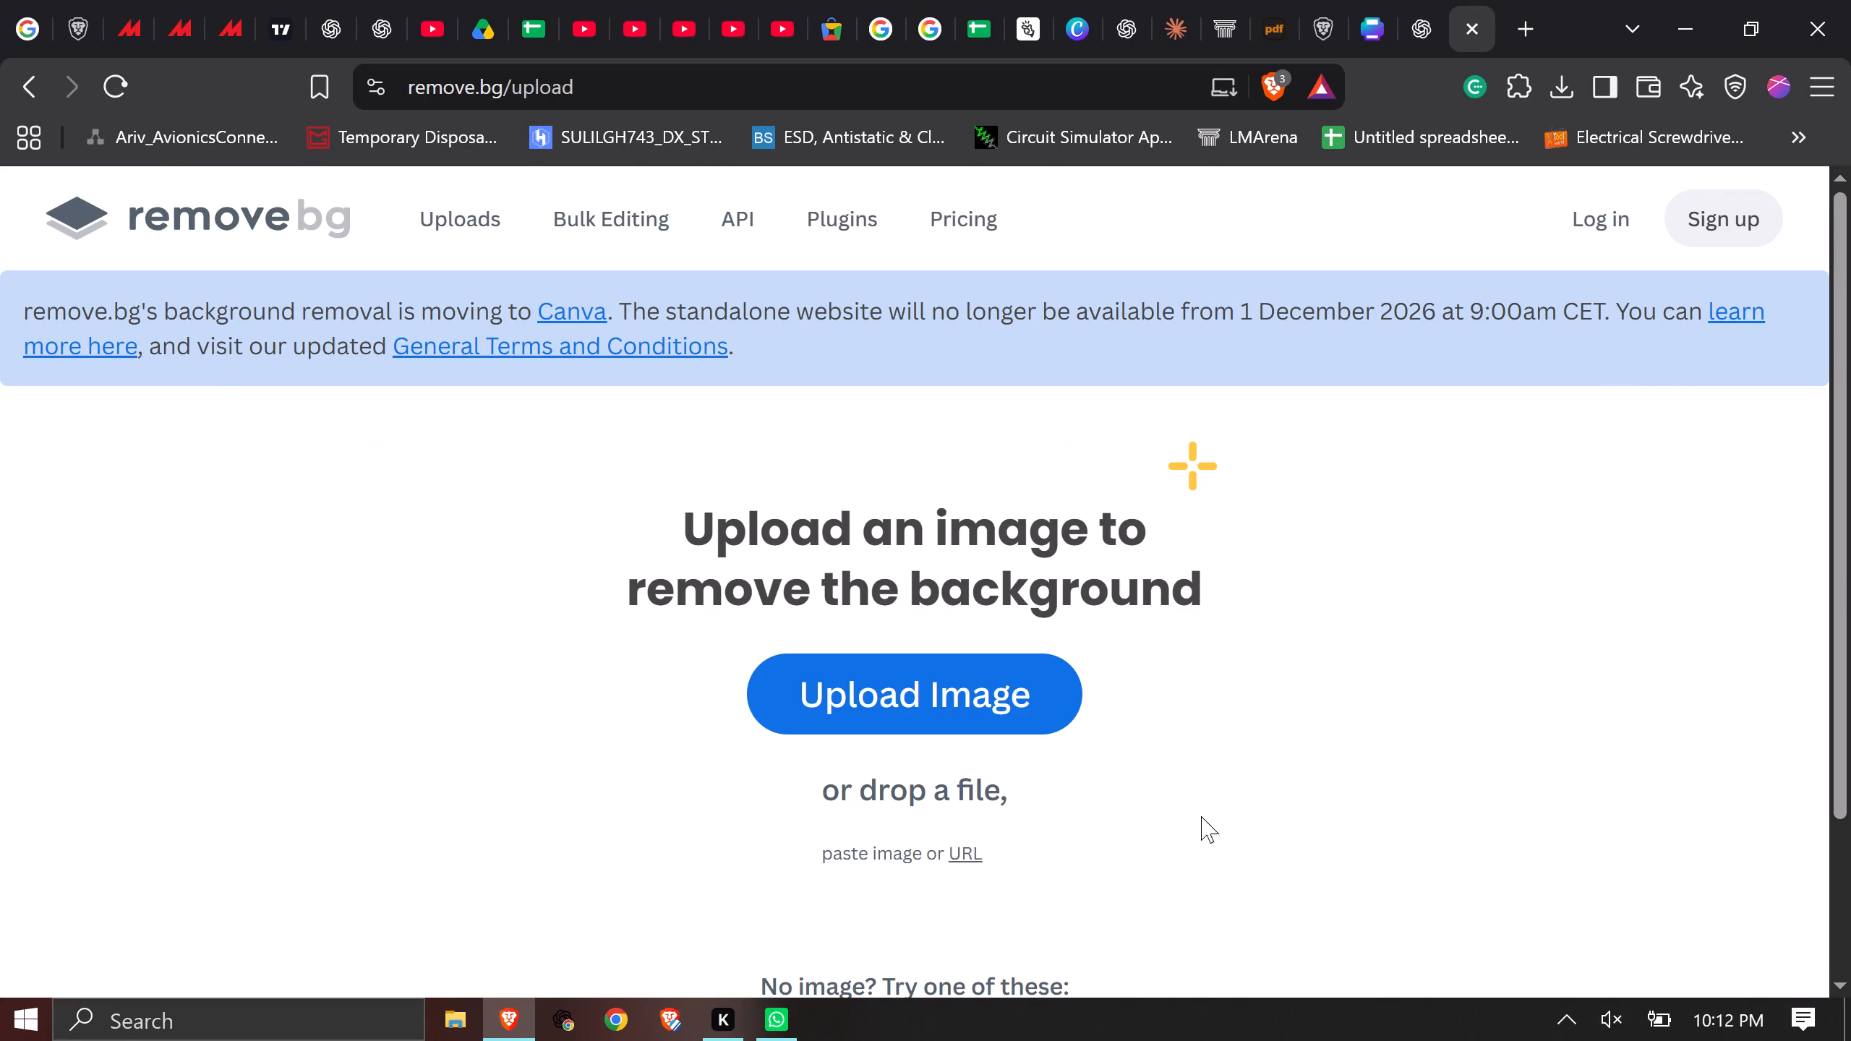
key("ctrl+v")
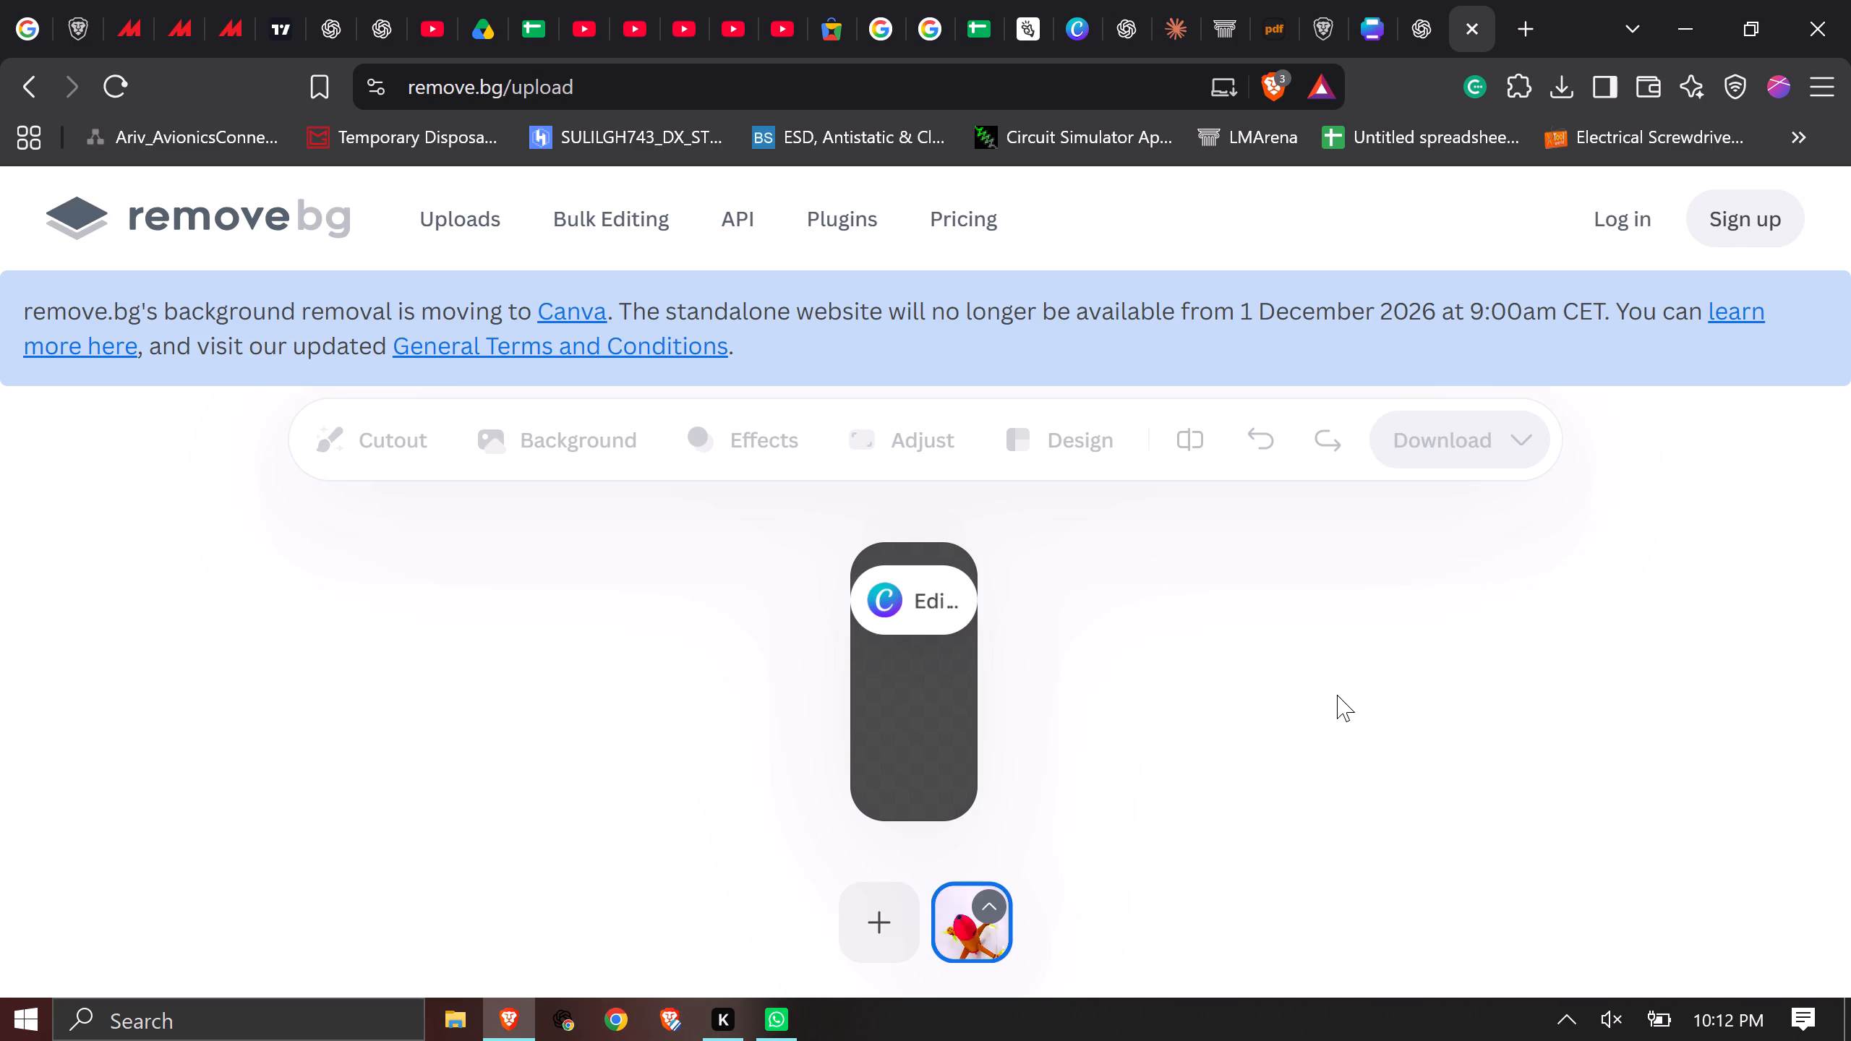
scroll(902, 689, "down", 1)
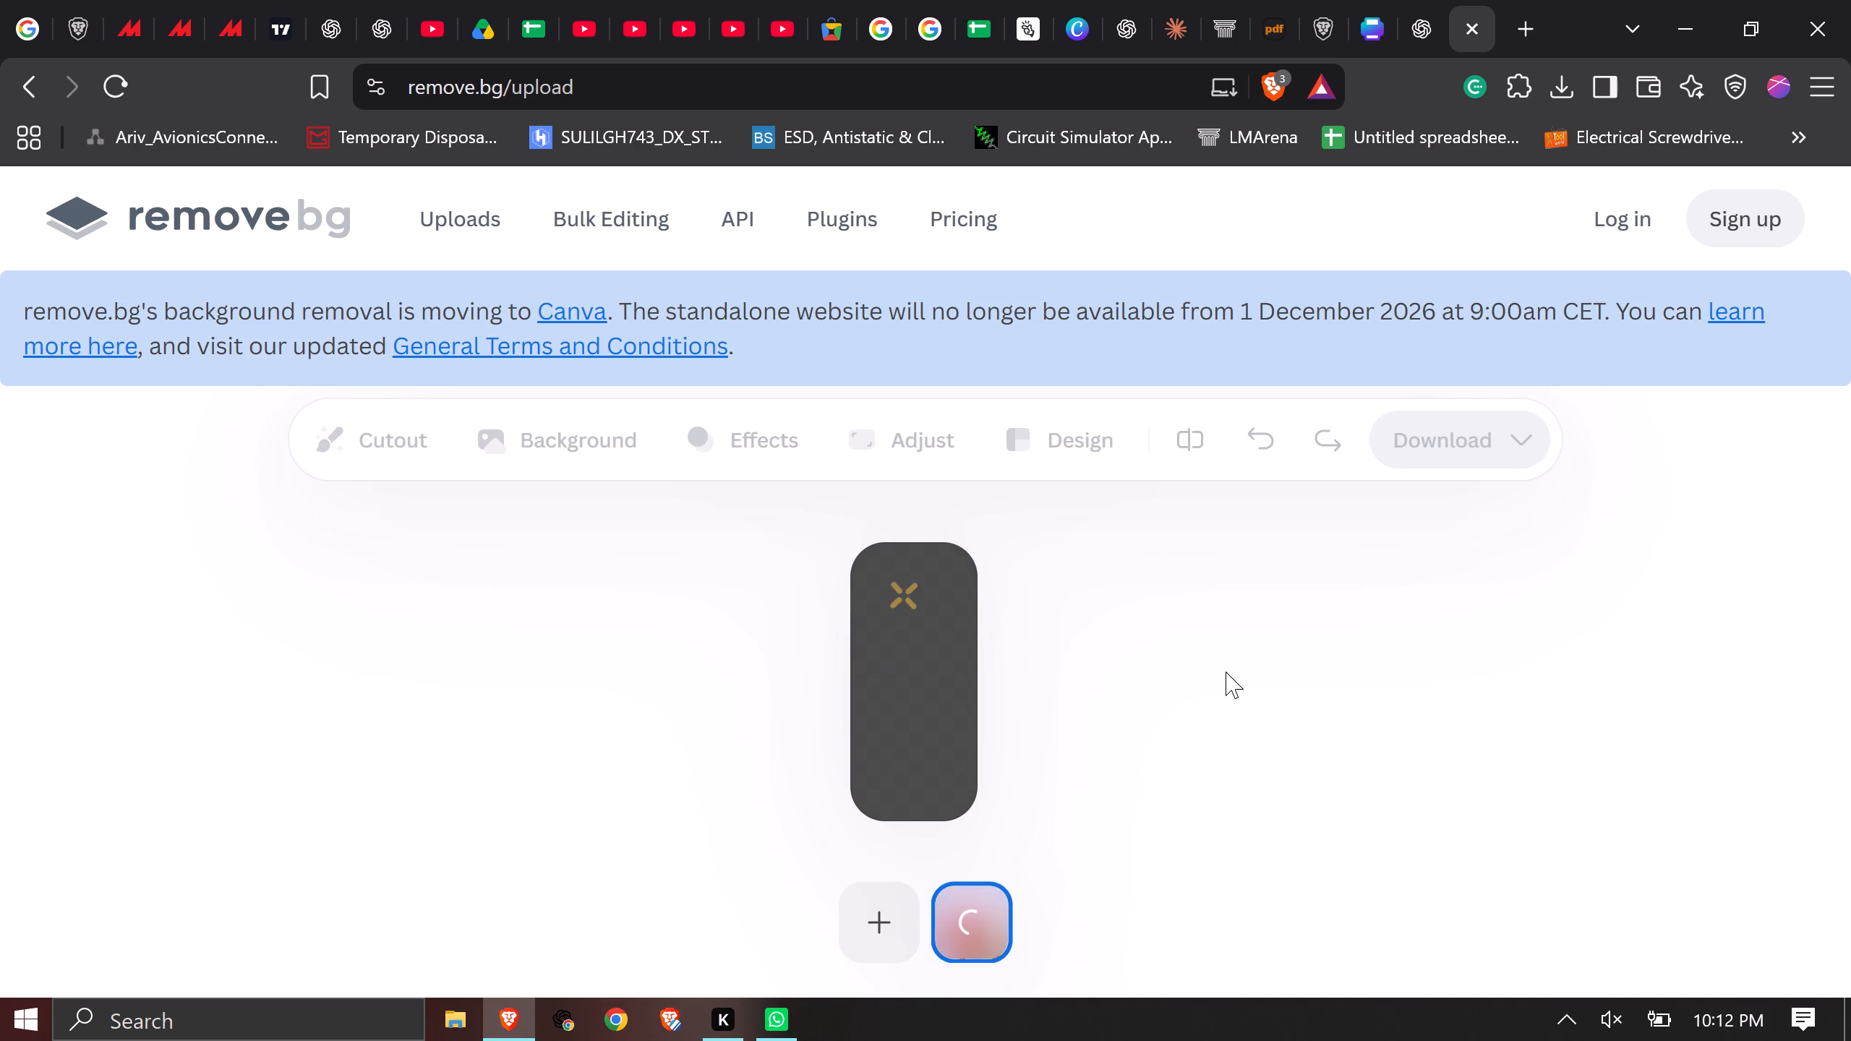
Switch to WhatsApp while the drone picture is being processed.
left_click(797, 1035)
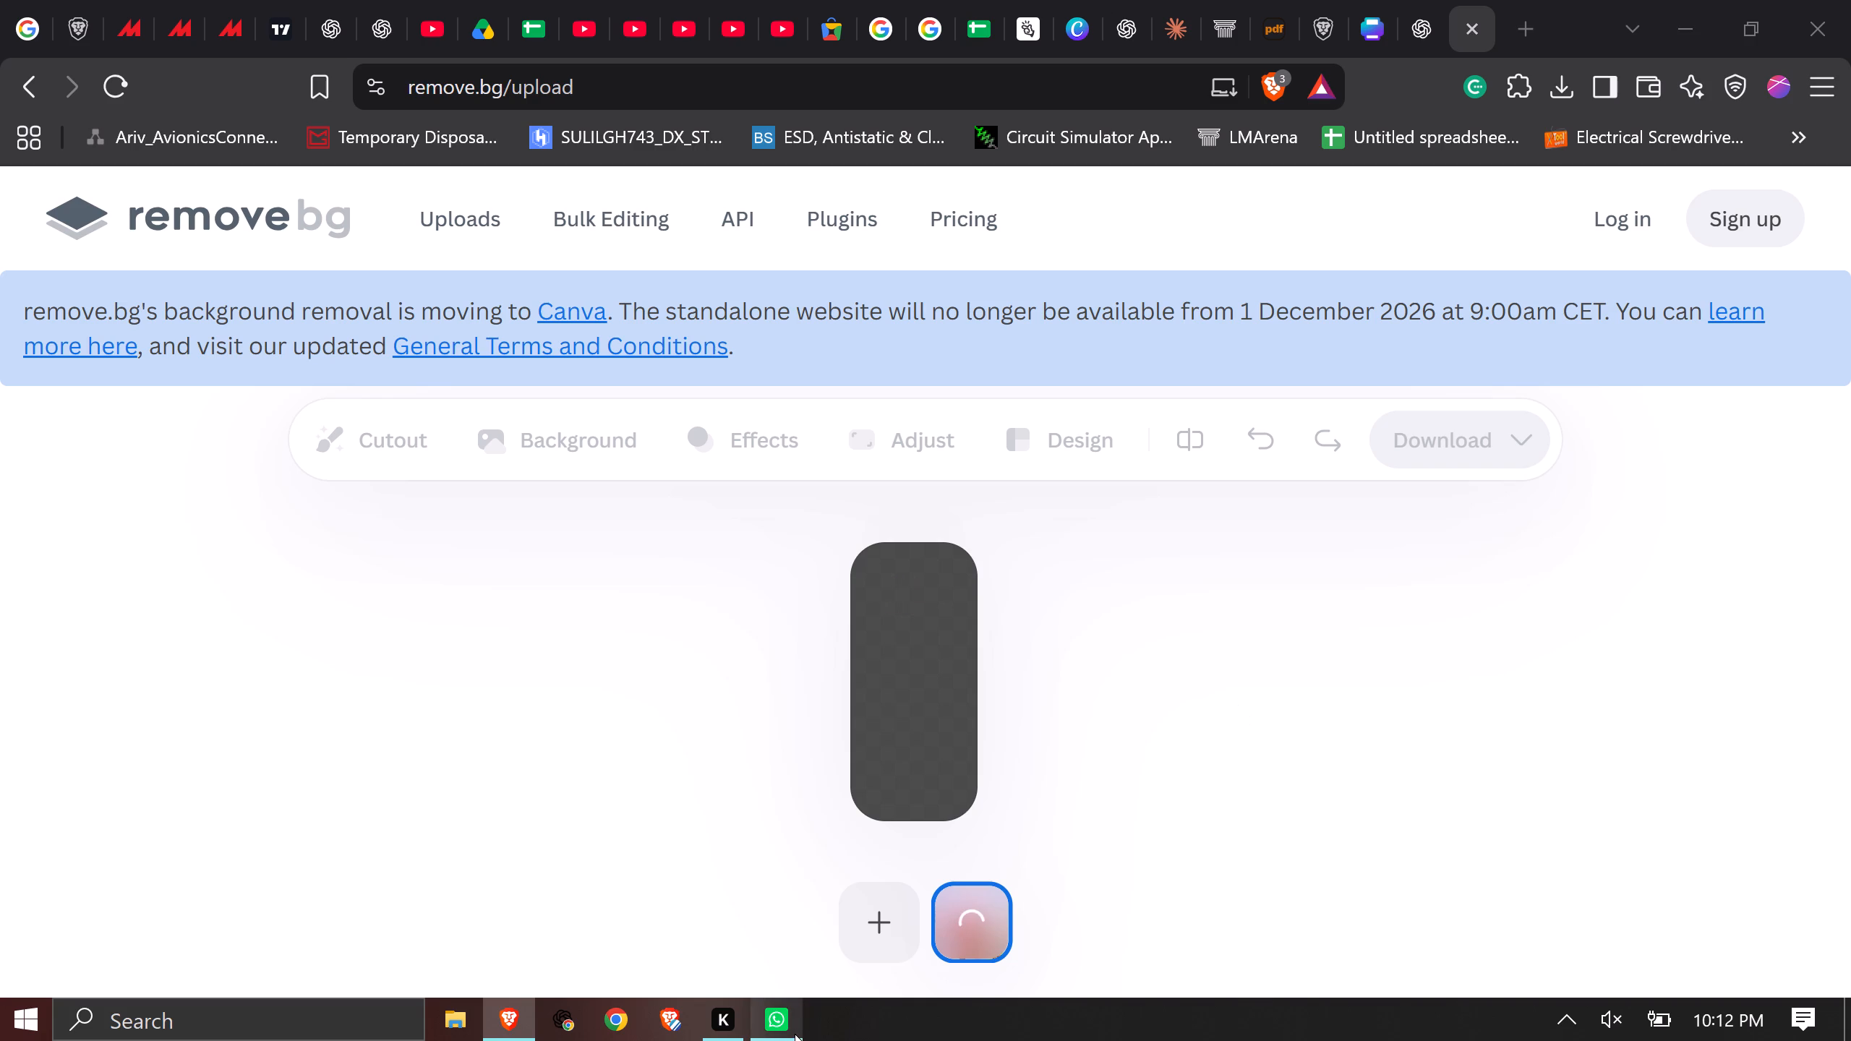
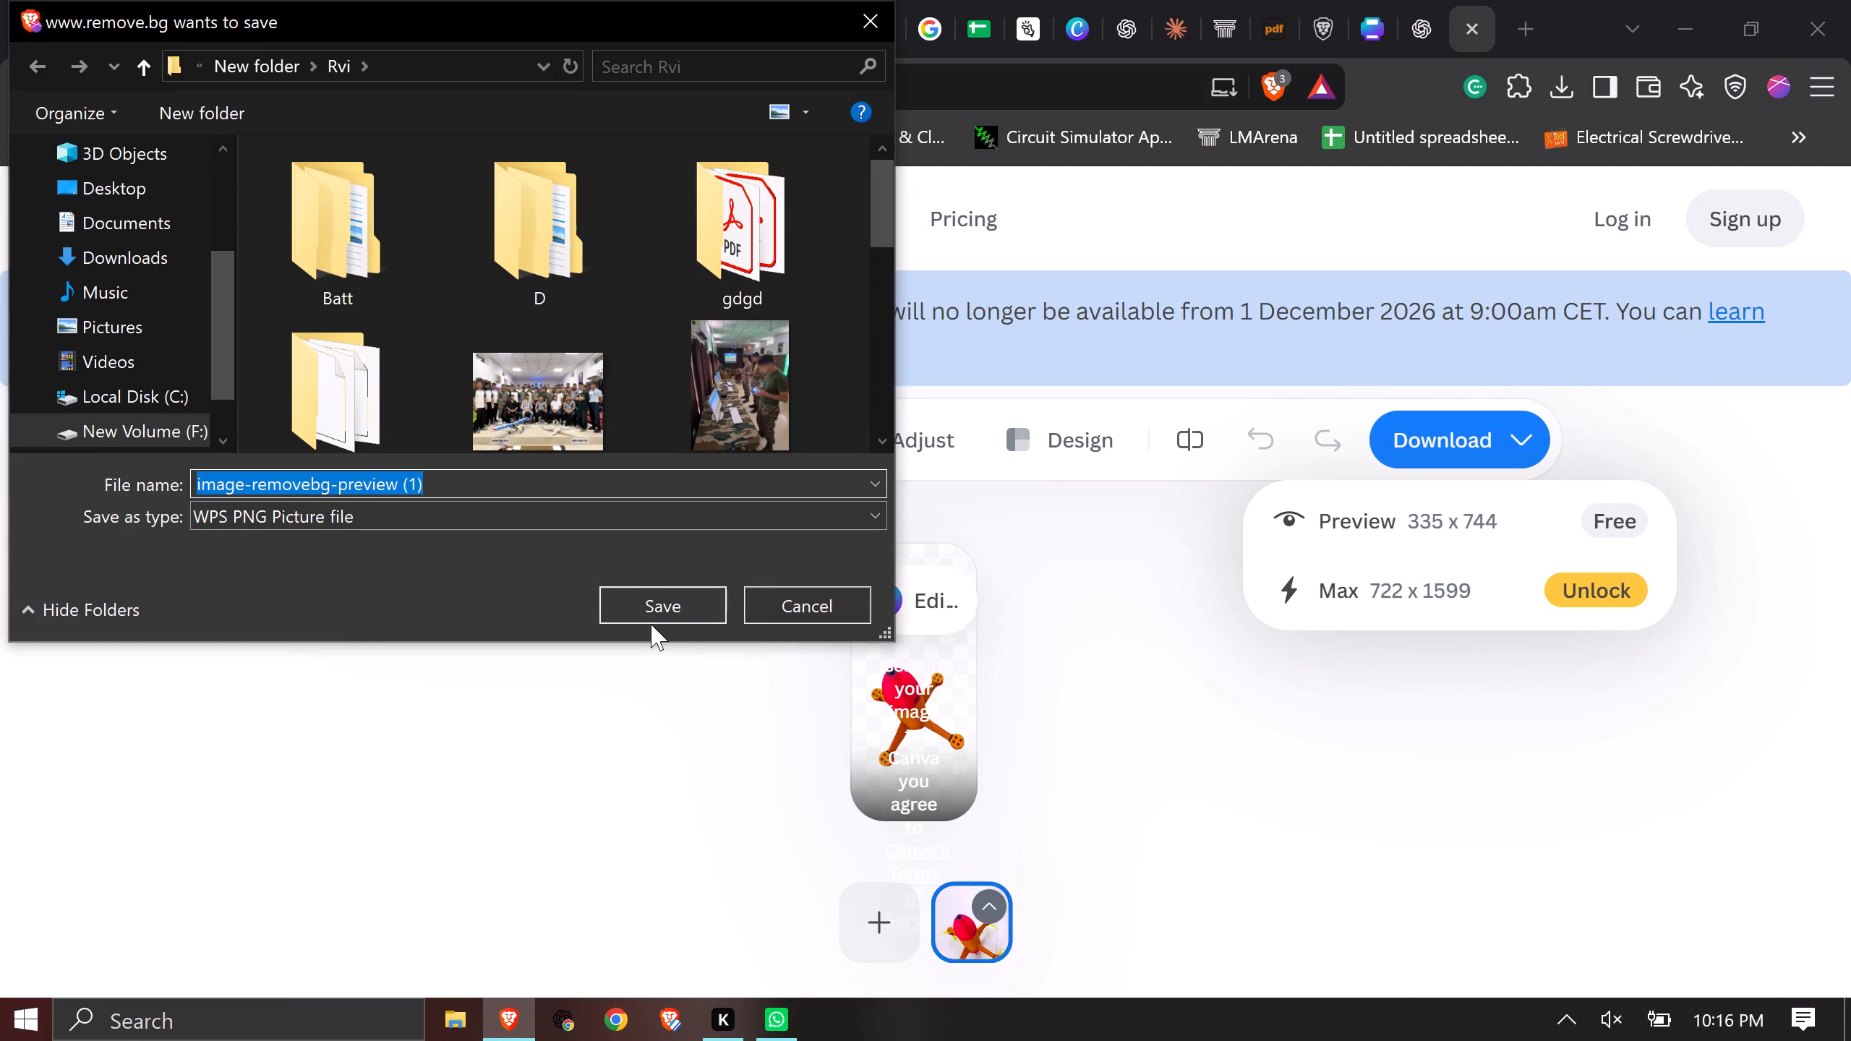
Save the background-free rocket drone picture as "image-removebg-preview (1)" in the Rvi folder.
left_click(651, 624)
left_click(664, 621)
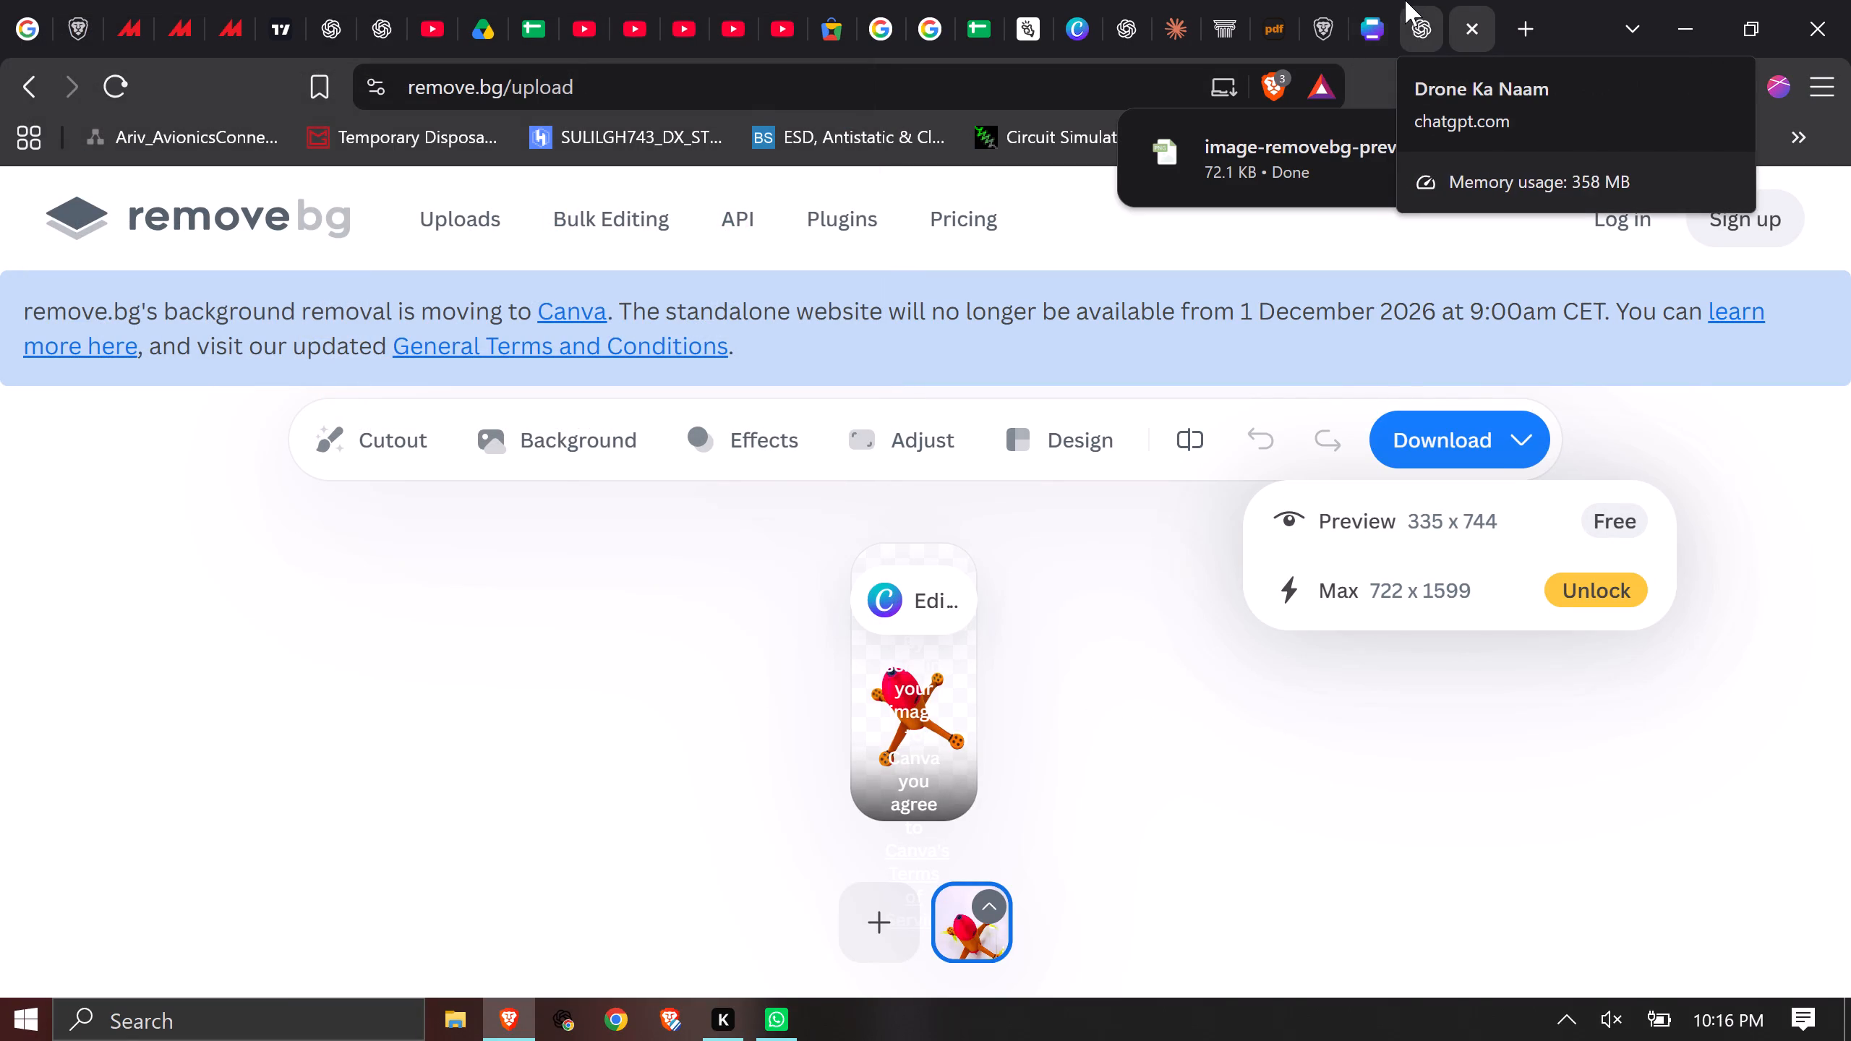
Switch to the EMI_Cataloug_V1.6 design in Canva and delete the ground control RC picture from page 4.
left_click(1372, 4)
scroll(1148, 476, "down", 3)
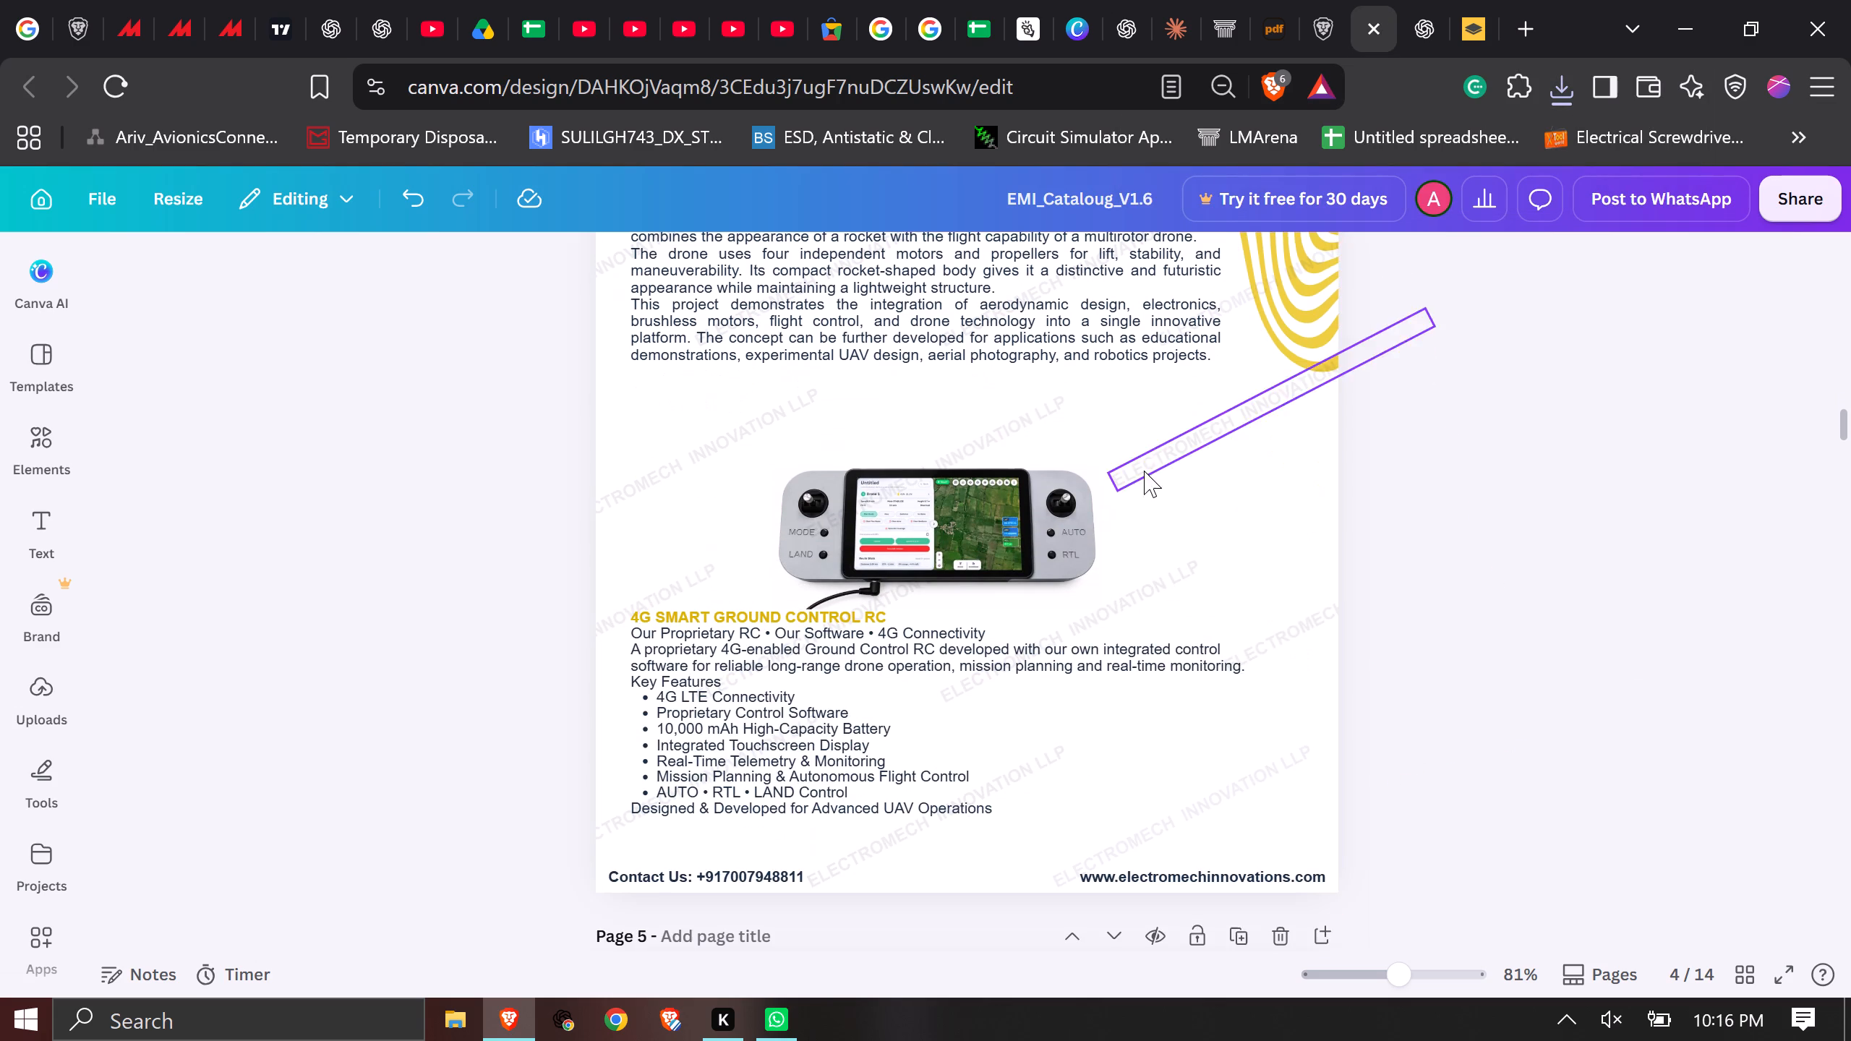
left_click(987, 513)
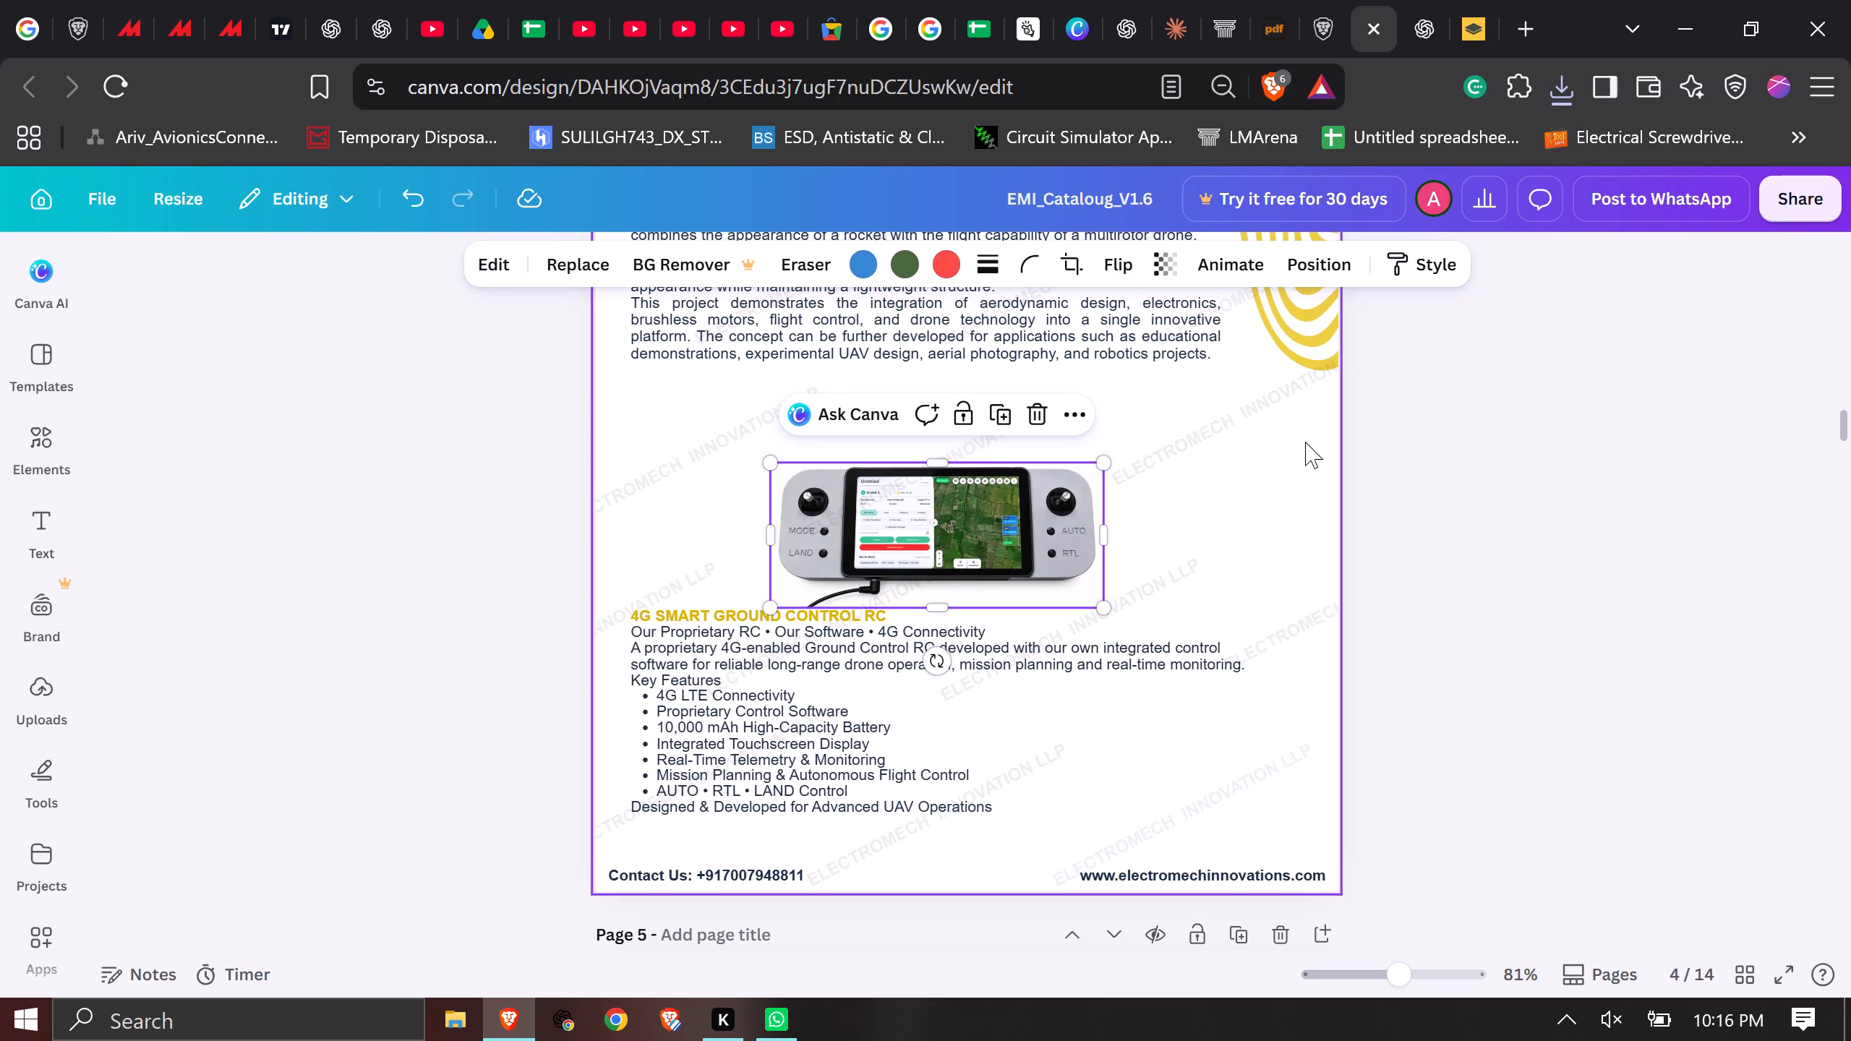
key("Delete")
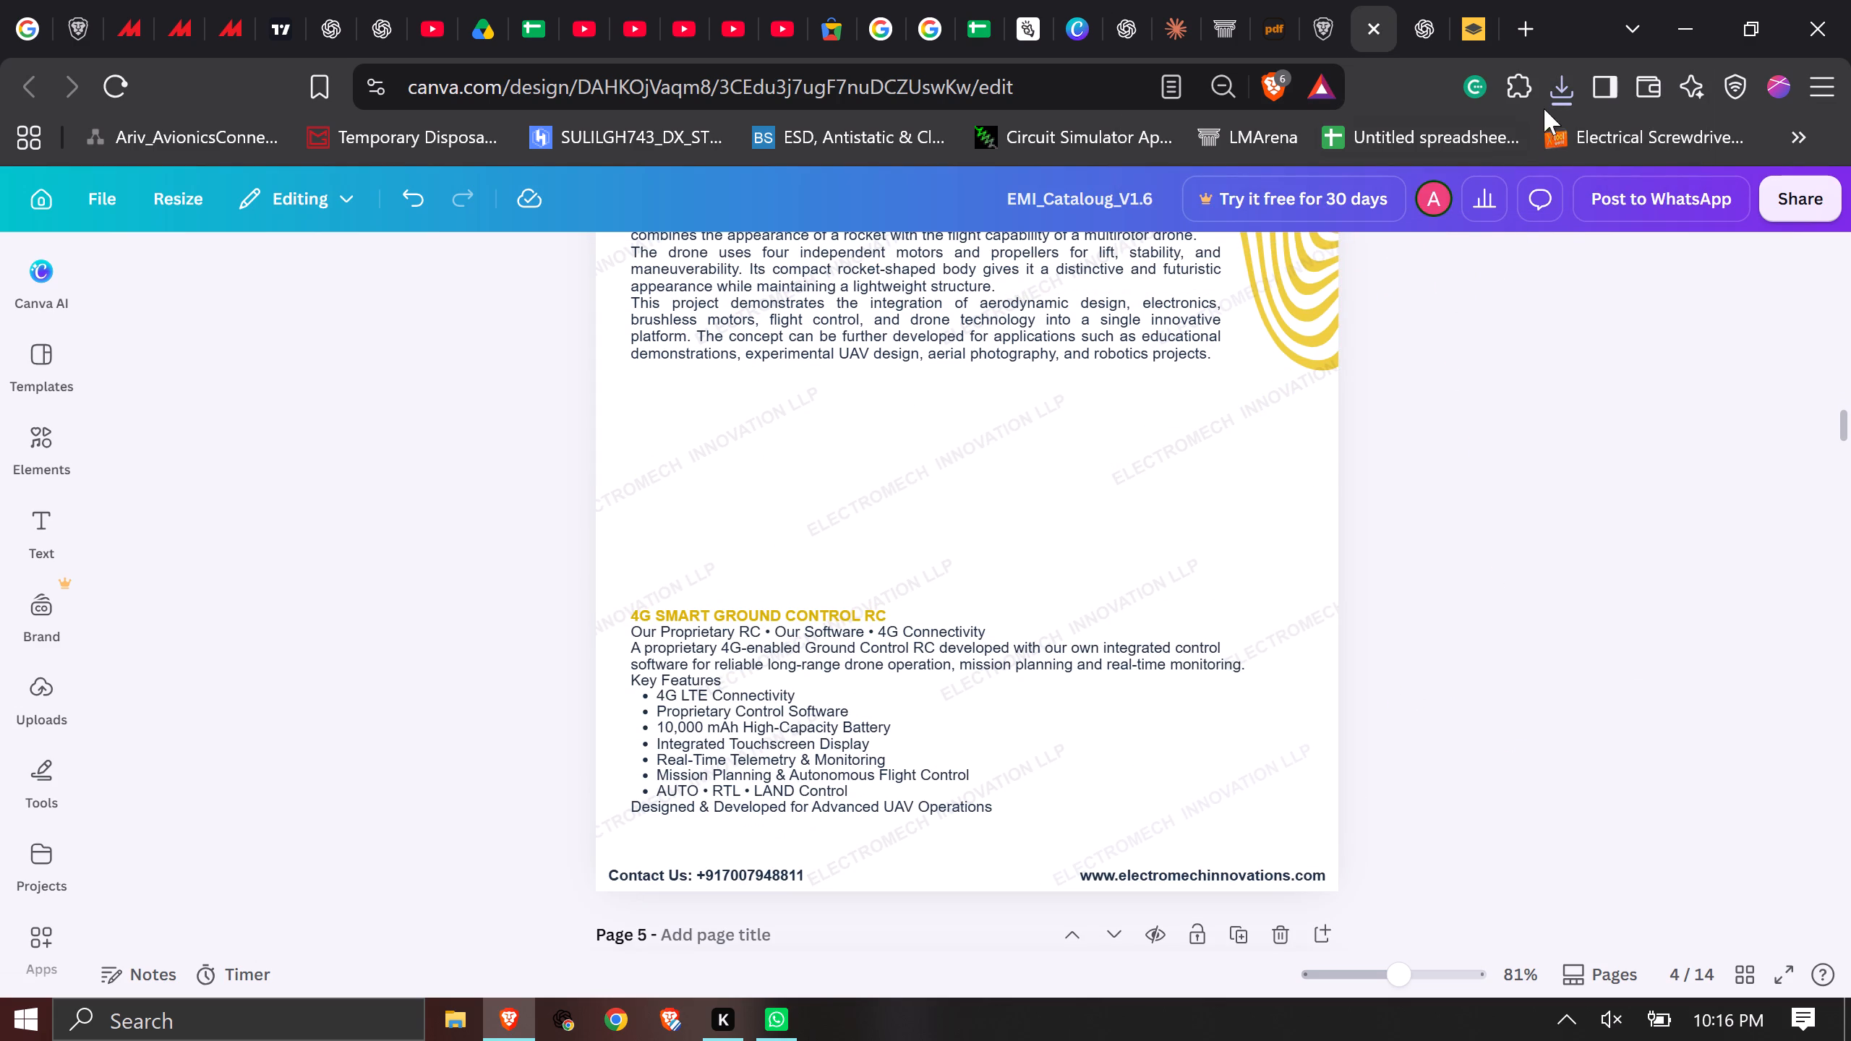
Insert the newly downloaded background-free drone picture from the recent downloads onto page 4, below the Rocket-Type Quadcopter description.
left_click(1547, 105)
left_click_drag(1359, 233, 944, 469)
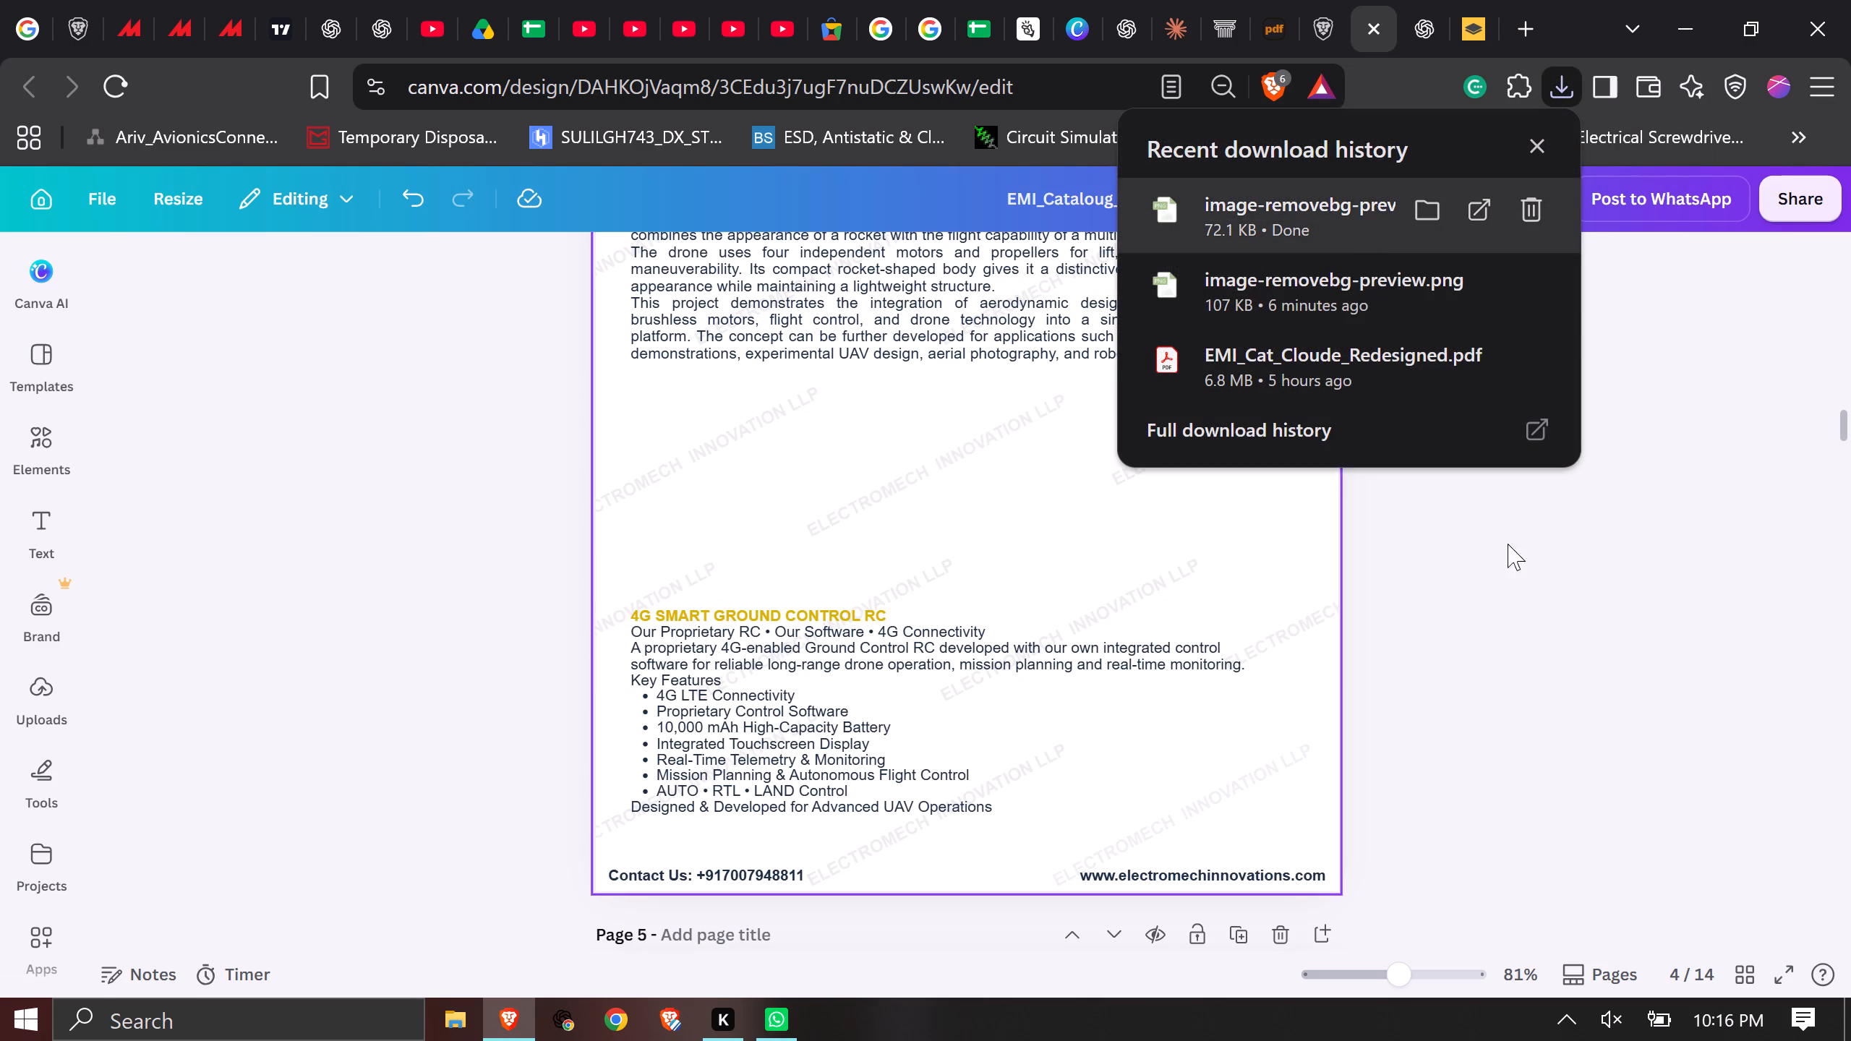
left_click(1850, 614)
left_click_drag(1030, 483, 1007, 573)
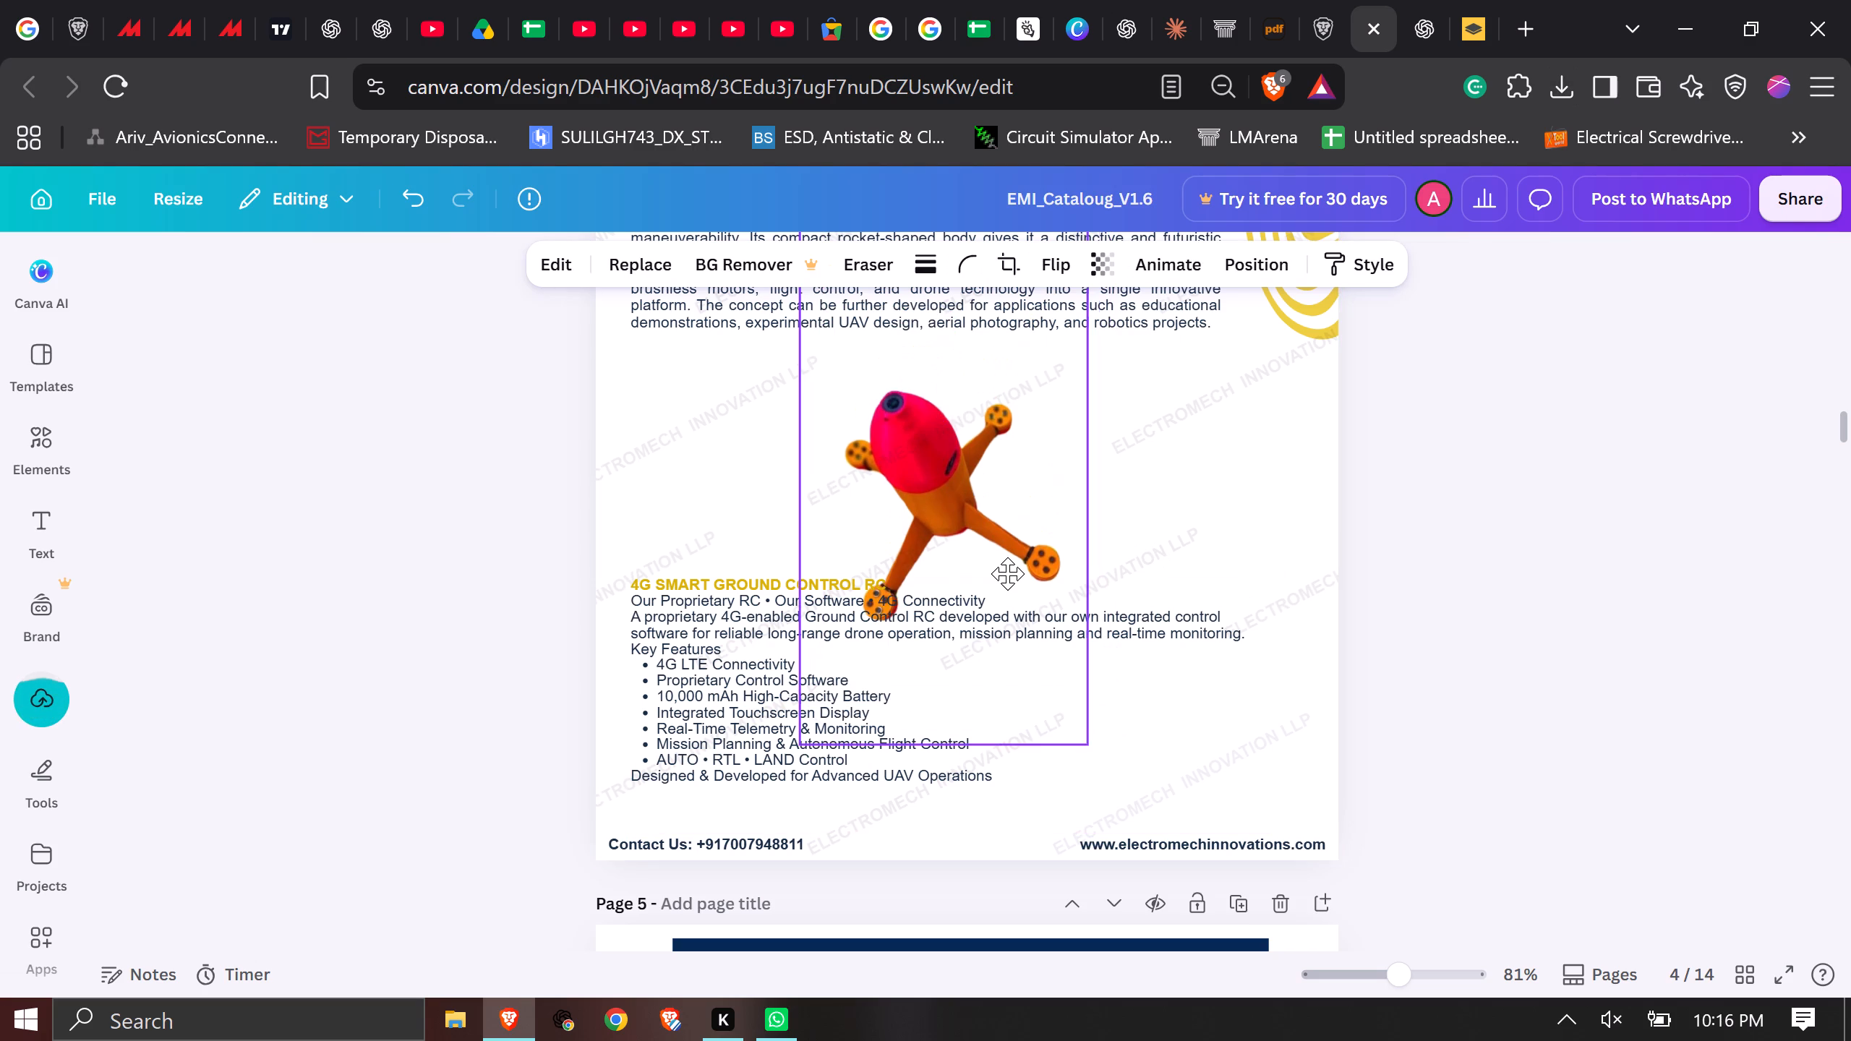
left_click_drag(1007, 573, 1011, 545)
Shrink the new drone picture to about 5.6 wide and centre it between the quadcopter description and the 4G Smart Ground Control RC heading.
left_click_drag(1093, 724, 988, 534)
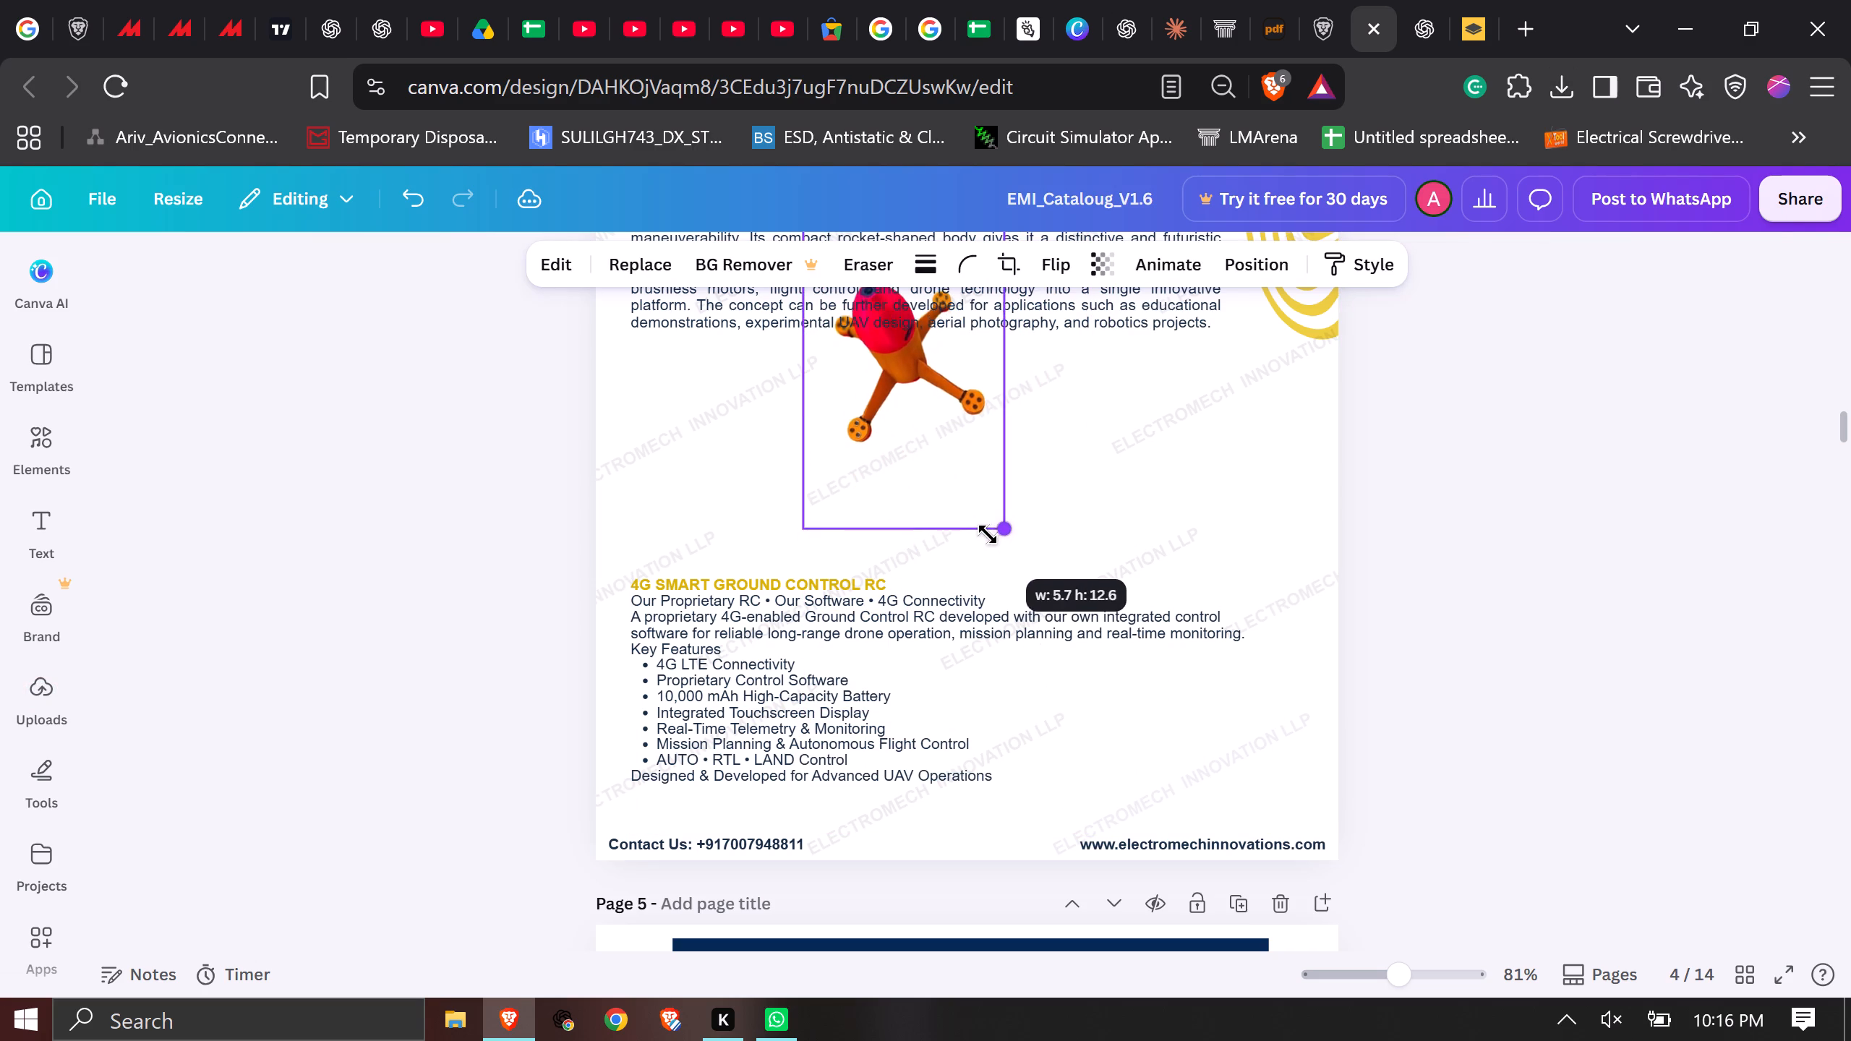
left_click_drag(988, 534, 984, 530)
left_click_drag(938, 408, 974, 517)
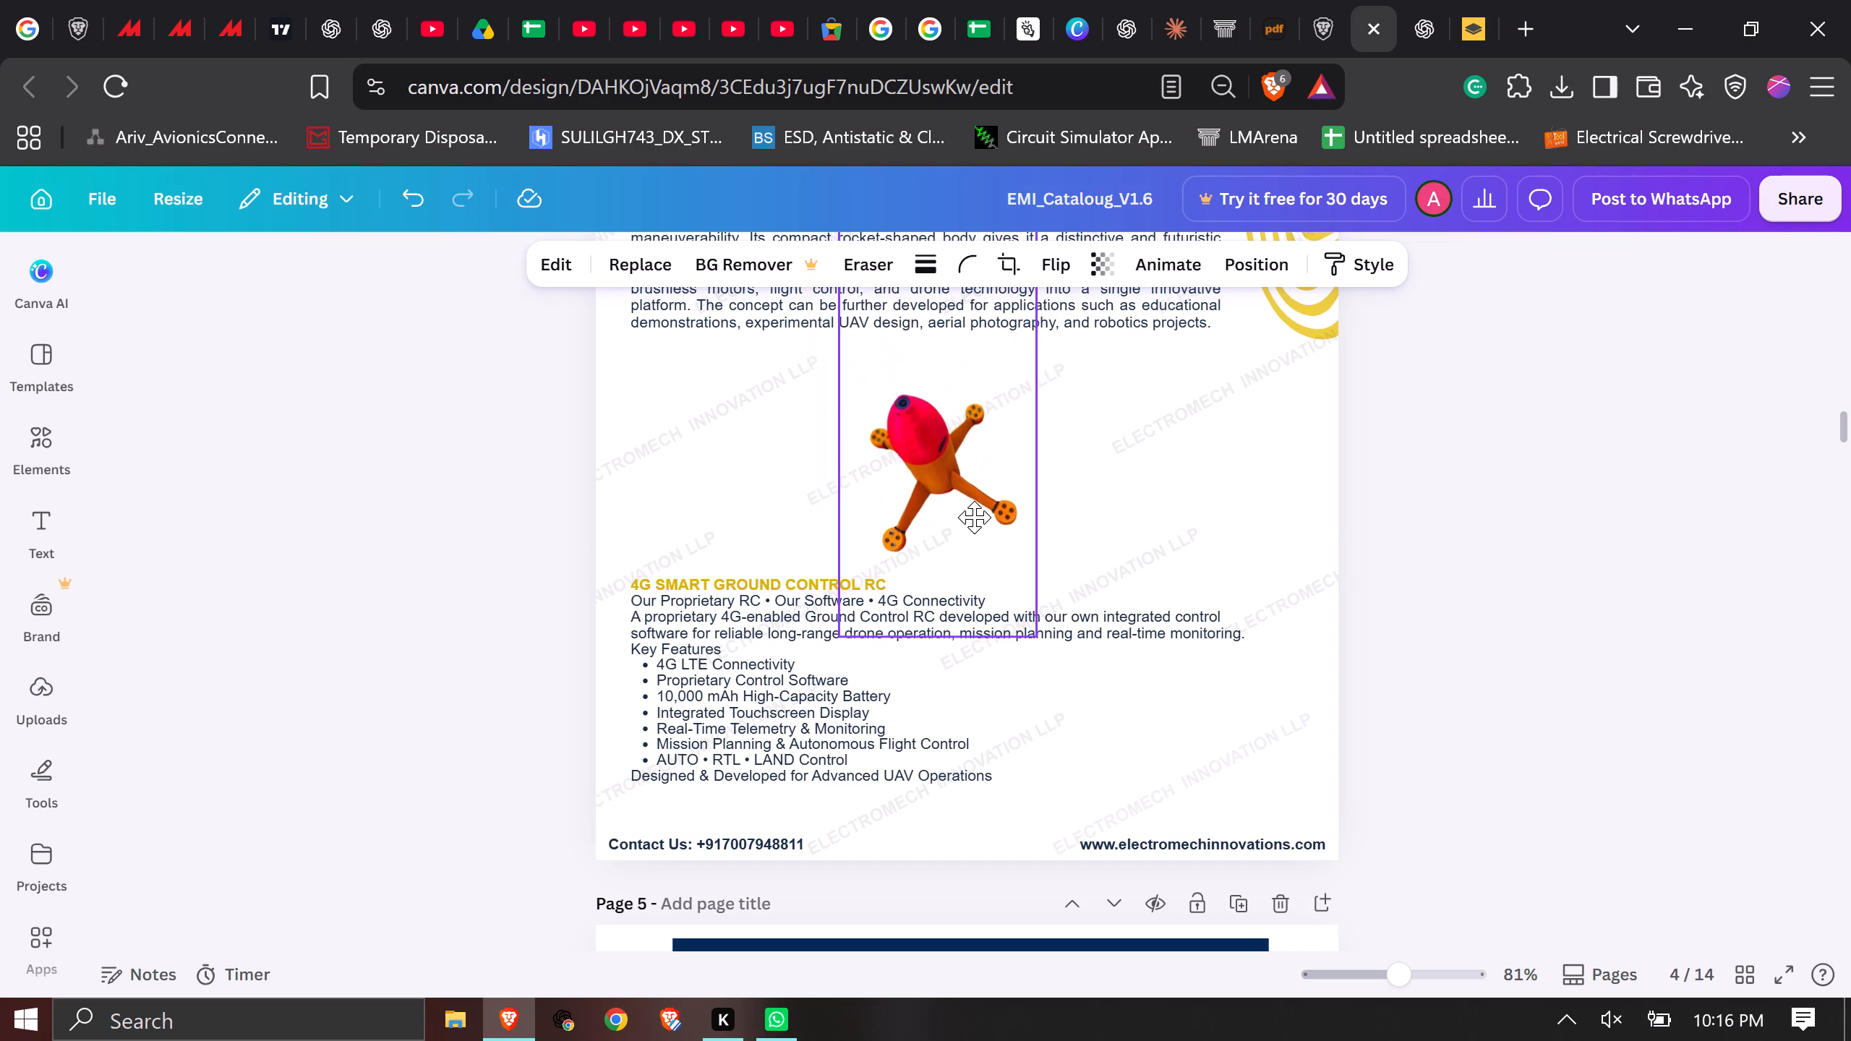
left_click_drag(974, 517, 974, 506)
Crop the empty areas above and below the drone in the new picture, leaving it about 5.8 high.
scroll(982, 545, "up", 2)
left_click_drag(933, 467, 951, 641)
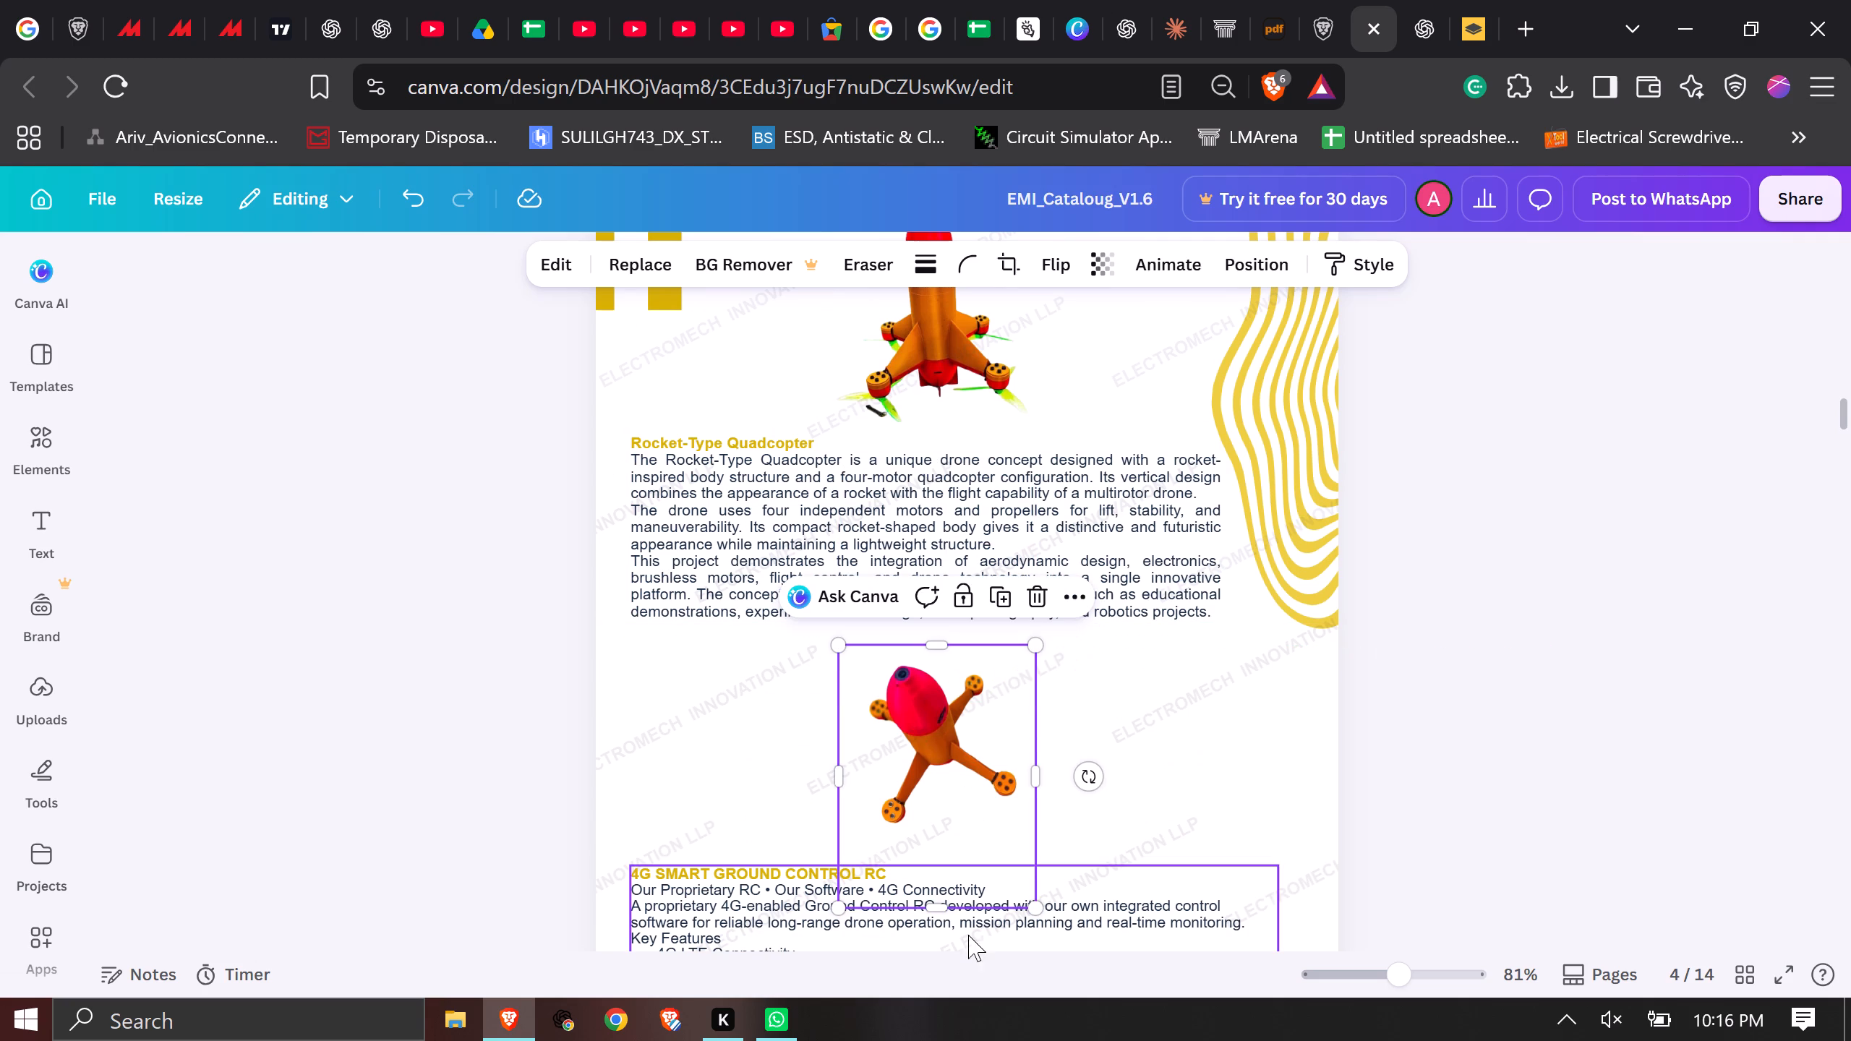
left_click_drag(941, 906, 933, 845)
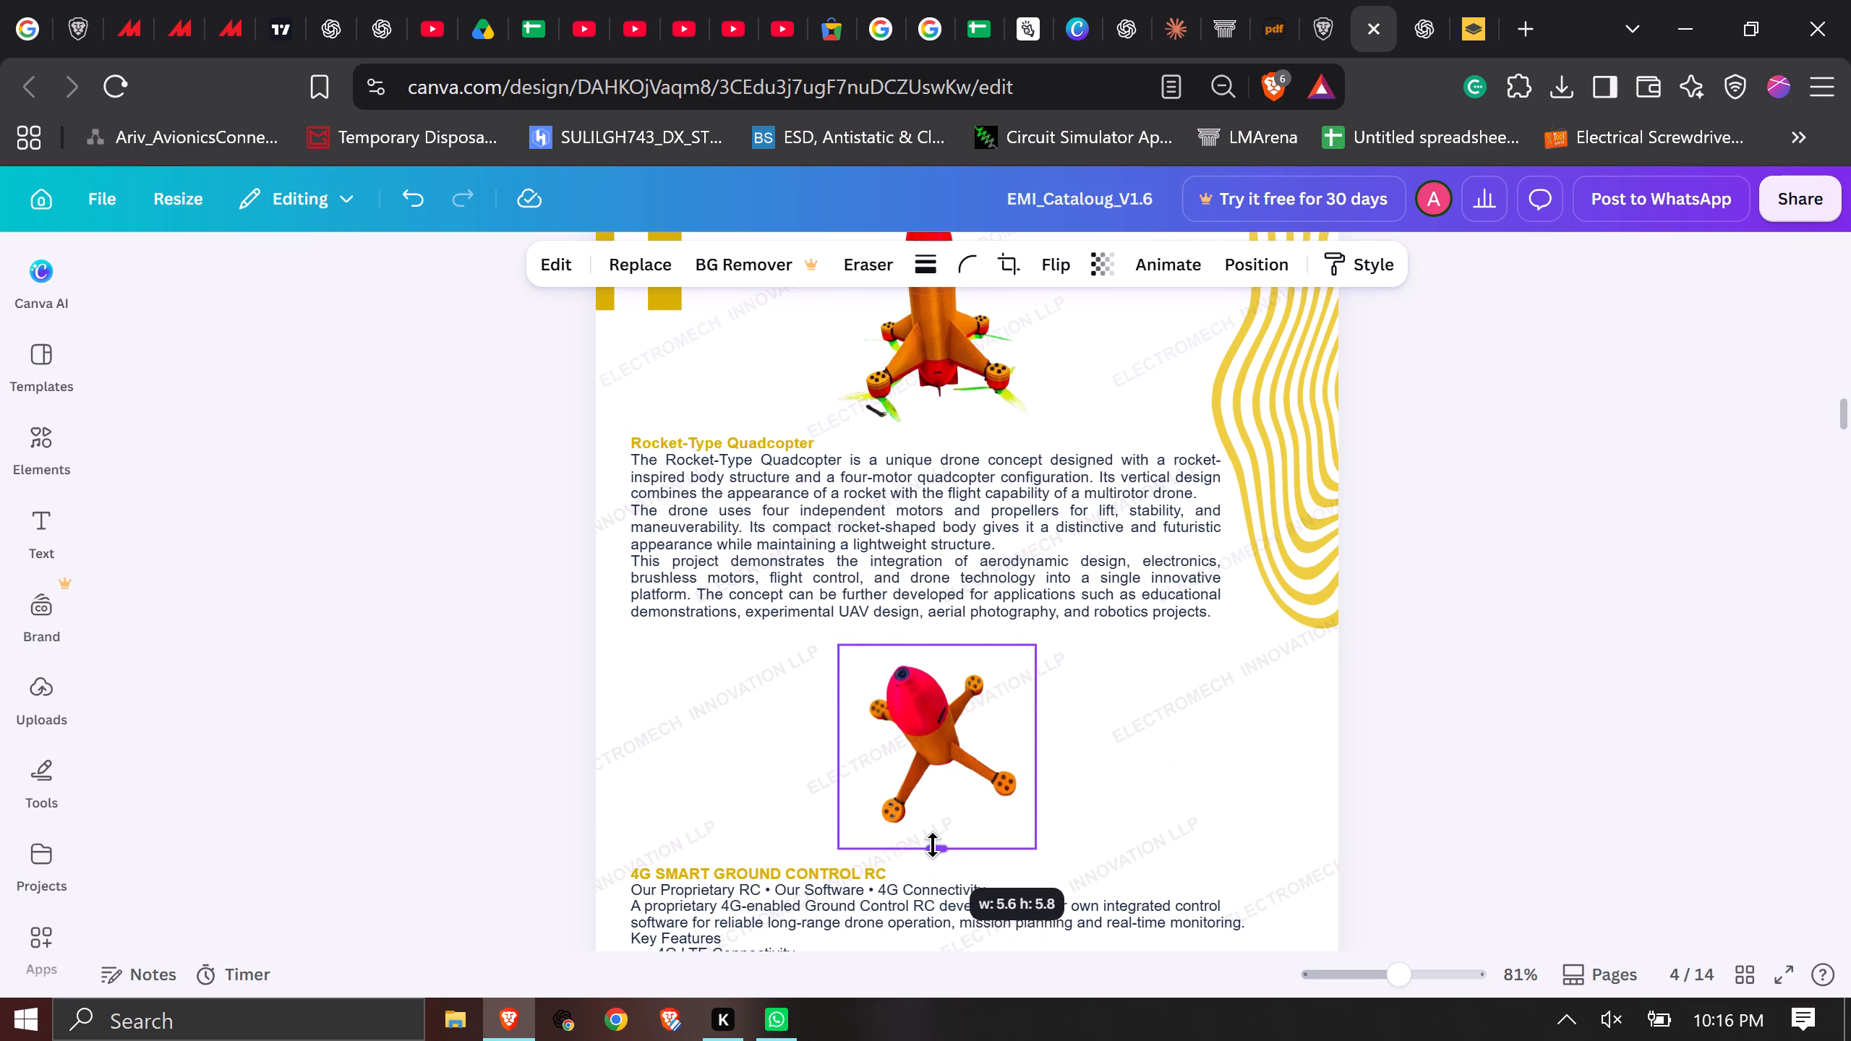
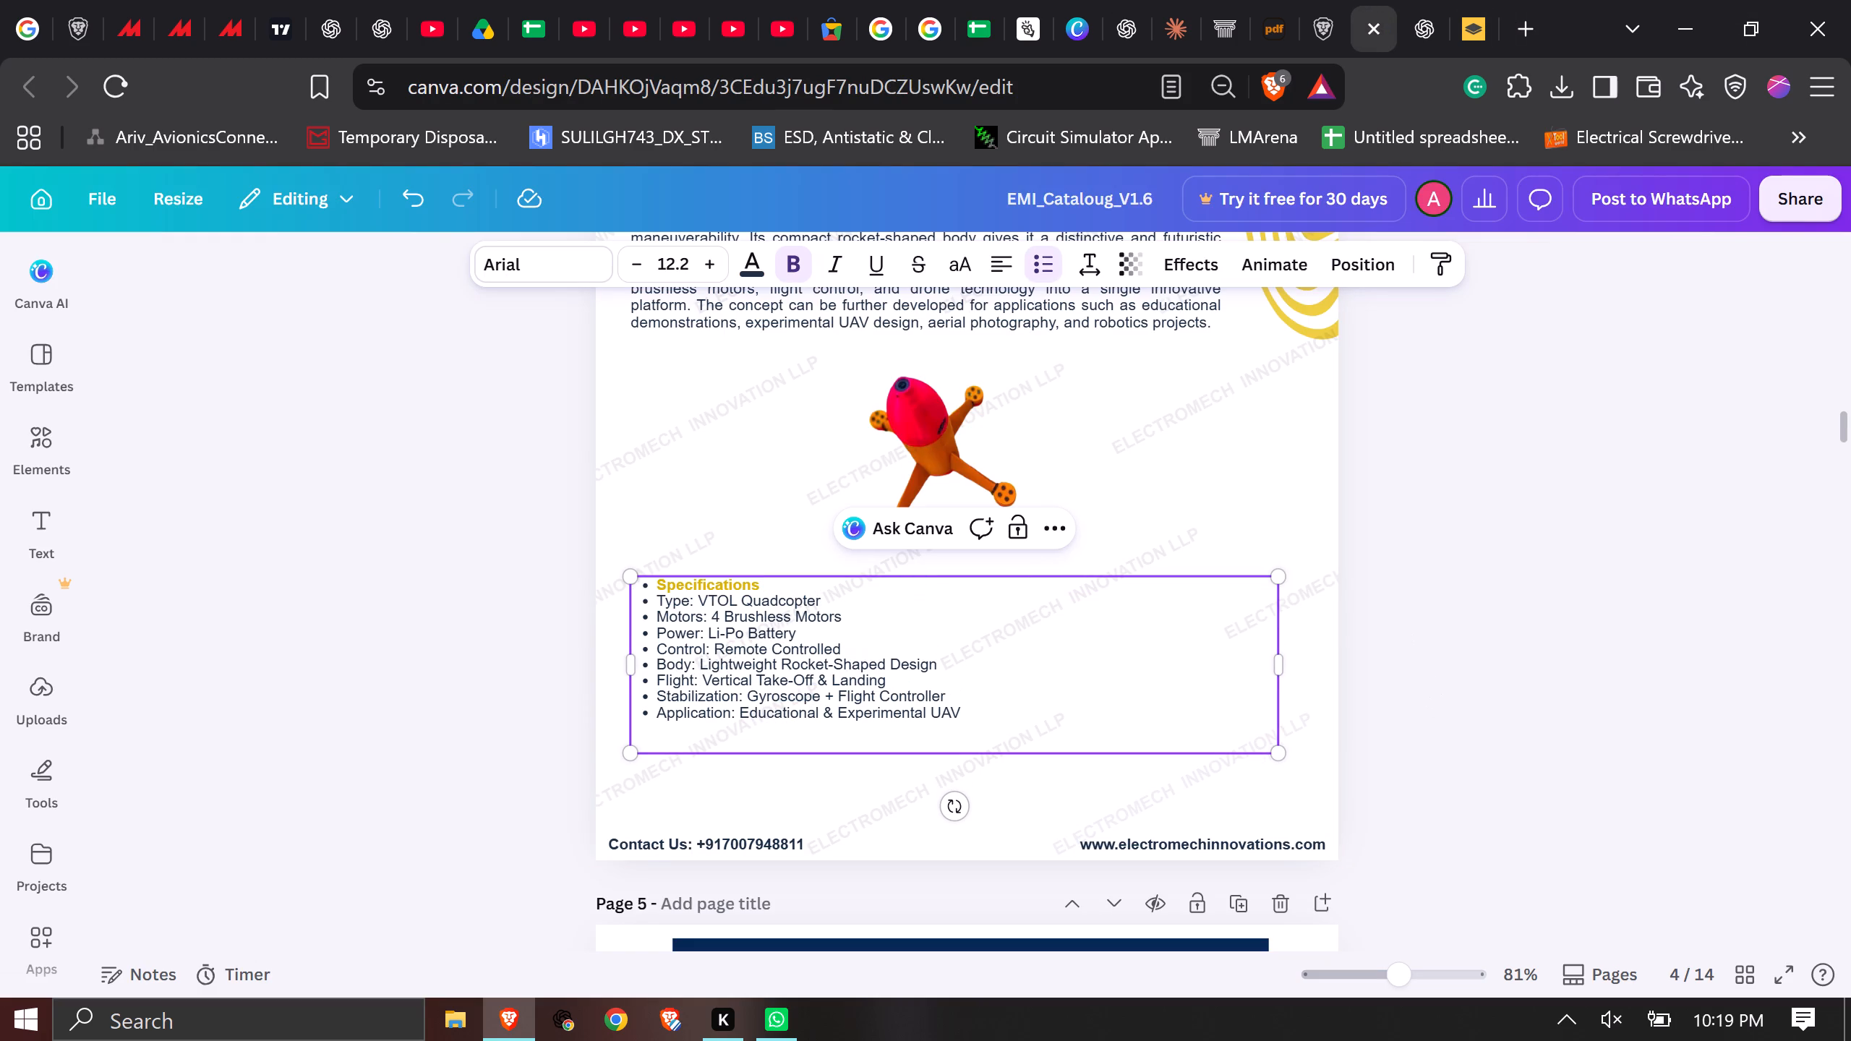
key("Up")
key("Left")
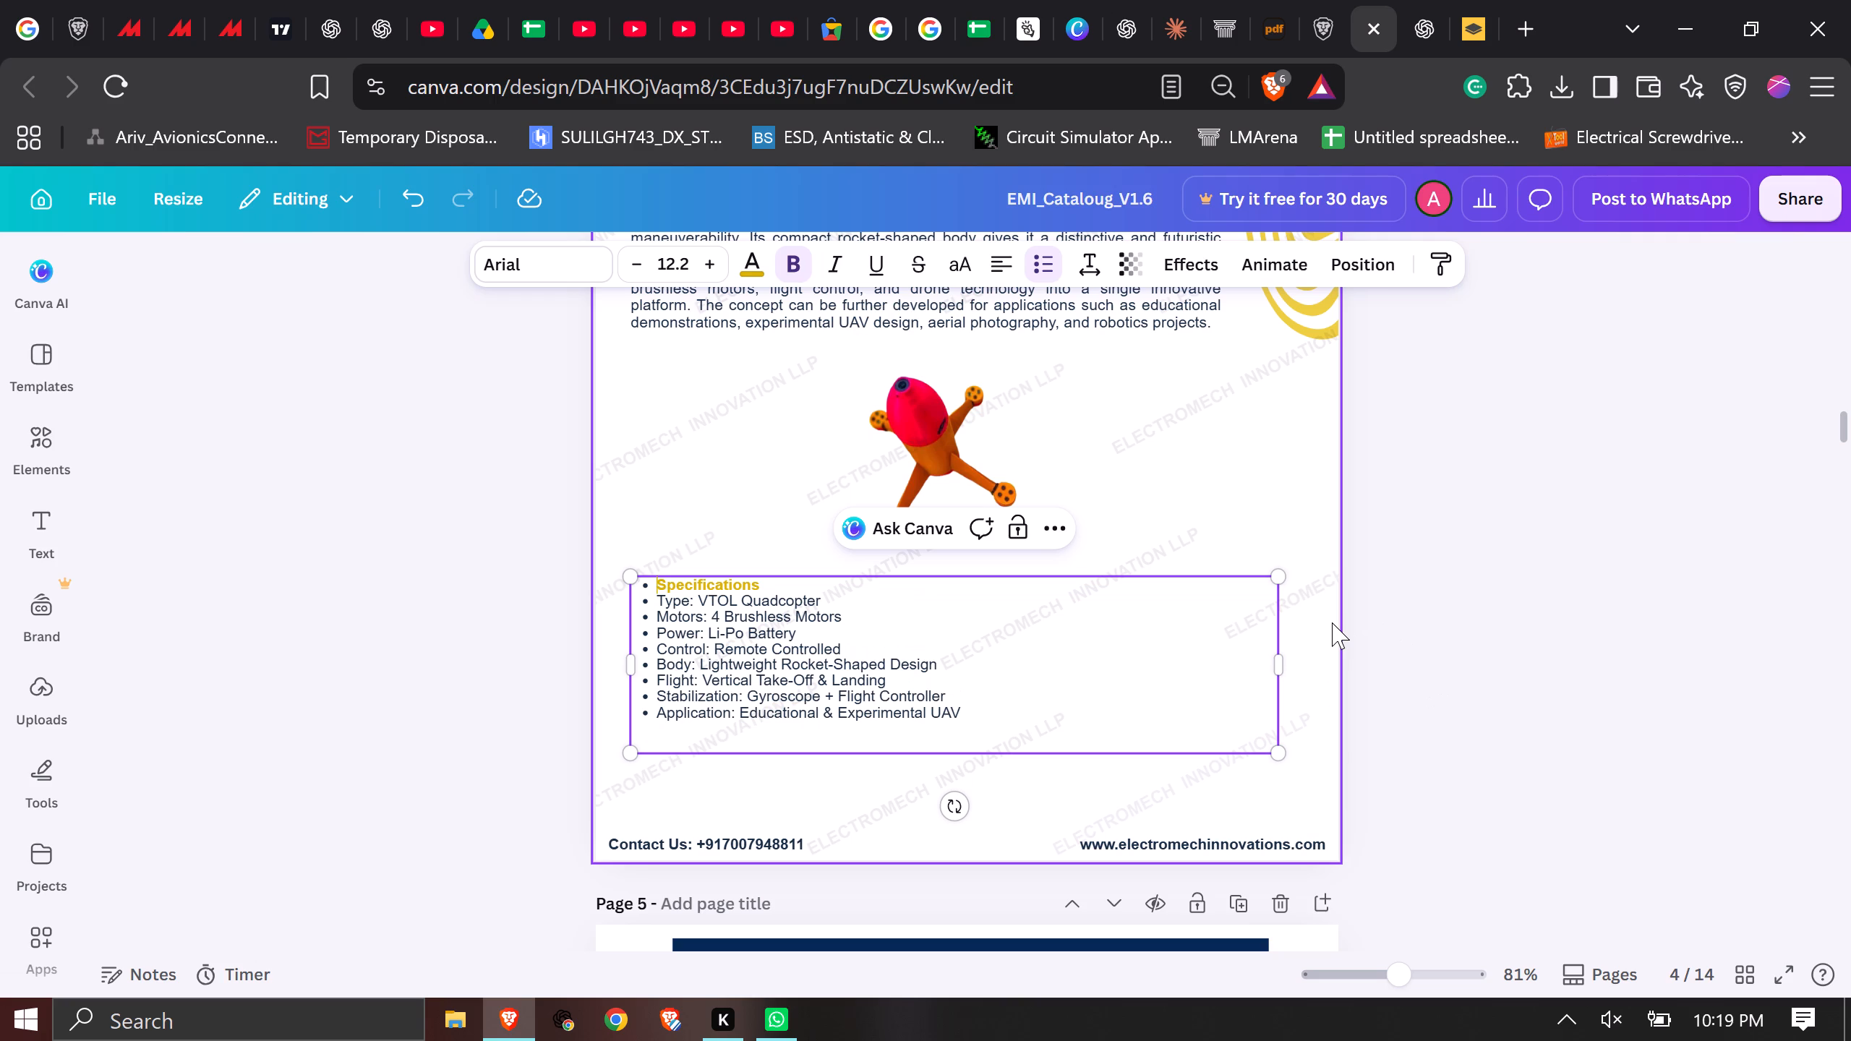
key("ctrl+BackSpace")
key("BackSpace")
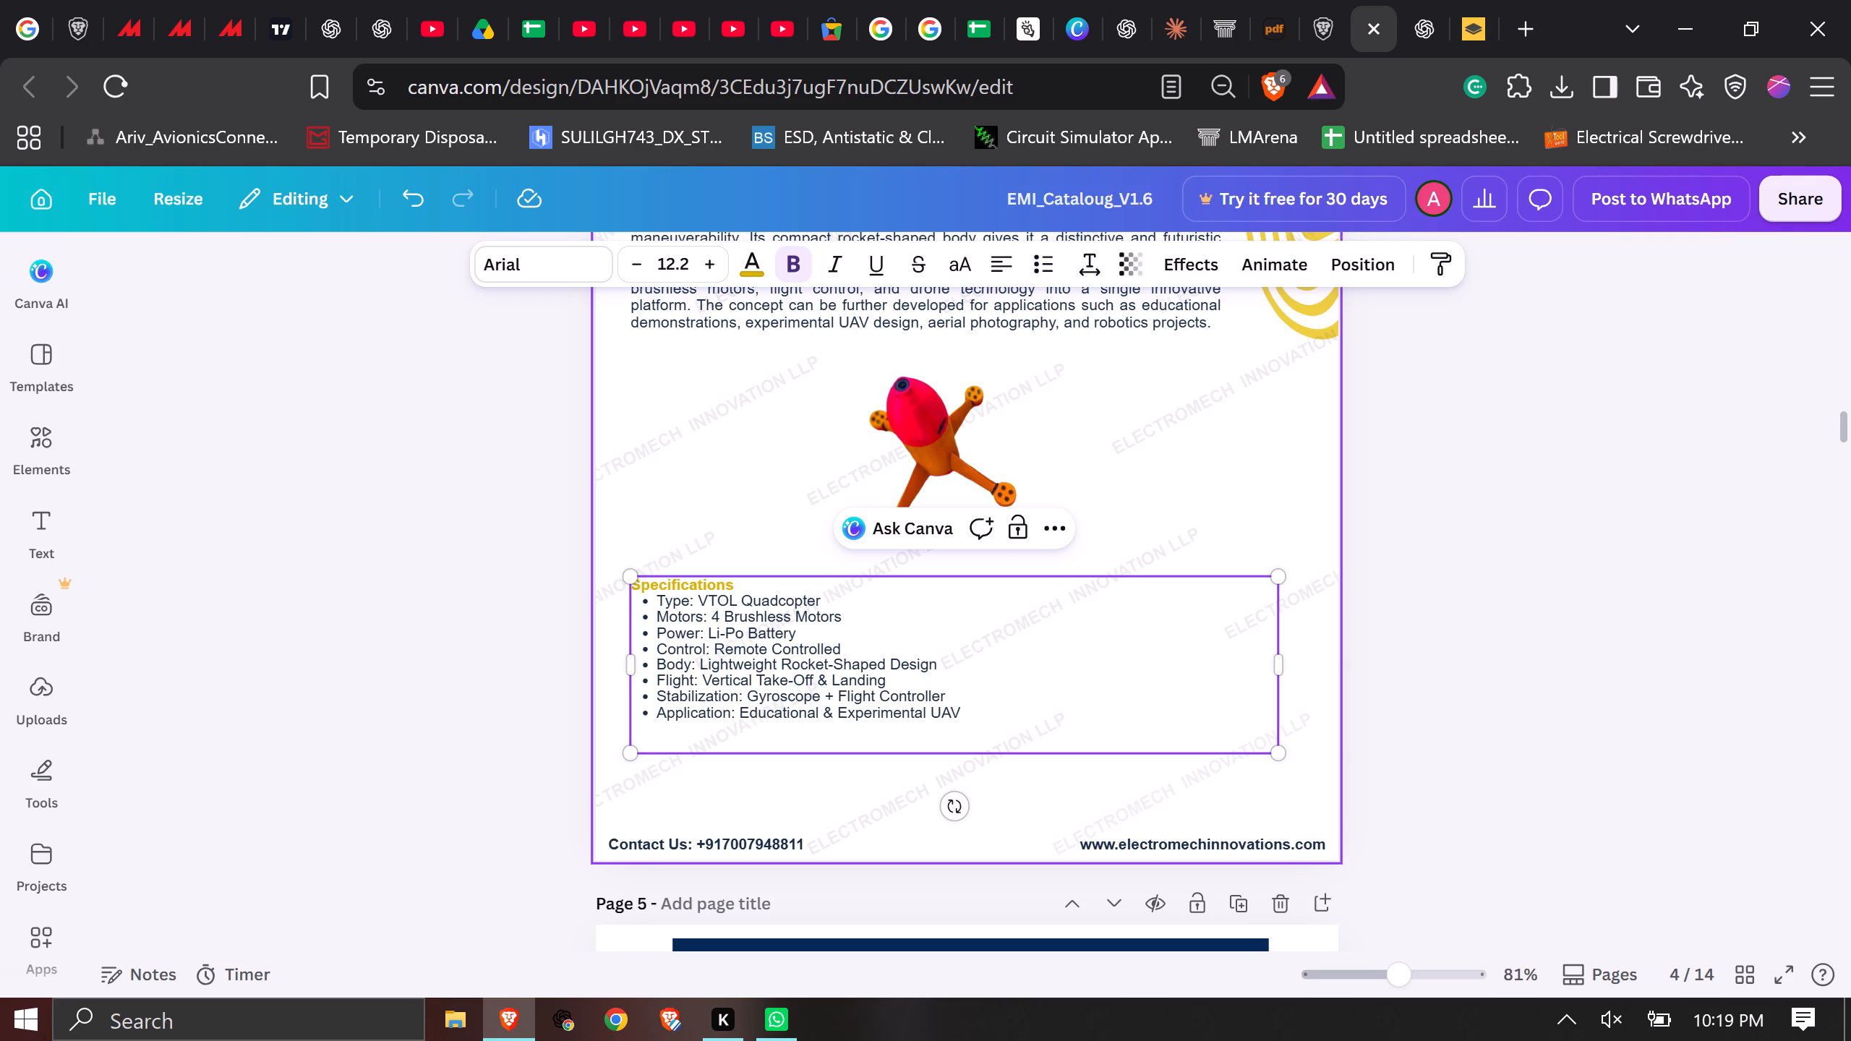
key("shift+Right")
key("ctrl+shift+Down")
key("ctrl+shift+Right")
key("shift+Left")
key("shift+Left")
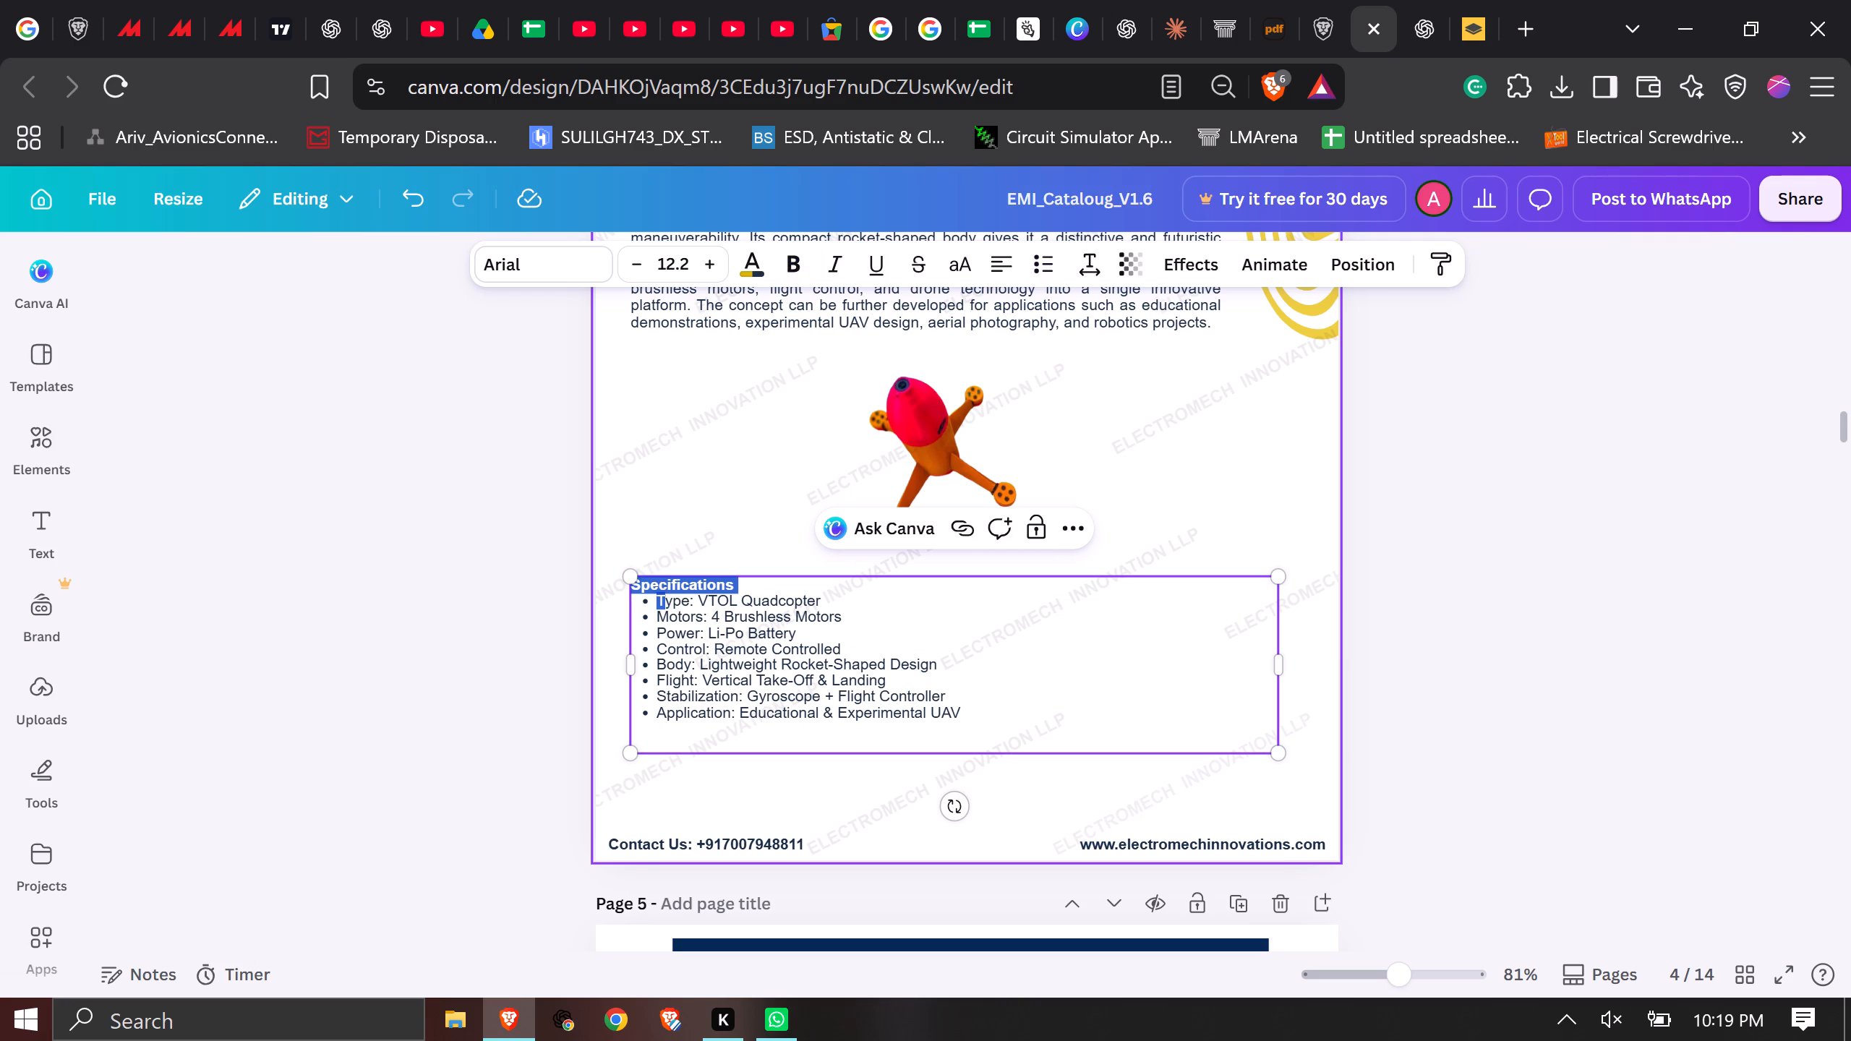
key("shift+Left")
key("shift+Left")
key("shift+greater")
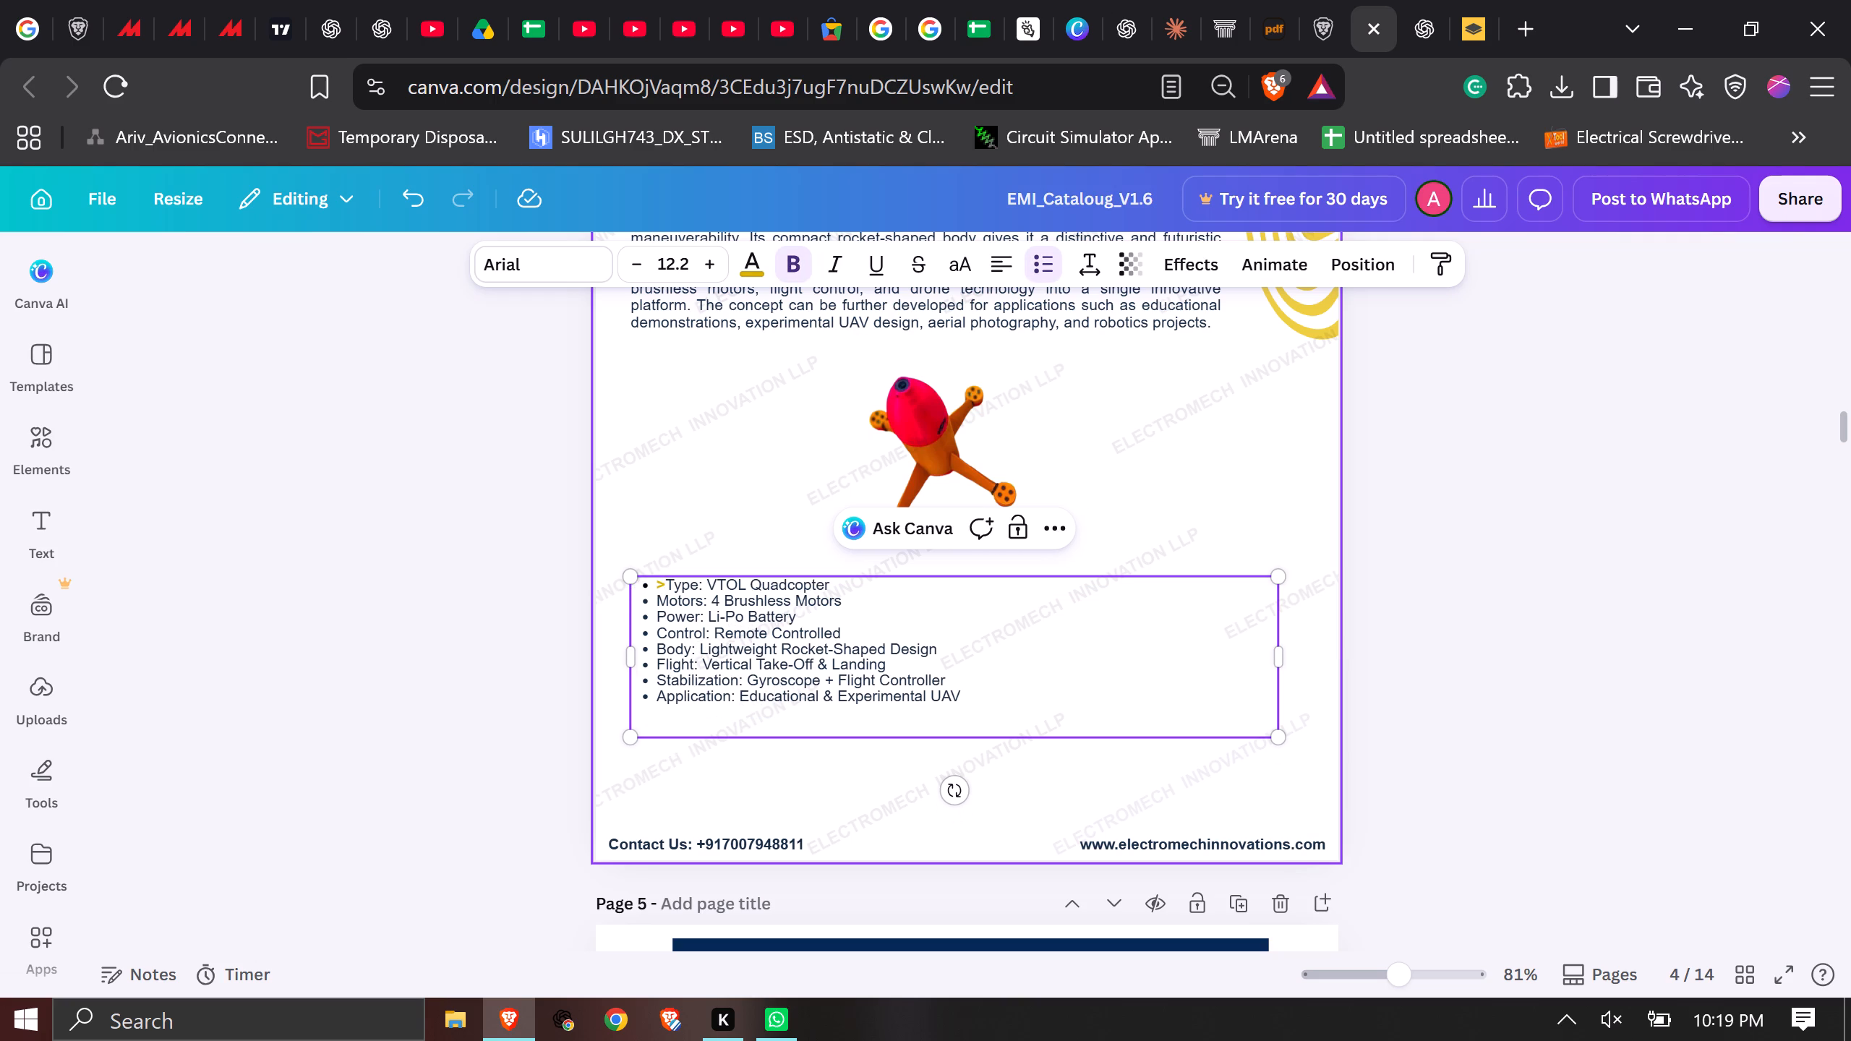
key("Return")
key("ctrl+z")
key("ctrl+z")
Increase the font size of the Specifications heading to 17.2.
key("Up")
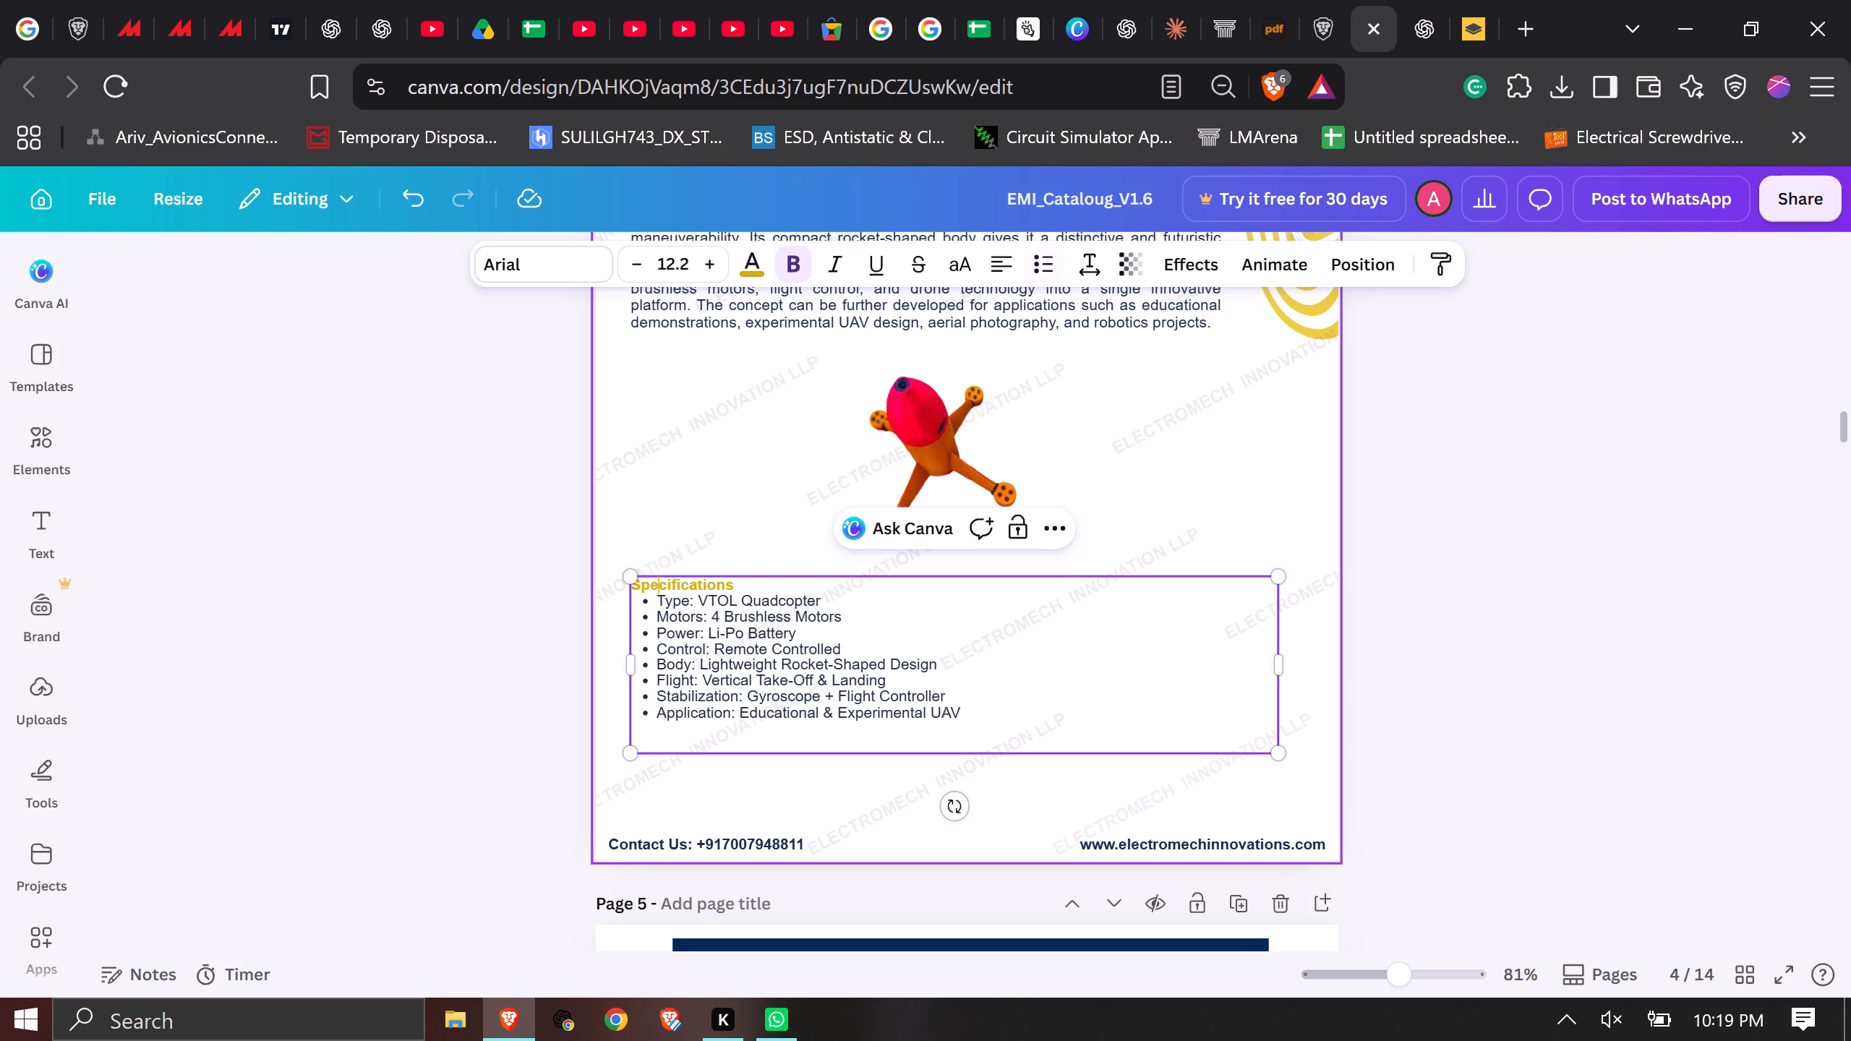
key("Left")
key("Left")
key("Left")
key("shift+Right")
key("ctrl+shift+Right")
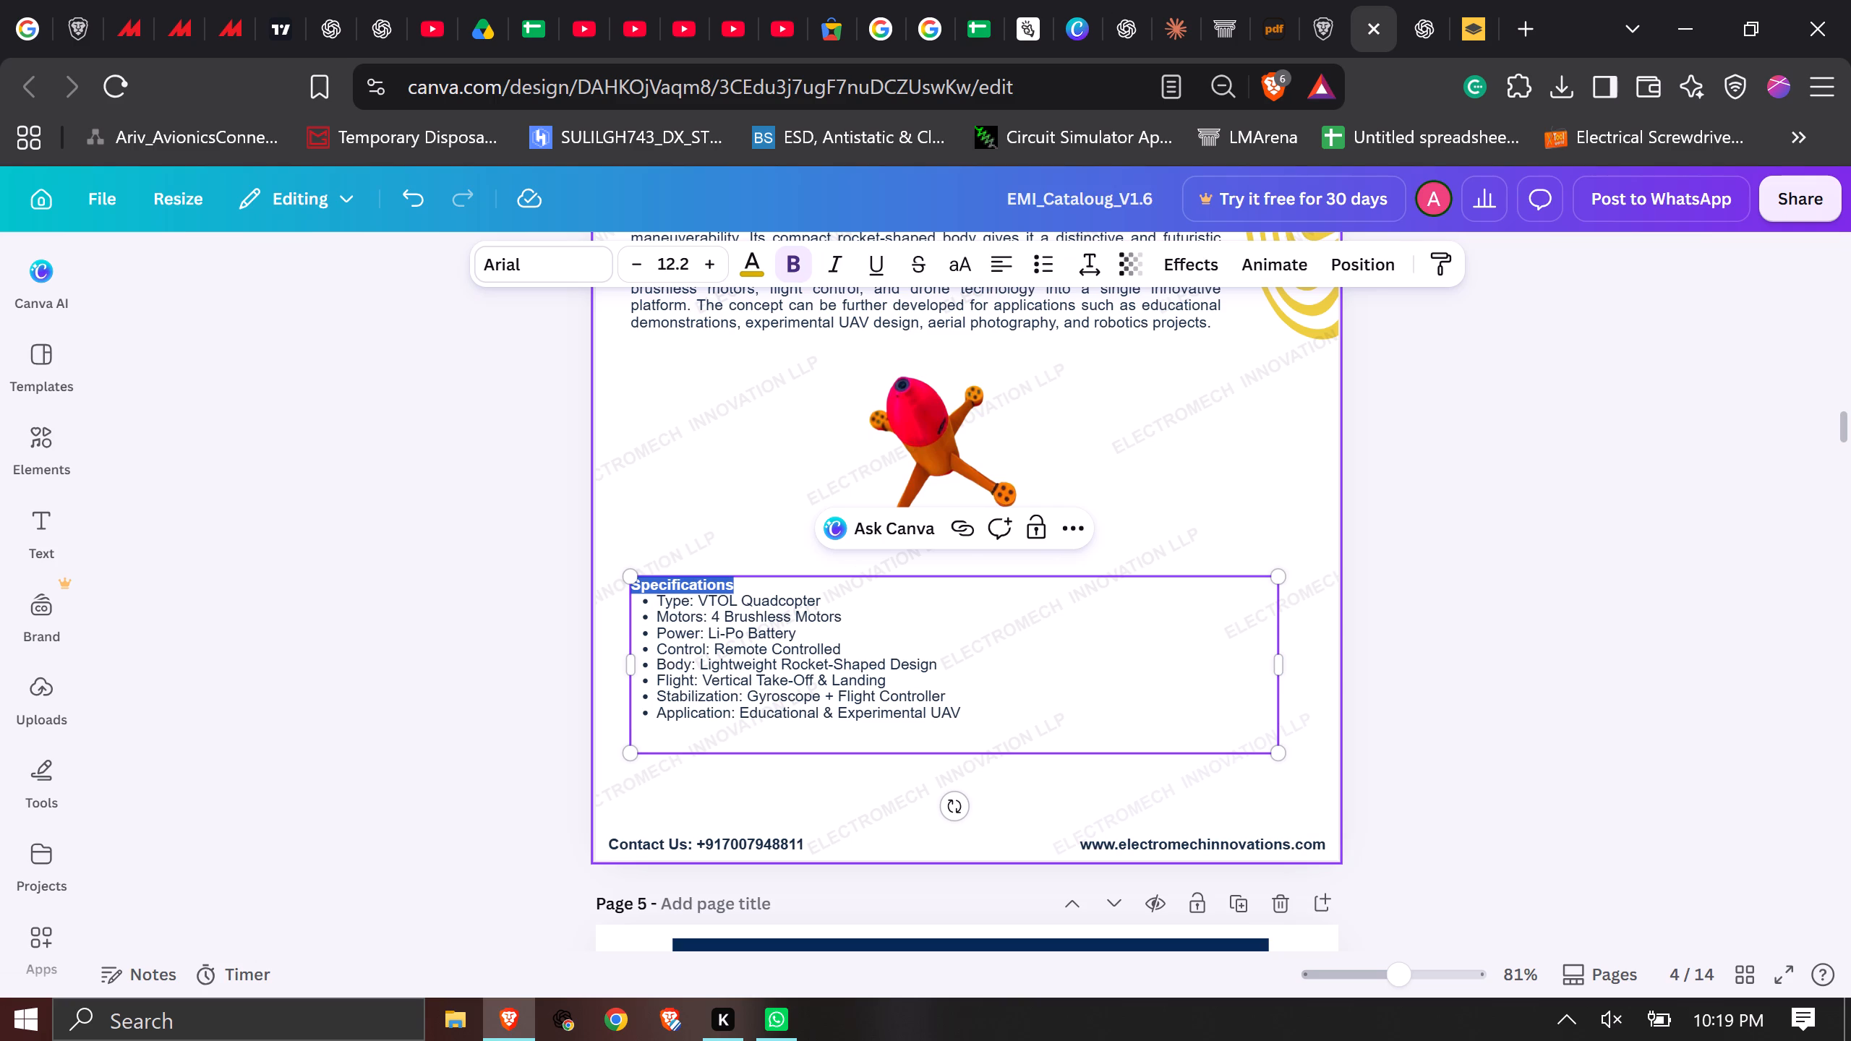
key("ctrl+shift+period")
key("ctrl+shift+period")
key("ctrl+shift+period")
key("ctrl+shift+period")
key("ctrl+shift+period")
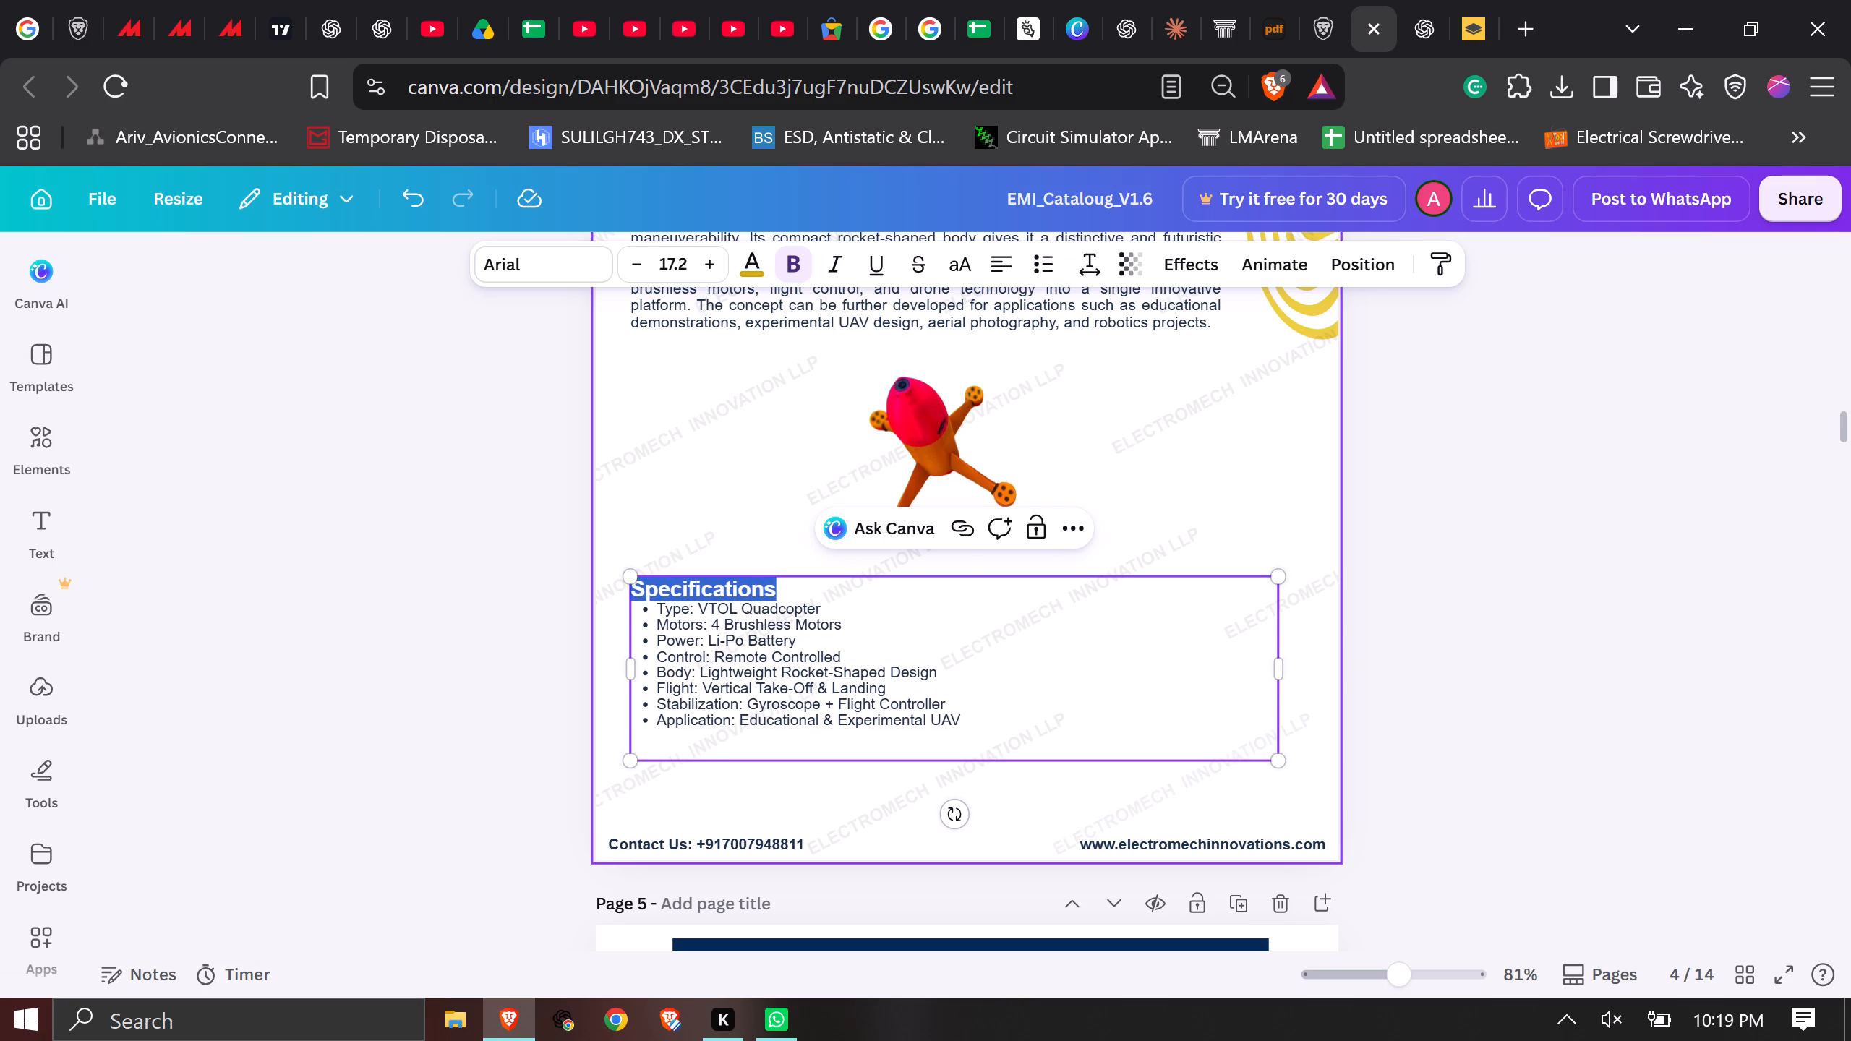
Increase the font size of all the specification bullets, Type through Application, to 15.2.
left_click(822, 747)
triple_click(822, 747)
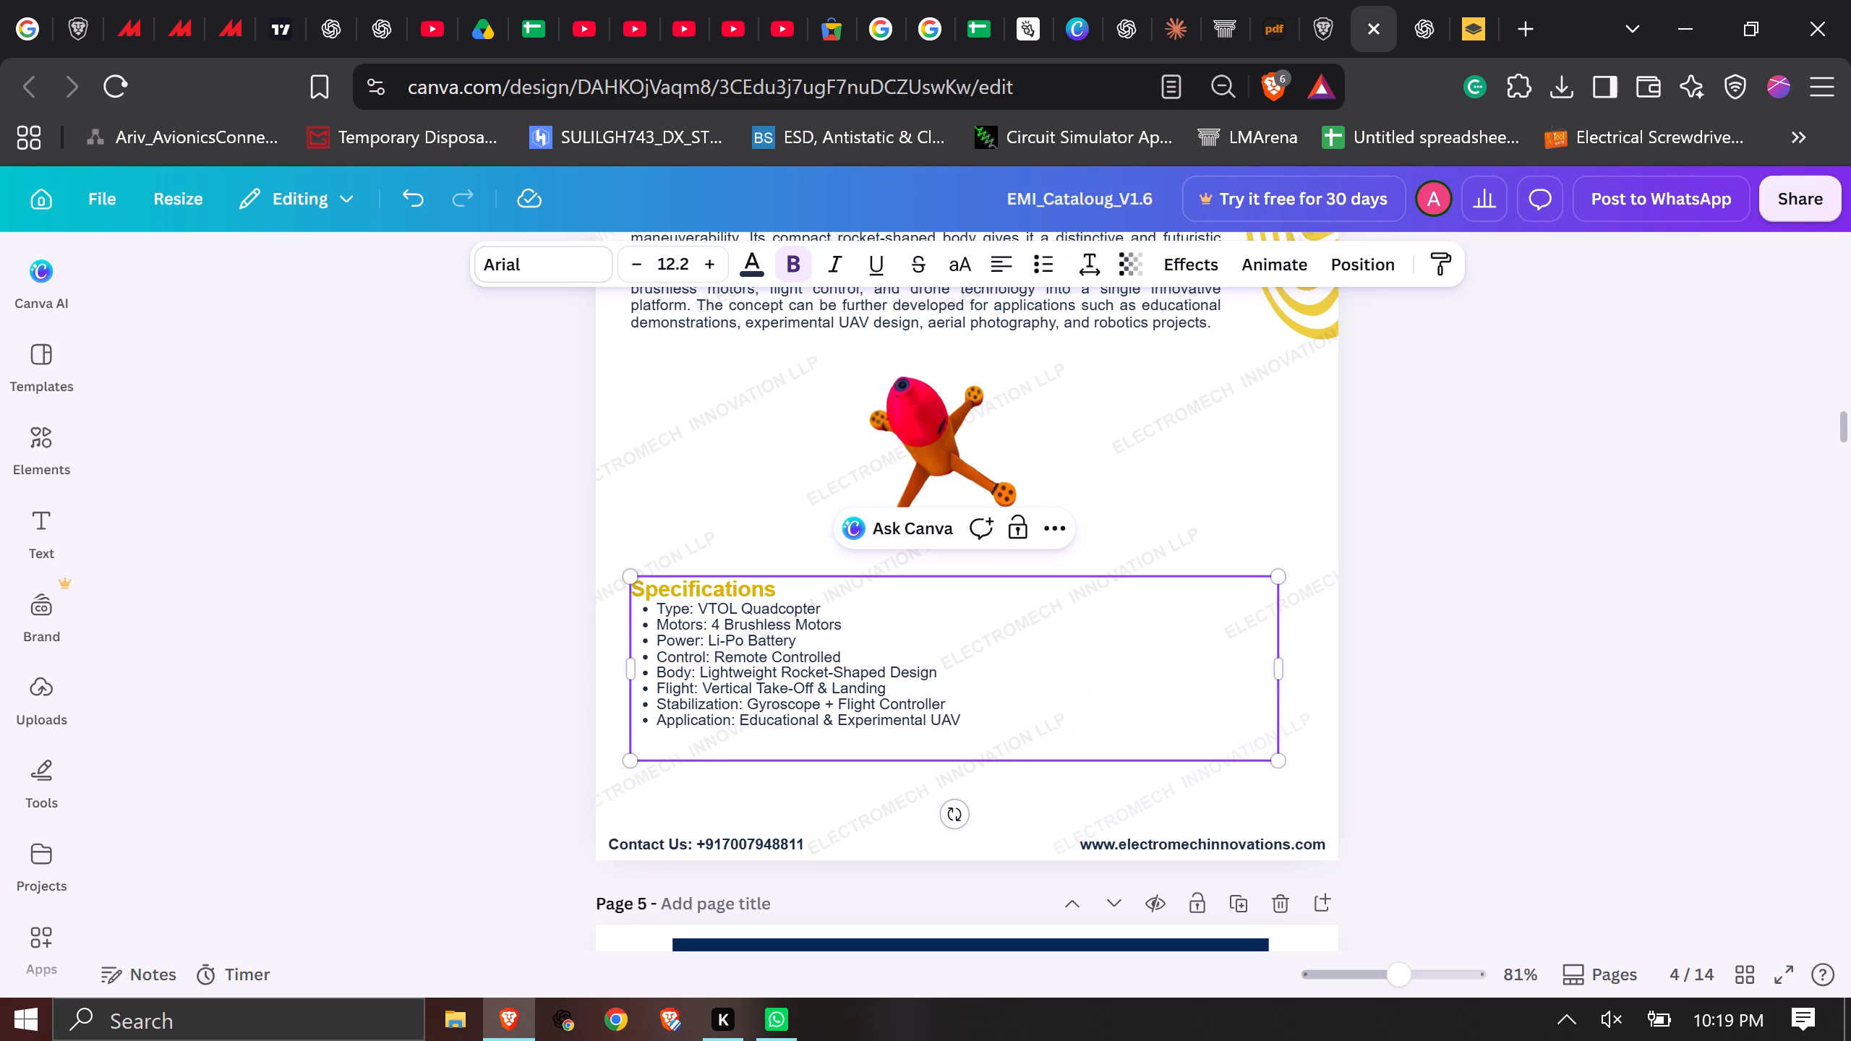
left_click(651, 590)
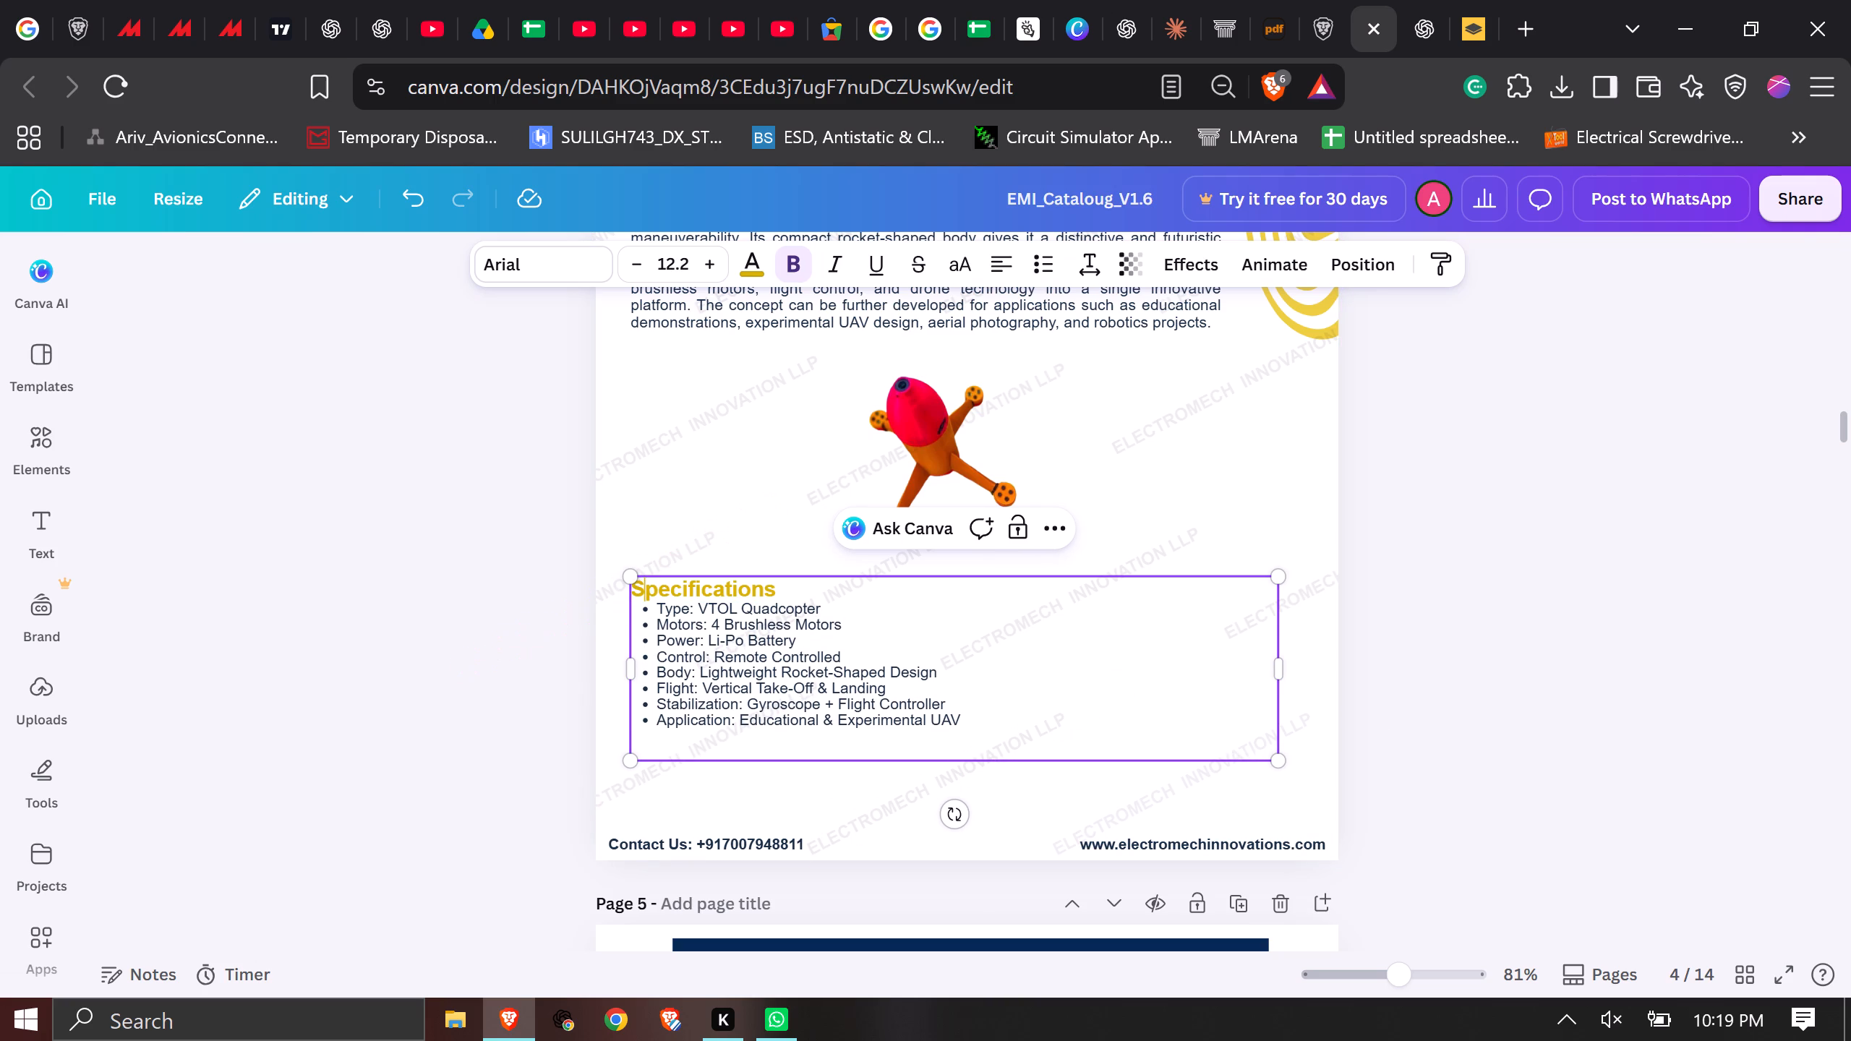
left_click(662, 621)
left_click_drag(651, 600, 677, 616)
left_click(649, 627)
left_click(654, 604)
left_click_drag(654, 604, 972, 721)
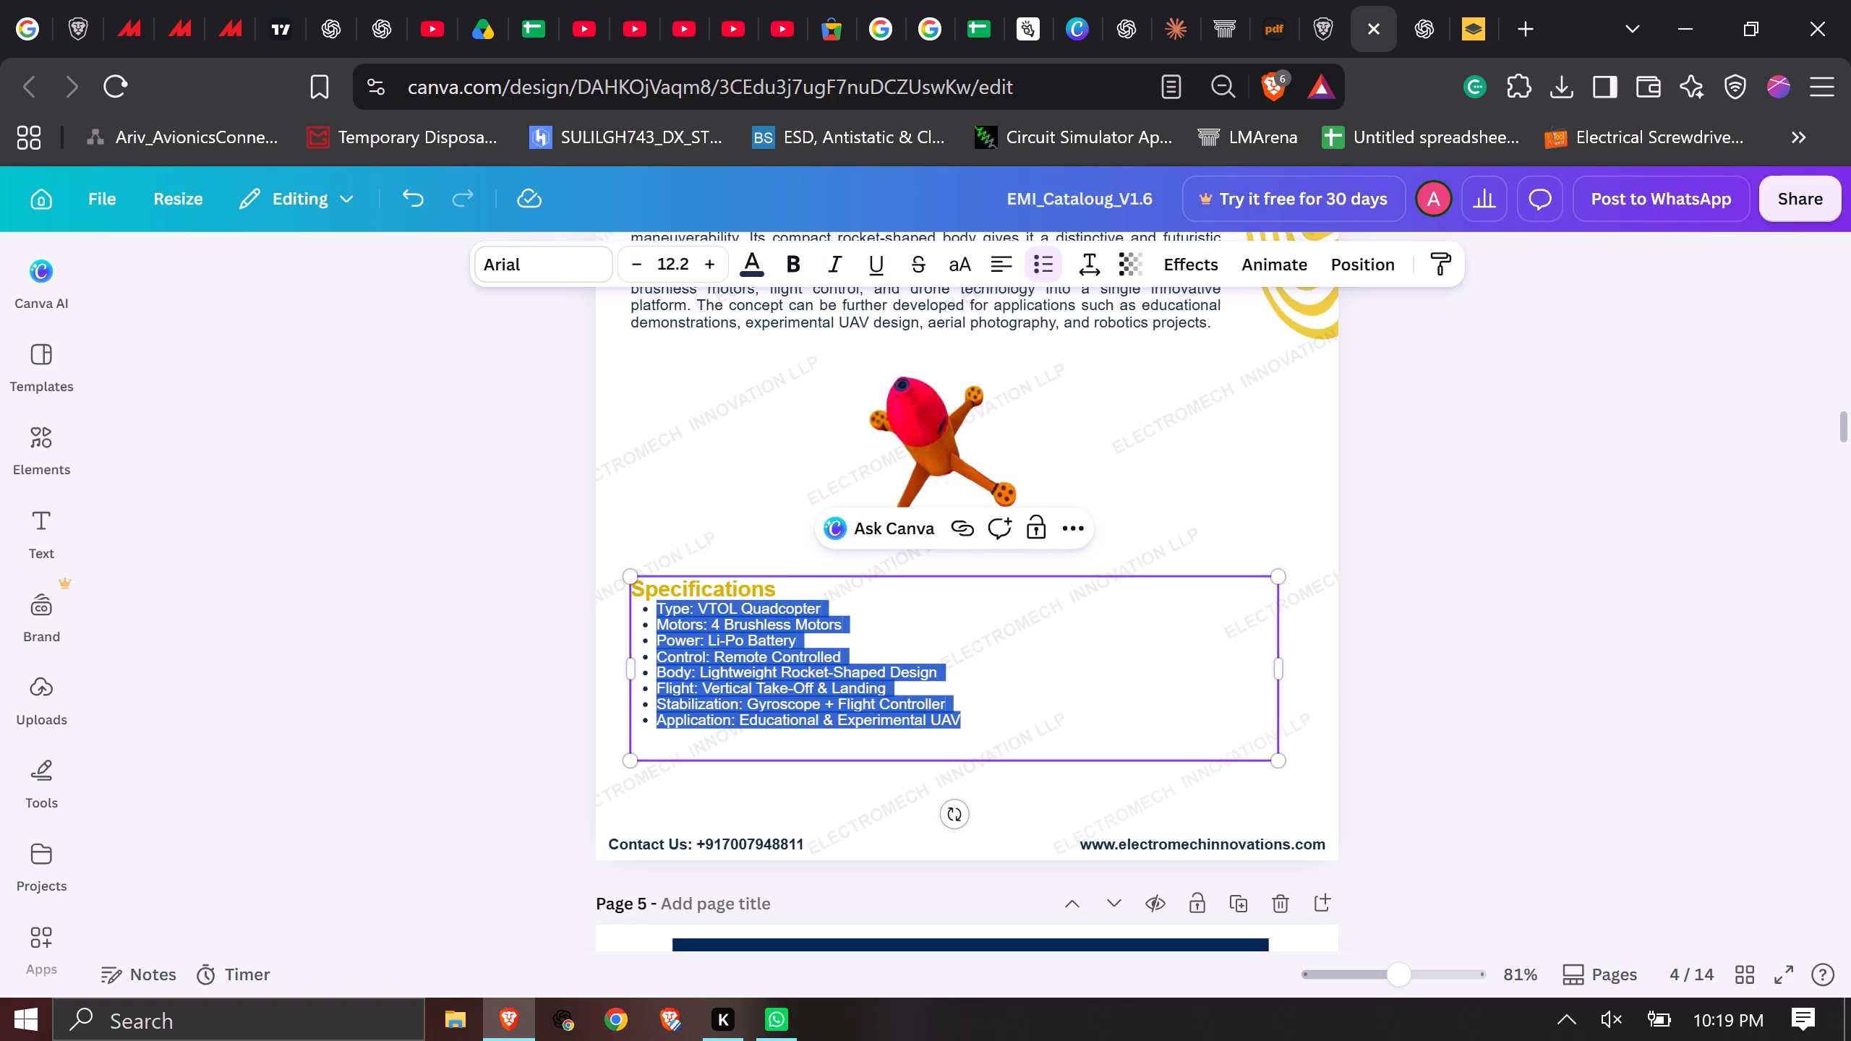
key("ctrl+shift+period")
key("ctrl+shift+period")
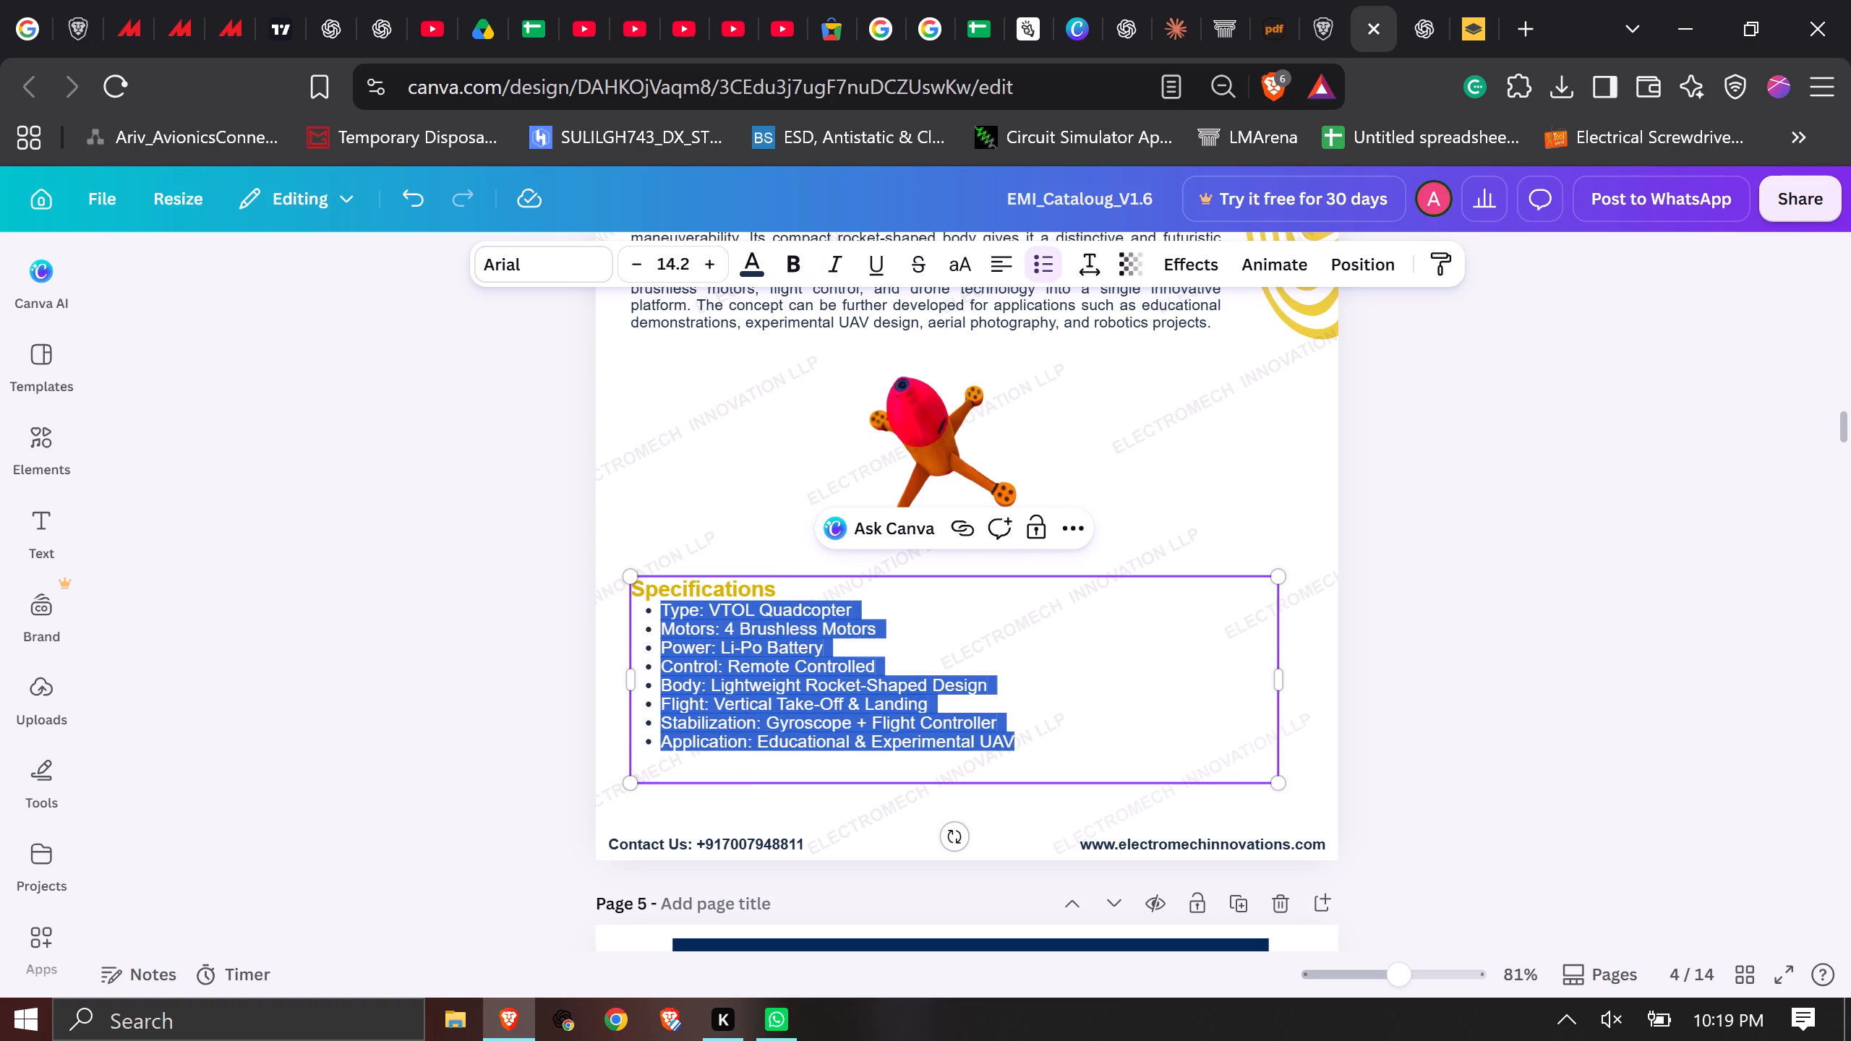
key("ctrl+shift+period")
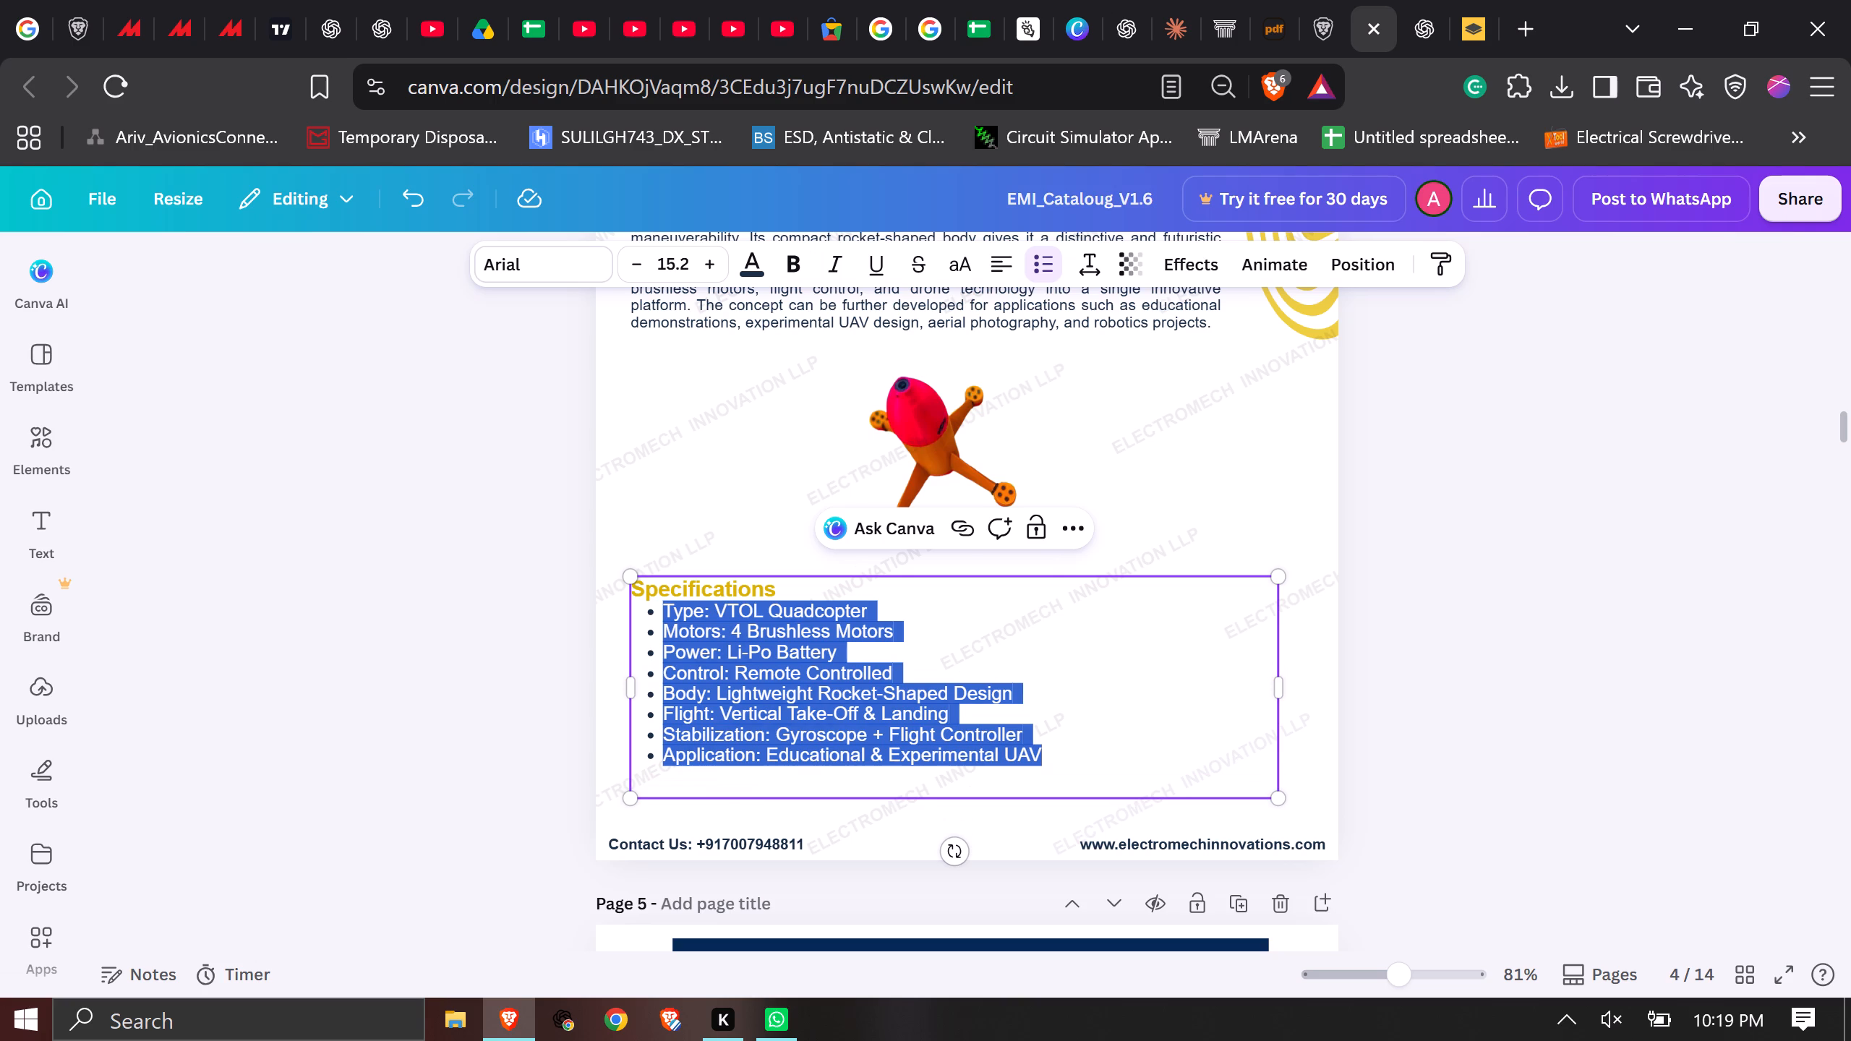
Check the font size of the TRAINING HEXACOPTER bullets on page 5 against the specification text on page 4.
scroll(752, 684, "down", 6)
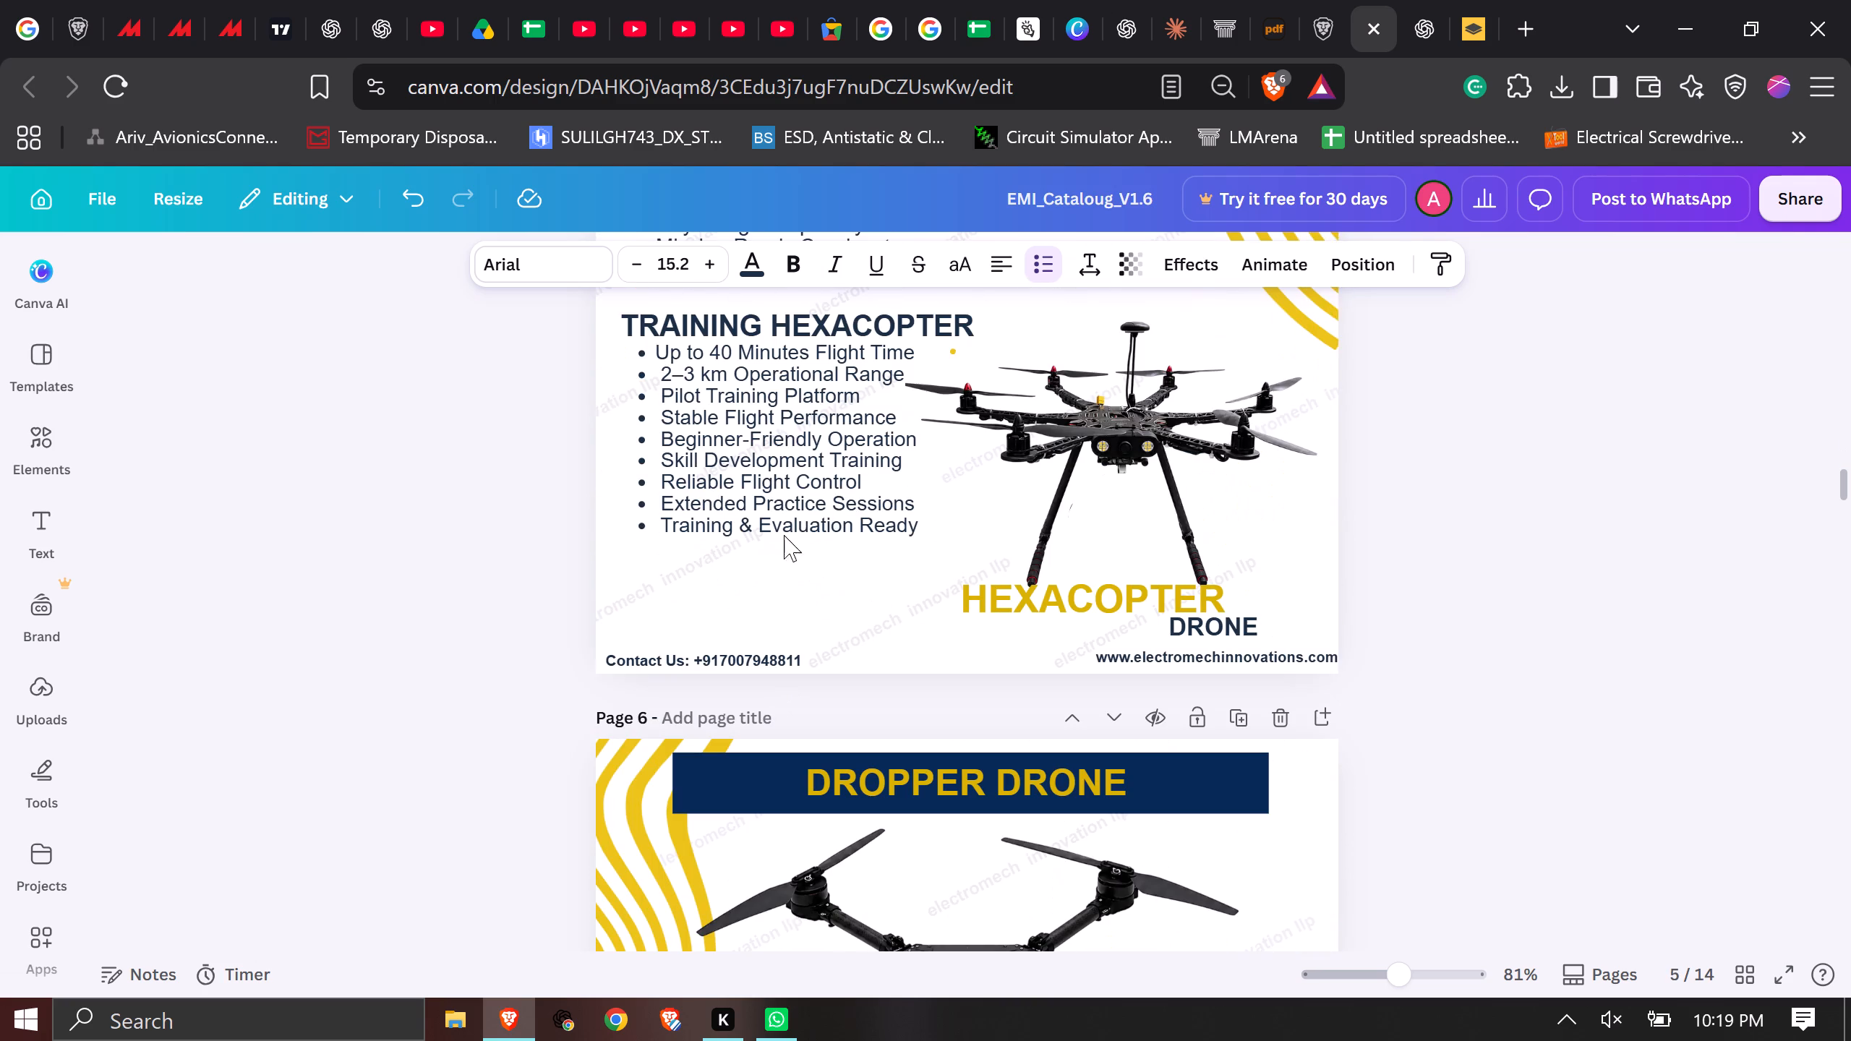
left_click(775, 367)
double_click(764, 456)
double_click(764, 456)
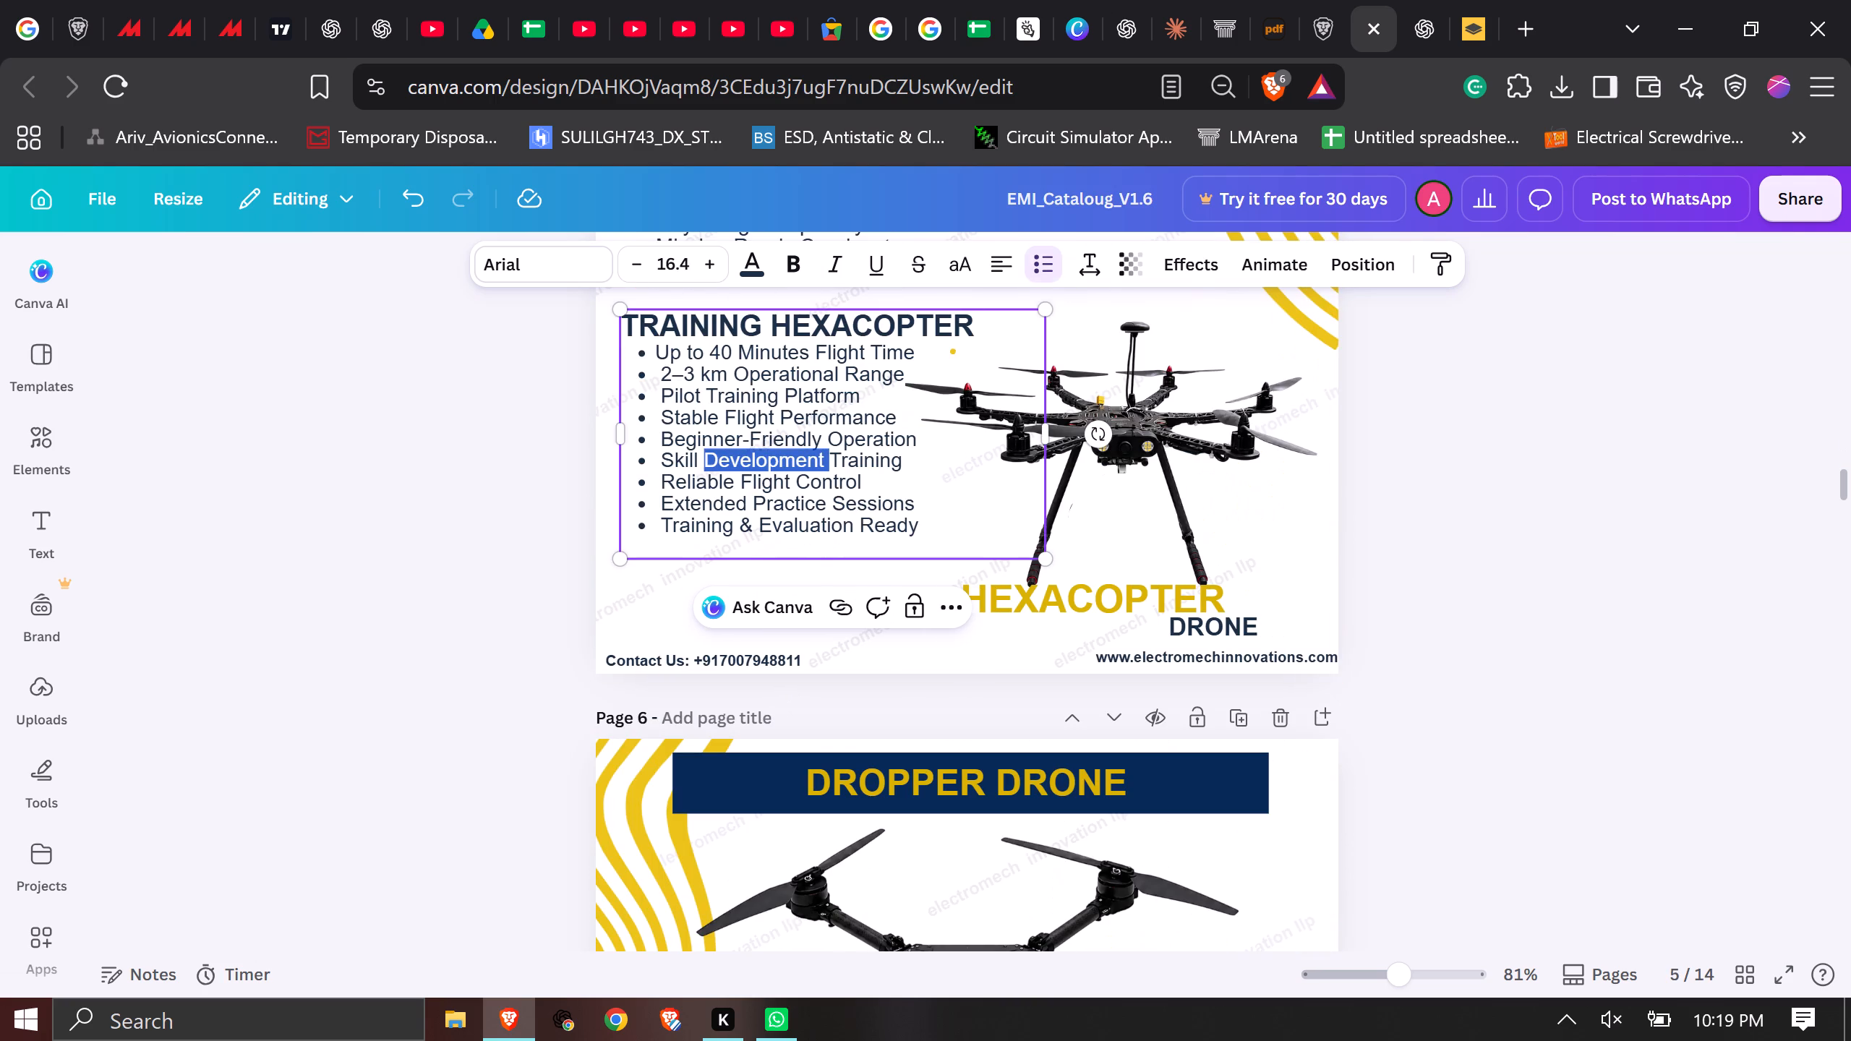
scroll(850, 490, "up", 3)
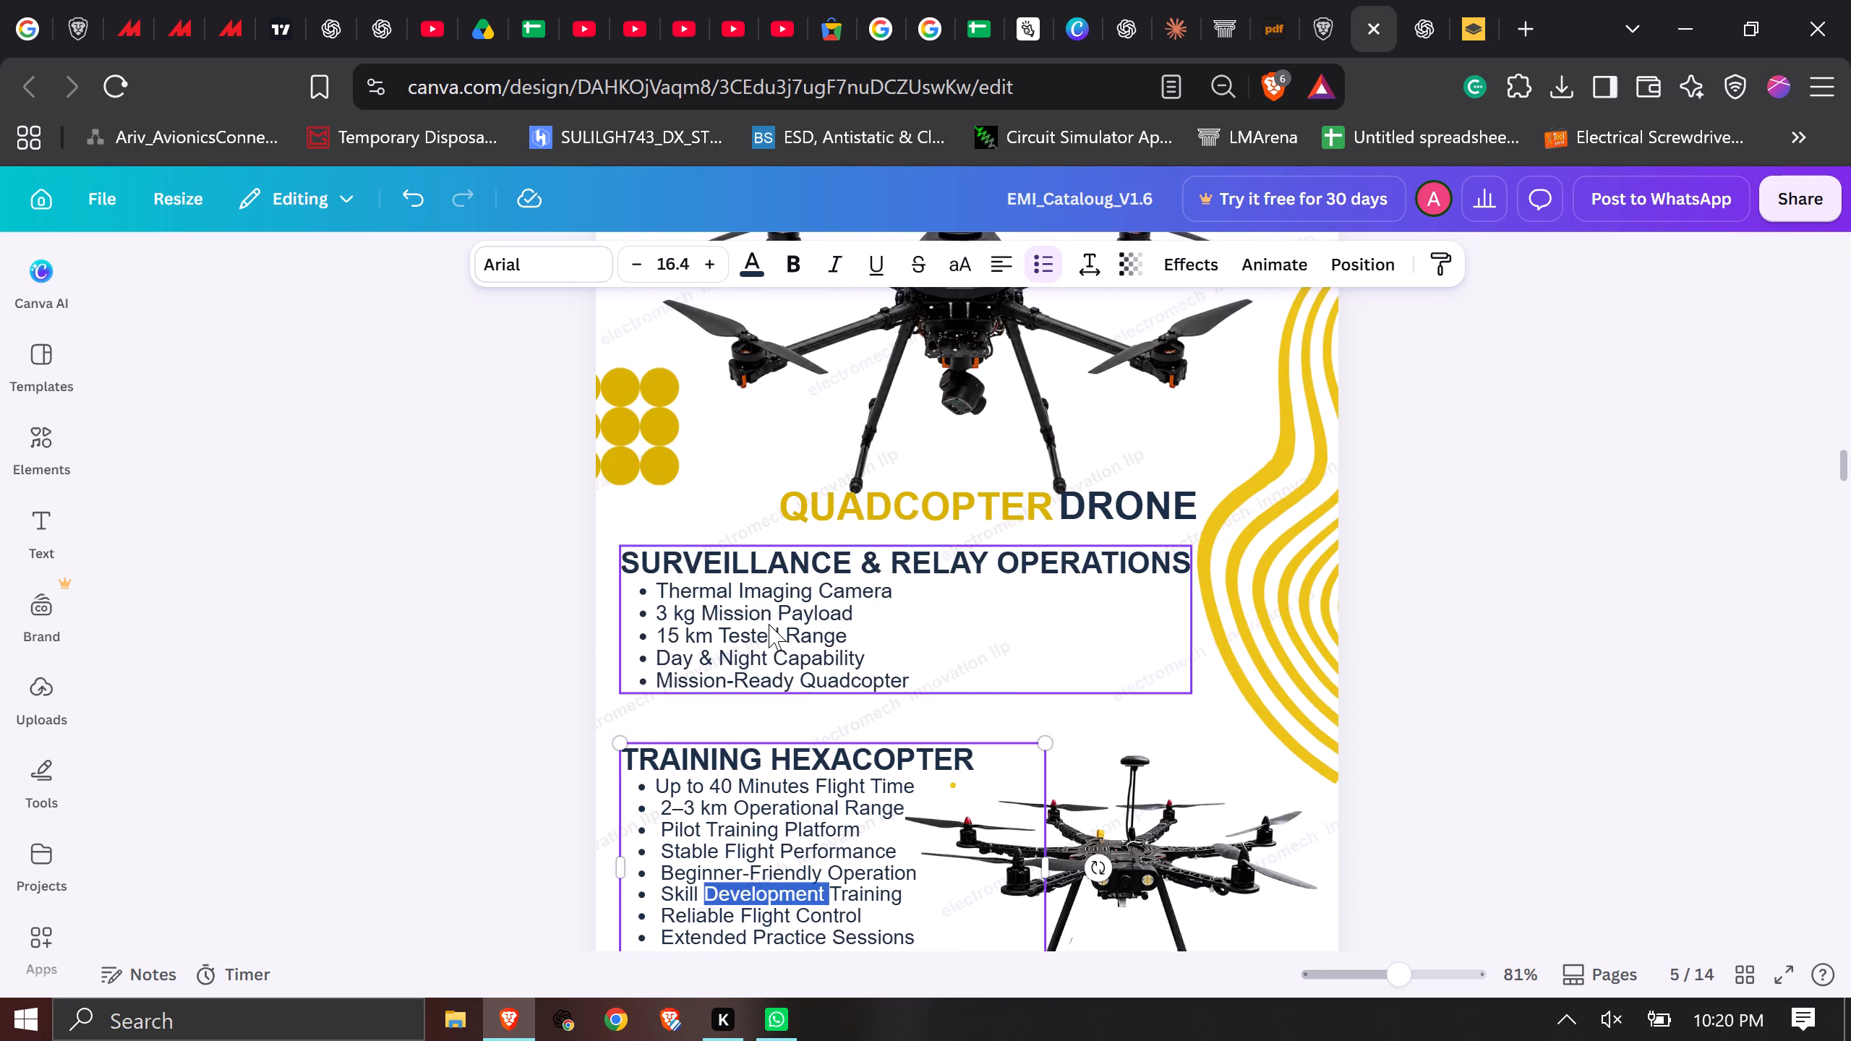
scroll(766, 626, "up", 3)
scroll(774, 608, "down", 1)
left_click(775, 474)
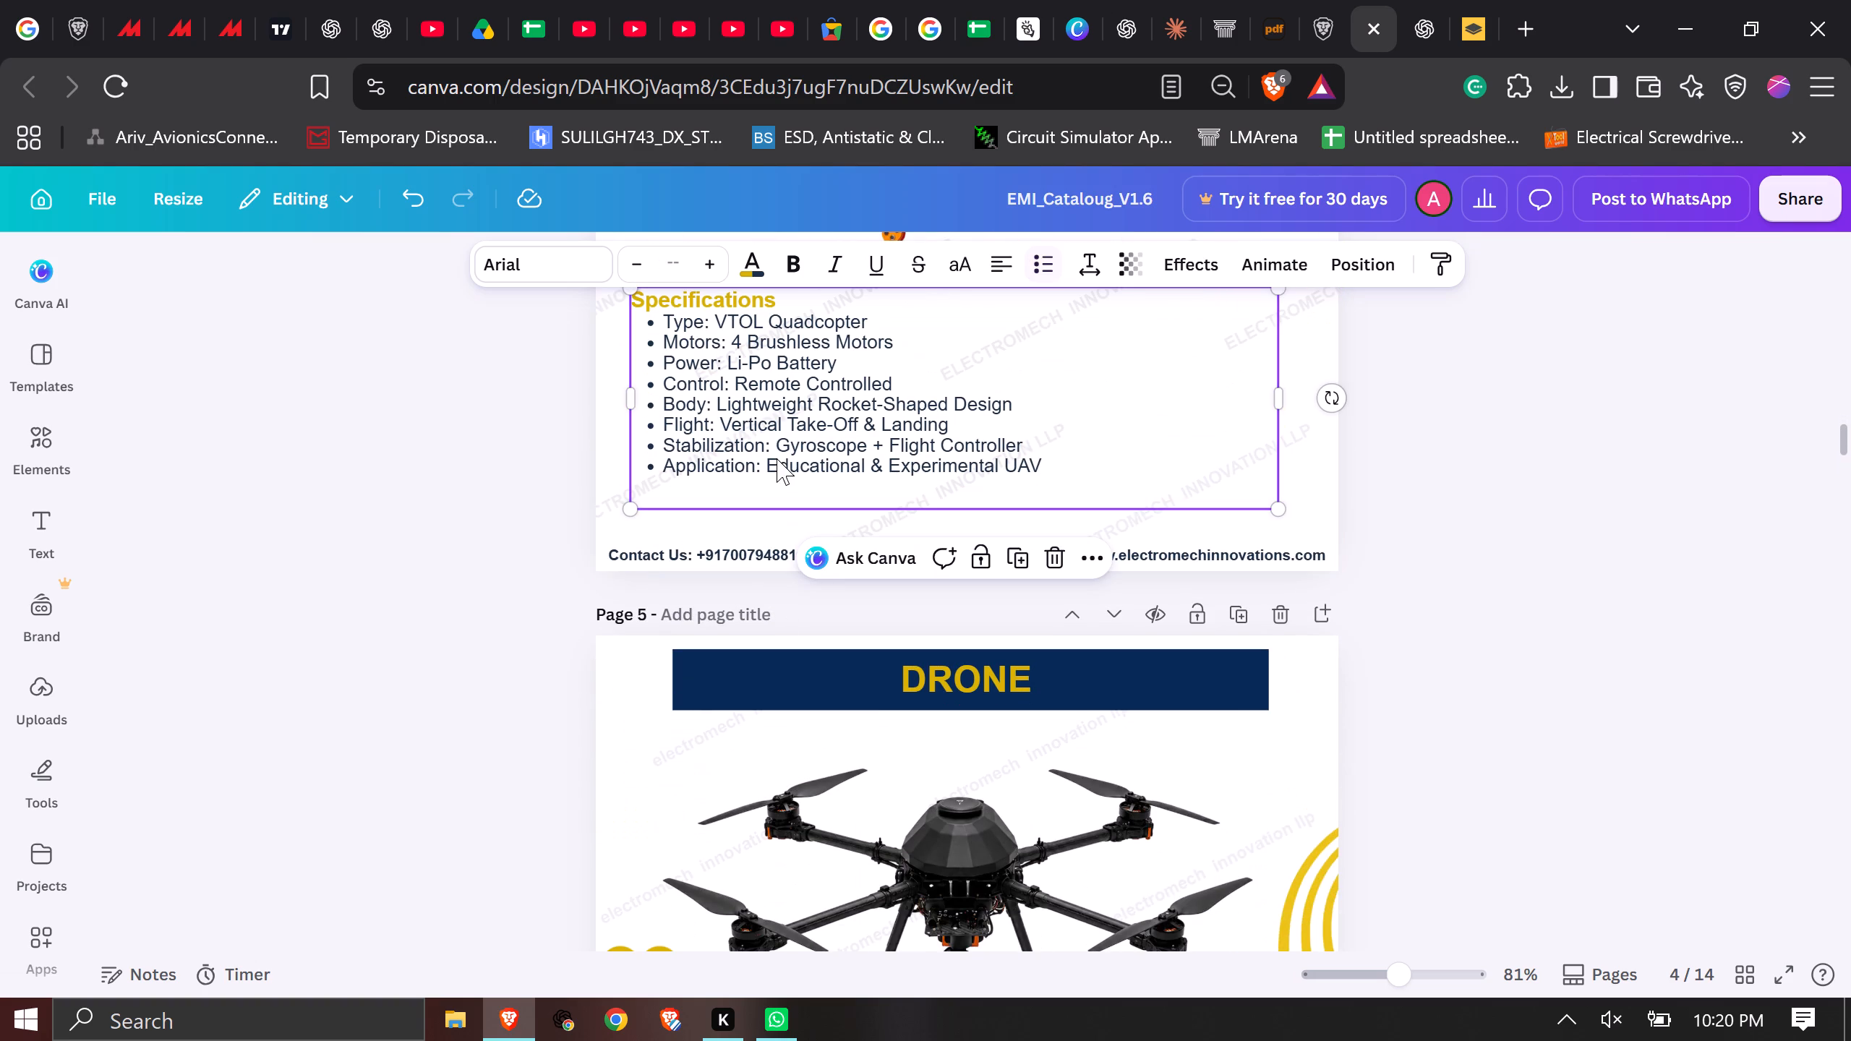
Increase the font size of all the specification bullets, Type through Application, to 16.2.
double_click(777, 457)
left_click_drag(659, 330, 711, 355)
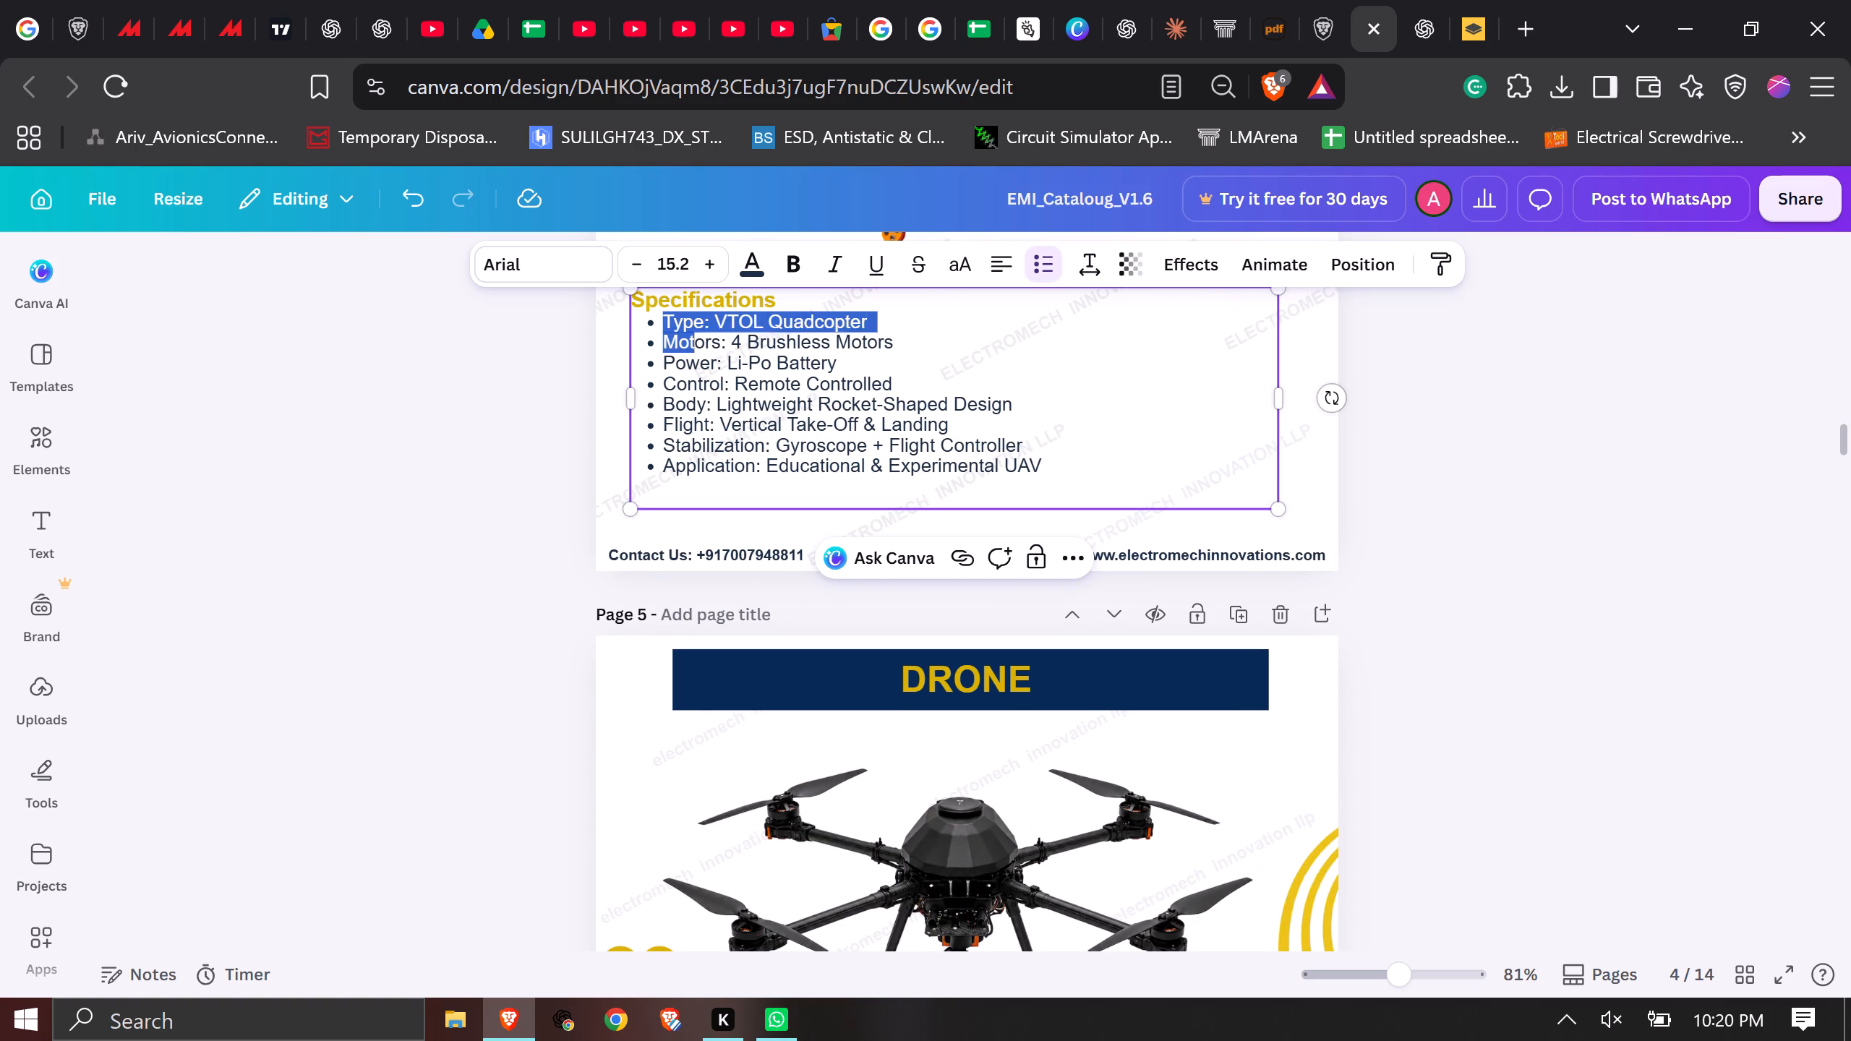
left_click_drag(711, 355, 1025, 487)
left_click(697, 260)
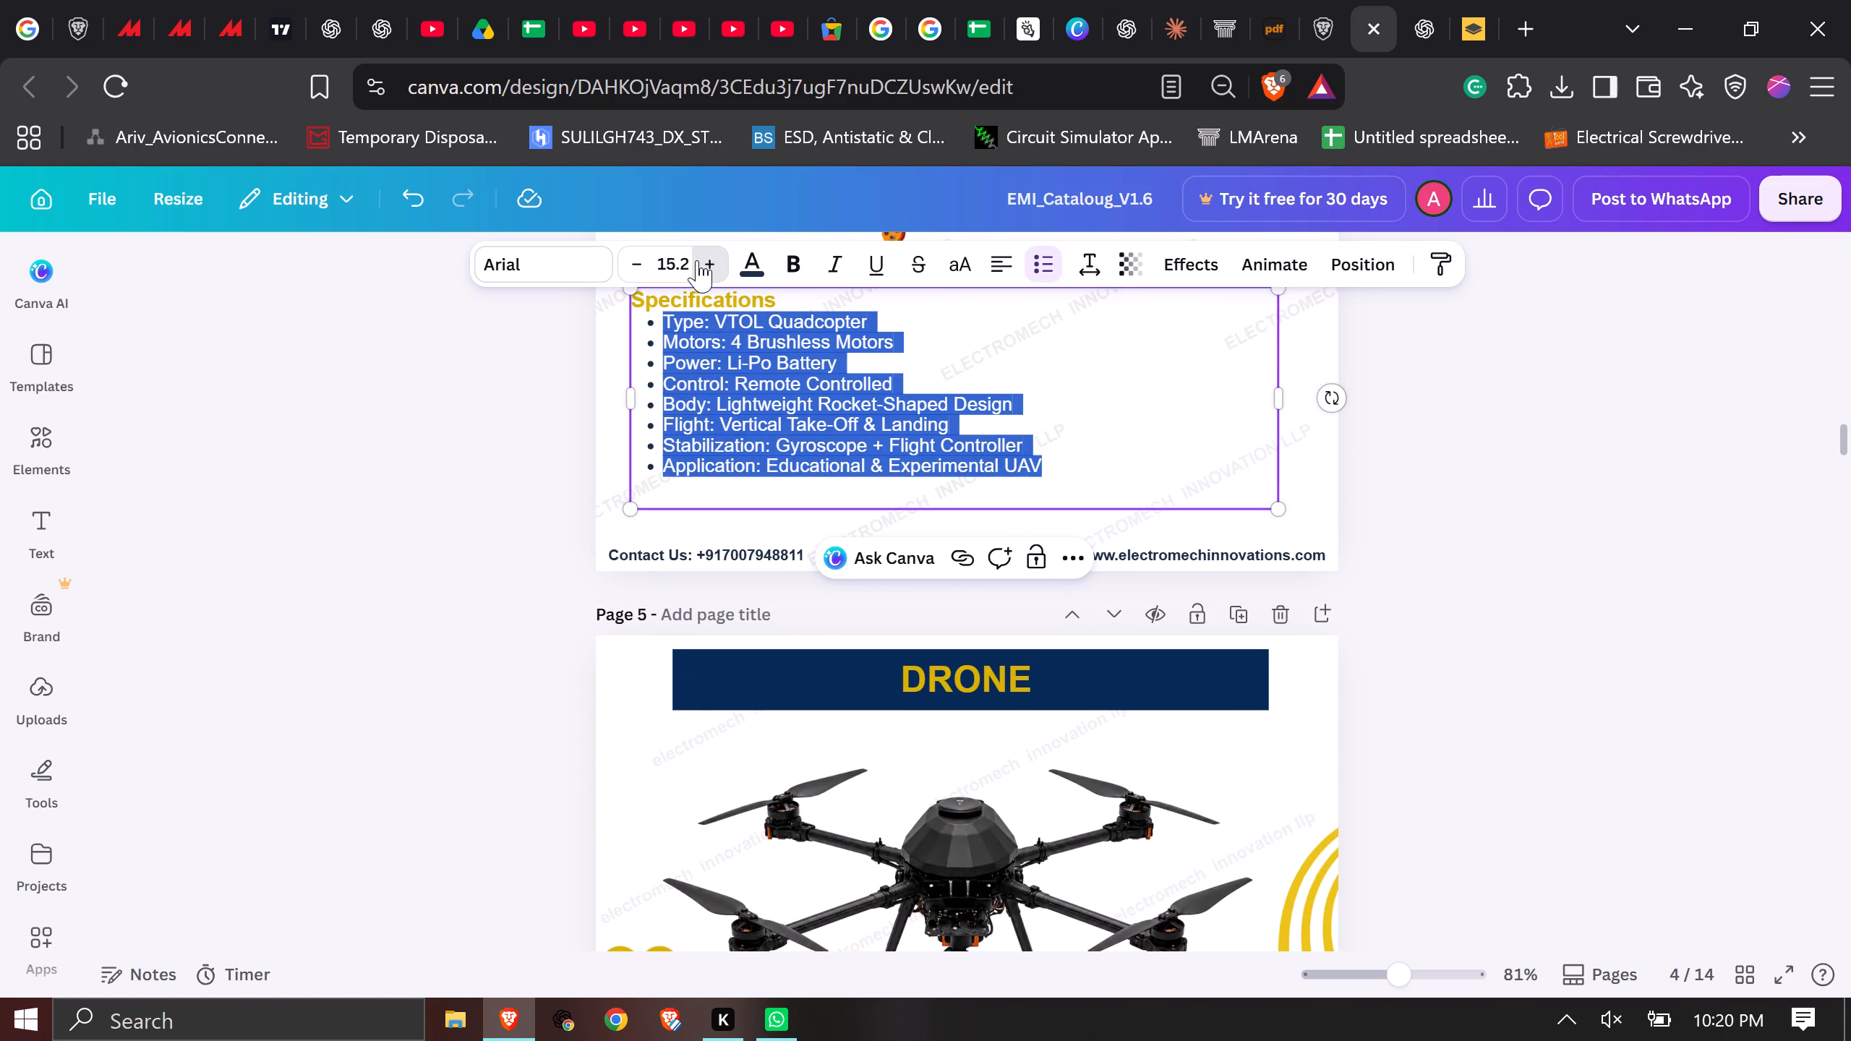
Increase the font size of the Specifications heading on page 4 to 20.2.
scroll(855, 417, "up", 2)
left_click(739, 607)
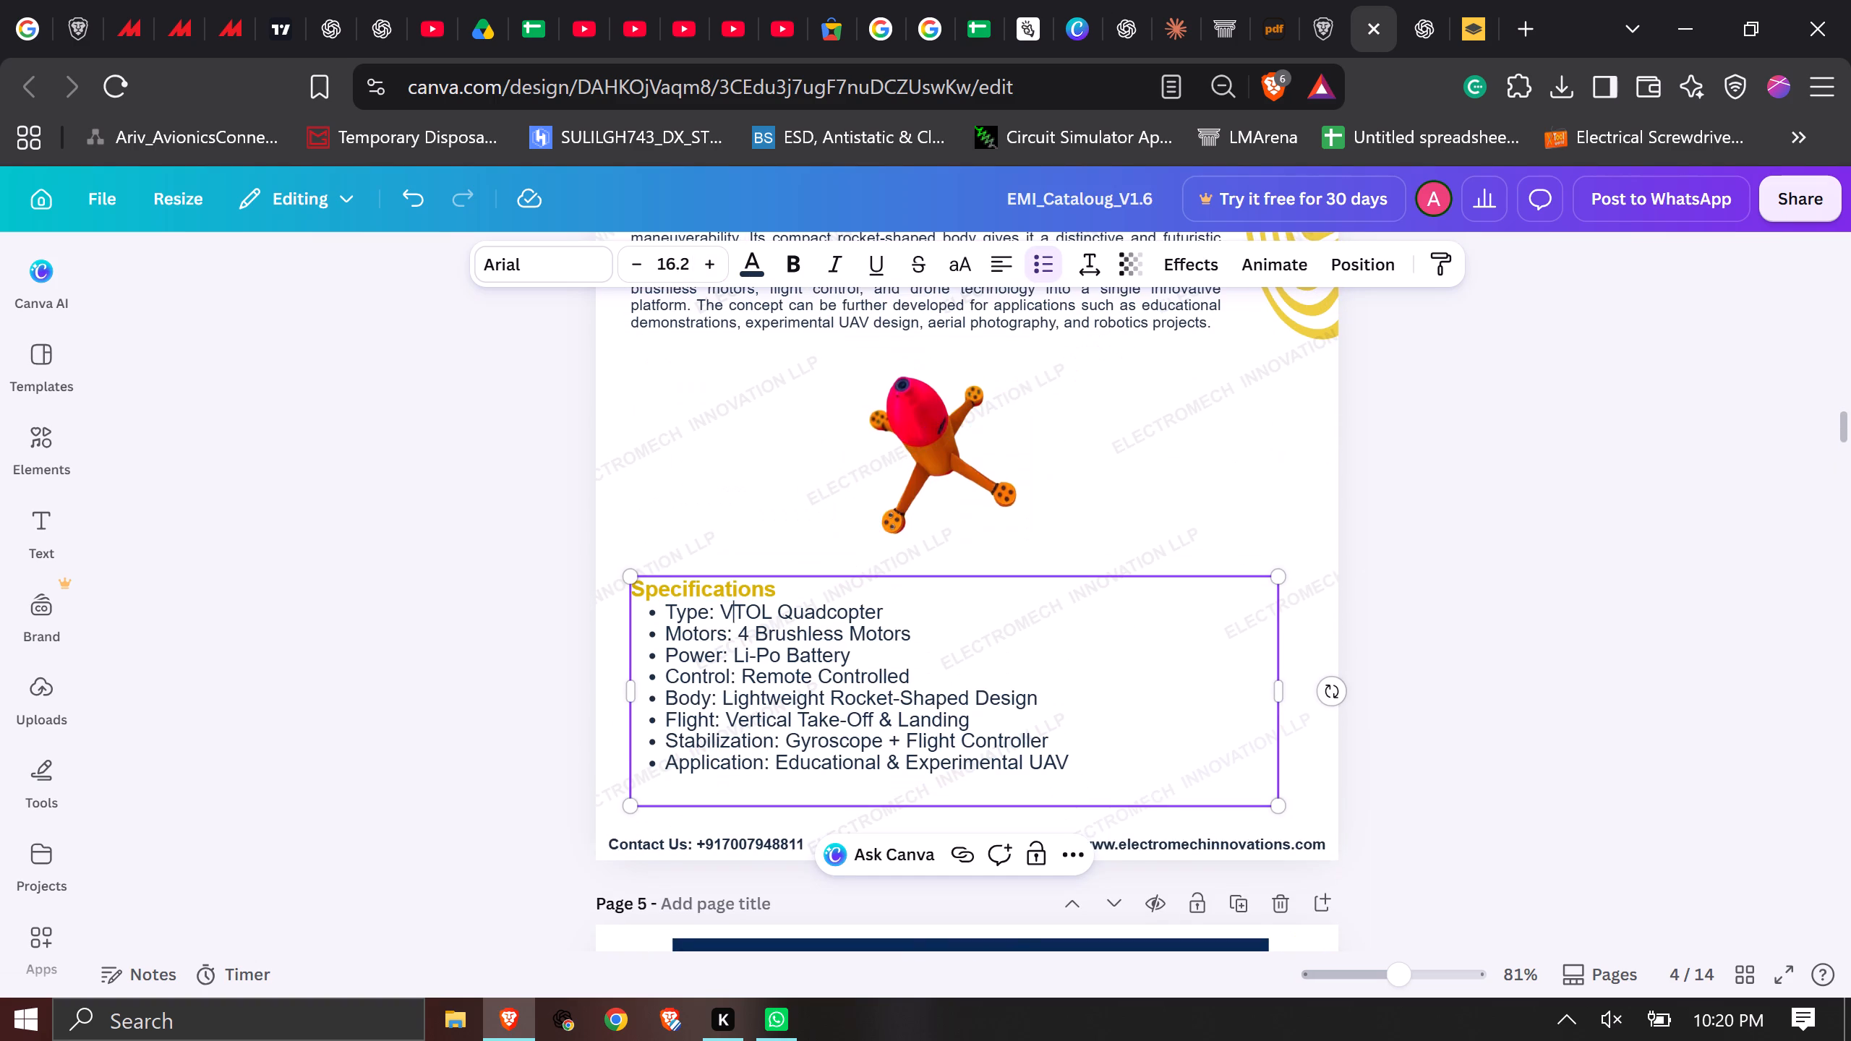
double_click(739, 591)
left_click(705, 251)
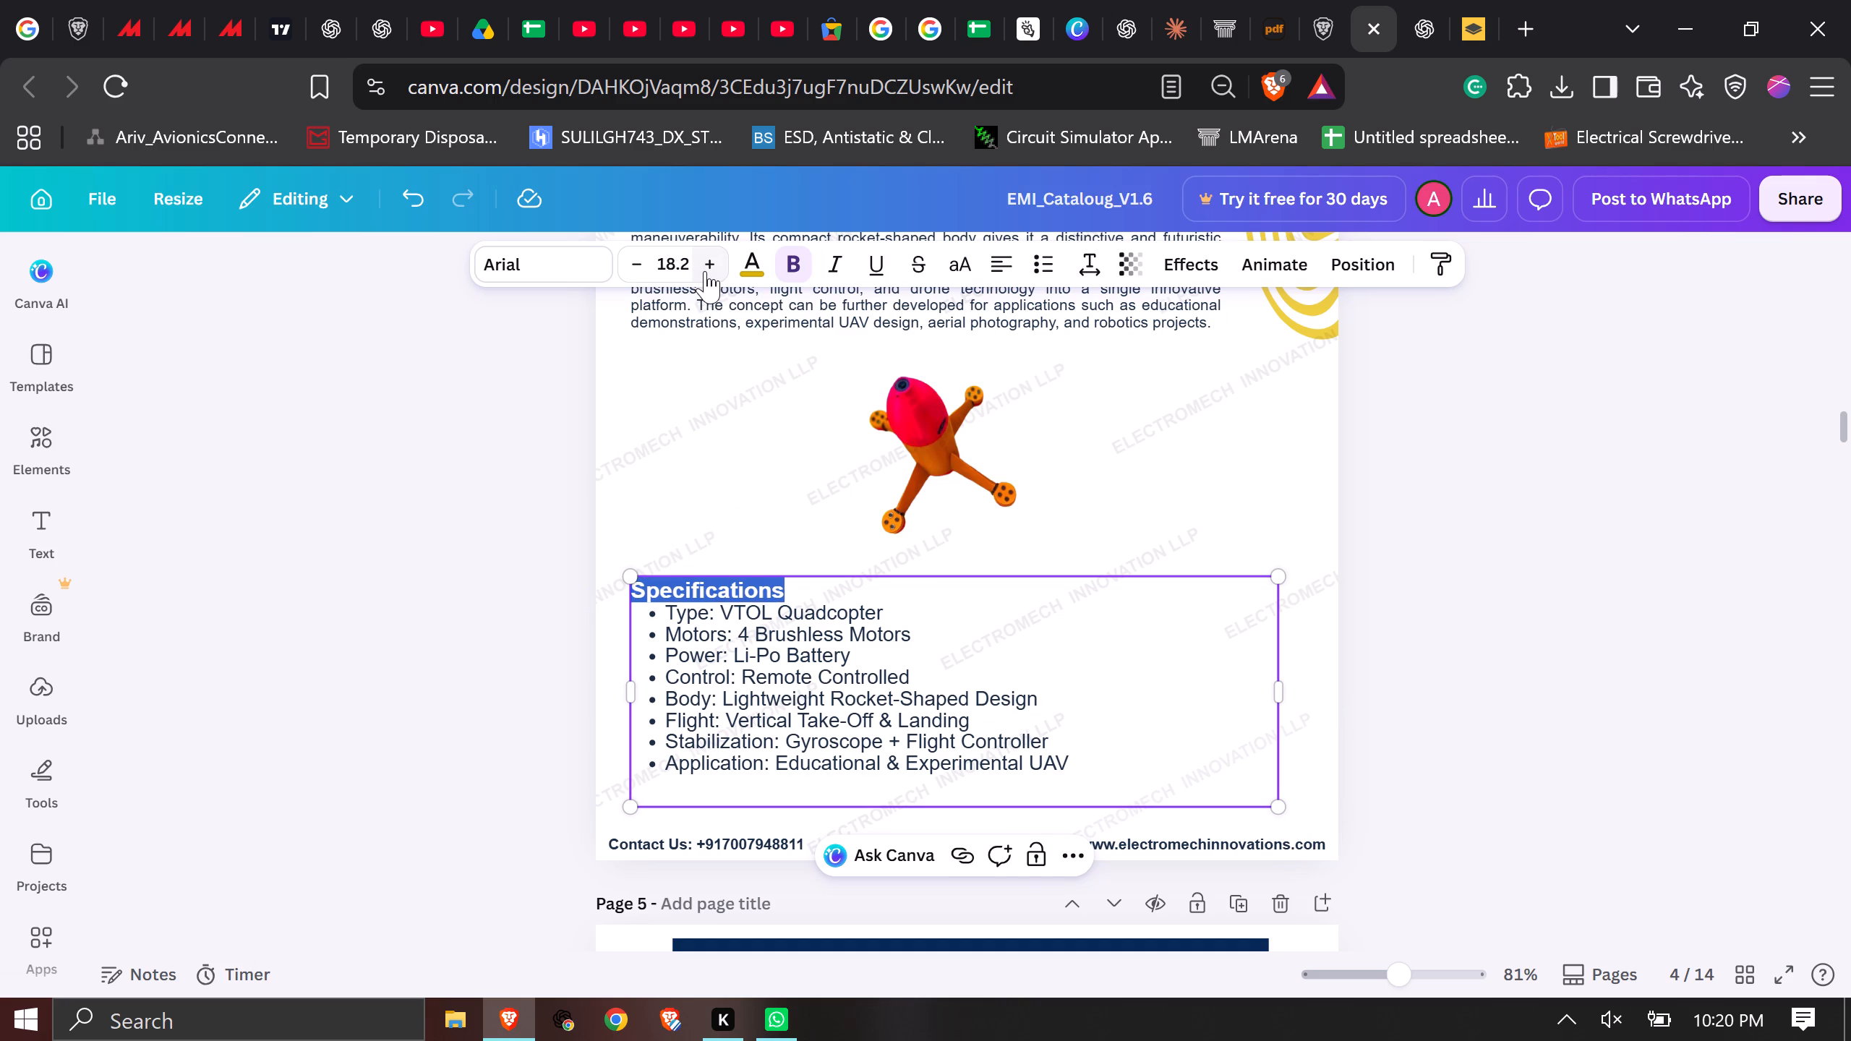
double_click(705, 271)
left_click(1558, 594)
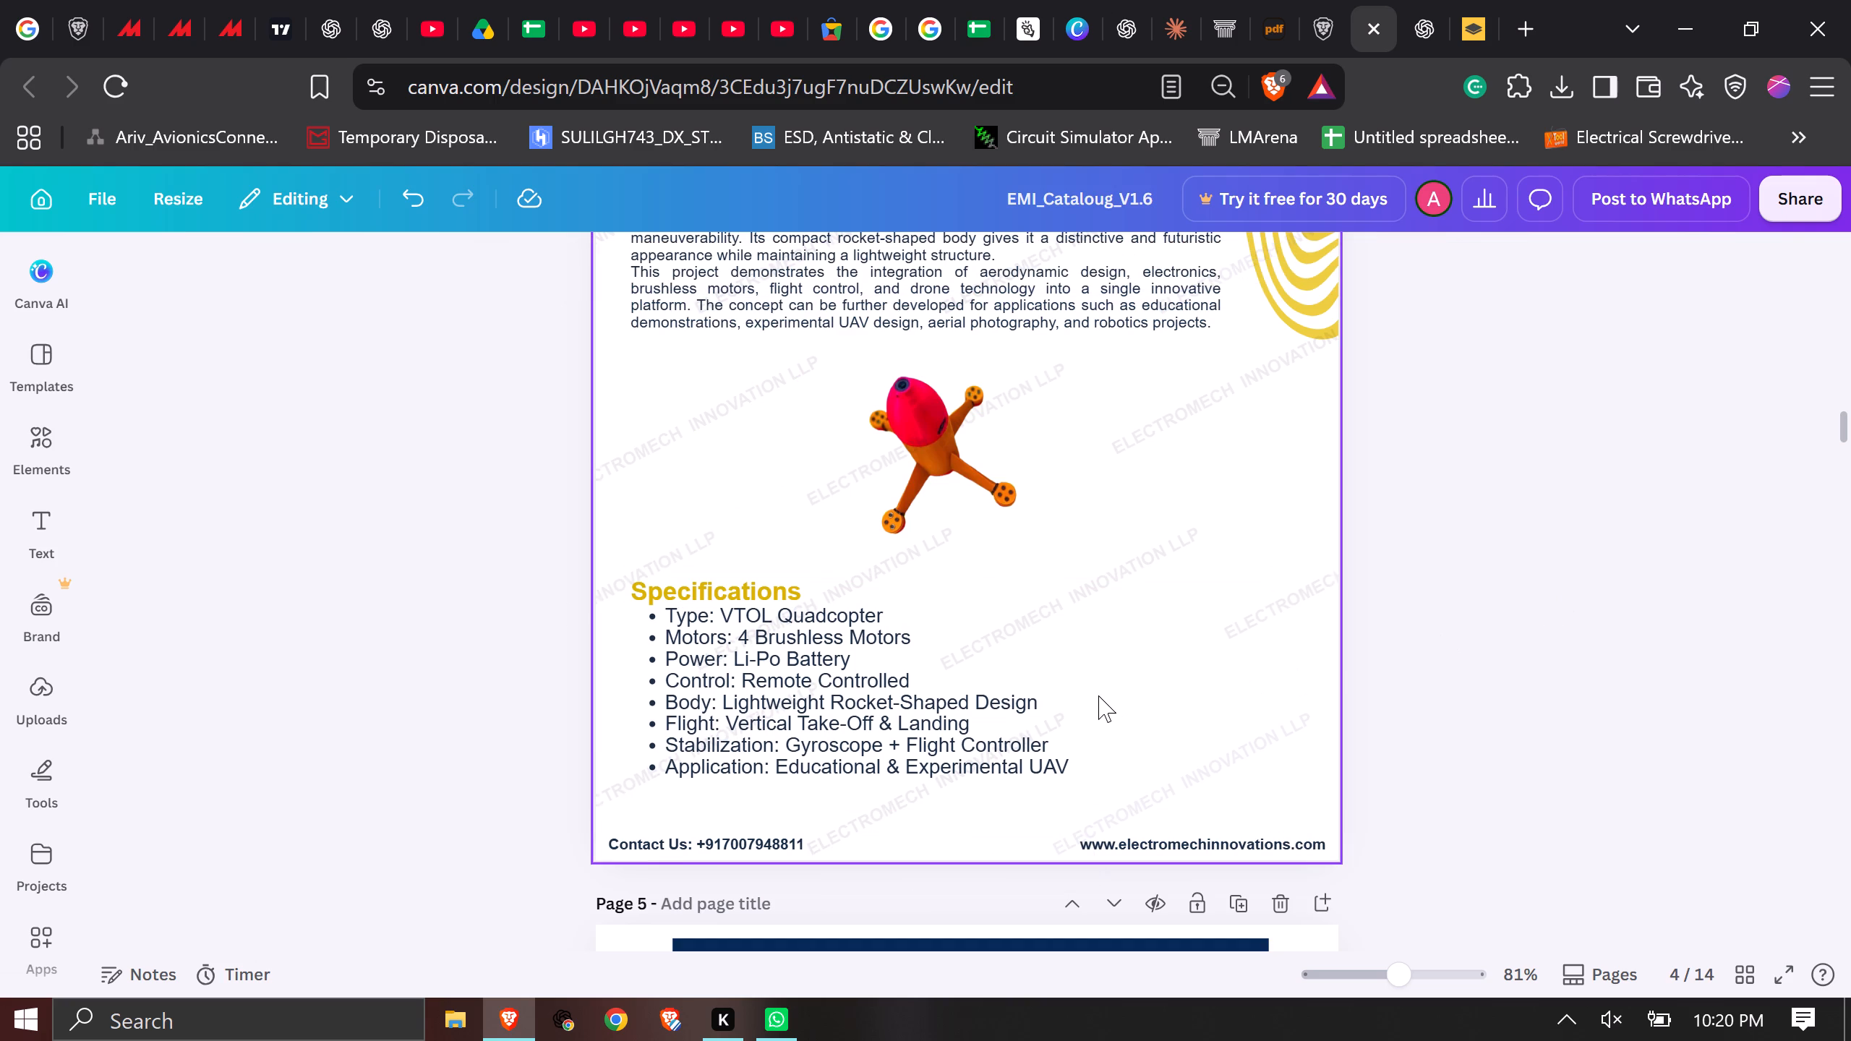
Widen the Rocket-Type Quadcopter description text box to a width of about 17.2, extending its edge toward the yellow wave graphic.
scroll(1098, 693, "up", 1)
double_click(1072, 556)
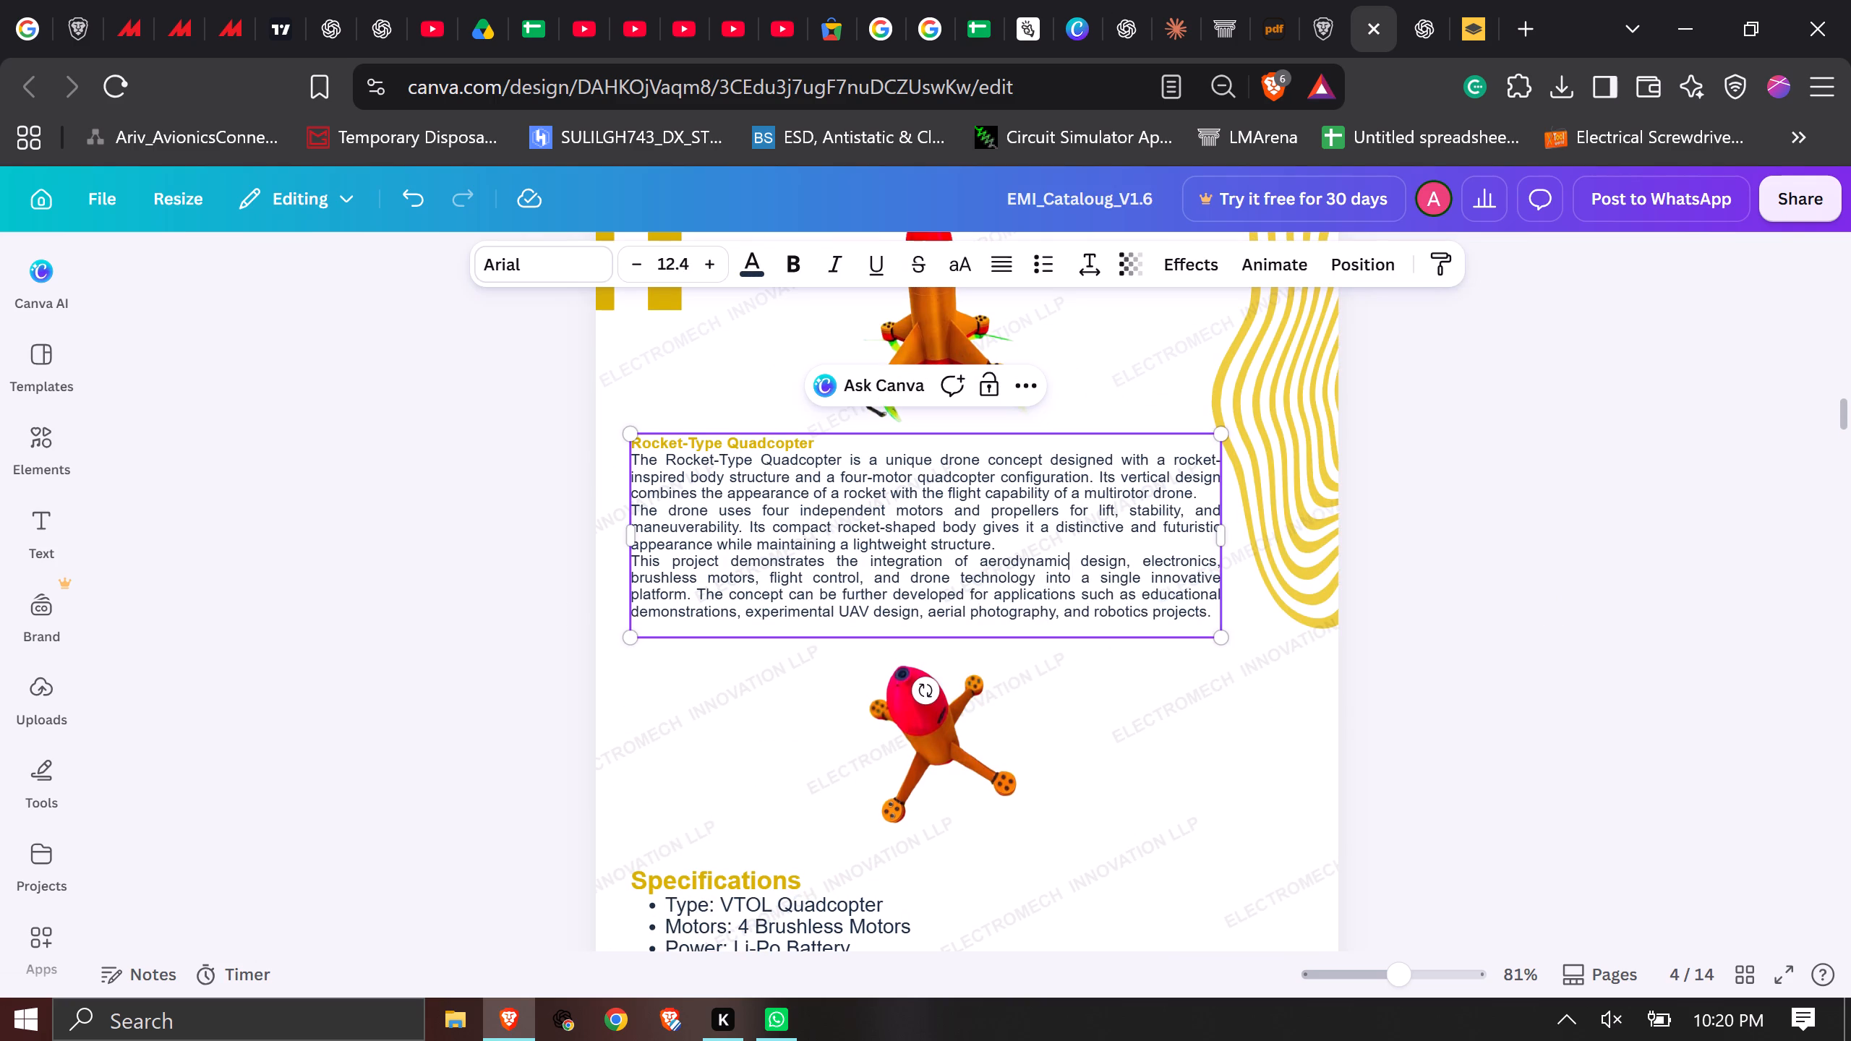
double_click(1066, 583)
double_click(1113, 587)
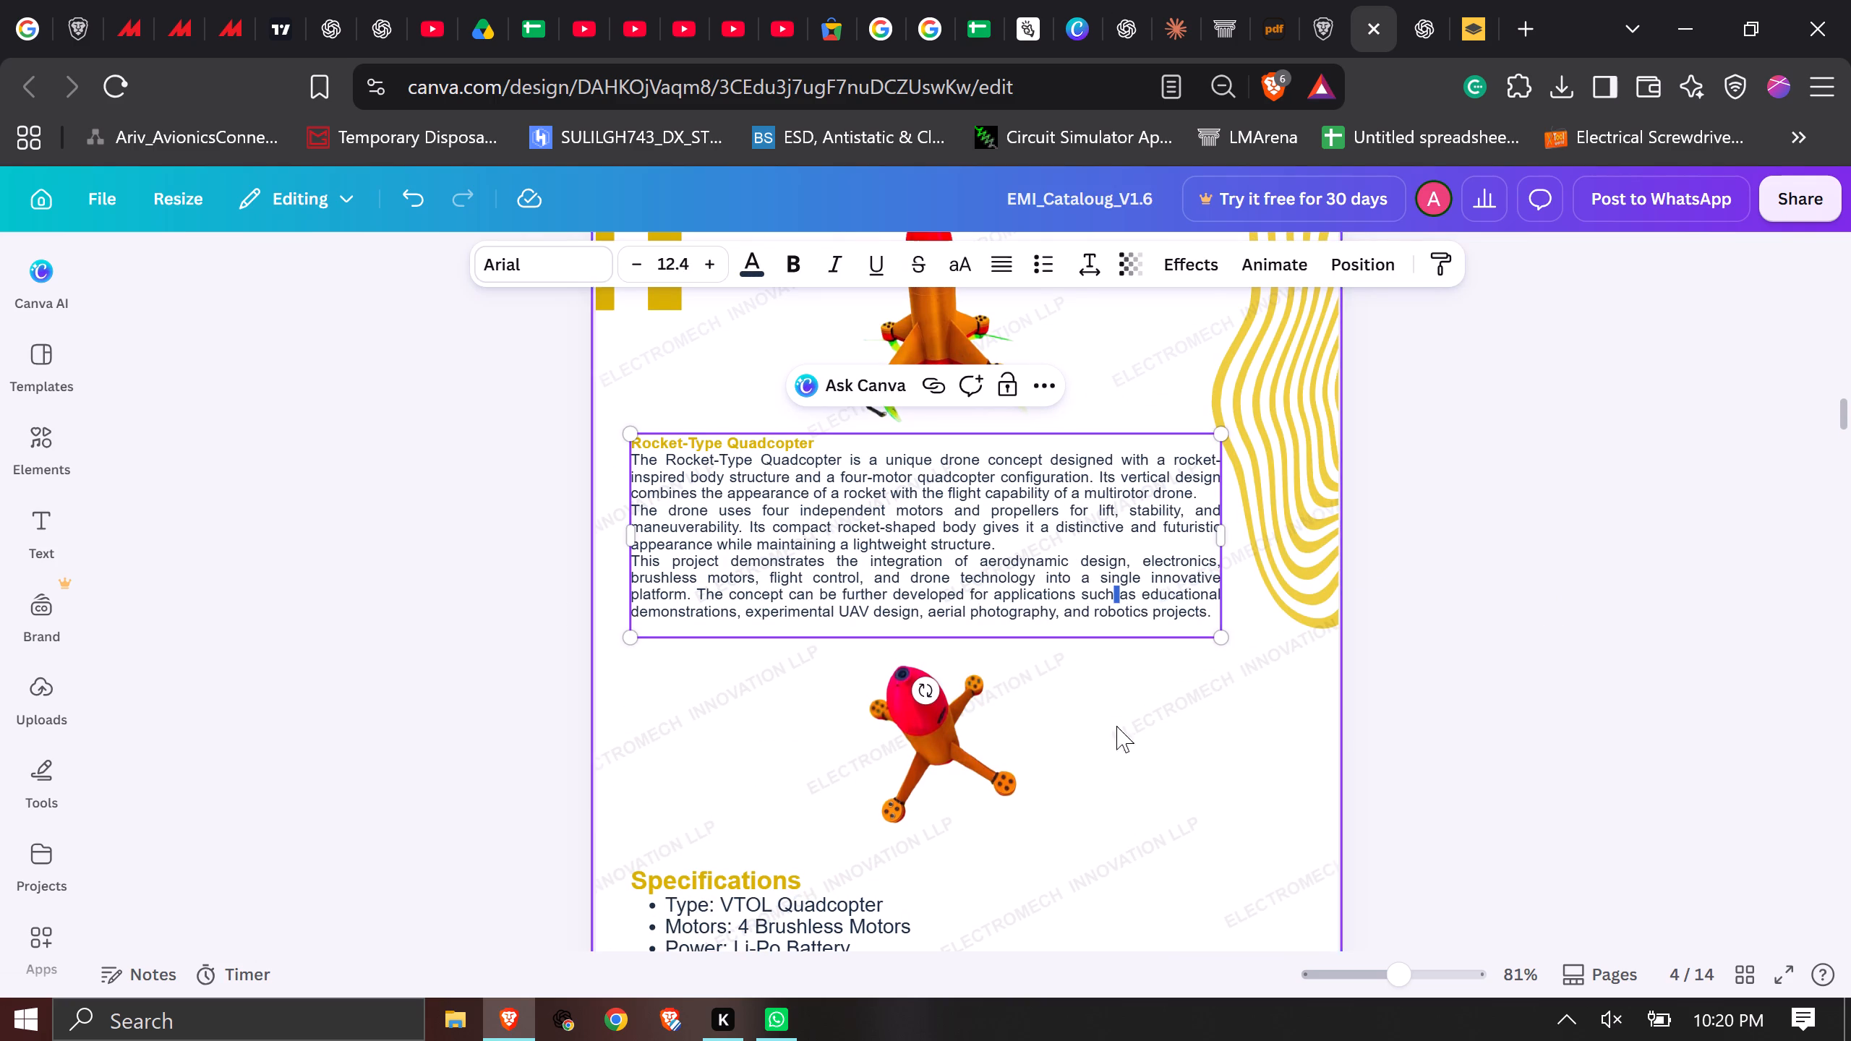
scroll(1427, 698, "down", 1)
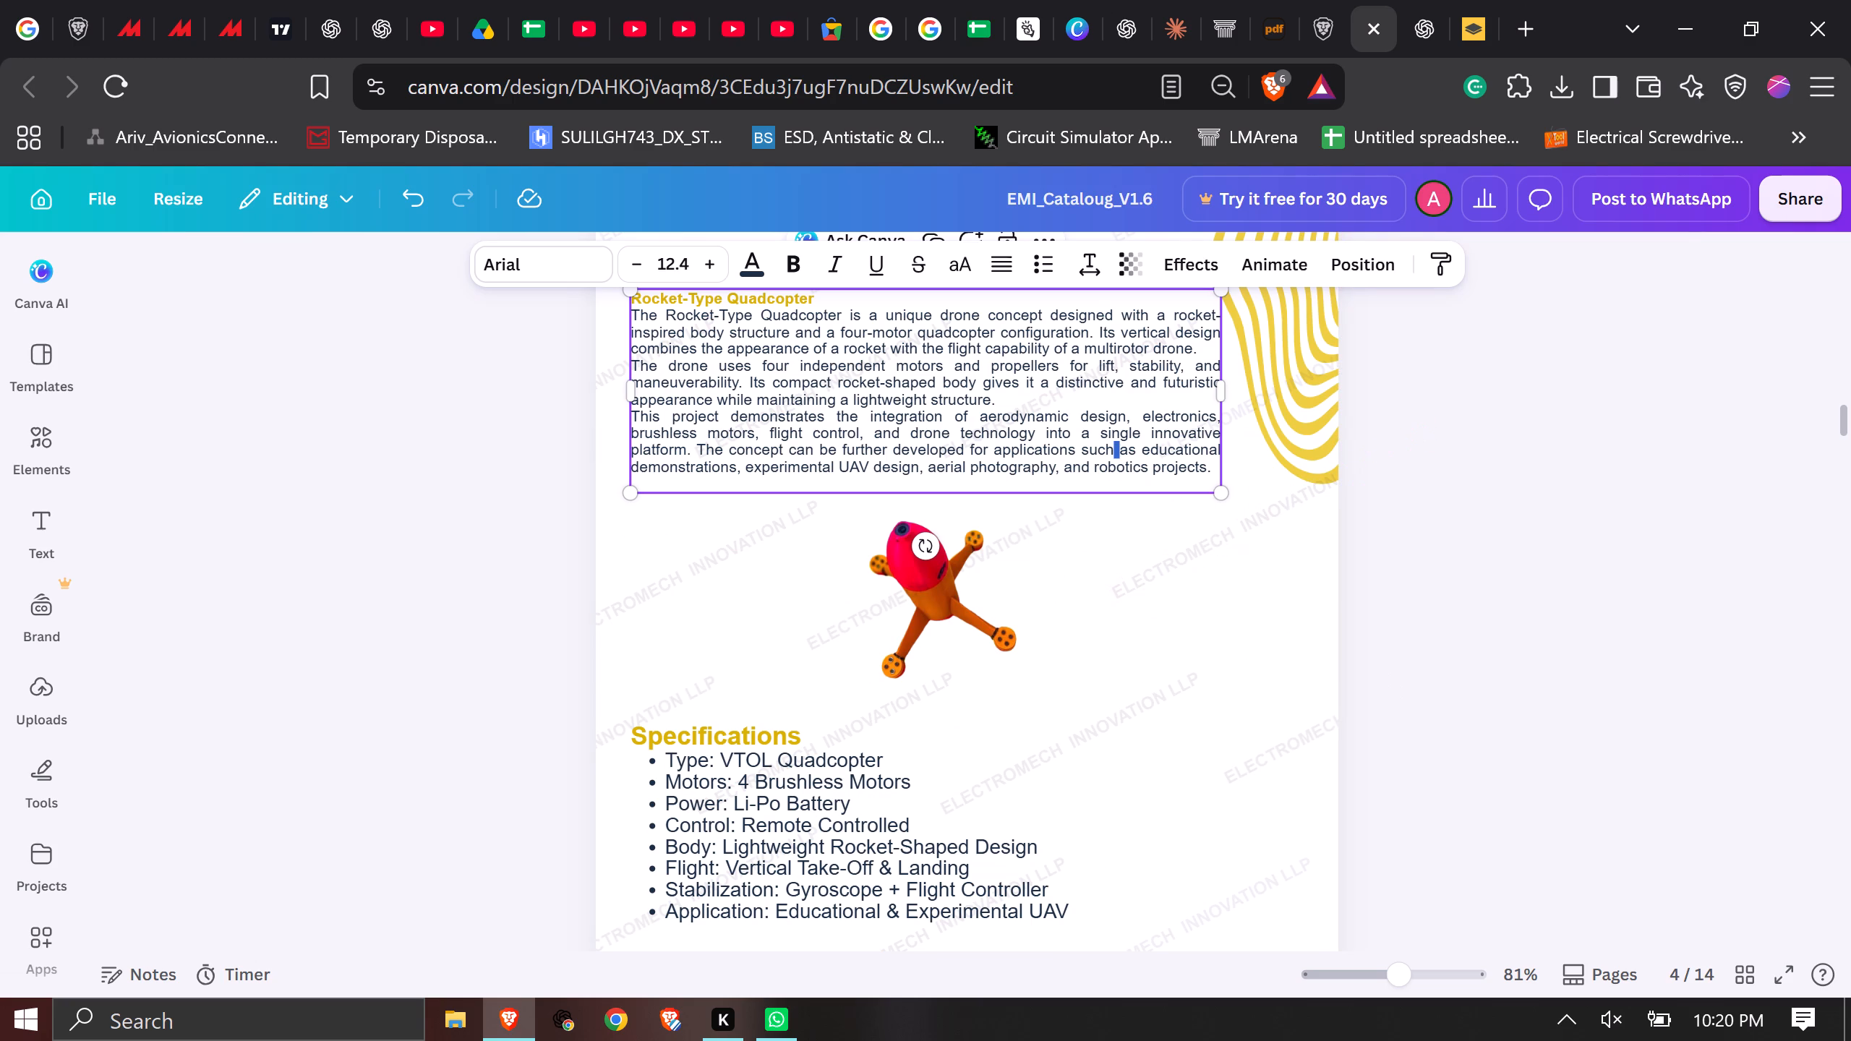
left_click(1168, 470)
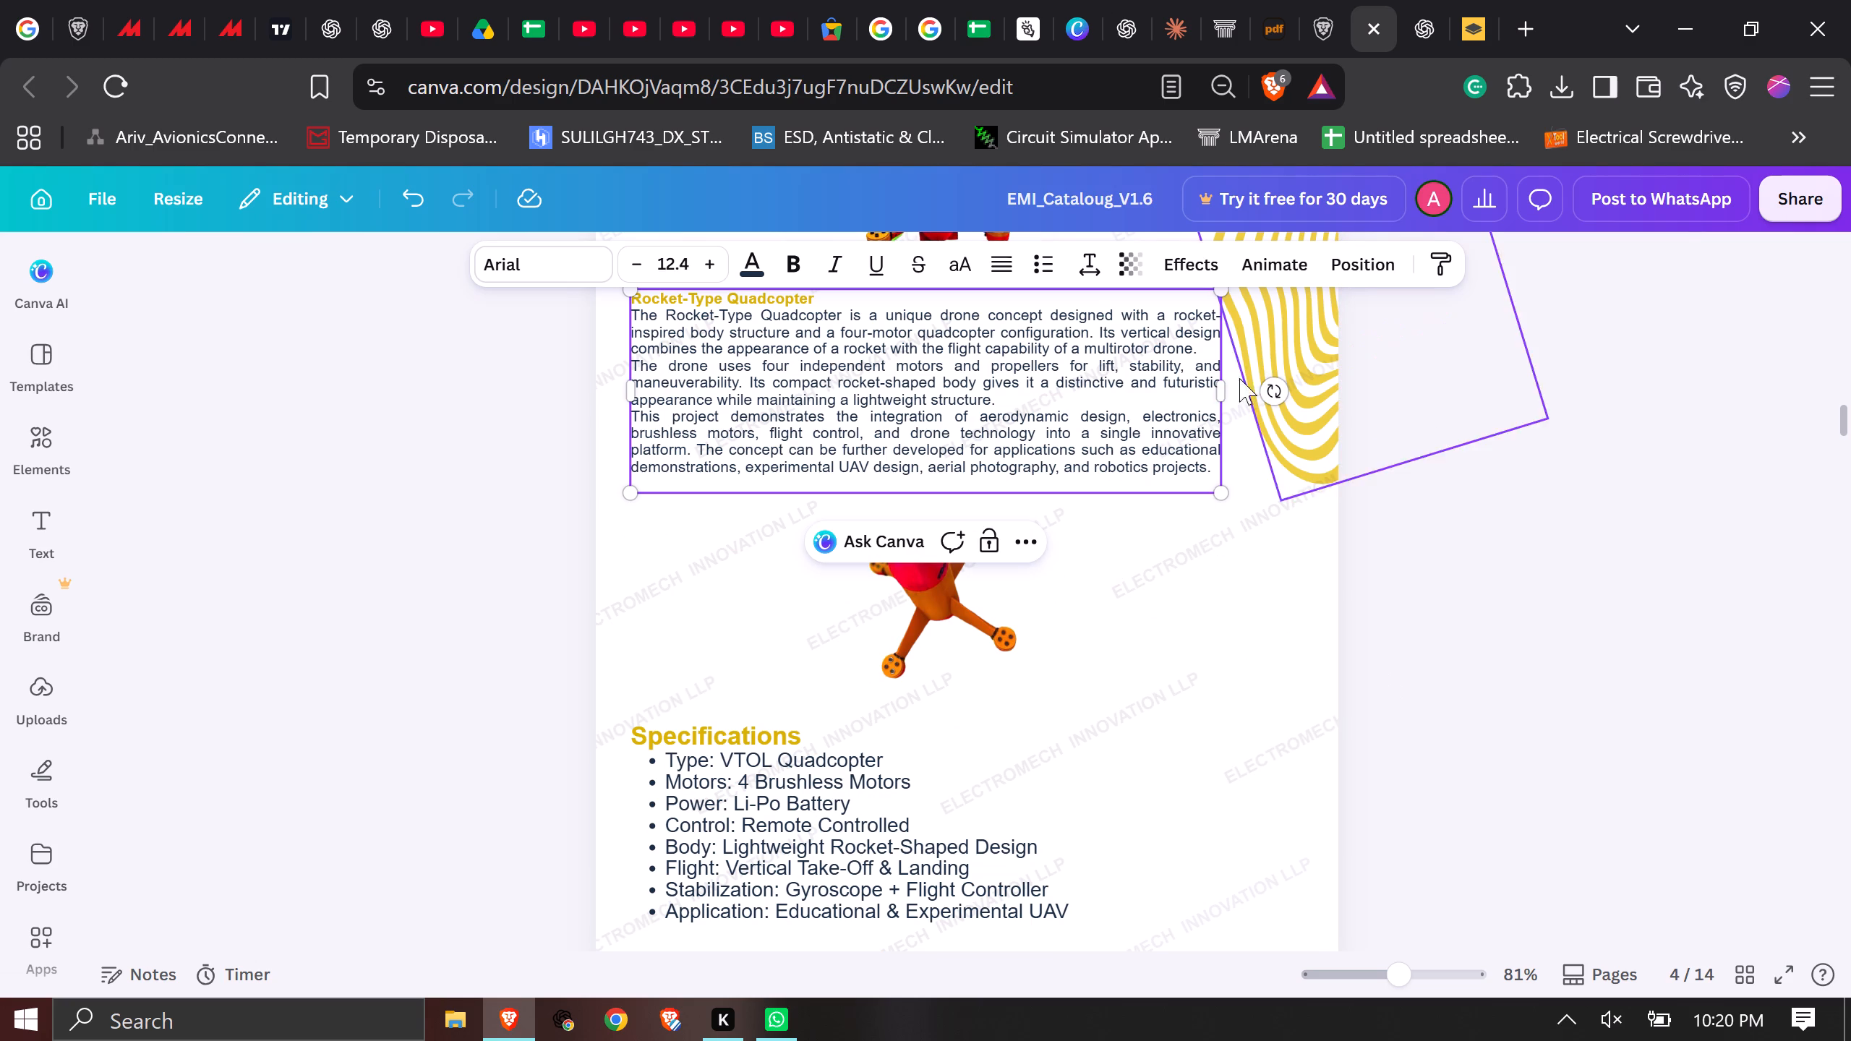
left_click_drag(1221, 396, 1299, 408)
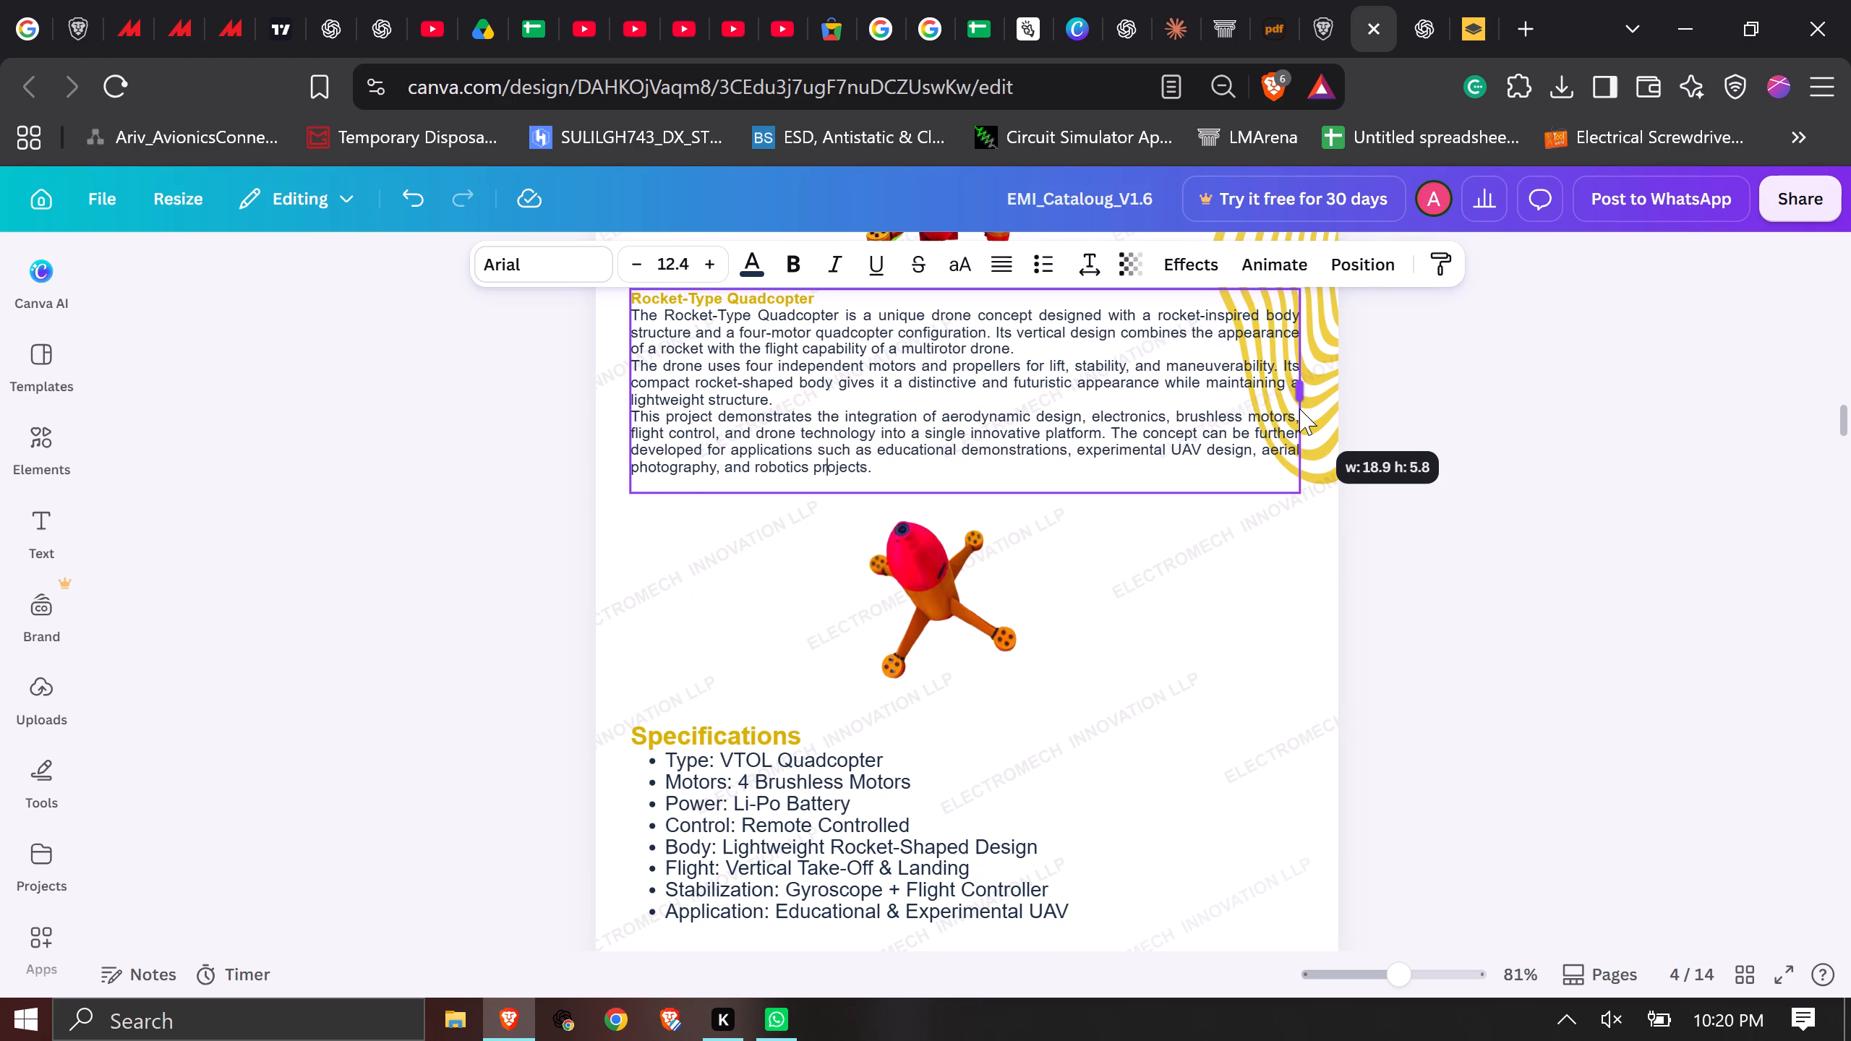
left_click_drag(1299, 408, 1242, 445)
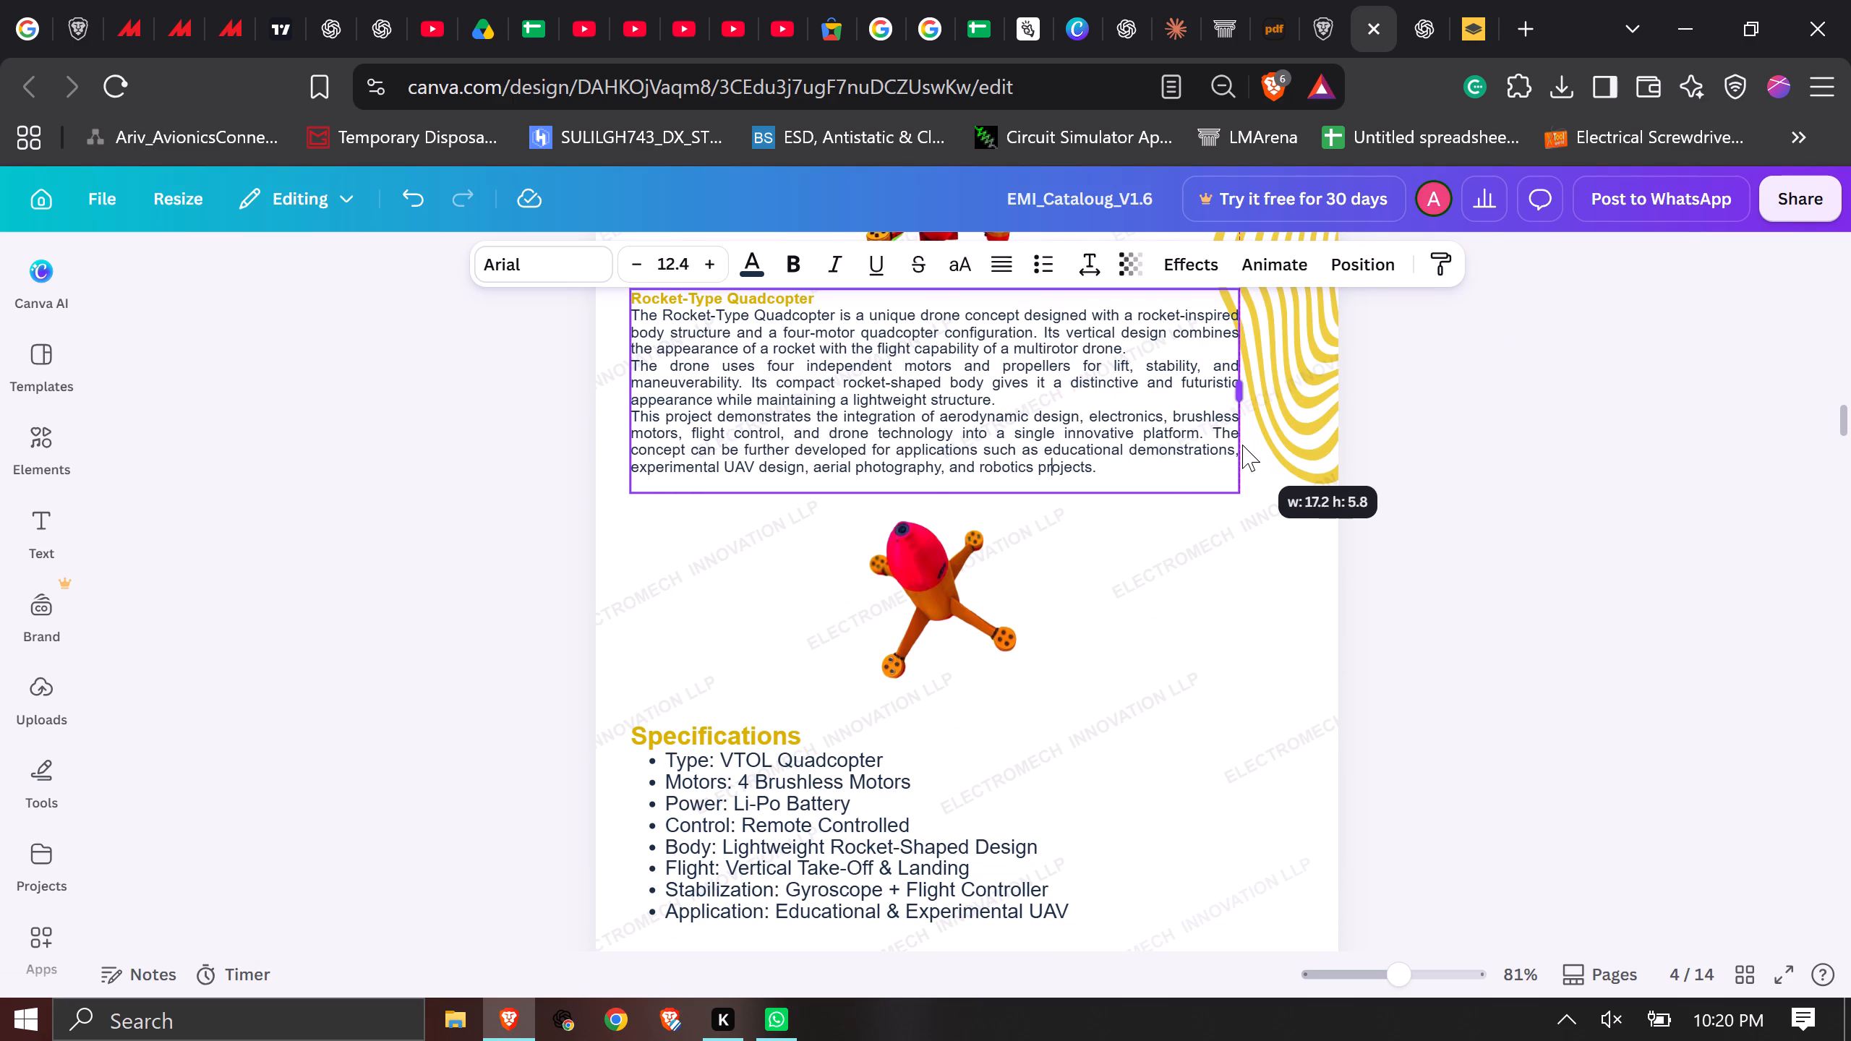
left_click_drag(1242, 445, 1240, 449)
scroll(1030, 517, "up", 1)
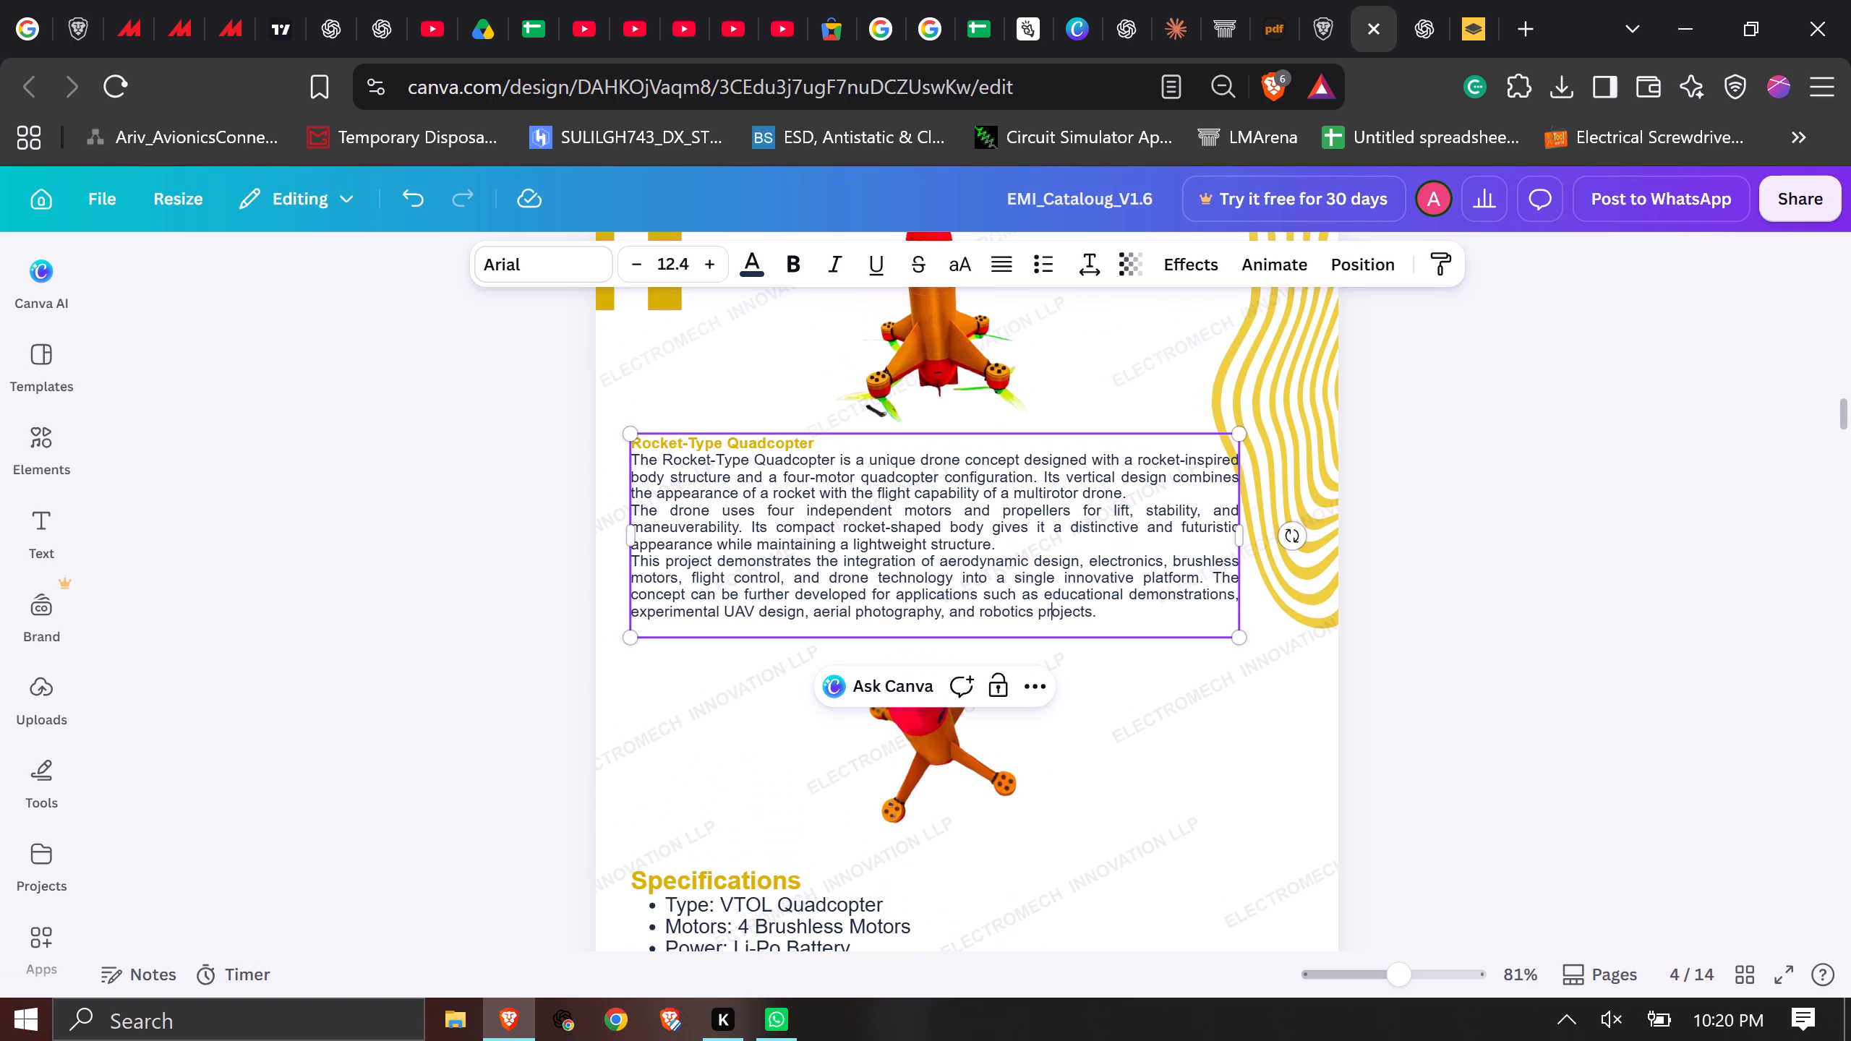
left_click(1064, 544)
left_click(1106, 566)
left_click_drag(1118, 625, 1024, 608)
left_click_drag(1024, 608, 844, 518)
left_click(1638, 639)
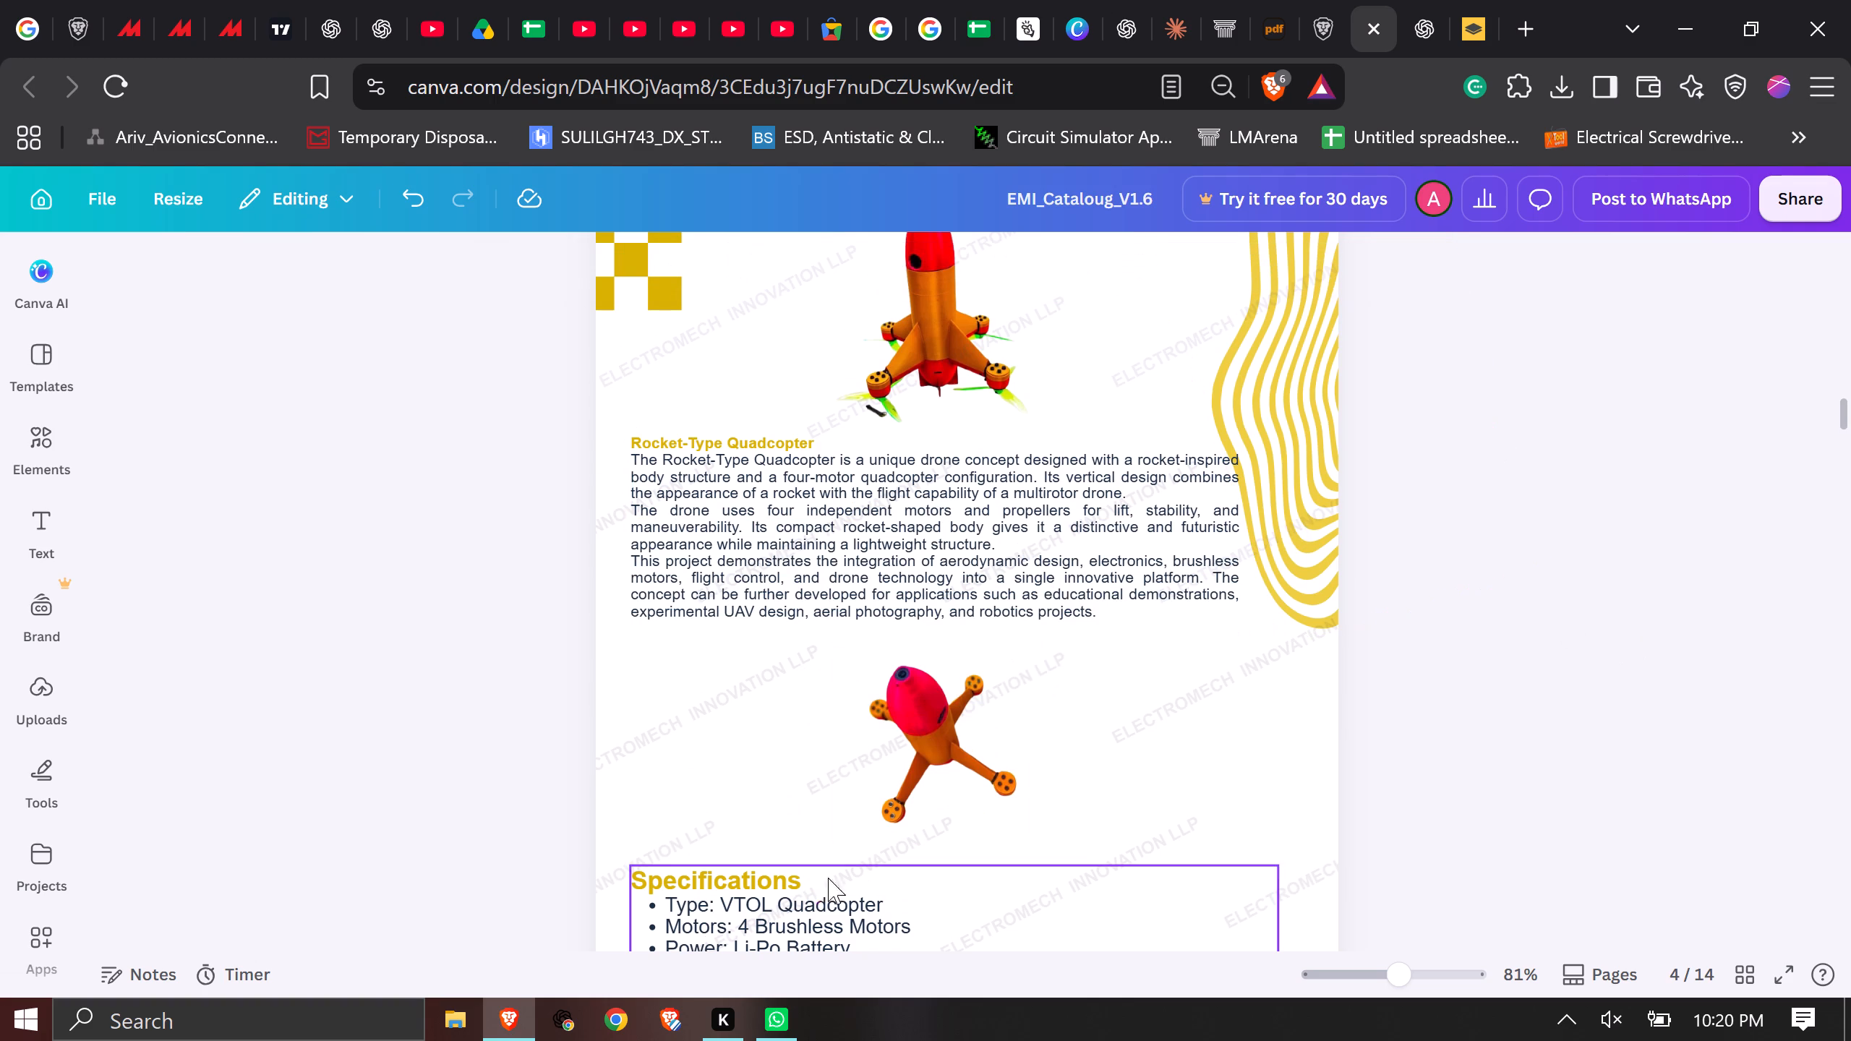
Copy the style of the Specifications text box onto the Rocket-Type Quadcopter description text box.
left_click(815, 881)
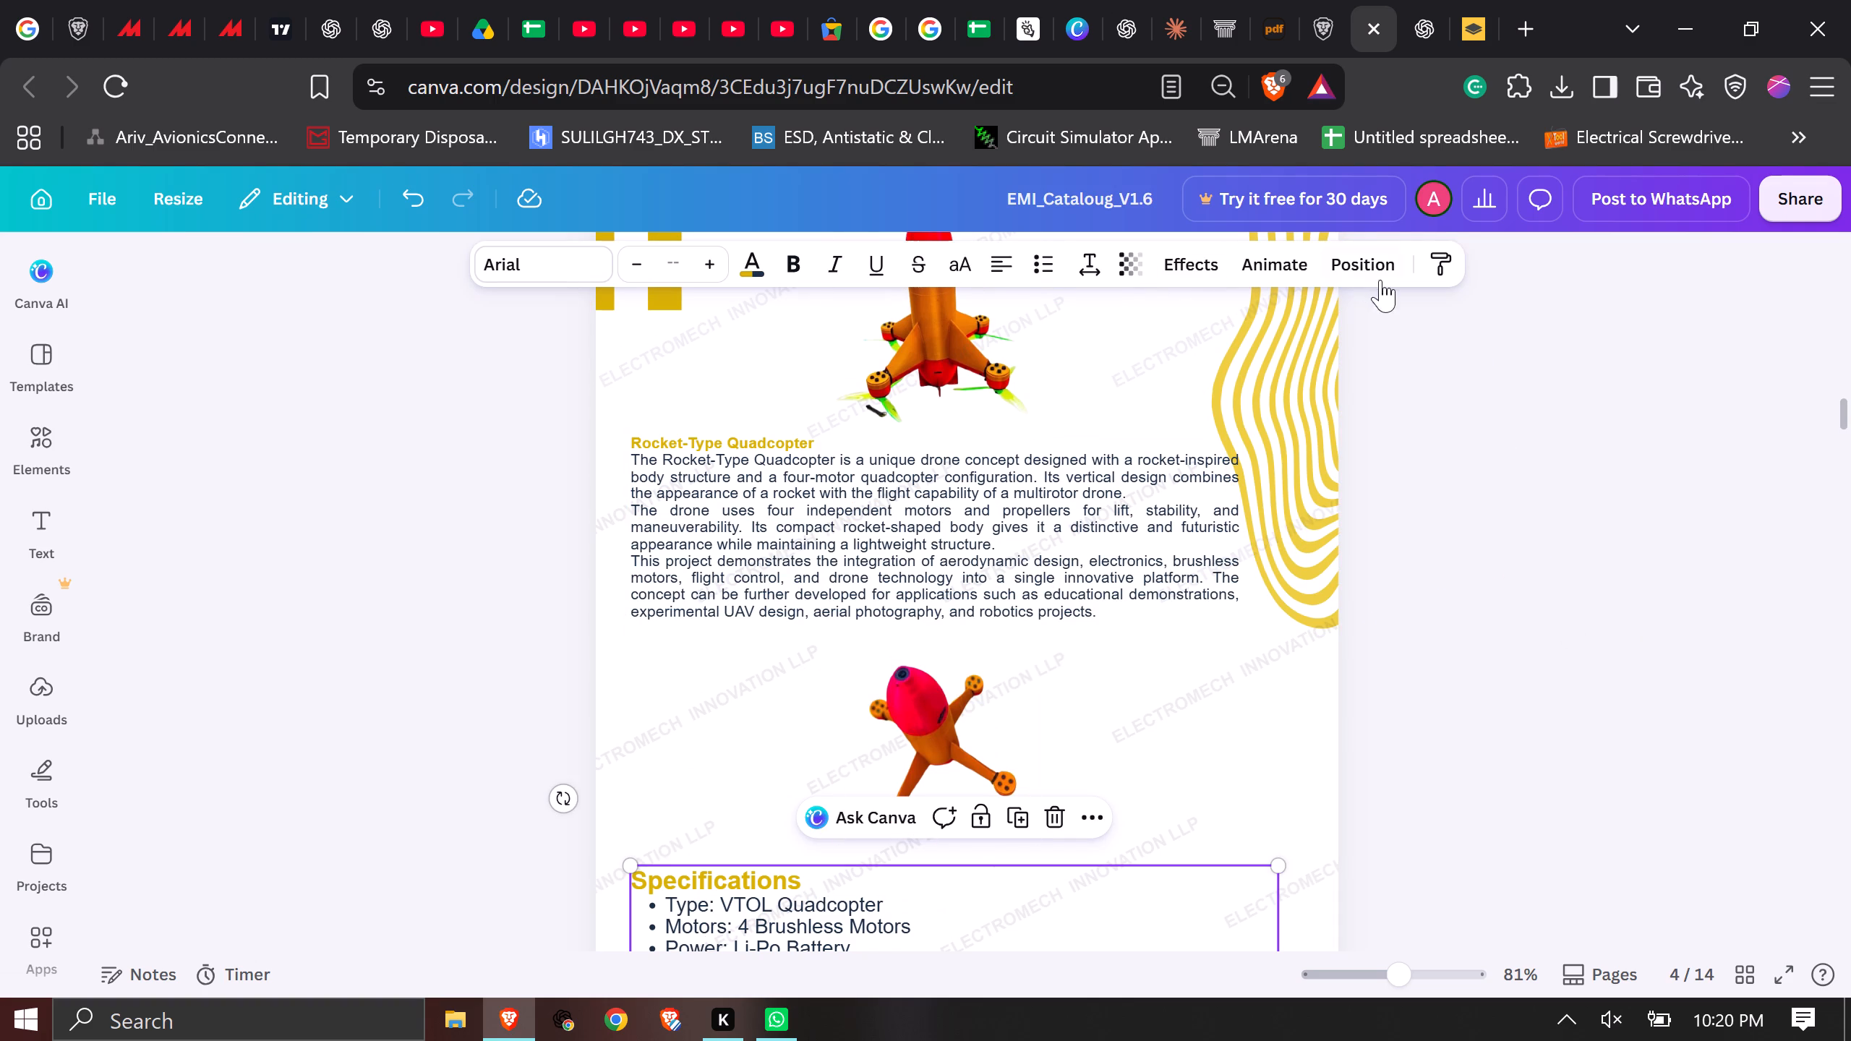
left_click(1432, 275)
left_click(1119, 506)
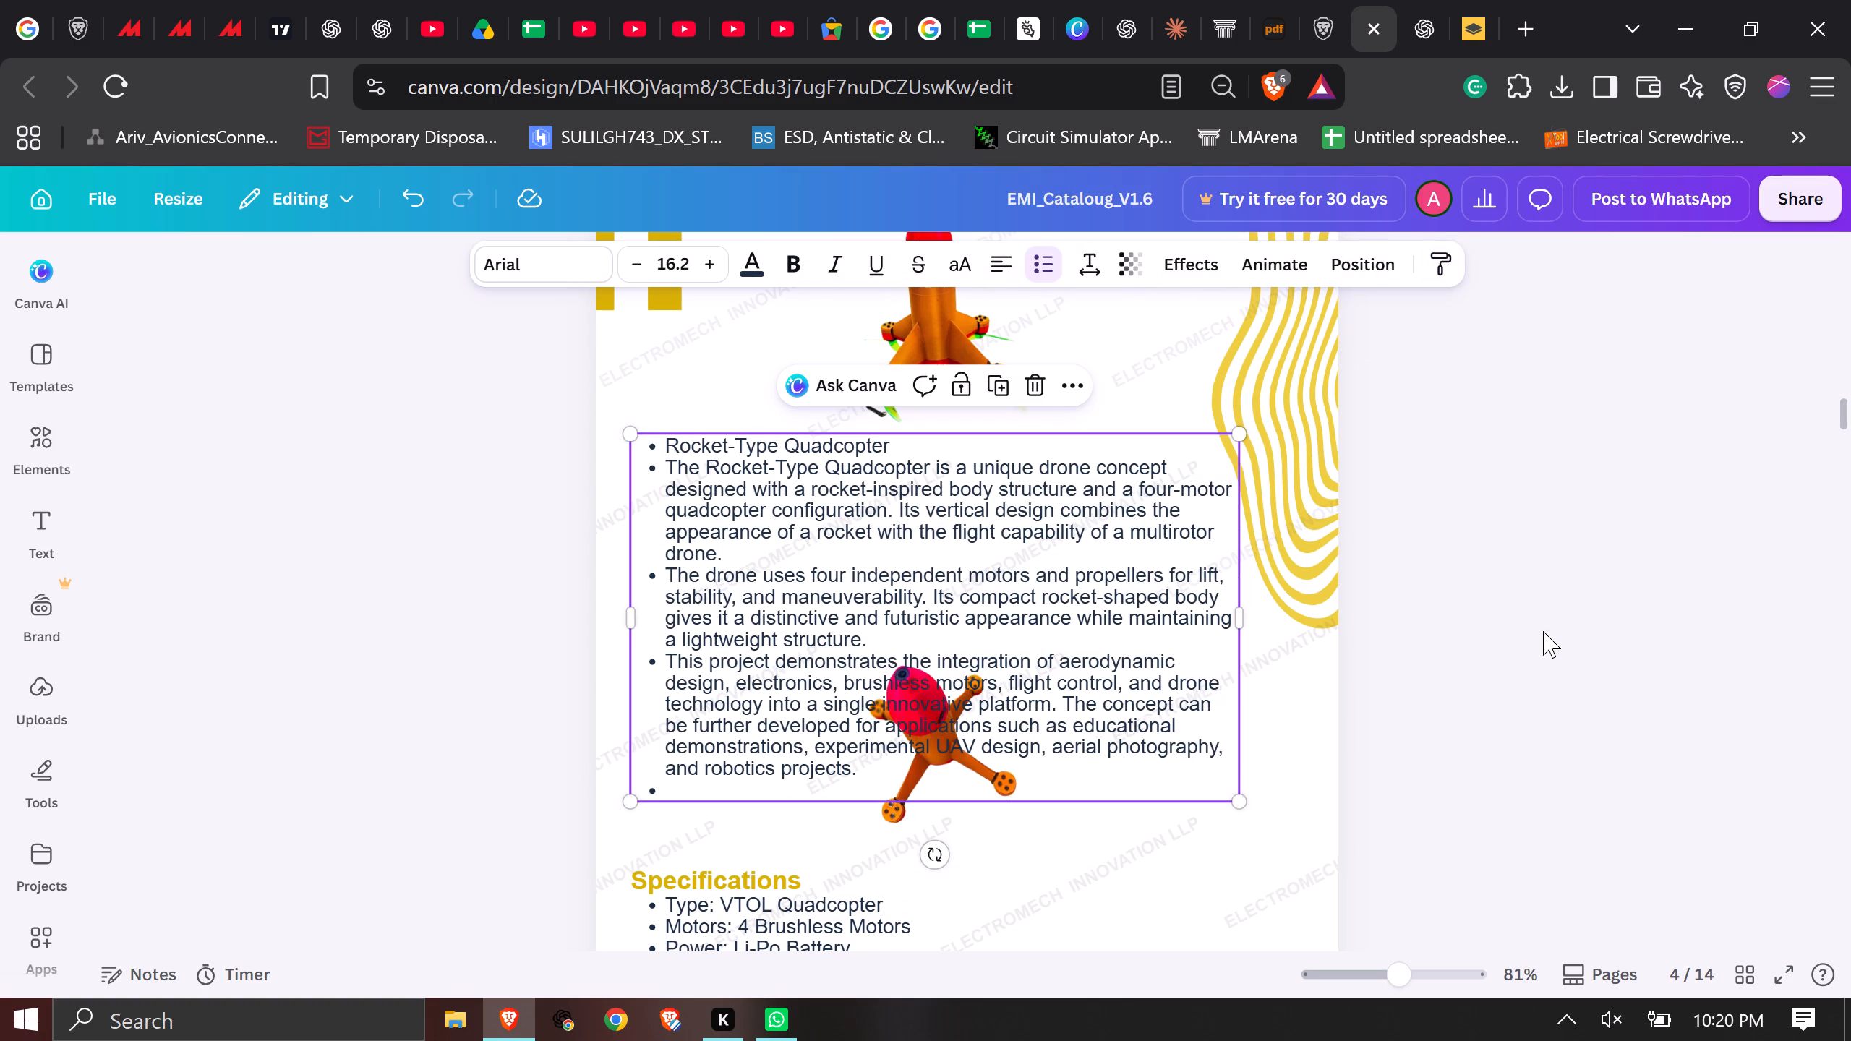
left_click(1544, 631)
Move the lower drone photo out of the description text to the empty area beside the specification bullets.
scroll(1193, 638, "down", 2)
scroll(1379, 590, "up", 2)
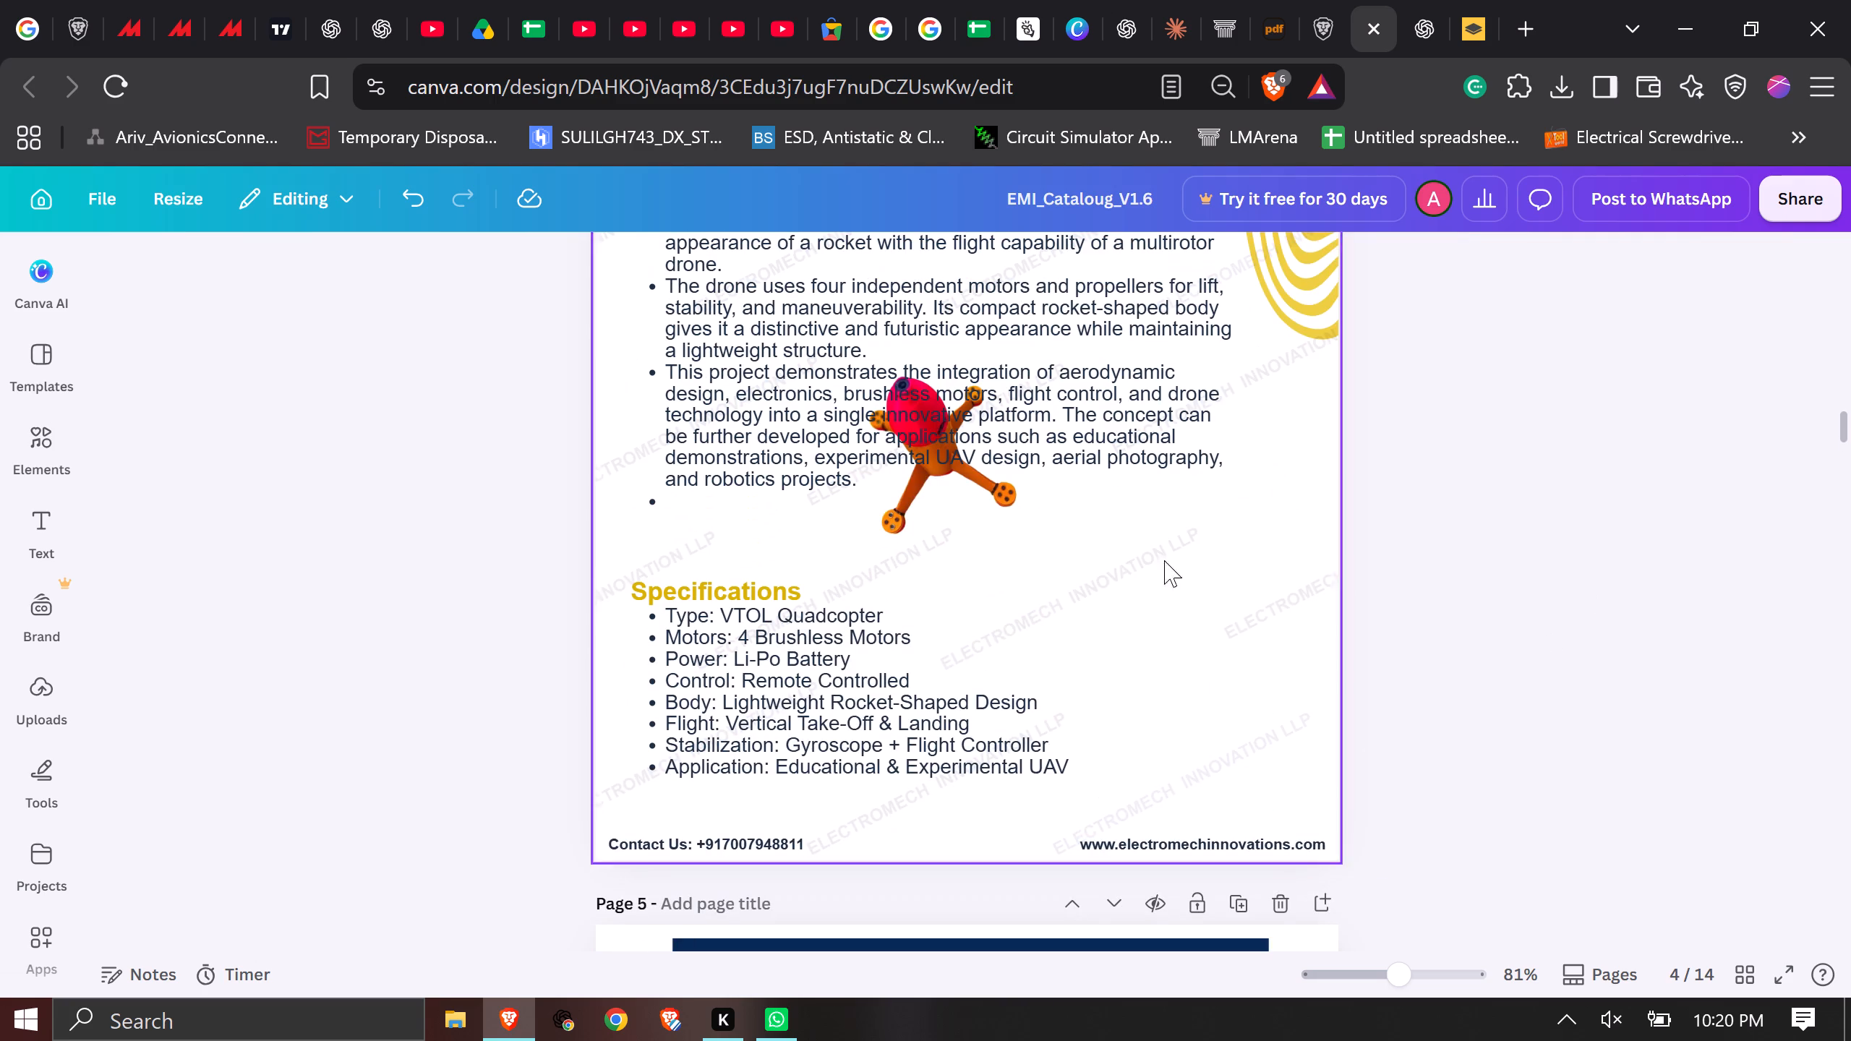
left_click(1003, 505)
left_click_drag(927, 527, 1080, 617)
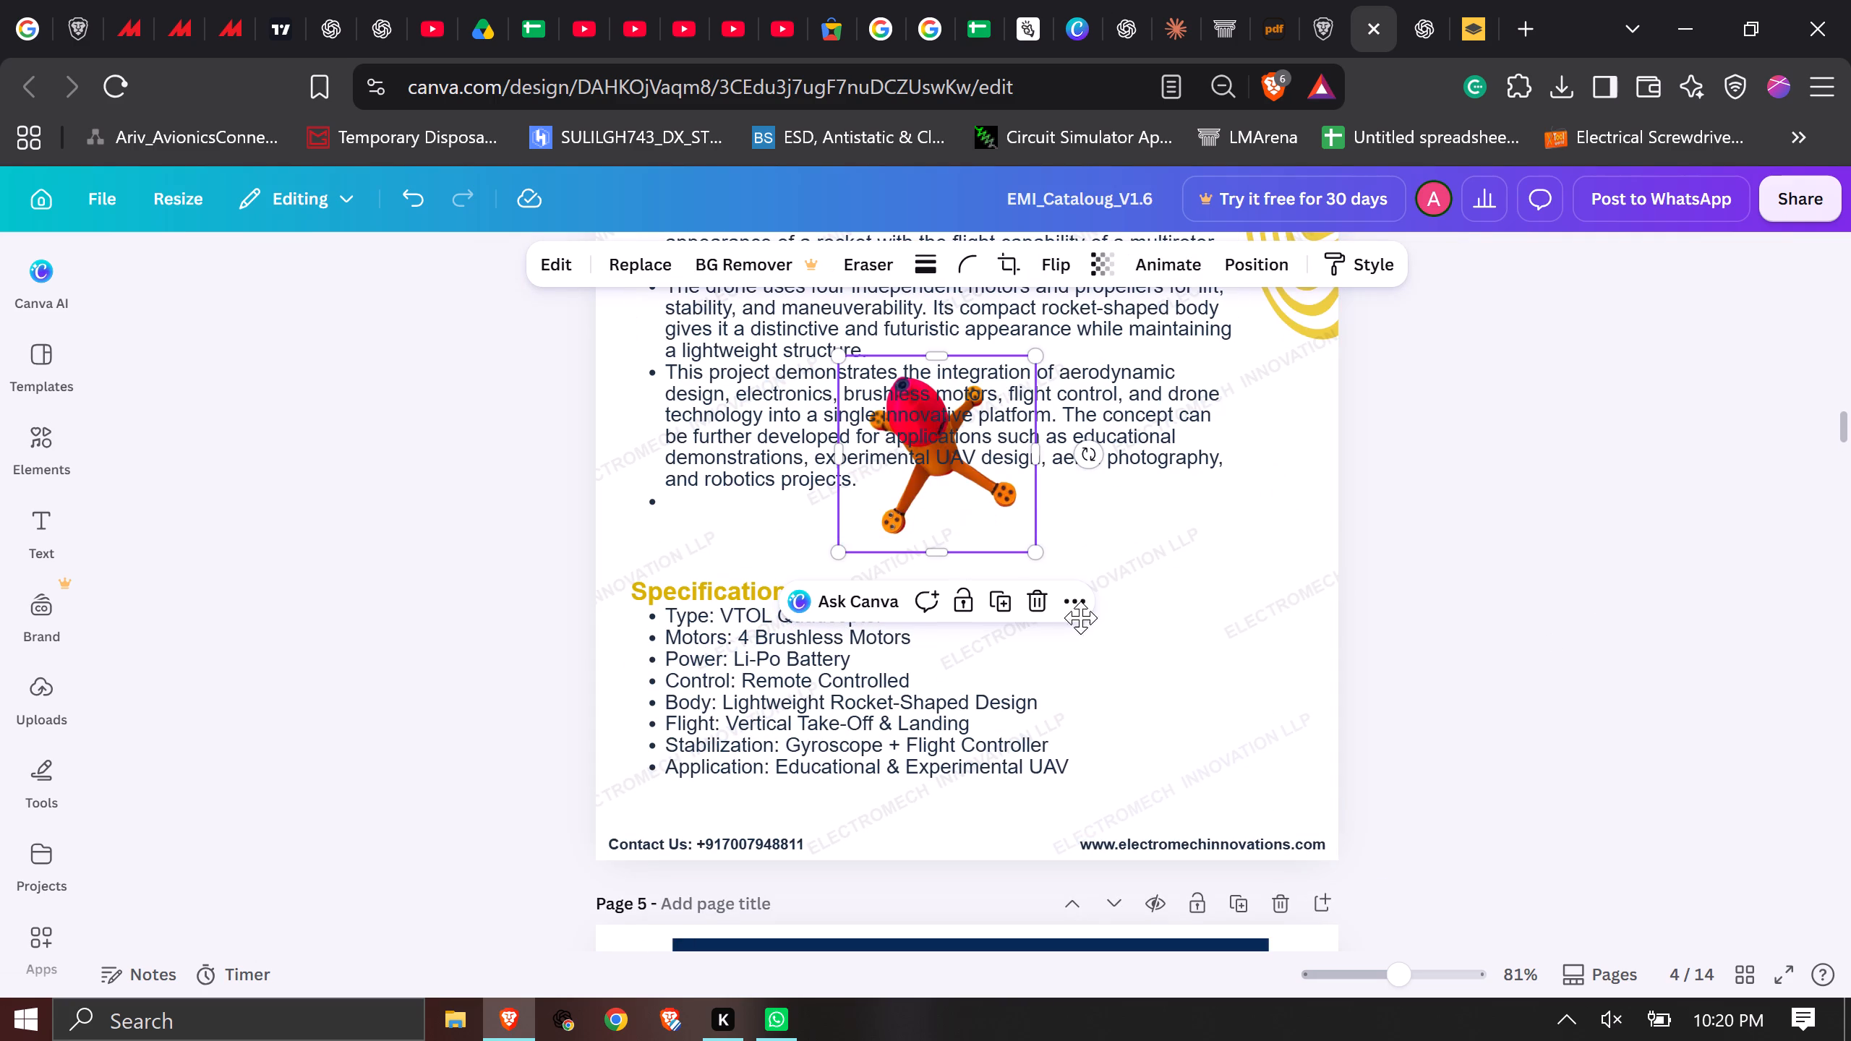
left_click_drag(1080, 617, 1154, 683)
left_click(1448, 675)
Colour the Rocket-Type Quadcopter line at the start of the description in the gold used for the headings.
scroll(1560, 635, "up", 2)
scroll(977, 681, "up", 1)
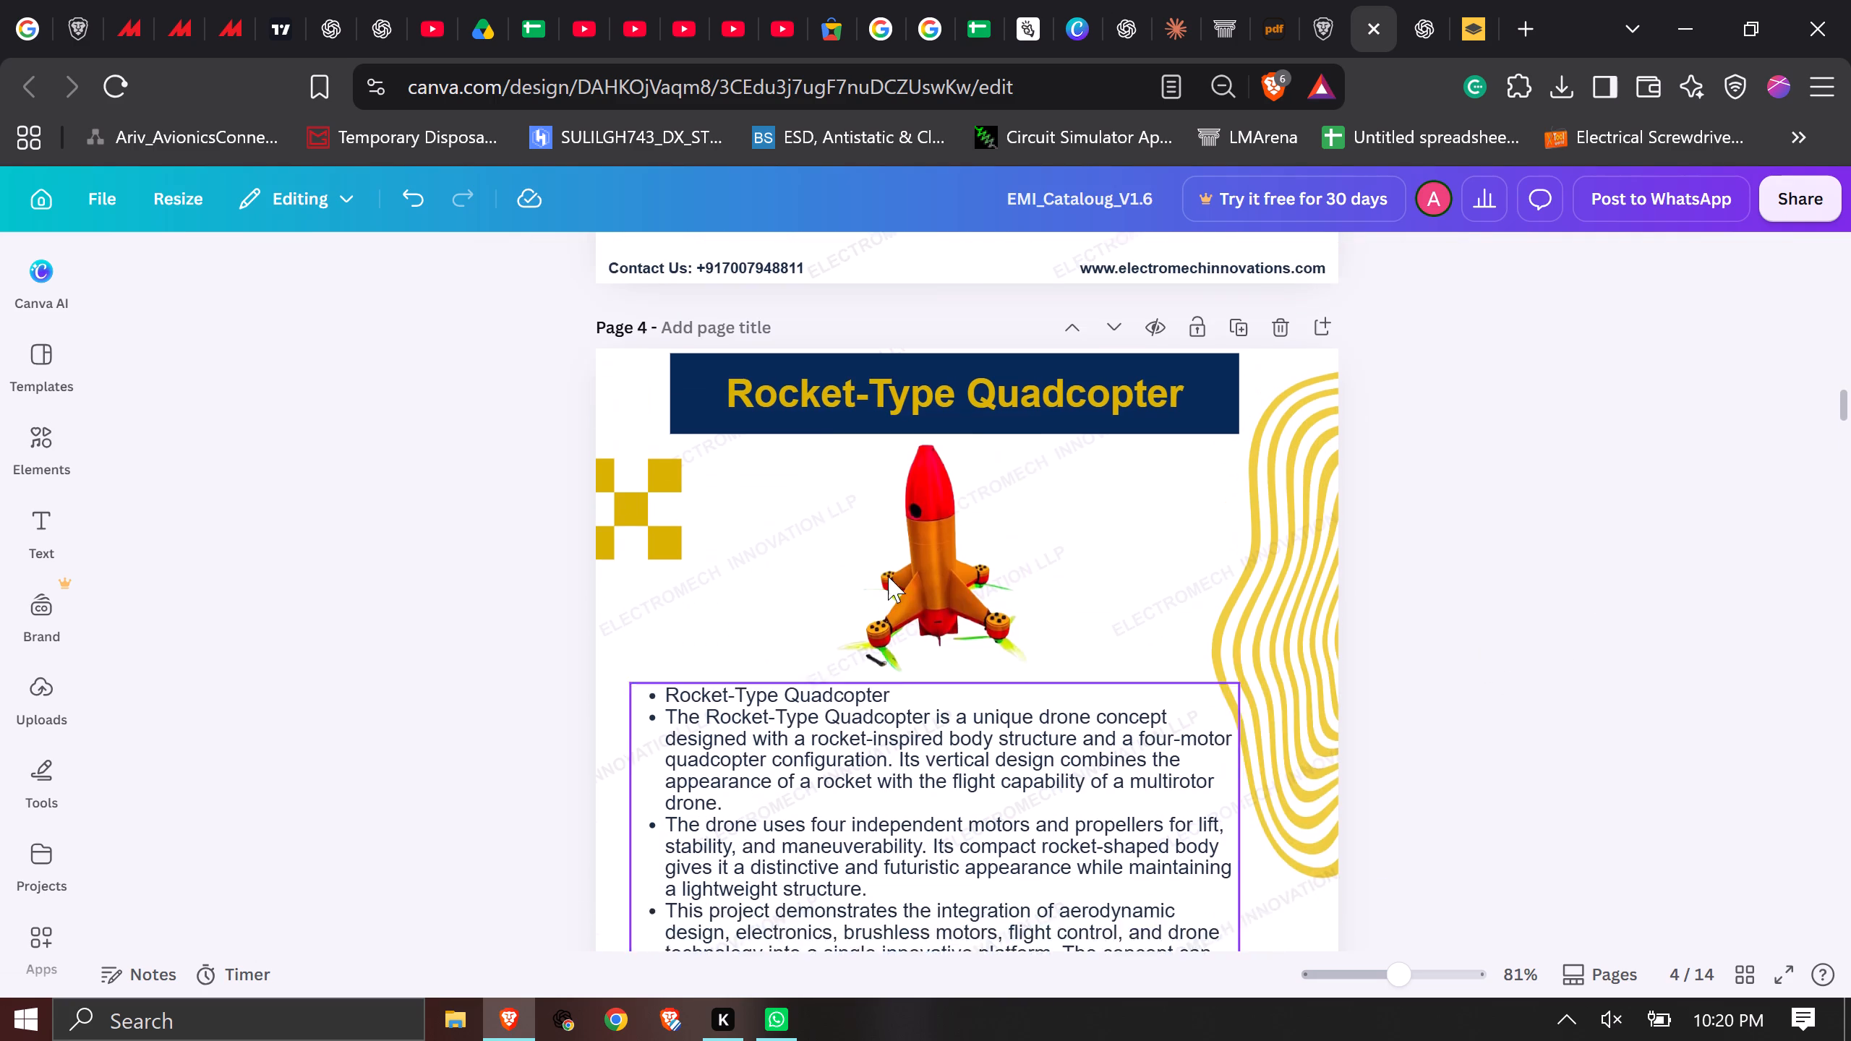
left_click(886, 758)
left_click(885, 719)
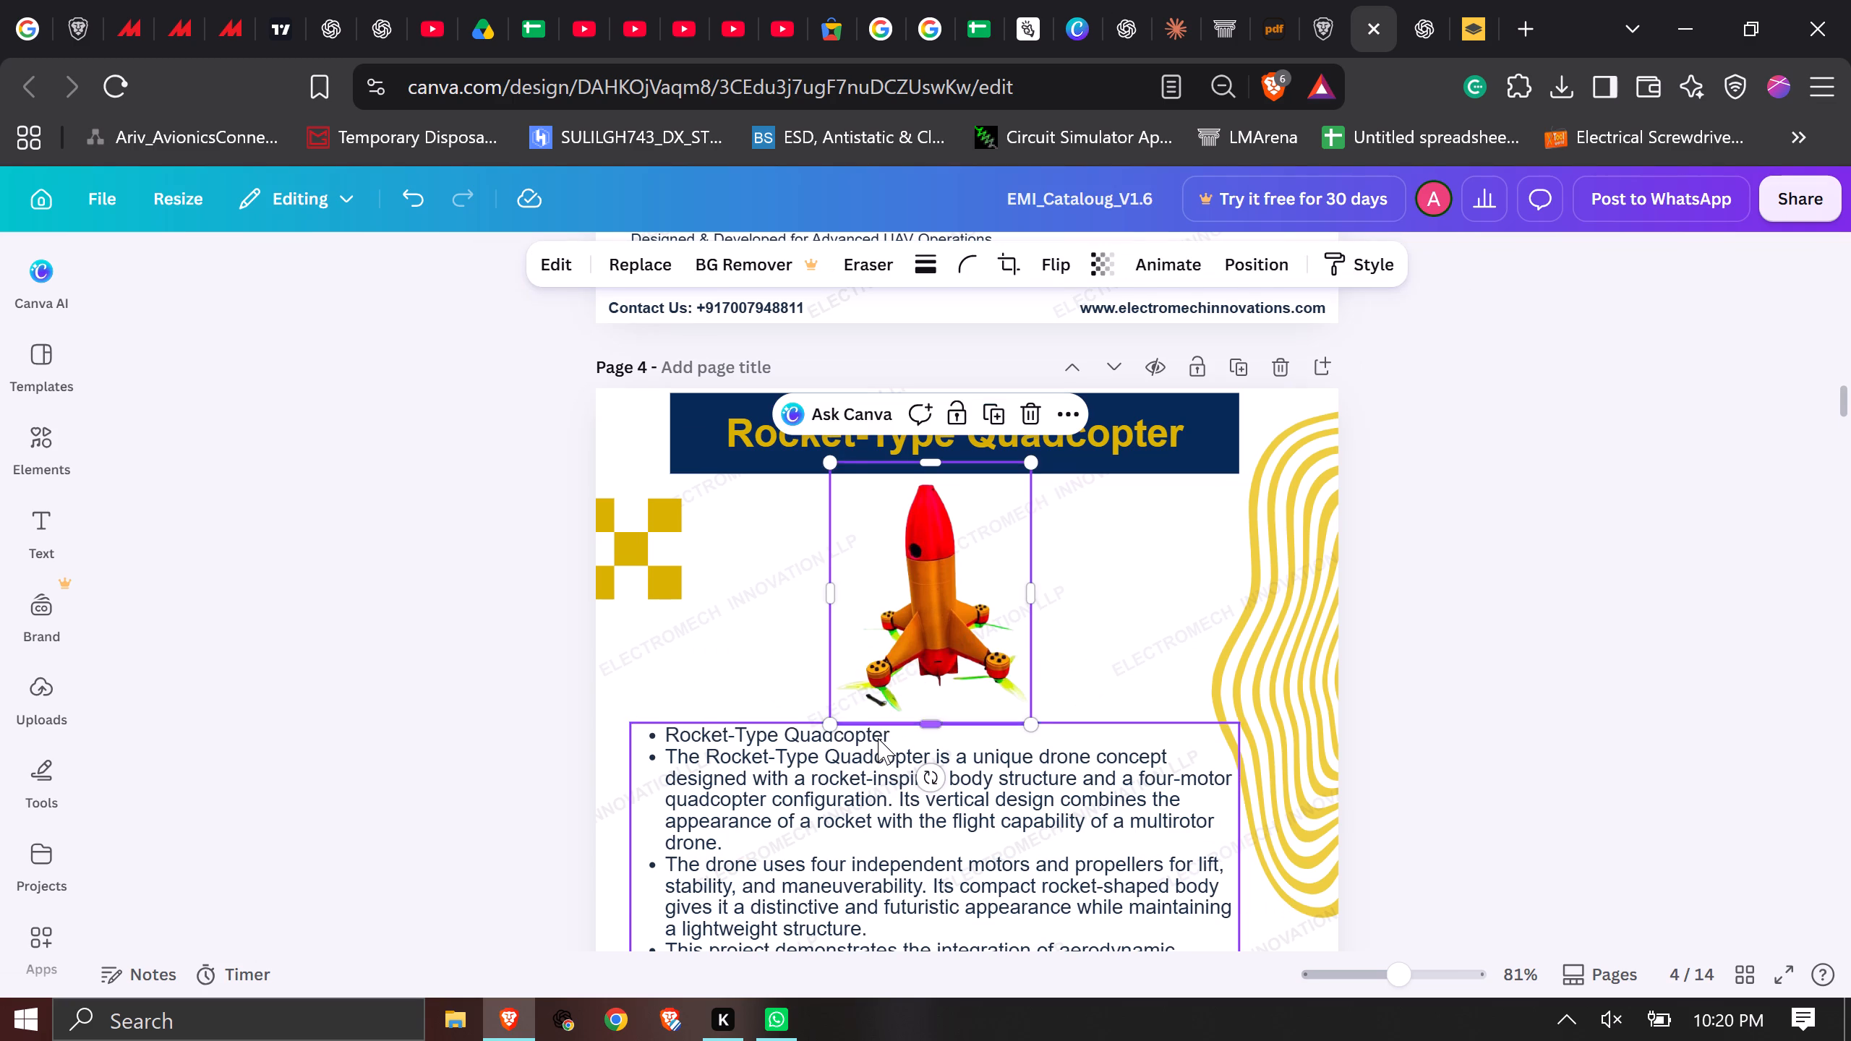
triple_click(878, 738)
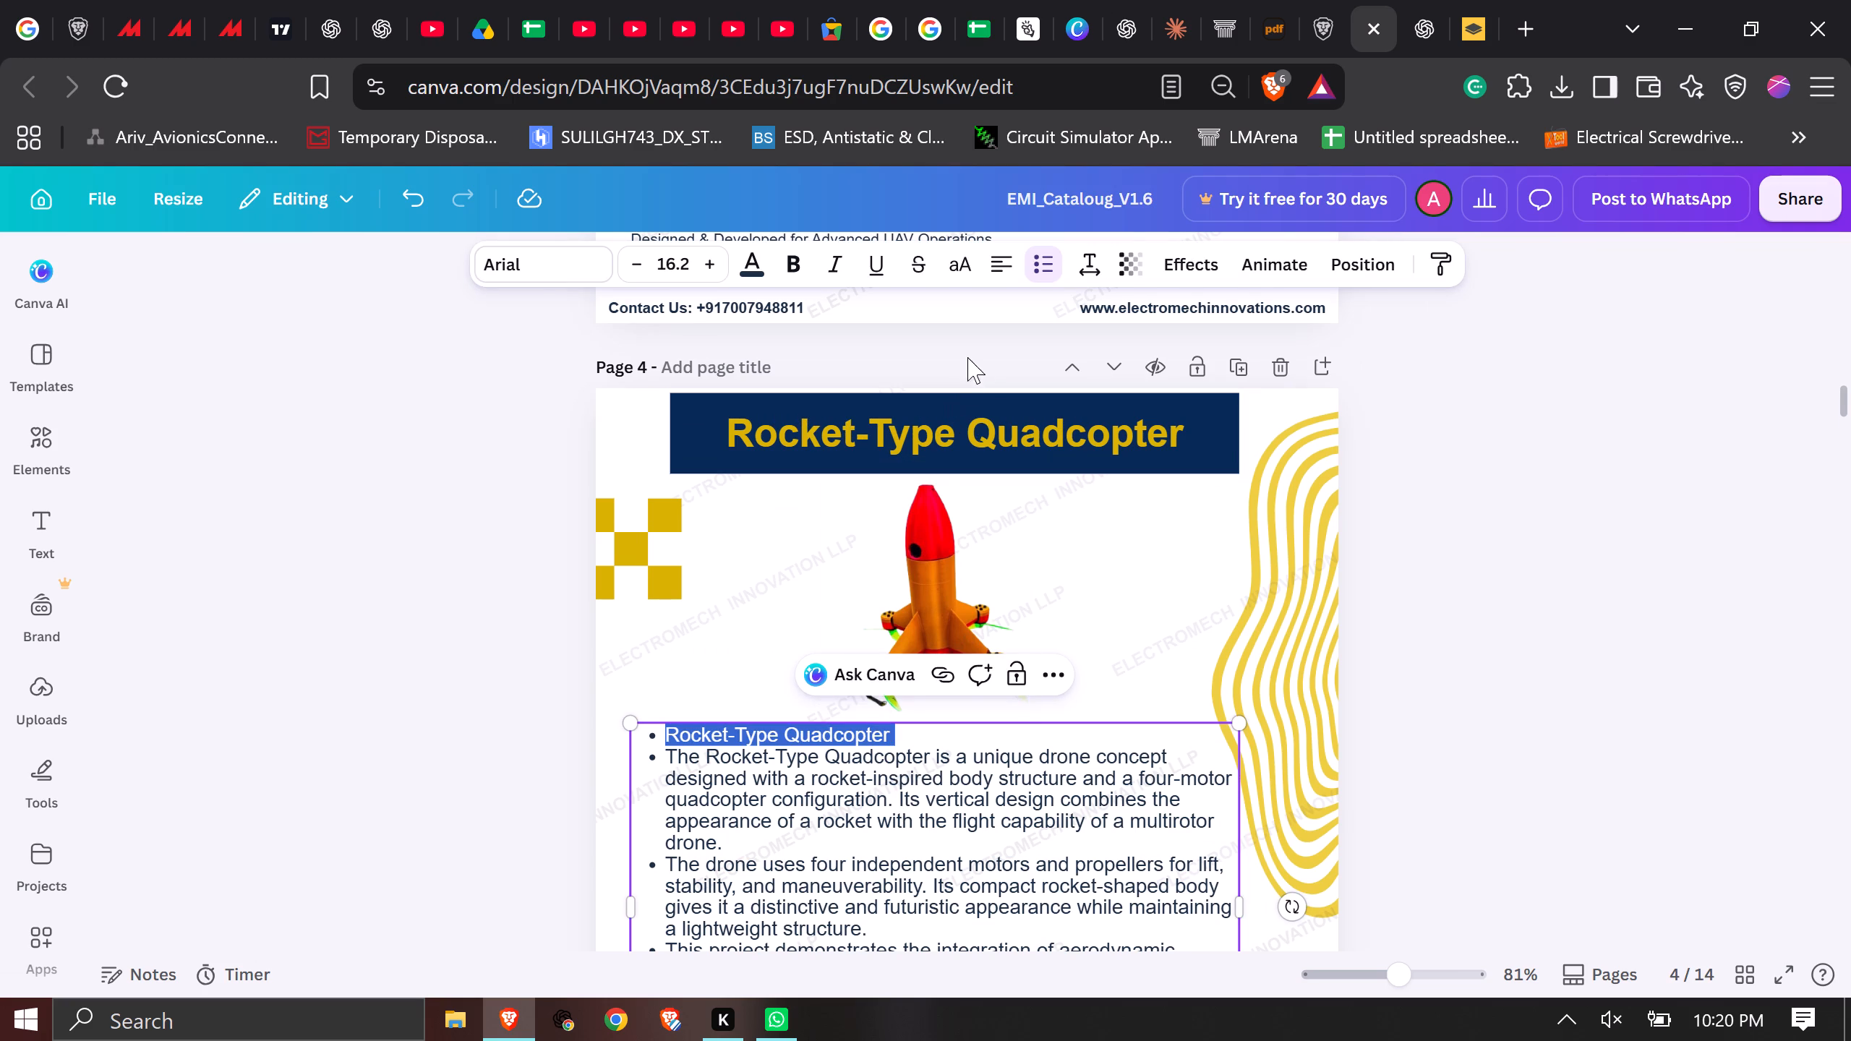
left_click(756, 265)
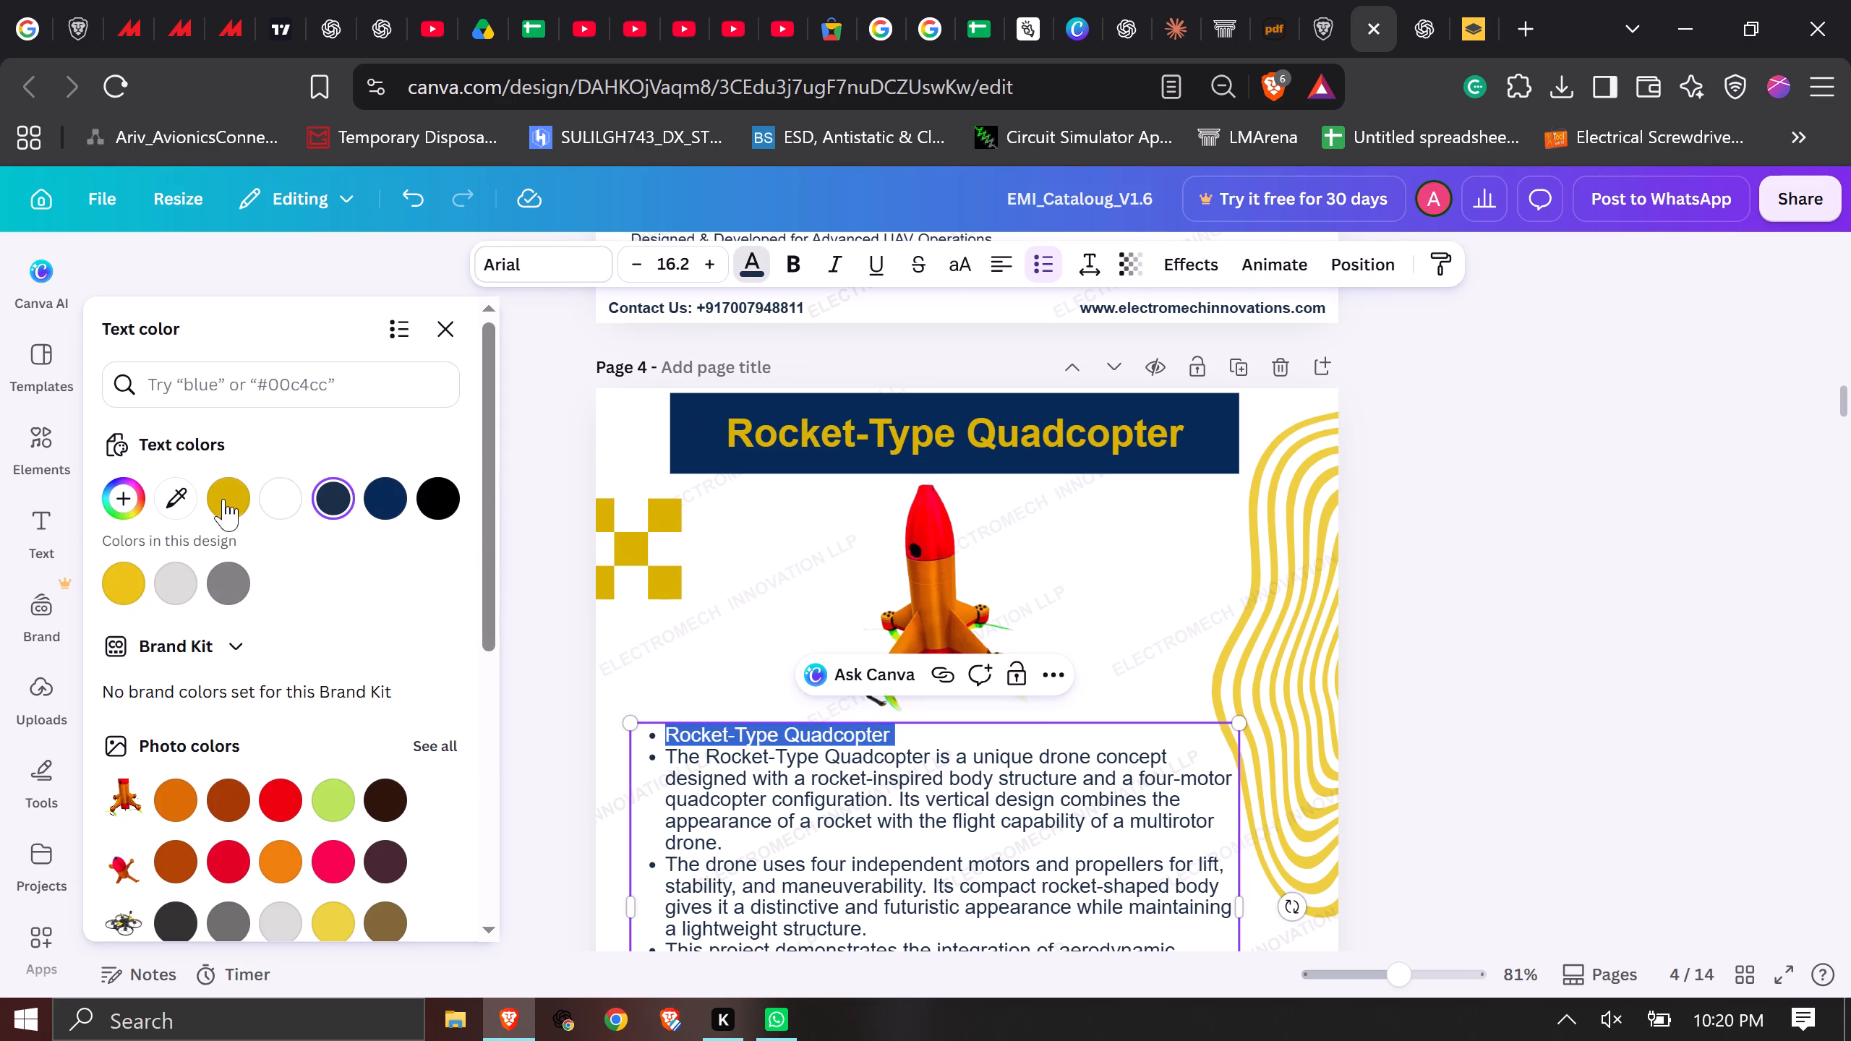
left_click(223, 499)
left_click(770, 747)
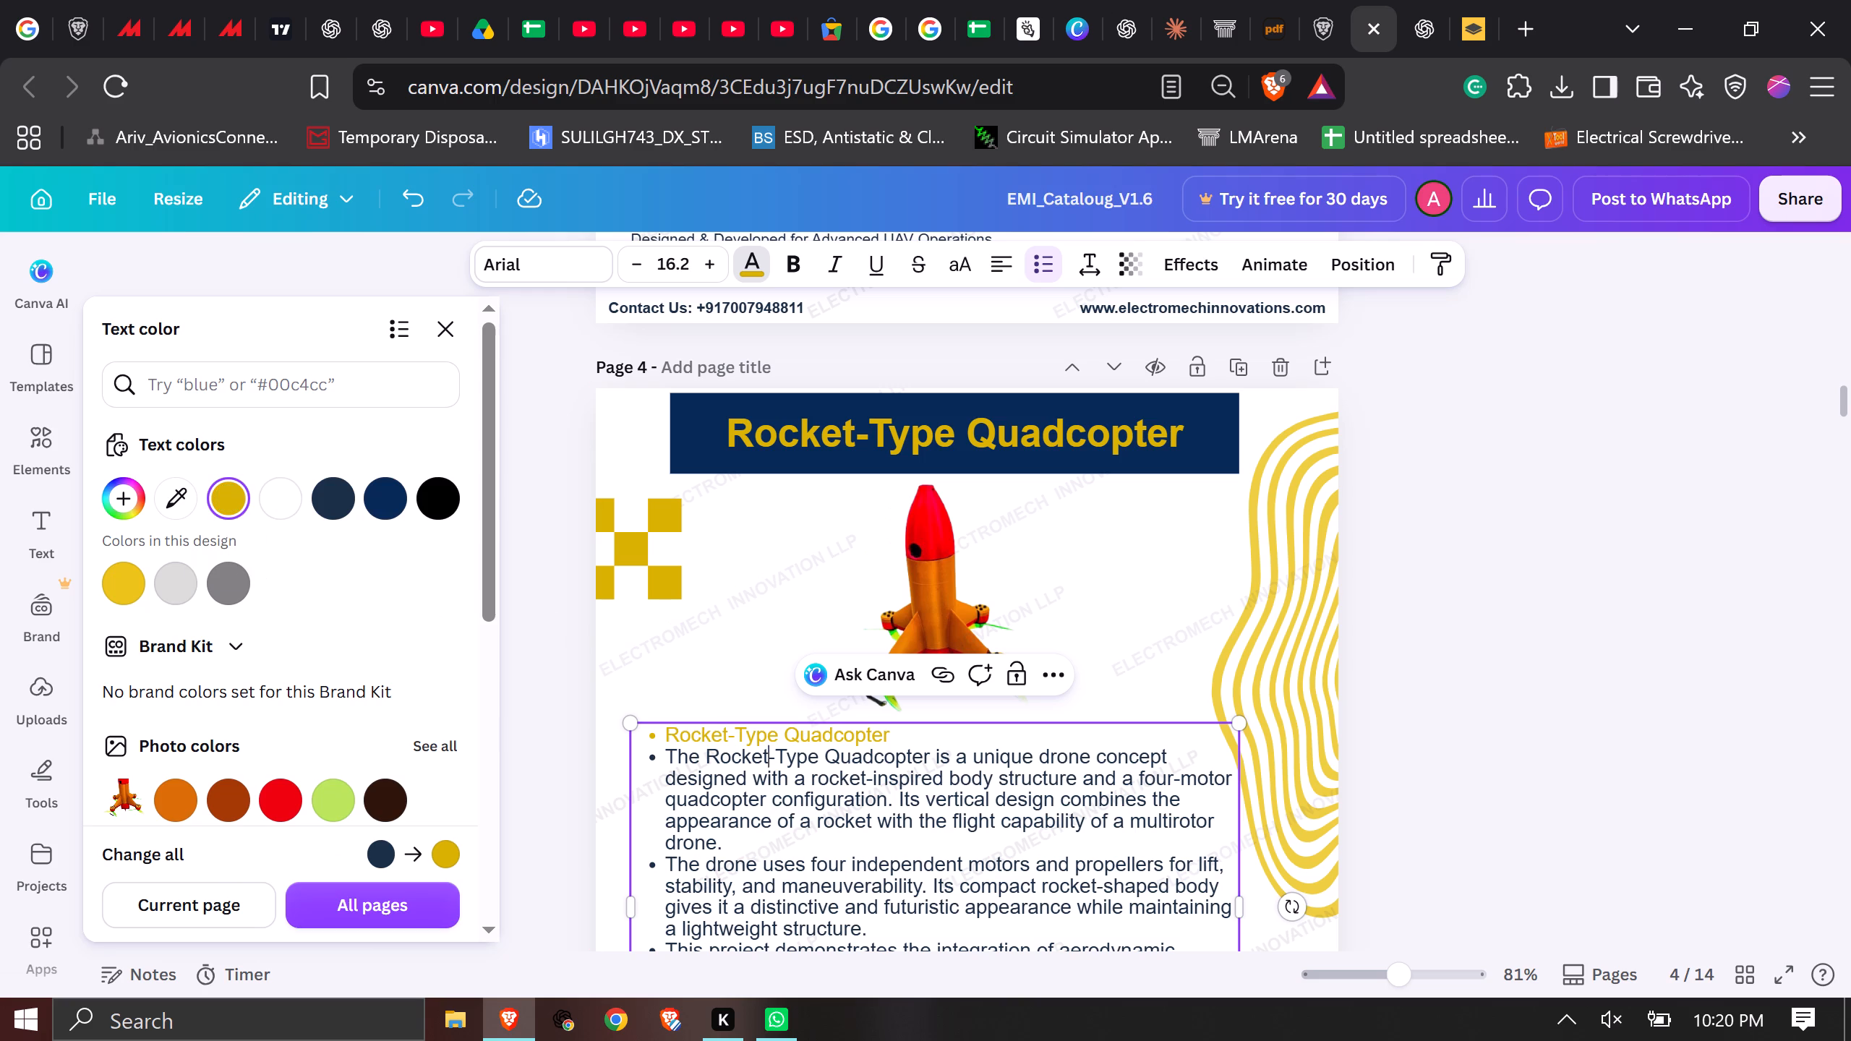
left_click(817, 853)
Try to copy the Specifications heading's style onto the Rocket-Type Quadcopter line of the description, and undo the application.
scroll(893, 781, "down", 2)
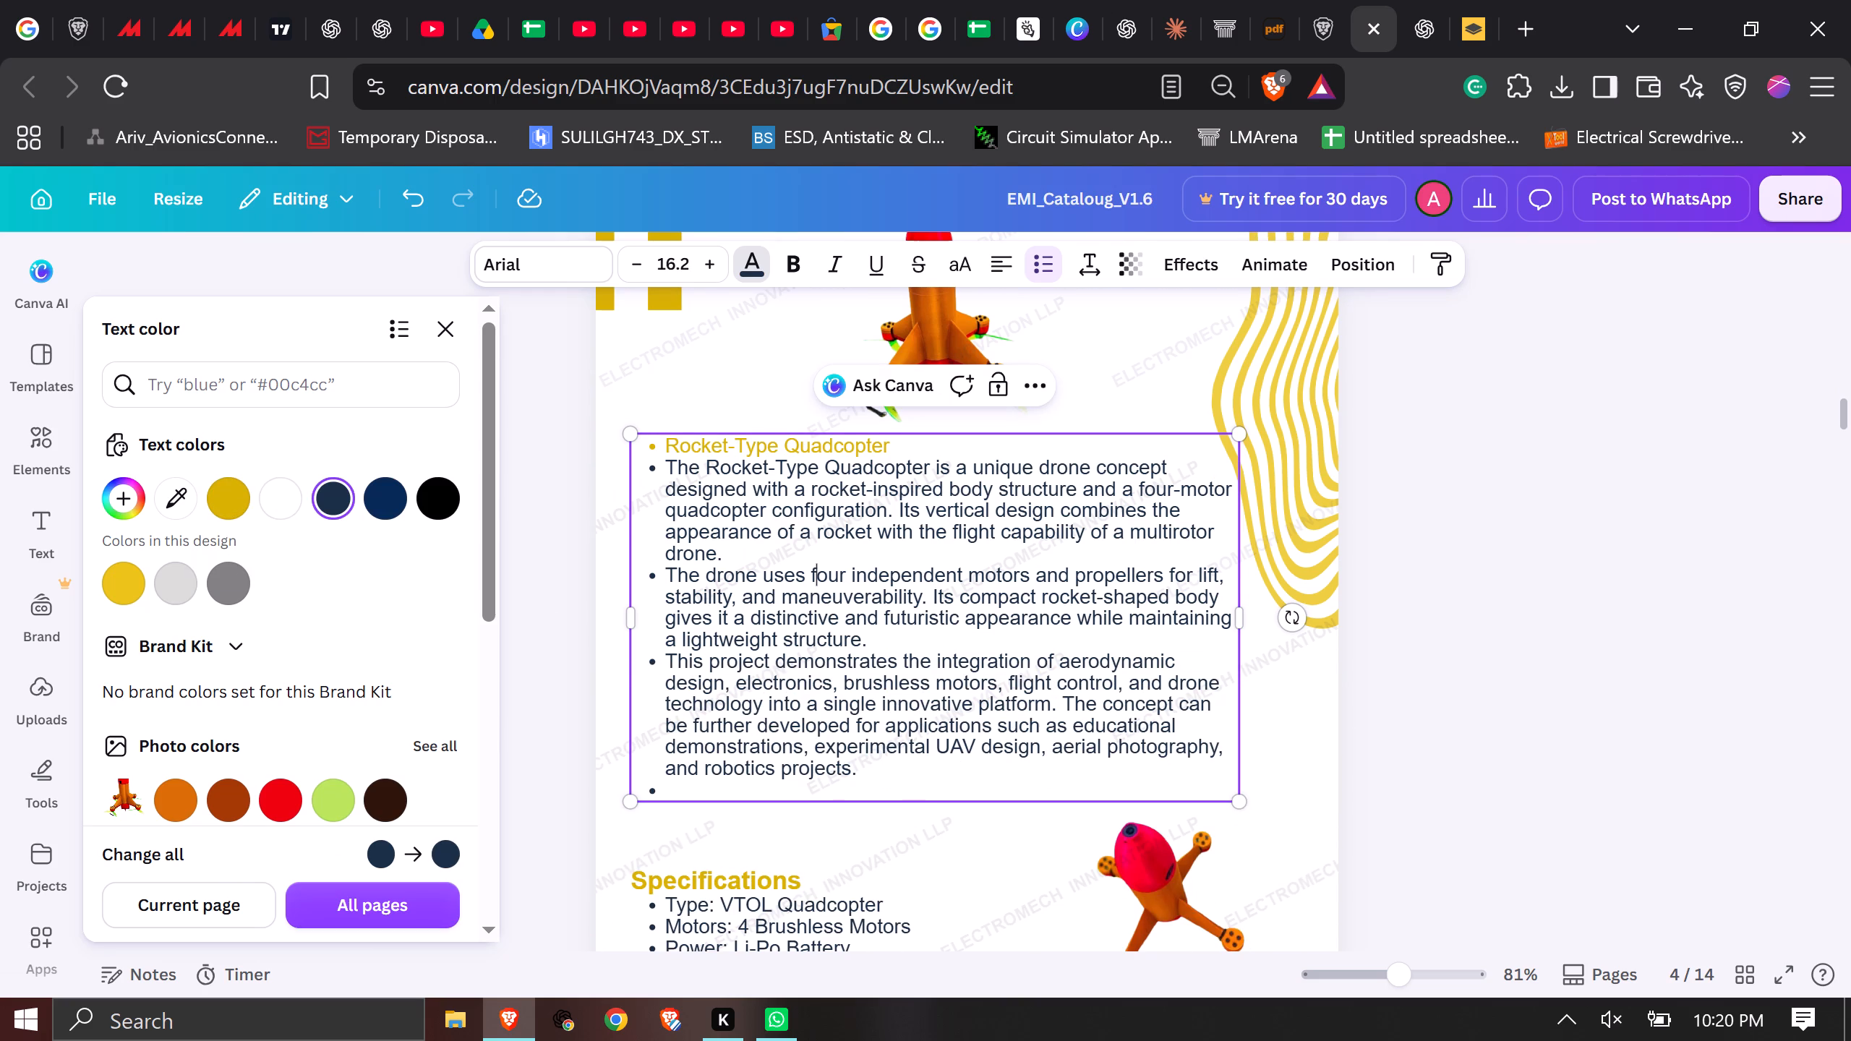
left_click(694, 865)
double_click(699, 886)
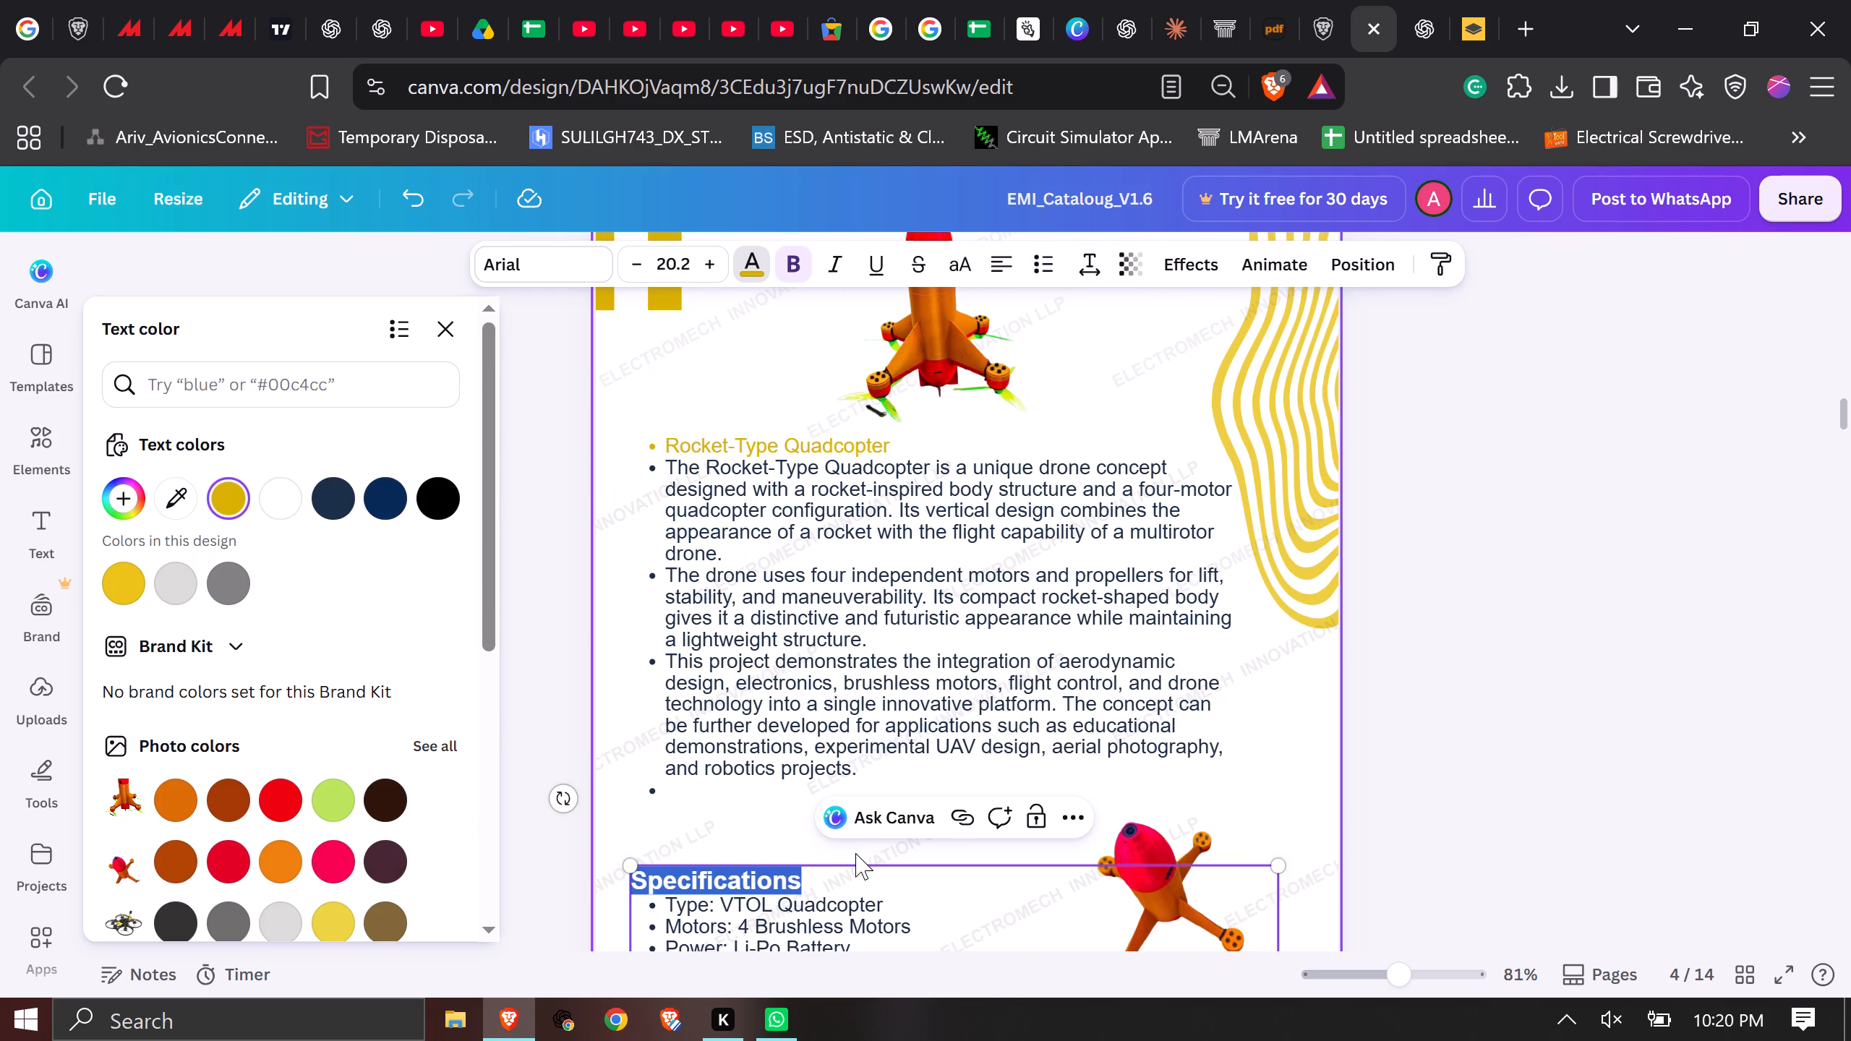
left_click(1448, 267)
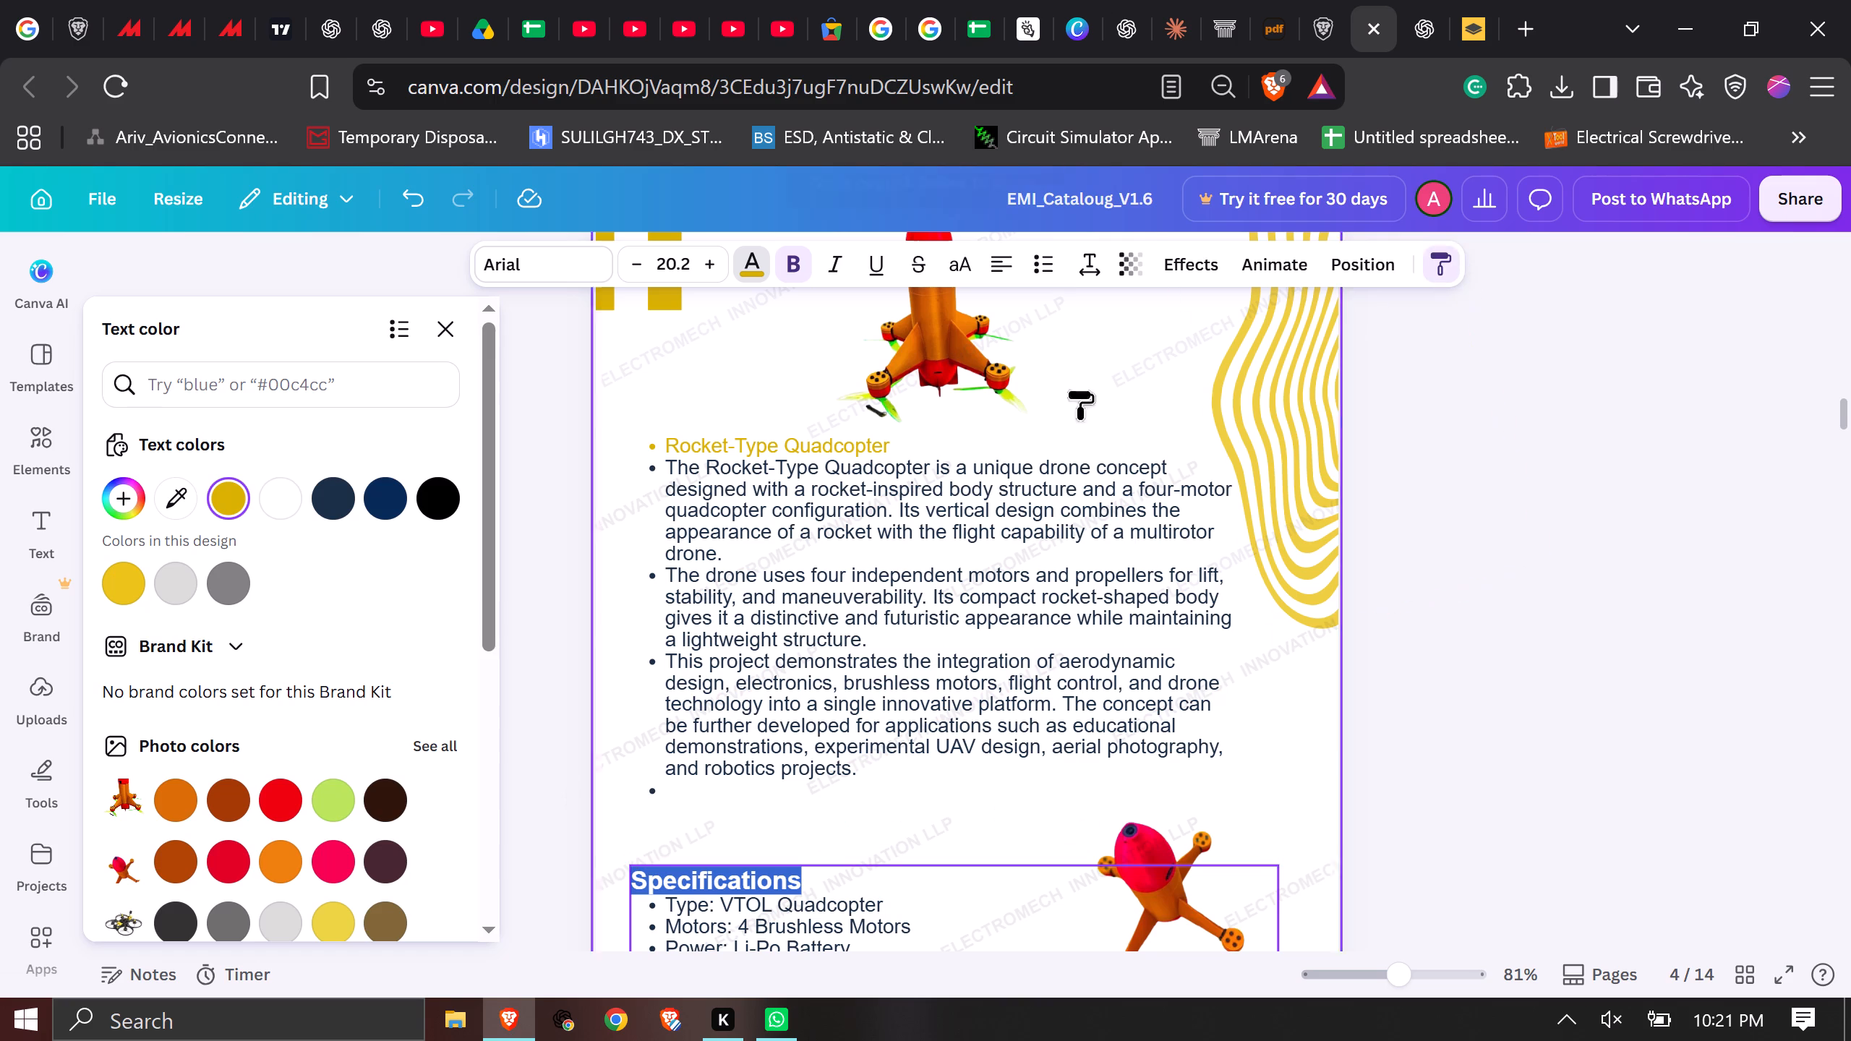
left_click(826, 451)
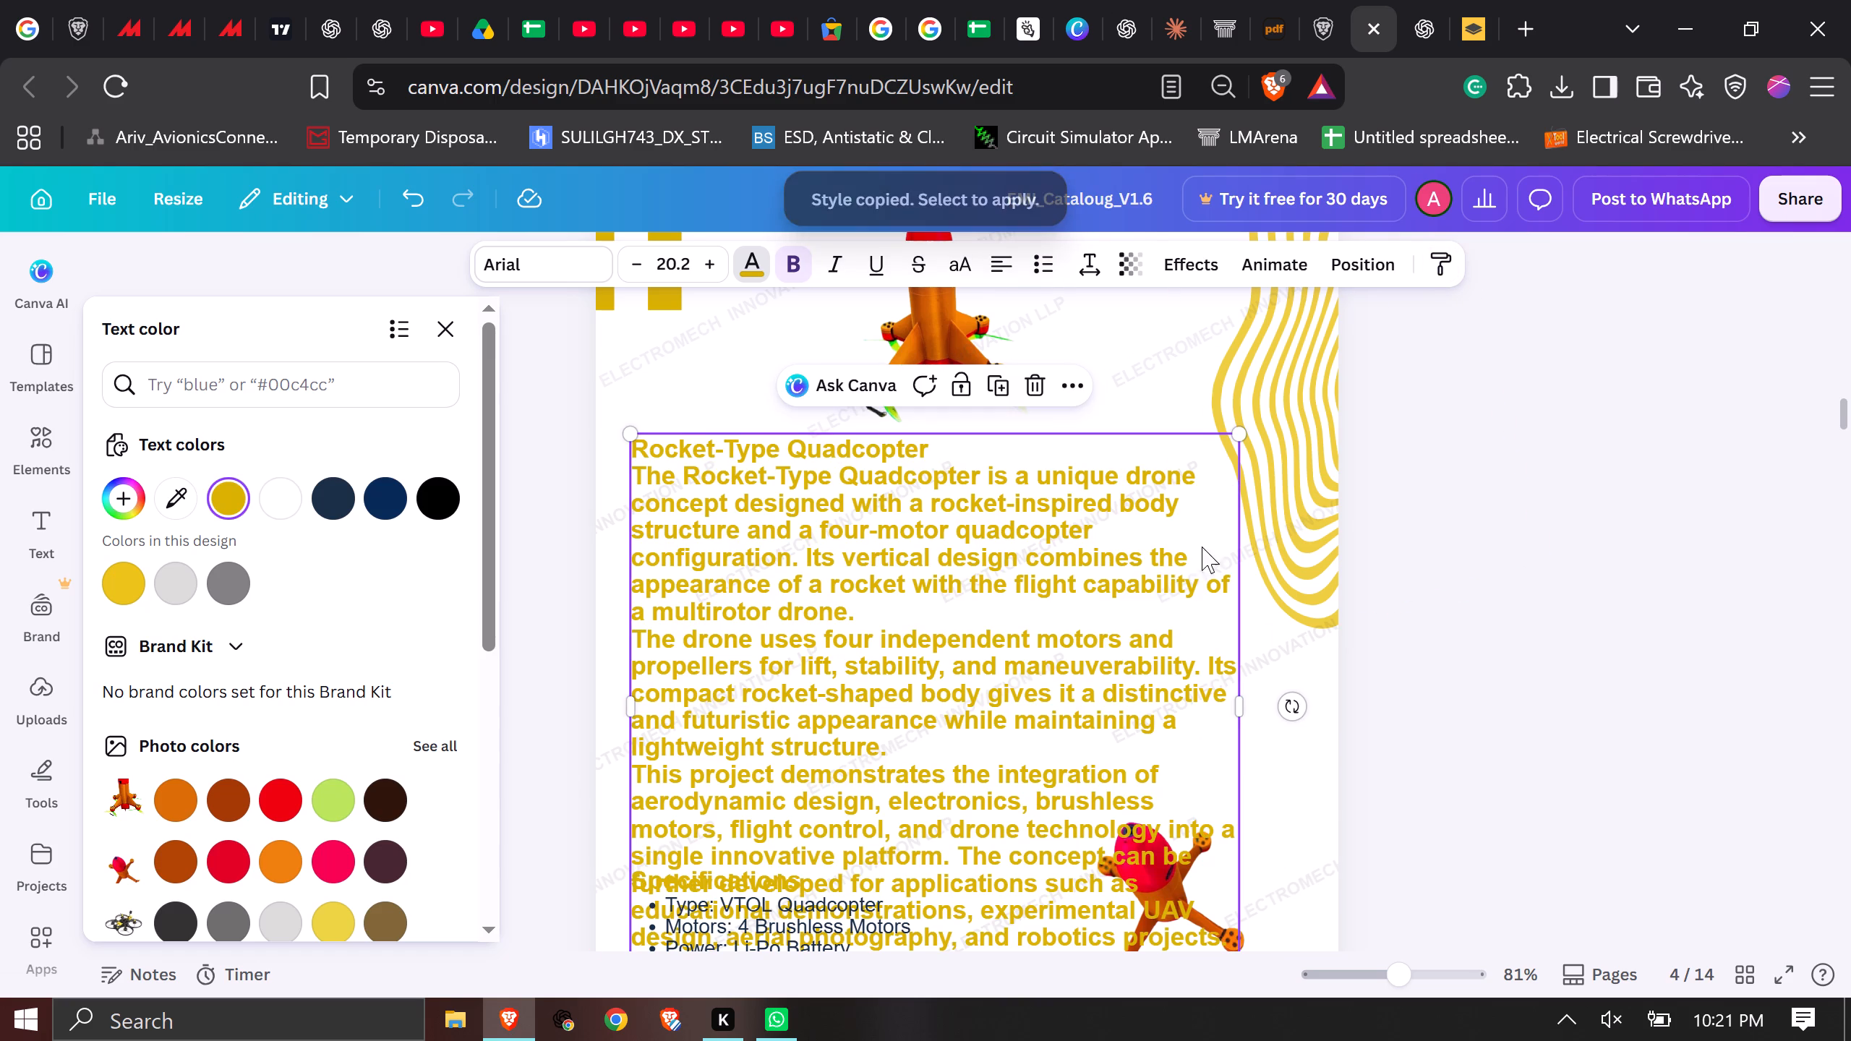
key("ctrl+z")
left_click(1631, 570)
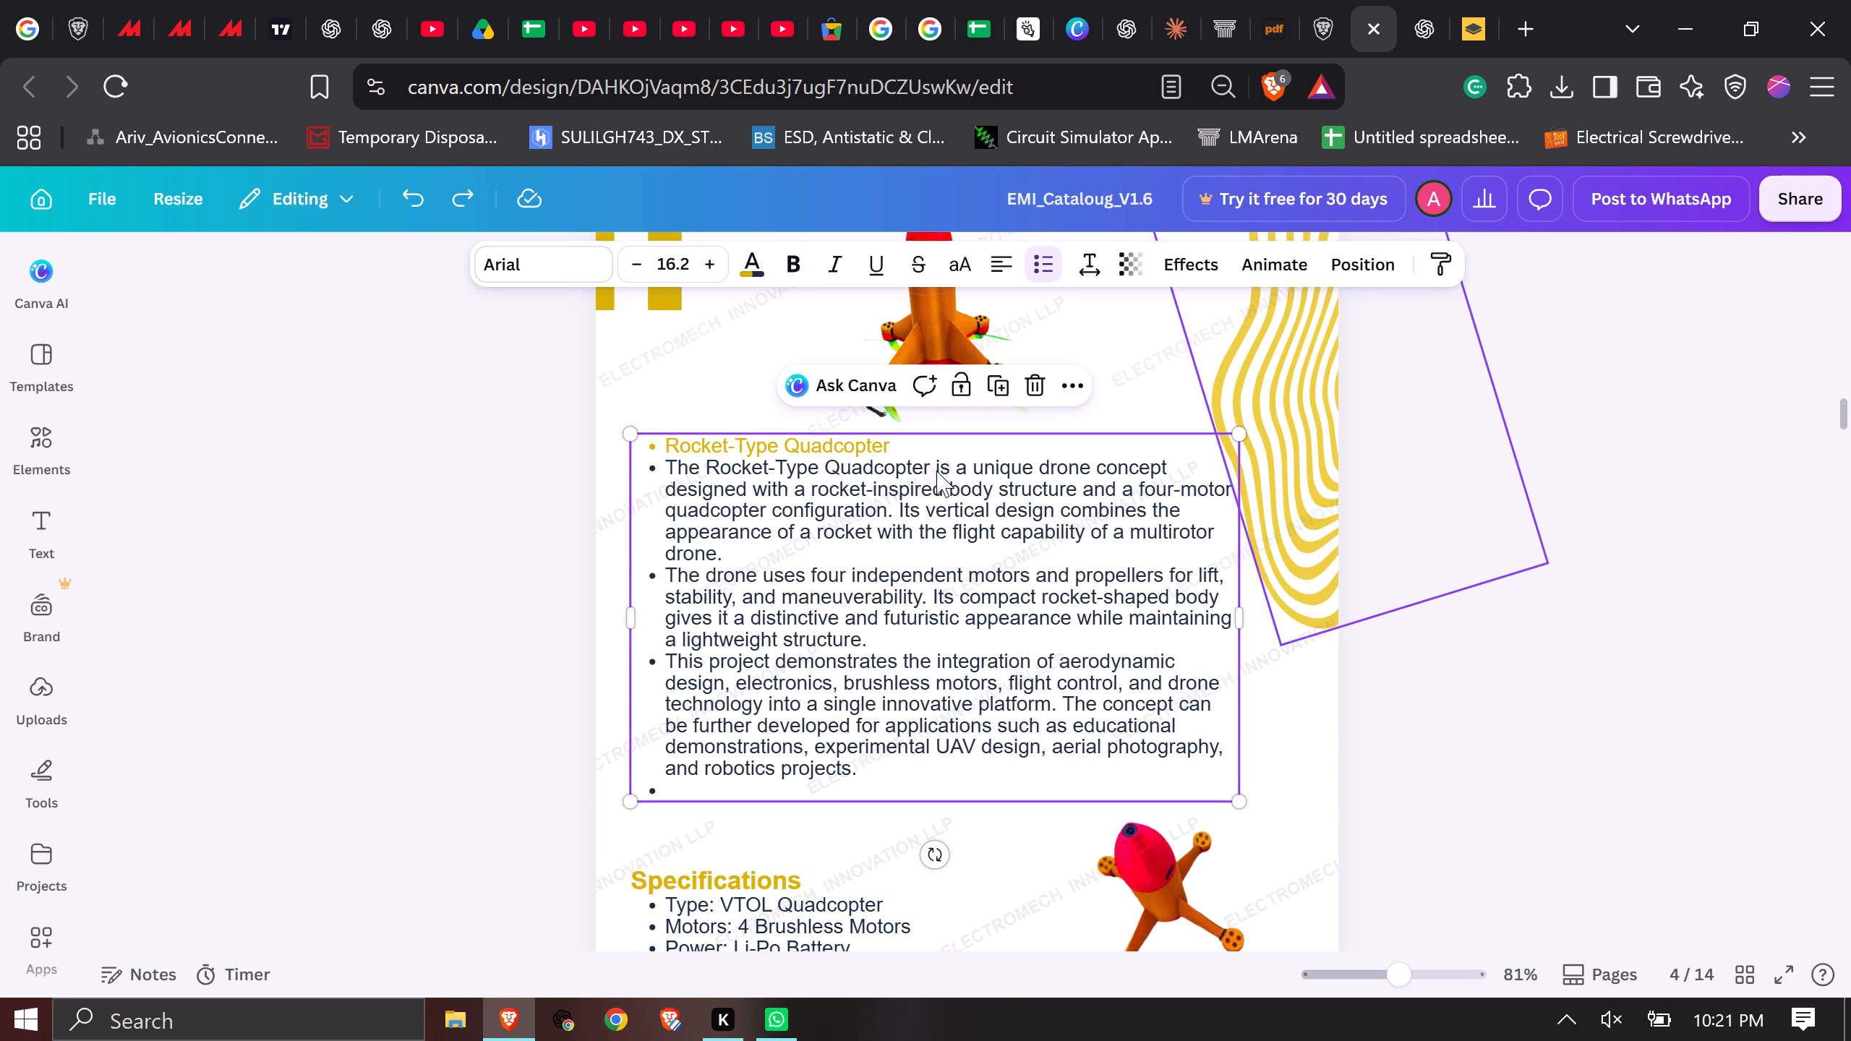
Set the Rocket-Type Quadcopter line at the start of the description to font size 20.2 and bold.
left_click(880, 440)
left_click(872, 462)
triple_click(872, 445)
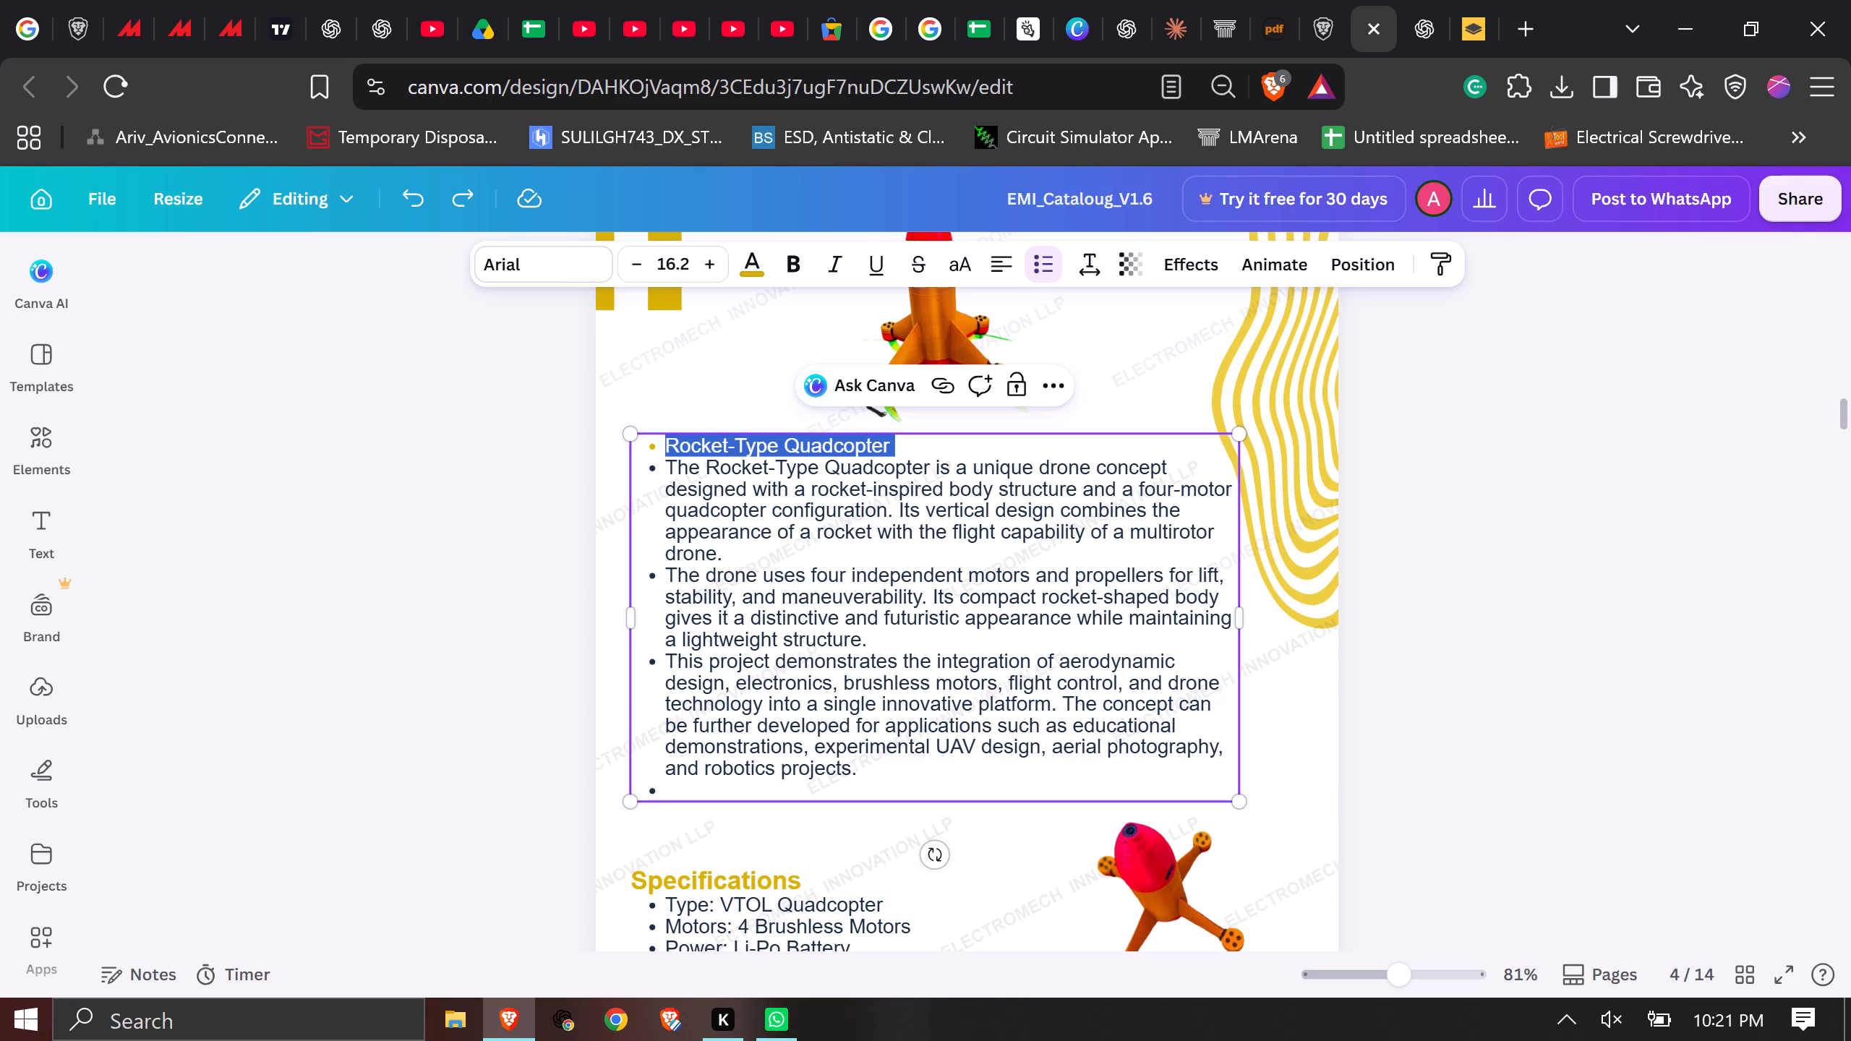
left_click(714, 258)
double_click(714, 258)
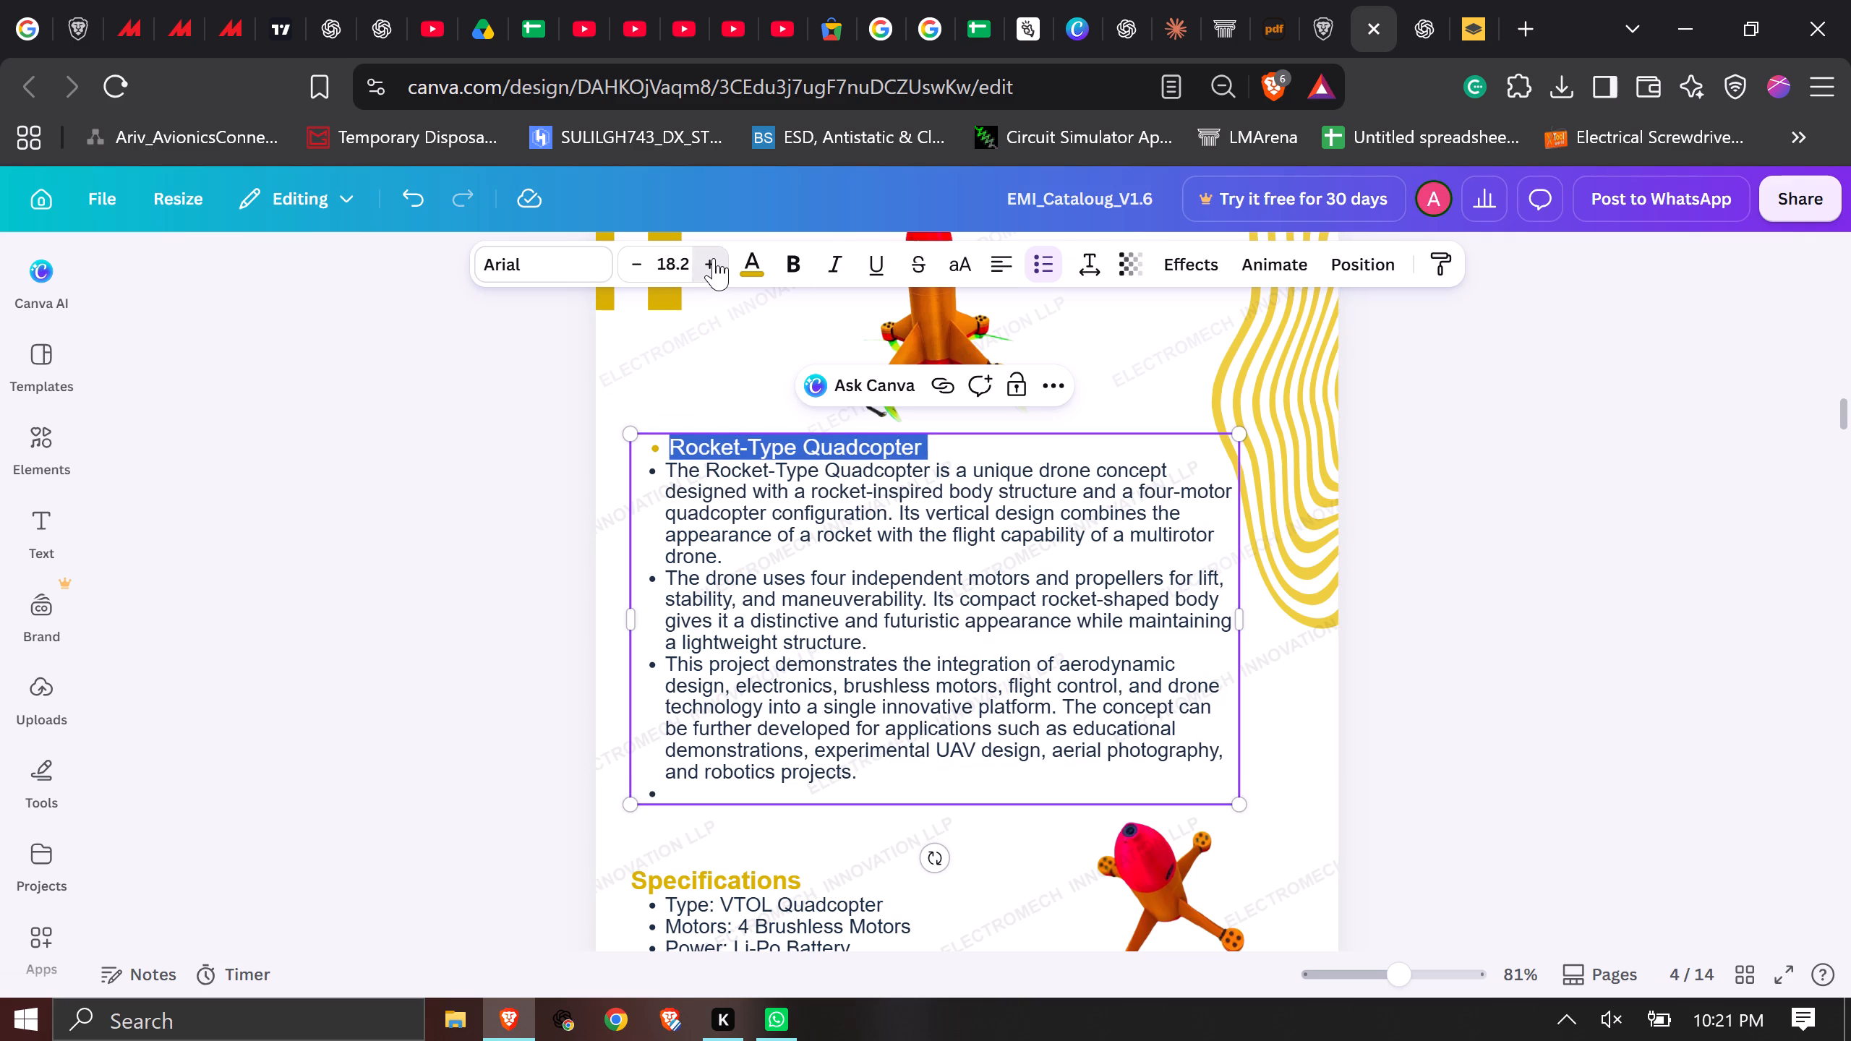
left_click(714, 258)
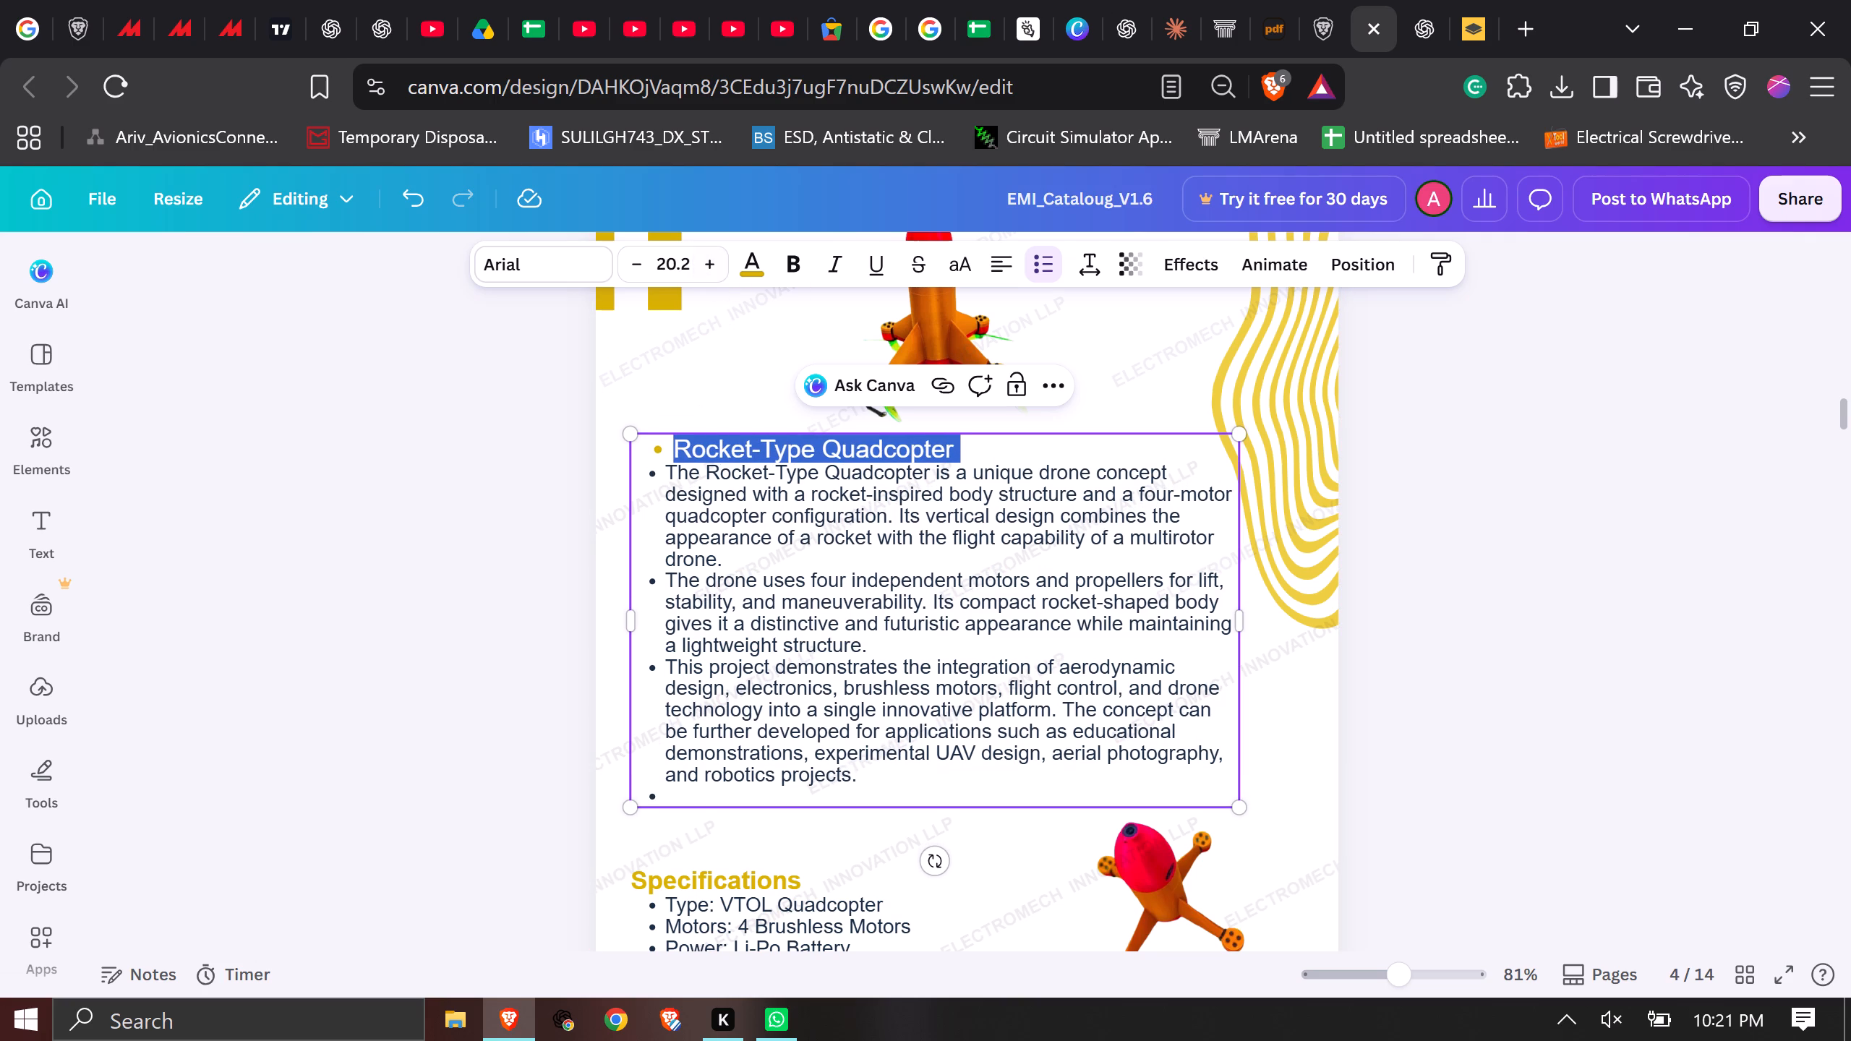
key("ctrl+b")
Remove the bullet and indent from the Rocket-Type Quadcopter heading above the description paragraphs.
key("ctrl+Left")
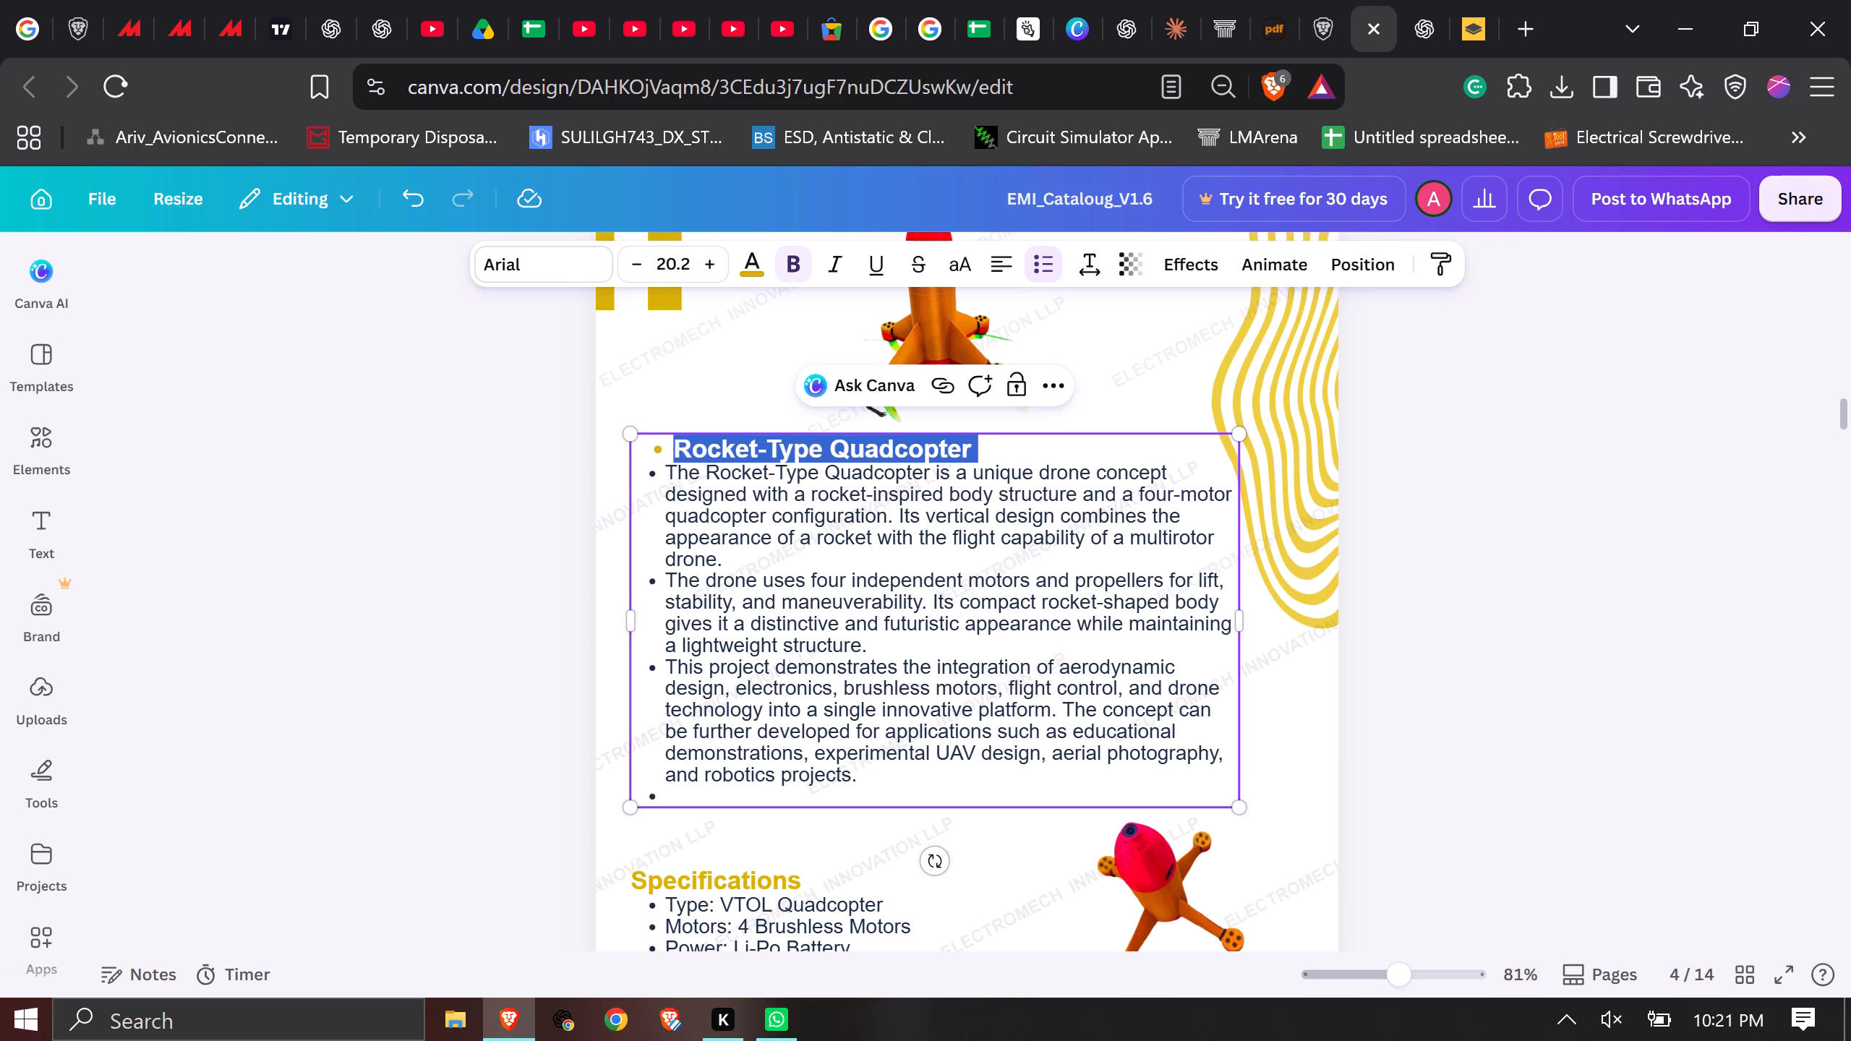
key("ctrl+Left")
key("Right")
key("Right")
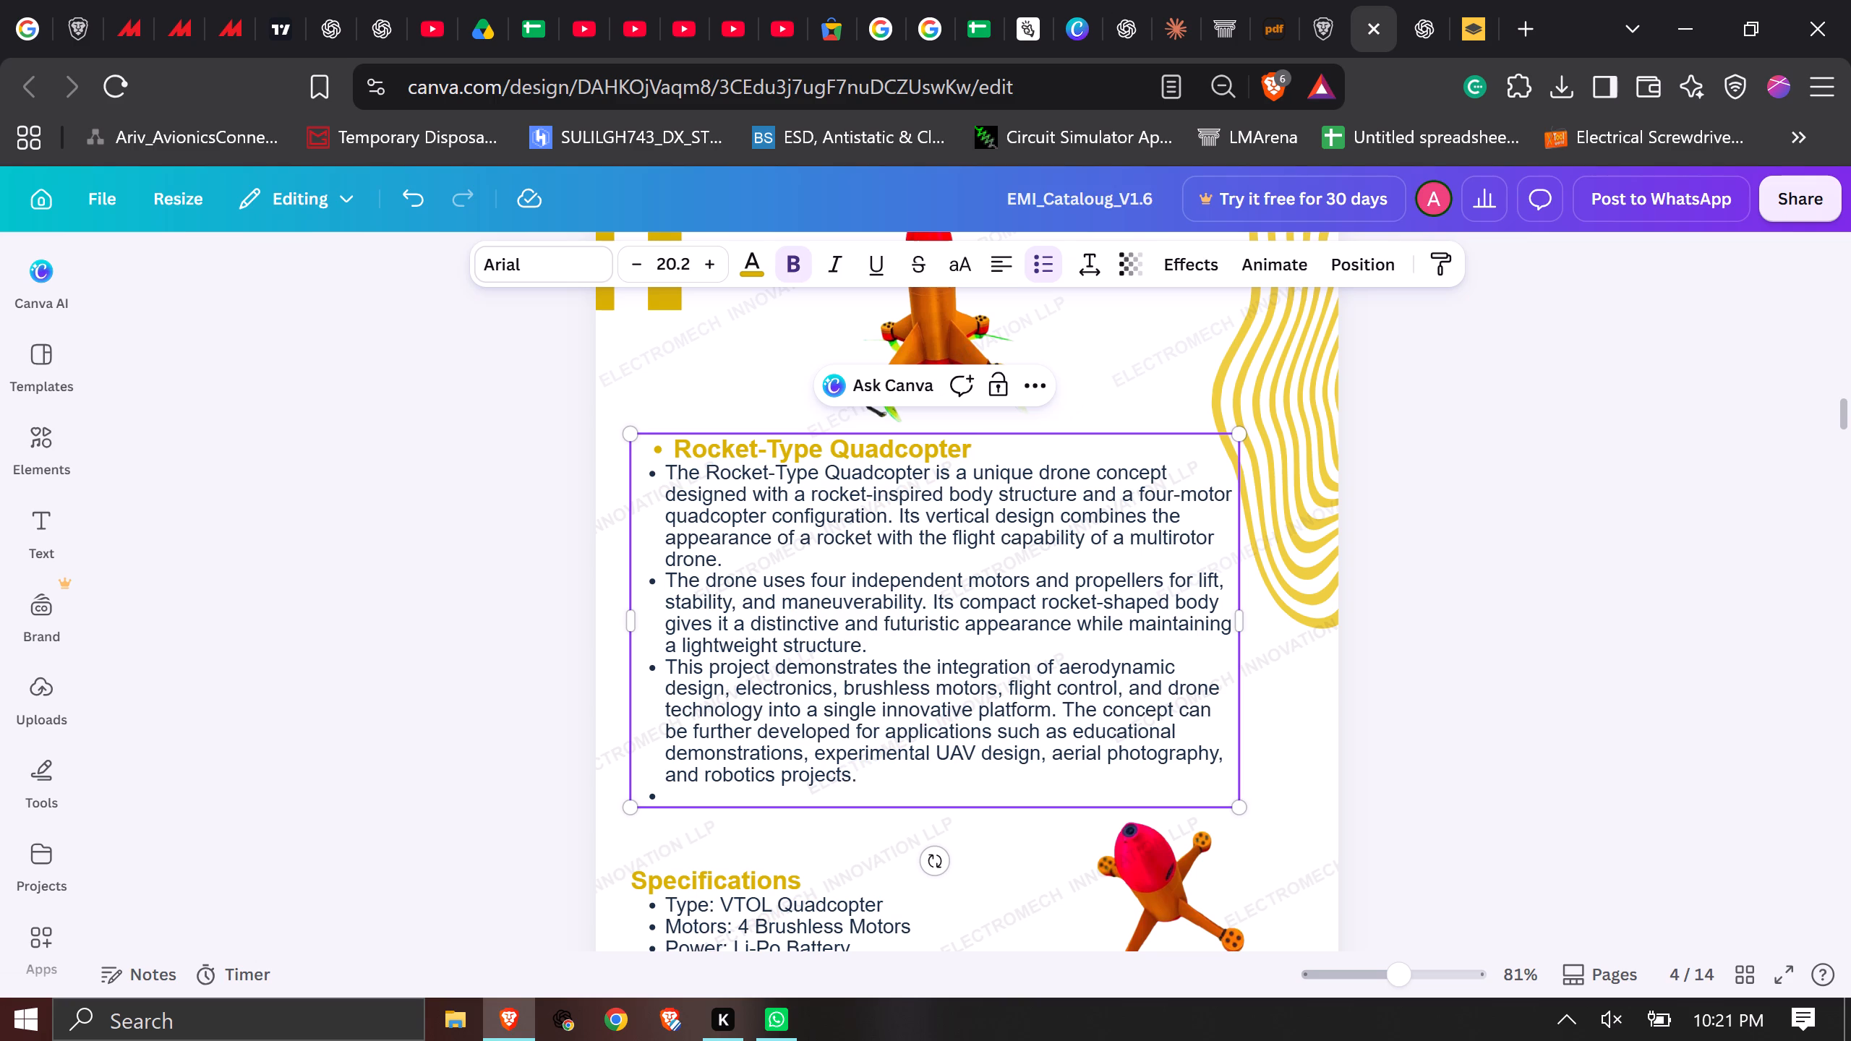
key("ctrl+Left")
key("ctrl+Left")
key("ctrl+Left")
key("ctrl+Left")
key("BackSpace")
key("BackSpace")
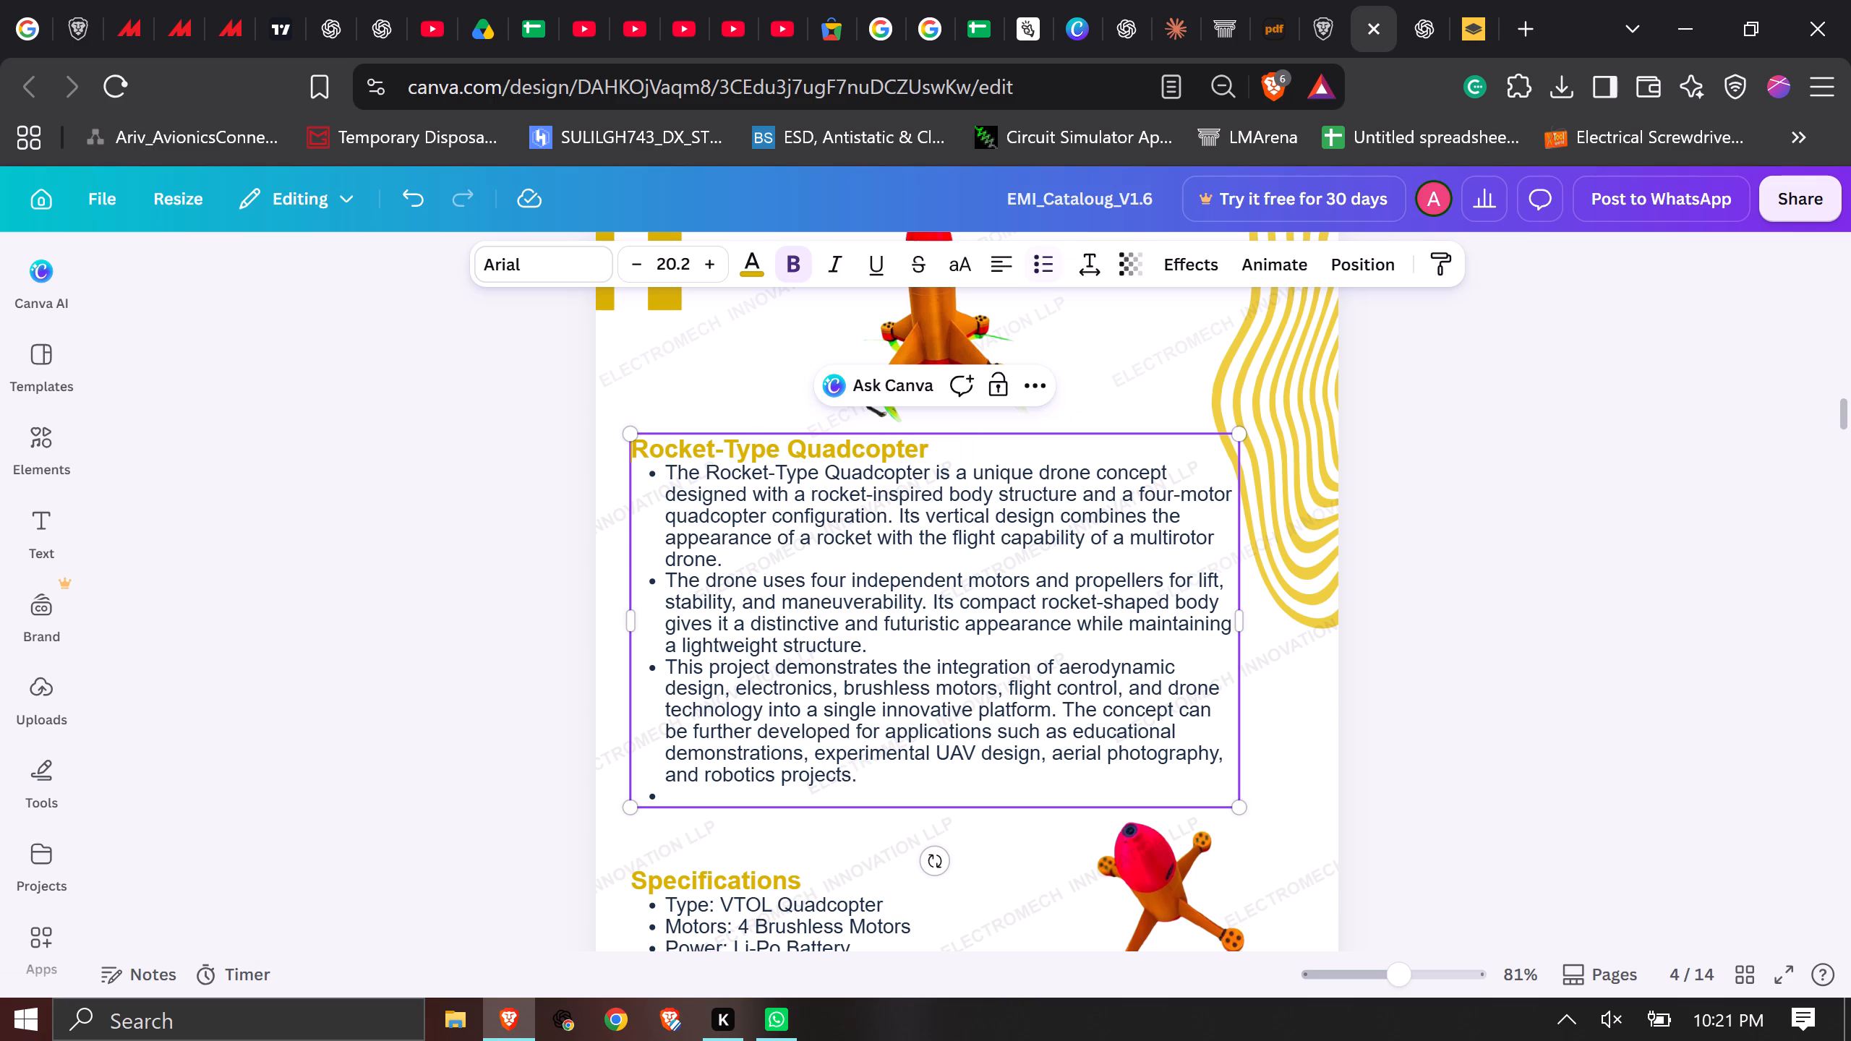
left_click(1508, 533)
Apply the gold heading colour to the Specifications heading.
scroll(1167, 602, "down", 1)
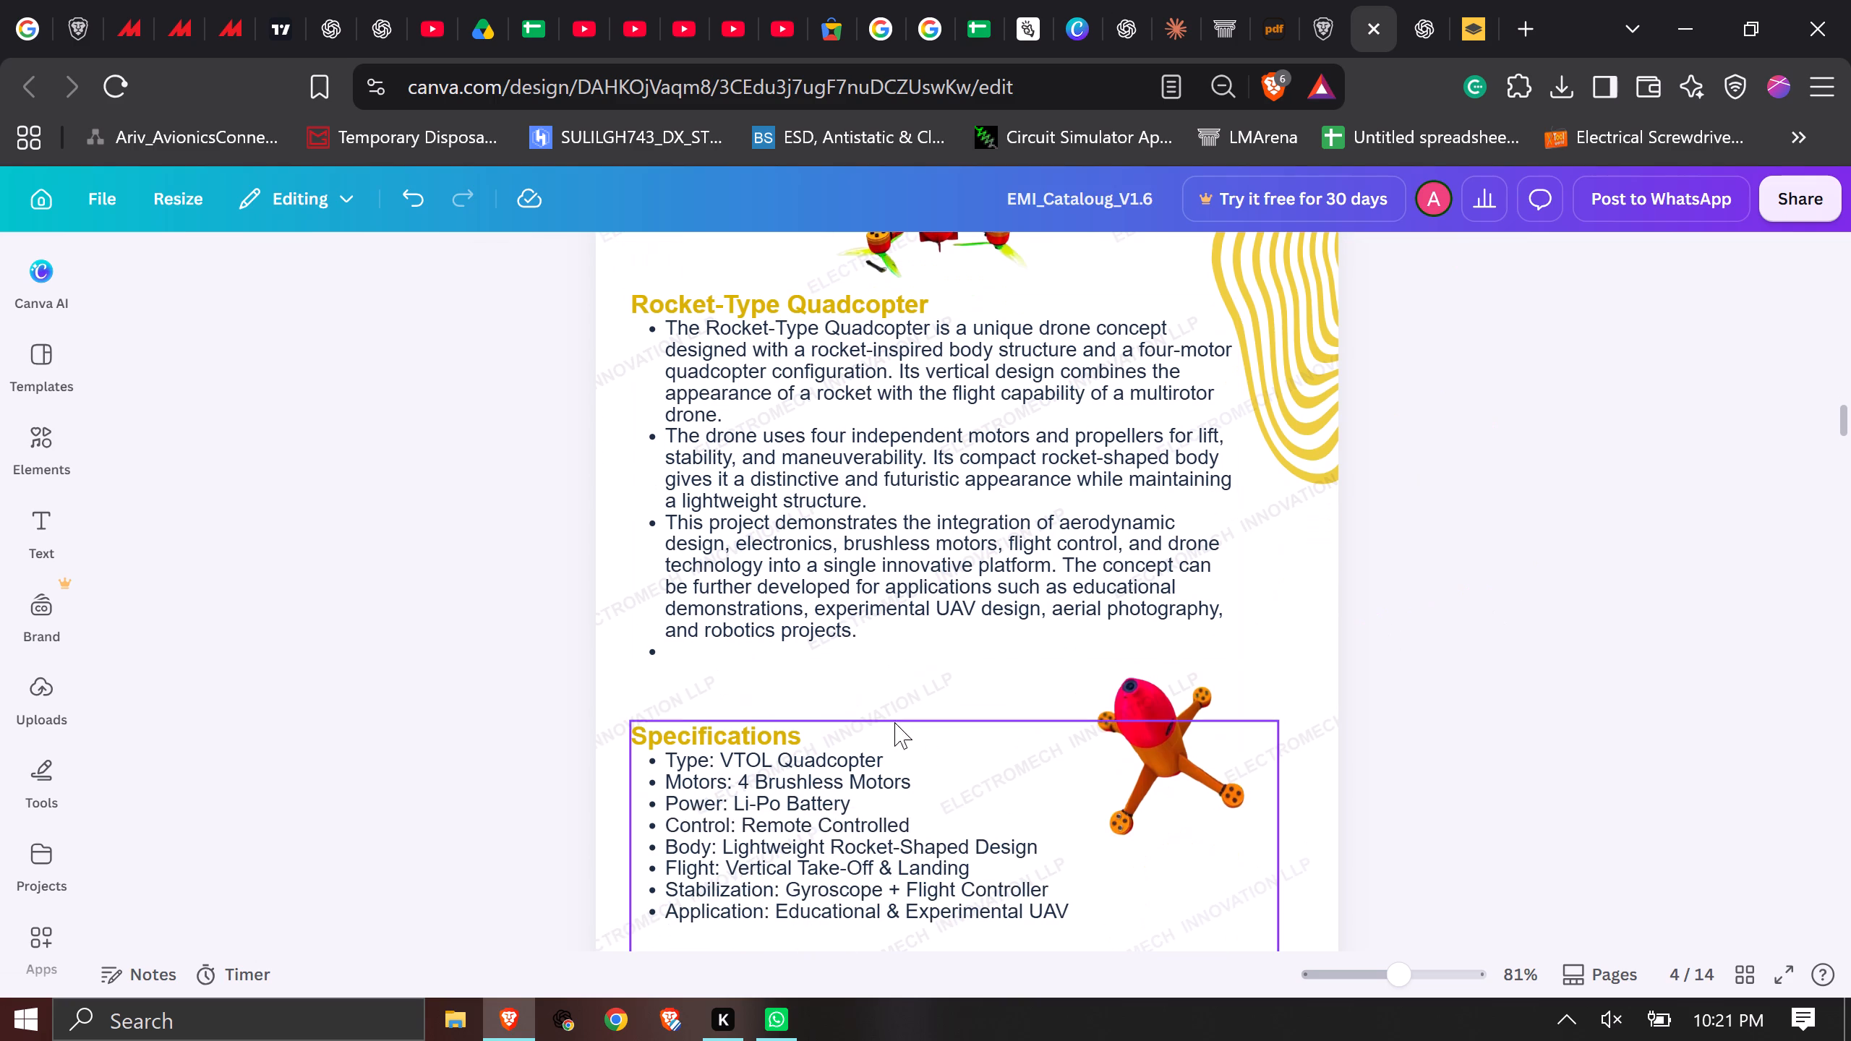
left_click(731, 745)
double_click(731, 740)
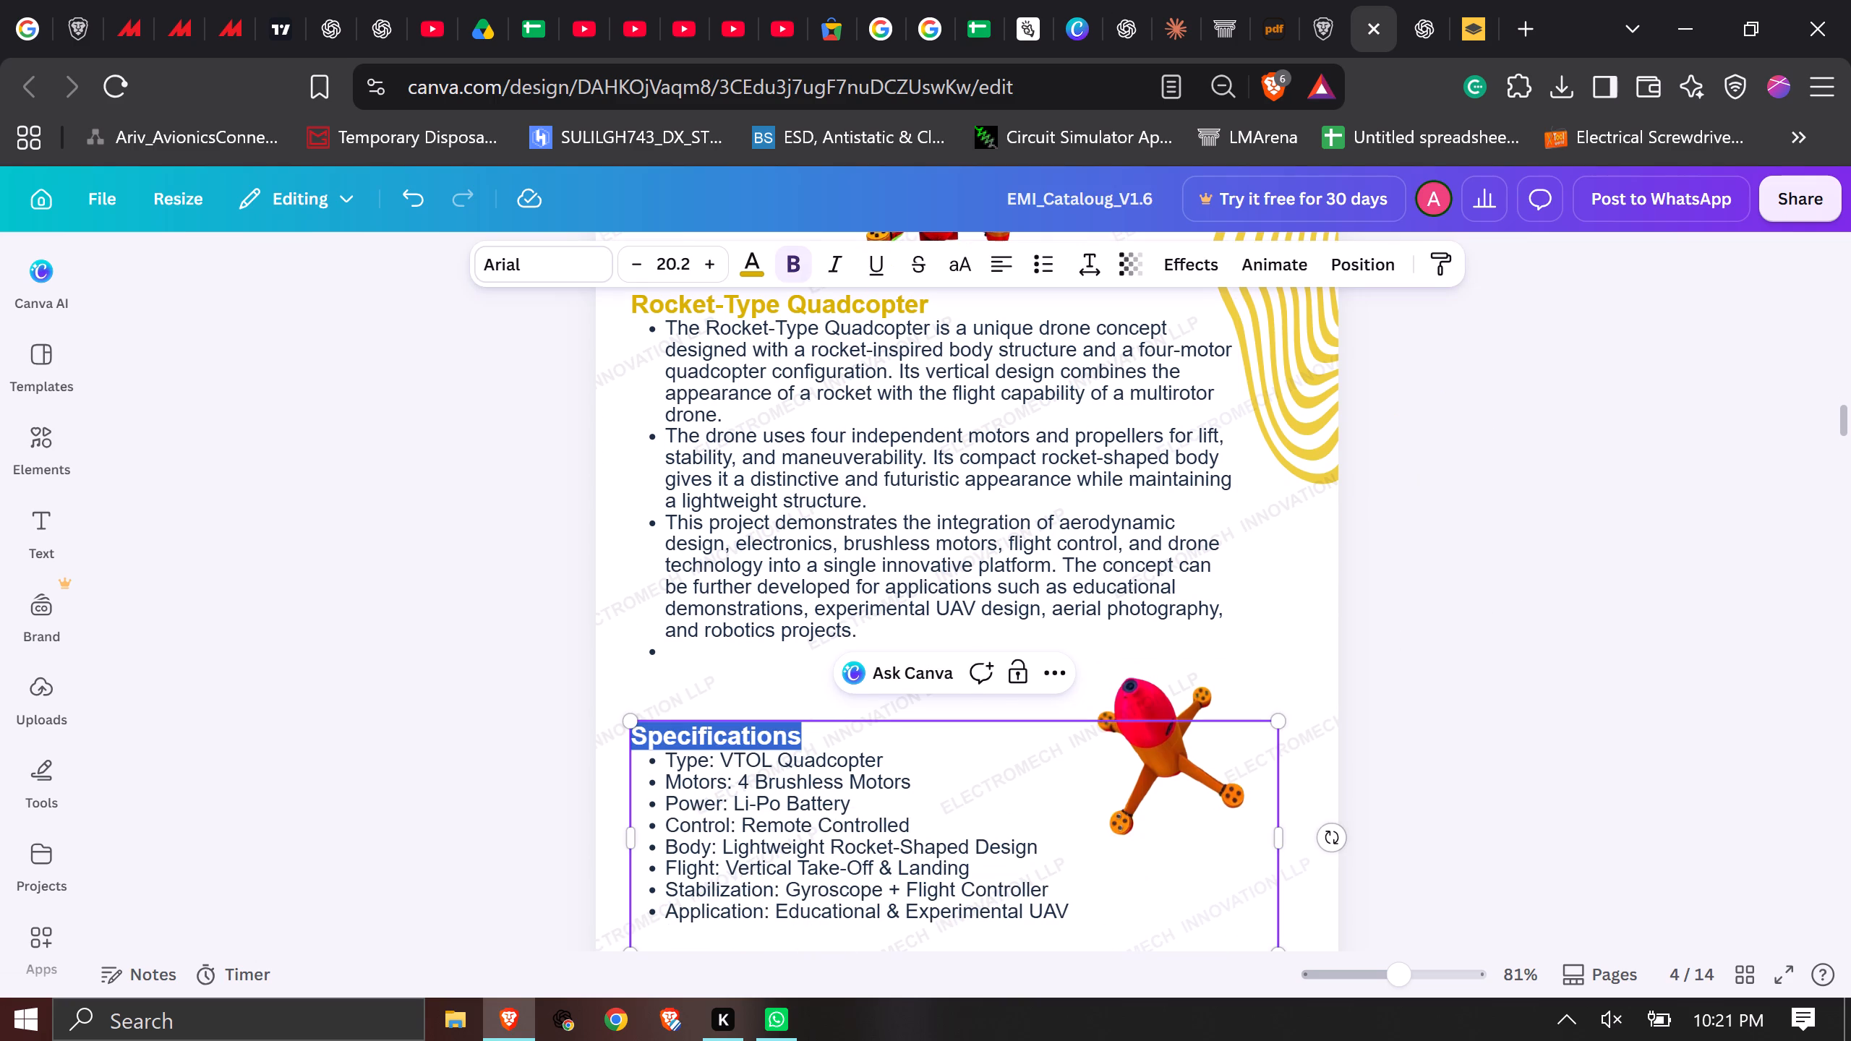
left_click(753, 267)
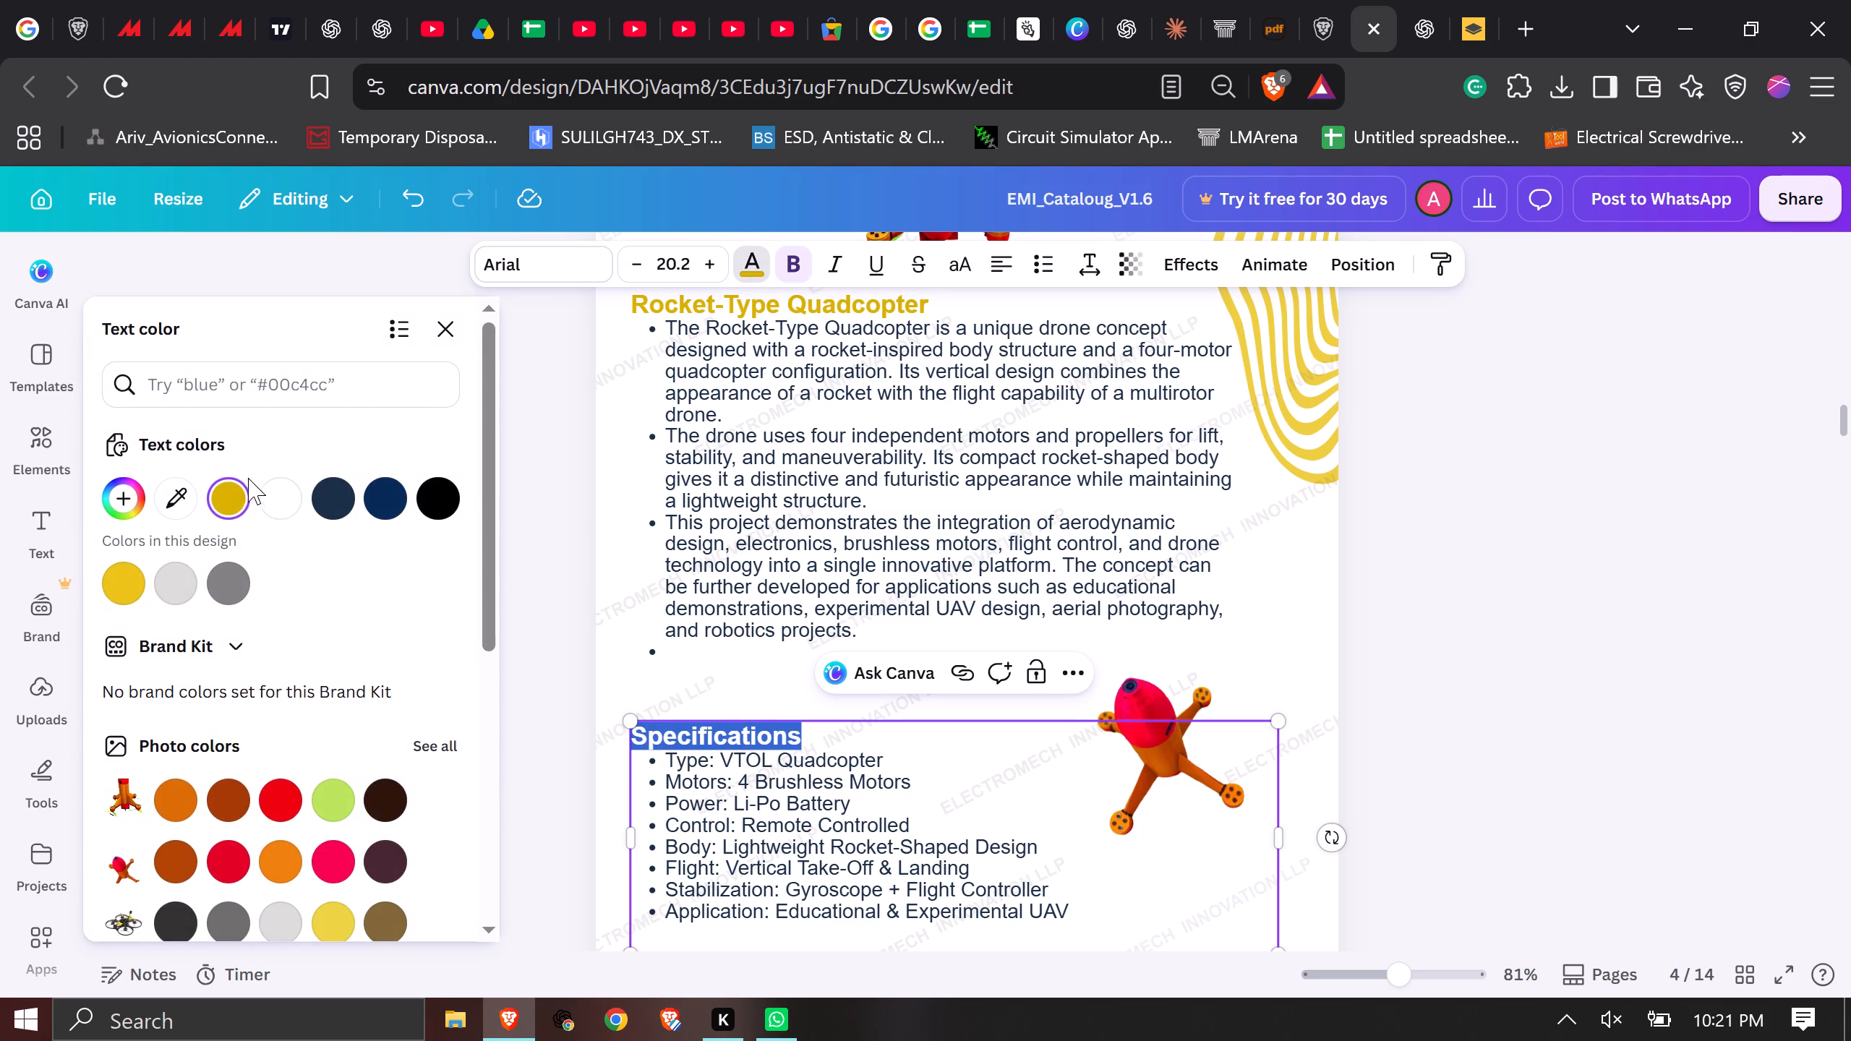
left_click(238, 499)
left_click(727, 589)
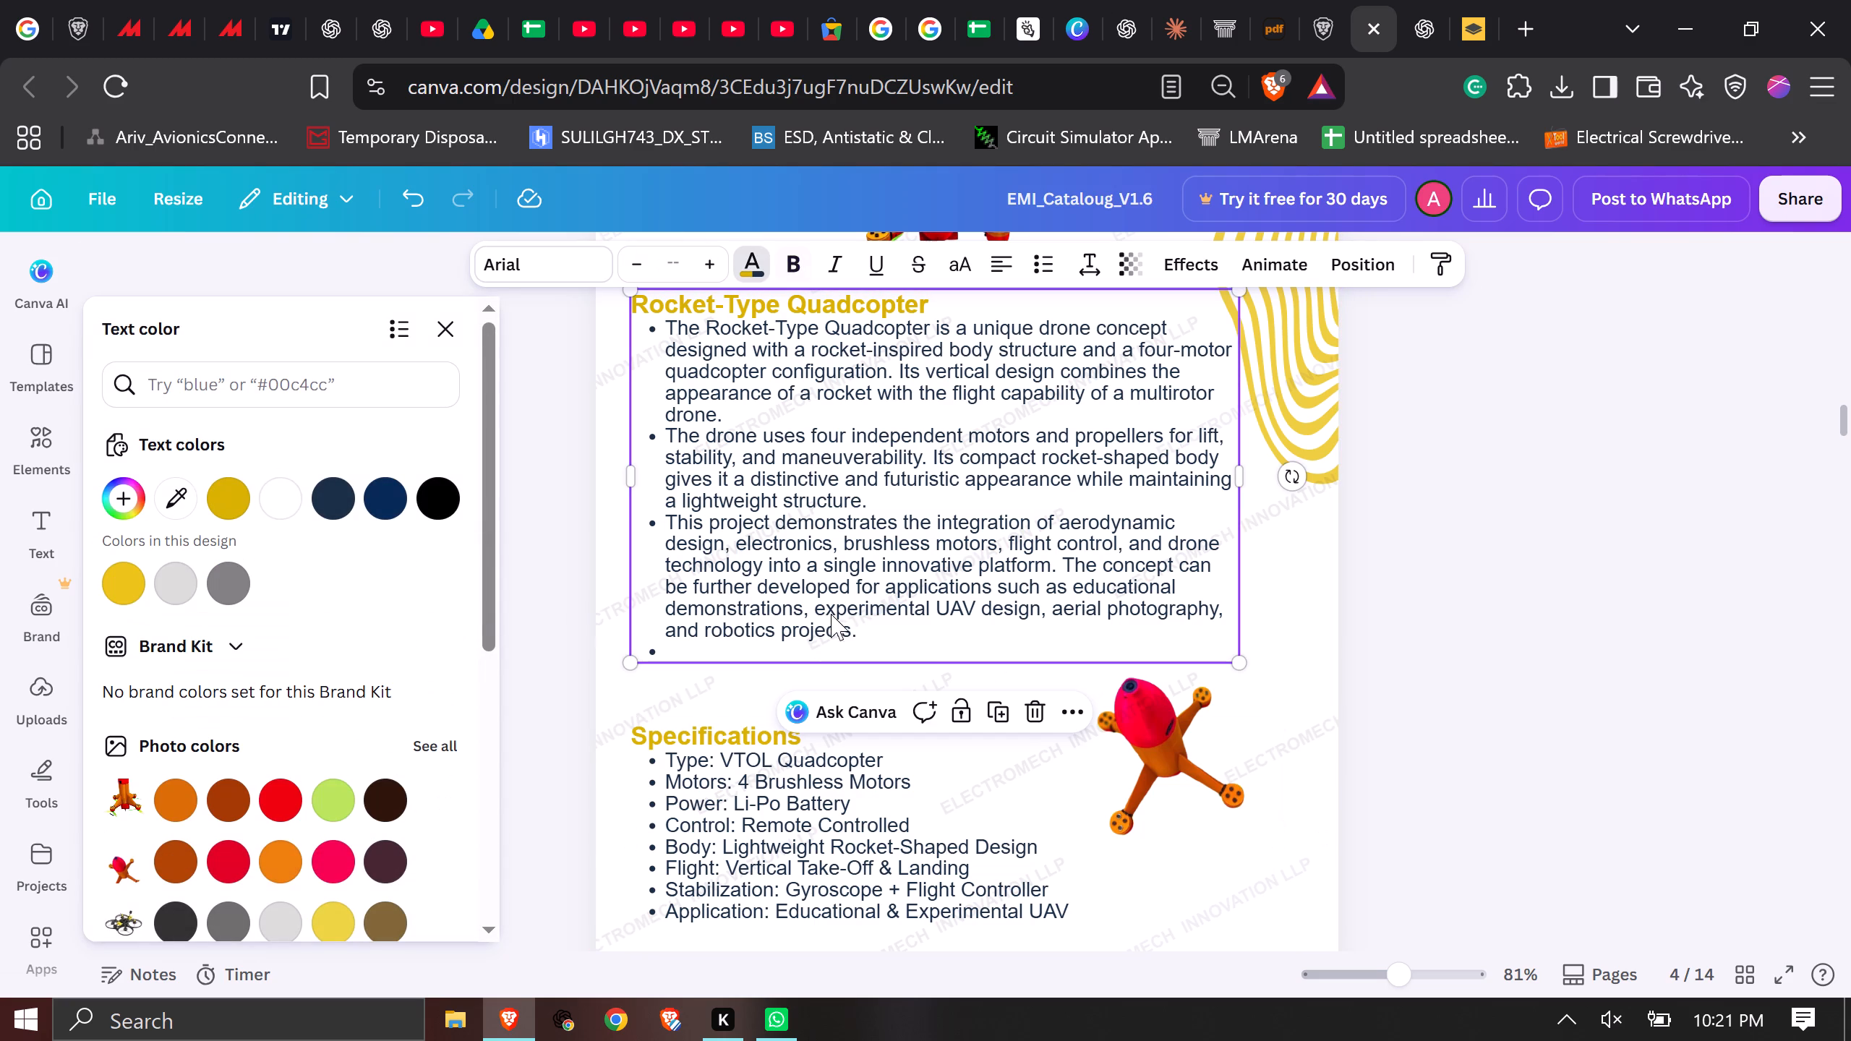
left_click(1298, 620)
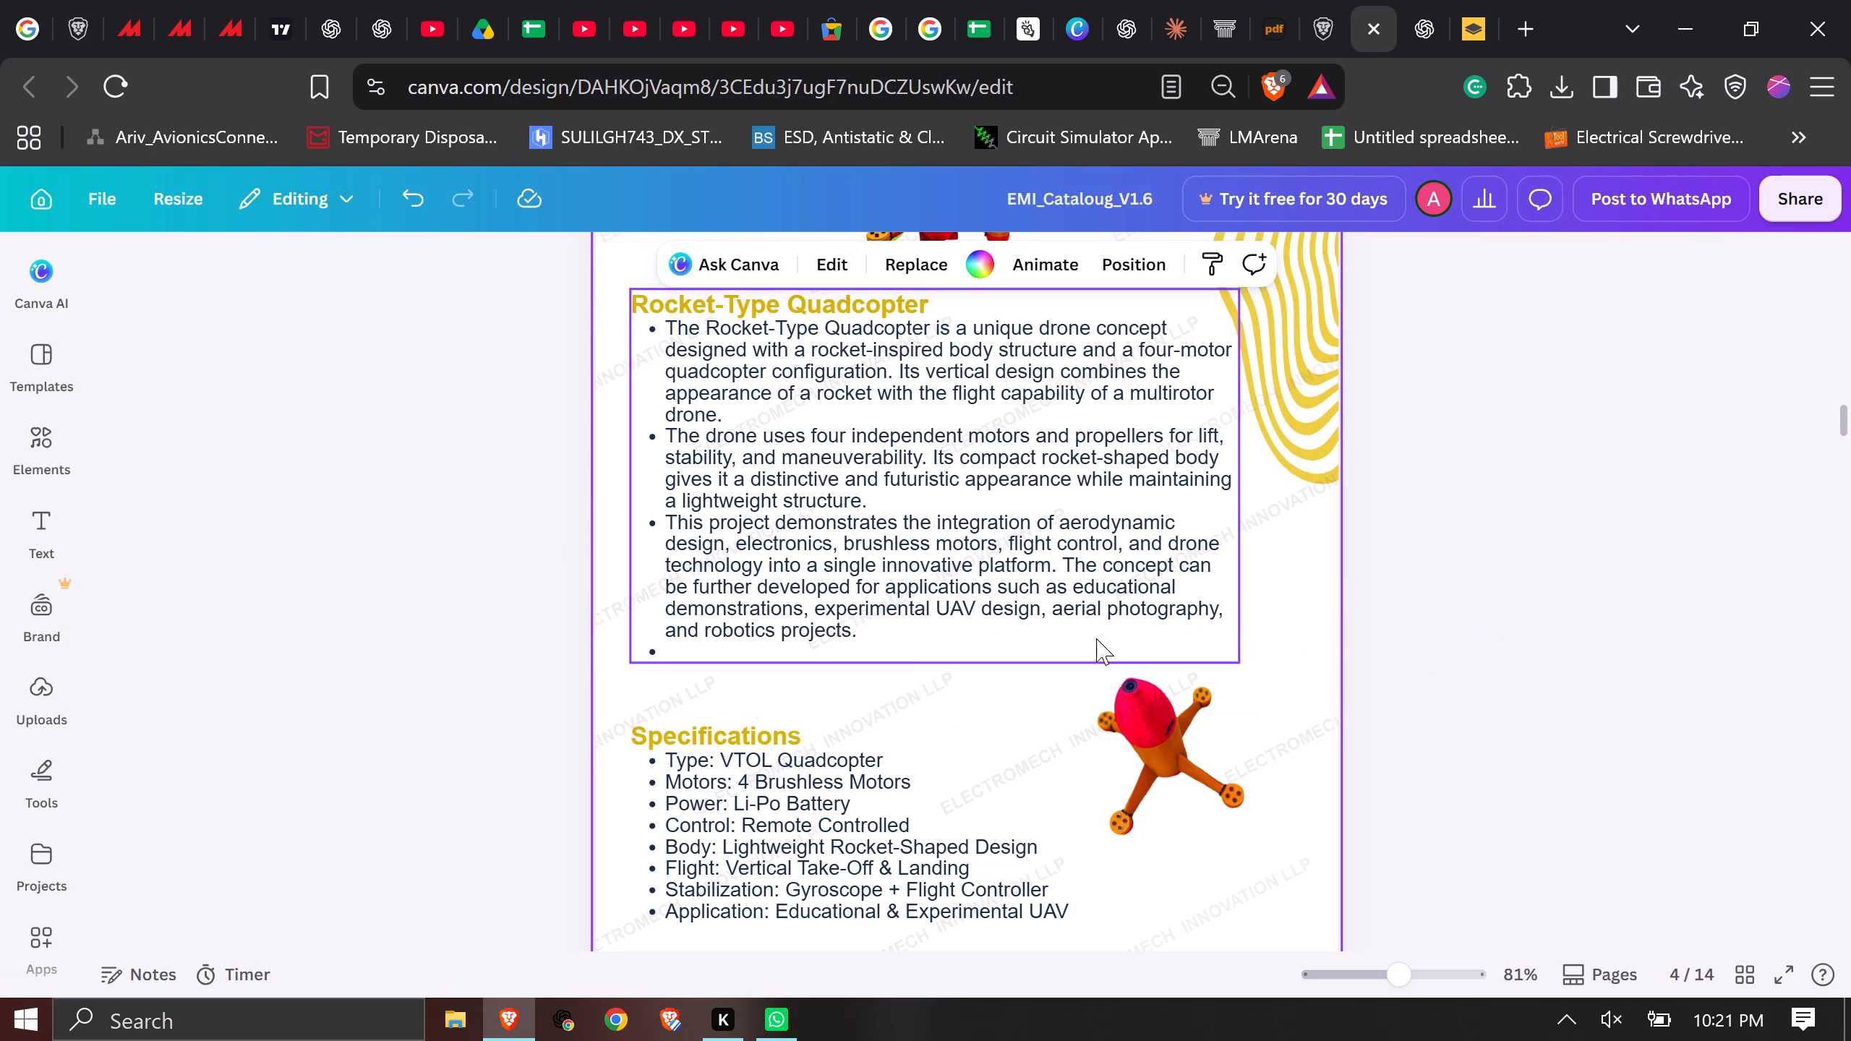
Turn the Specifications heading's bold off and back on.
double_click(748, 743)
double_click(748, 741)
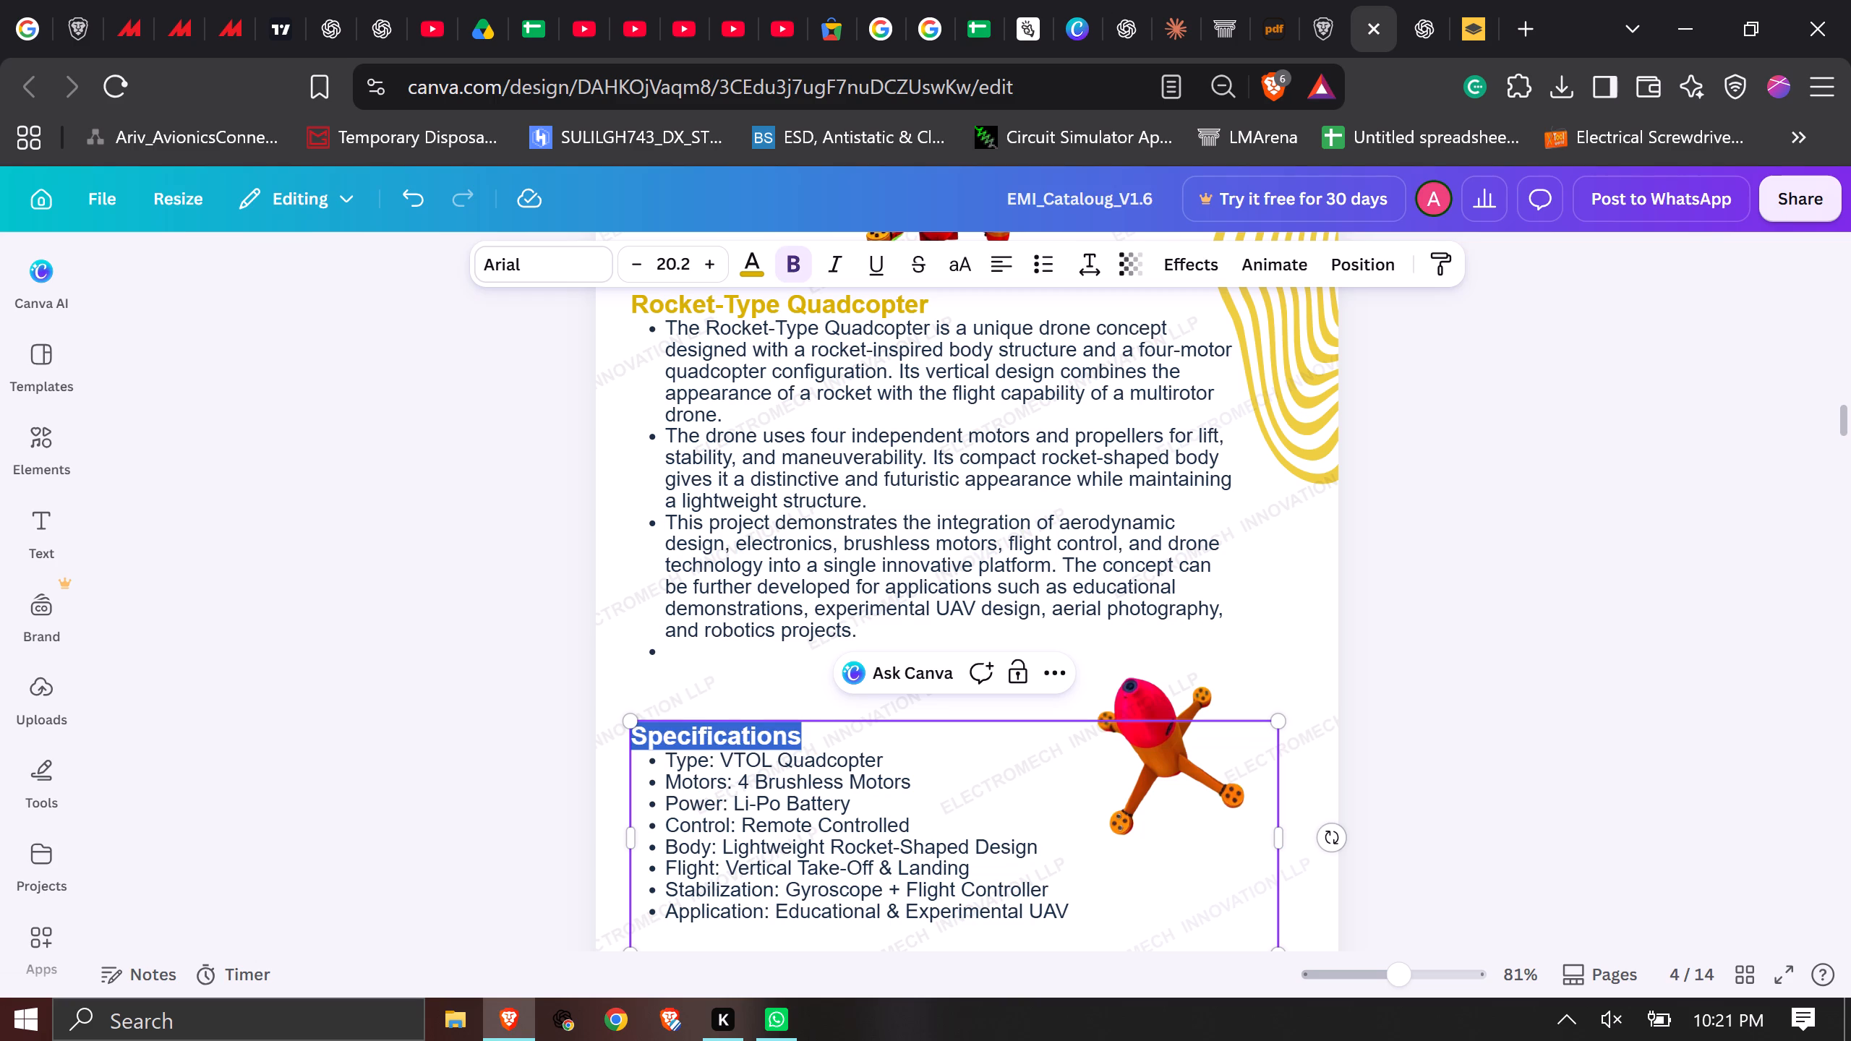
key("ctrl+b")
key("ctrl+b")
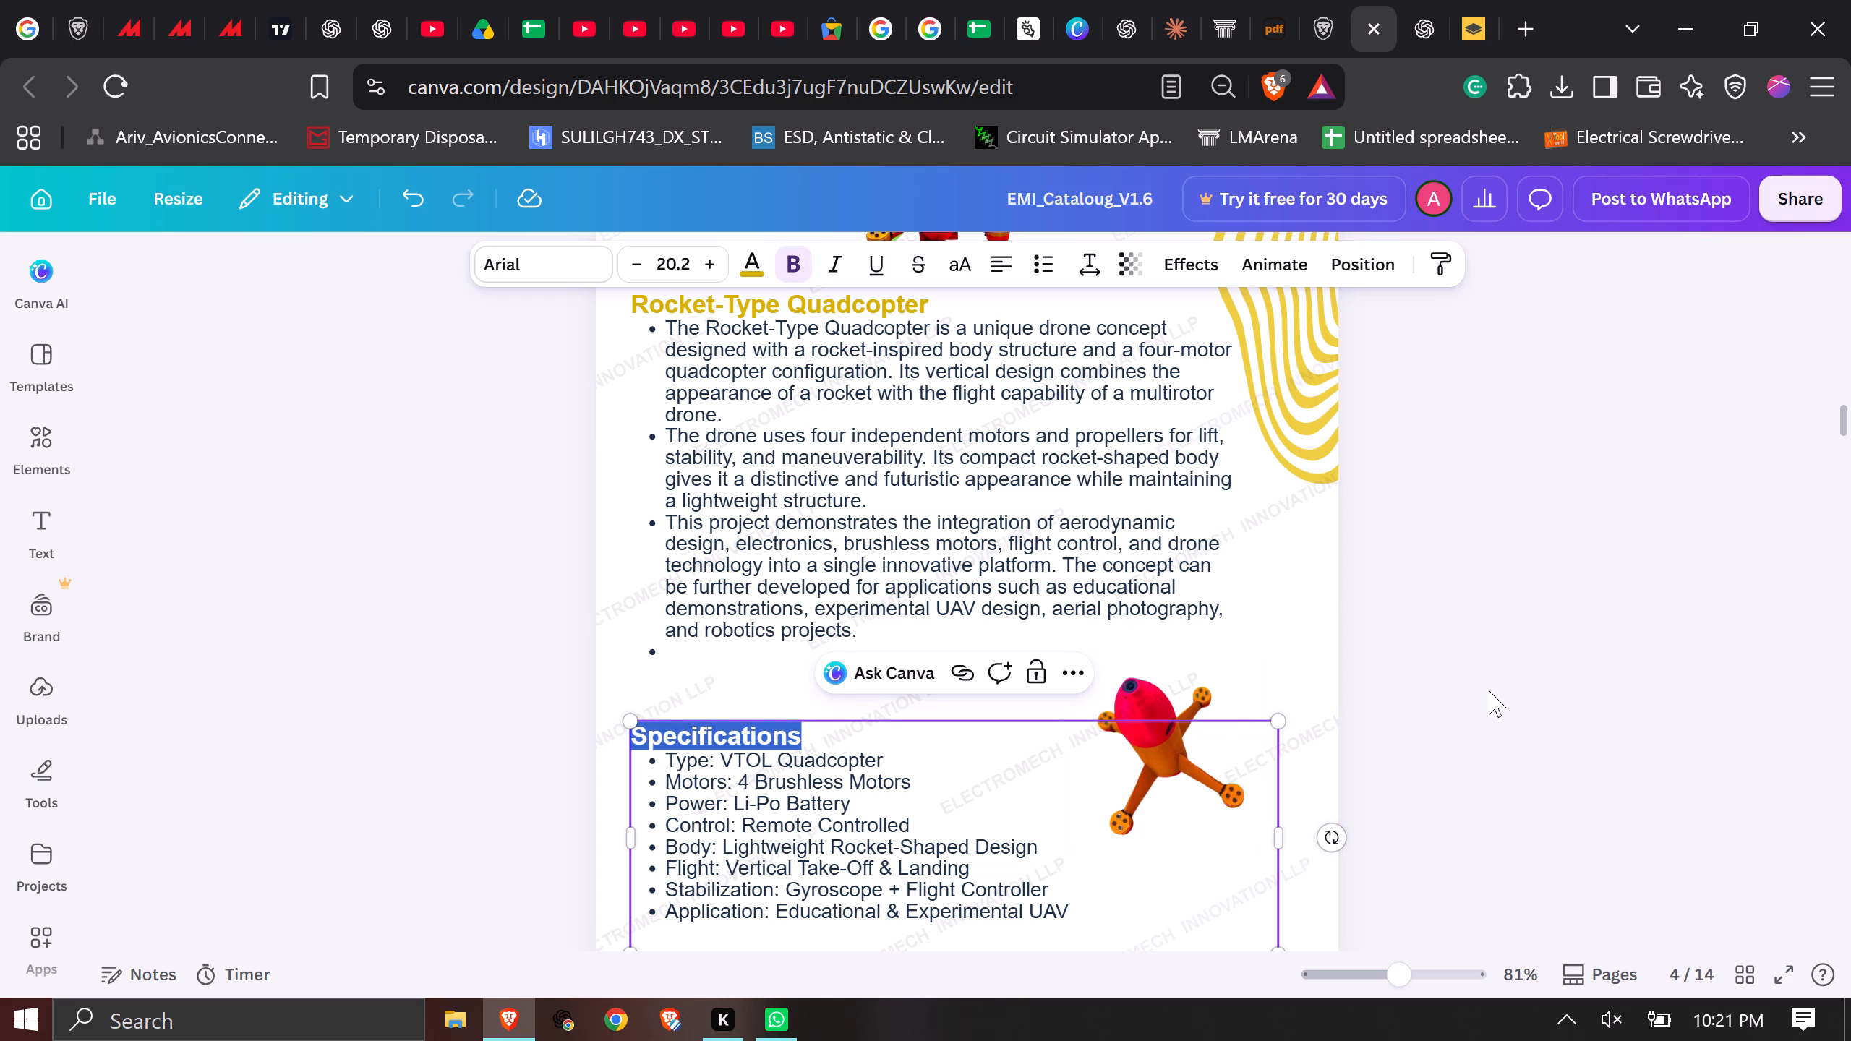
Check the Rocket-Type Quadcopter heading's text formatting and review the page up close from the drone photo to the Specifications list.
triple_click(710, 301)
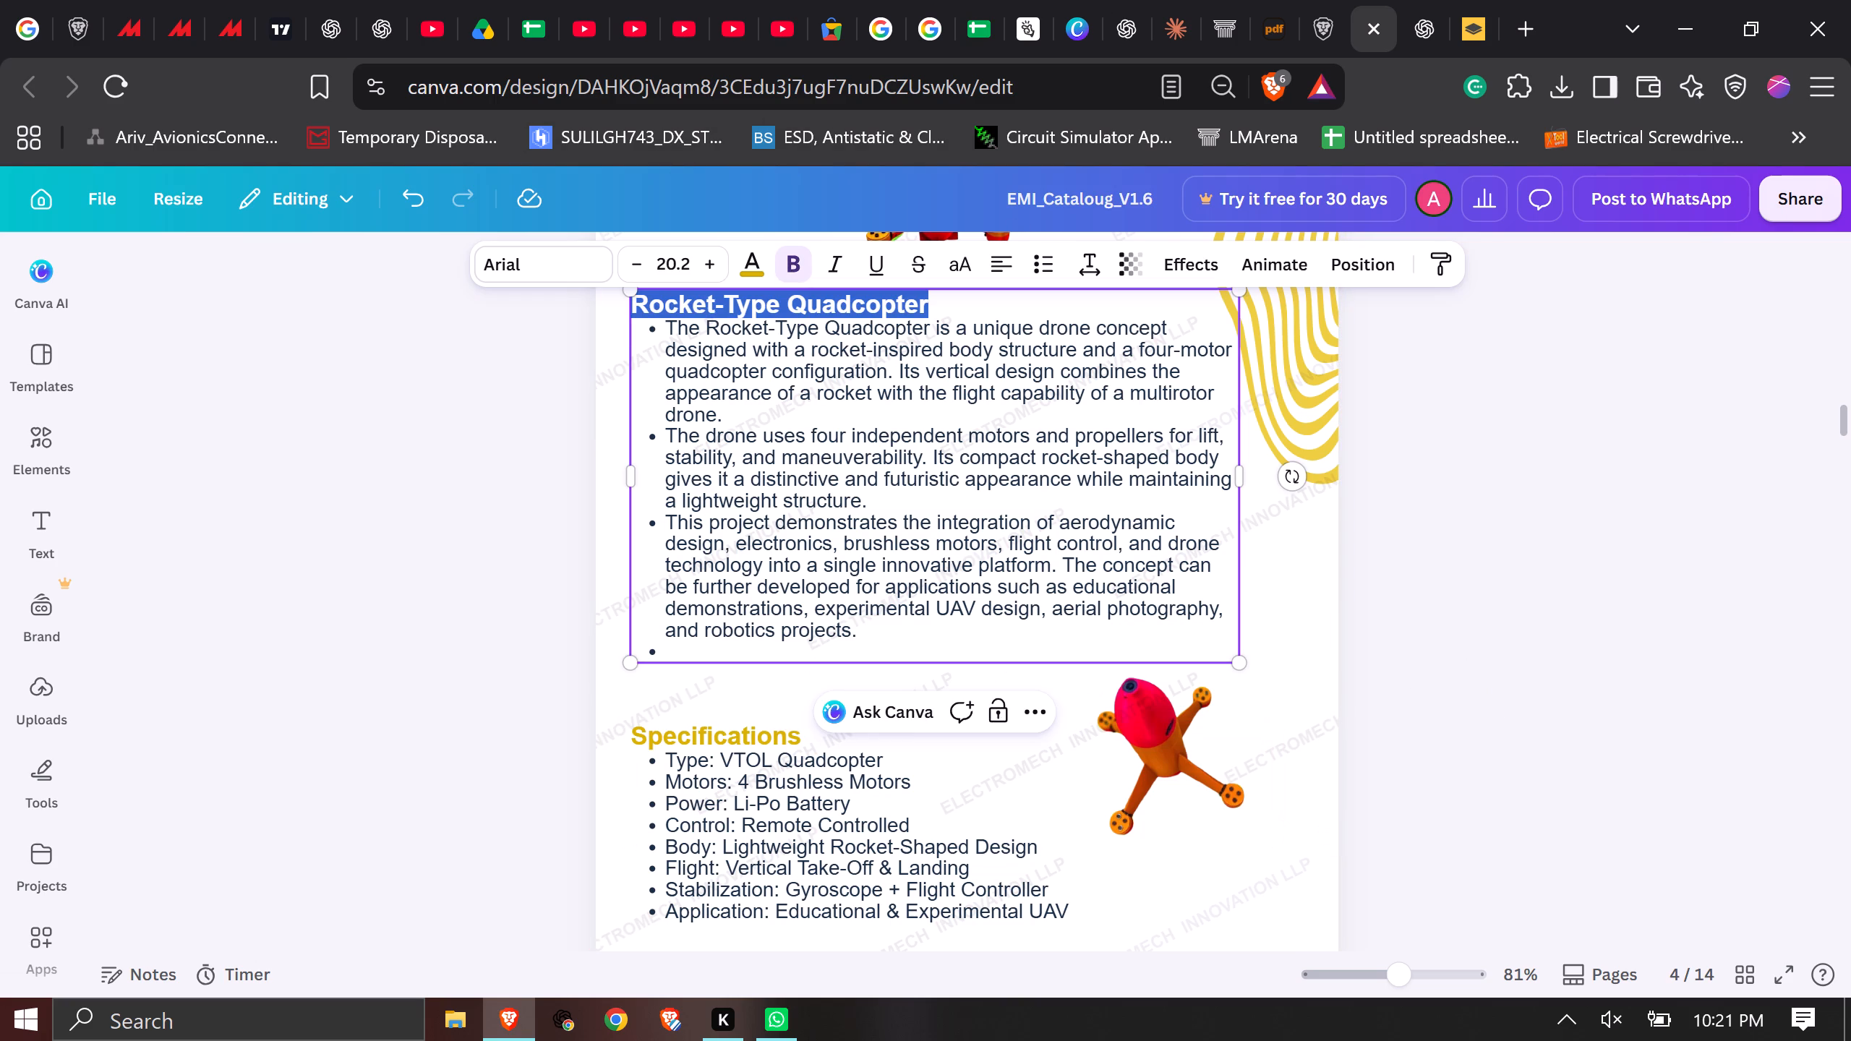
left_click(1750, 433)
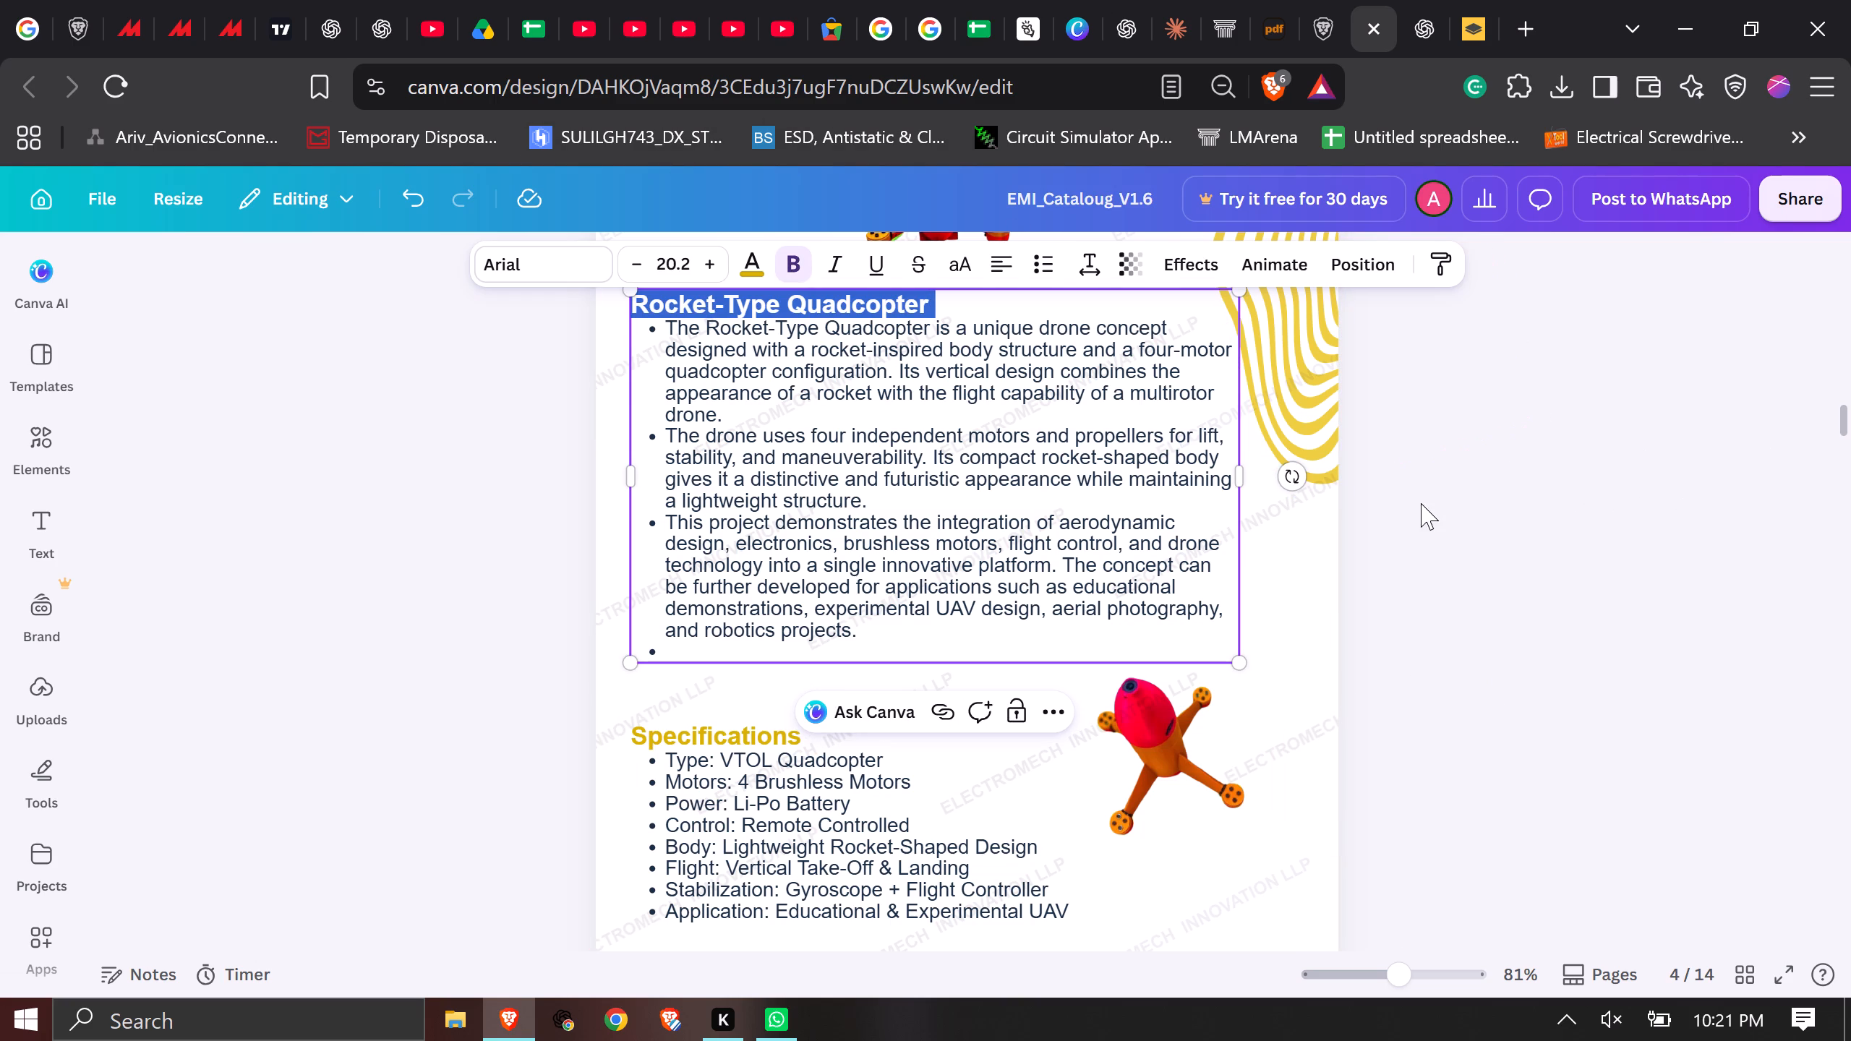
scroll(1378, 466, "up", 2, "ctrl")
scroll(1035, 486, "up", 1)
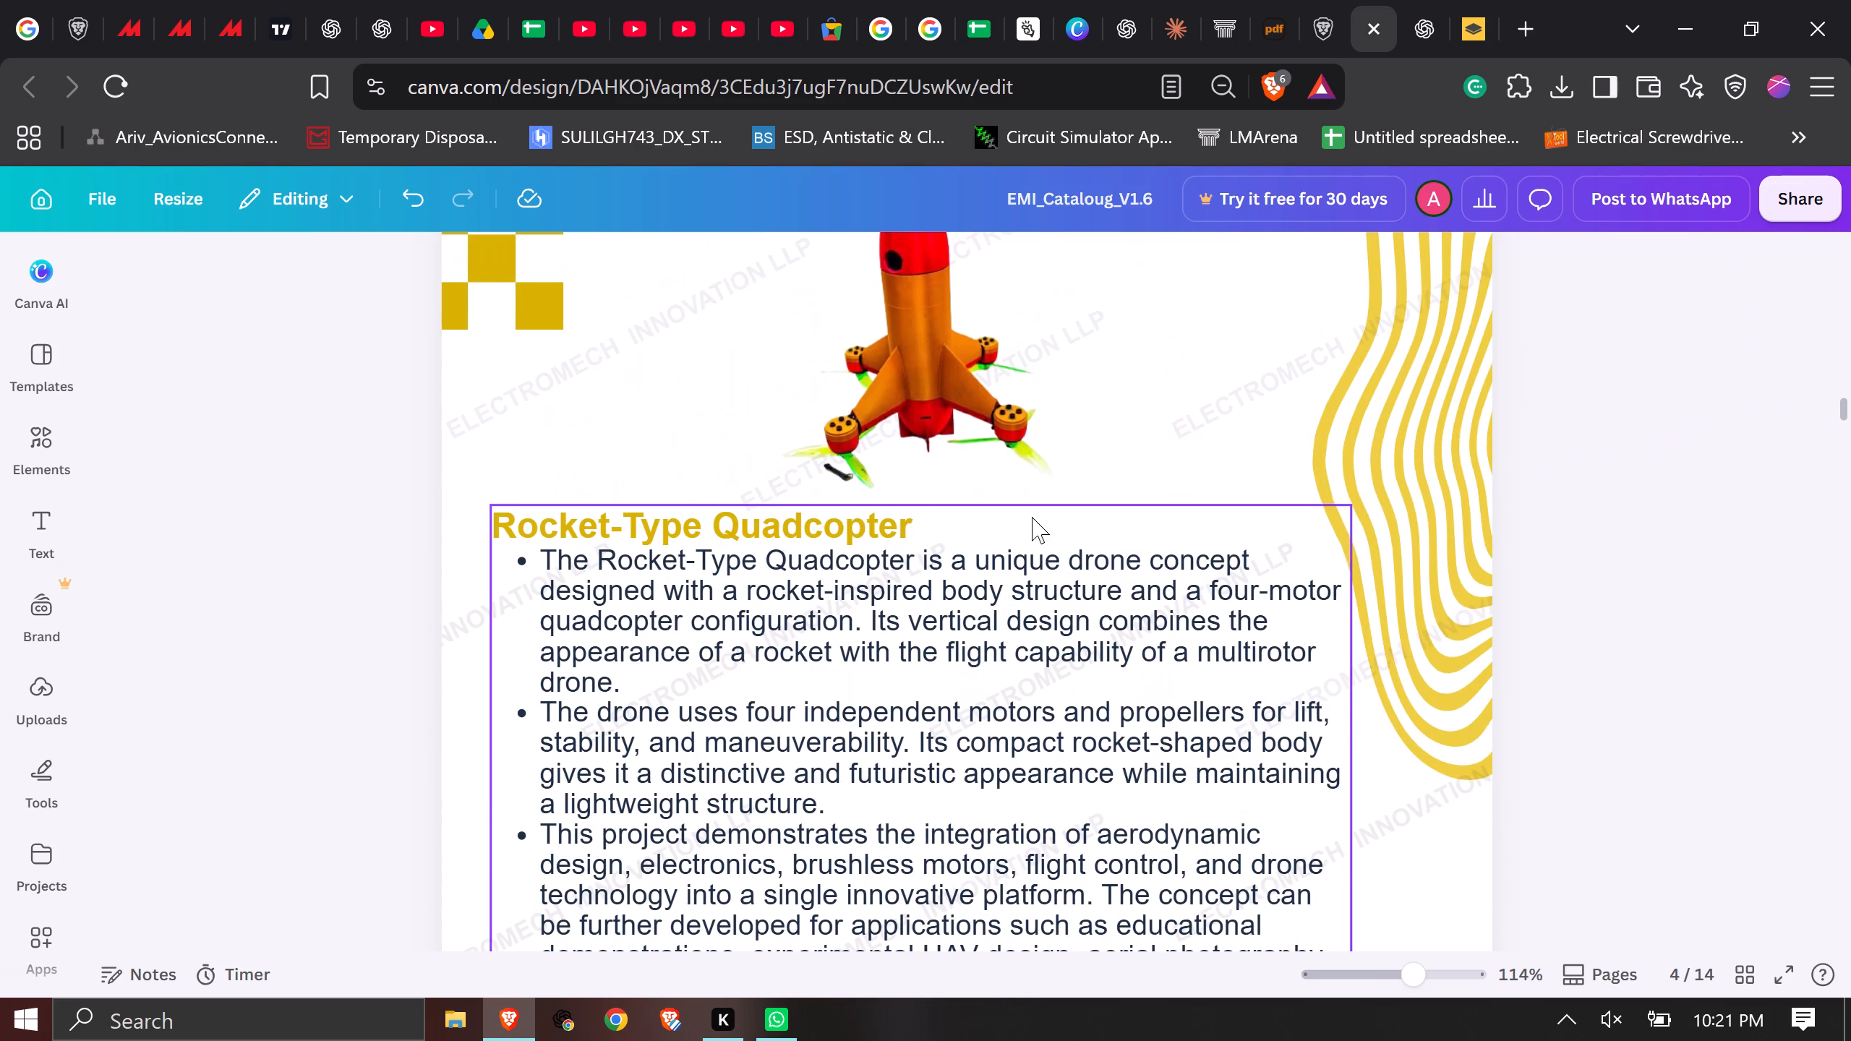
scroll(1019, 481, "down", 1)
scroll(1019, 468, "up", 1)
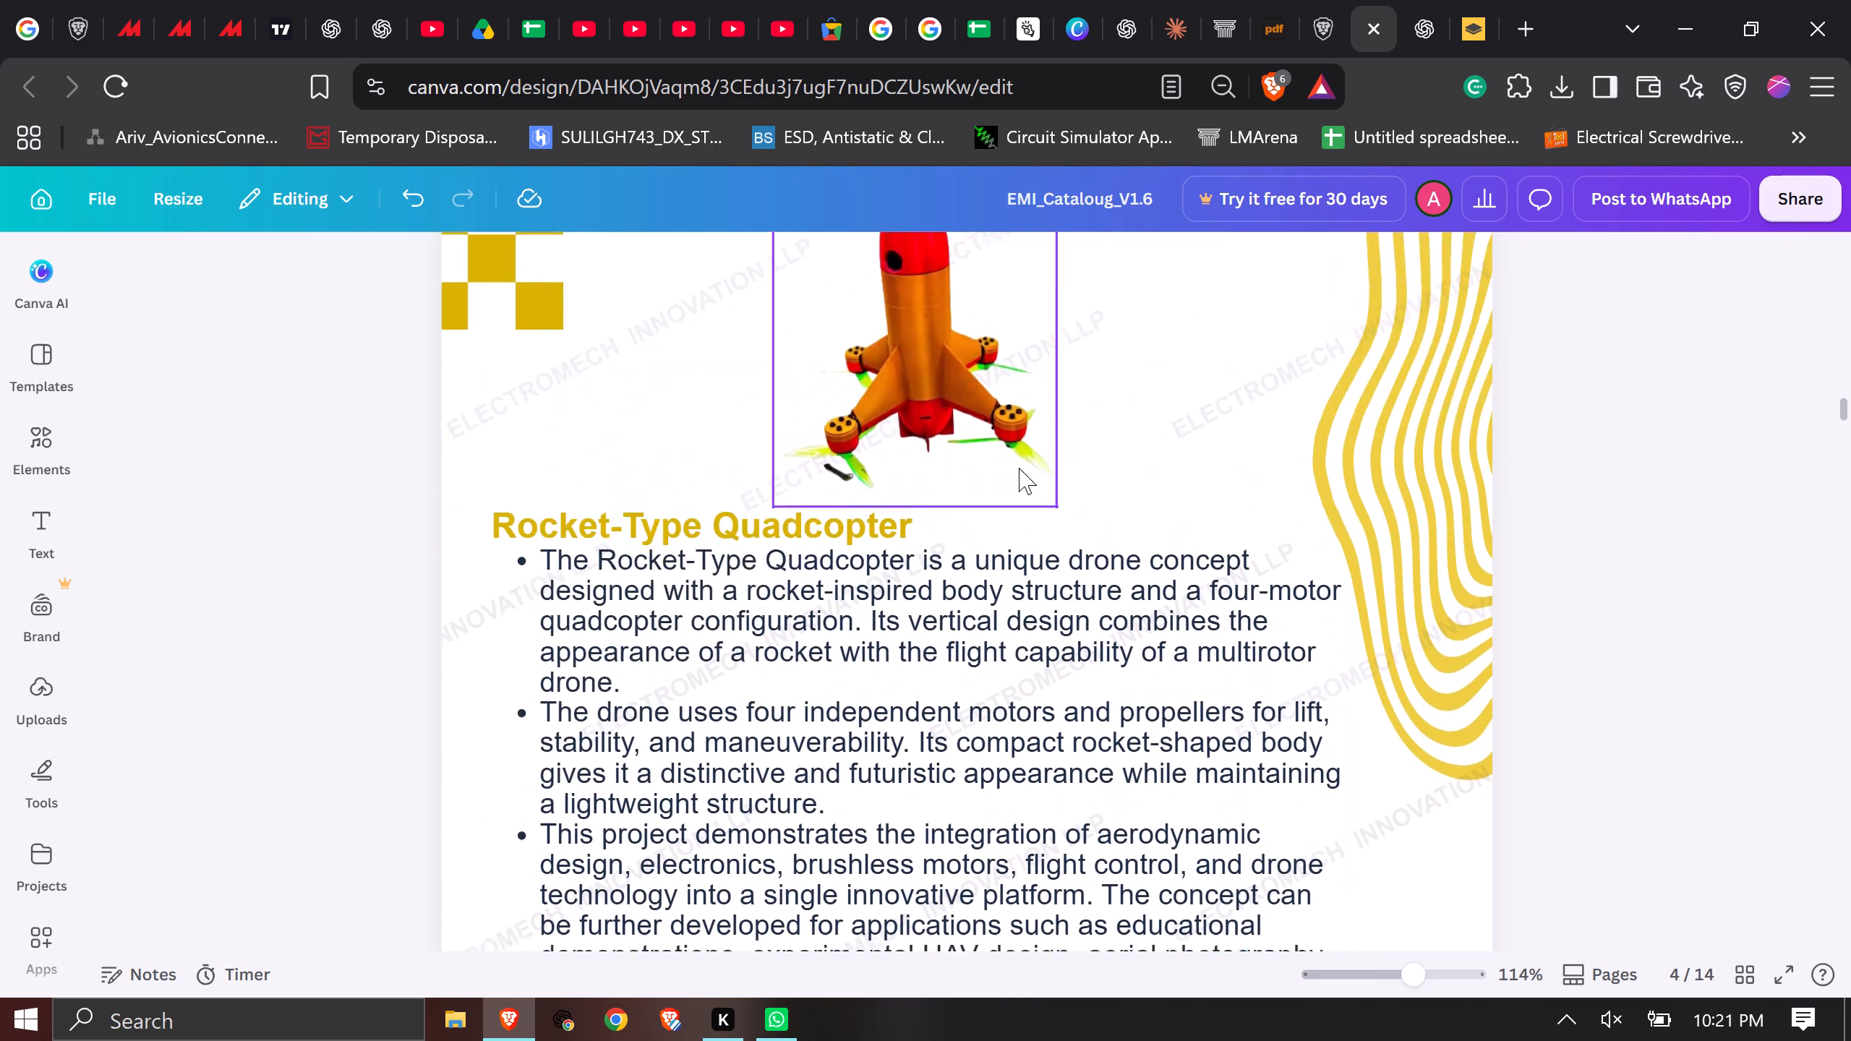
scroll(1019, 468, "up", 1)
scroll(1019, 451, "down", 7)
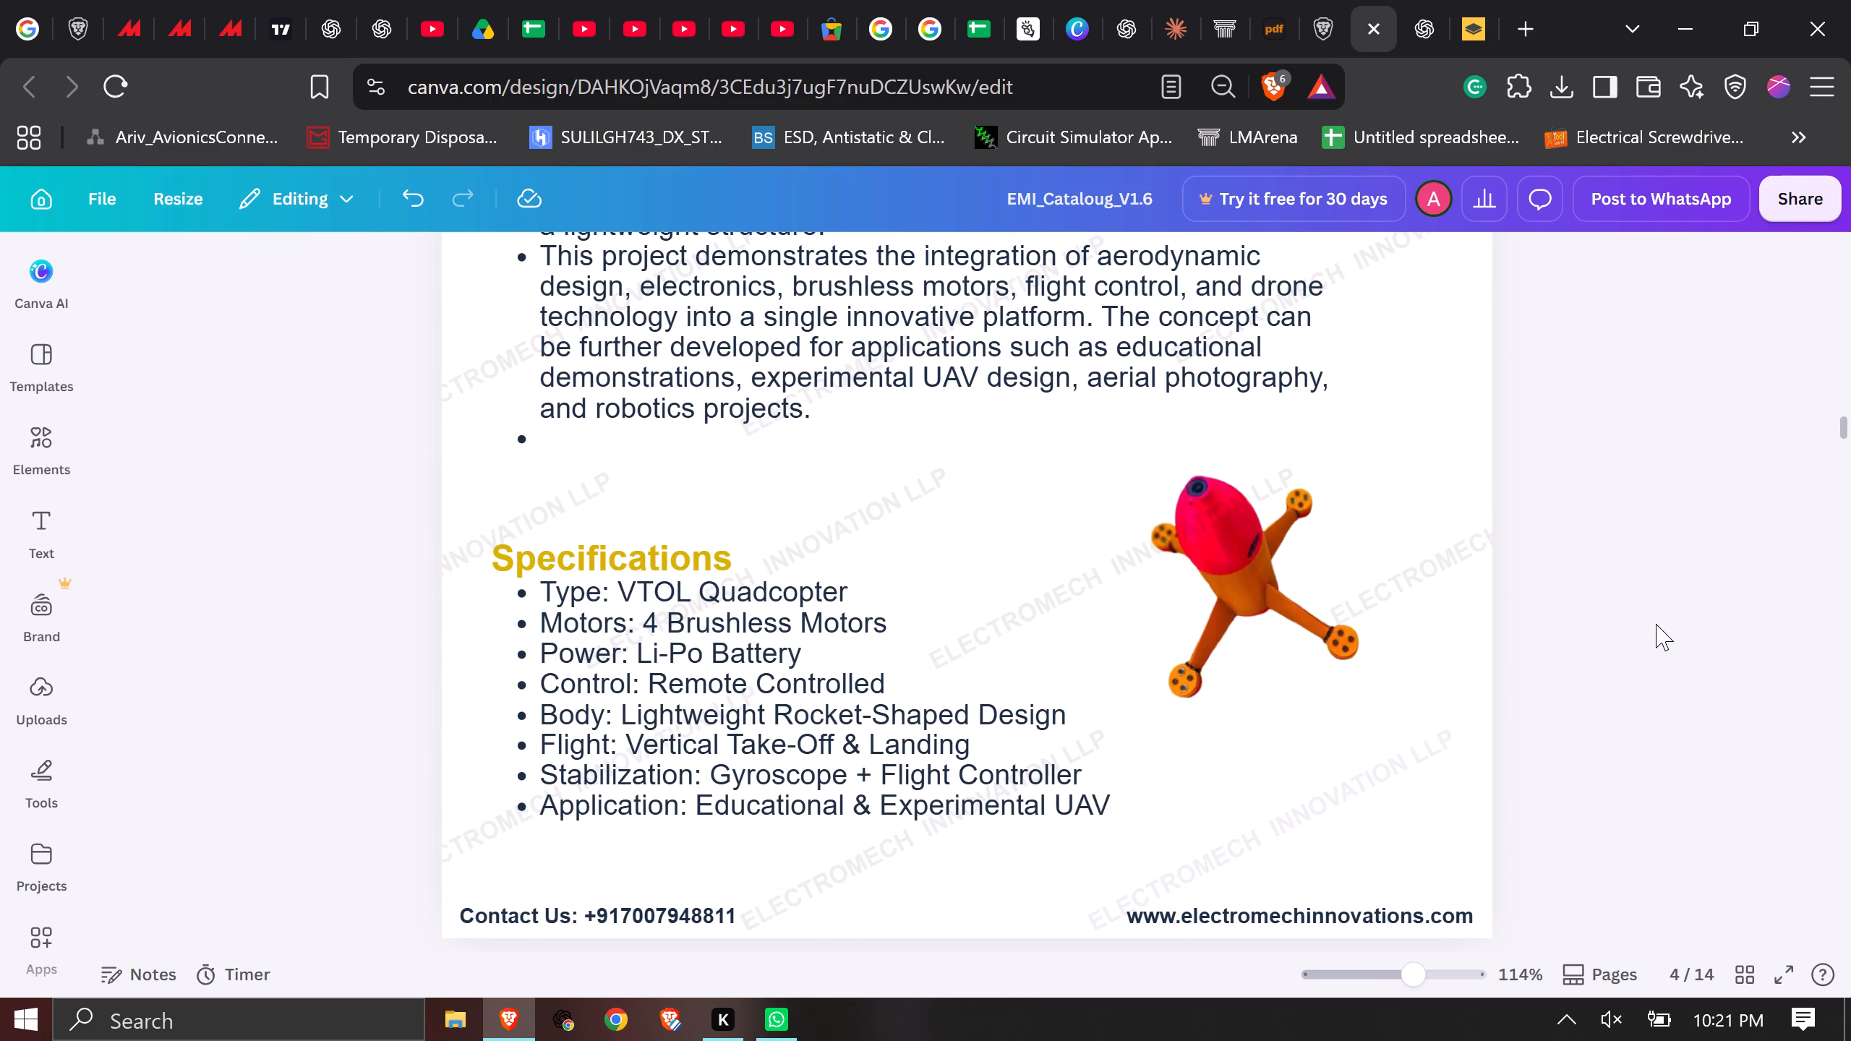
left_click(1675, 624)
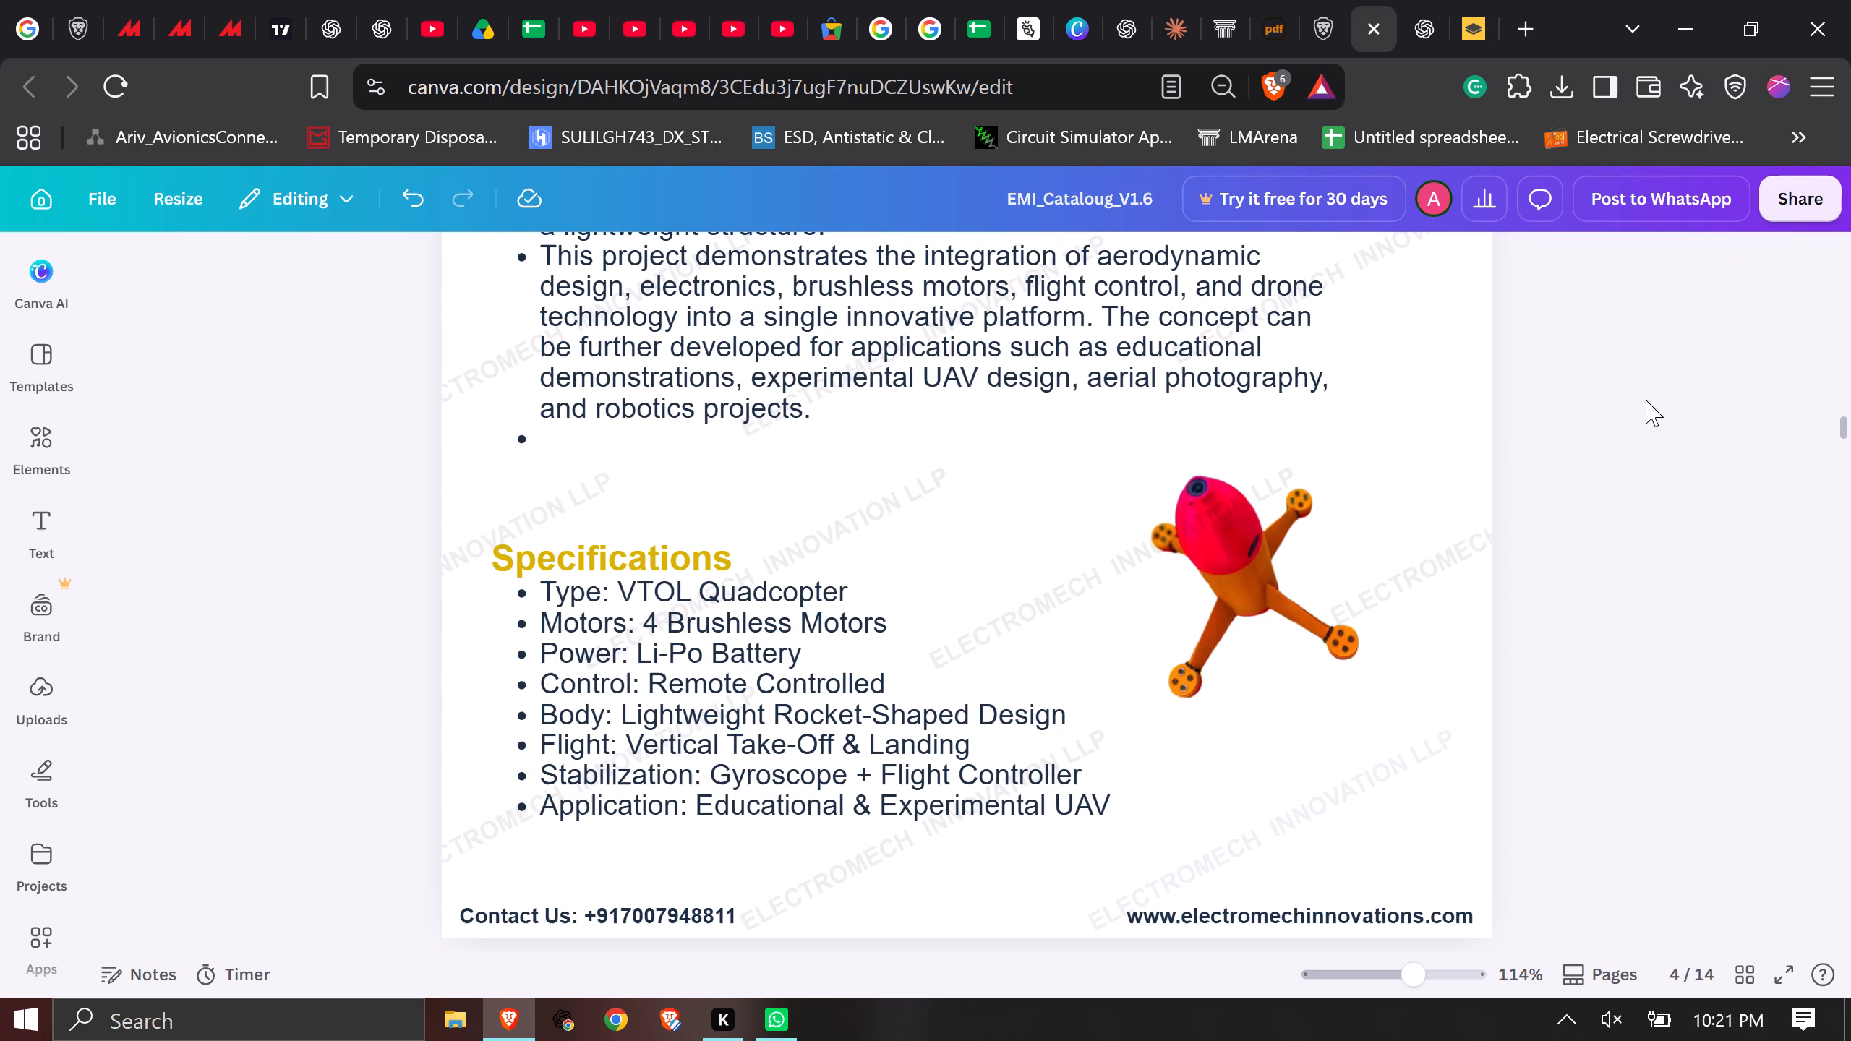
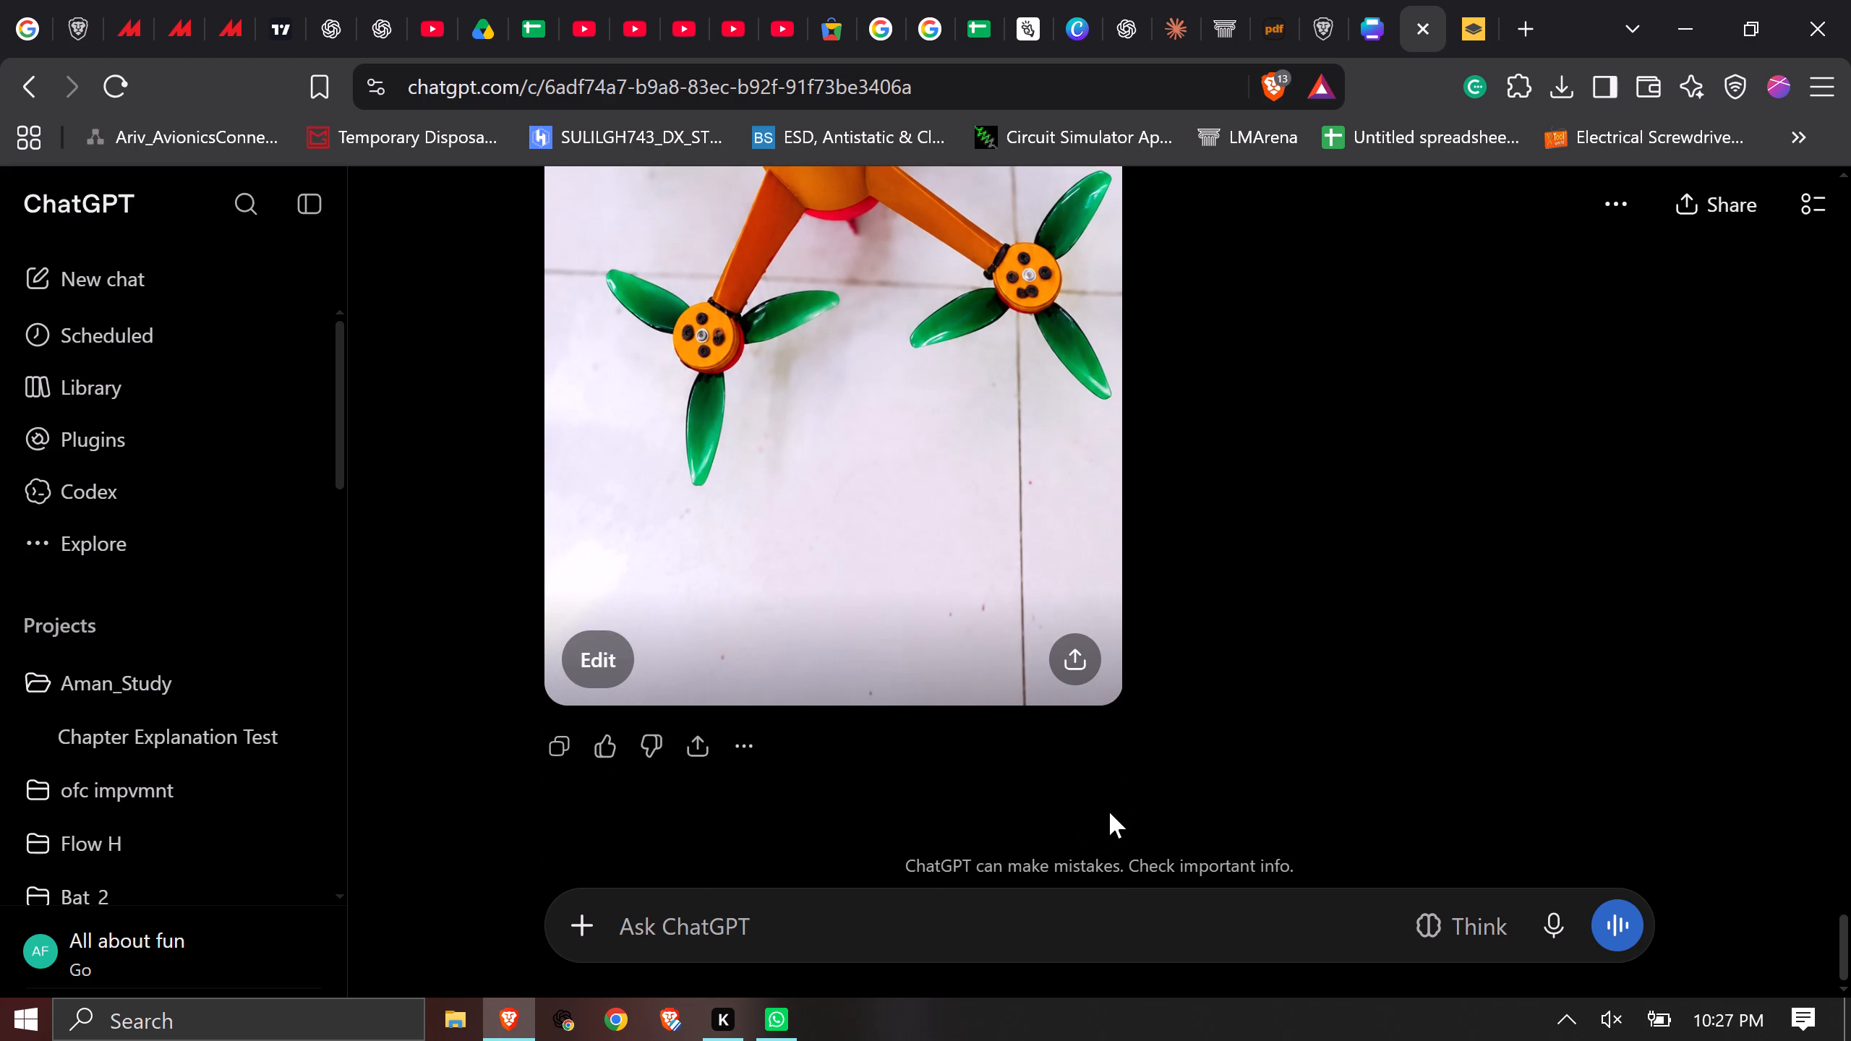
left_click(1055, 656)
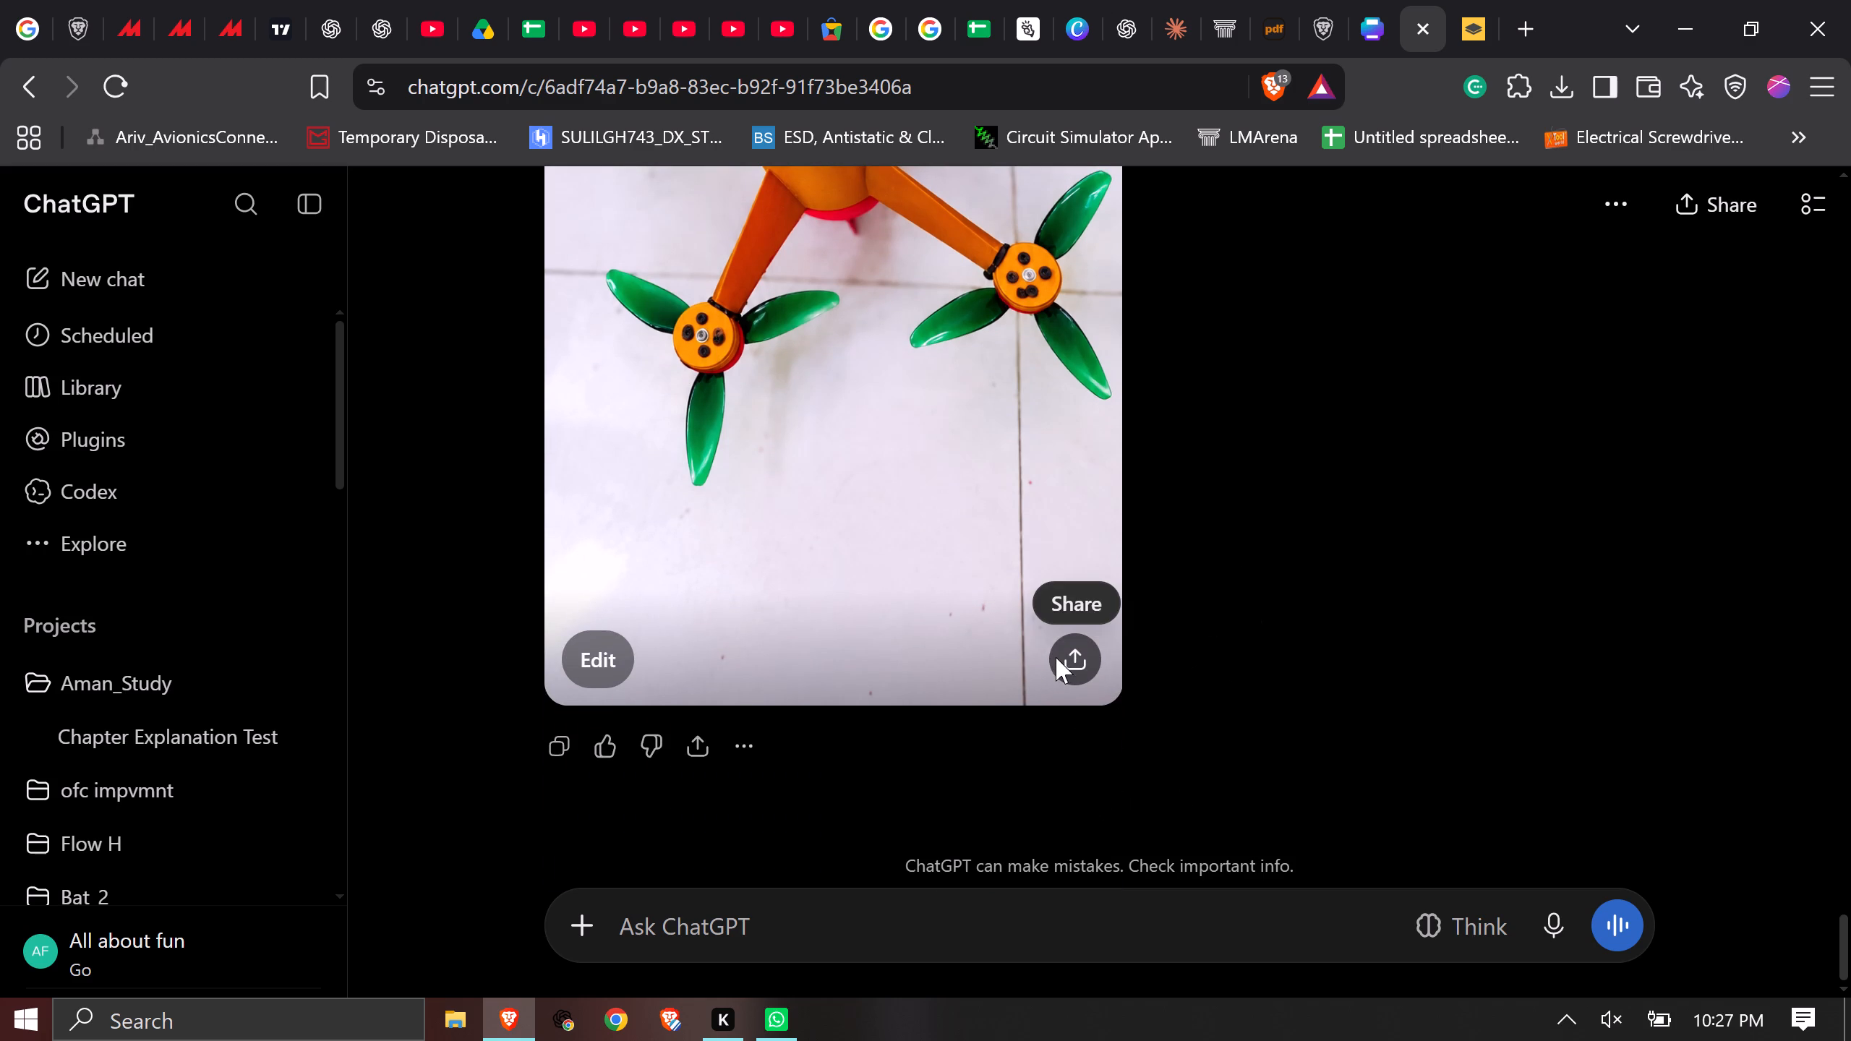
left_click(1211, 831)
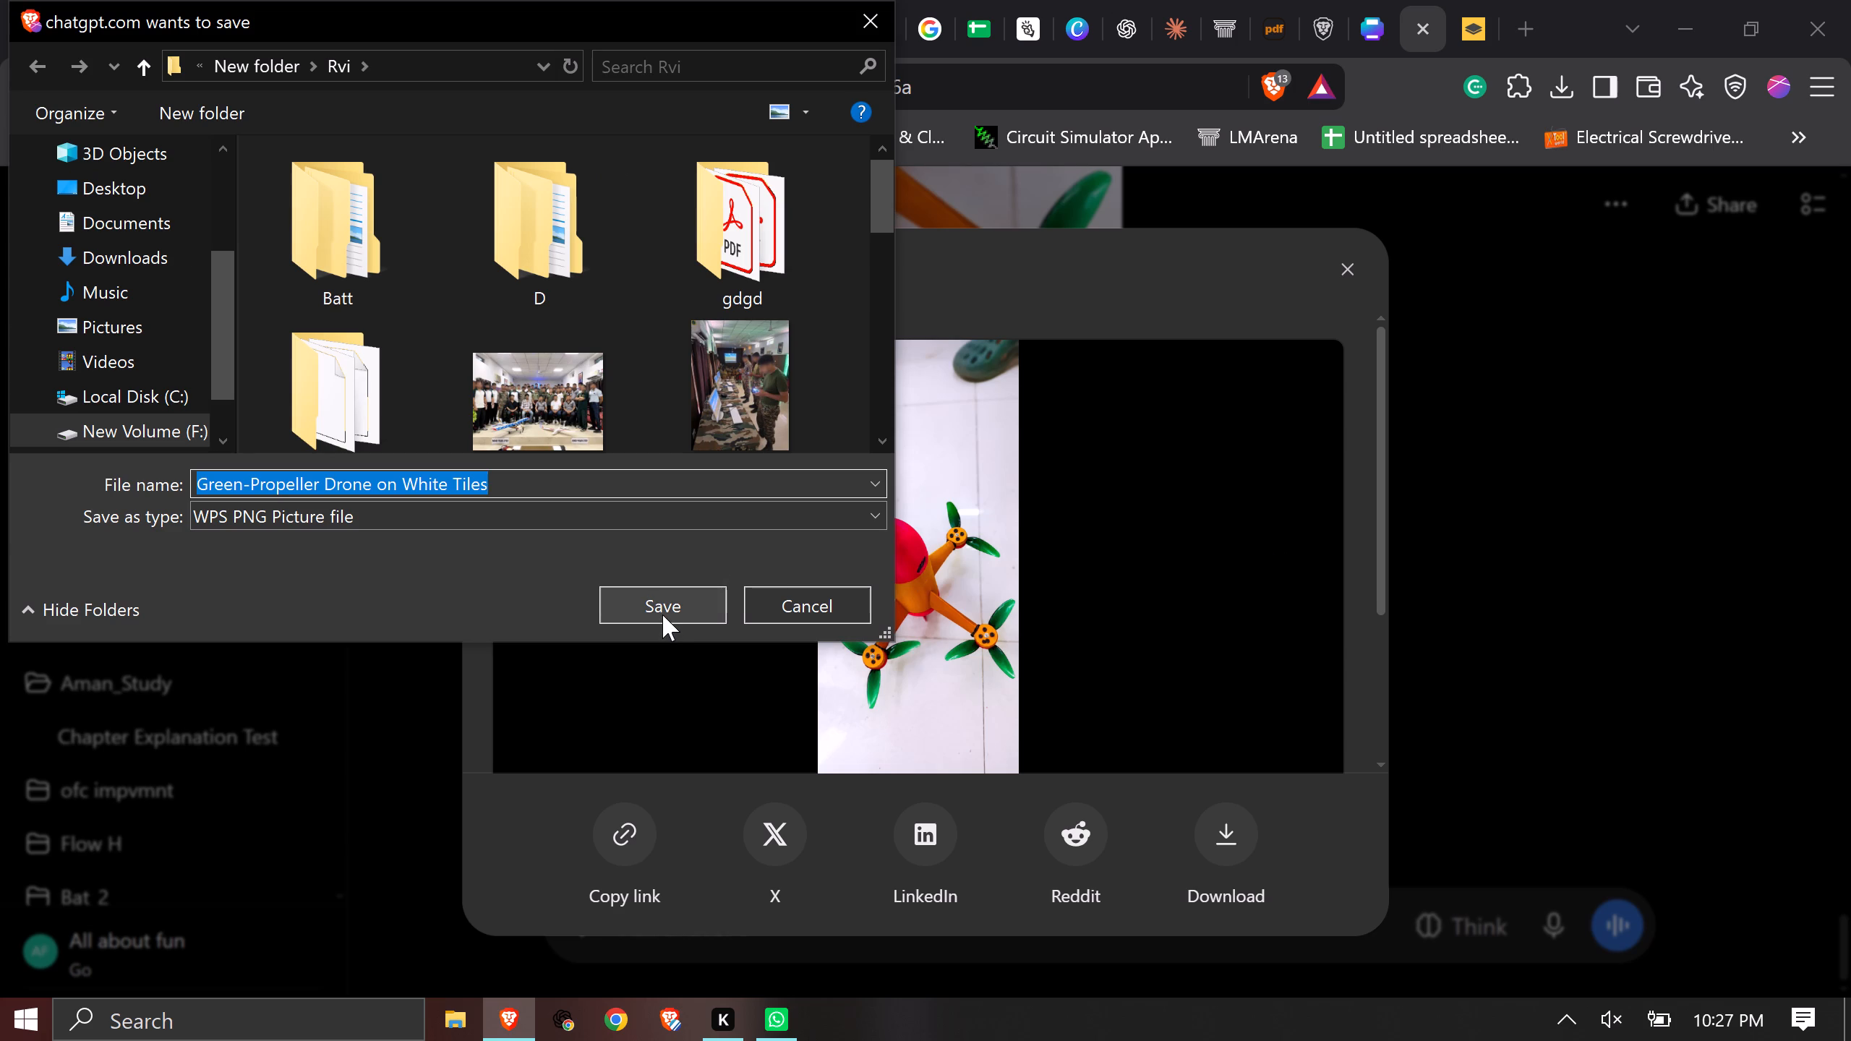
left_click(662, 614)
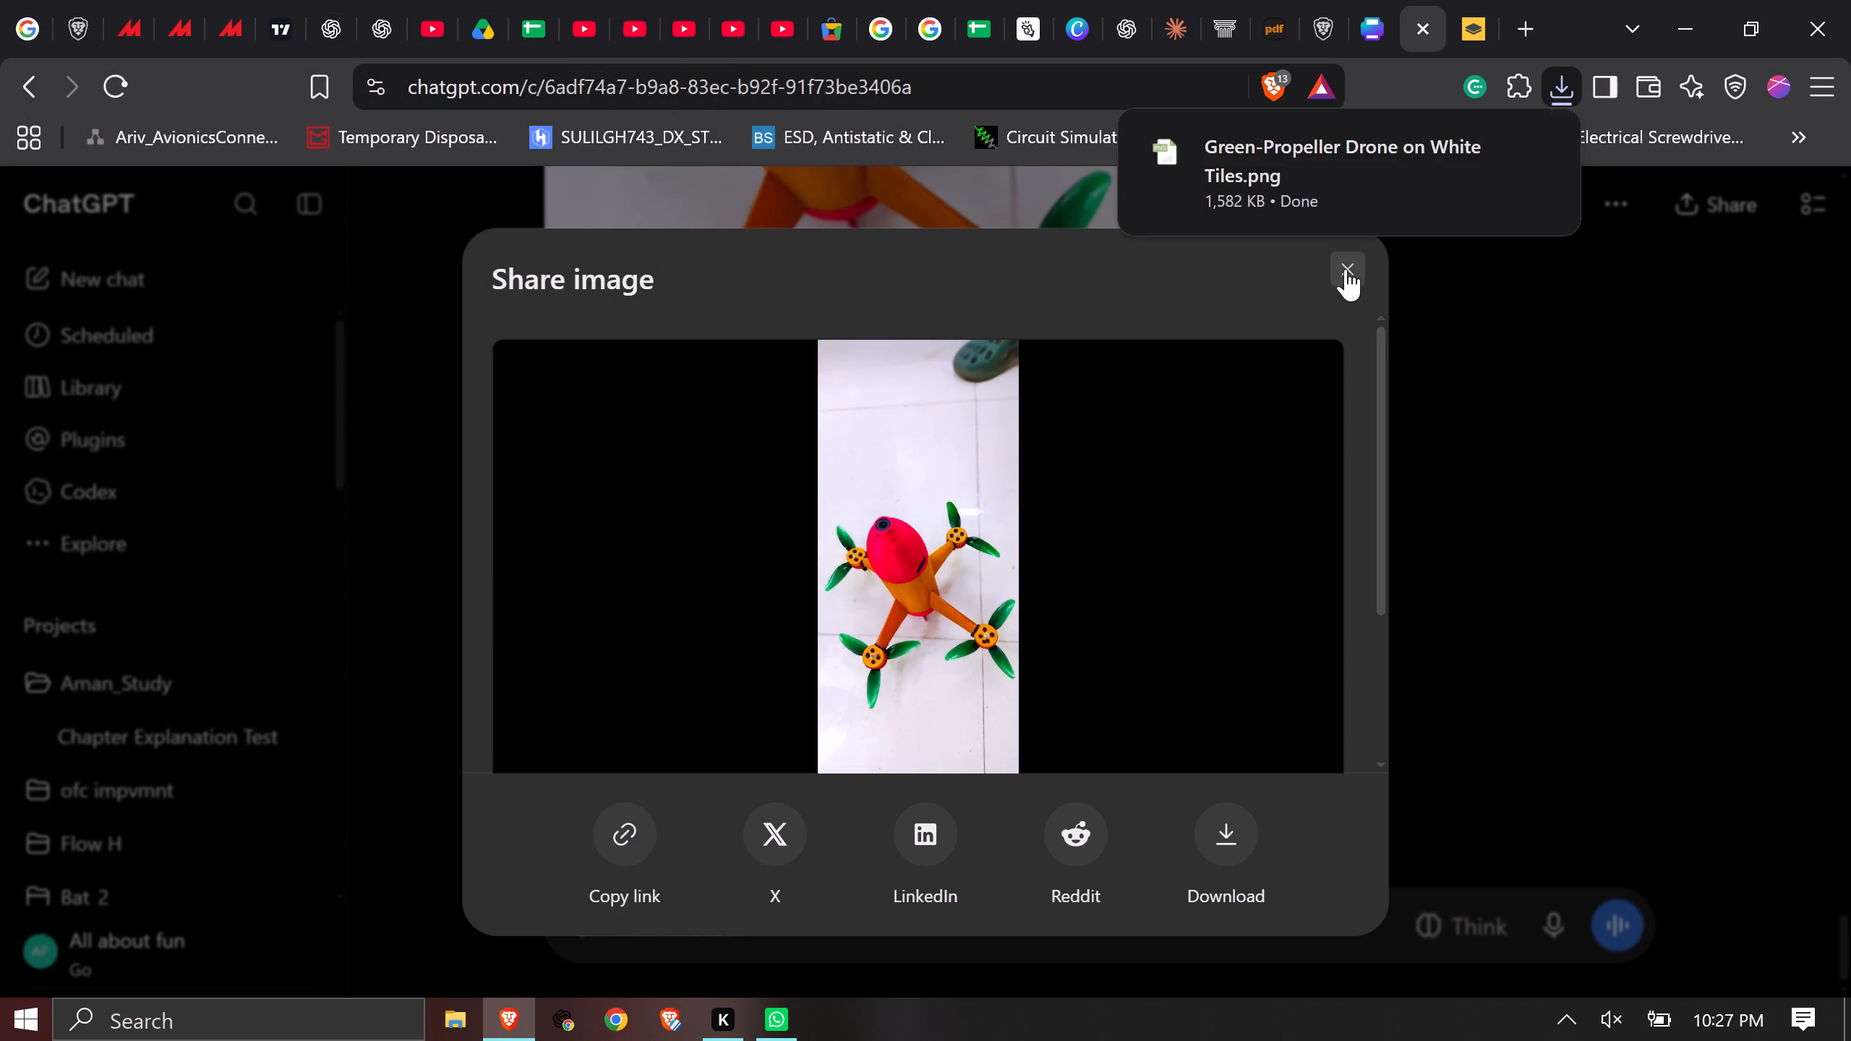
left_click(1346, 269)
Switch to remove.bg and upload the downloaded green-propeller drone image for background removal.
left_click(1482, 37)
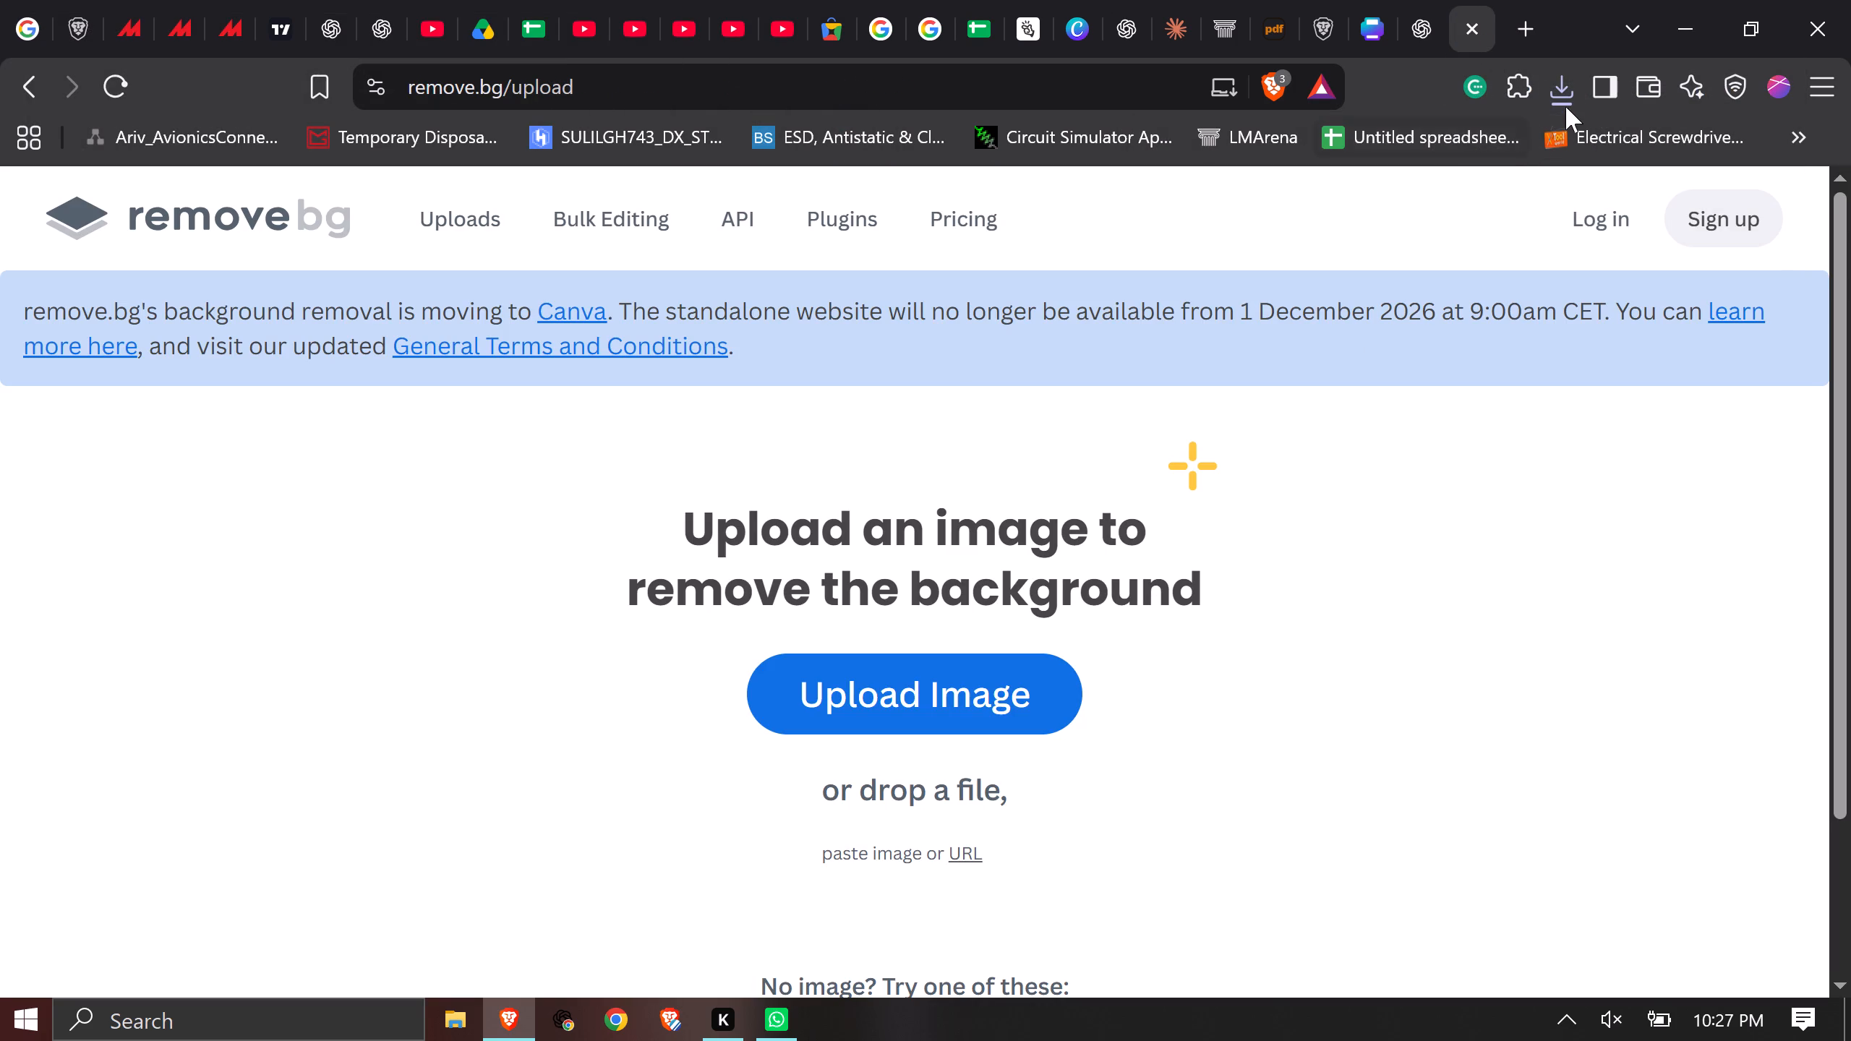
left_click(1568, 95)
left_click_drag(1365, 215, 918, 641)
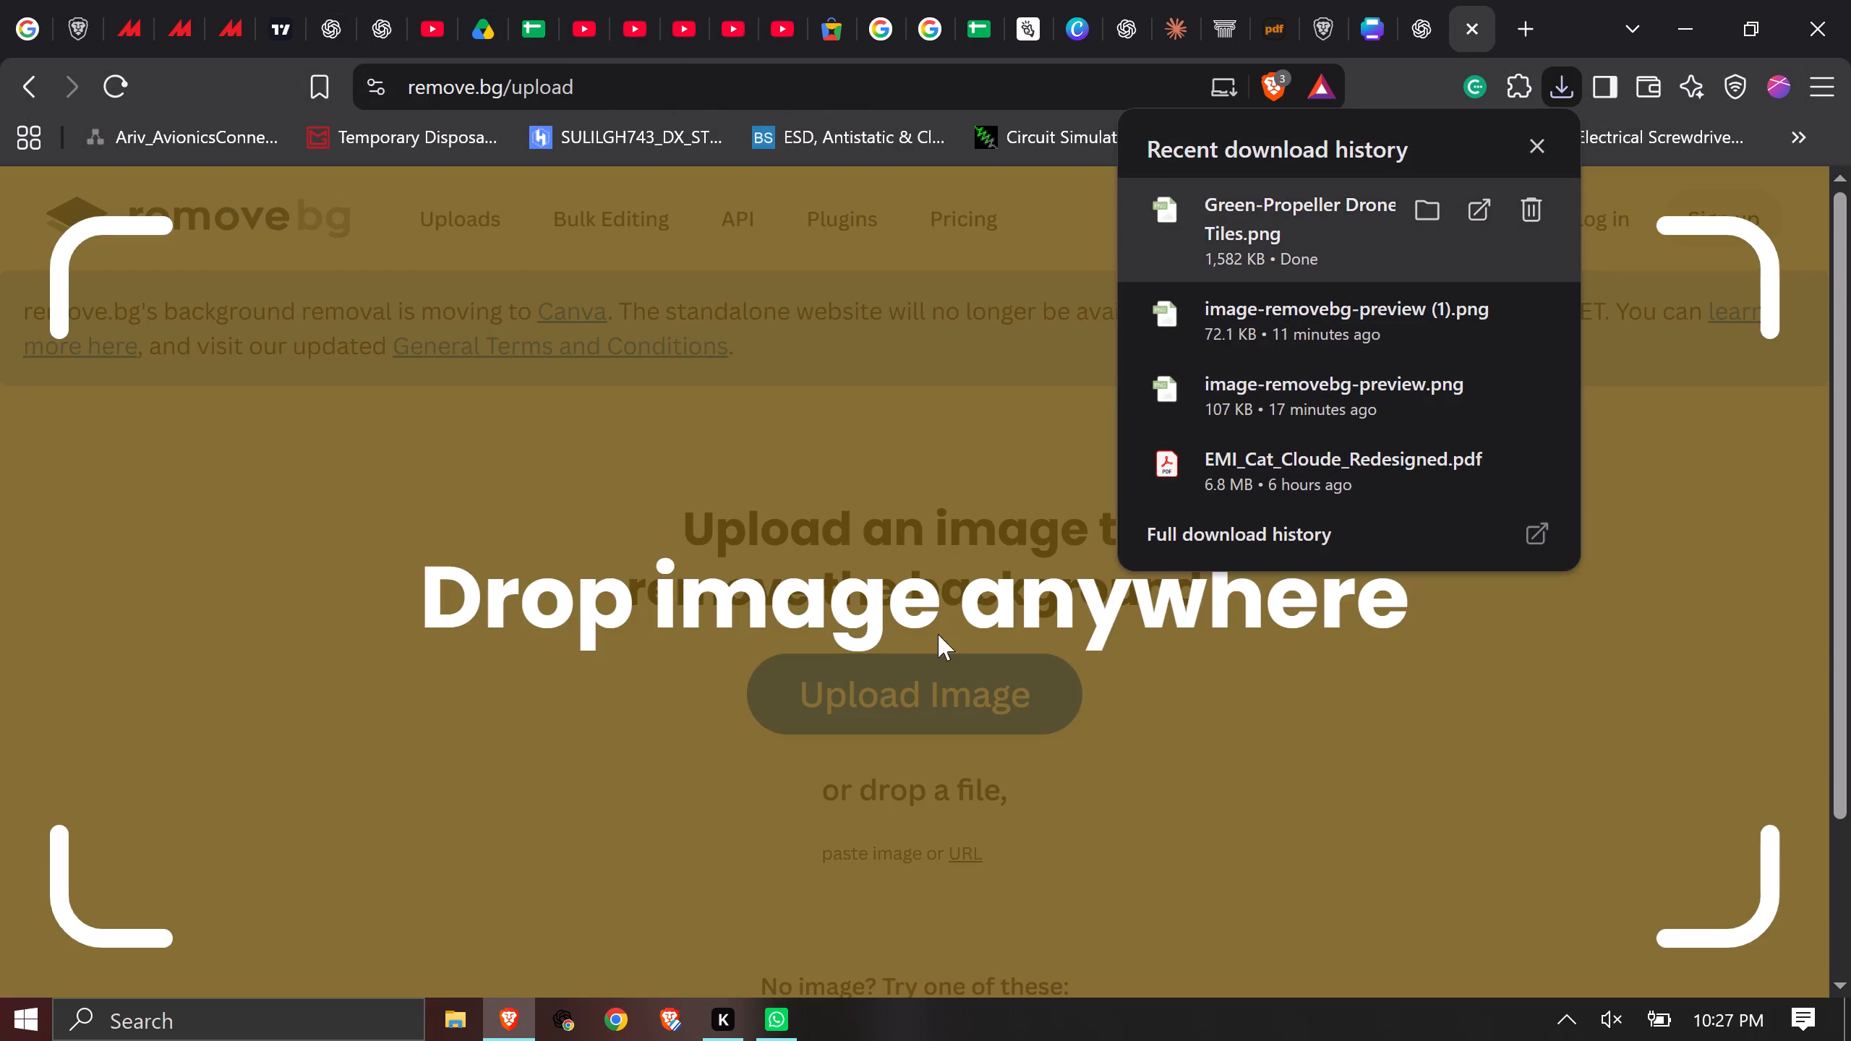
left_click(1743, 661)
scroll(1124, 716, "down", 3)
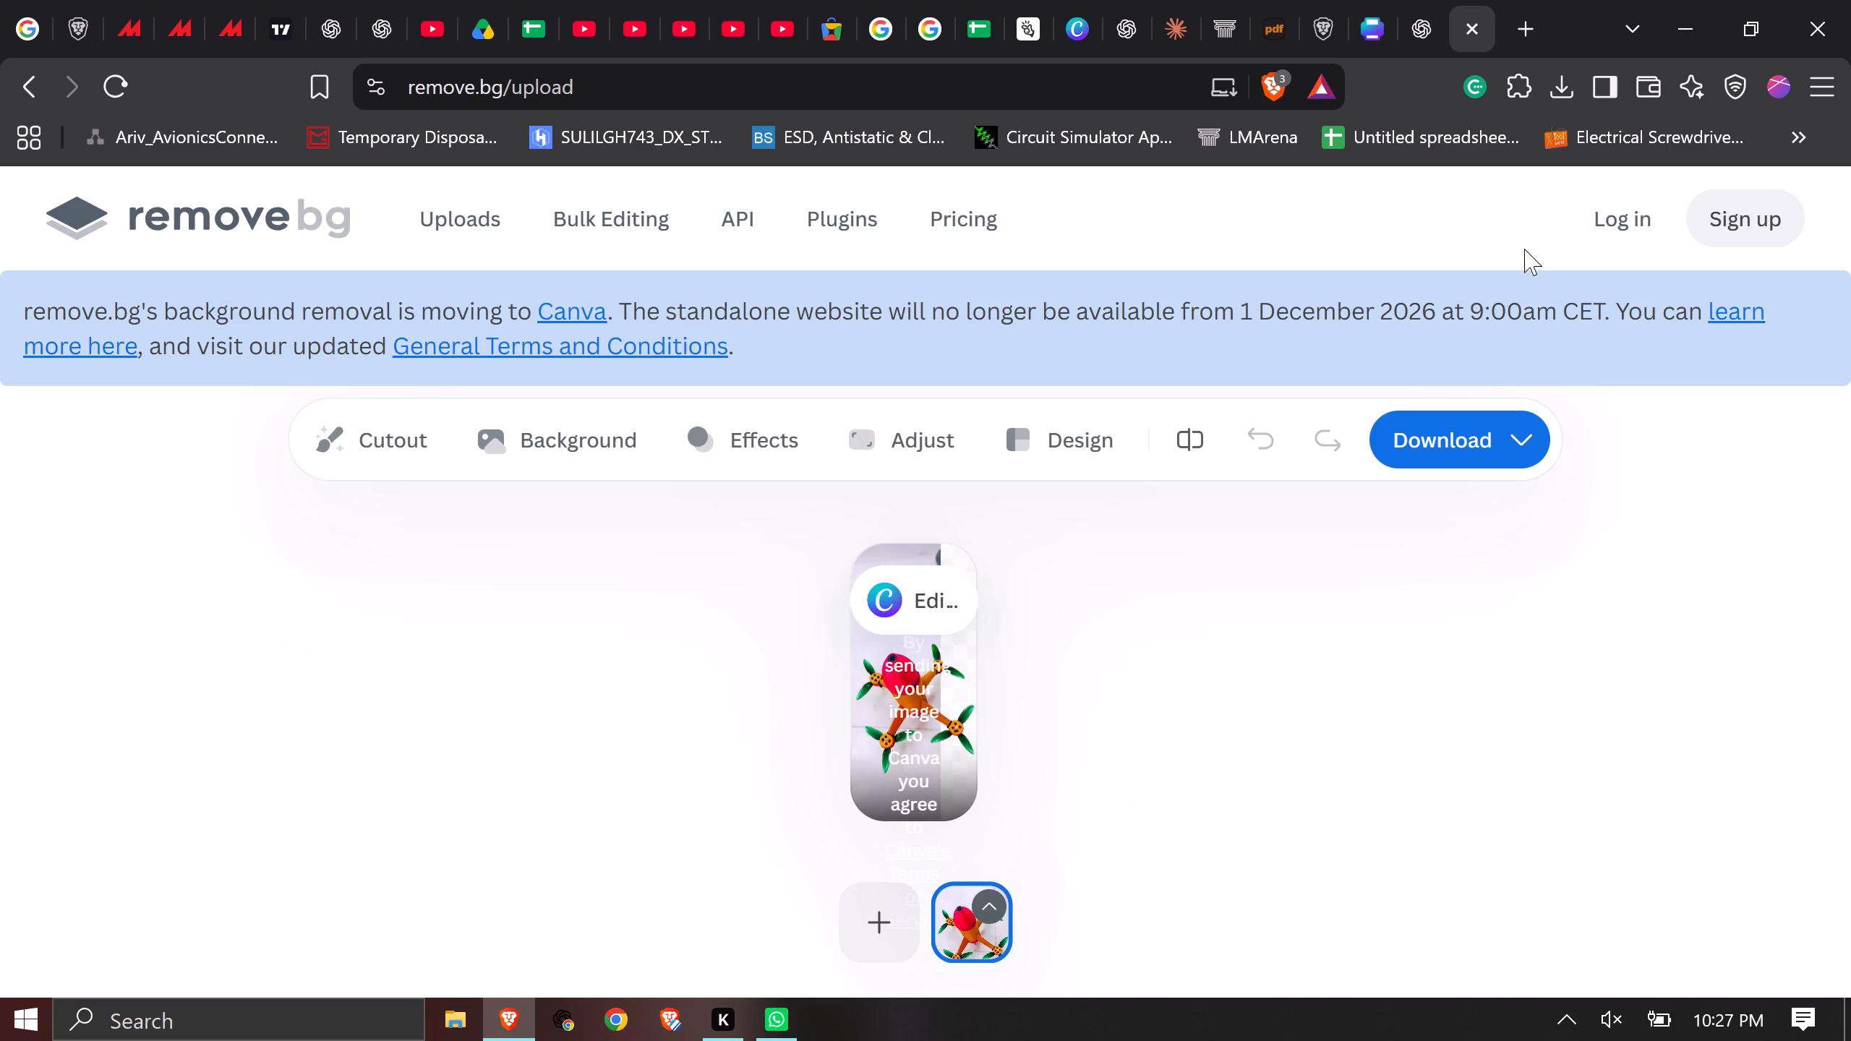
Save the free 336 x 743 preview of the background-free drone image to the Rvi folder.
left_click(1534, 433)
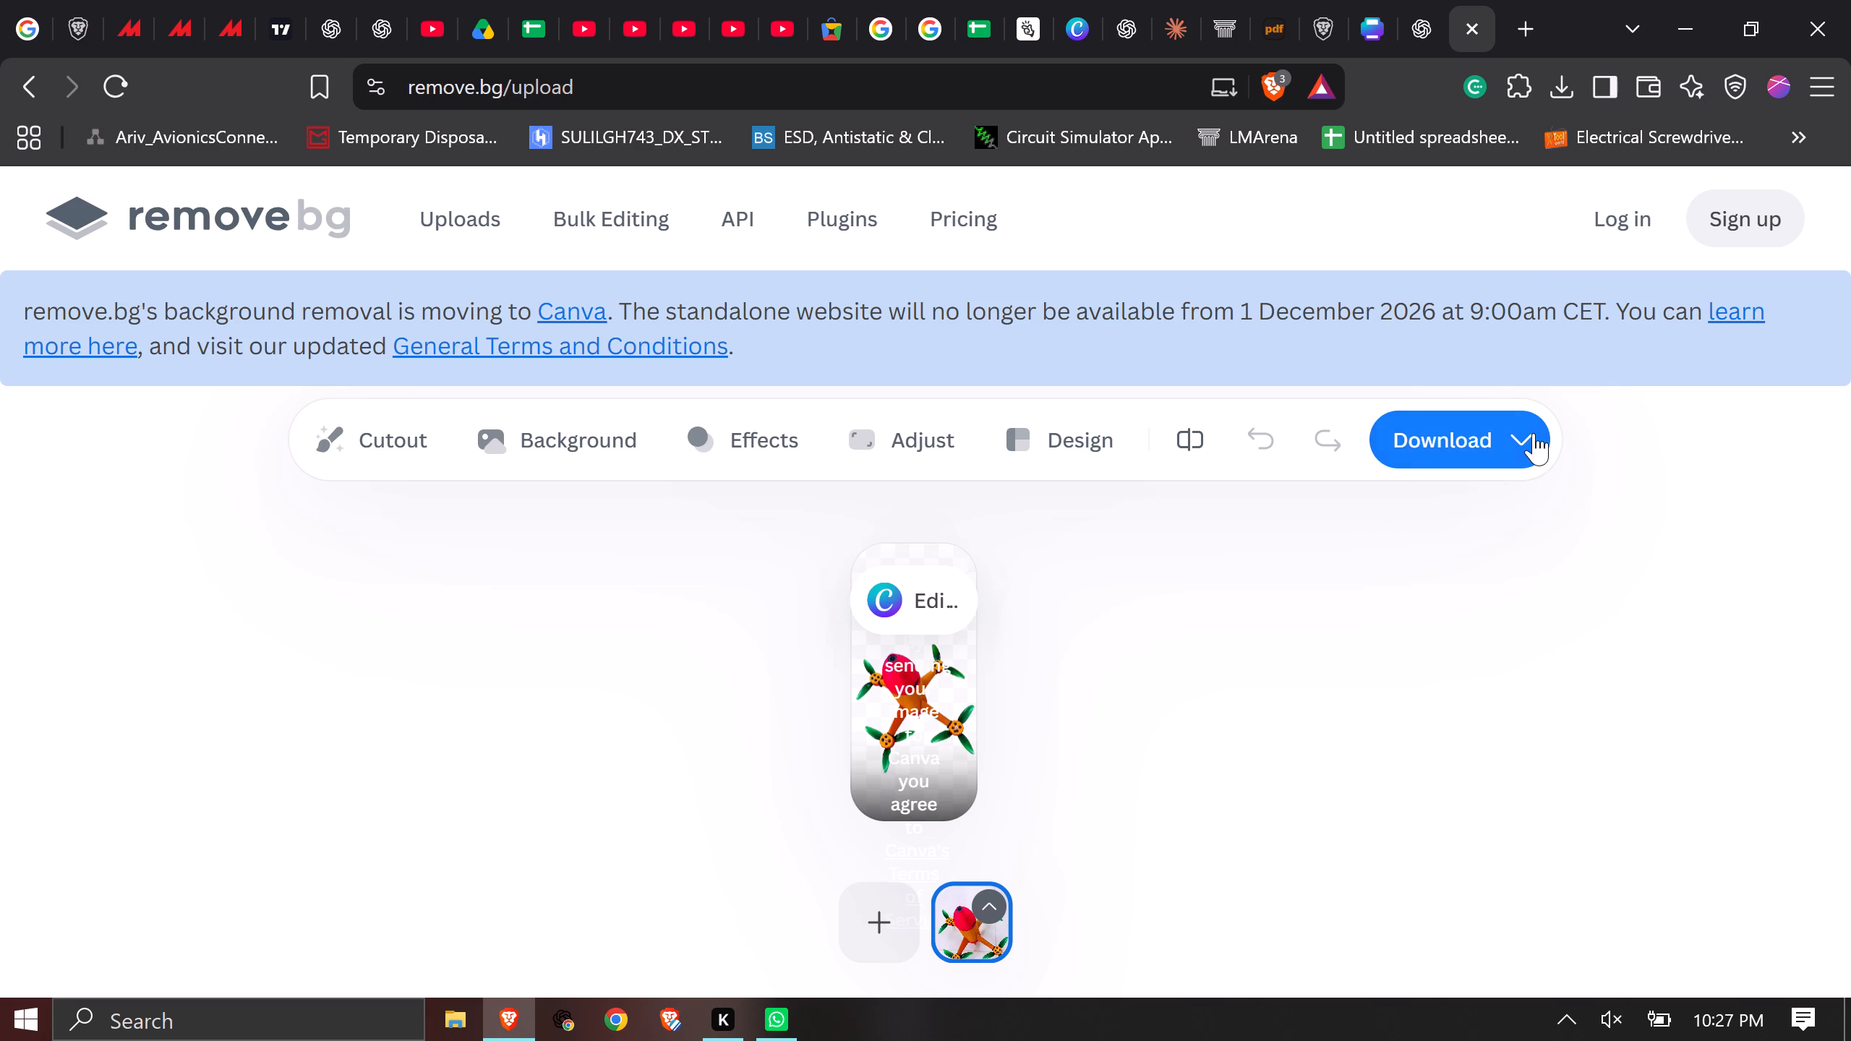
left_click(1522, 527)
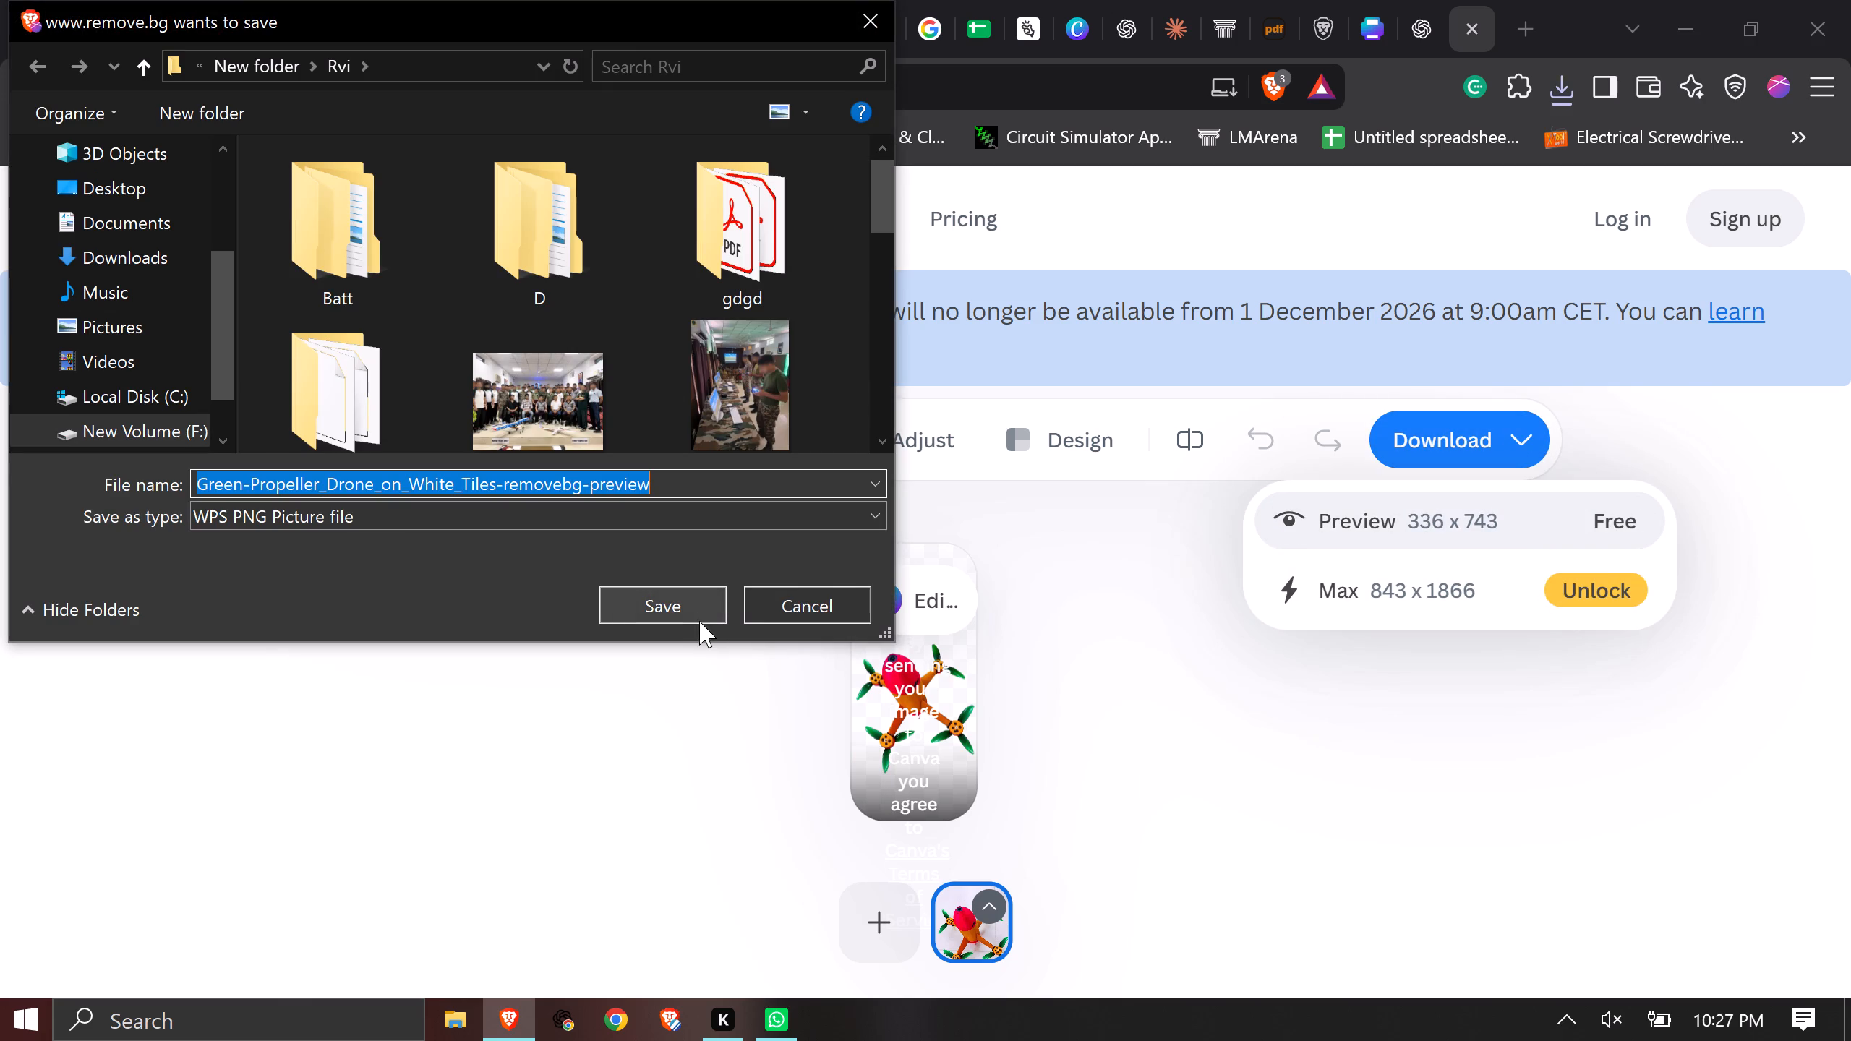
left_click(699, 621)
Switch to the EMI_Cataloug_V1.6 Canva design and insert the downloaded background-free green-propeller drone image on page 4.
left_click(1383, 30)
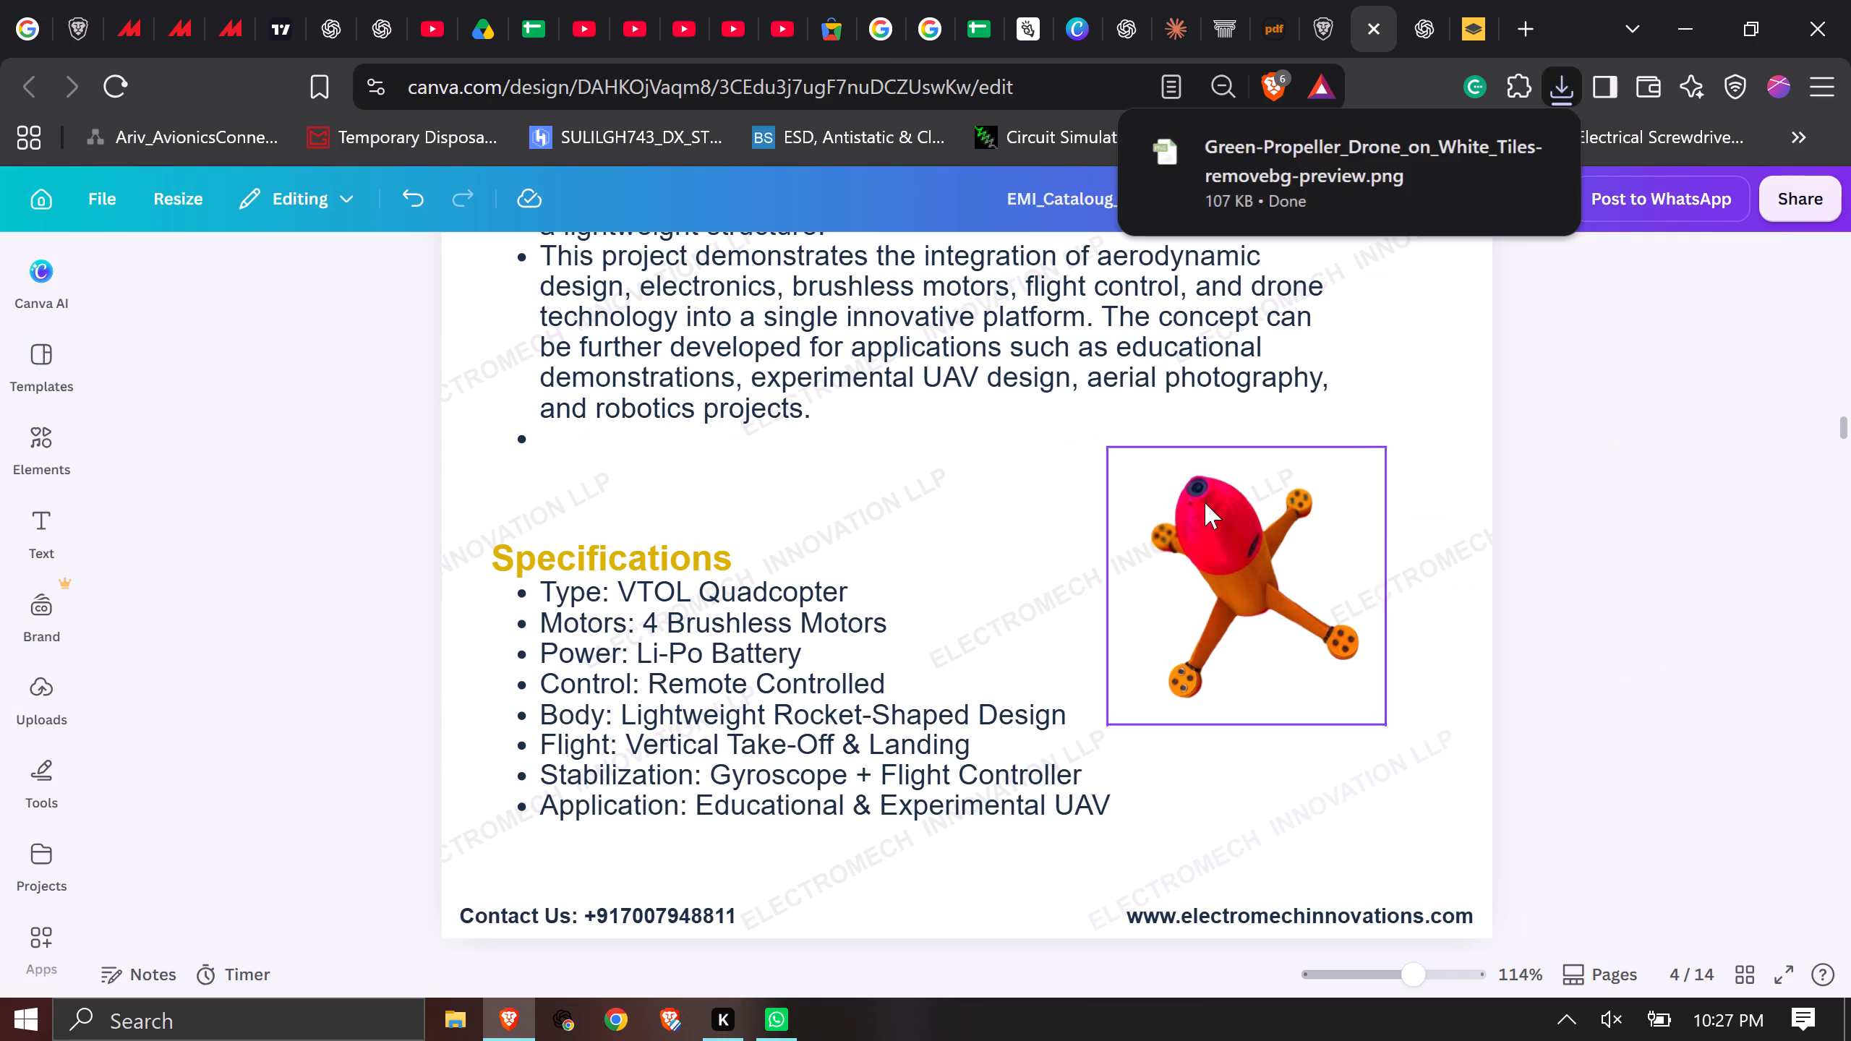
left_click(1242, 581)
left_click(1282, 515)
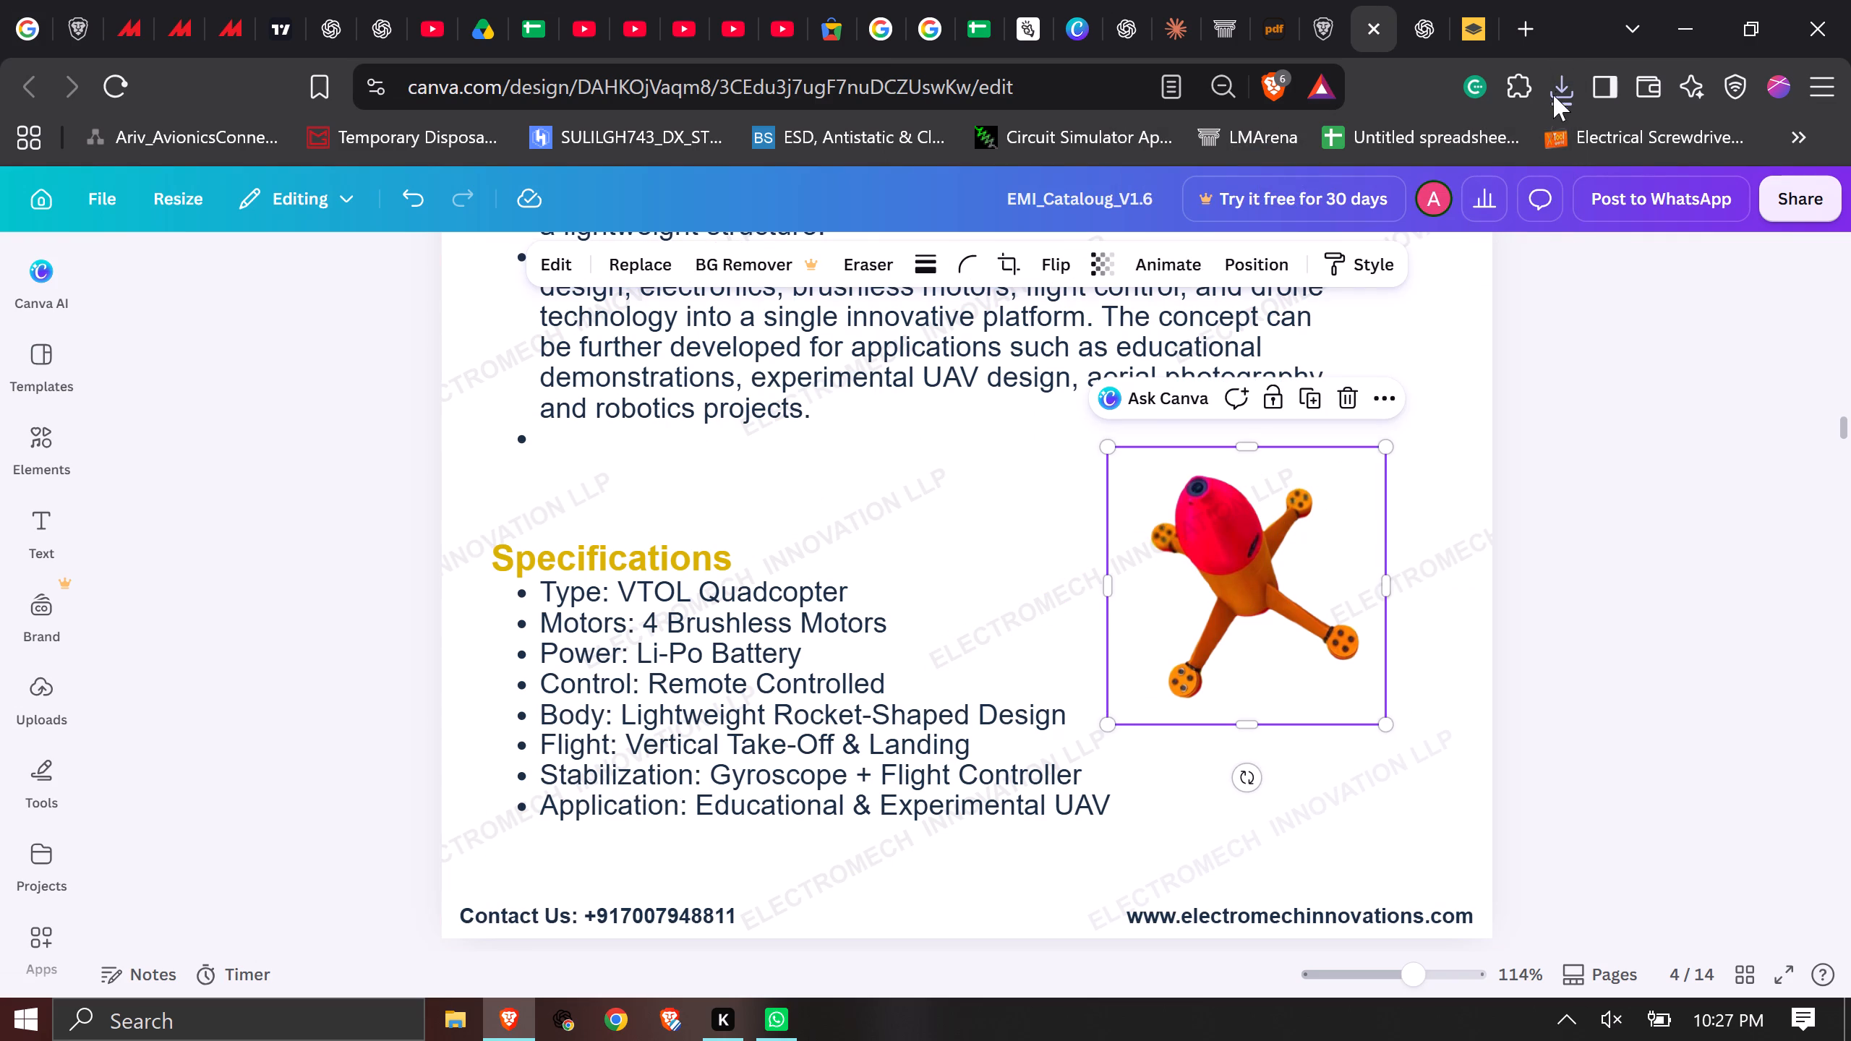
left_click(1557, 88)
left_click_drag(1288, 236, 1188, 664)
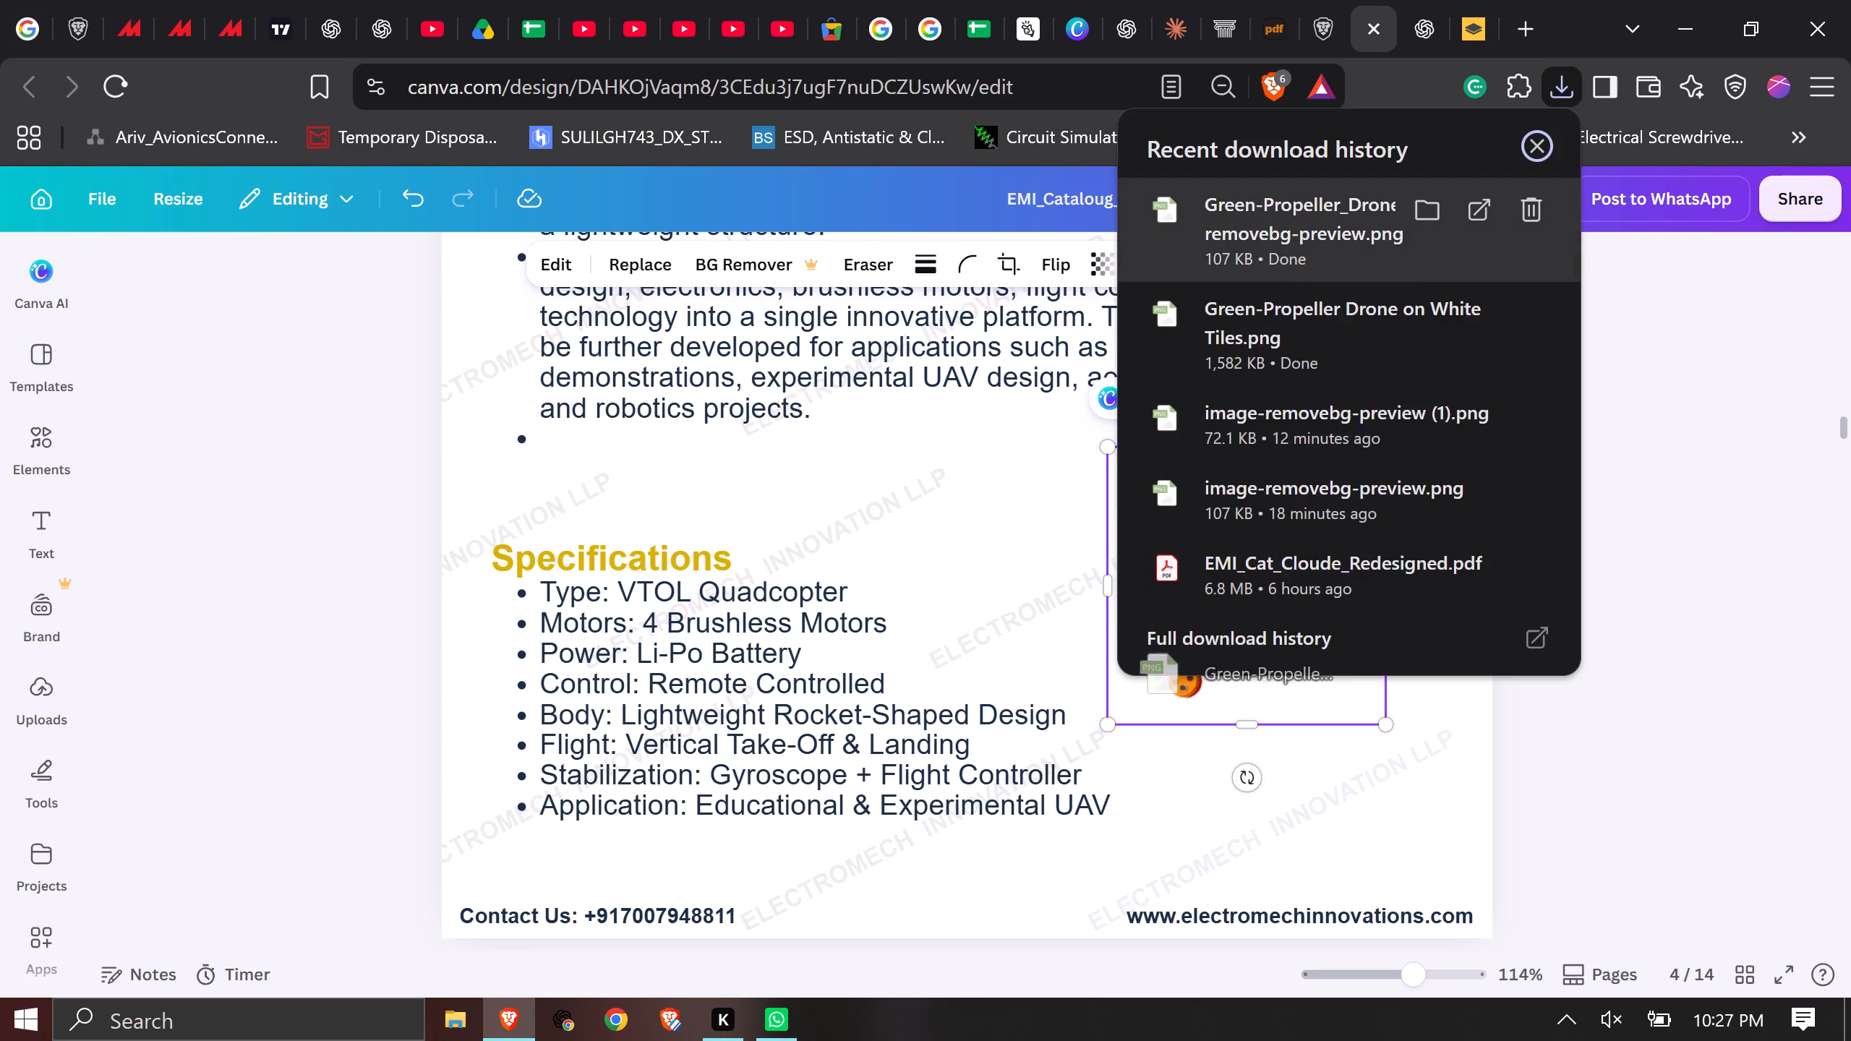
left_click_drag(1188, 664, 1202, 694)
left_click(1766, 645)
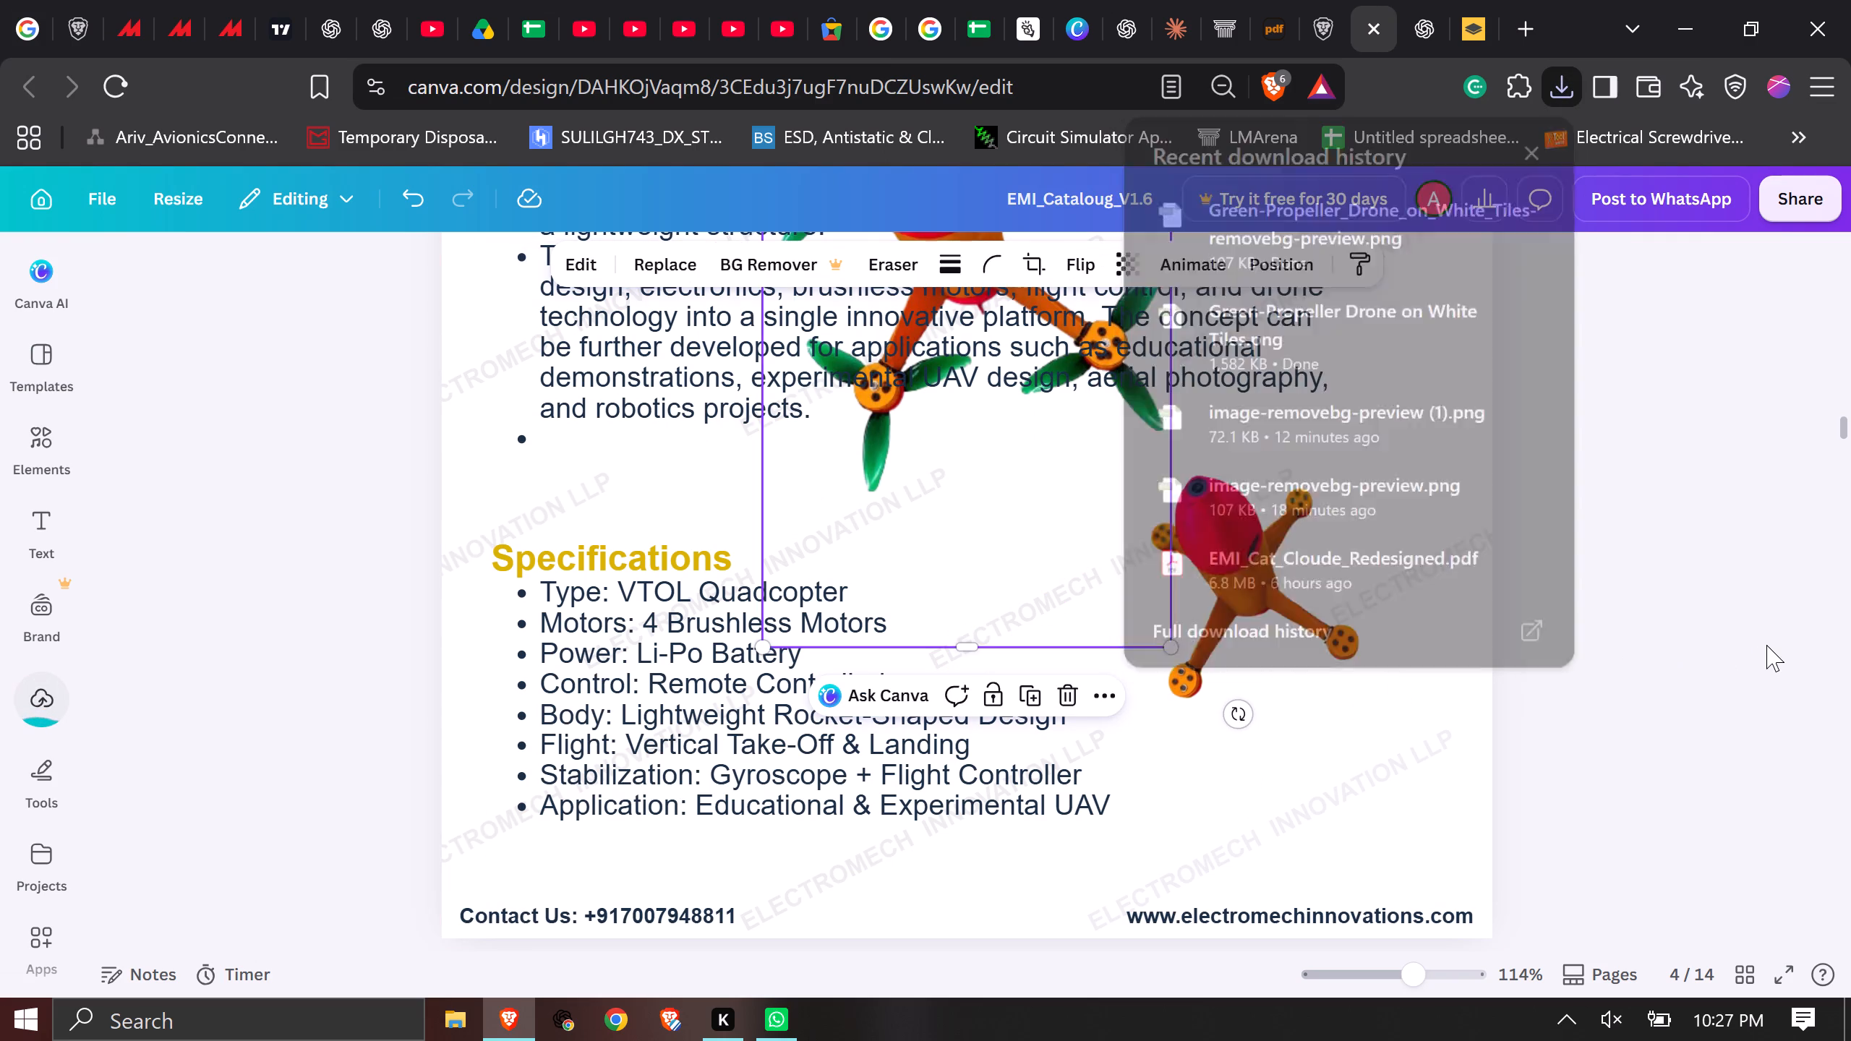
Delete the old drone image without propellers beside the Specifications list.
left_click(1307, 610)
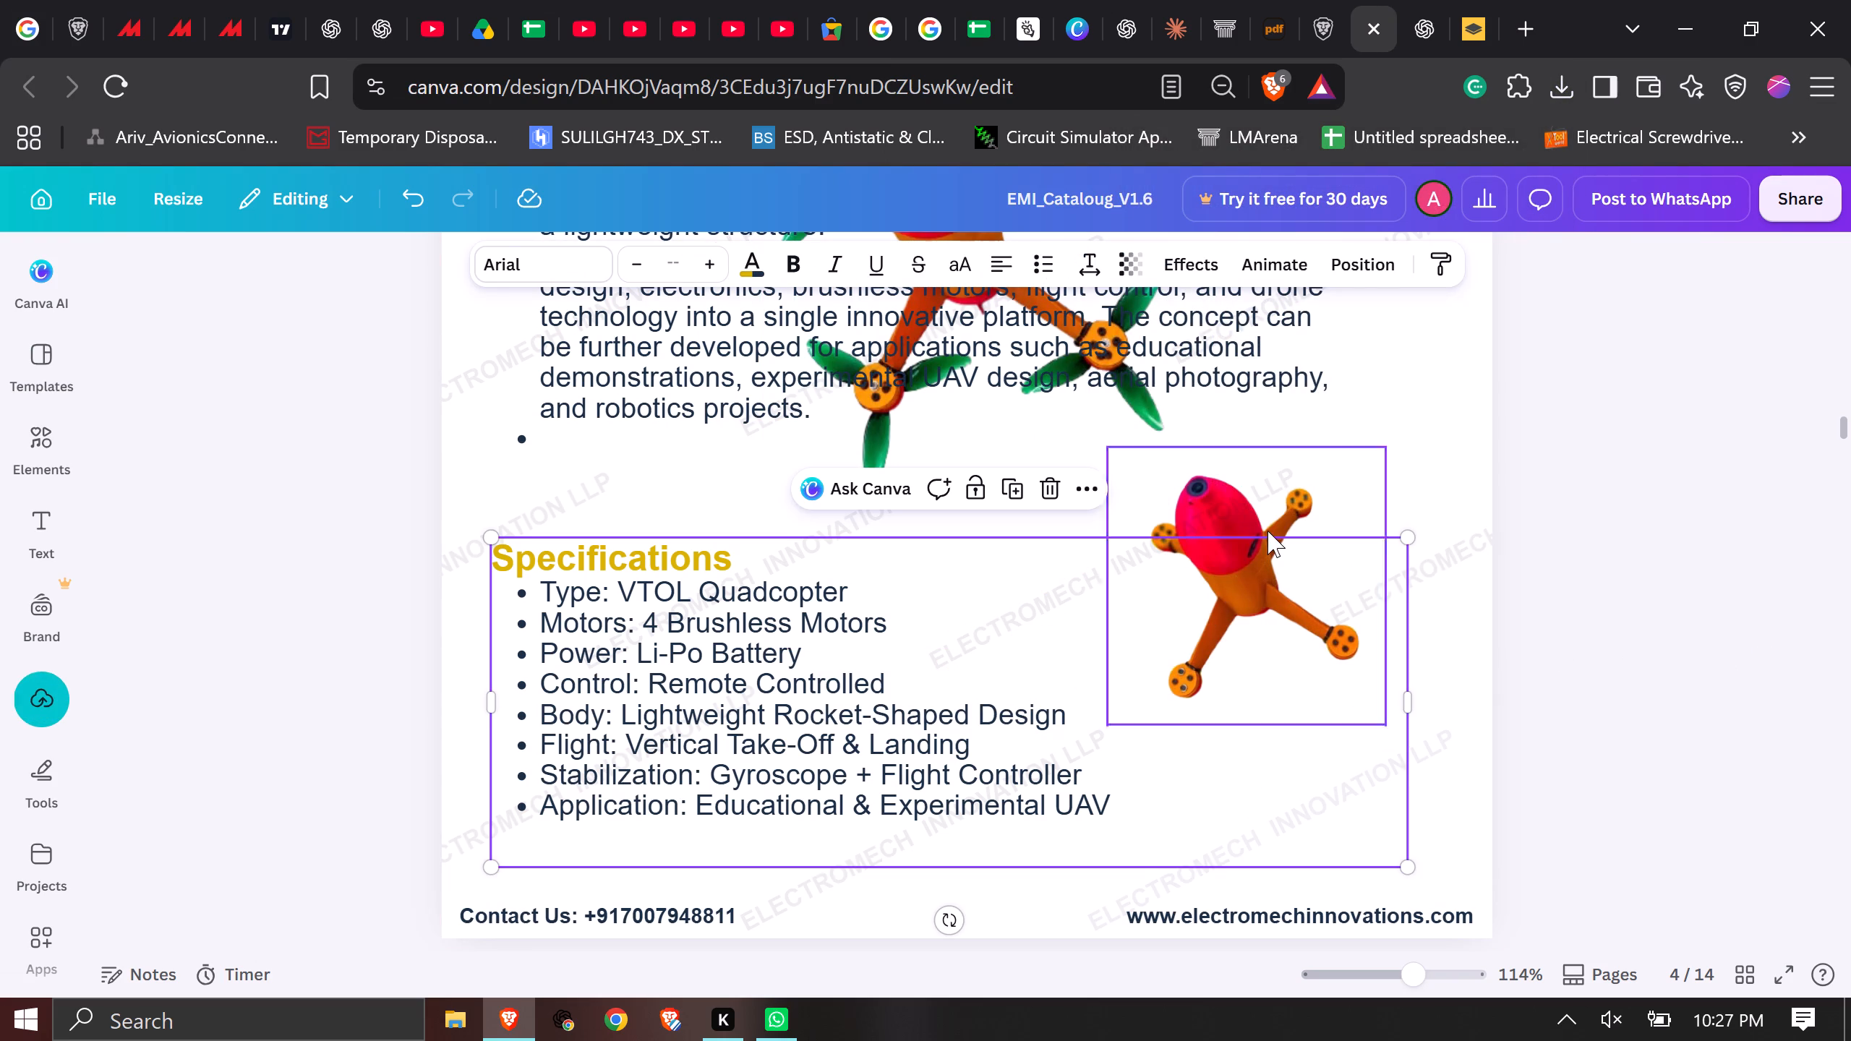
left_click(1268, 520)
key("Delete")
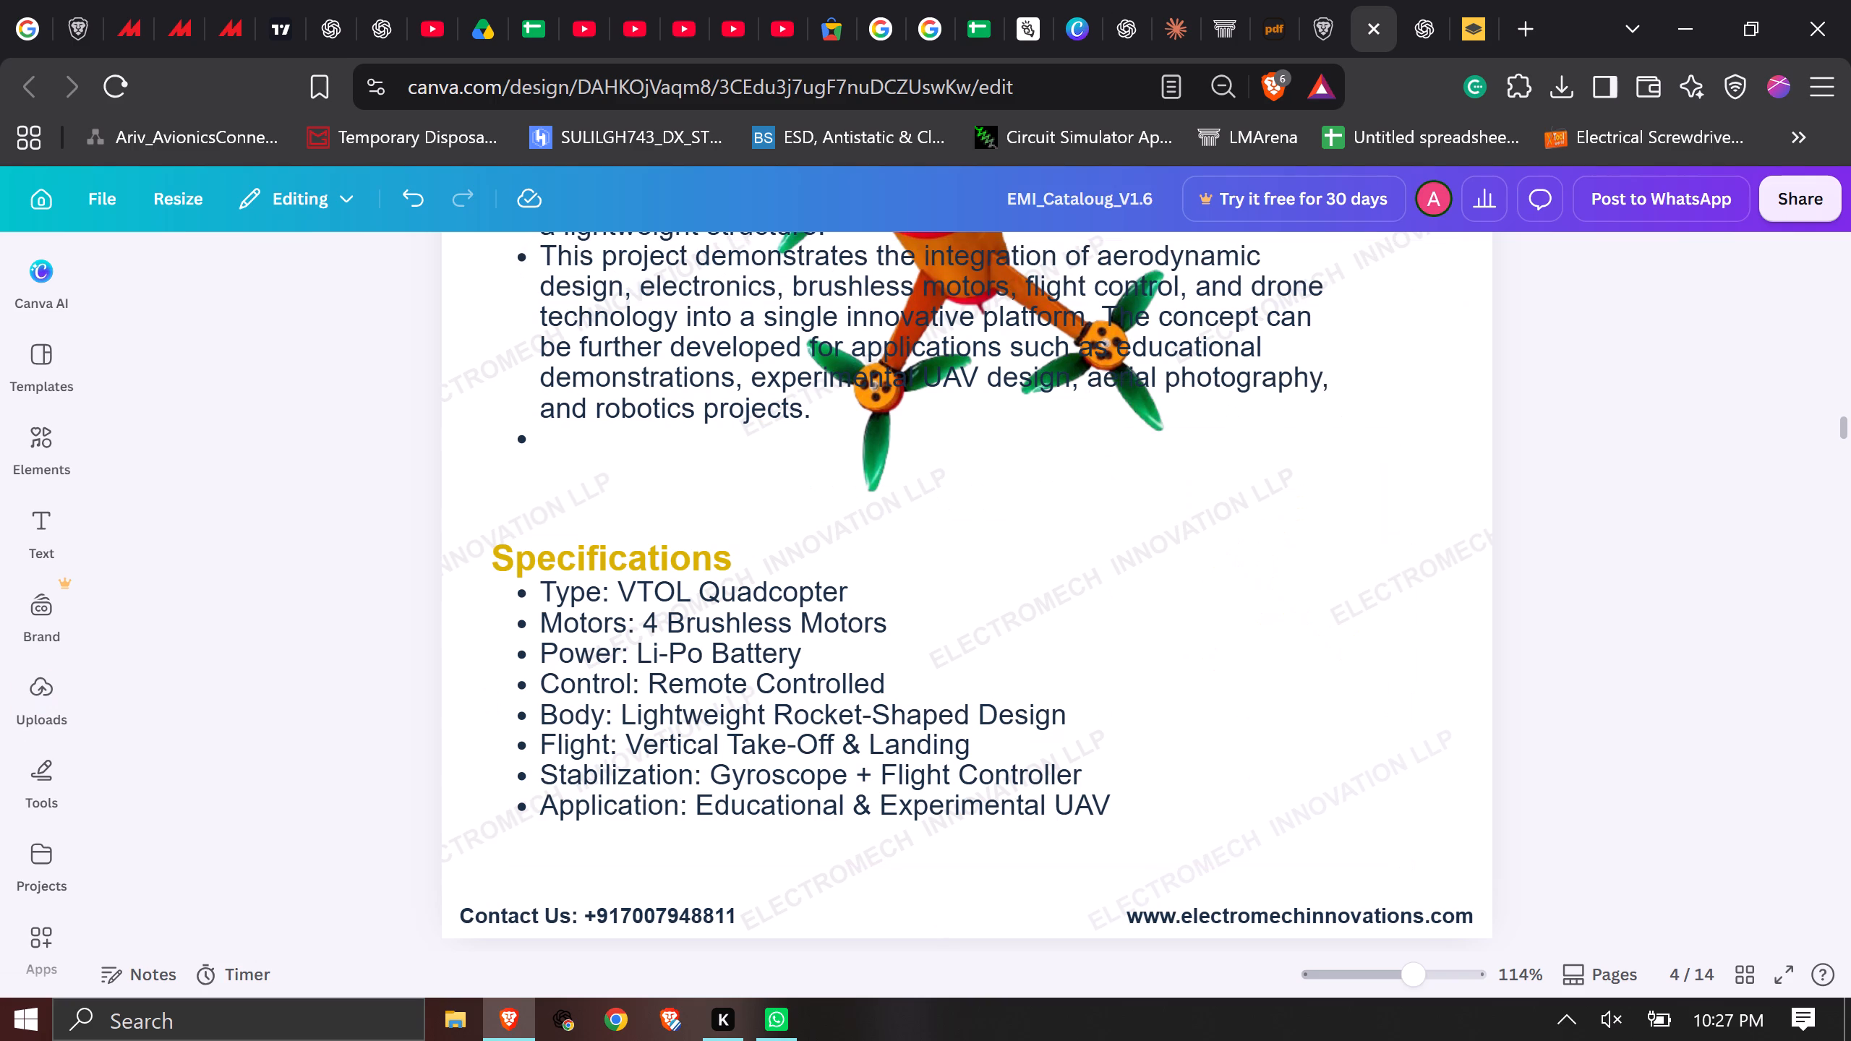
Move the green-propeller drone image toward the Specifications section and crop off the empty area below the drone.
left_click(1095, 432)
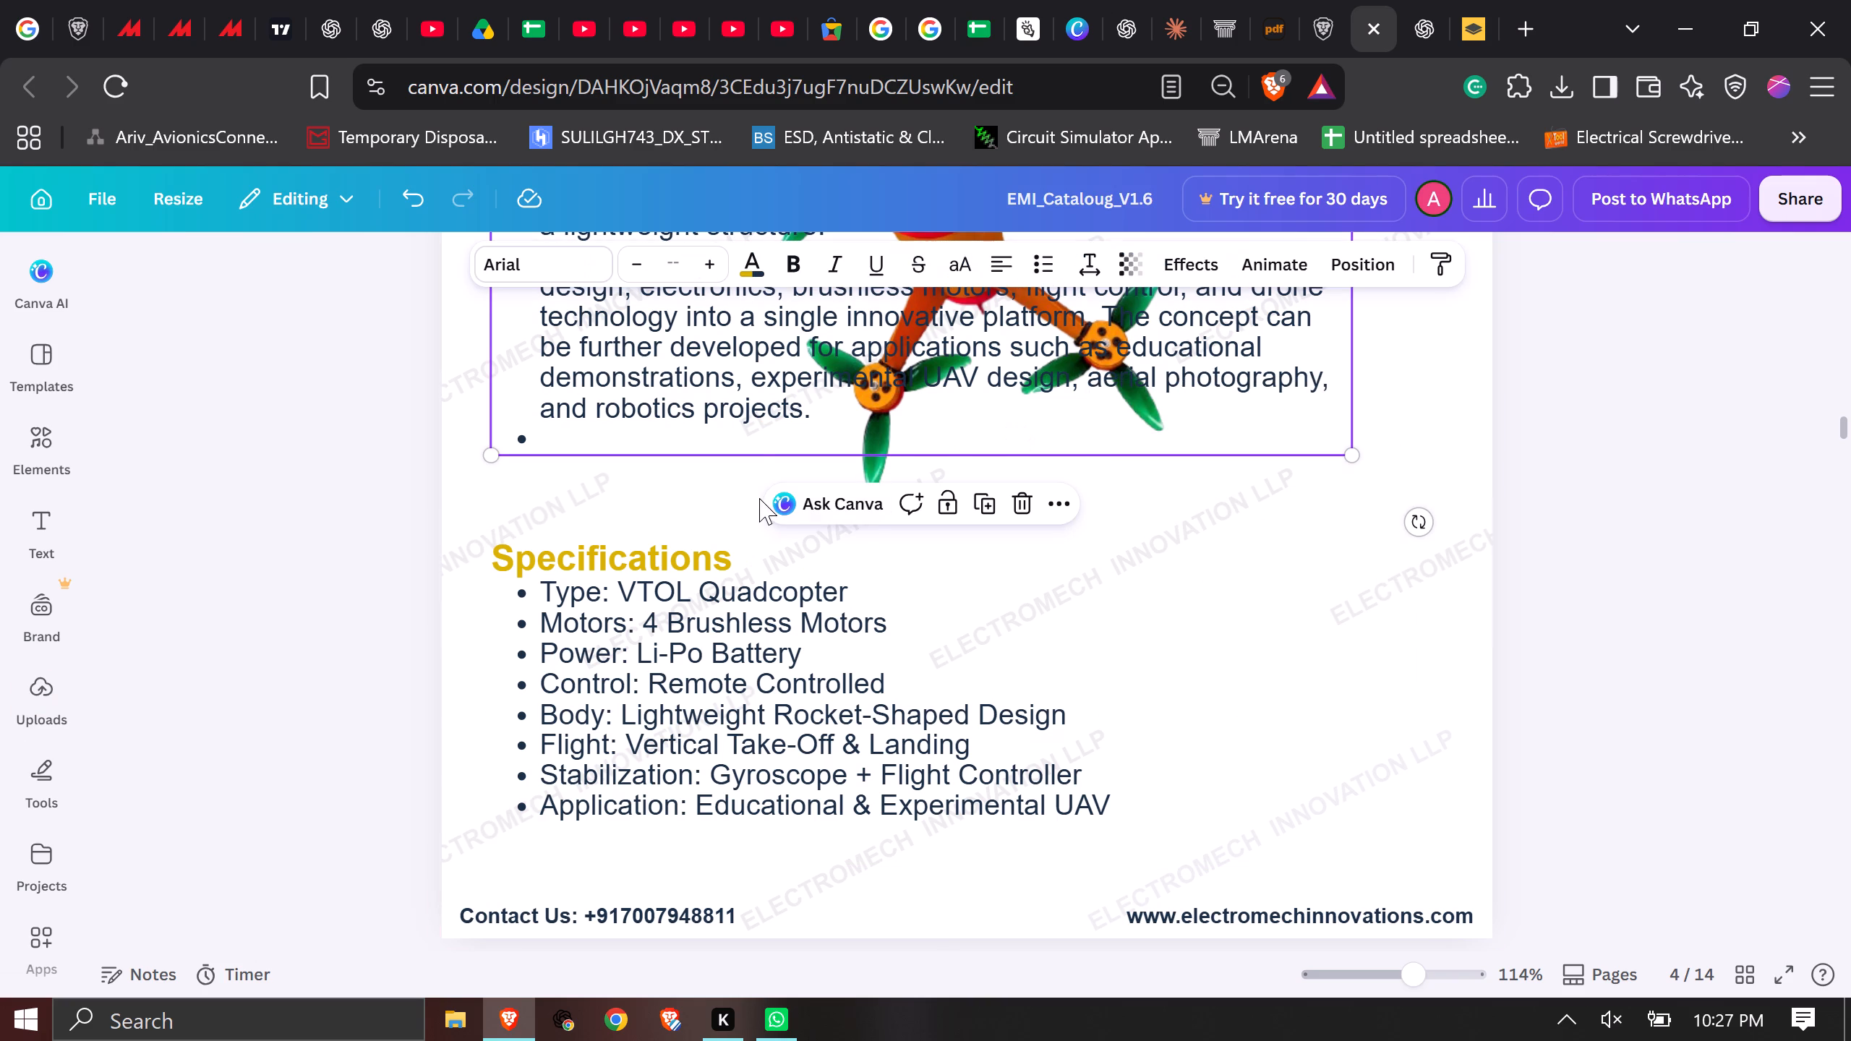
left_click(876, 463)
left_click_drag(879, 484, 893, 519)
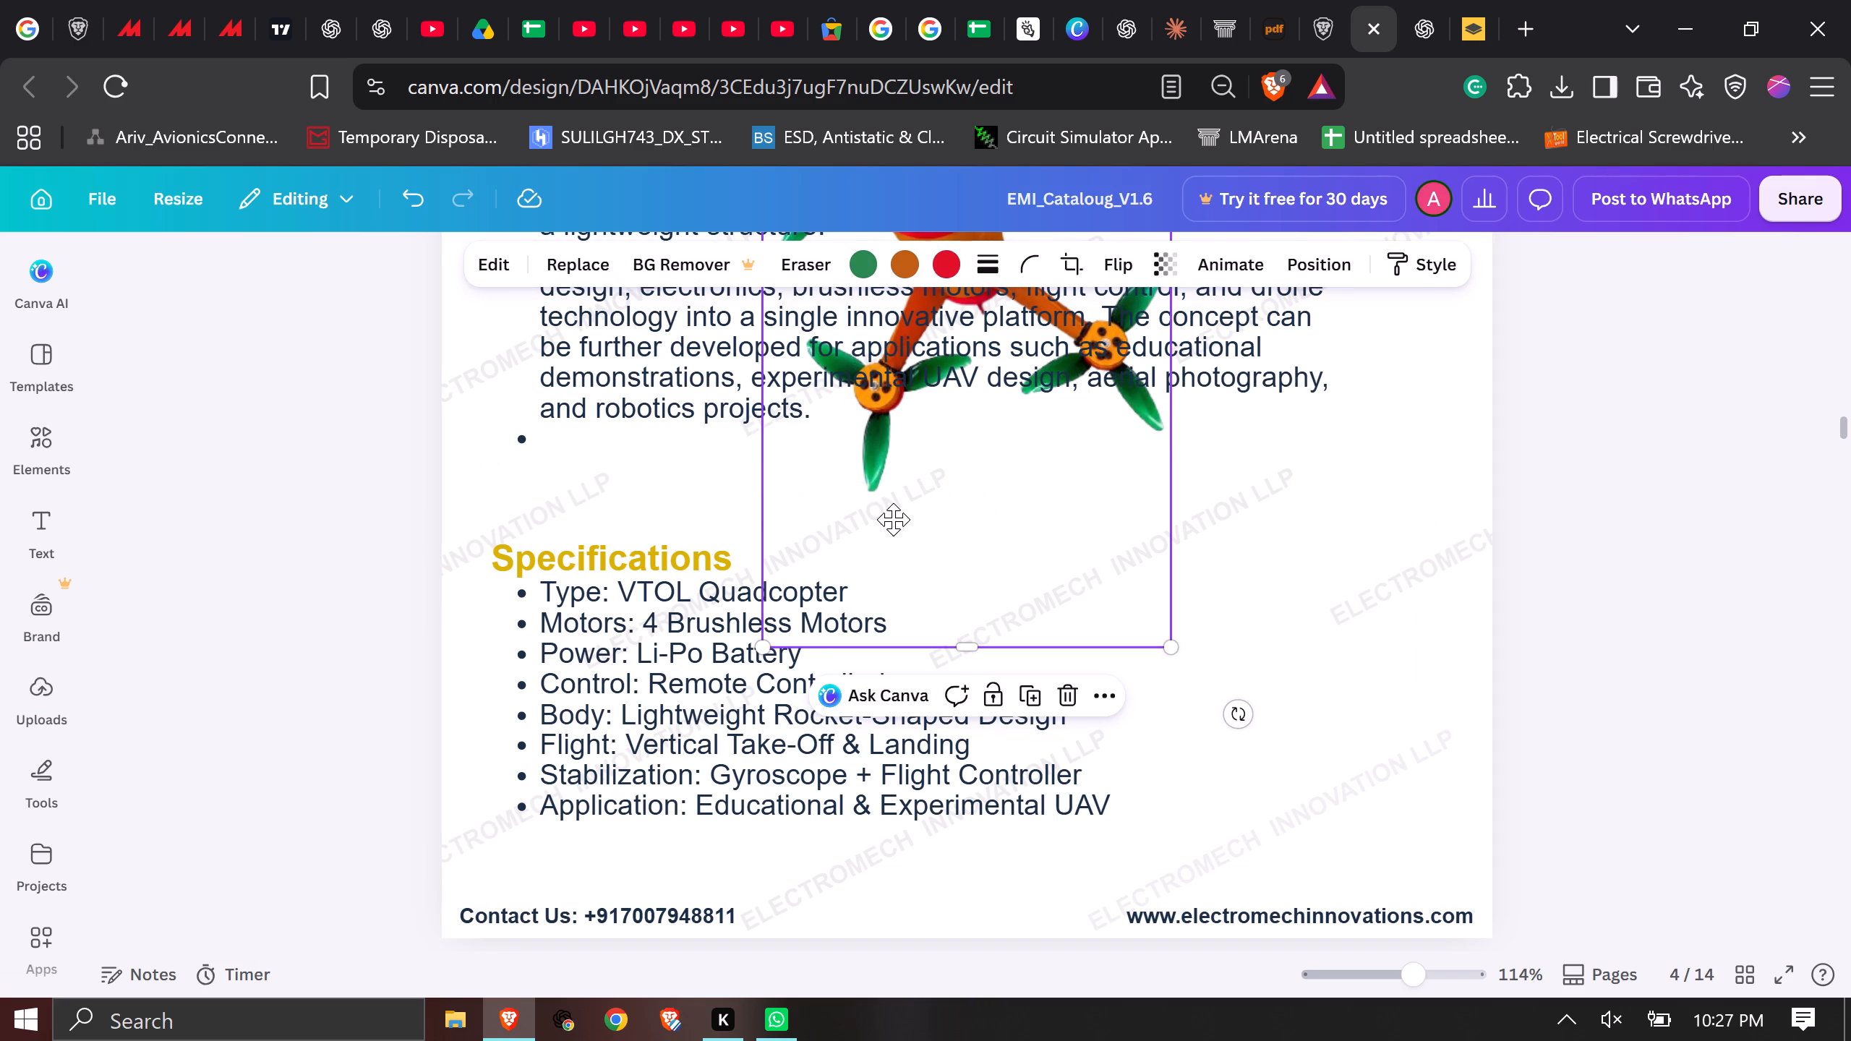
left_click_drag(893, 519, 1108, 625)
left_click_drag(1196, 793, 1196, 650)
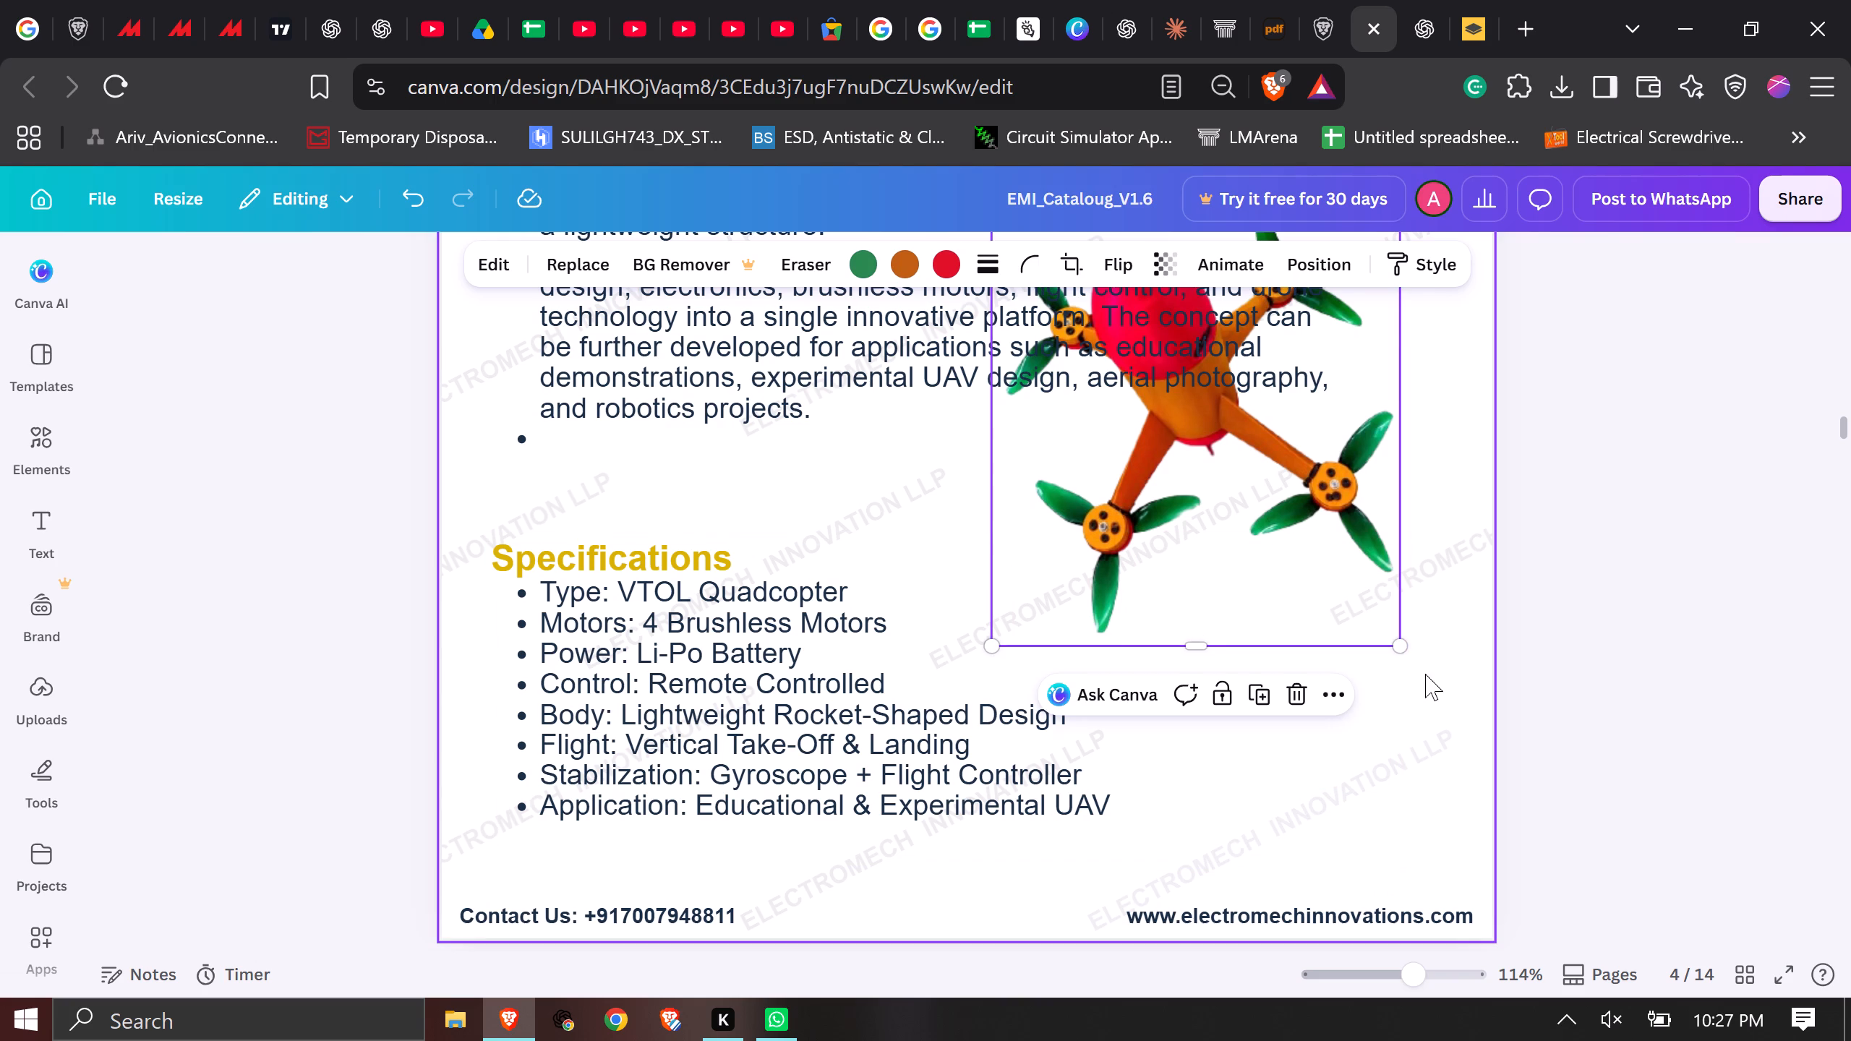
Scale down the green-propeller drone image and place it in the free space beside the Specifications list.
left_click_drag(1405, 646, 1242, 453)
left_click_drag(1218, 415, 1335, 864)
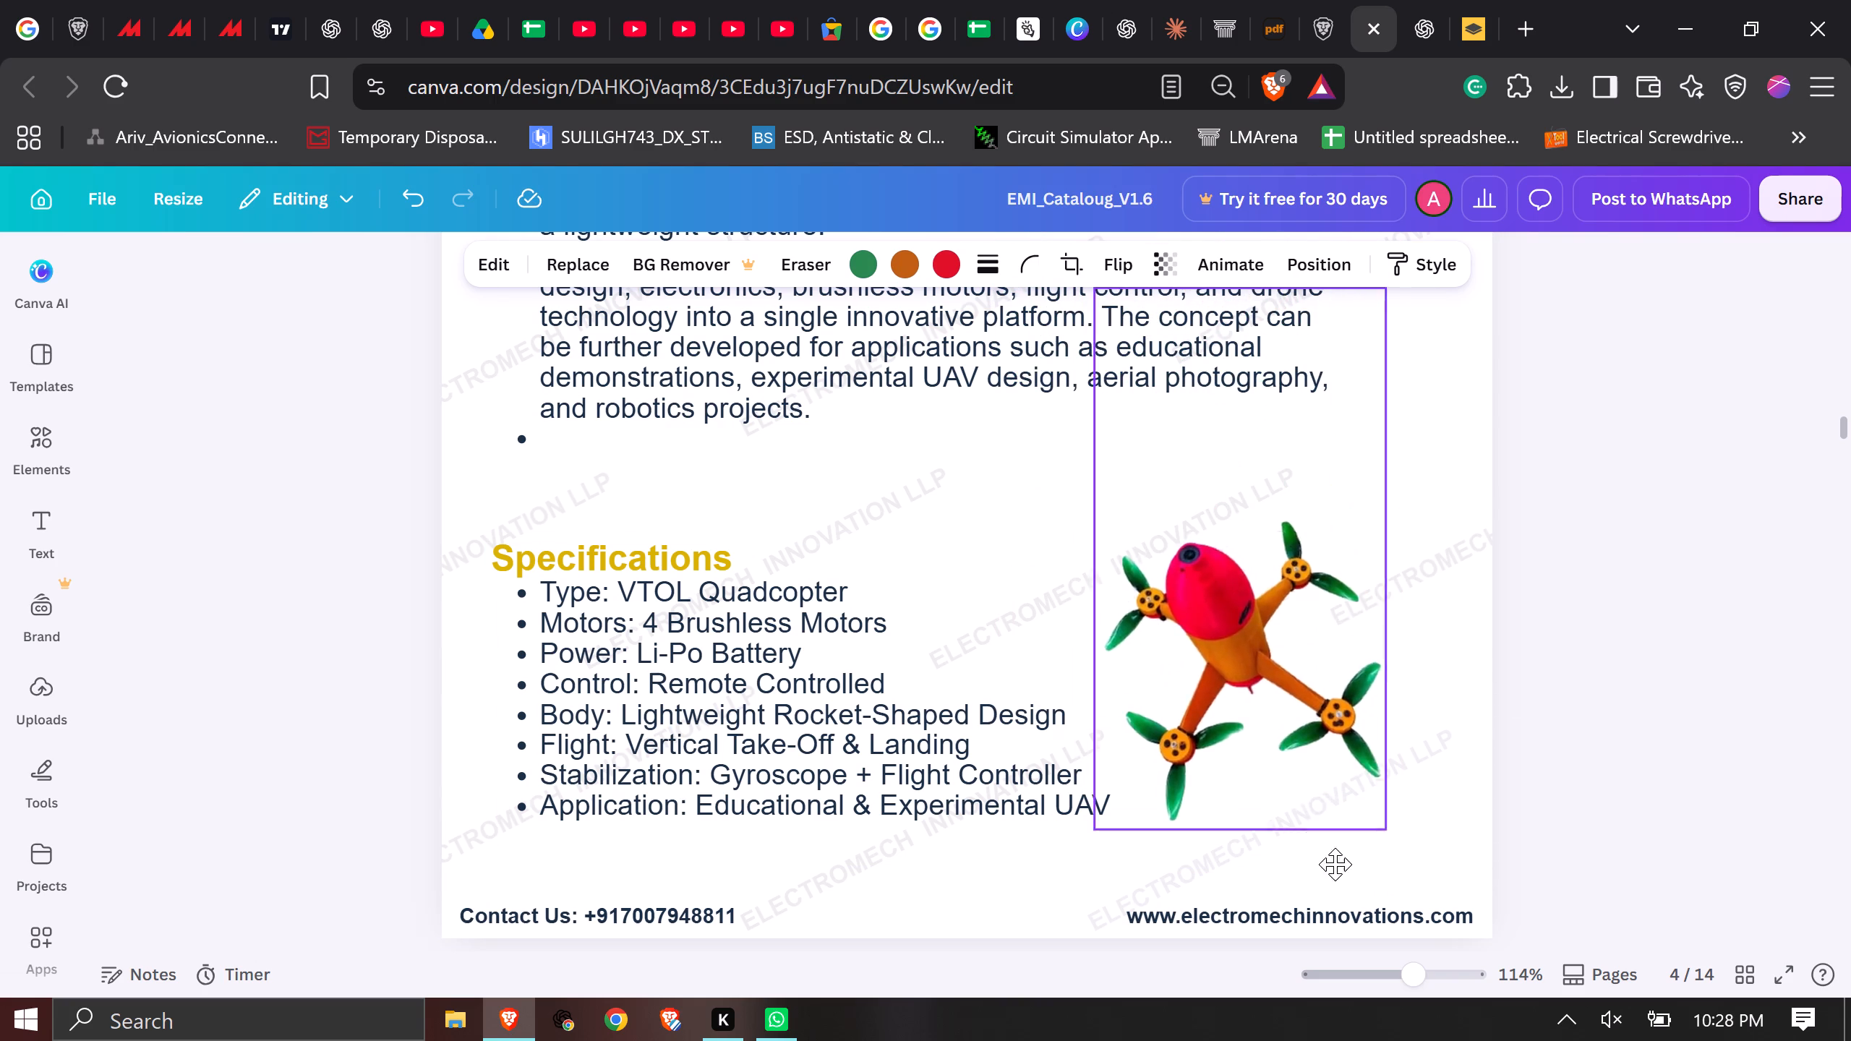
left_click_drag(1335, 864, 1351, 815)
Crop the empty area above the drone so the image frame clears the description text, about 5.8 wide by 6.7 high.
scroll(1328, 528, "up", 2)
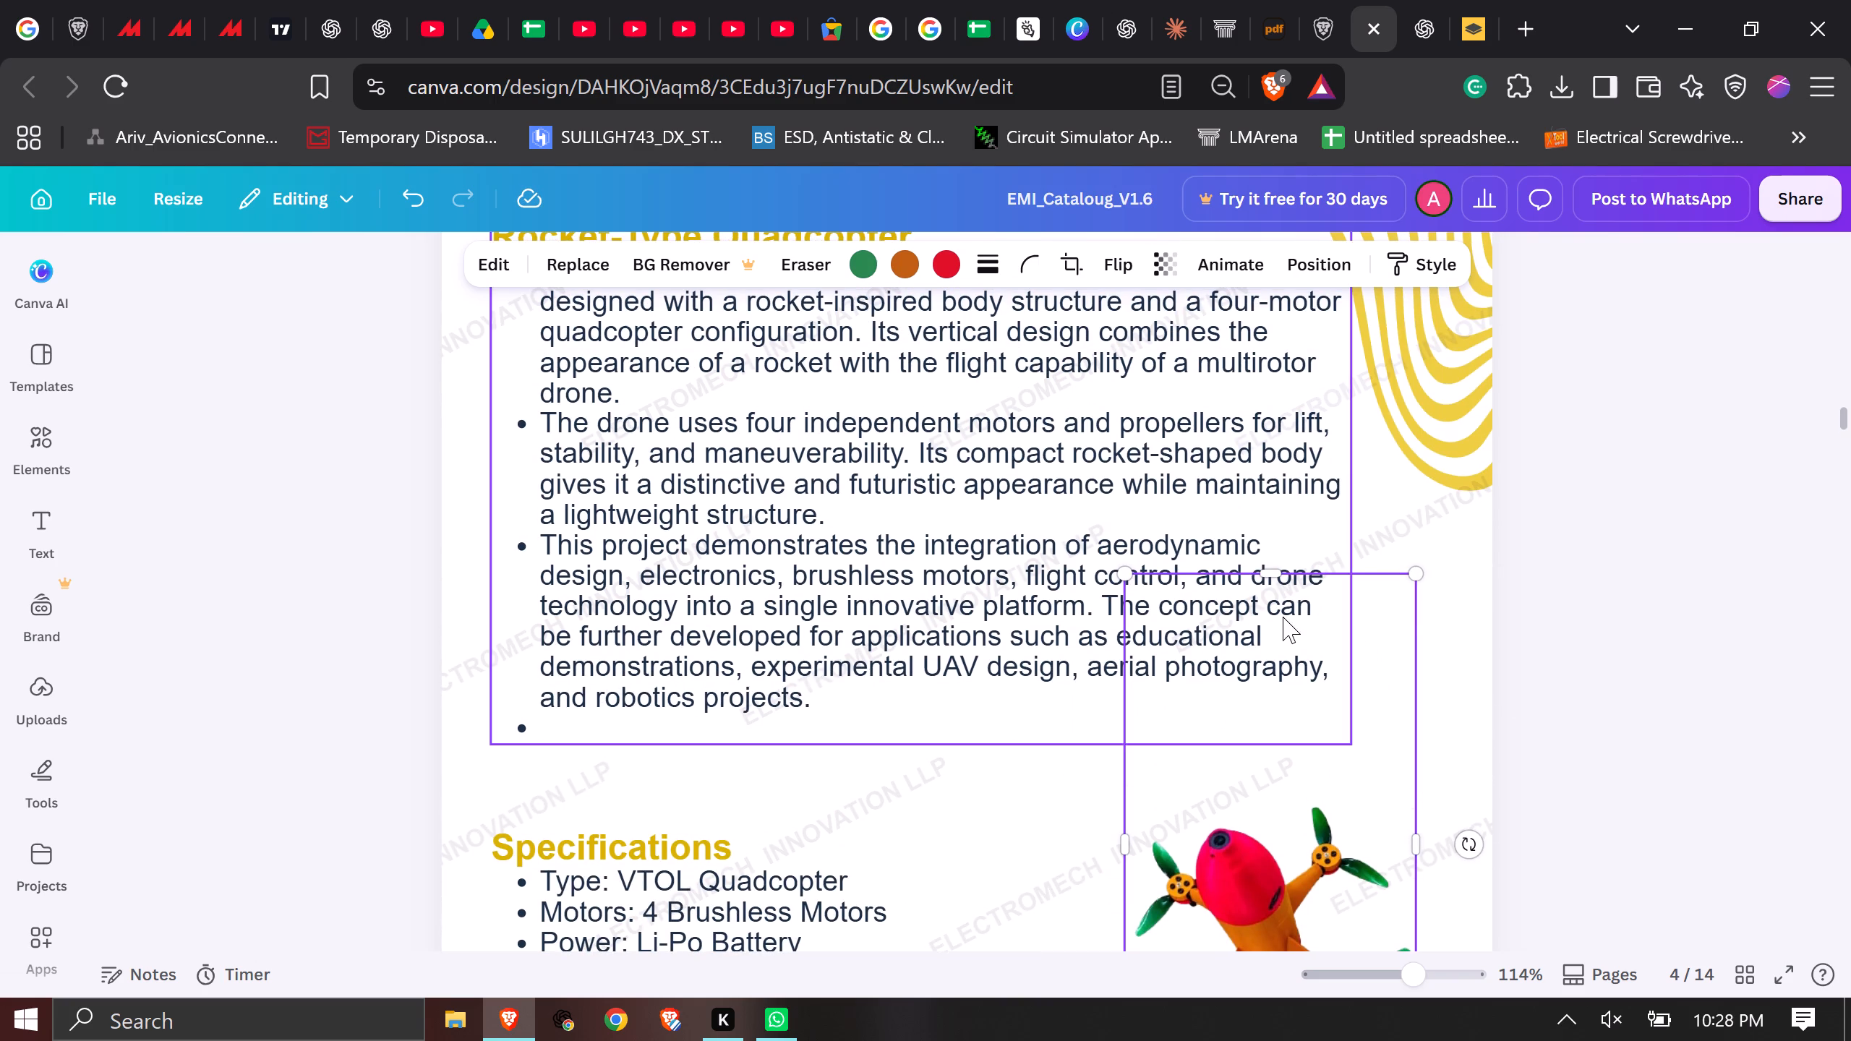
left_click_drag(1271, 565, 1271, 773)
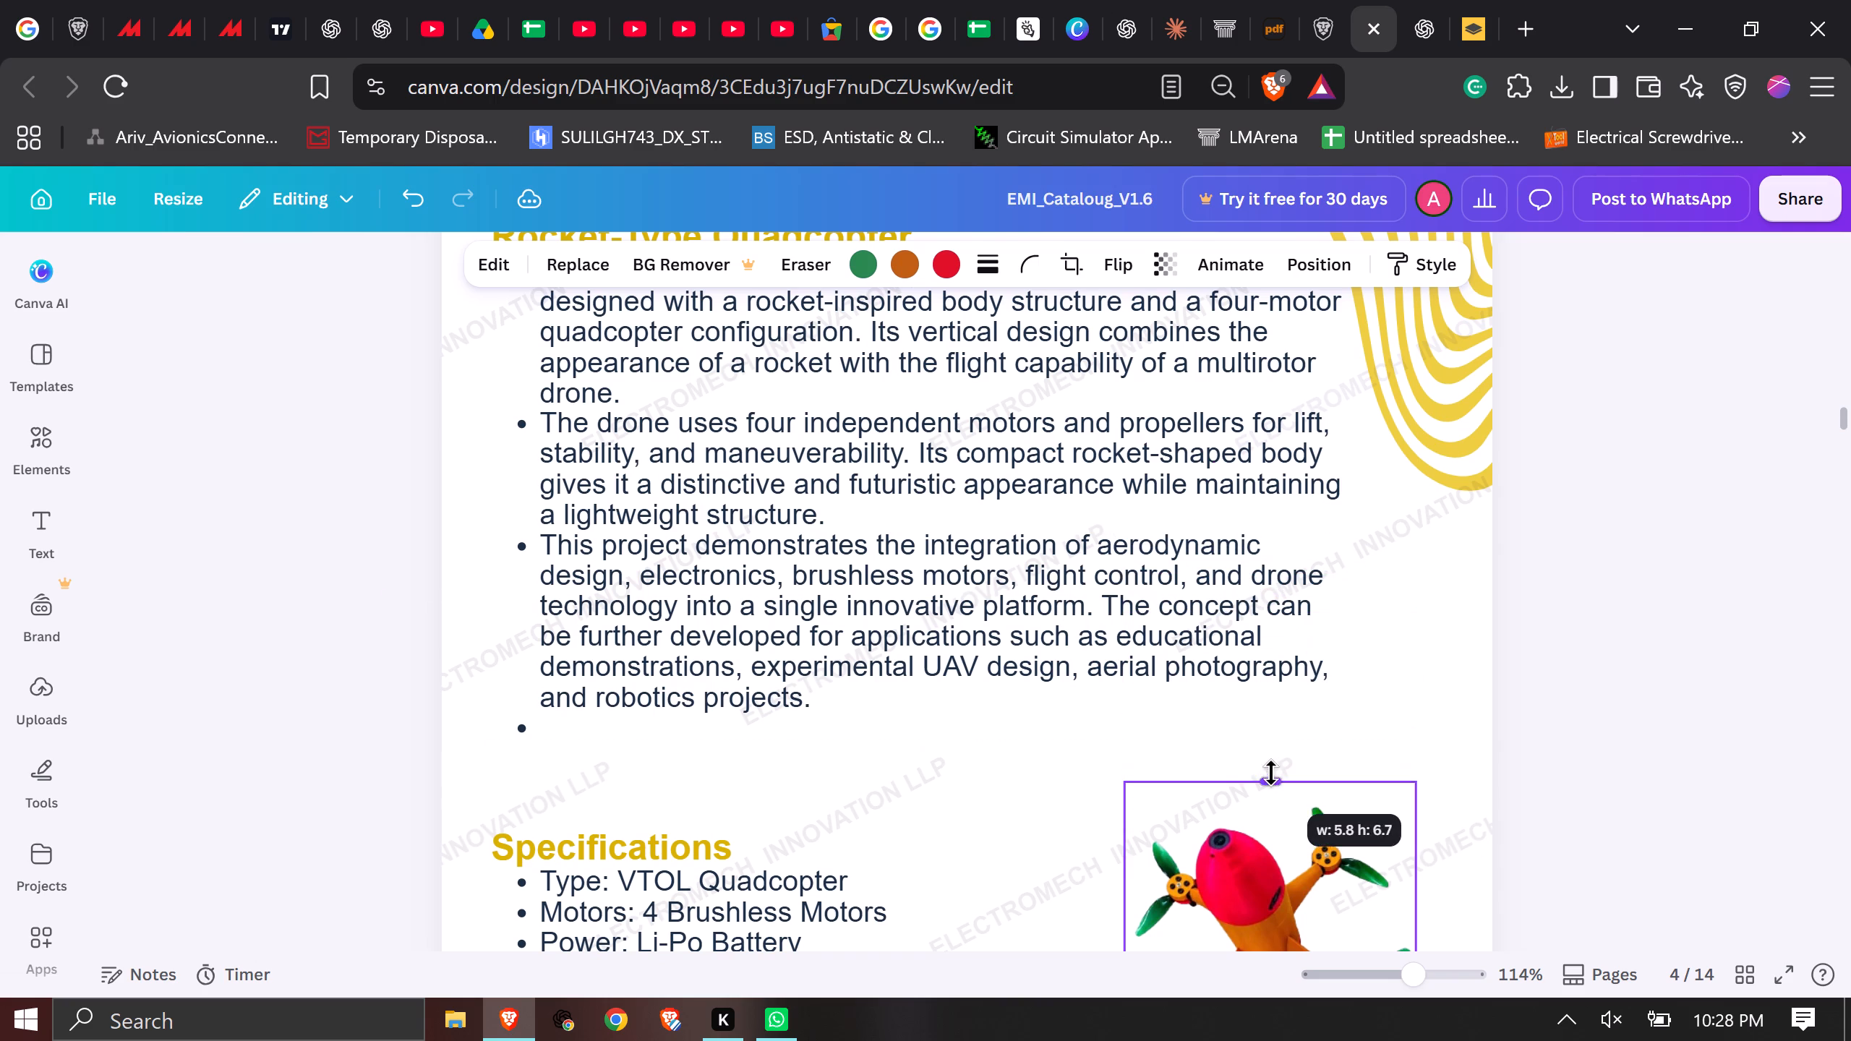
left_click_drag(1271, 773, 1271, 779)
scroll(1273, 764, "down", 2)
left_click(1608, 603)
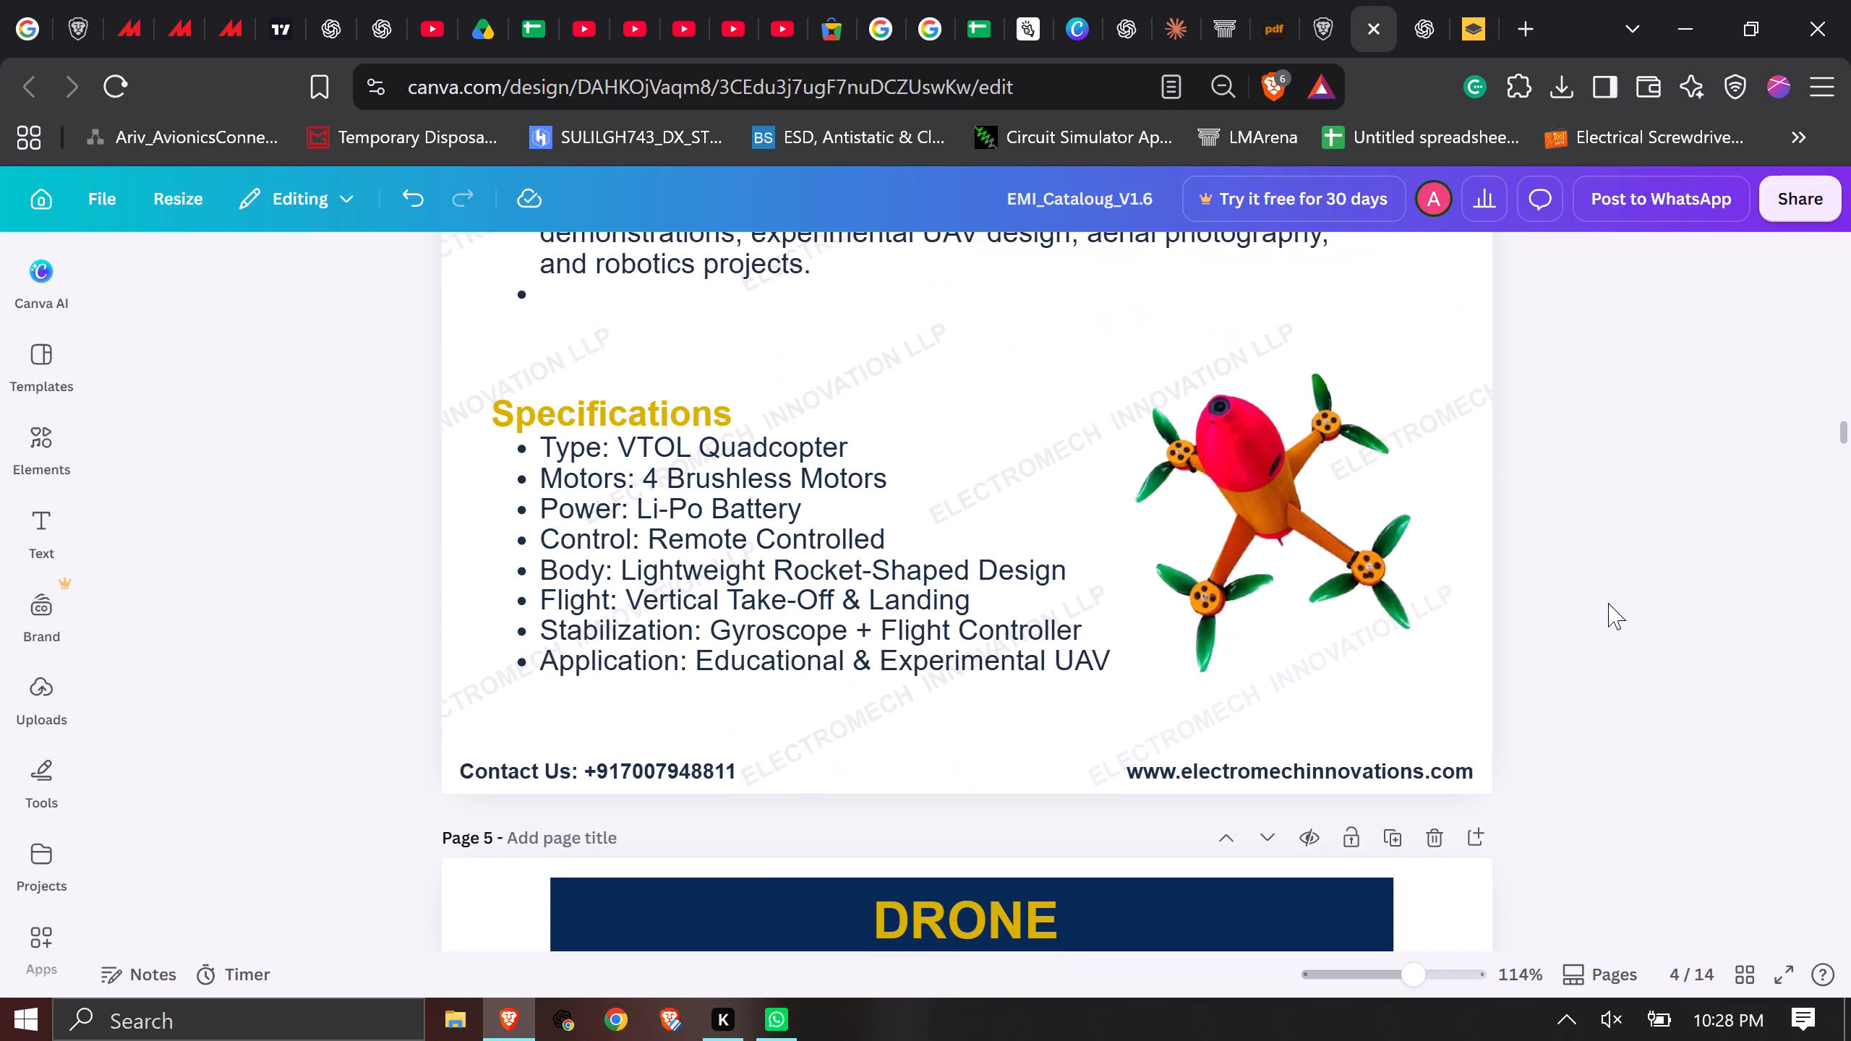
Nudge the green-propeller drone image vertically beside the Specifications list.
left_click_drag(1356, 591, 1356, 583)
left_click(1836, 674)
Remove the empty bullet at the end of the Rocket-Type Quadcopter description text.
scroll(1836, 674, "up", 2)
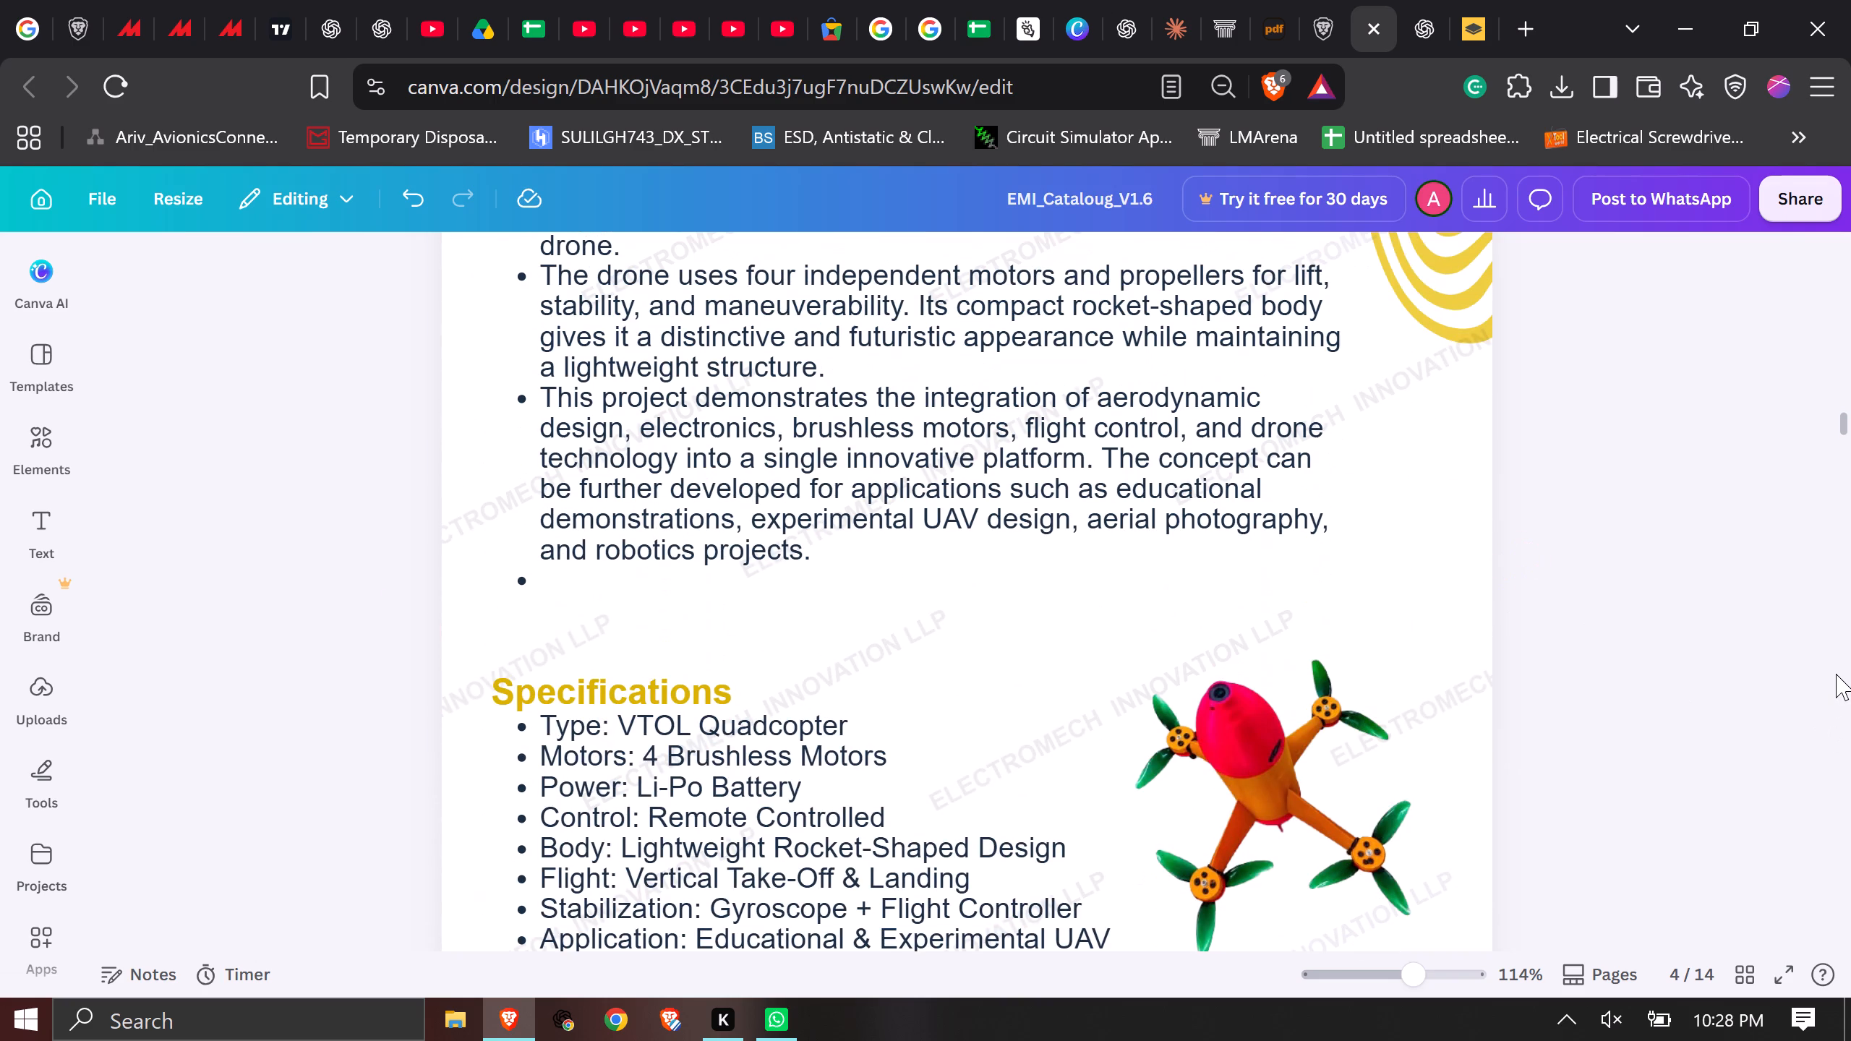
left_click(801, 560)
double_click(801, 570)
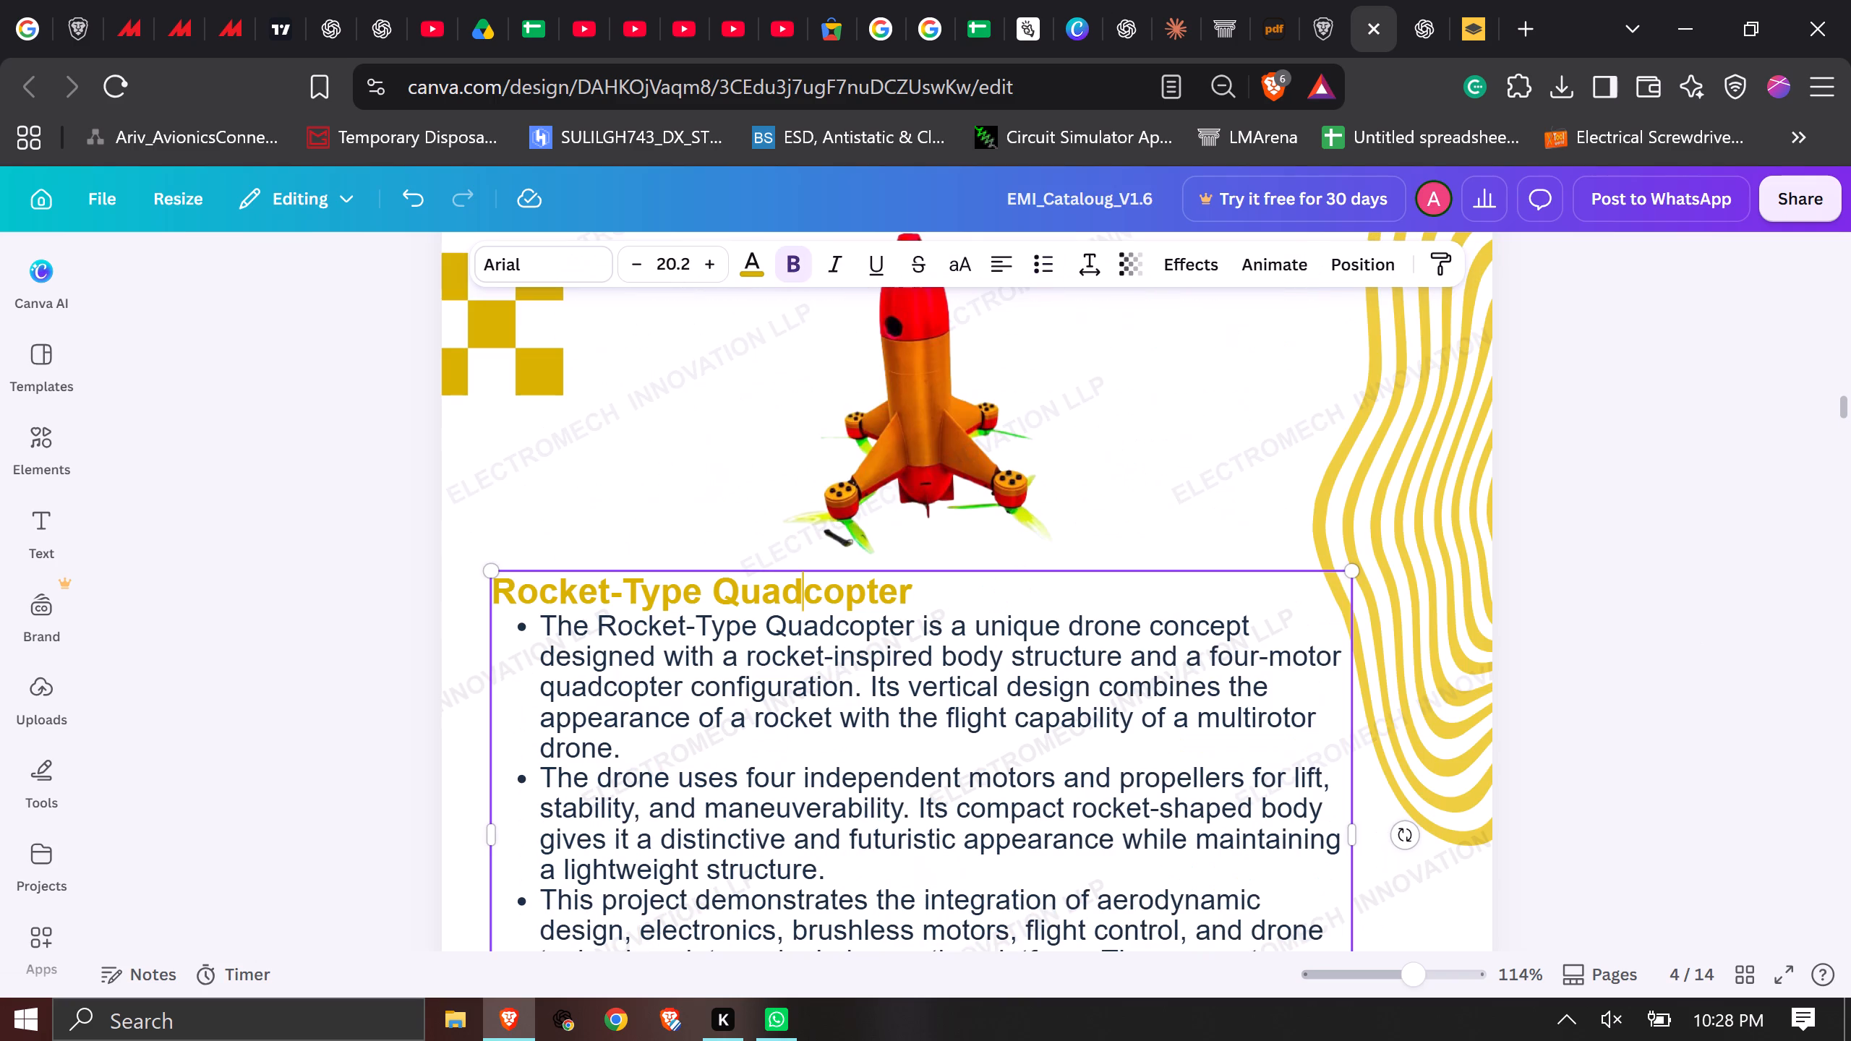
scroll(824, 606, "down", 4)
left_click(771, 511)
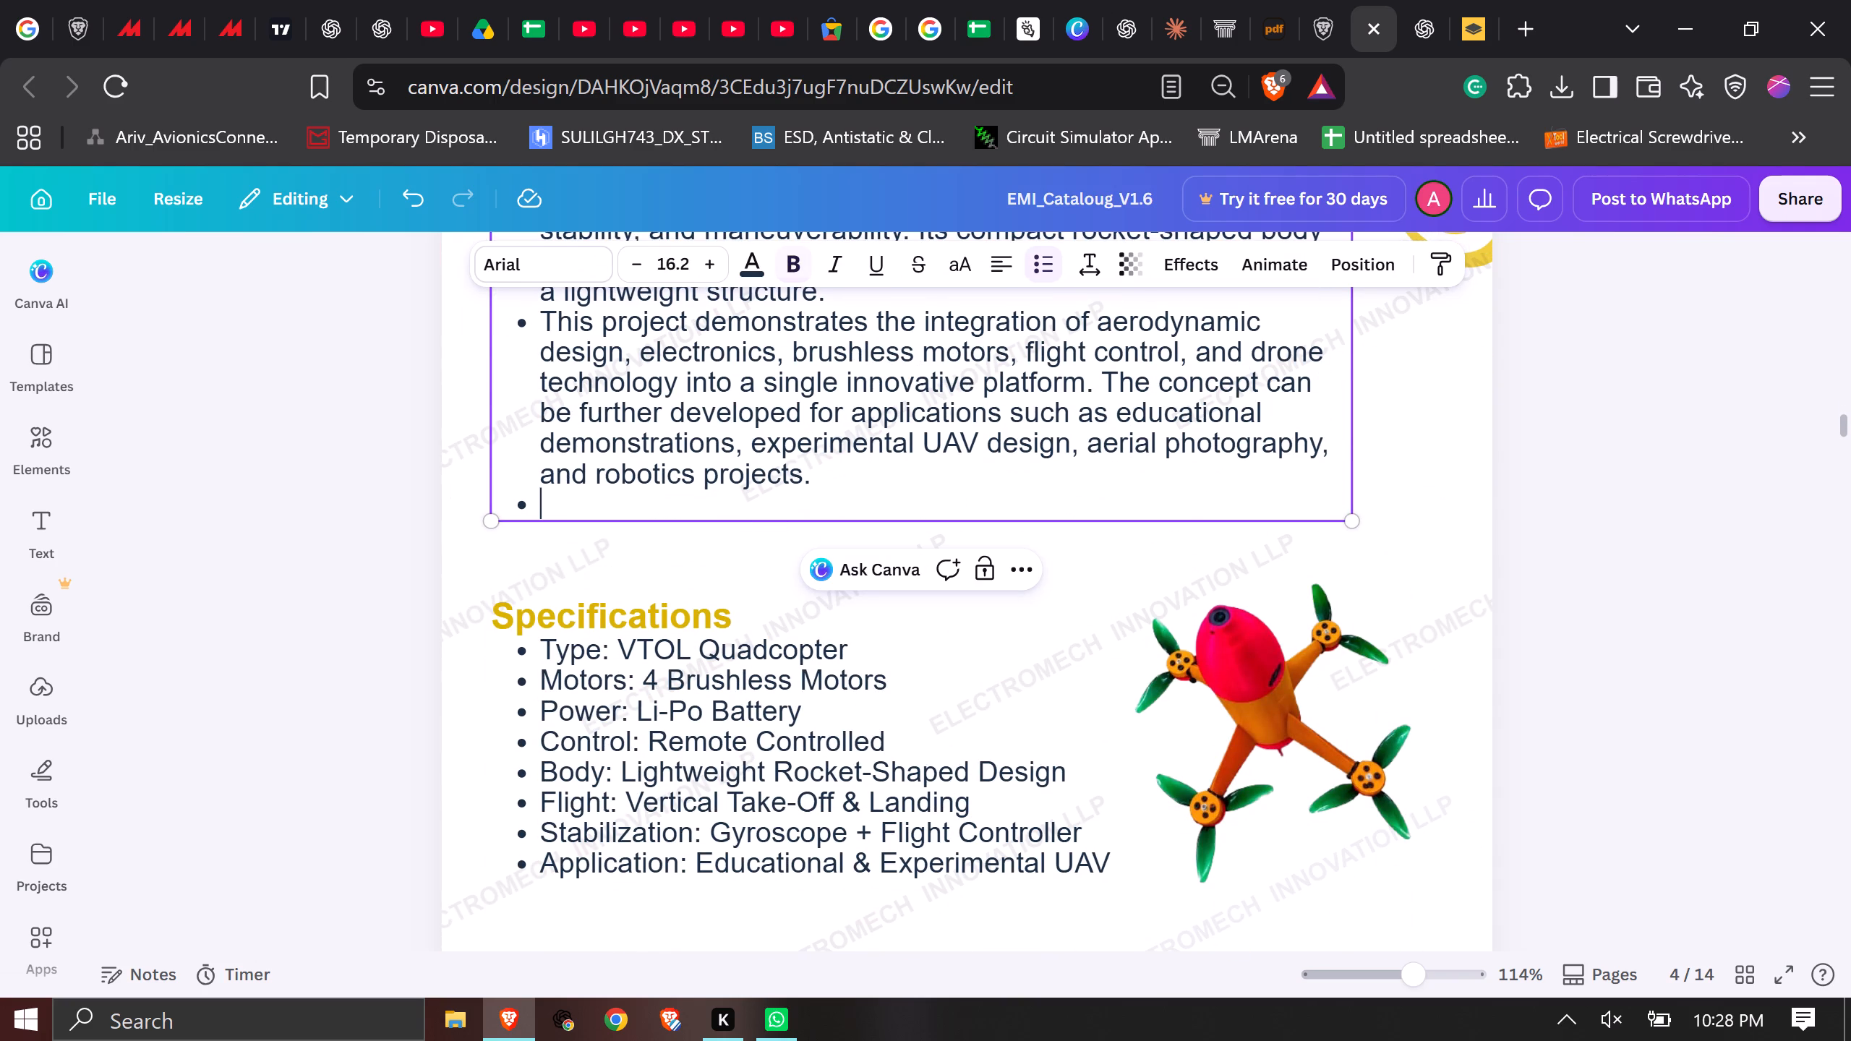
key("BackSpace")
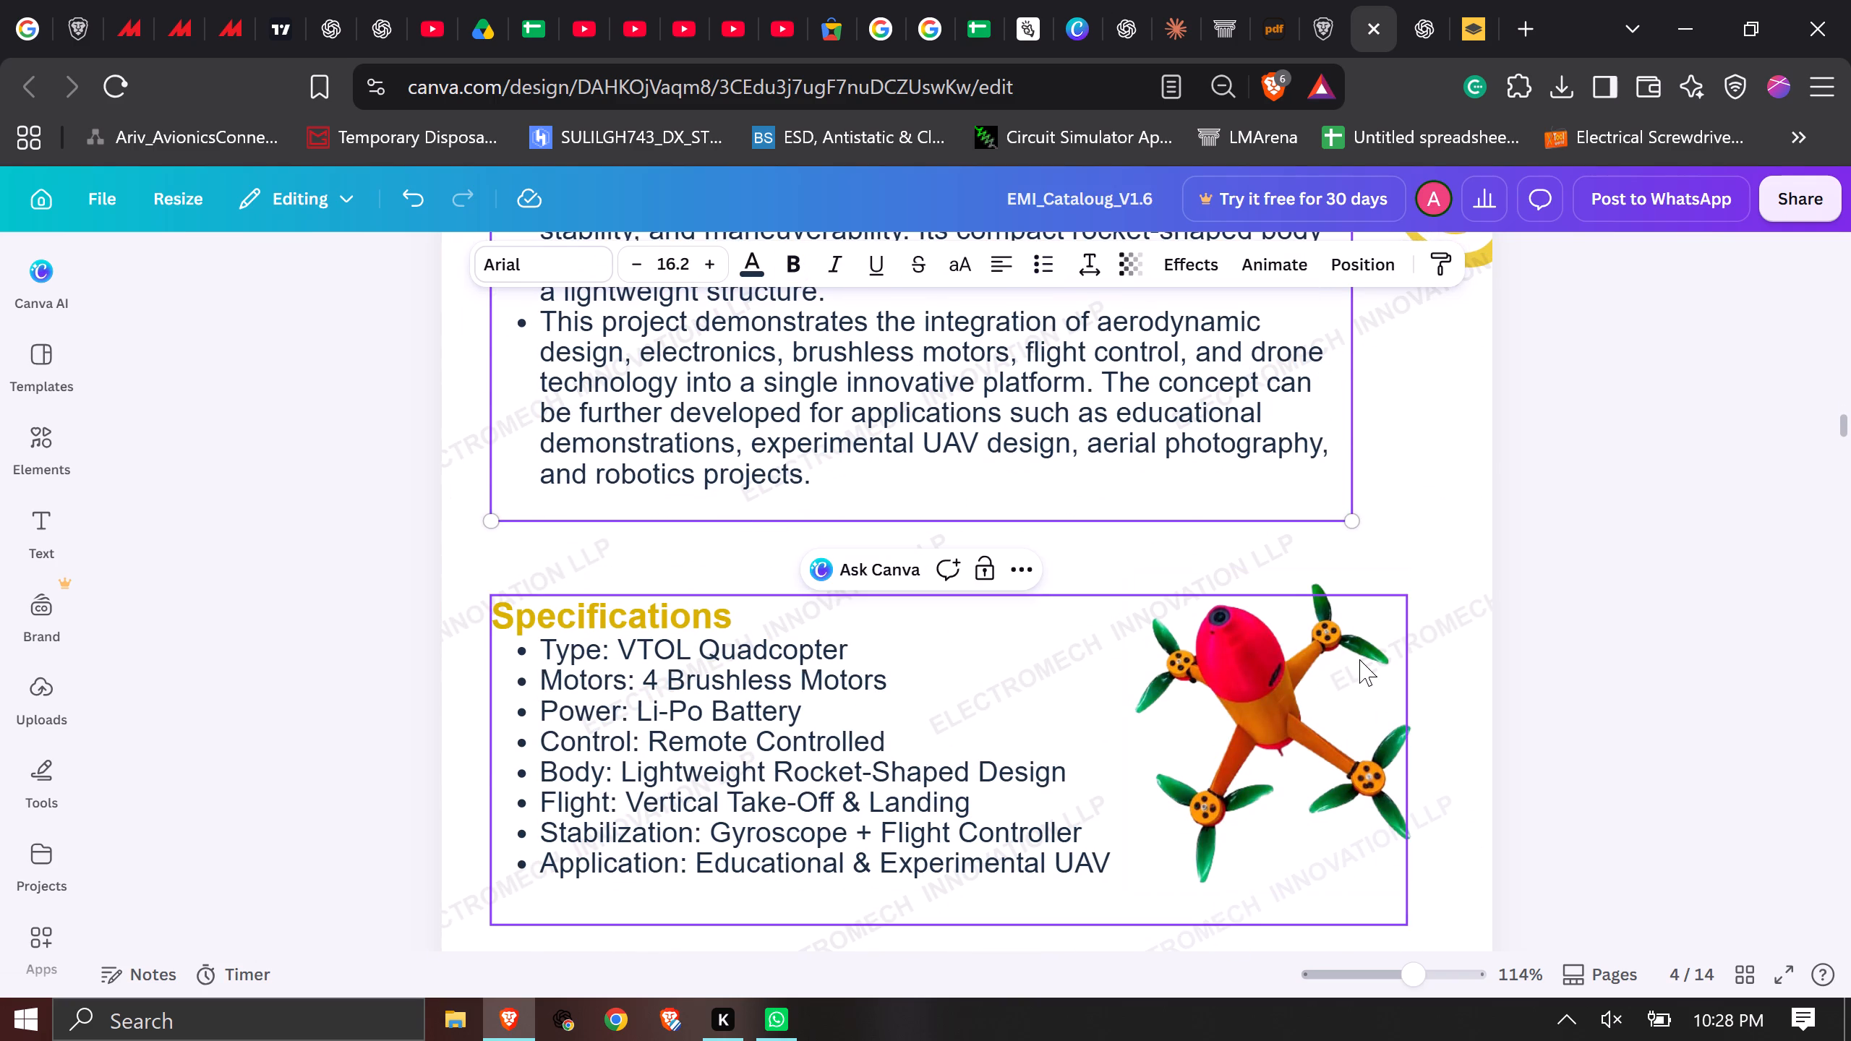
Move the green-propeller drone image up toward the end of the description and rotate it about 8° clockwise.
left_click(1359, 661)
left_click(1724, 596)
left_click(1343, 727)
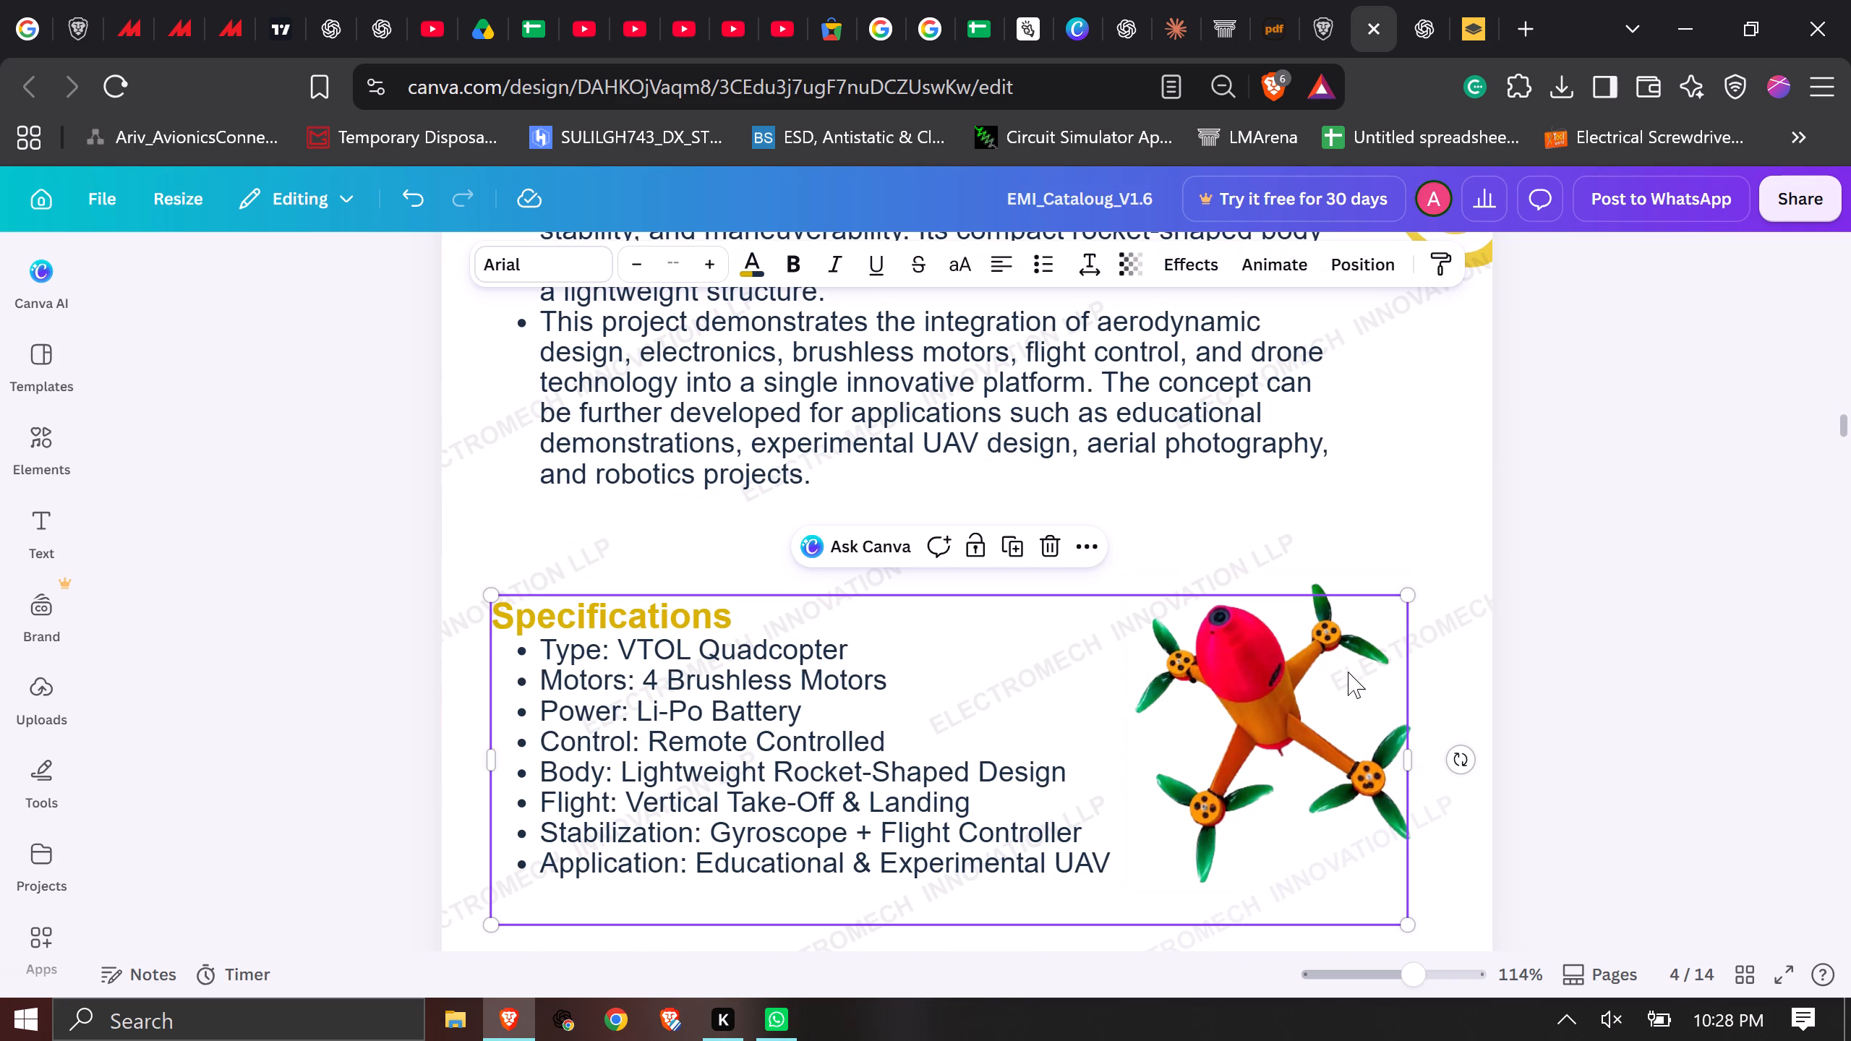
left_click(1433, 667)
left_click(1422, 711)
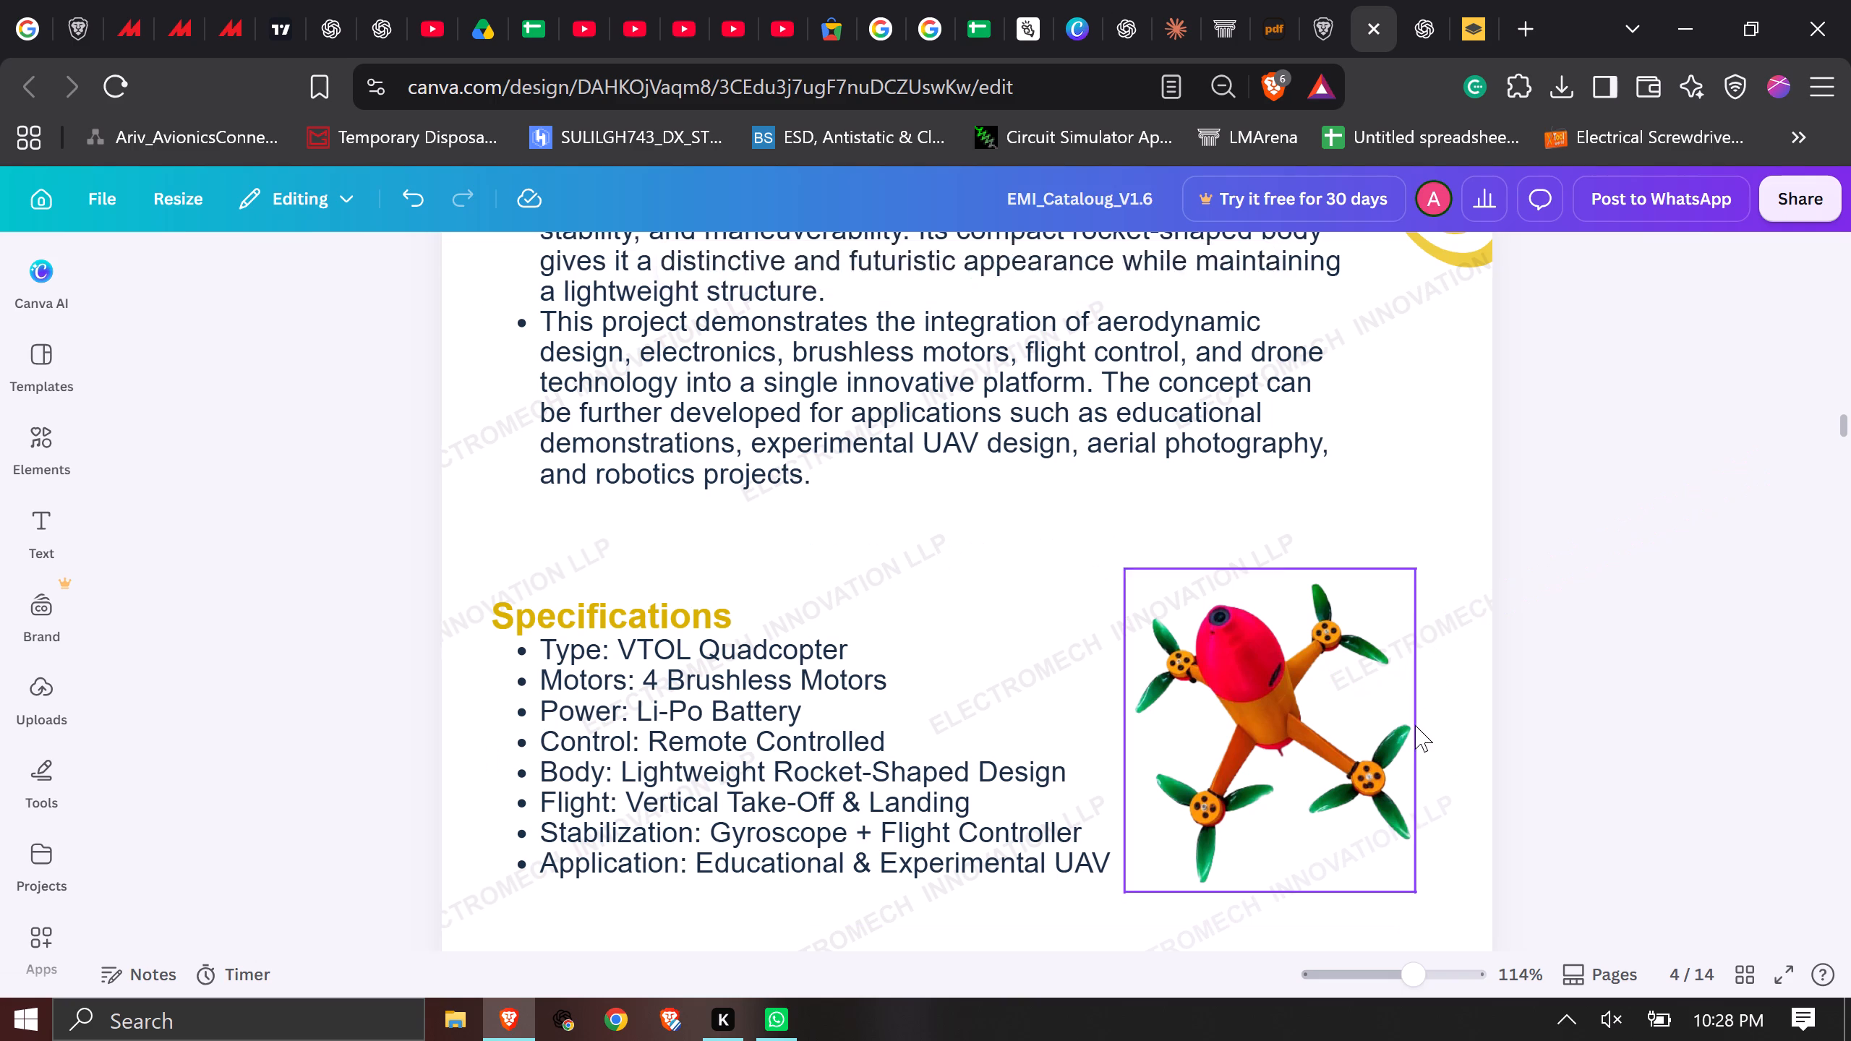
left_click(1415, 725)
left_click(1291, 703)
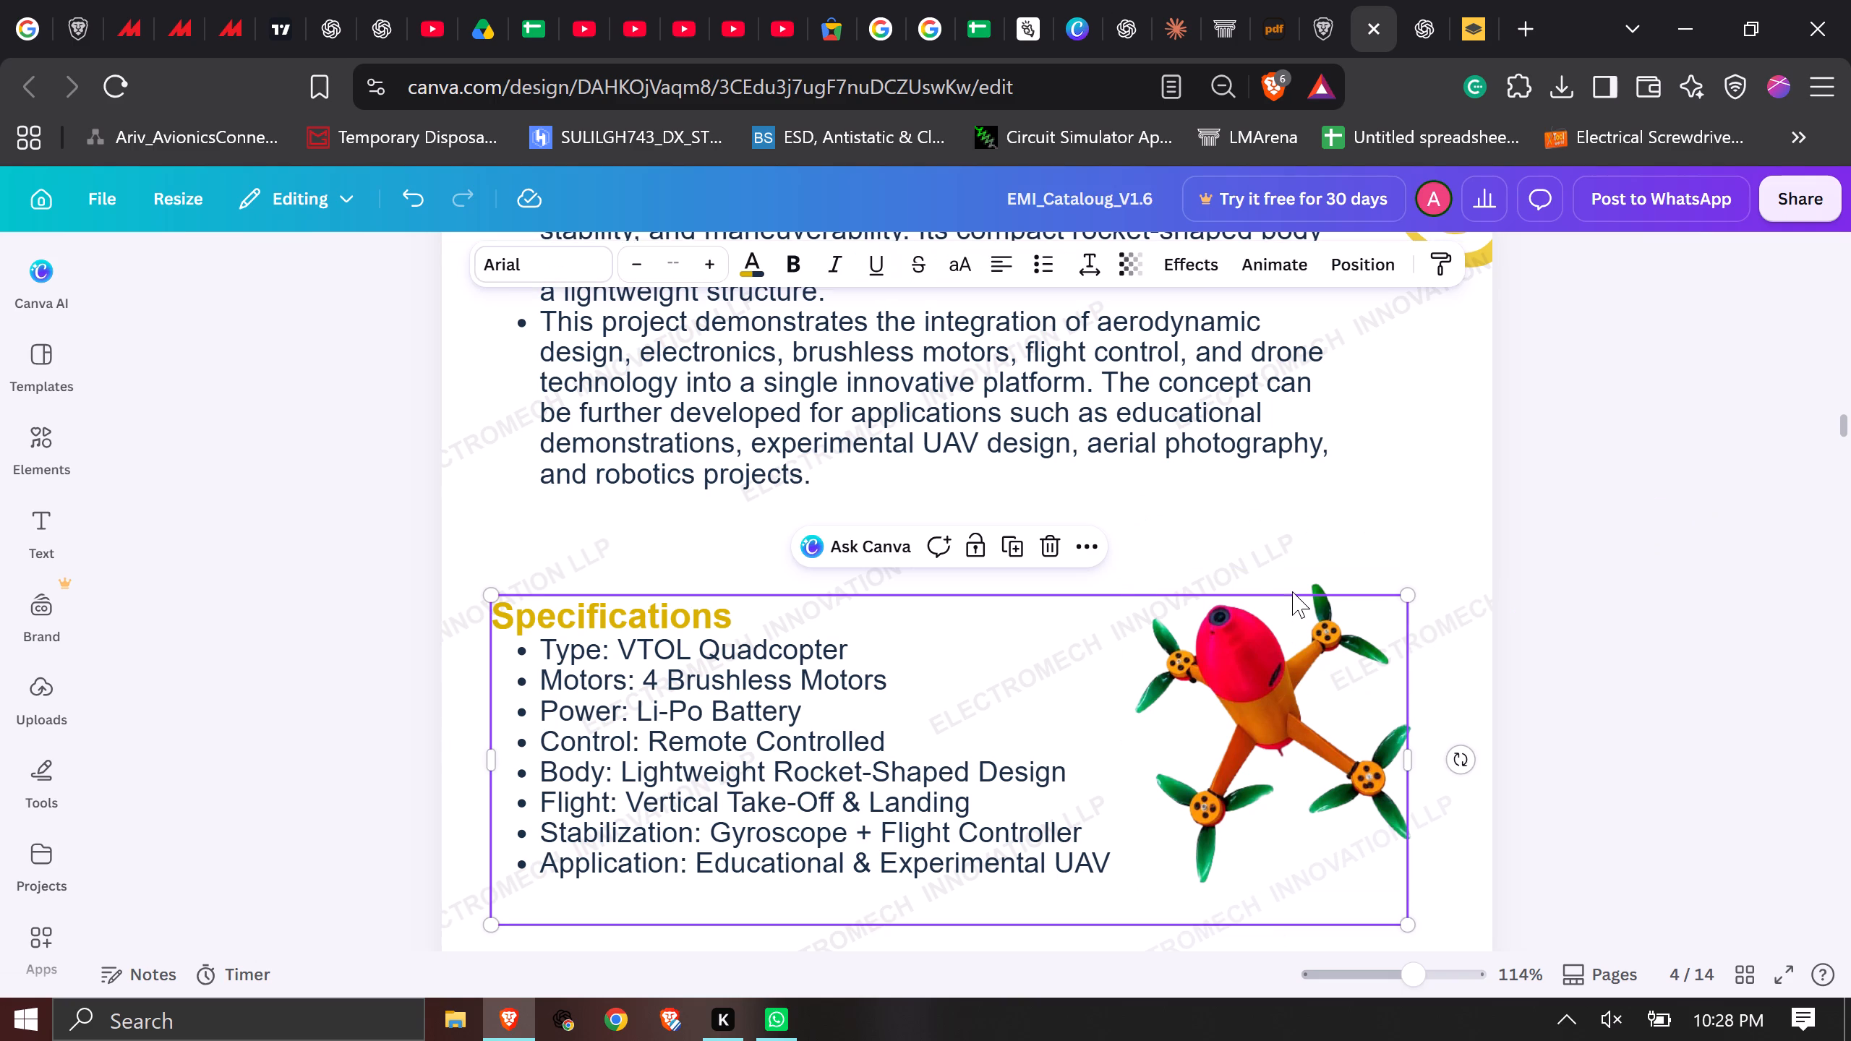
left_click(1292, 586)
left_click_drag(1292, 586, 1296, 471)
left_click_drag(1271, 833, 1241, 847)
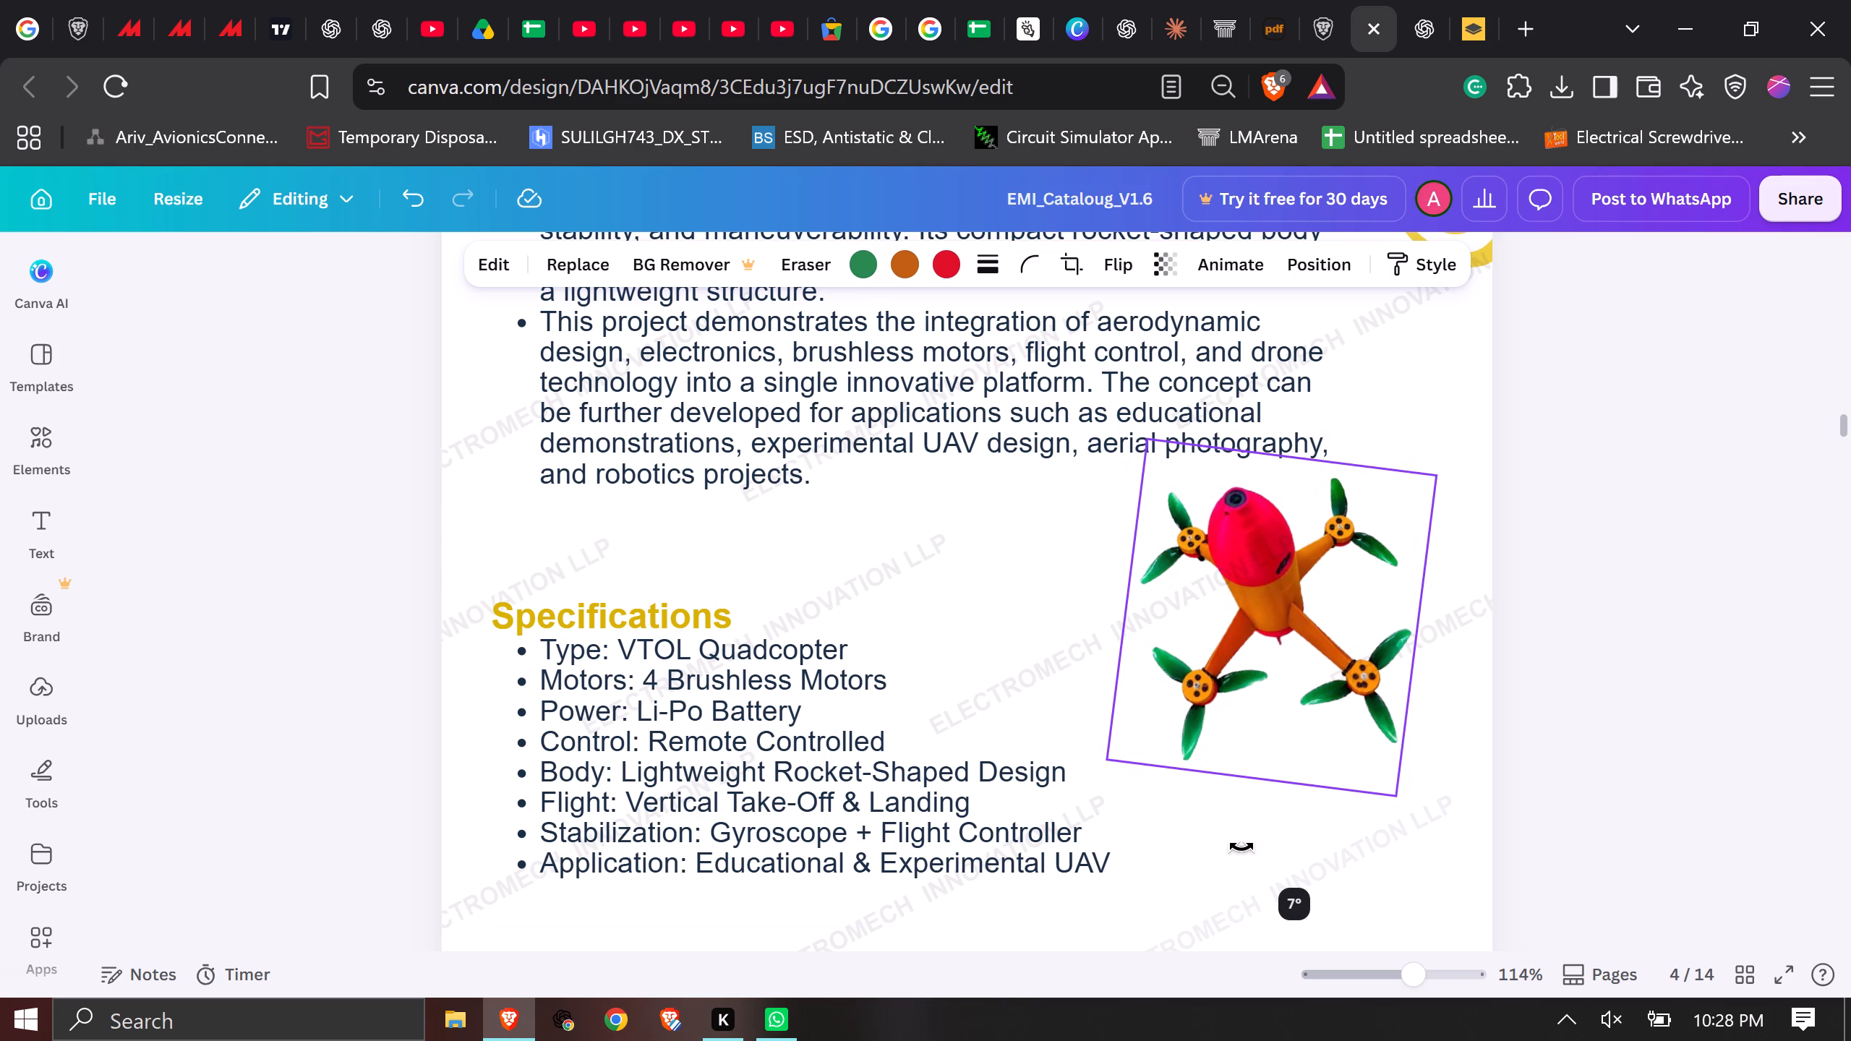
left_click_drag(1241, 847, 1239, 847)
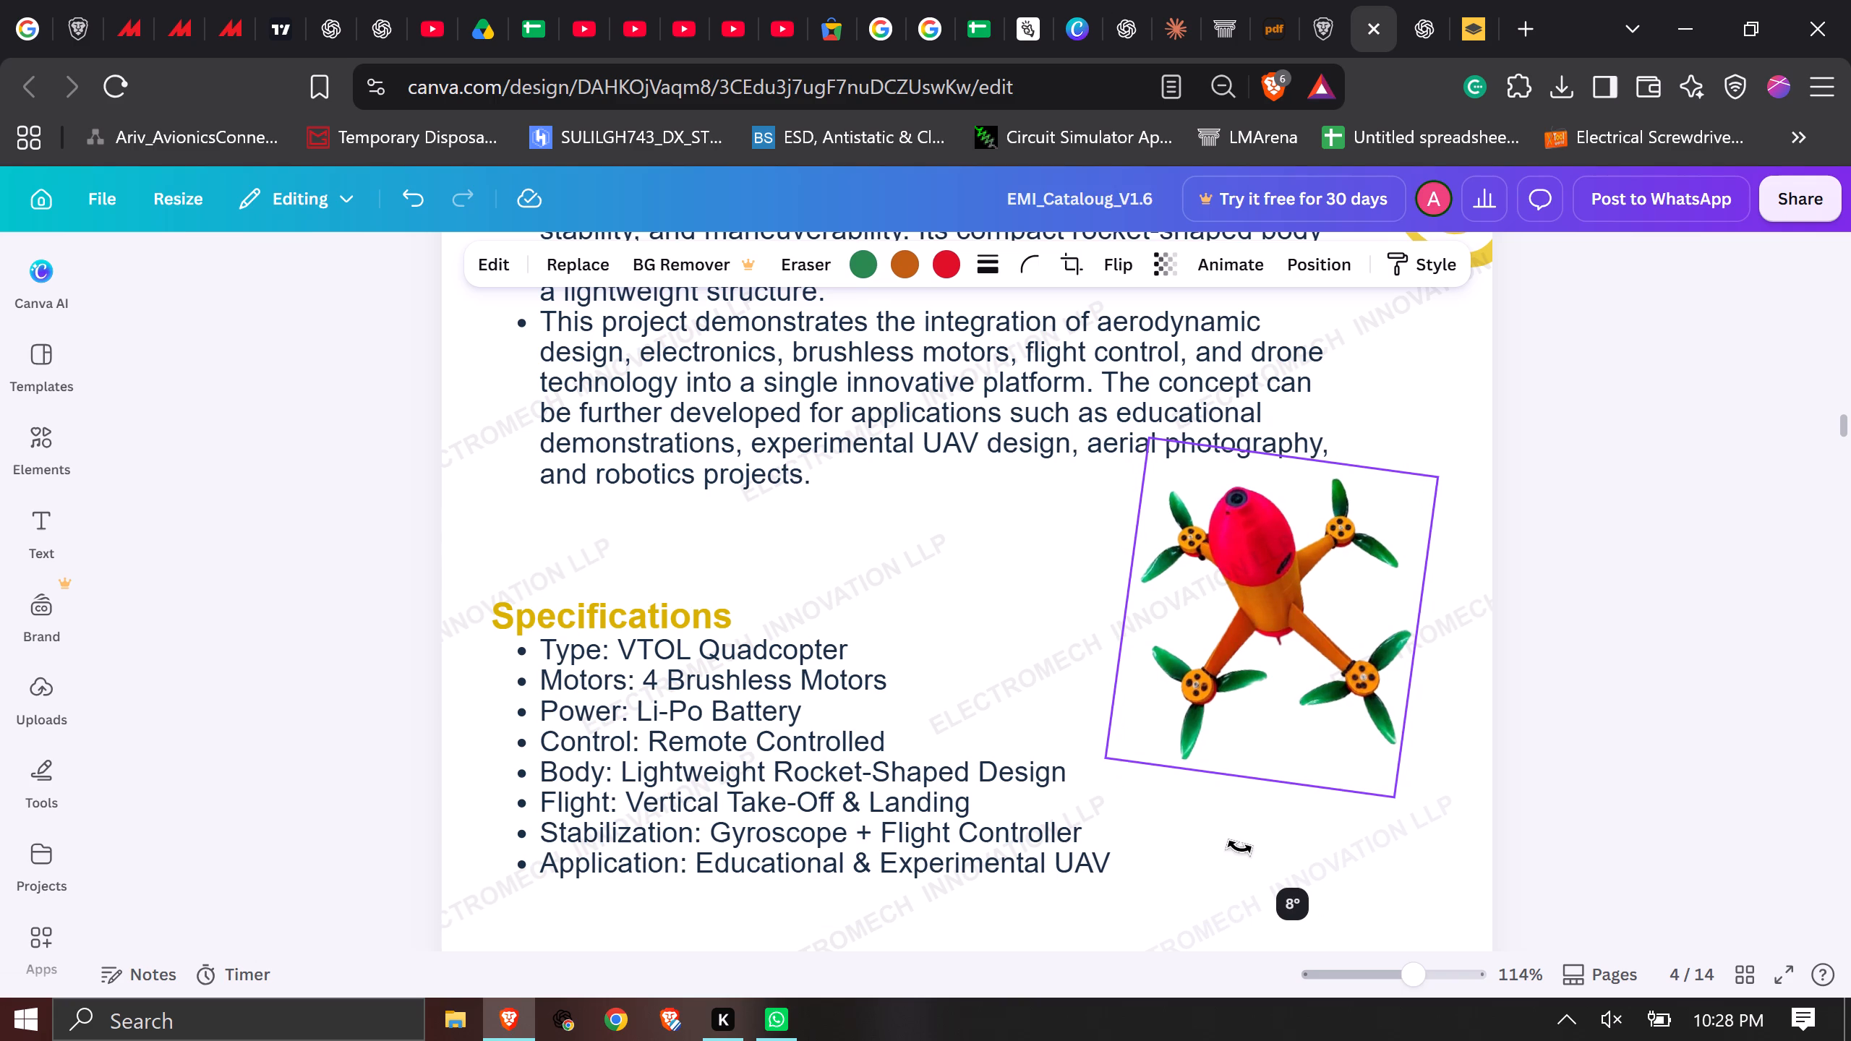
left_click_drag(1239, 847, 1237, 849)
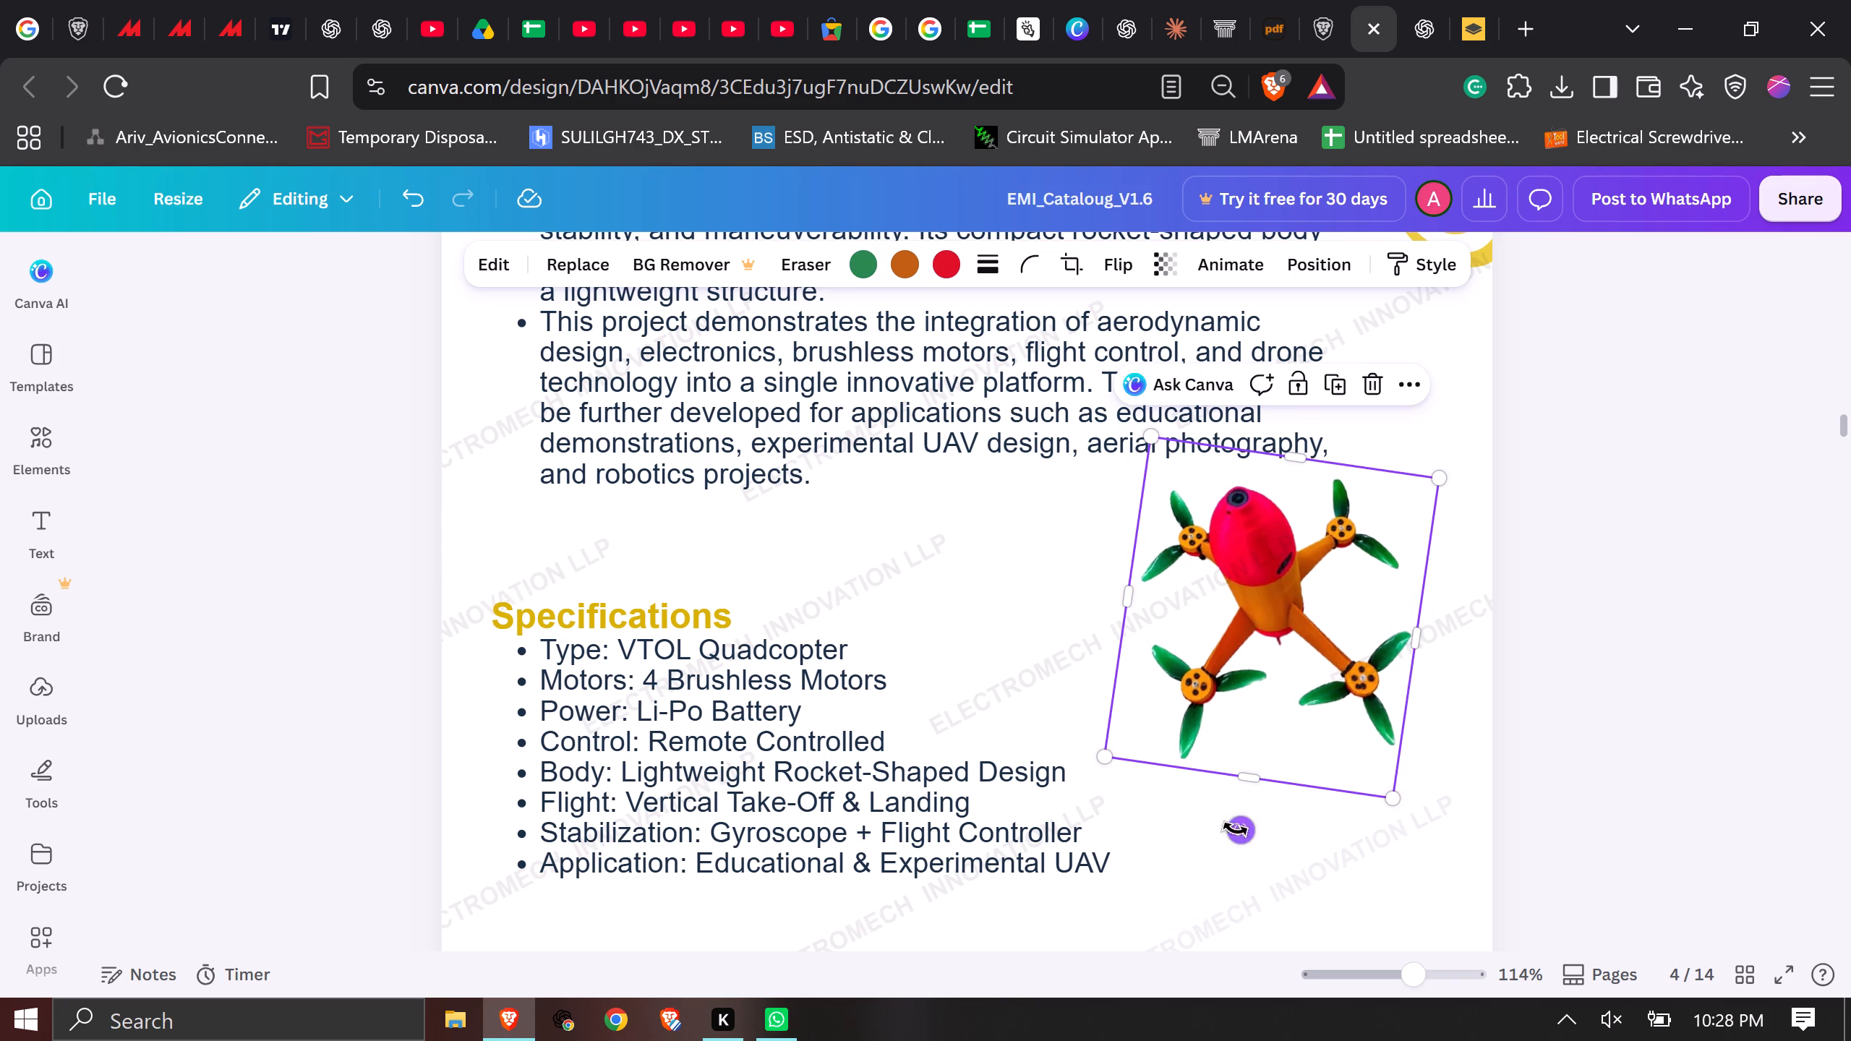
left_click(1850, 622)
left_click(1762, 661)
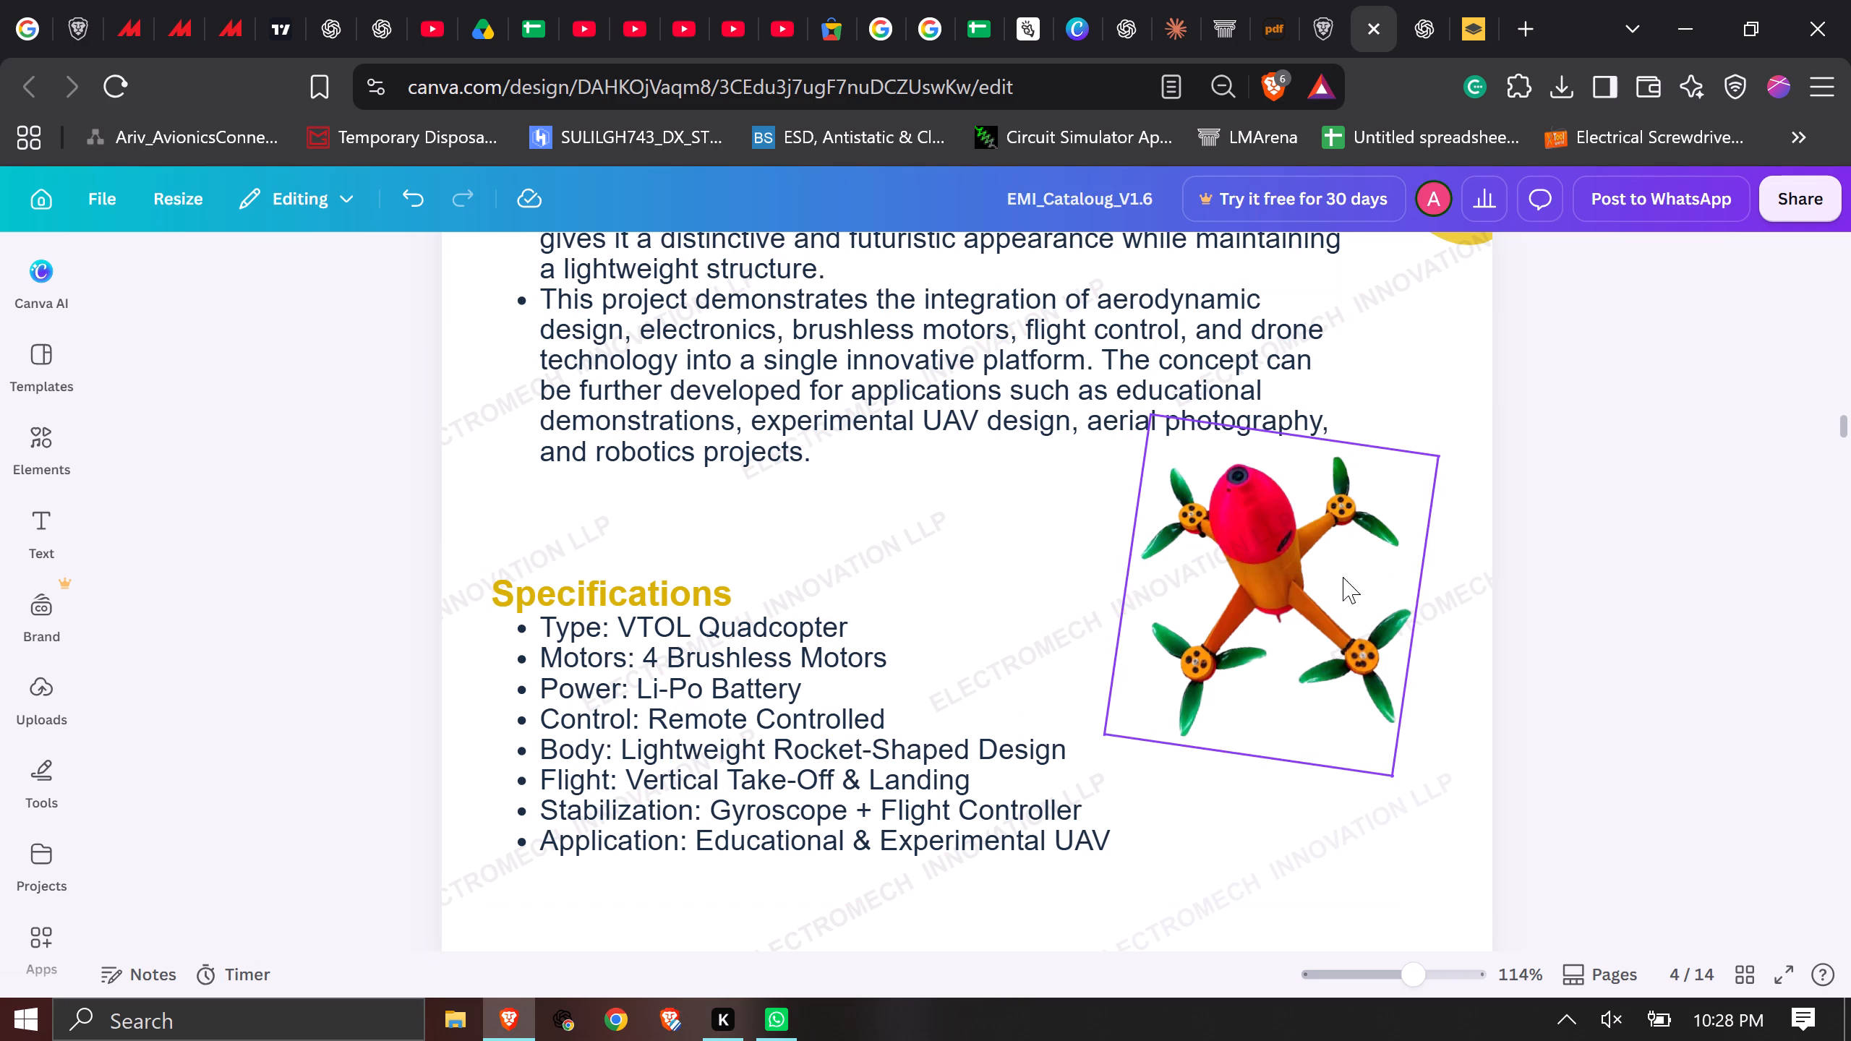
Scale down the rotated green-propeller drone image and reposition it near the page's outer edge, beside the Specifications heading.
left_click(1347, 536)
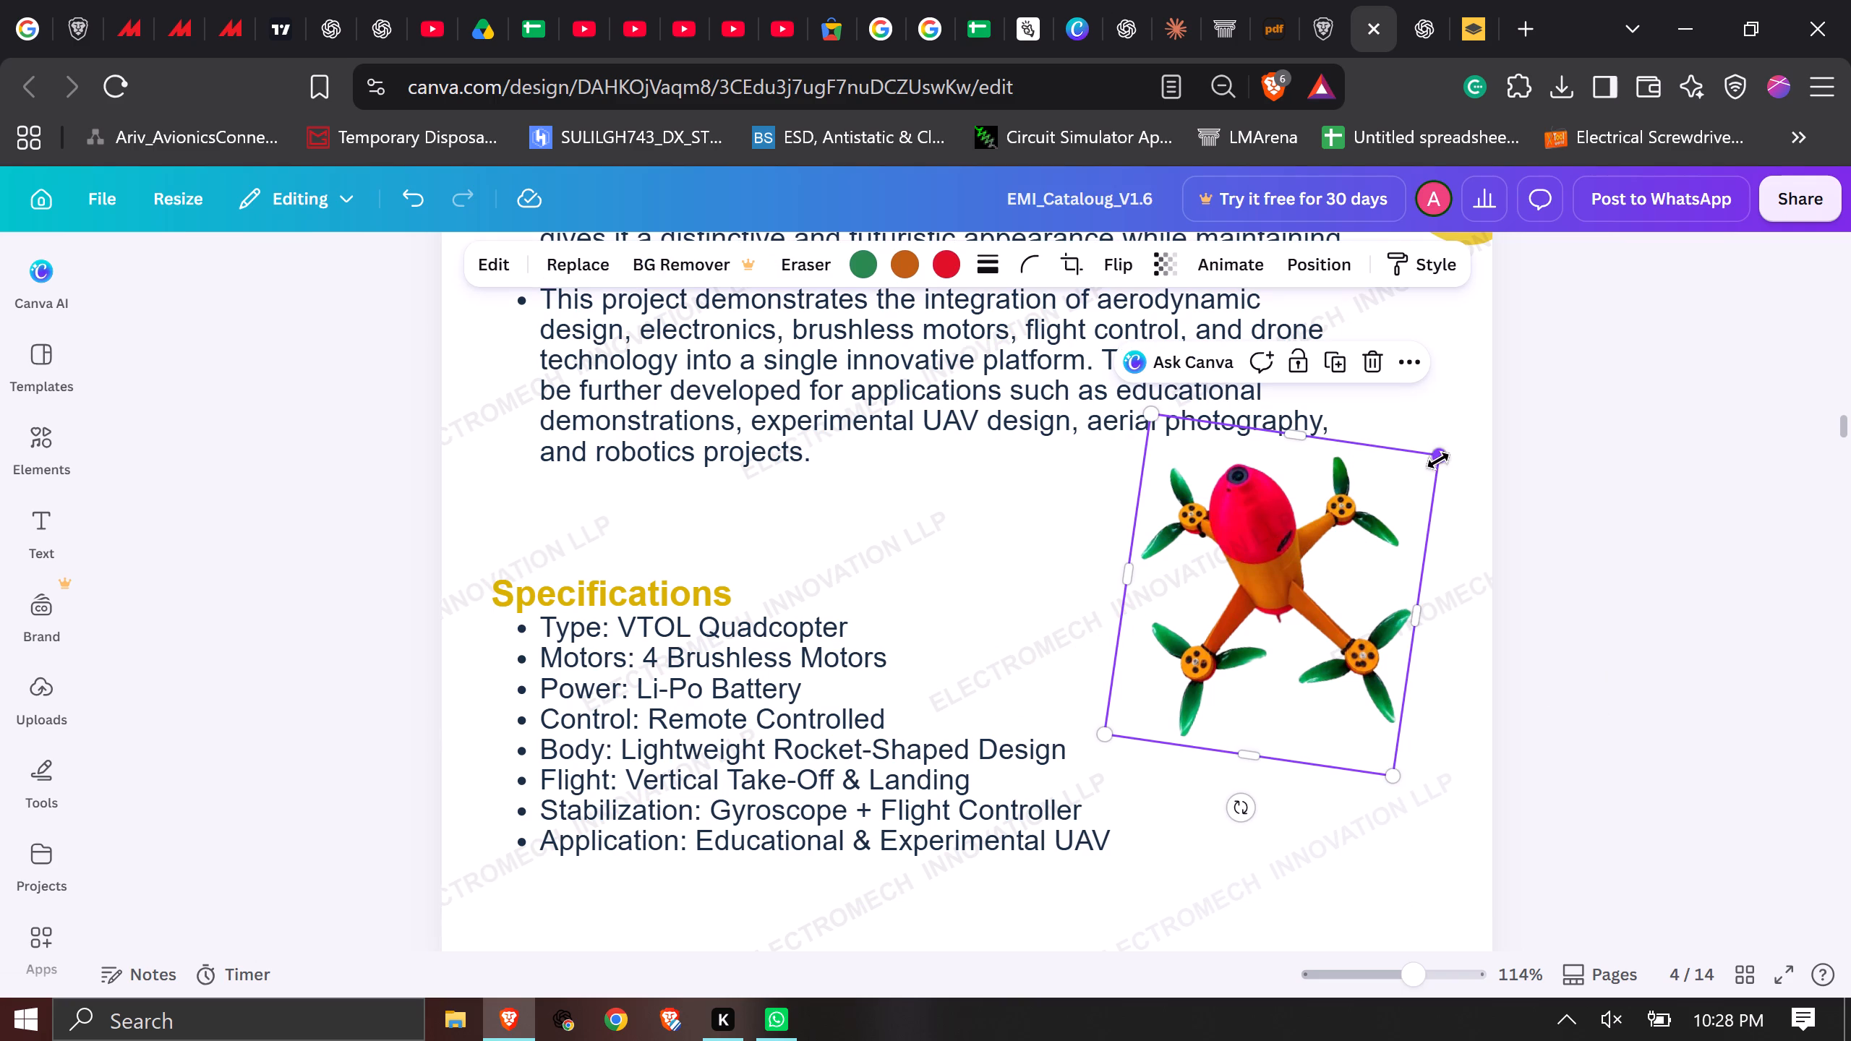
left_click_drag(1438, 455, 1388, 546)
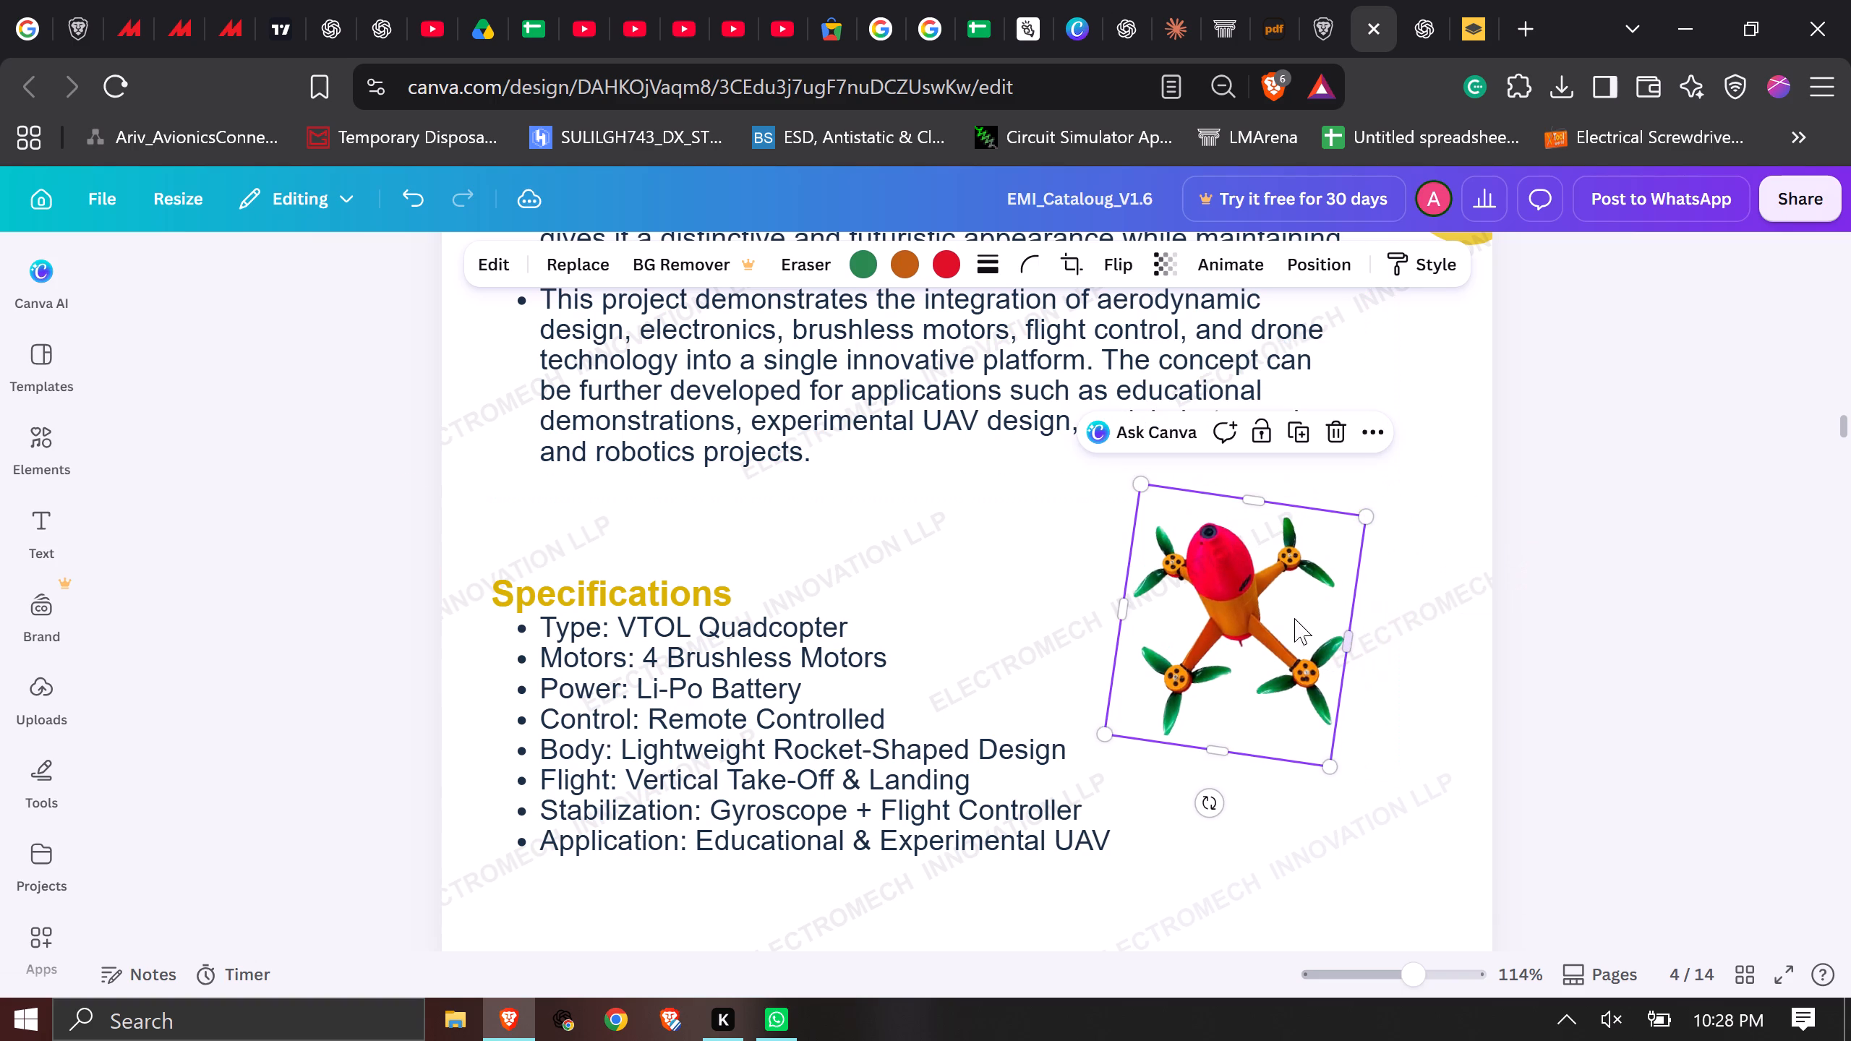
left_click_drag(1320, 553, 1336, 490)
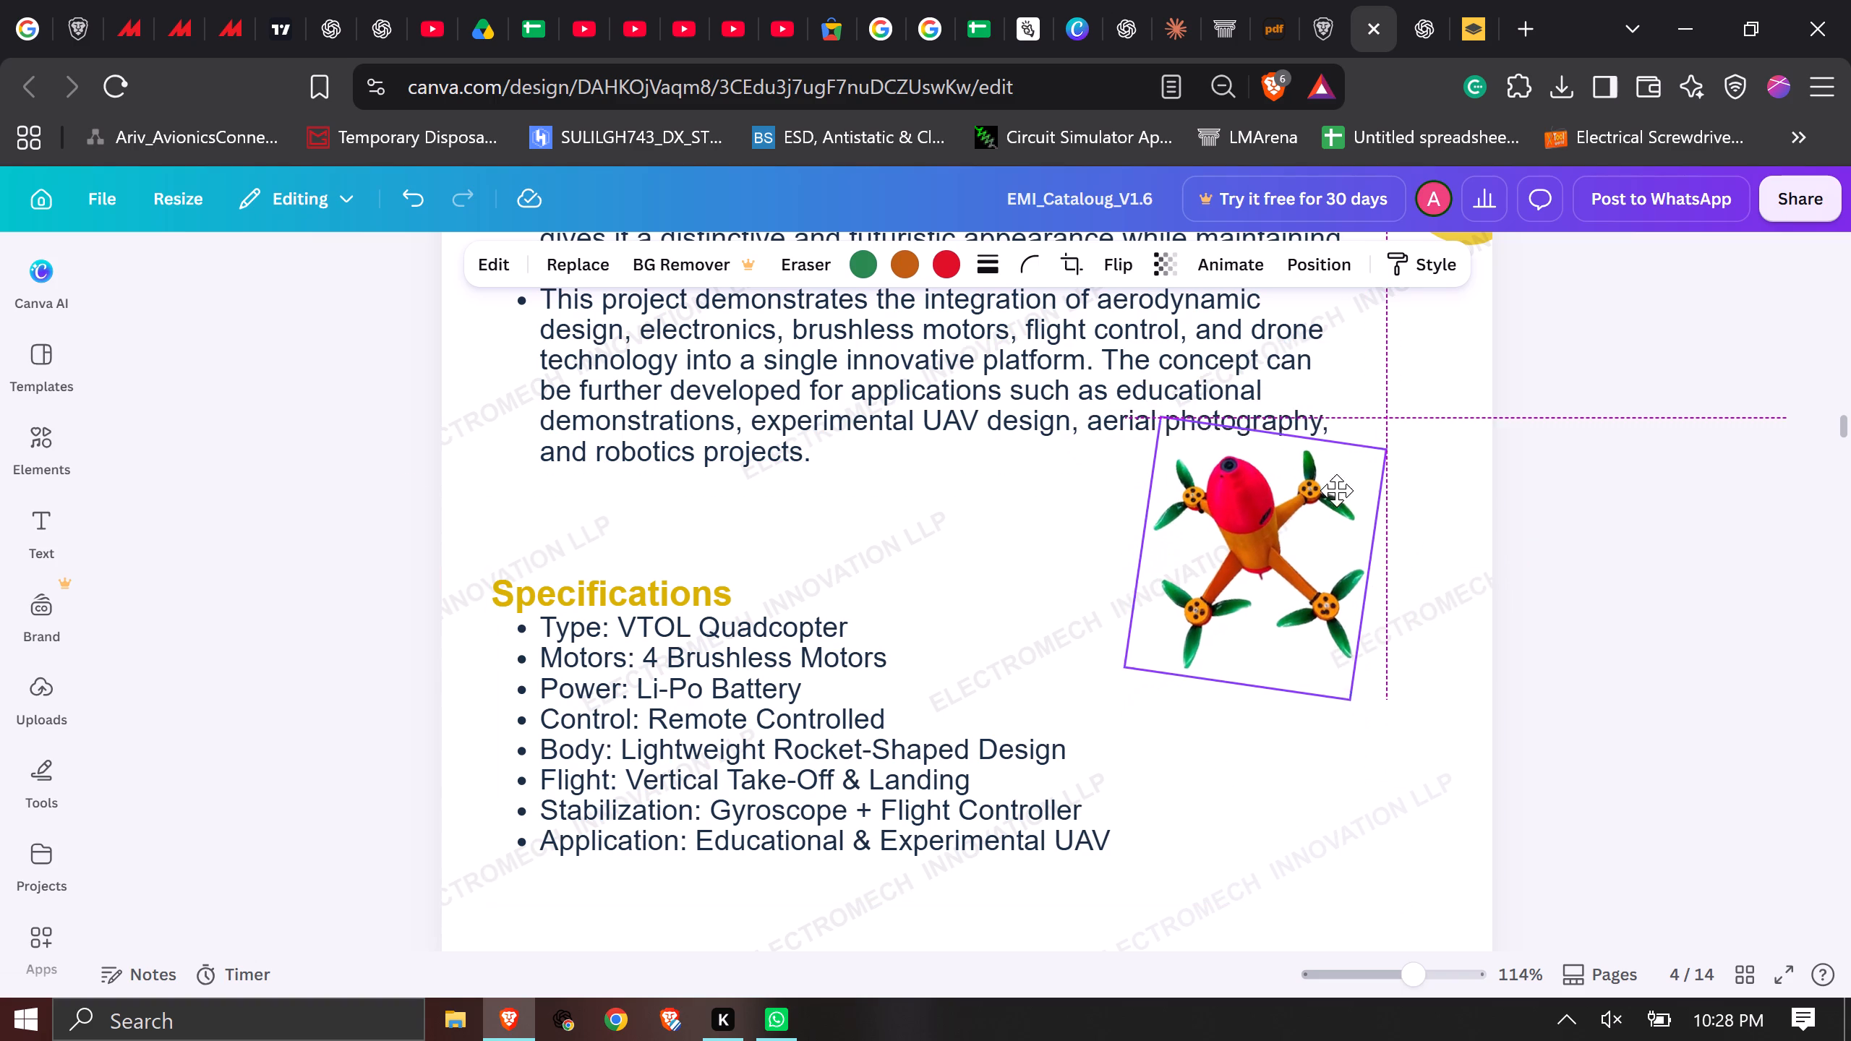
left_click_drag(1336, 490, 1371, 518)
left_click(1682, 493)
Rotate the main rocket image below the page title slightly clockwise so that it stands upright.
scroll(1620, 581, "up", 4)
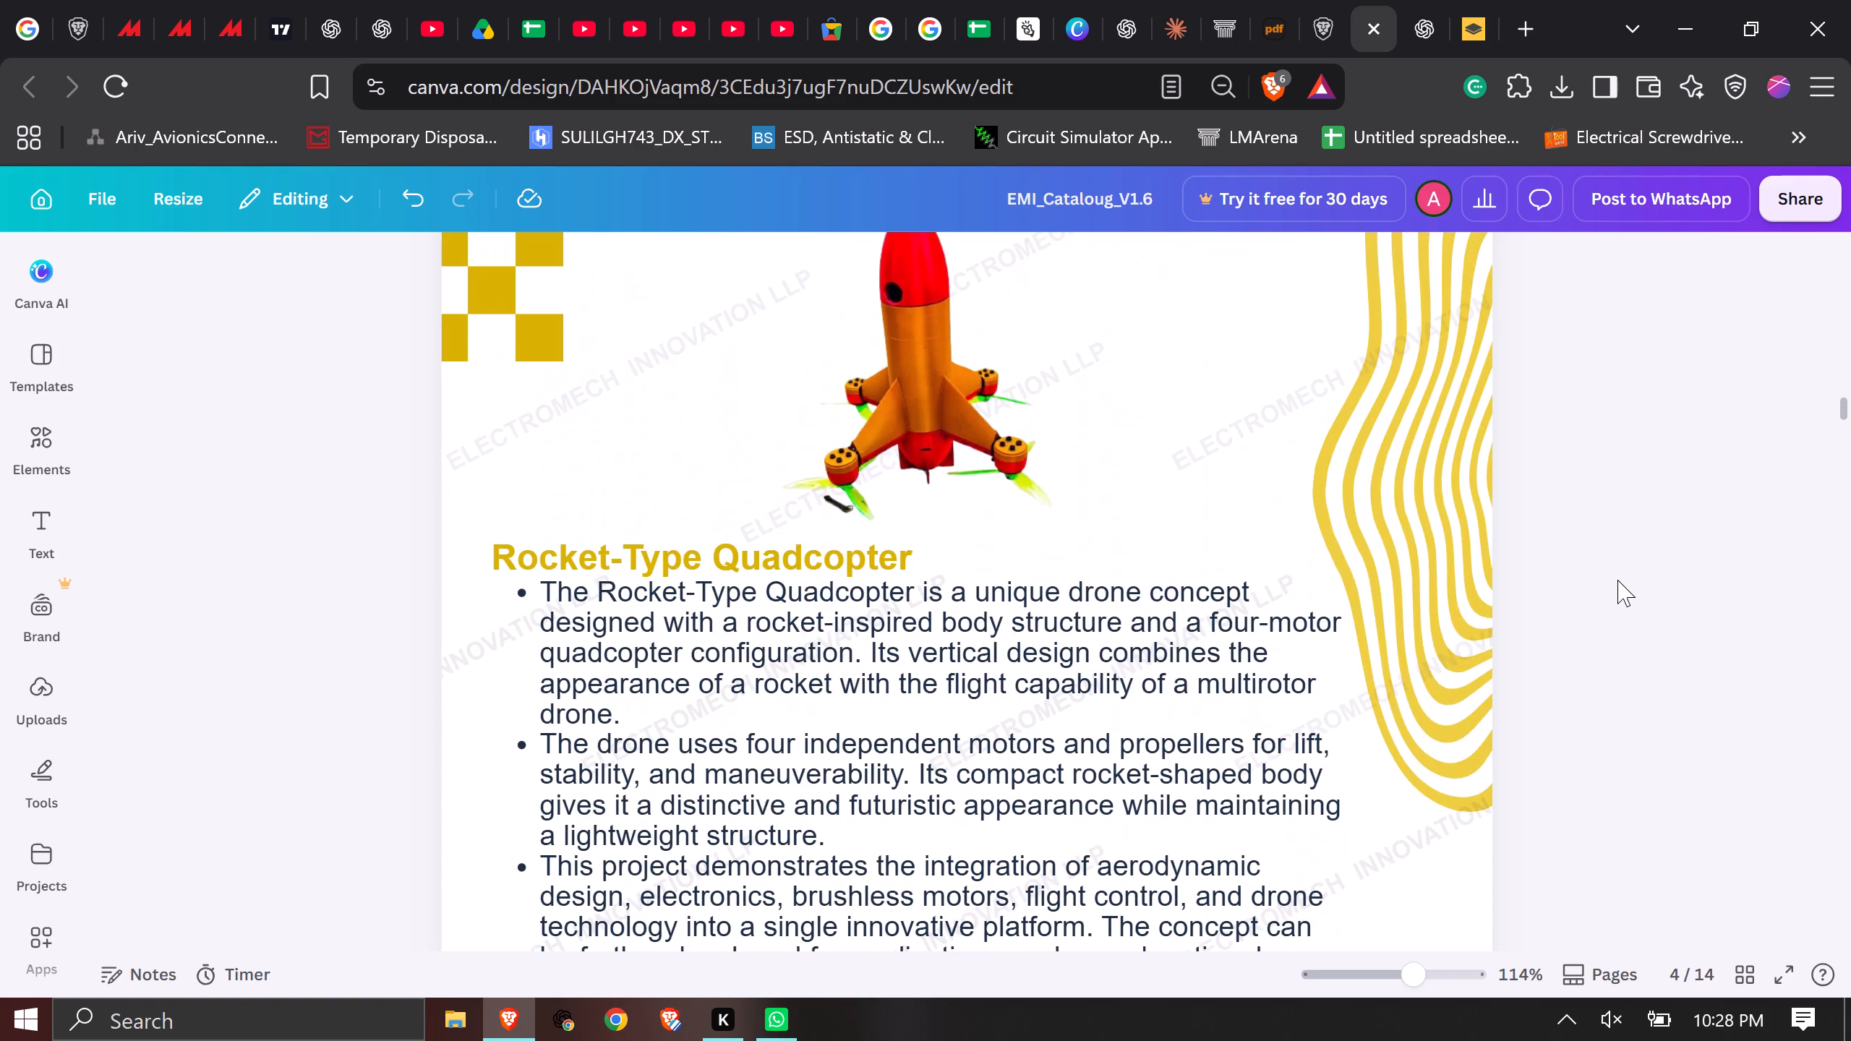
scroll(1617, 580, "up", 1)
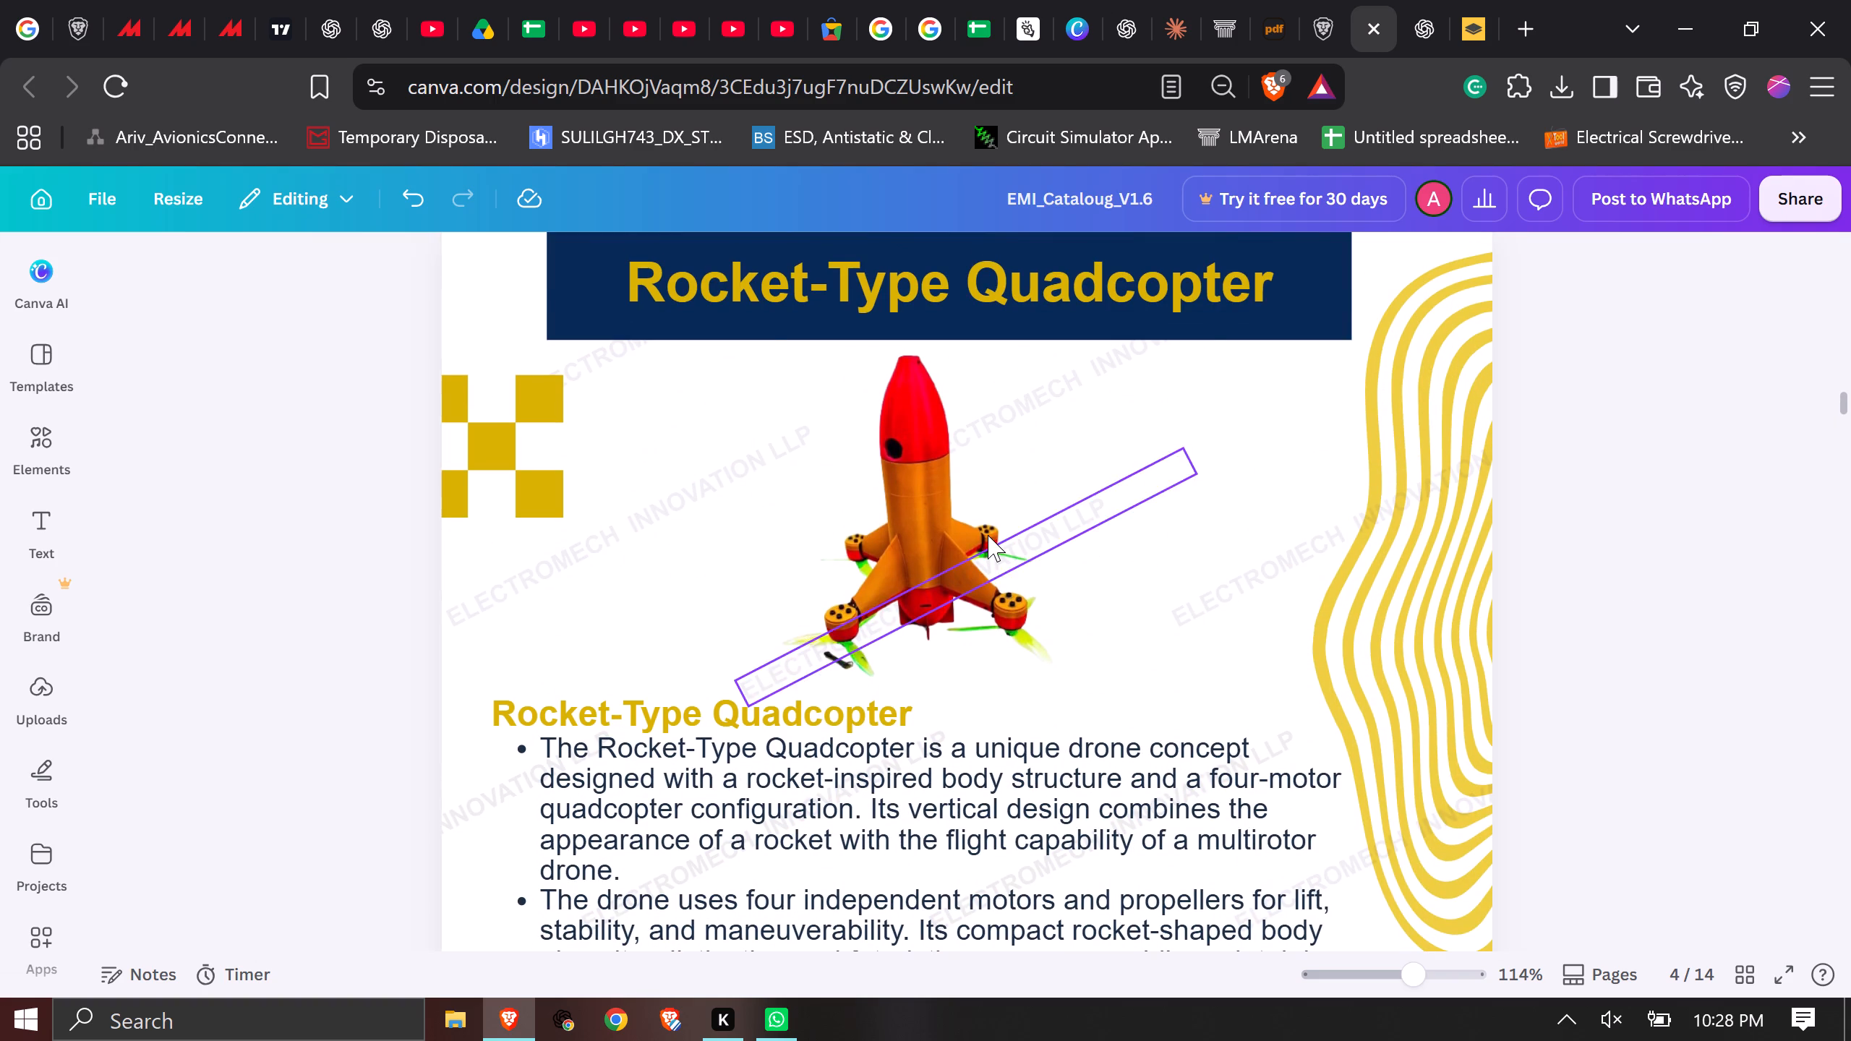
left_click(988, 535)
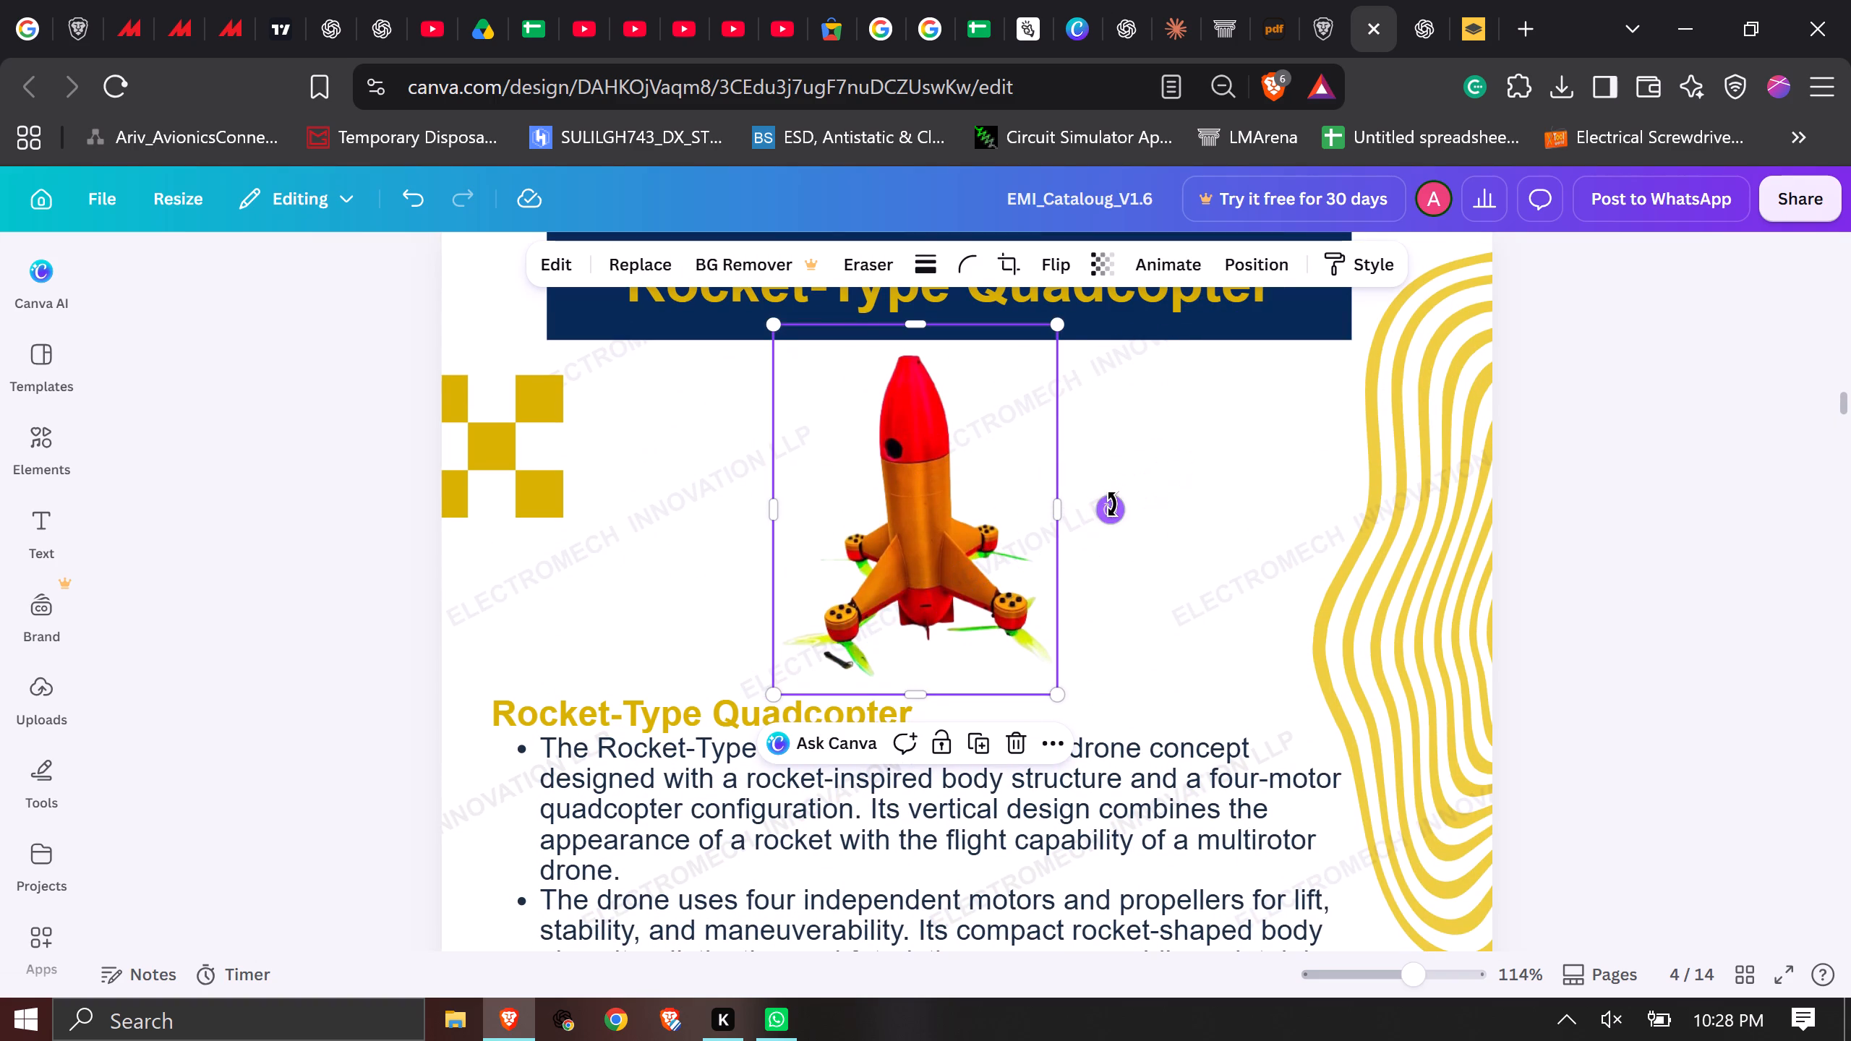
left_click_drag(1112, 505, 1114, 513)
left_click(1566, 523)
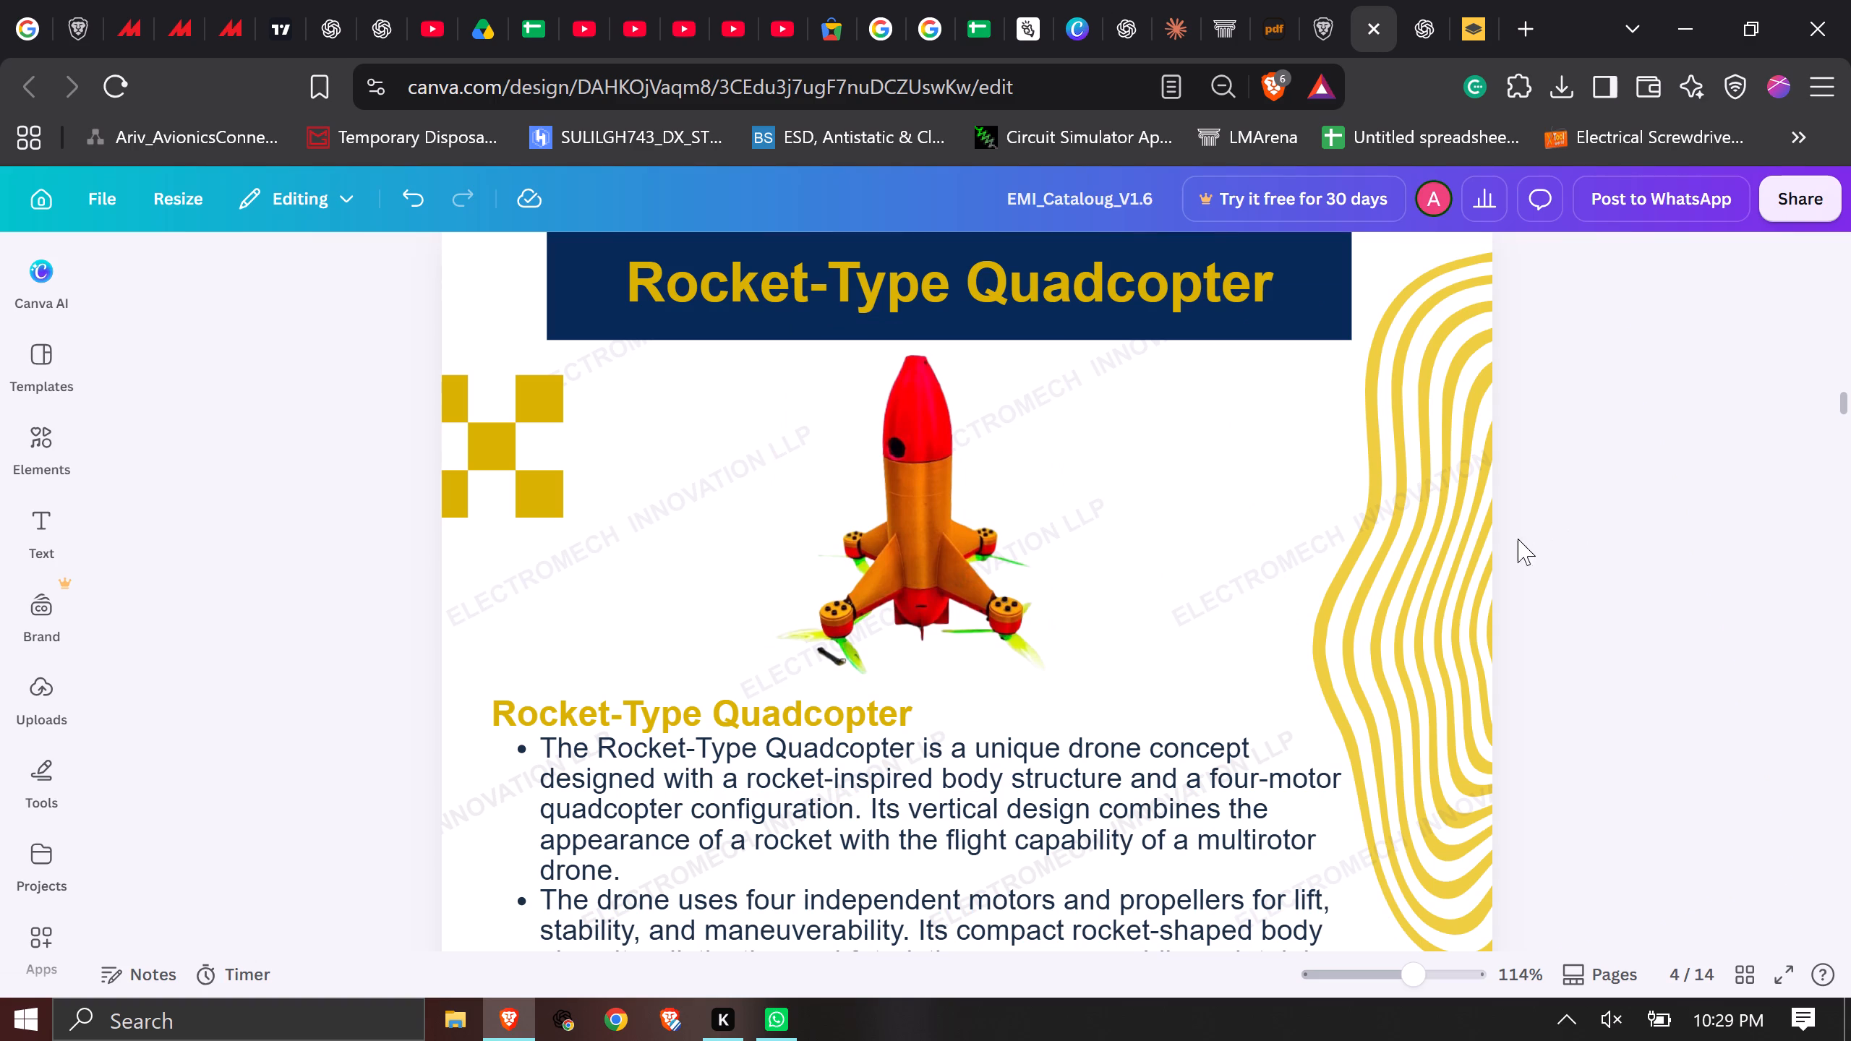
Move the Rocket-Type Quadcopter description text box slightly down to leave more space below the main rocket image.
scroll(1271, 598, "down", 5)
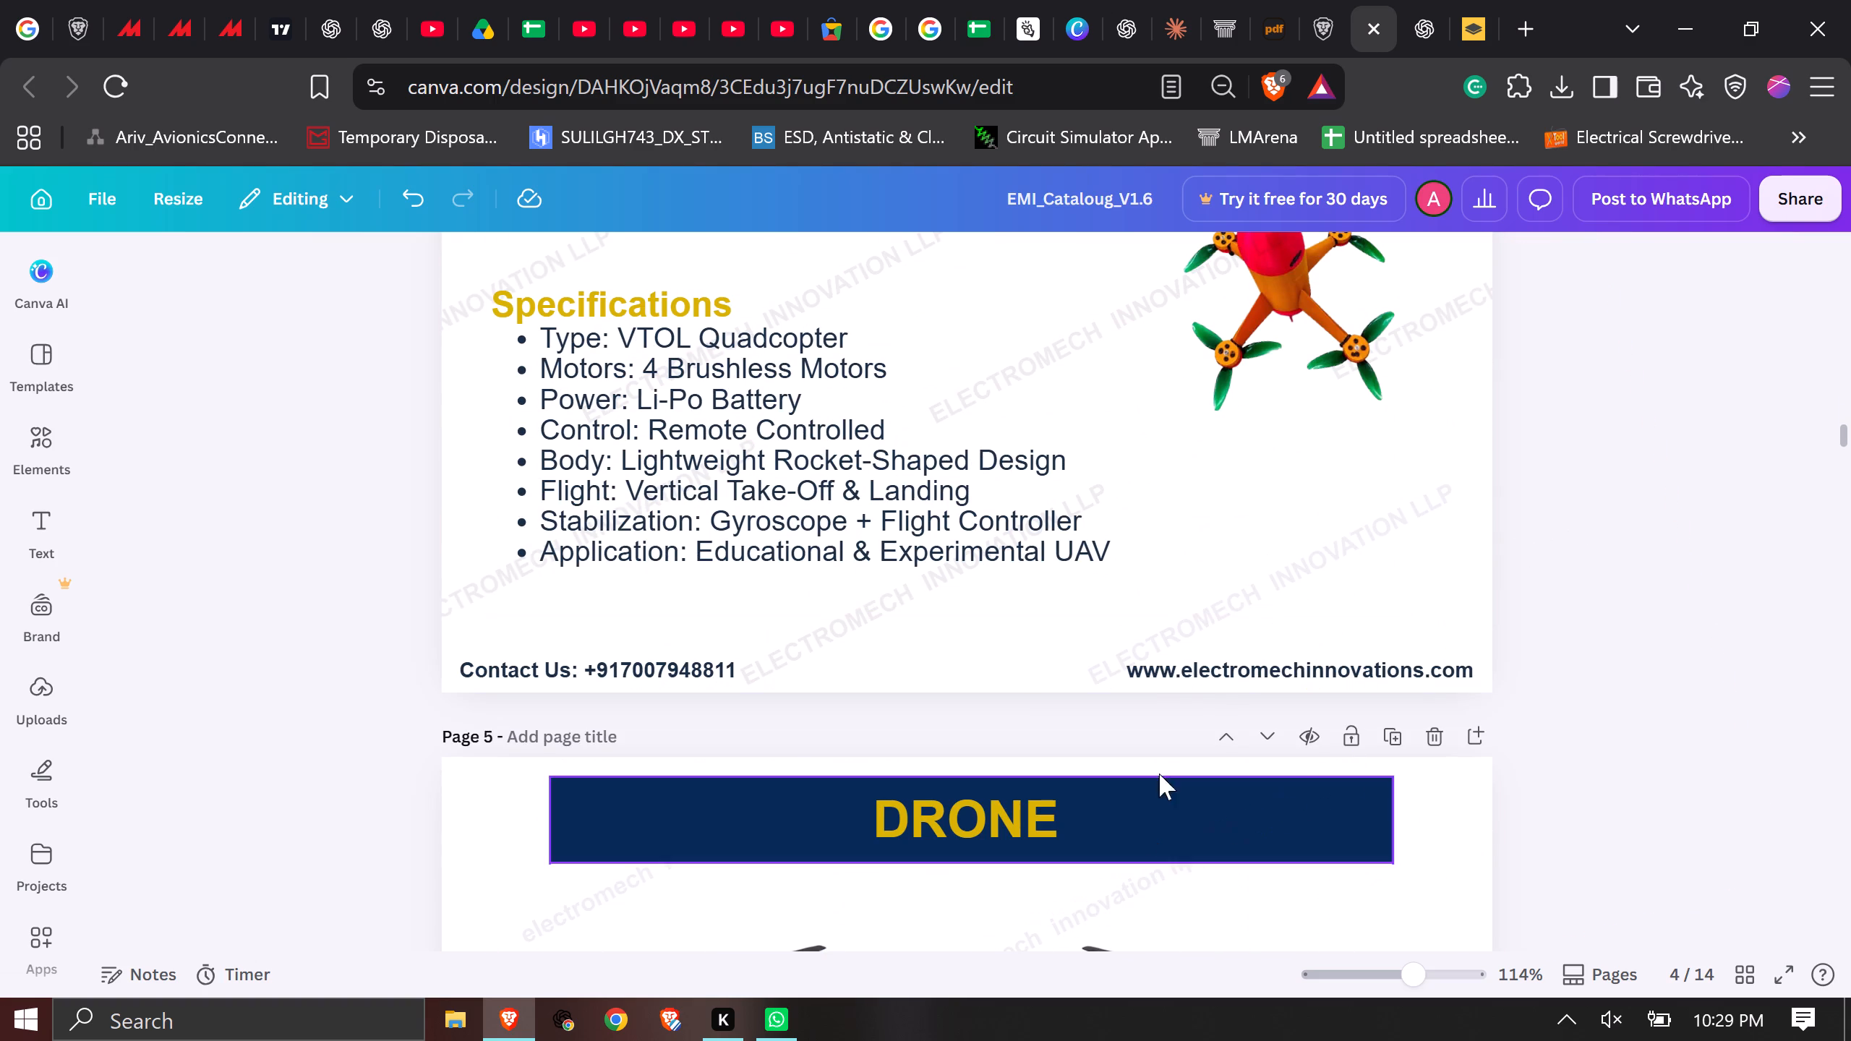
scroll(1174, 704, "down", 3, "ctrl")
scroll(1174, 704, "up", 4)
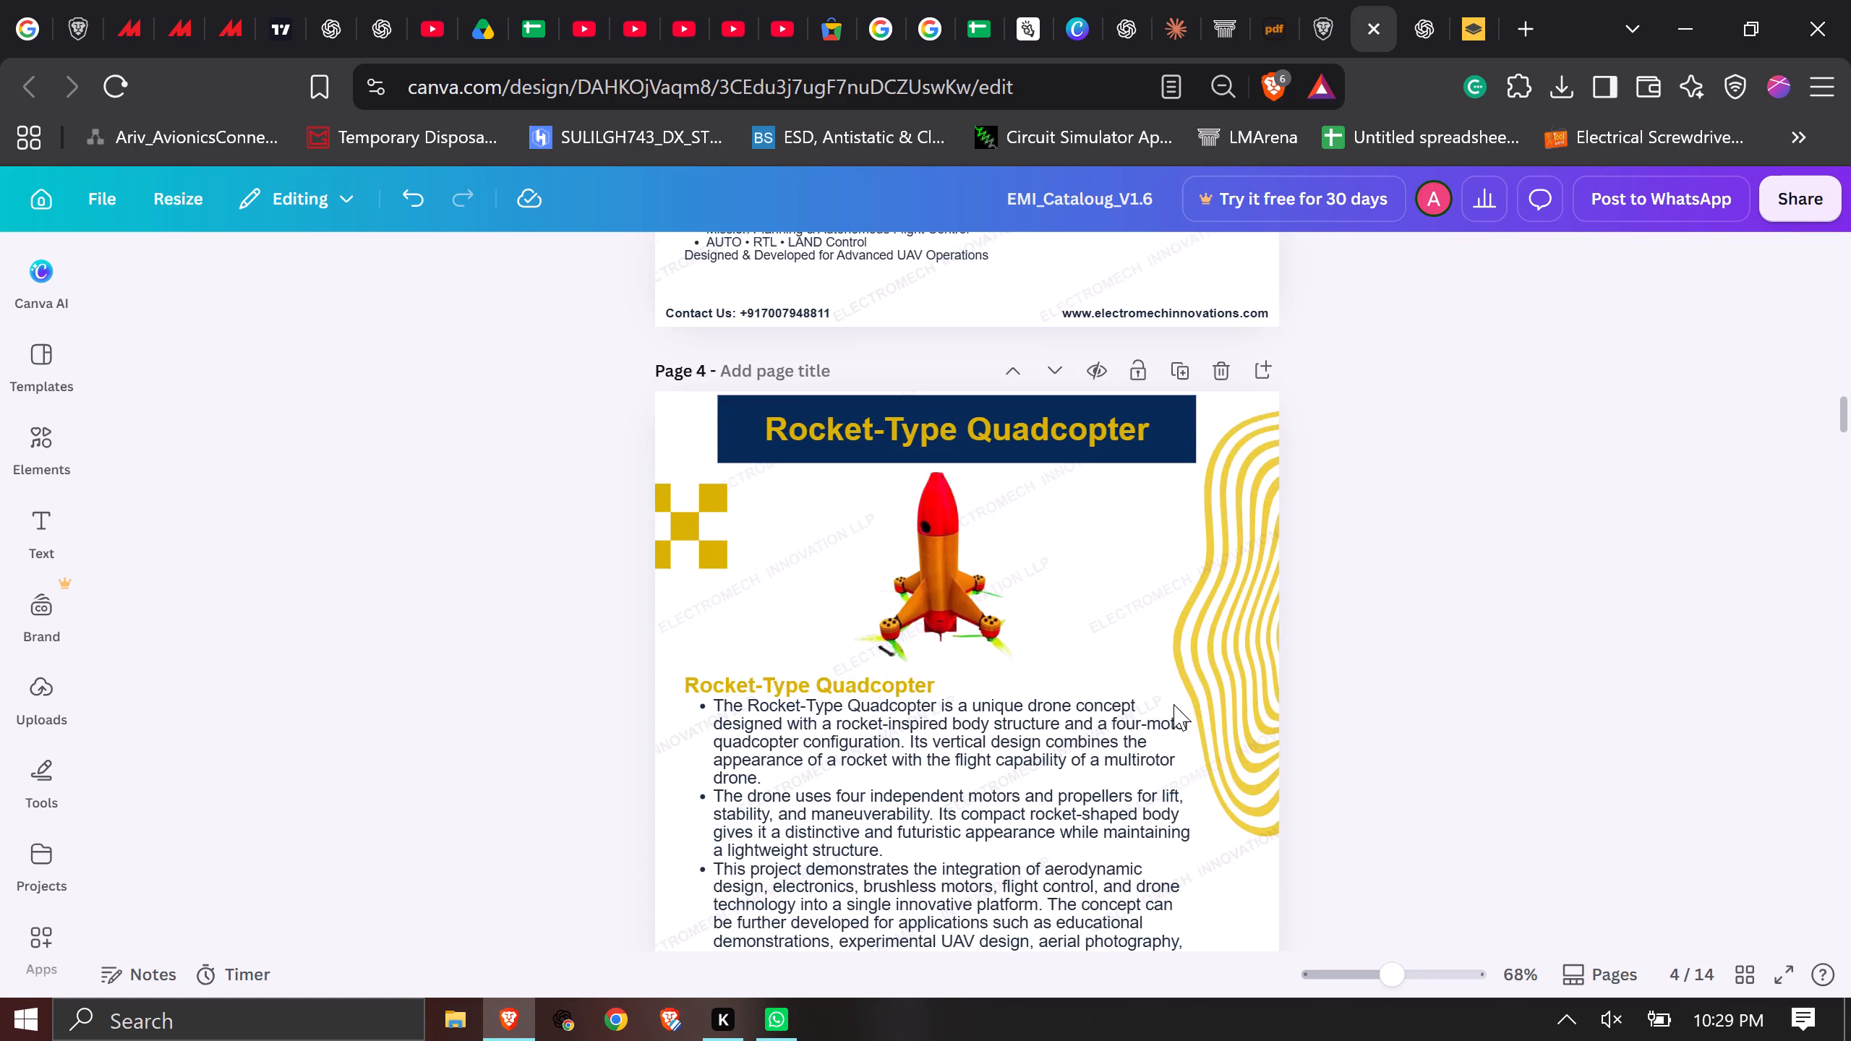
scroll(1174, 704, "down", 2)
scroll(1174, 704, "up", 2)
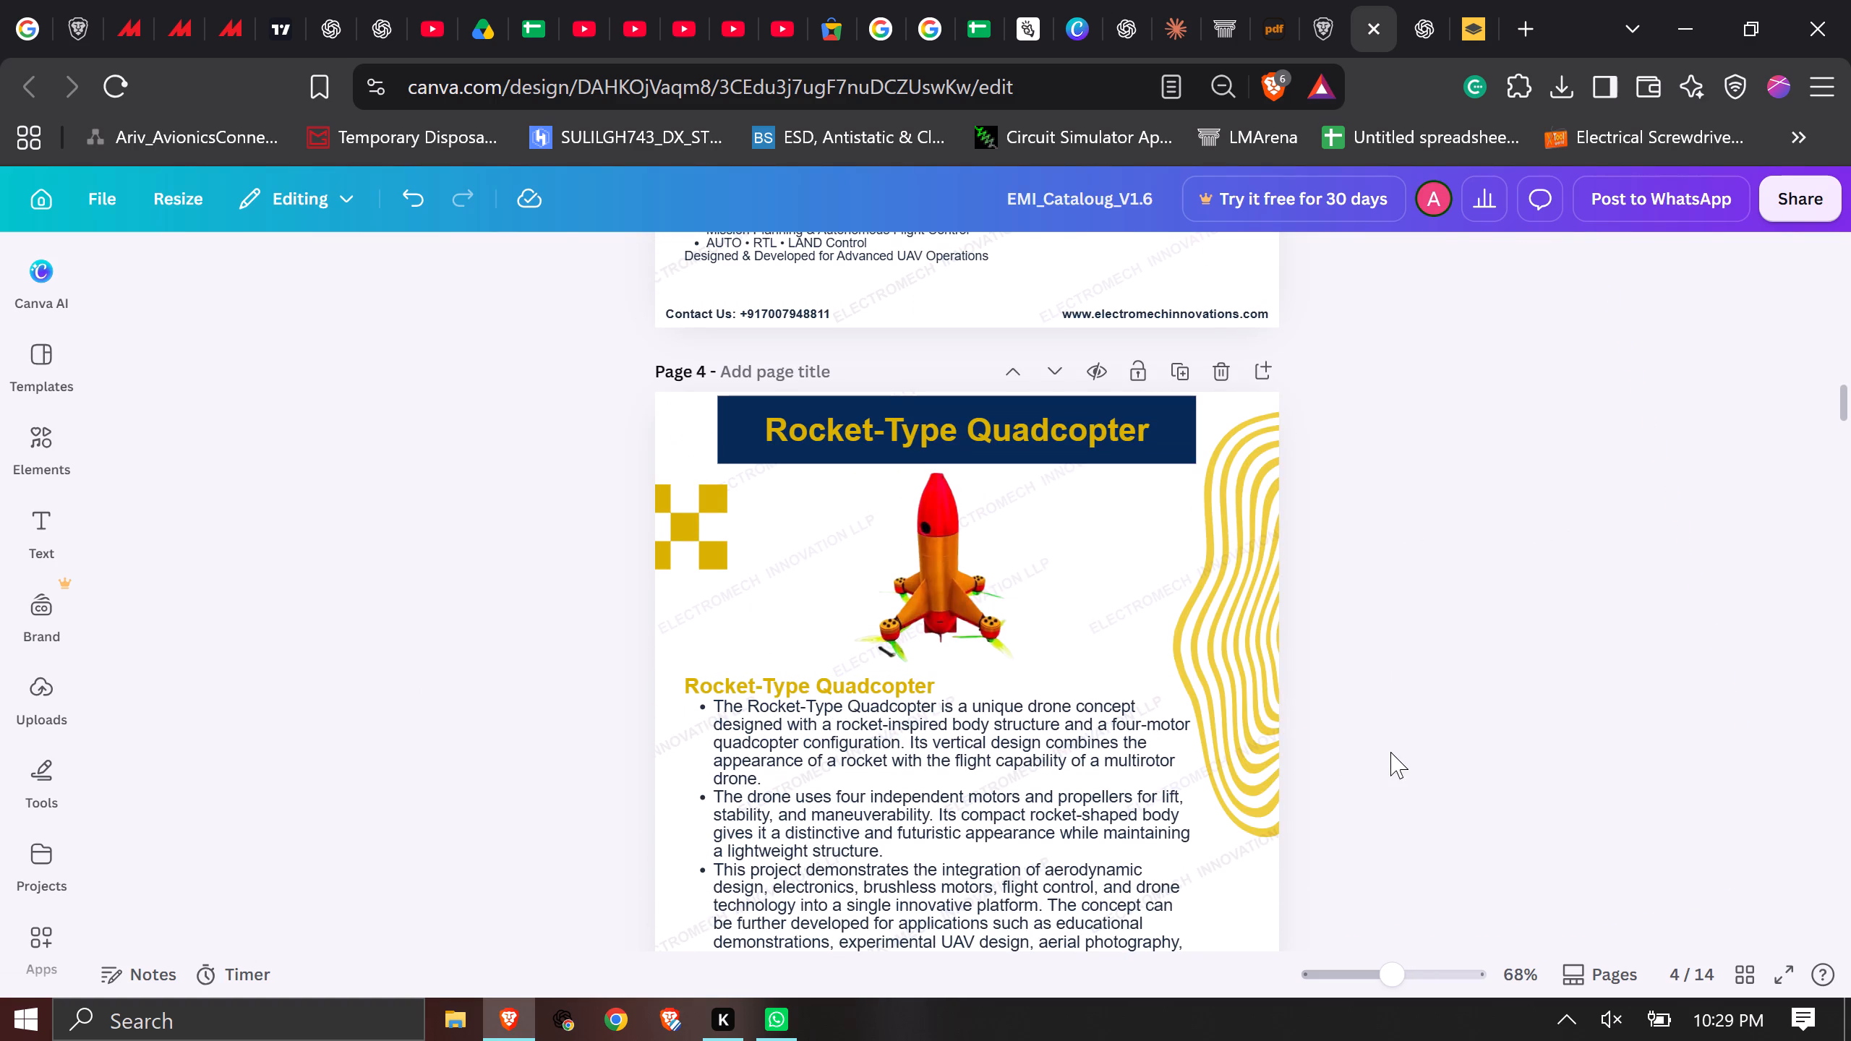
scroll(1523, 711, "down", 1)
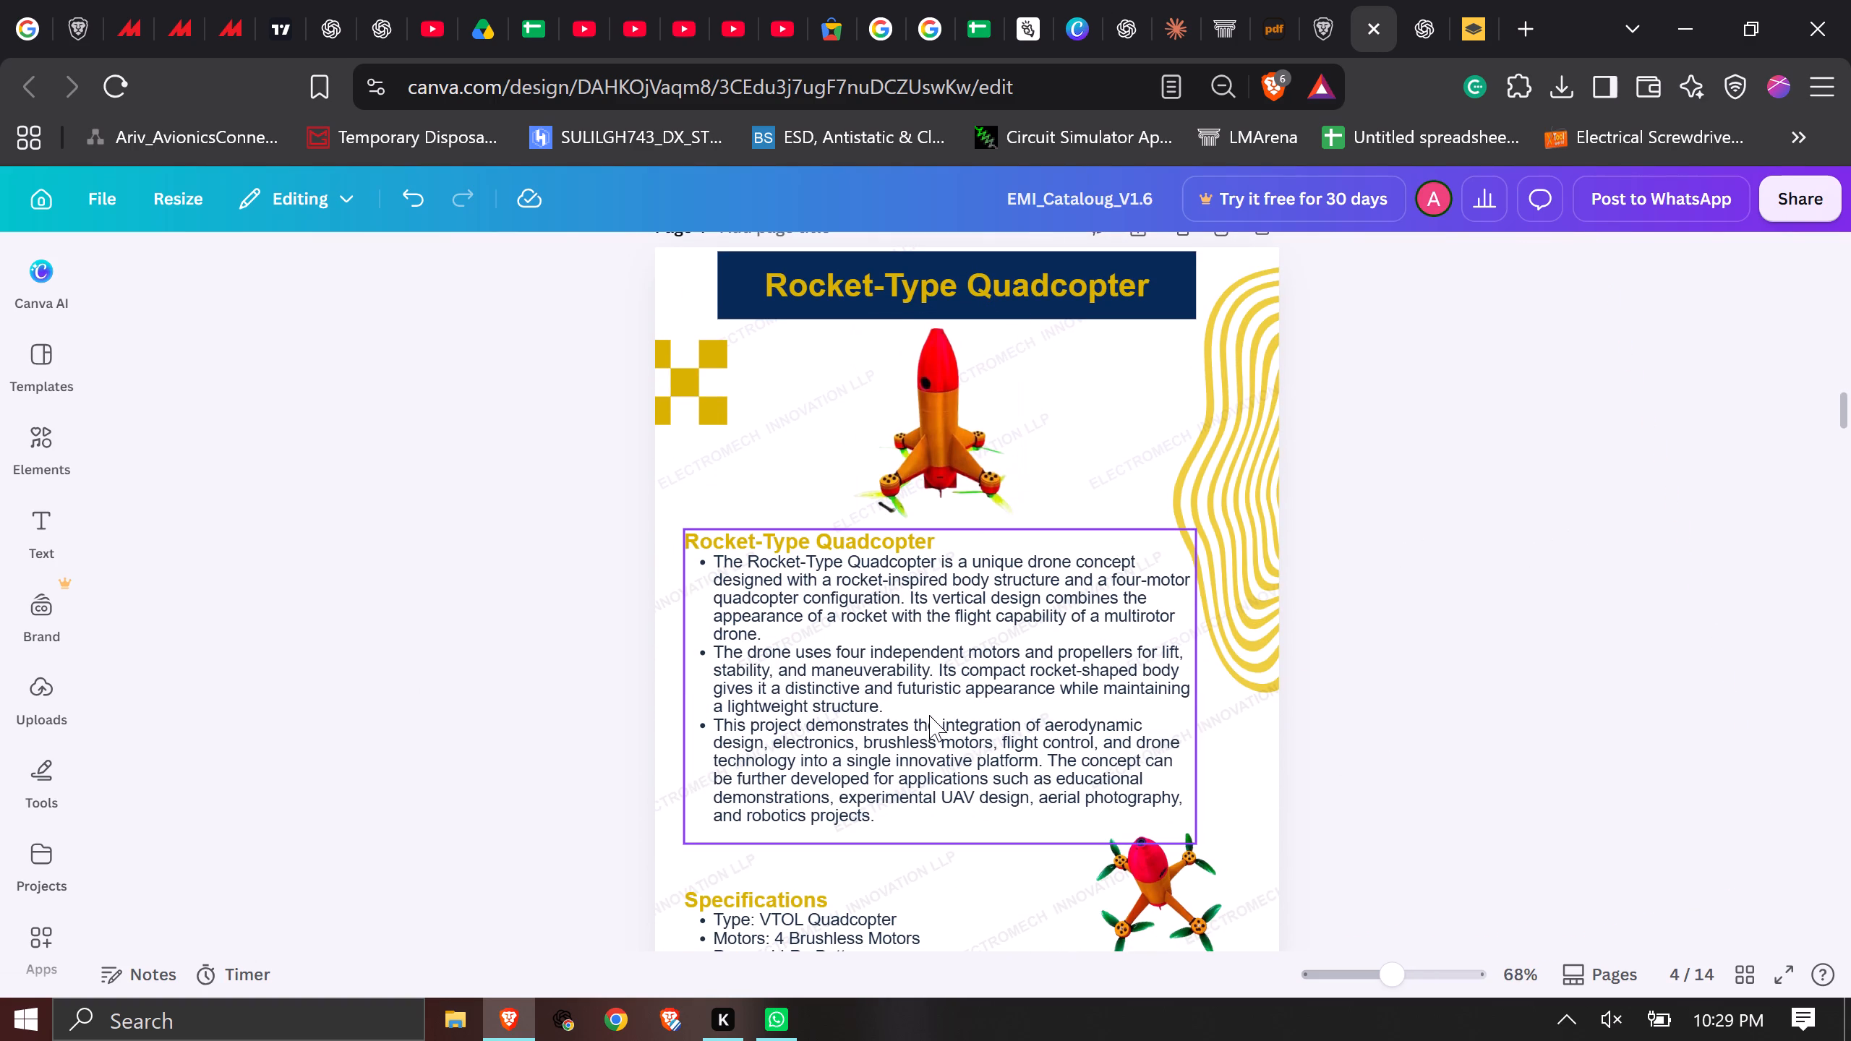
left_click(937, 697)
left_click_drag(960, 698, 964, 718)
left_click(1555, 687)
Move the green-propeller drone image down so that it sits beside the Specifications list, clear of the description text.
scroll(1537, 718, "down", 3)
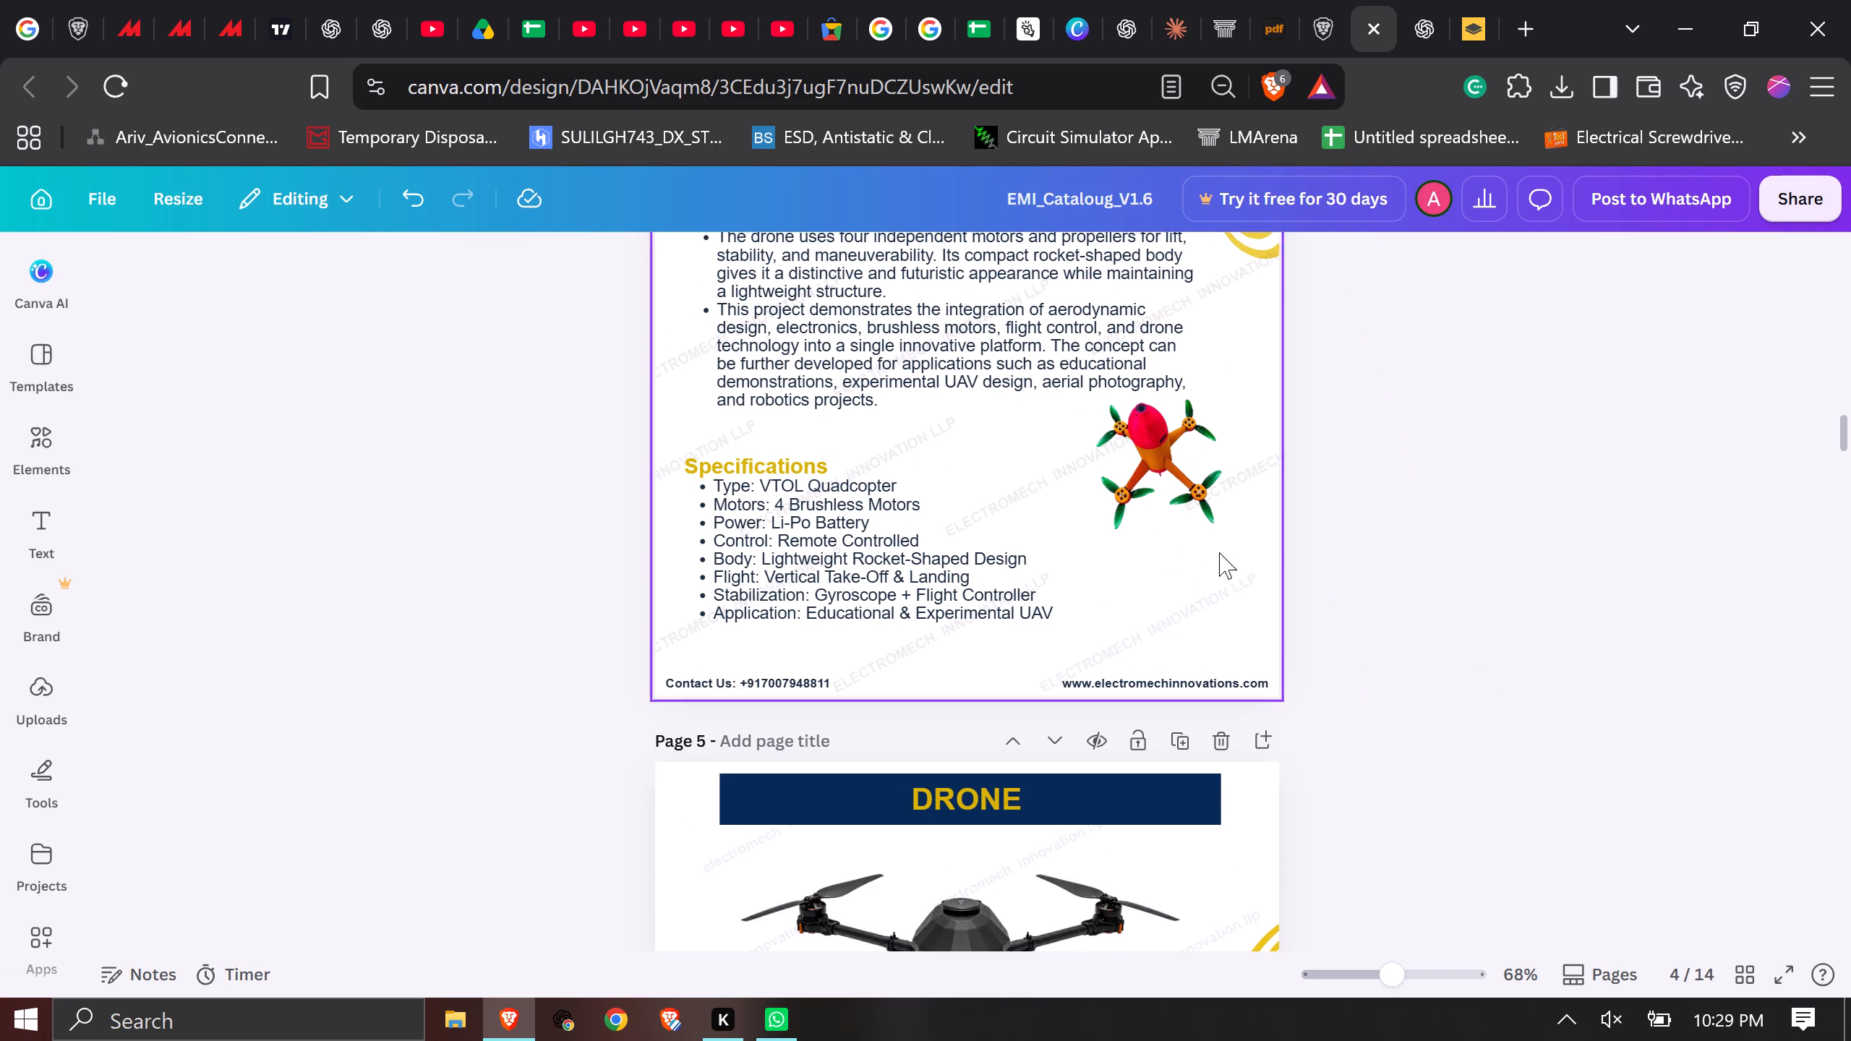
left_click(1152, 476)
left_click(1187, 427)
left_click(1210, 442)
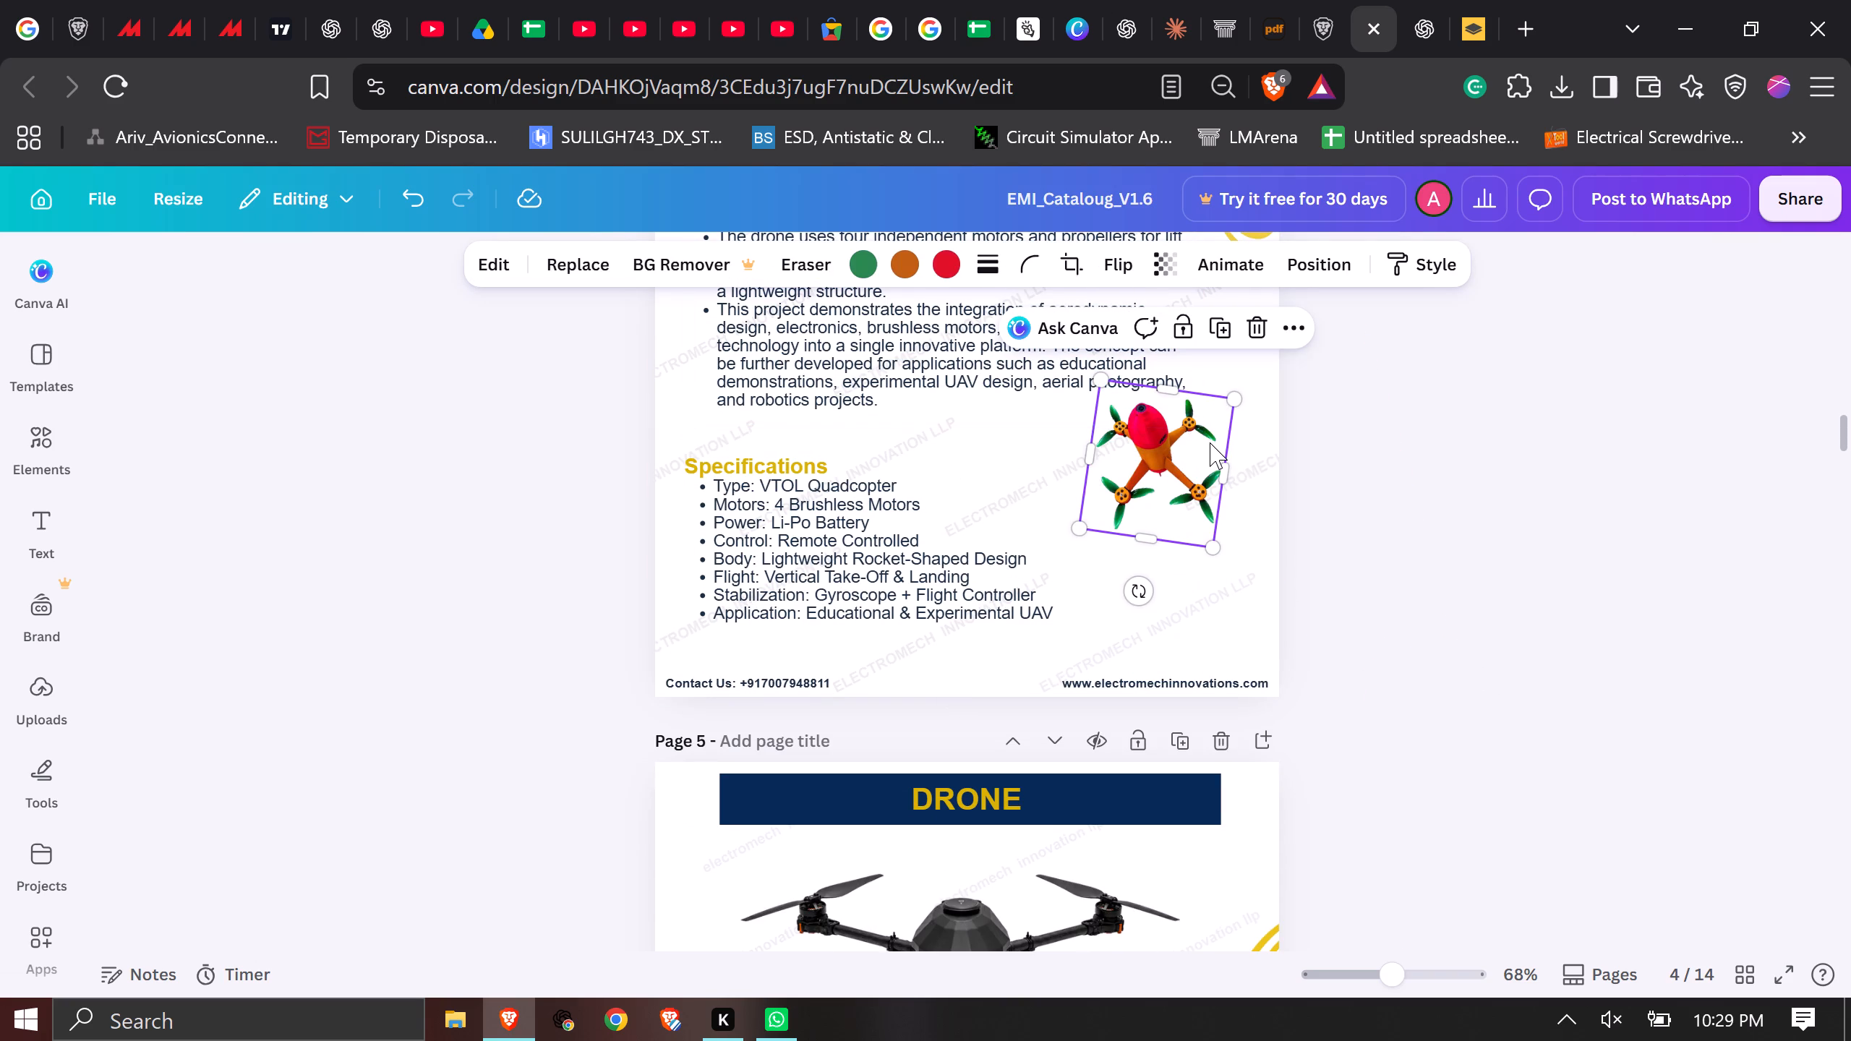
left_click_drag(1210, 442, 1210, 519)
left_click(1489, 508)
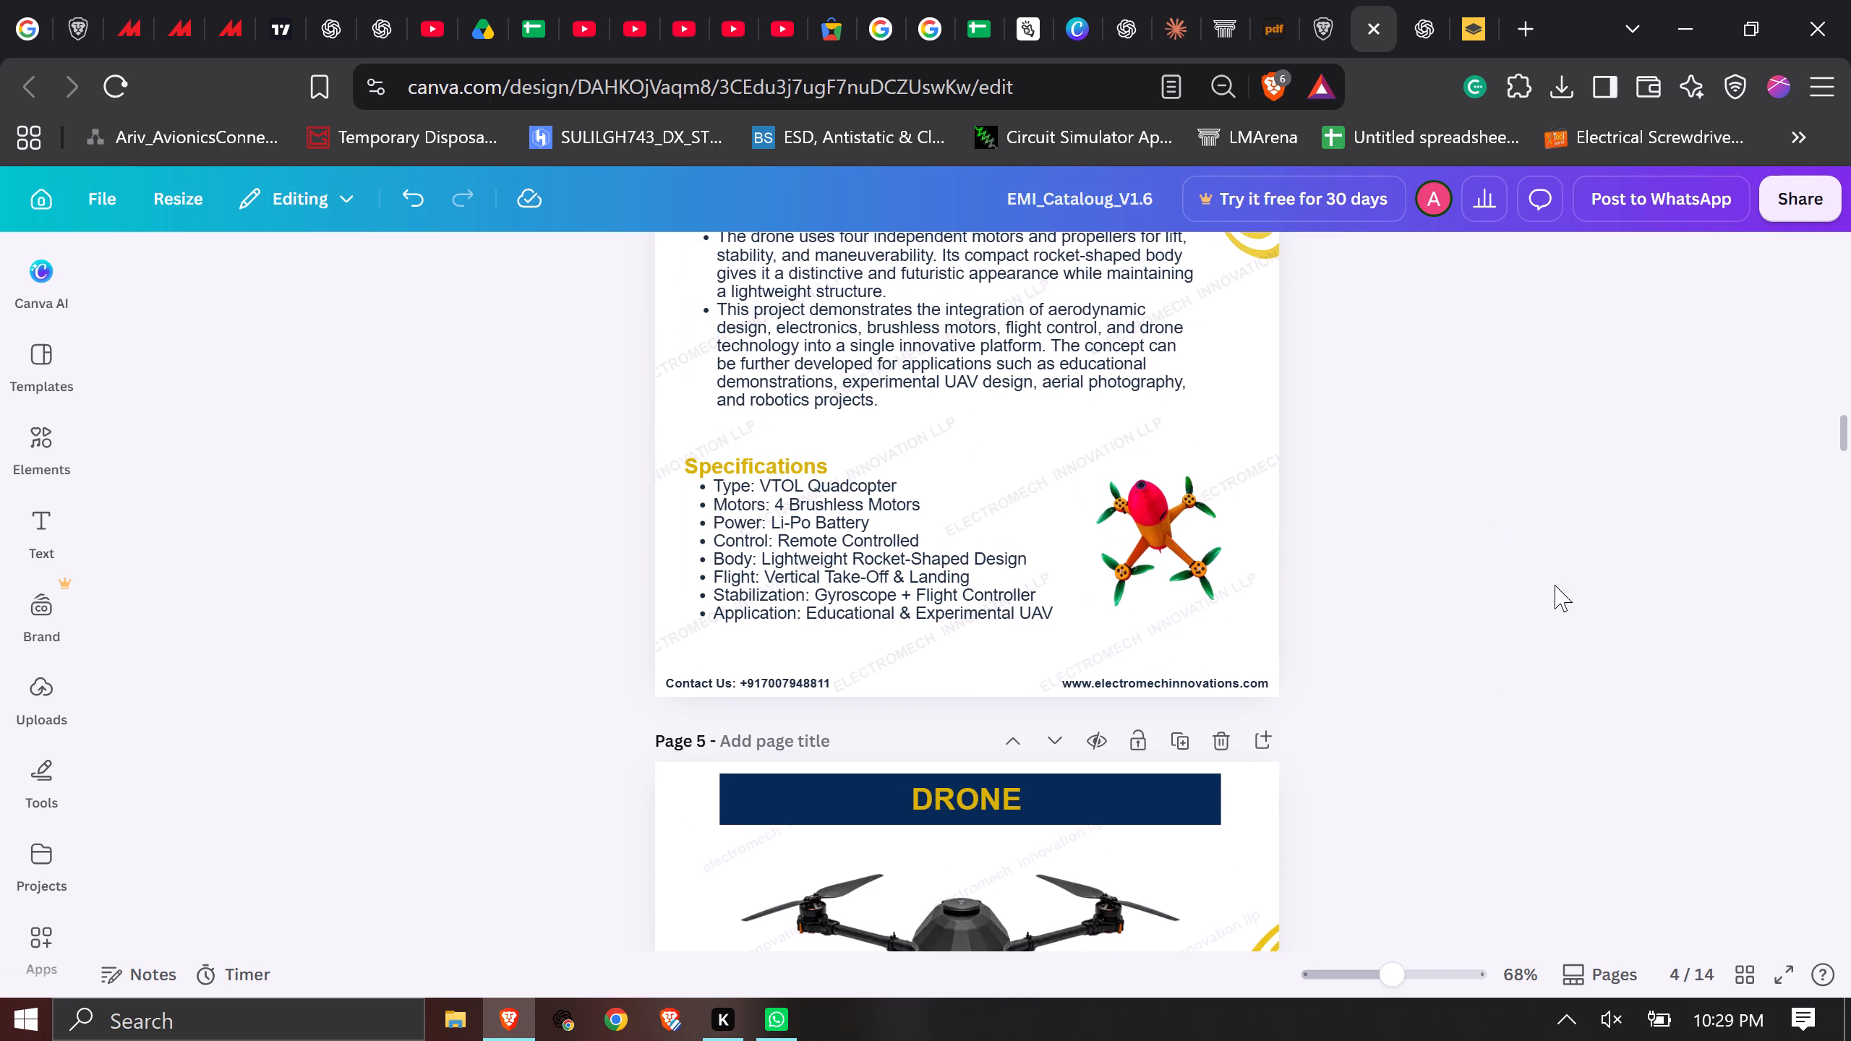
Review the layout of the Rocket-Type Quadcopter page and compare it with the preceding 4G-ENABLED Drone page.
scroll(1633, 649, "up", 2)
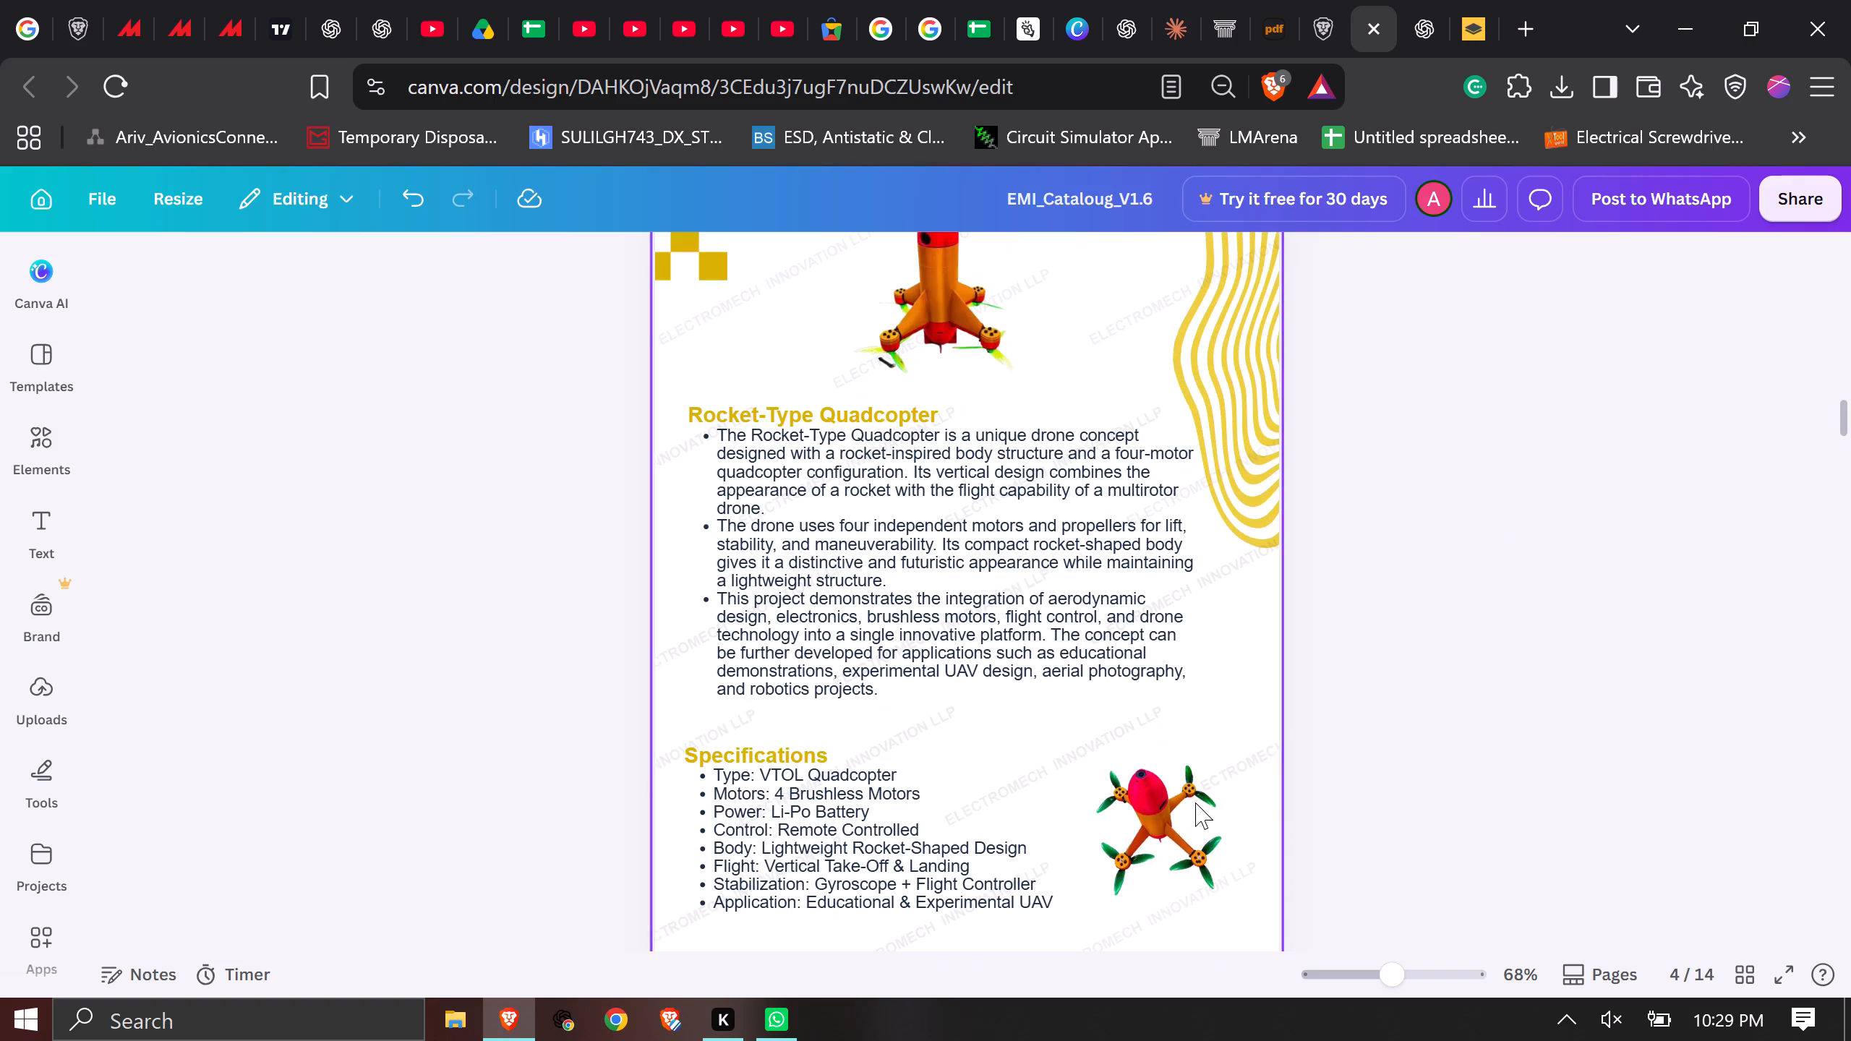
left_click(1194, 808)
left_click(1239, 772)
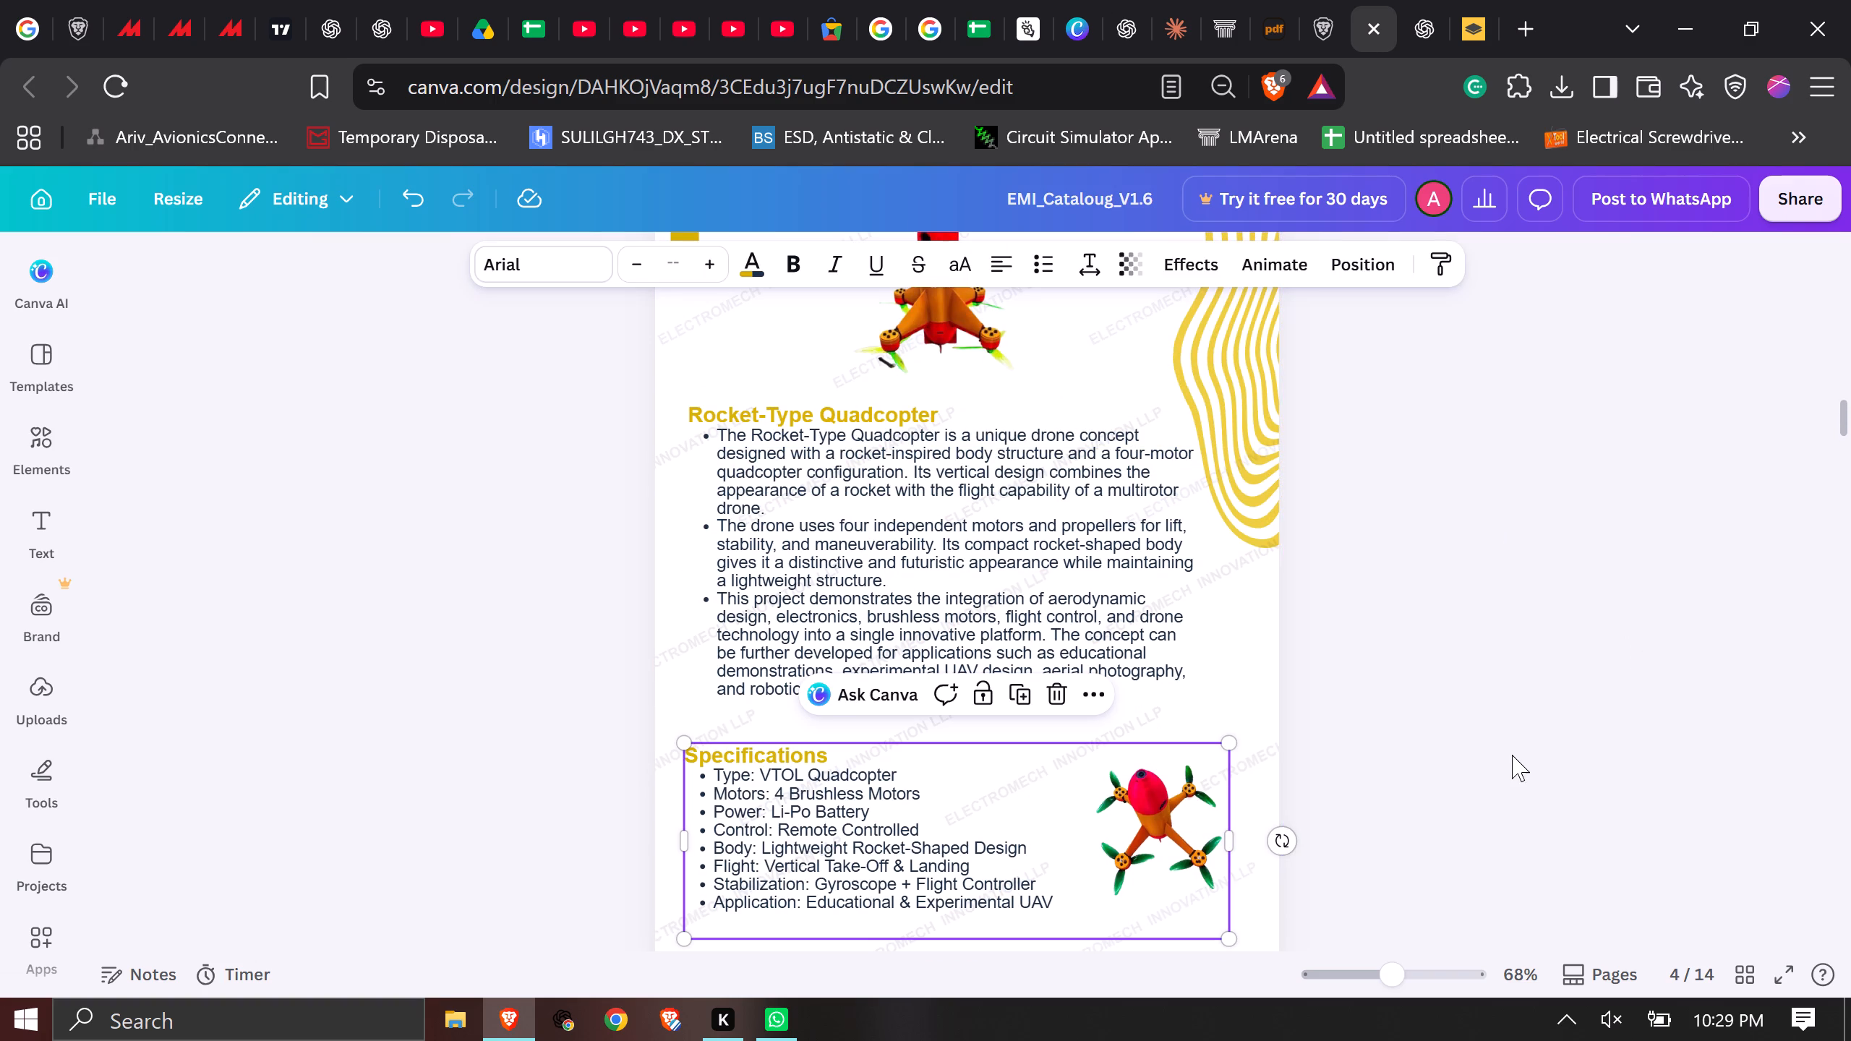
left_click(1512, 755)
scroll(1510, 753, "up", 2)
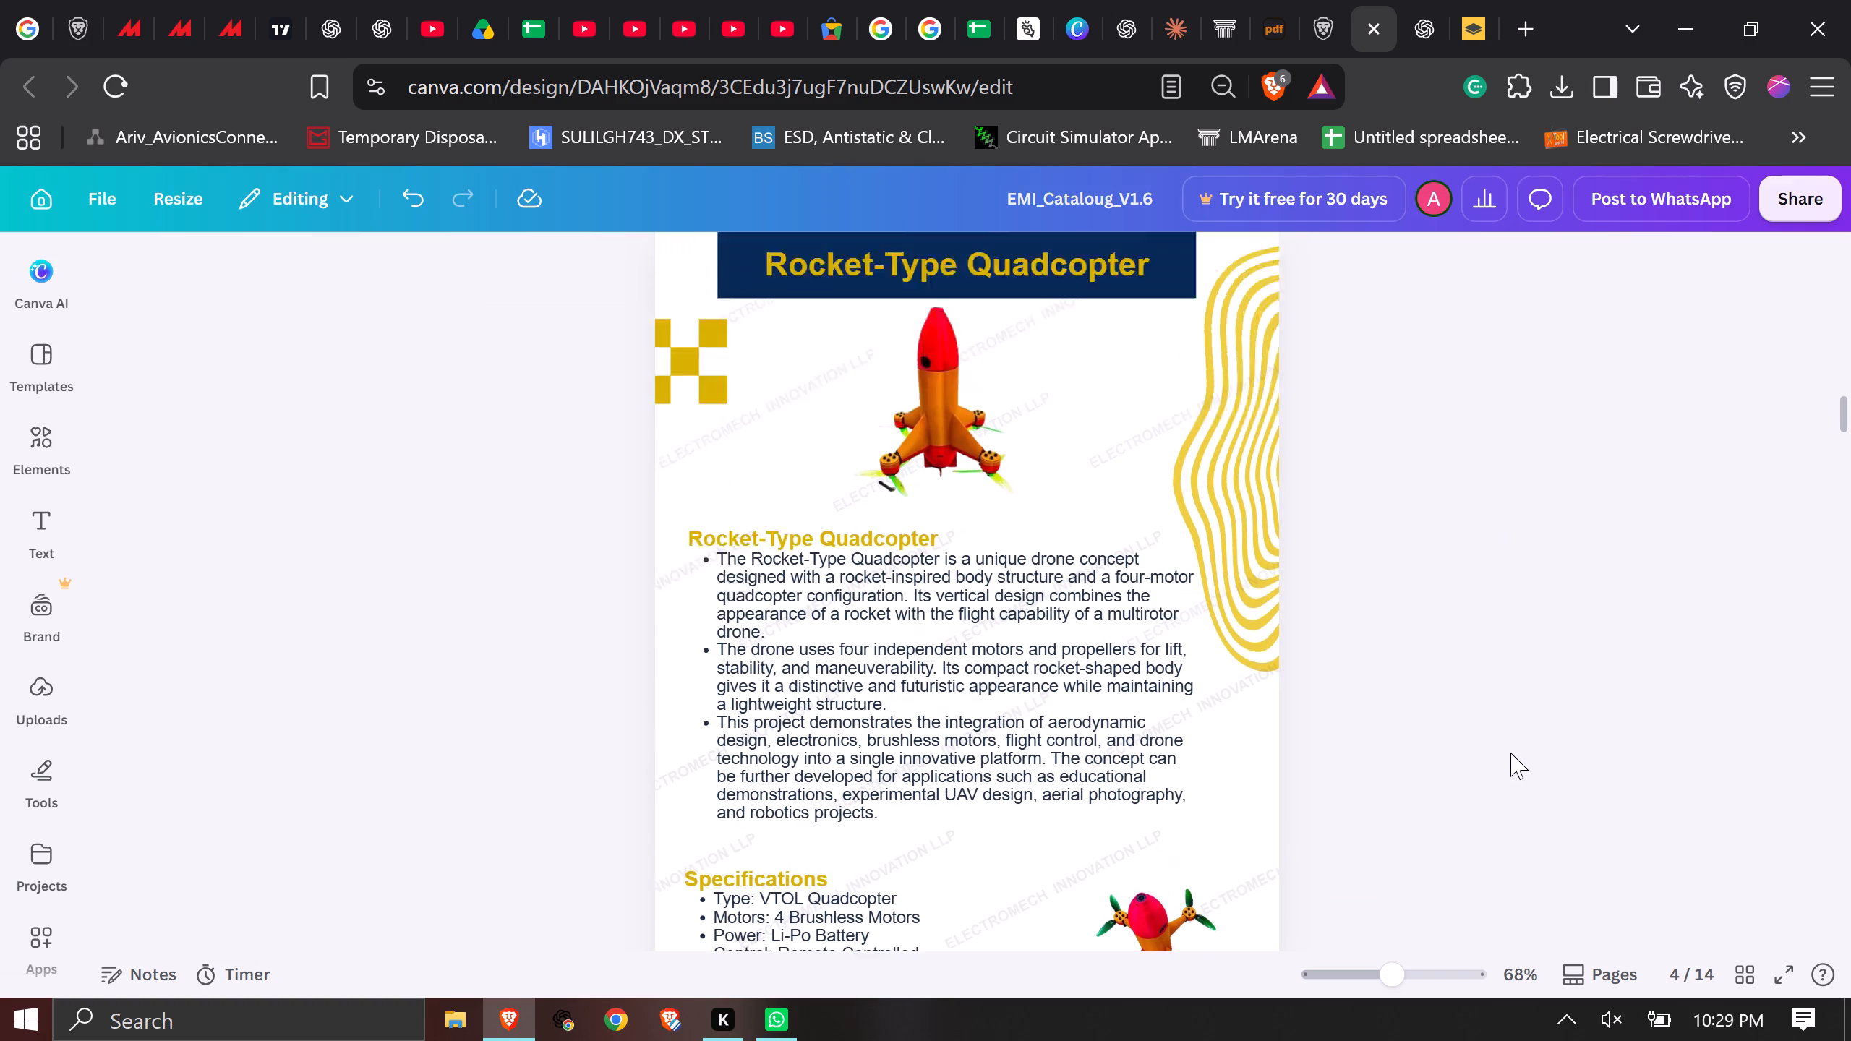
scroll(1510, 753, "down", 2)
scroll(1510, 753, "up", 1)
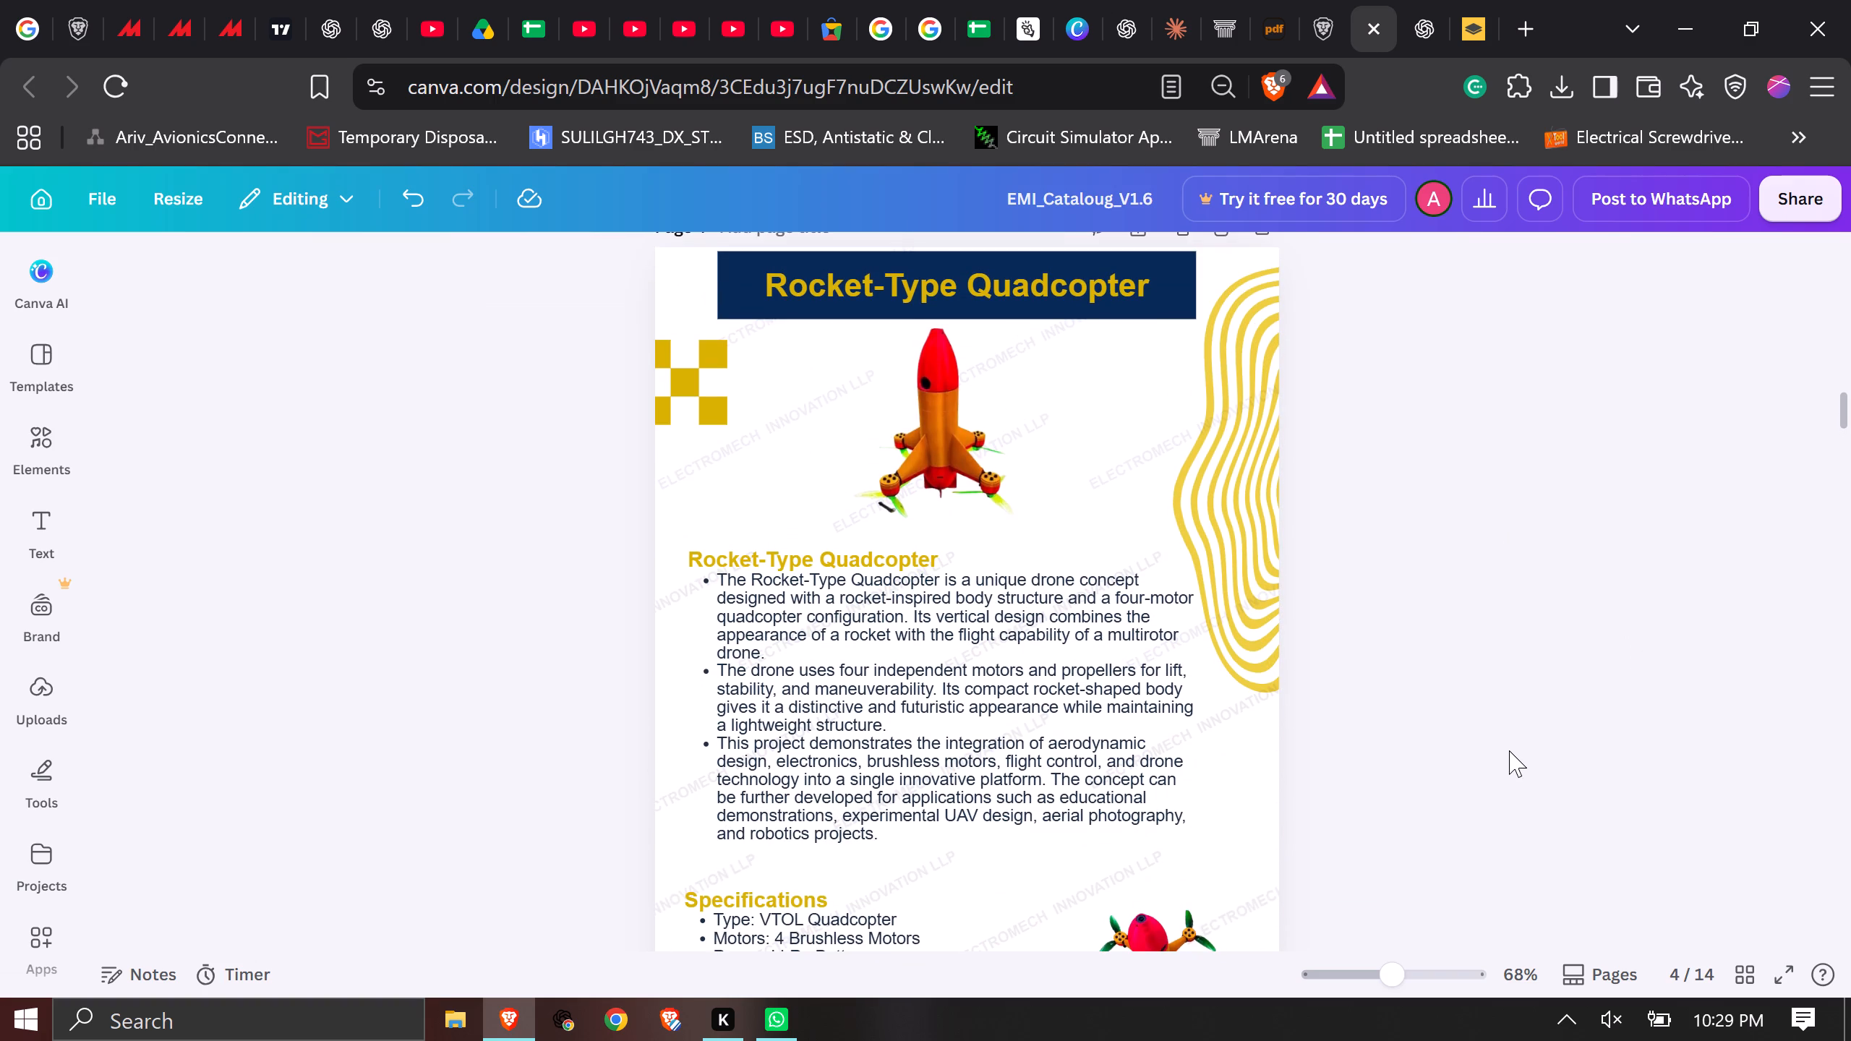
scroll(1509, 750, "down", 1)
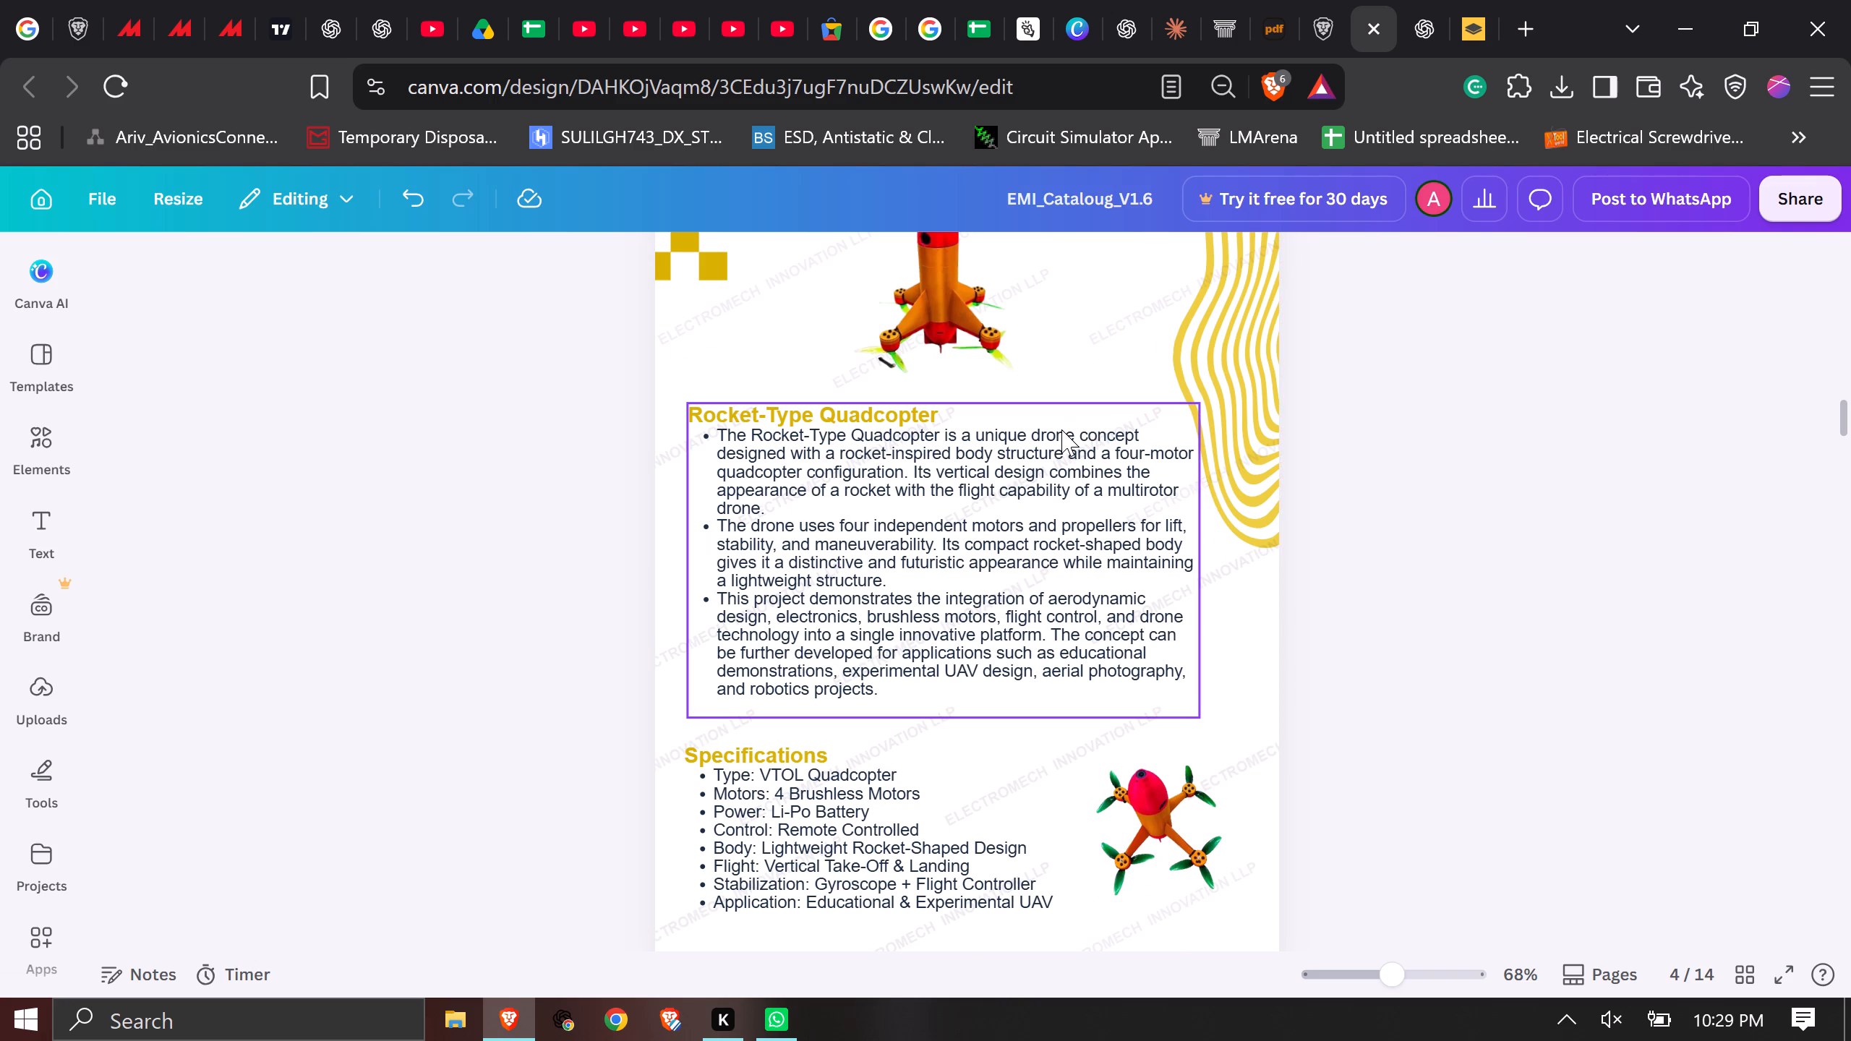
scroll(1121, 545, "up", 1)
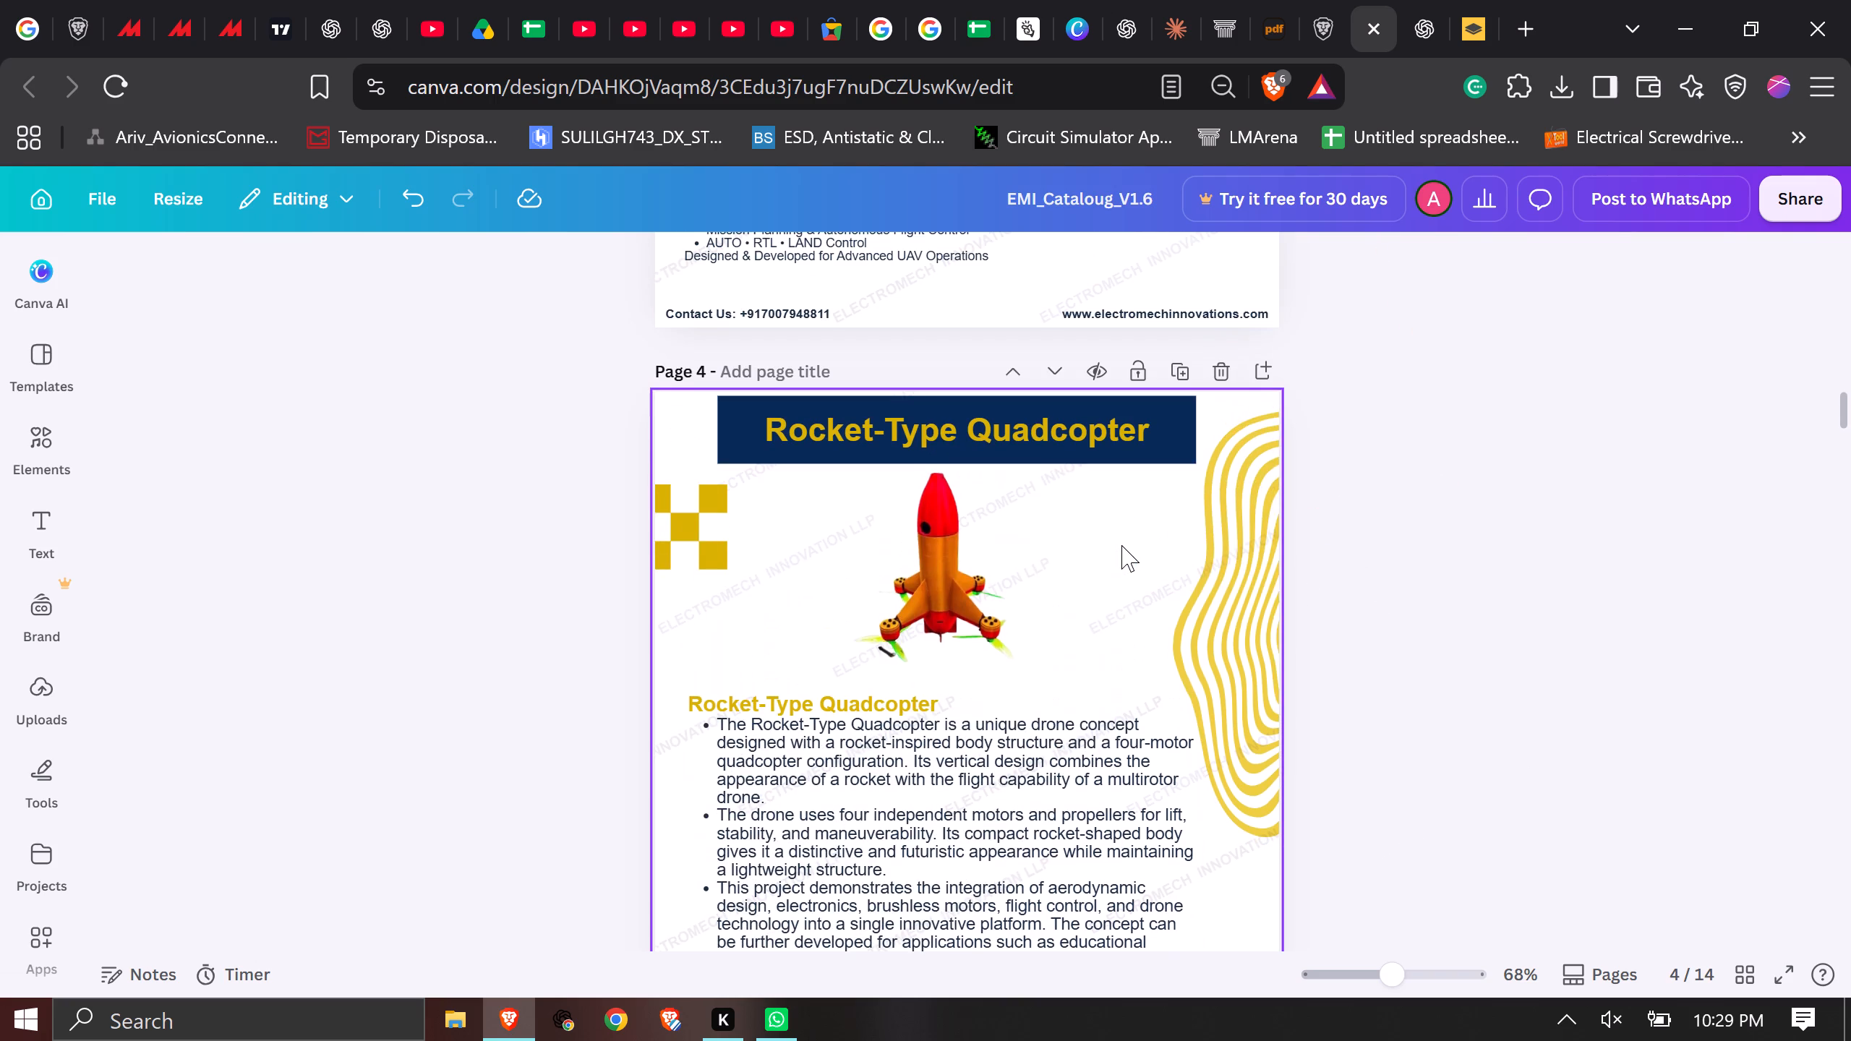
scroll(1121, 545, "up", 2)
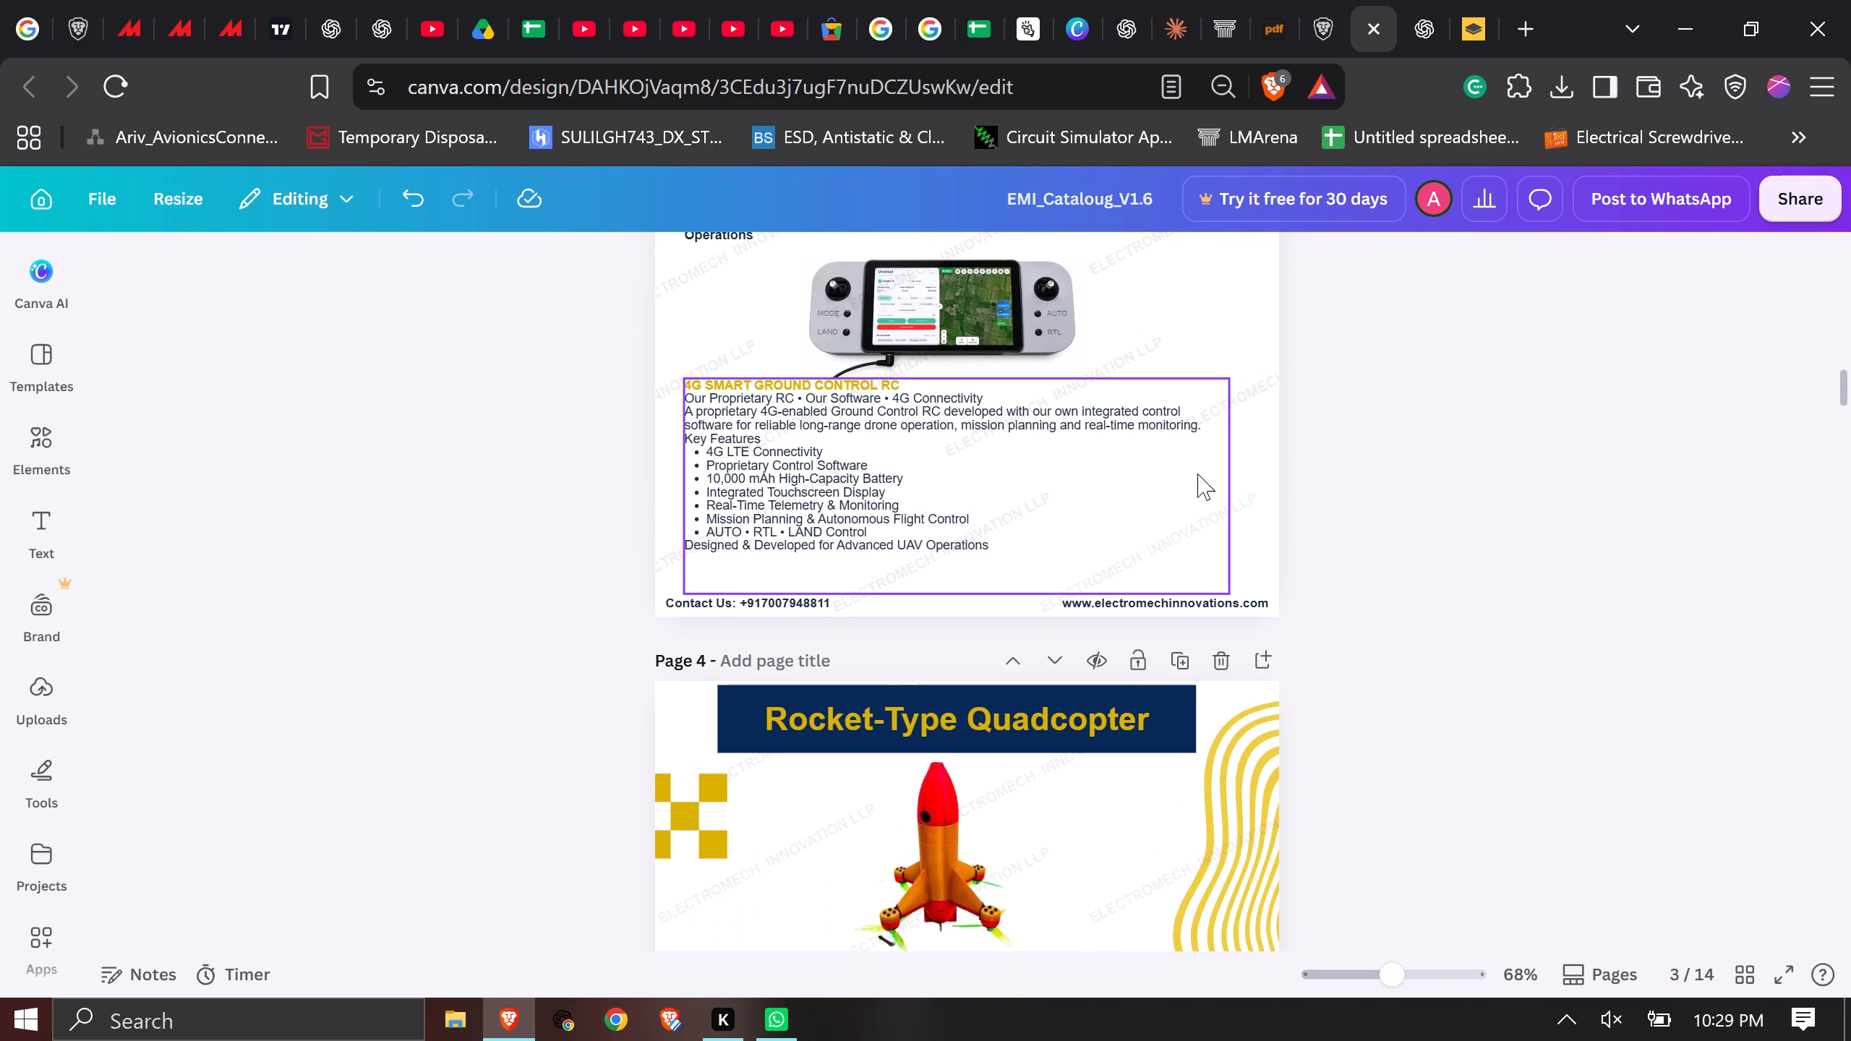
scroll(1442, 620, "up", 1)
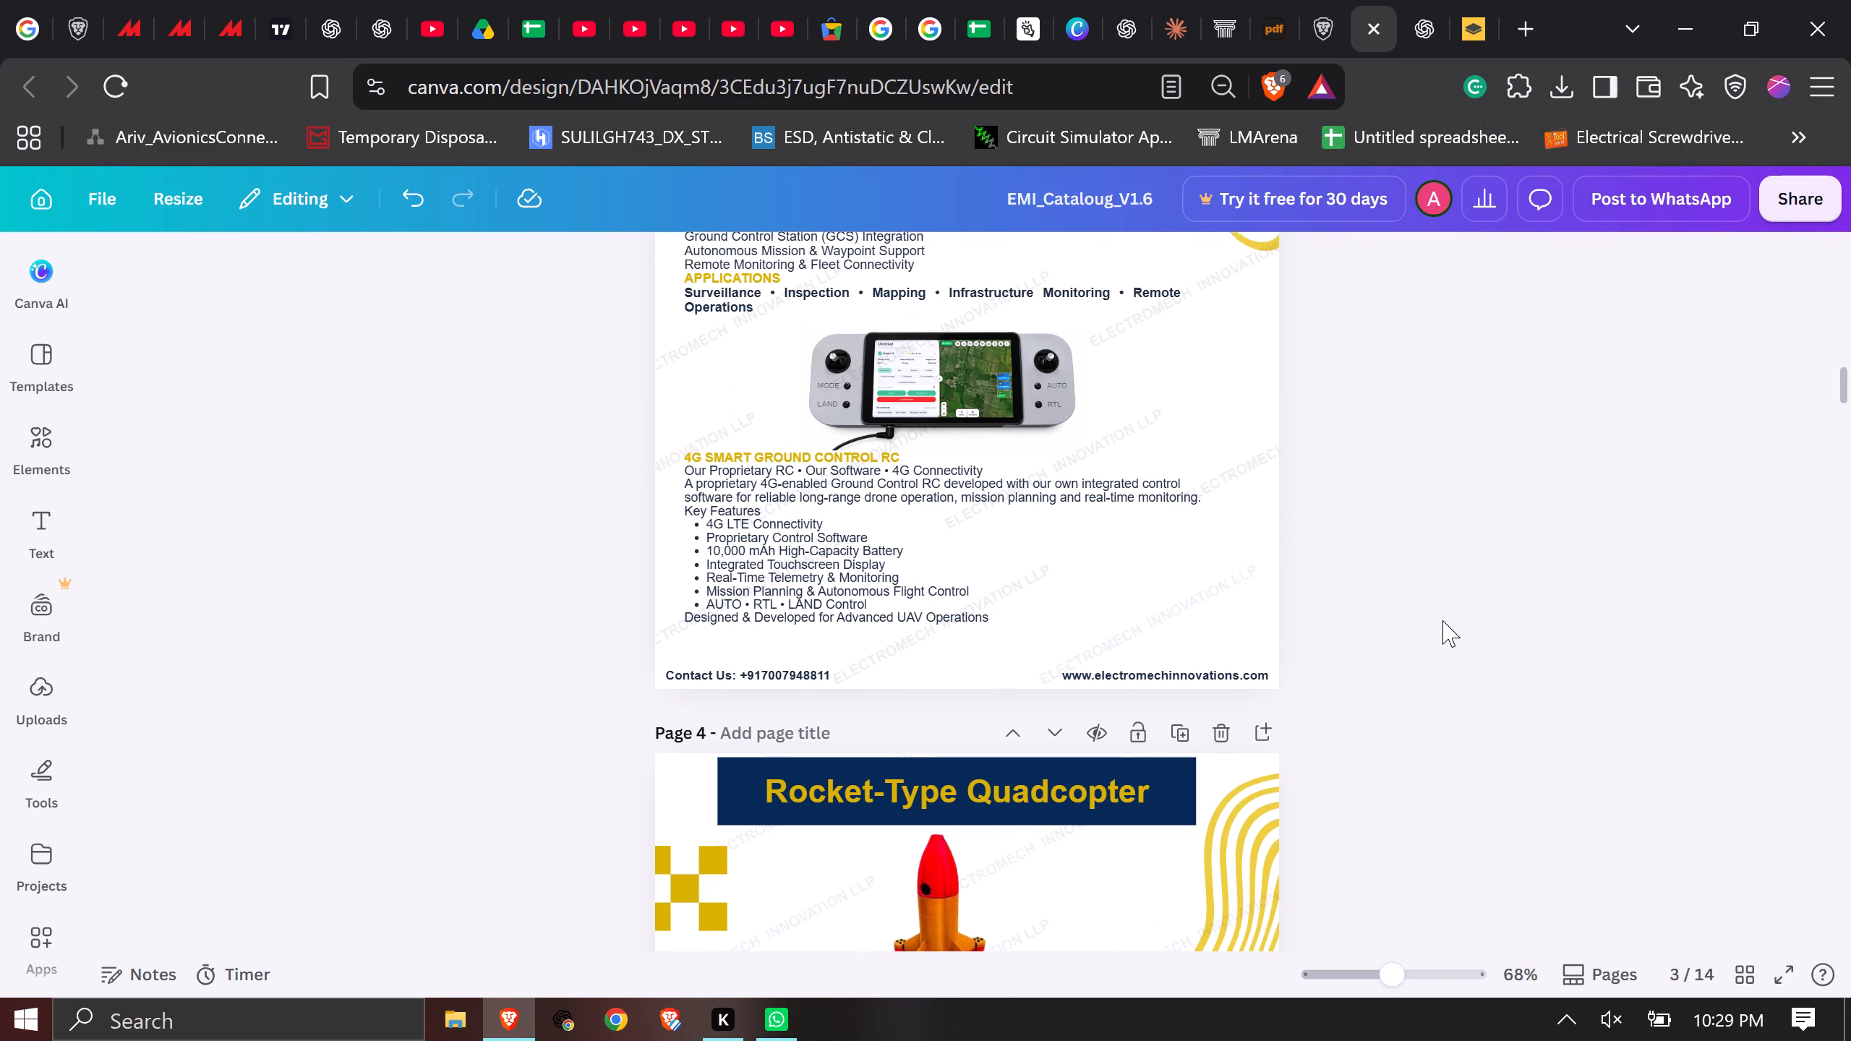
scroll(1442, 591, "up", 3)
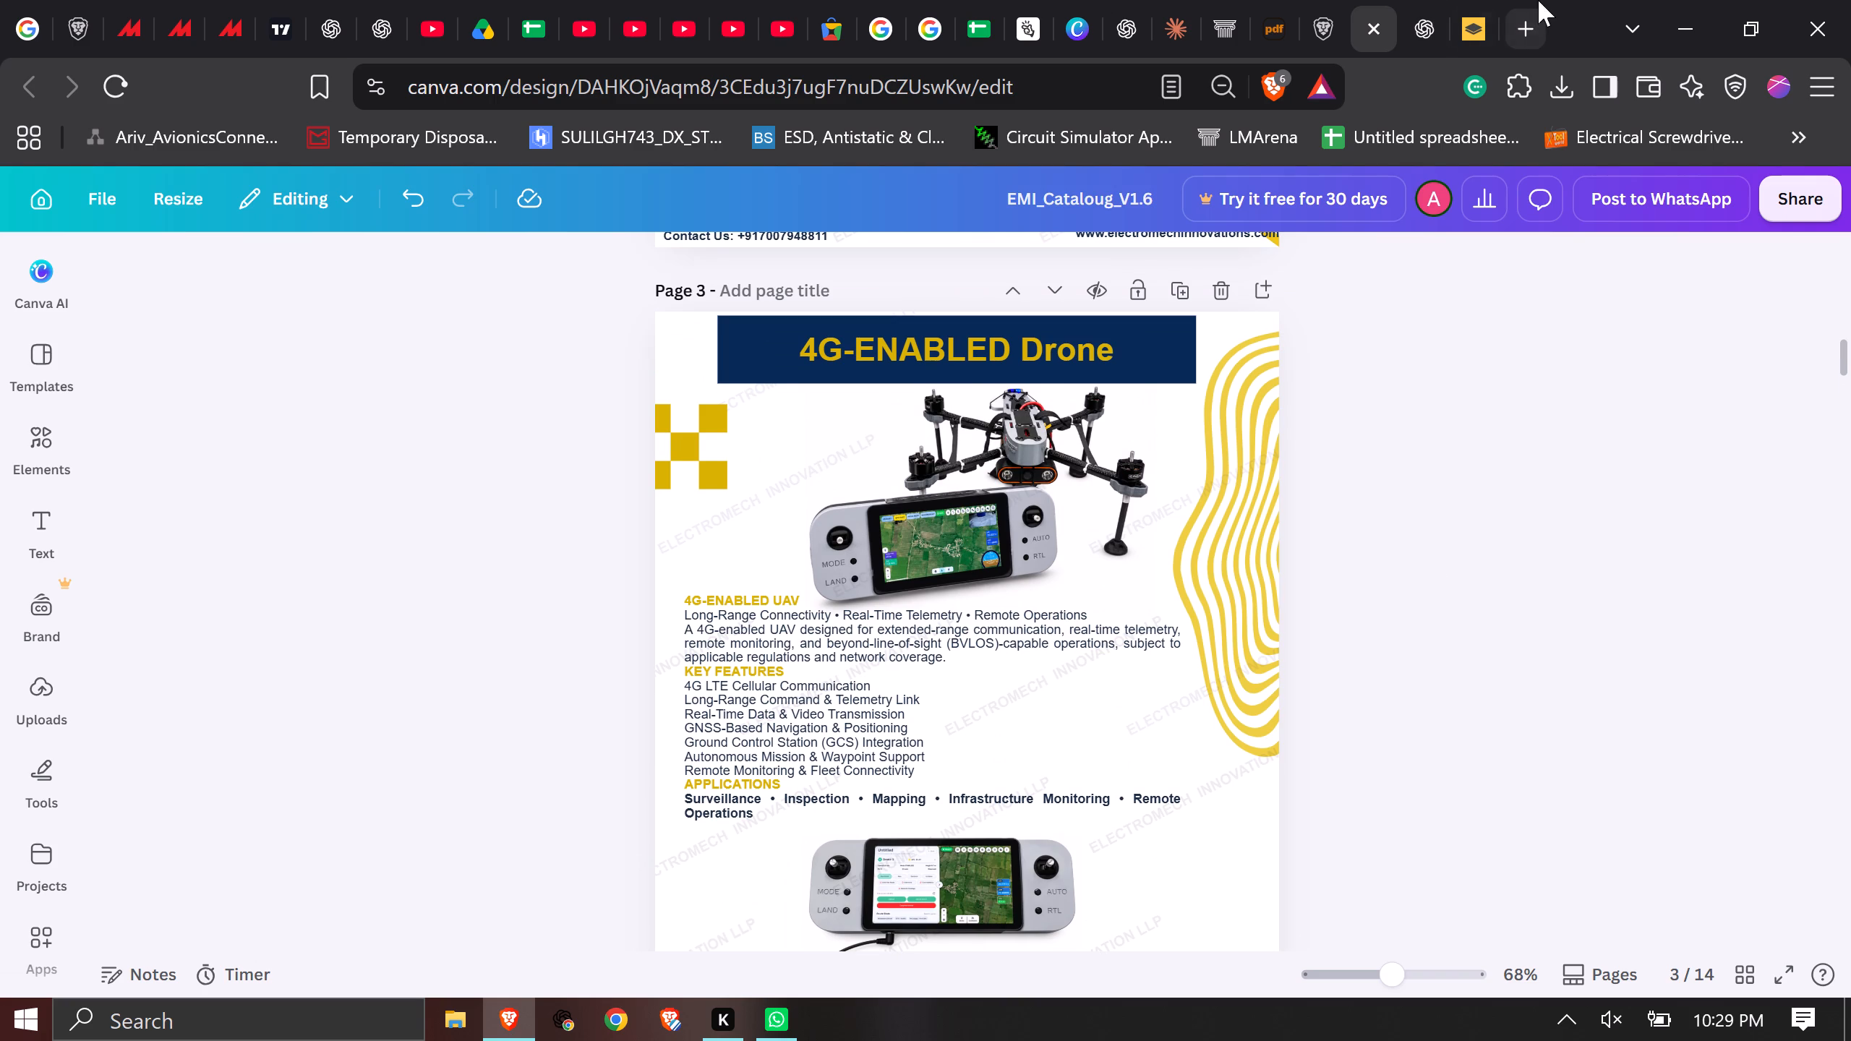
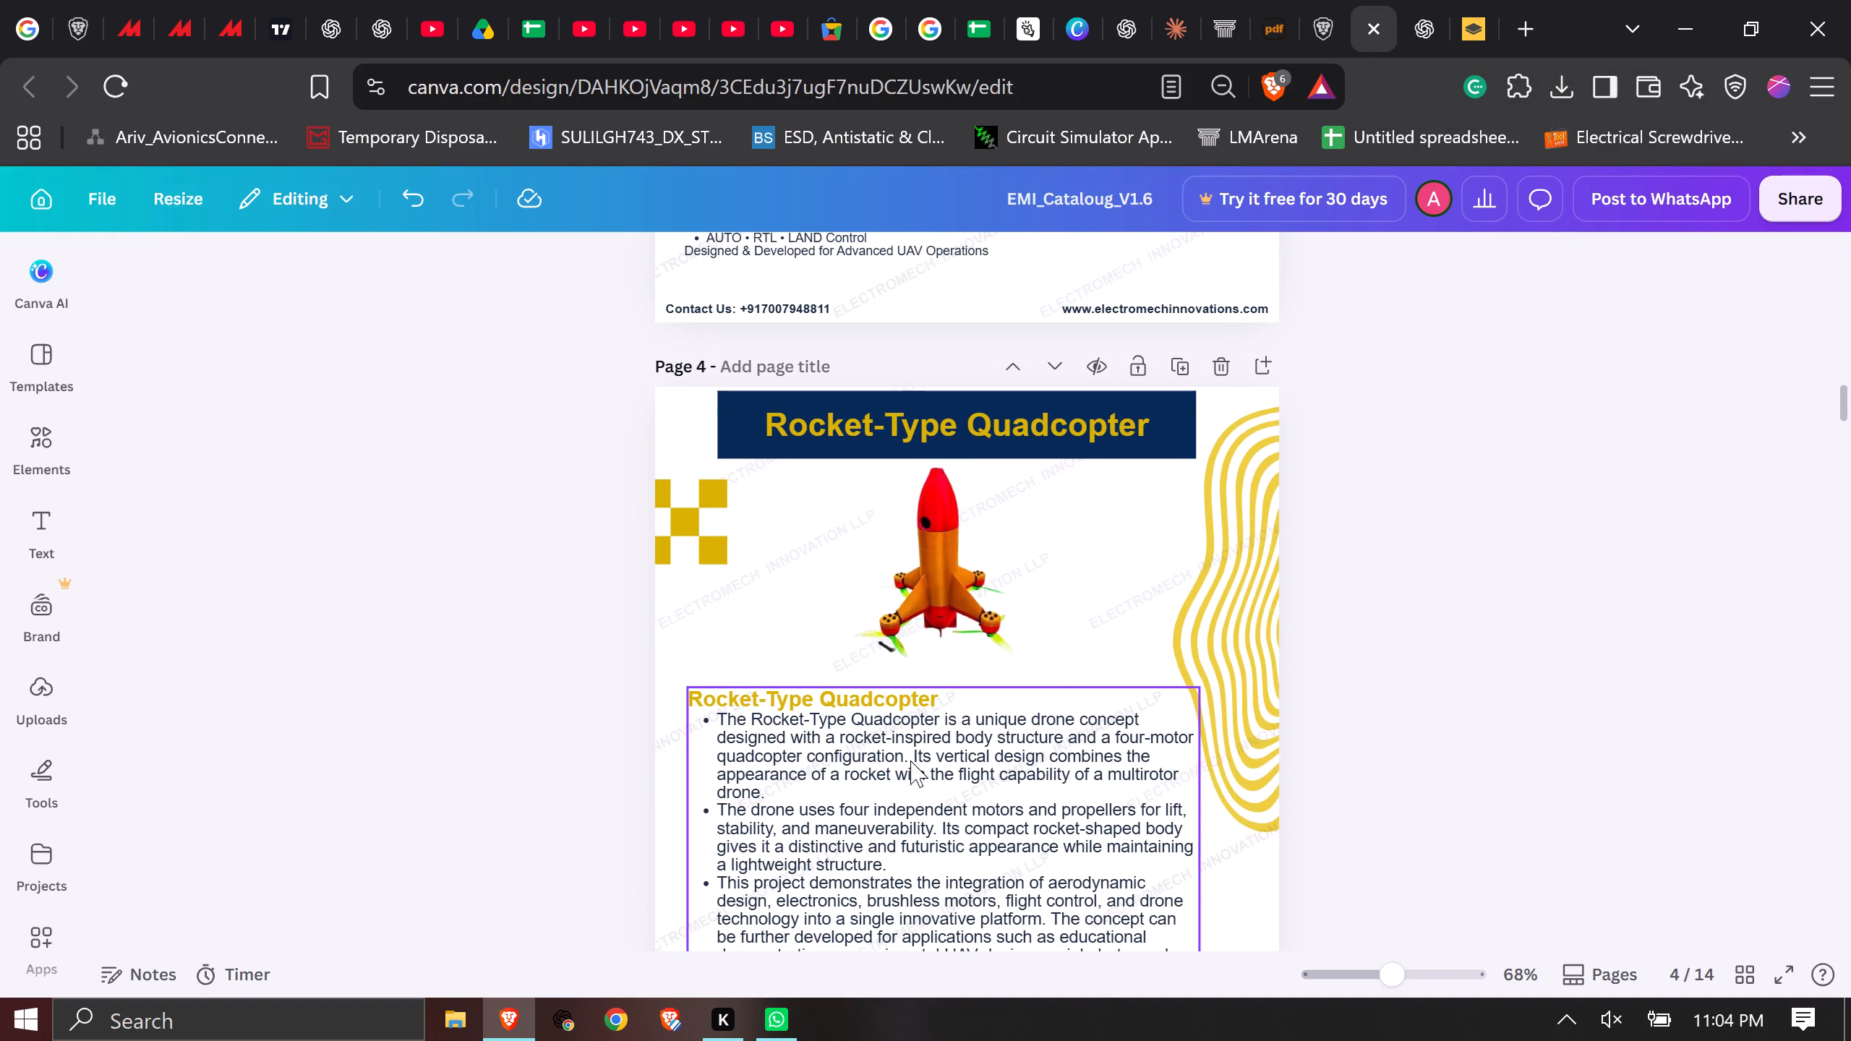
left_click(894, 764)
double_click(951, 848)
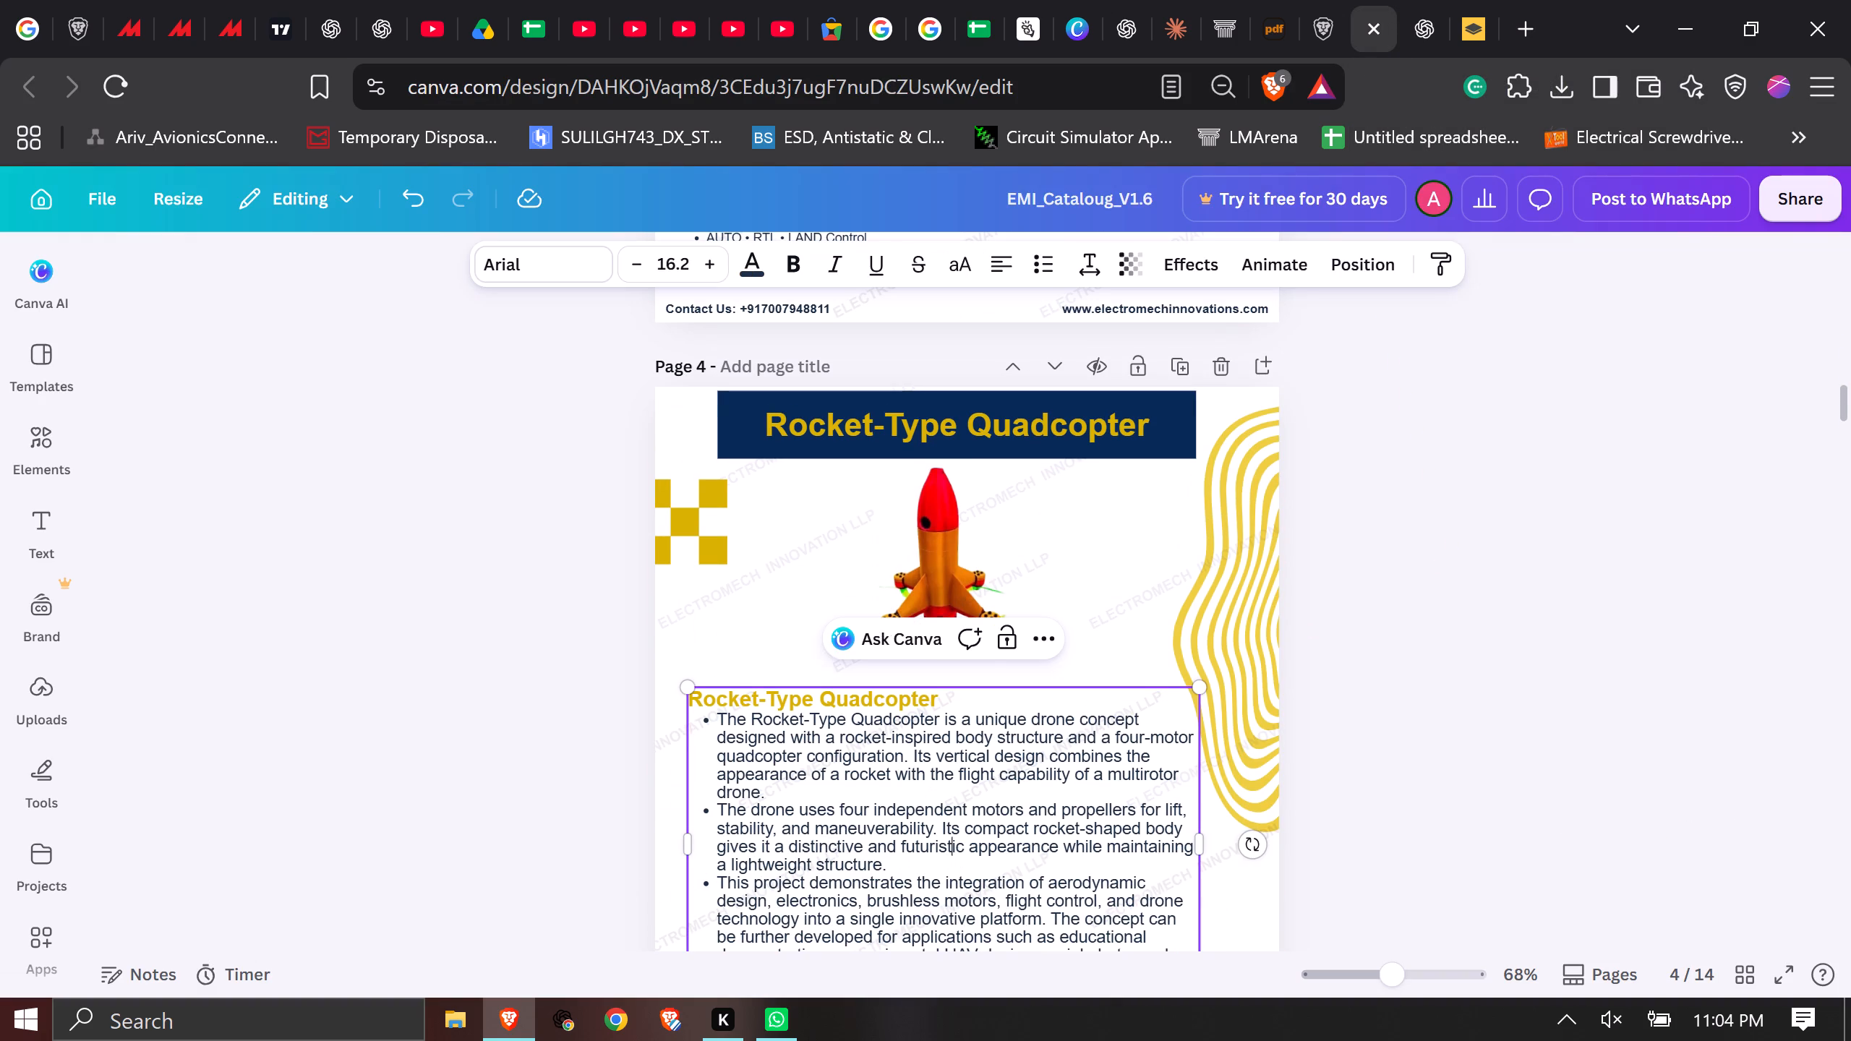
double_click(1019, 862)
key("ctrl+a")
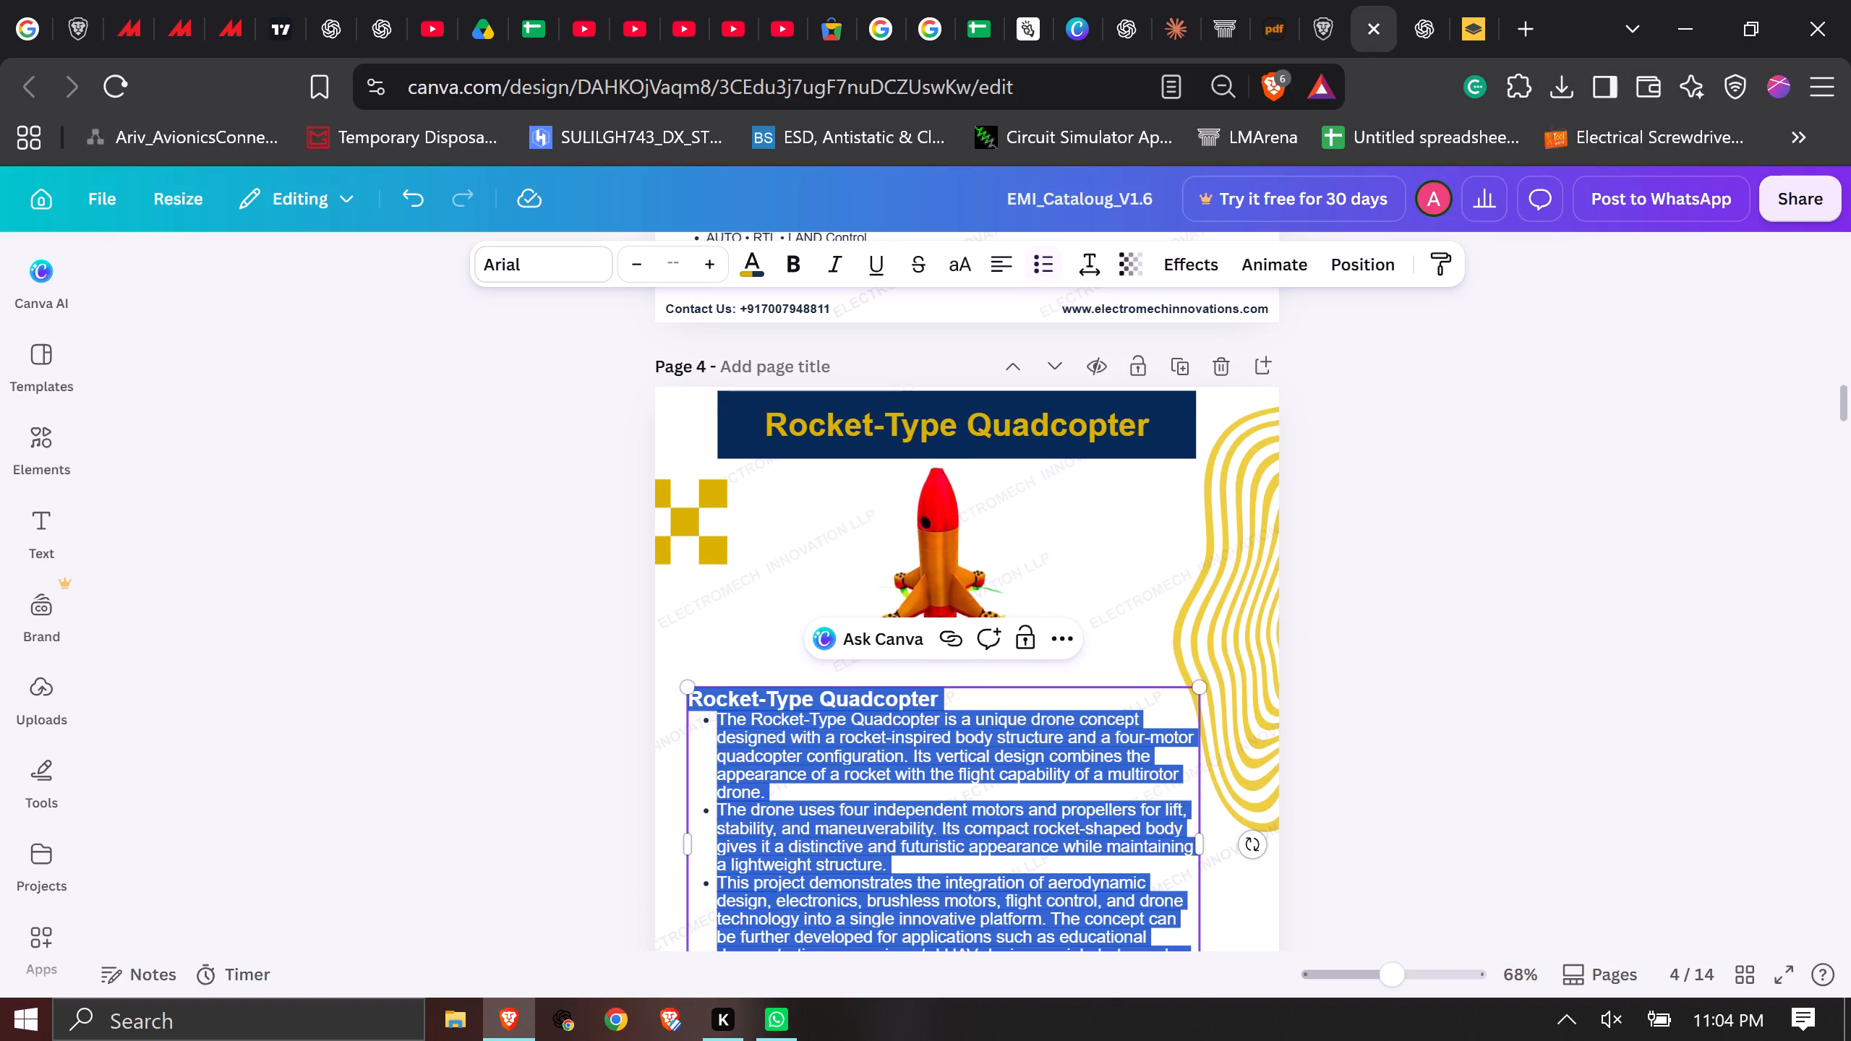
key("ctrl+v")
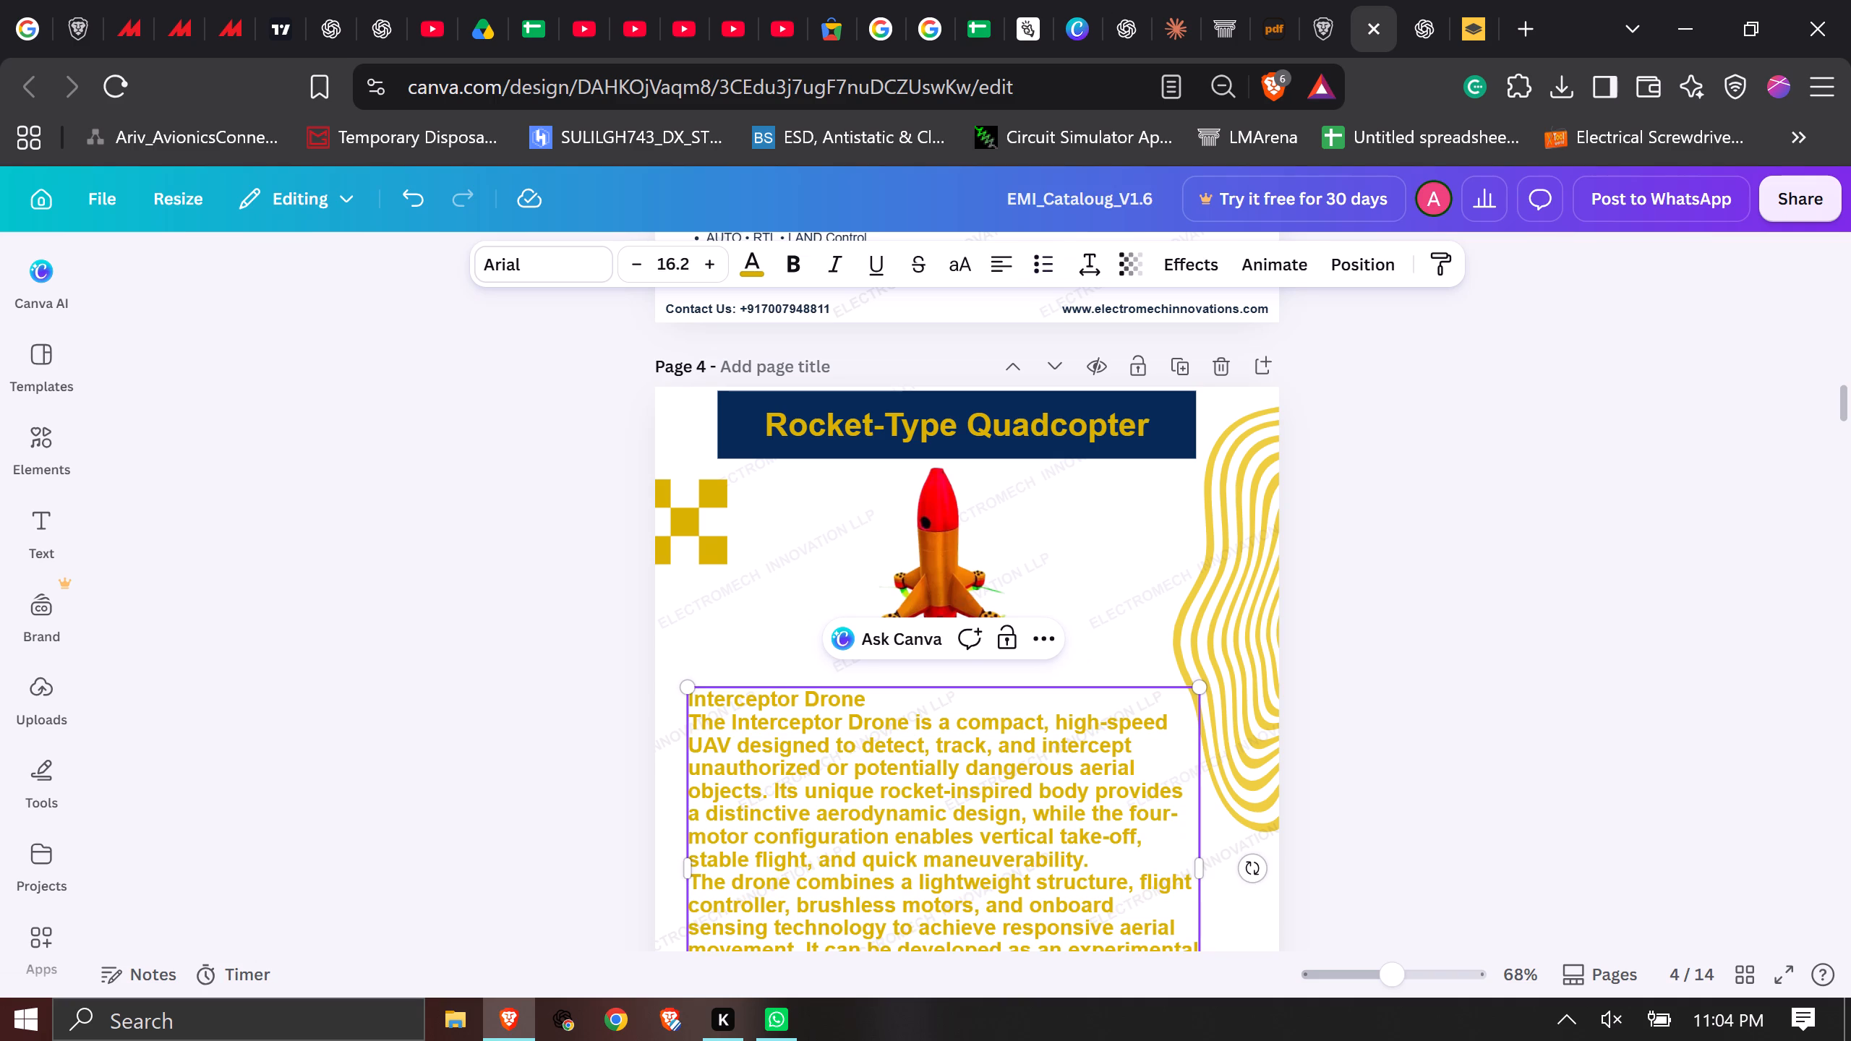
Copy the text style of the Specifications list and apply it to the Interceptor Drone description box.
scroll(1051, 742, "down", 1)
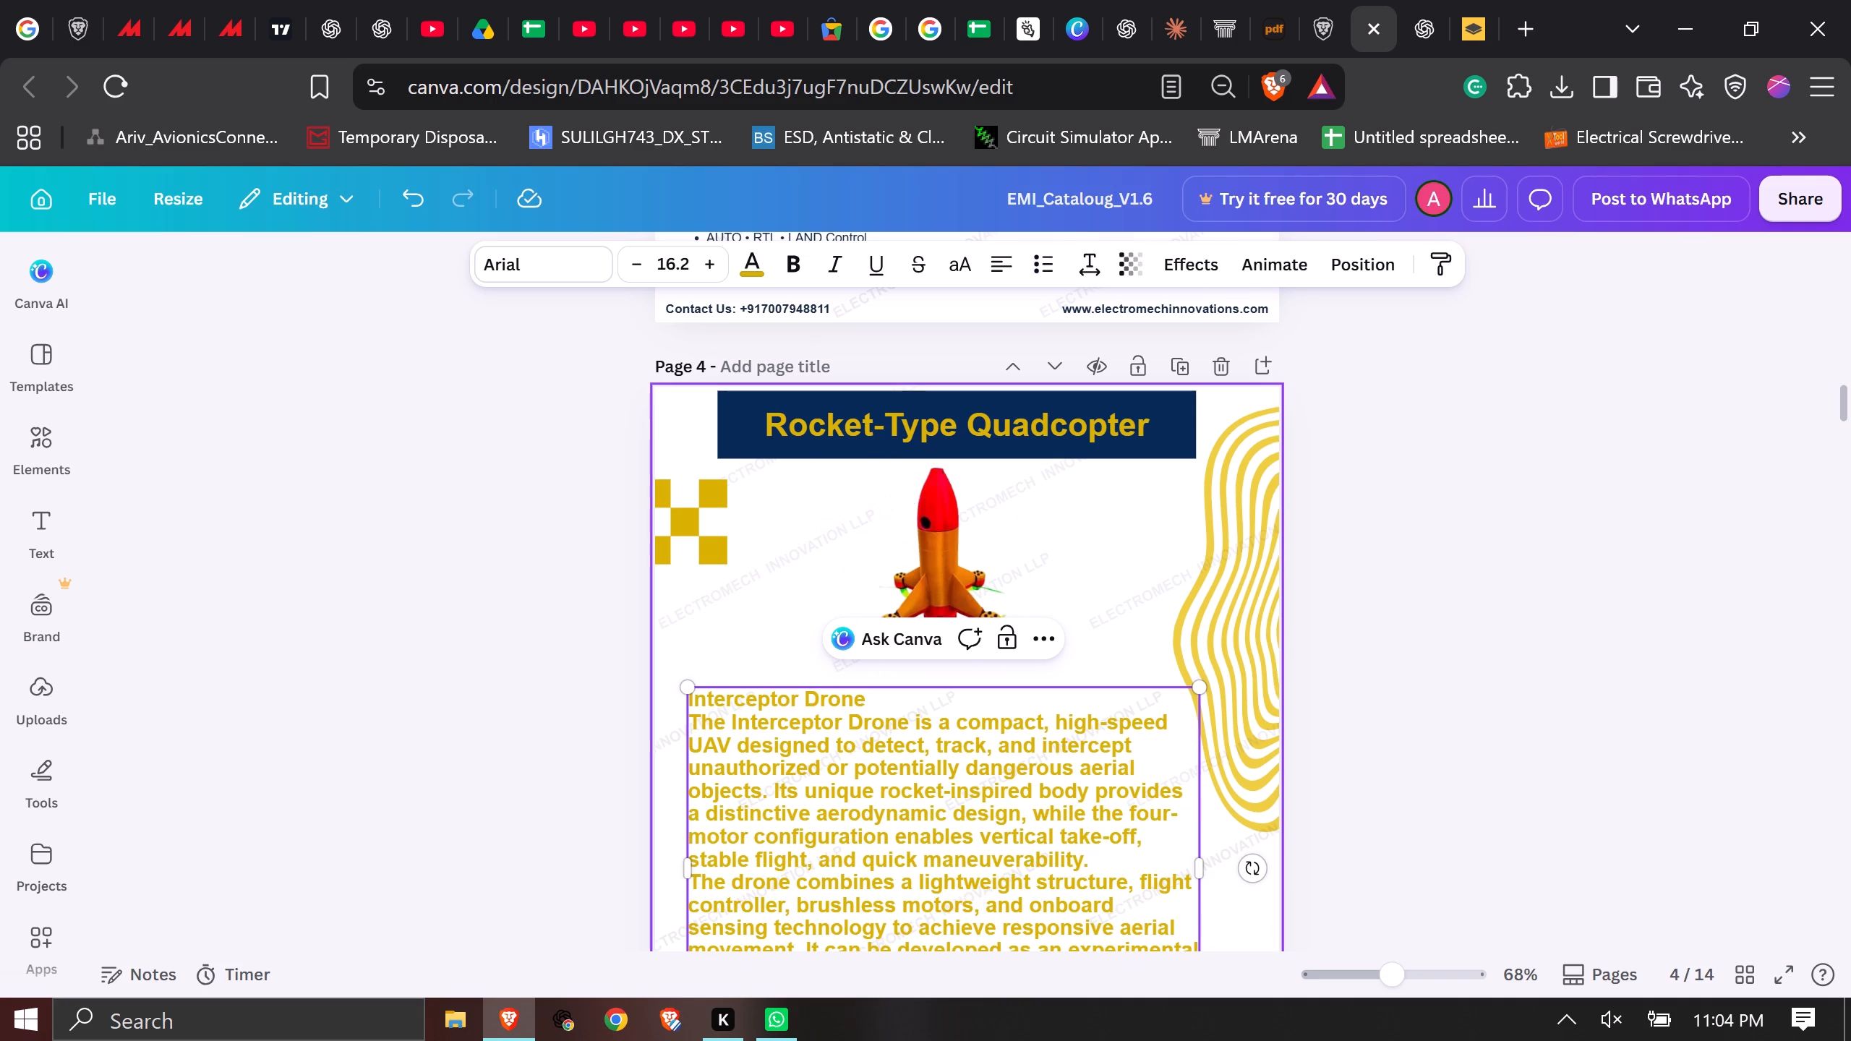
scroll(1051, 741, "down", 2)
left_click(898, 736)
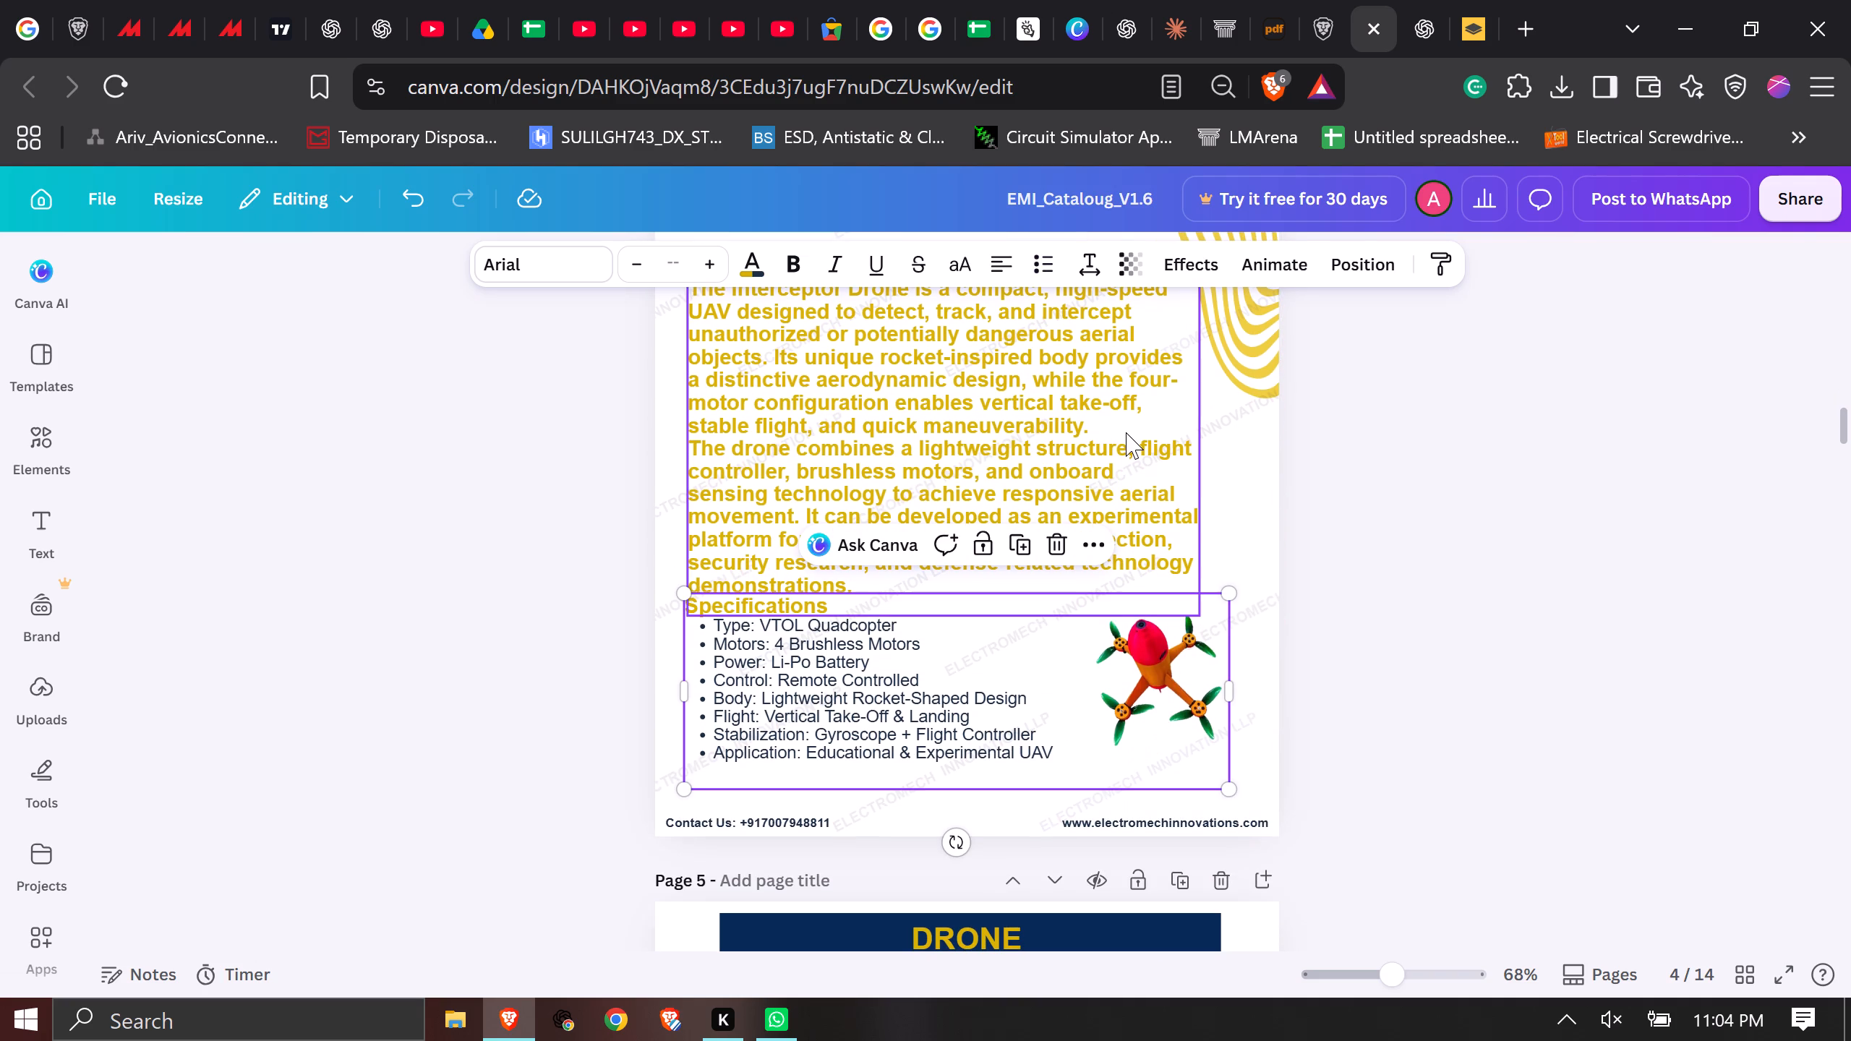
left_click(1435, 270)
left_click(1108, 392)
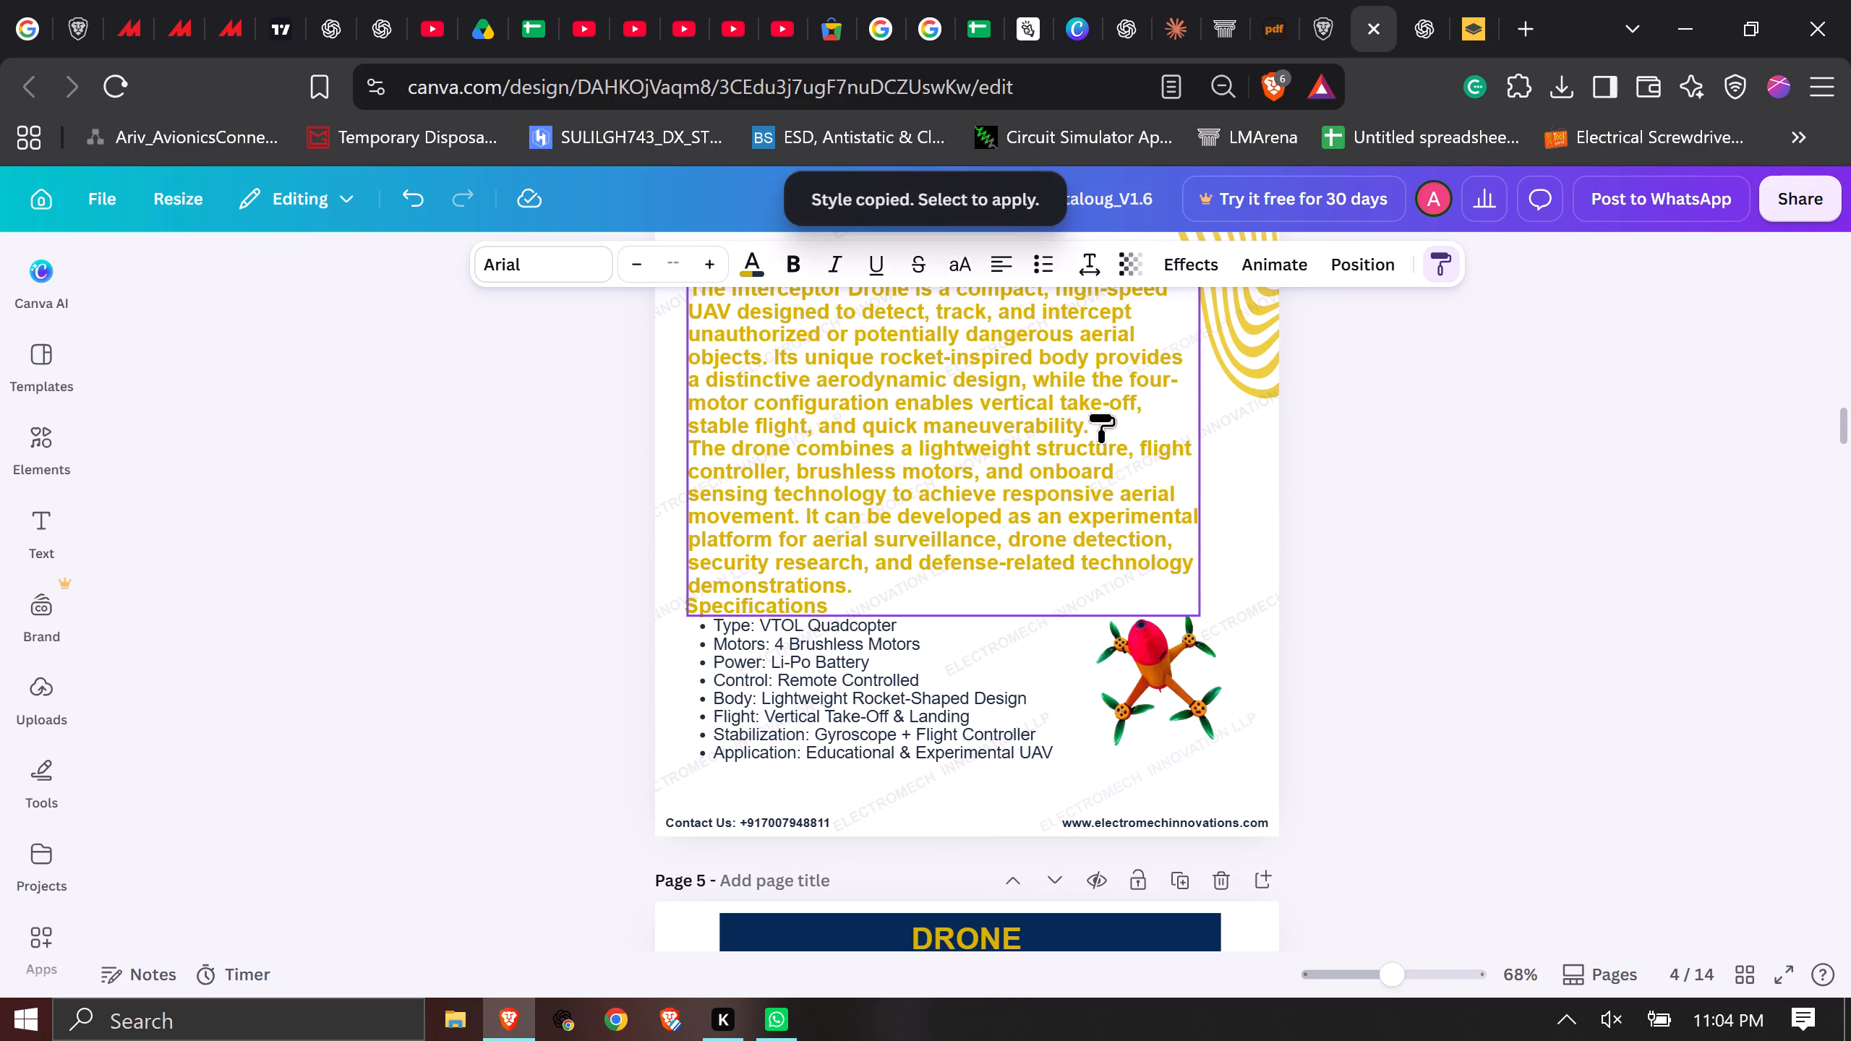
Format the "Interceptor Drone" heading line of the description as size 22.2, gold and bold.
scroll(1085, 546, "up", 1)
triple_click(823, 548)
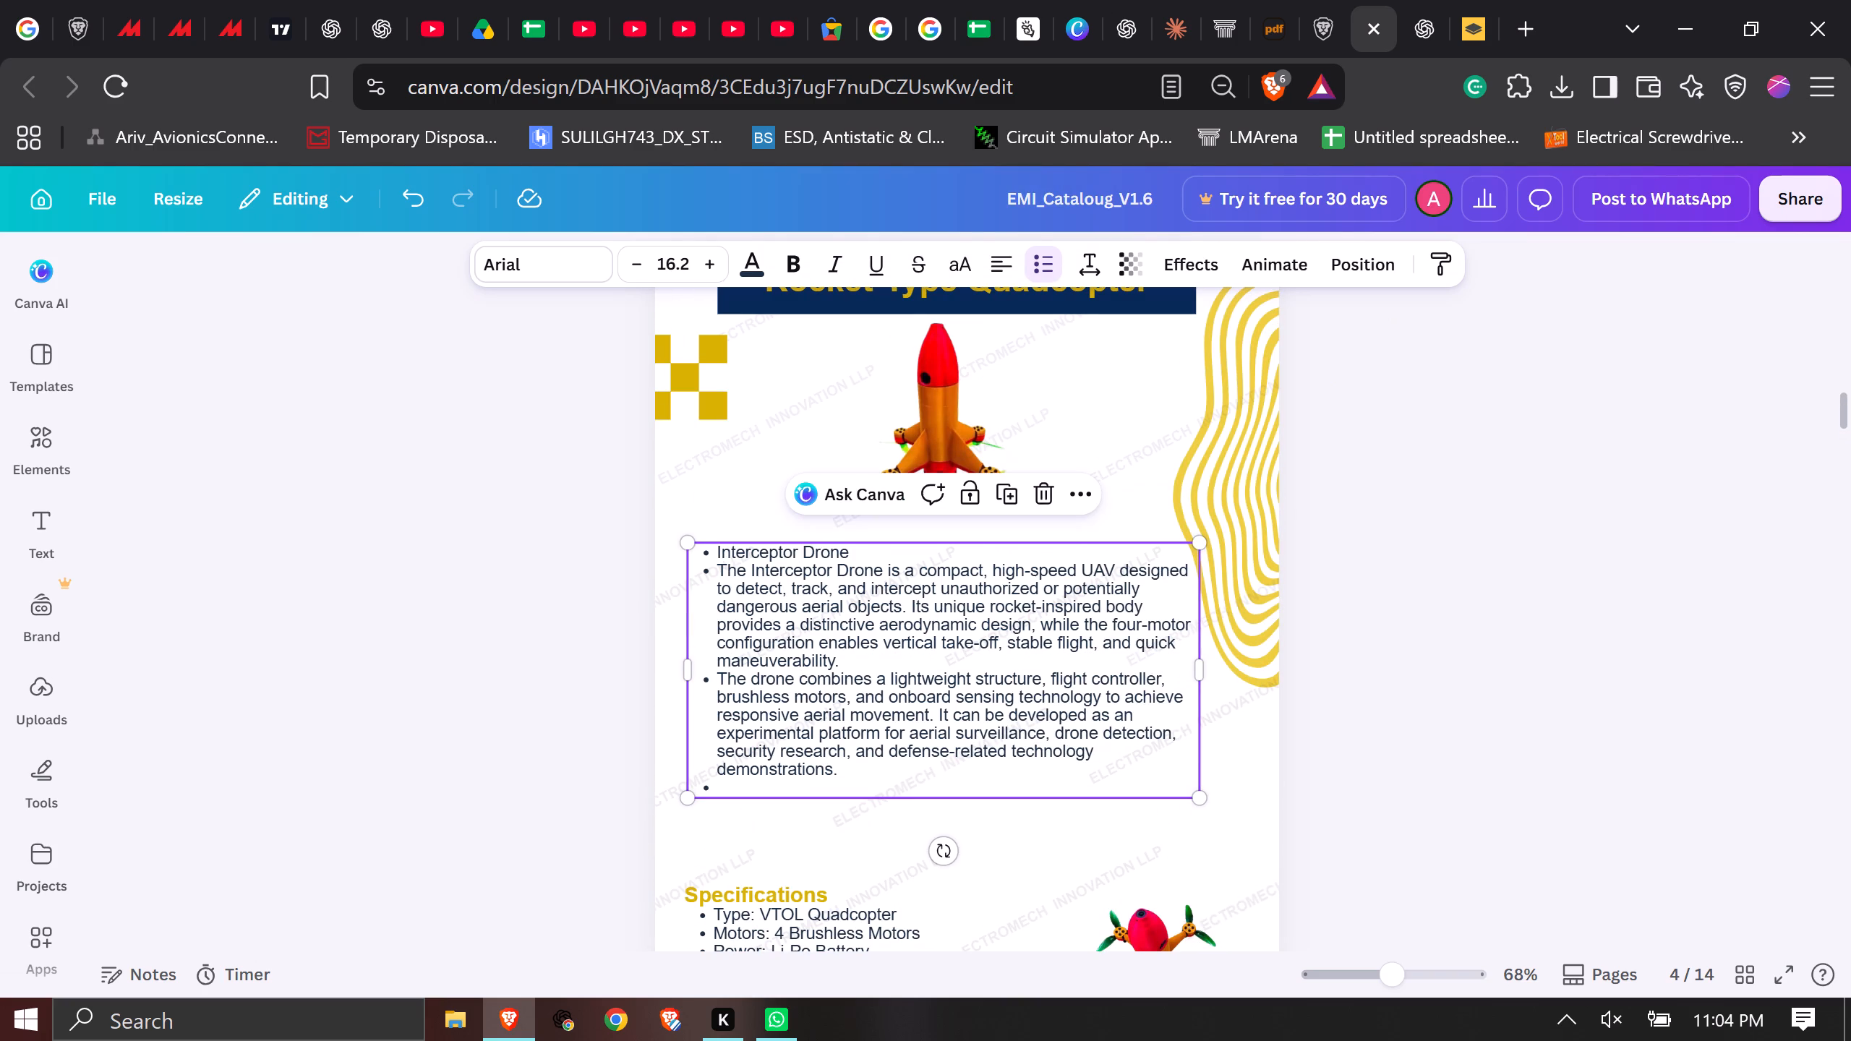
triple_click(716, 267)
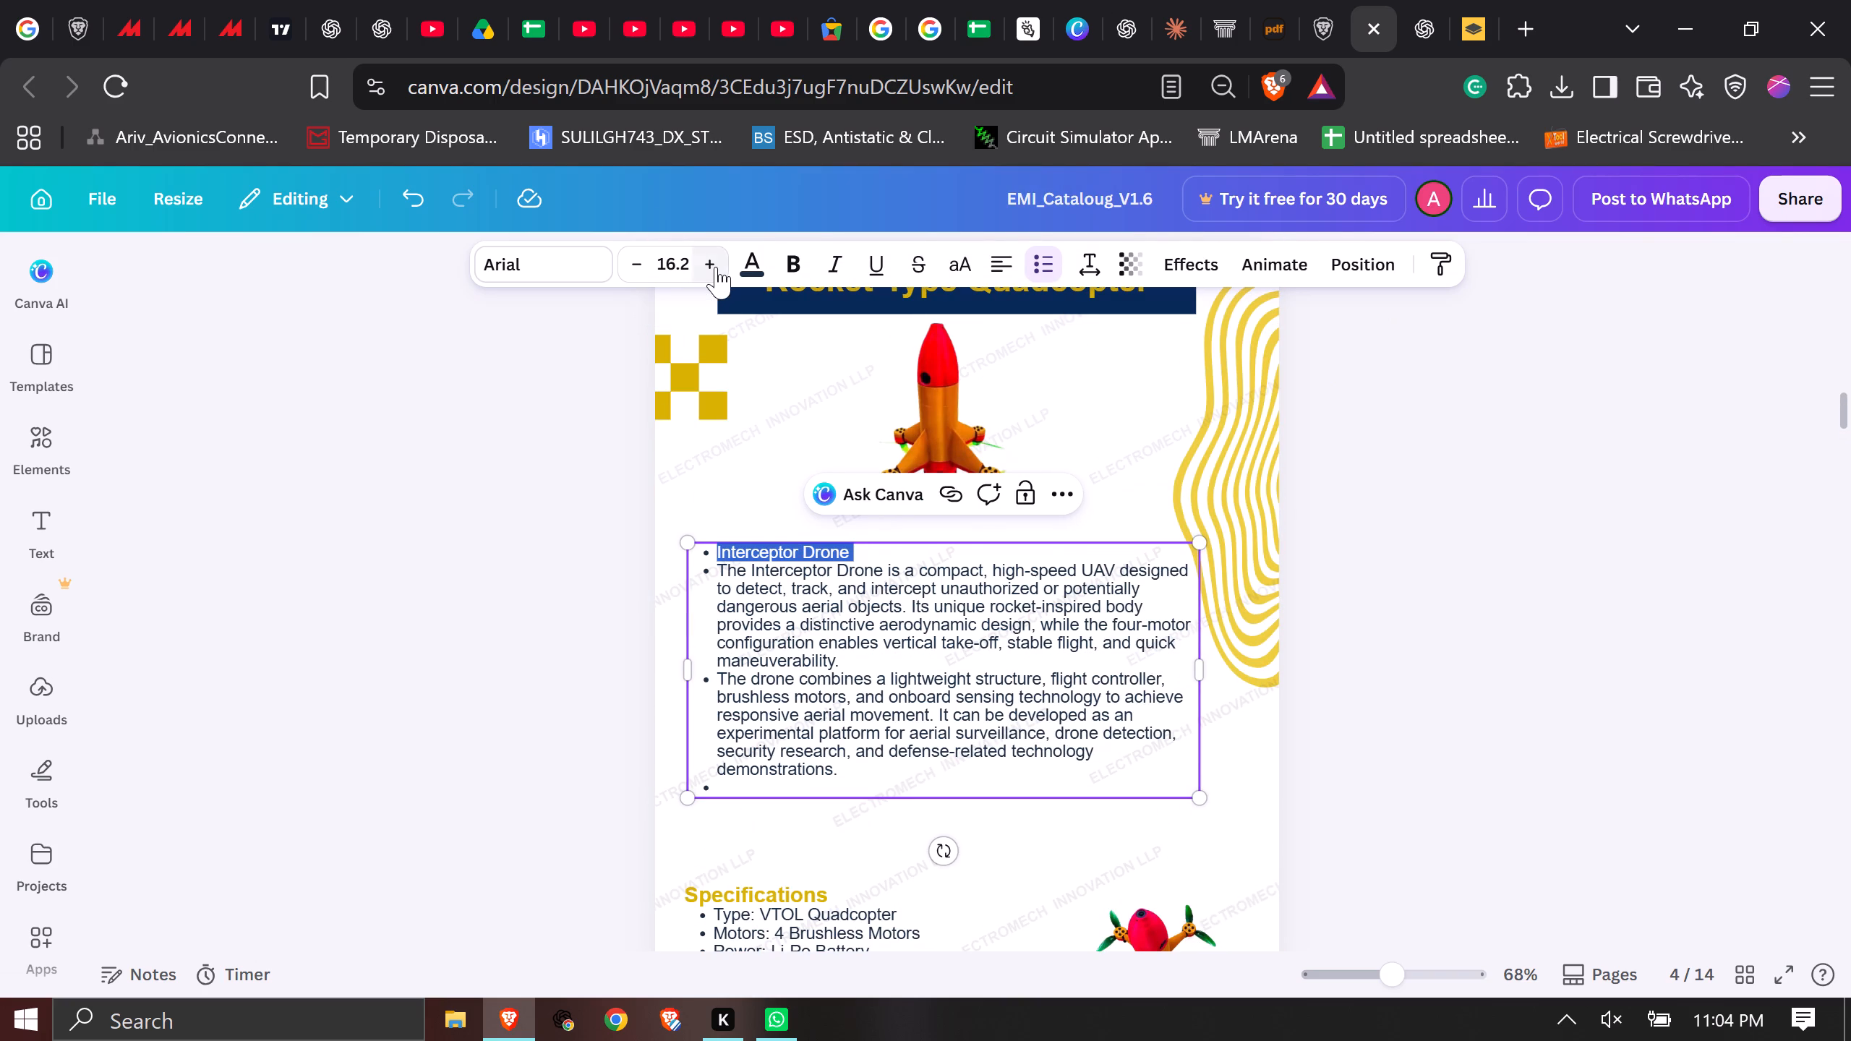
double_click(716, 269)
left_click(716, 269)
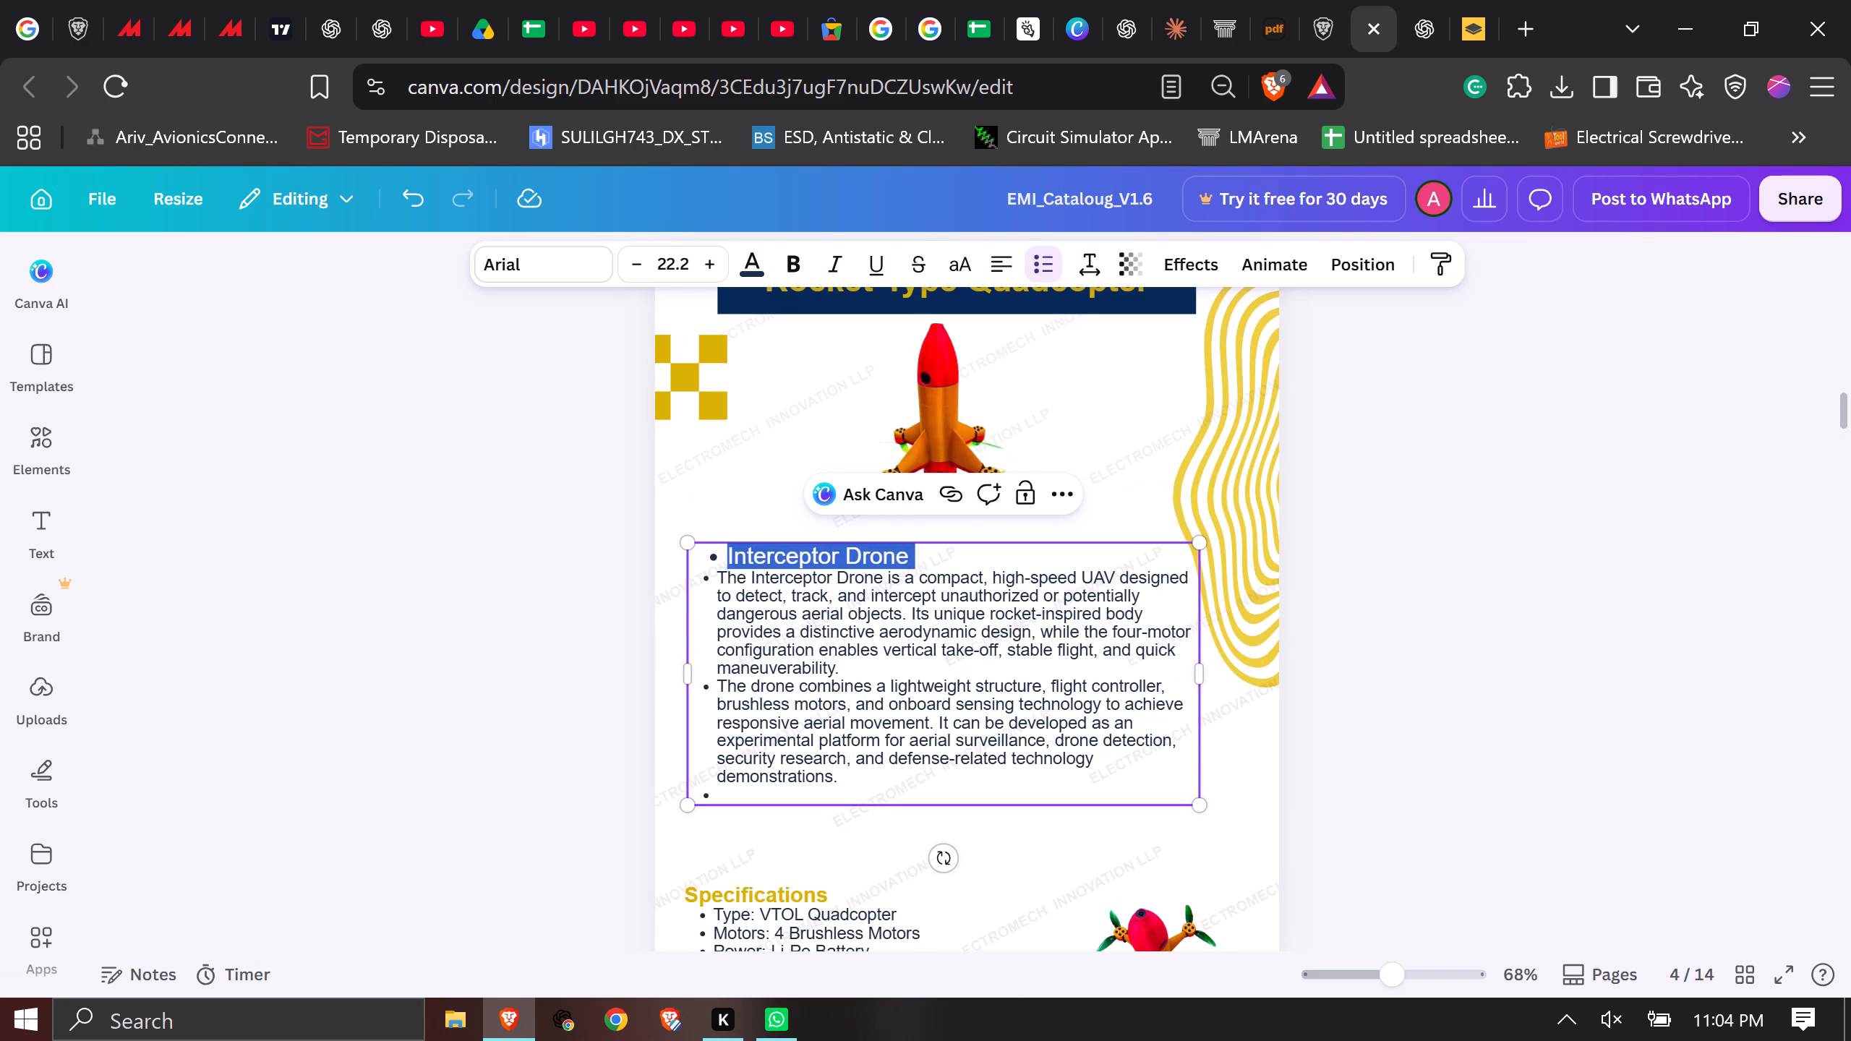
left_click(756, 270)
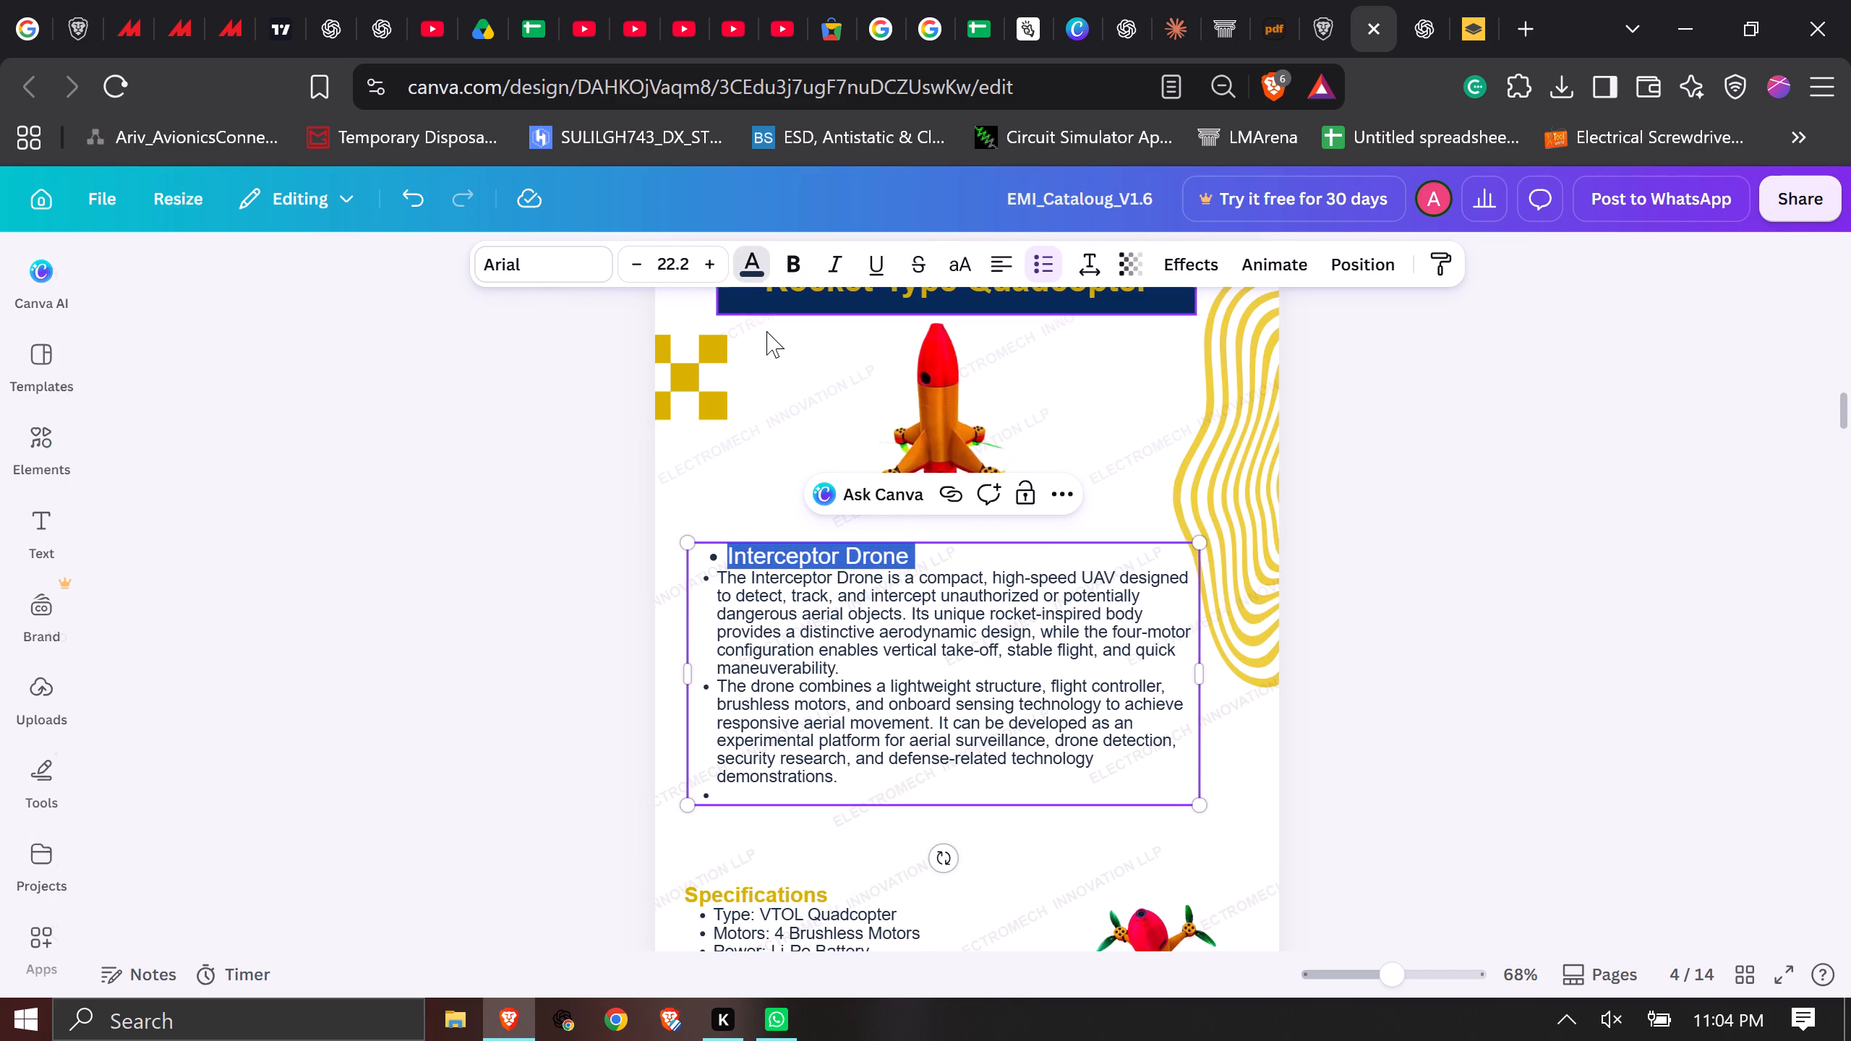
left_click(233, 487)
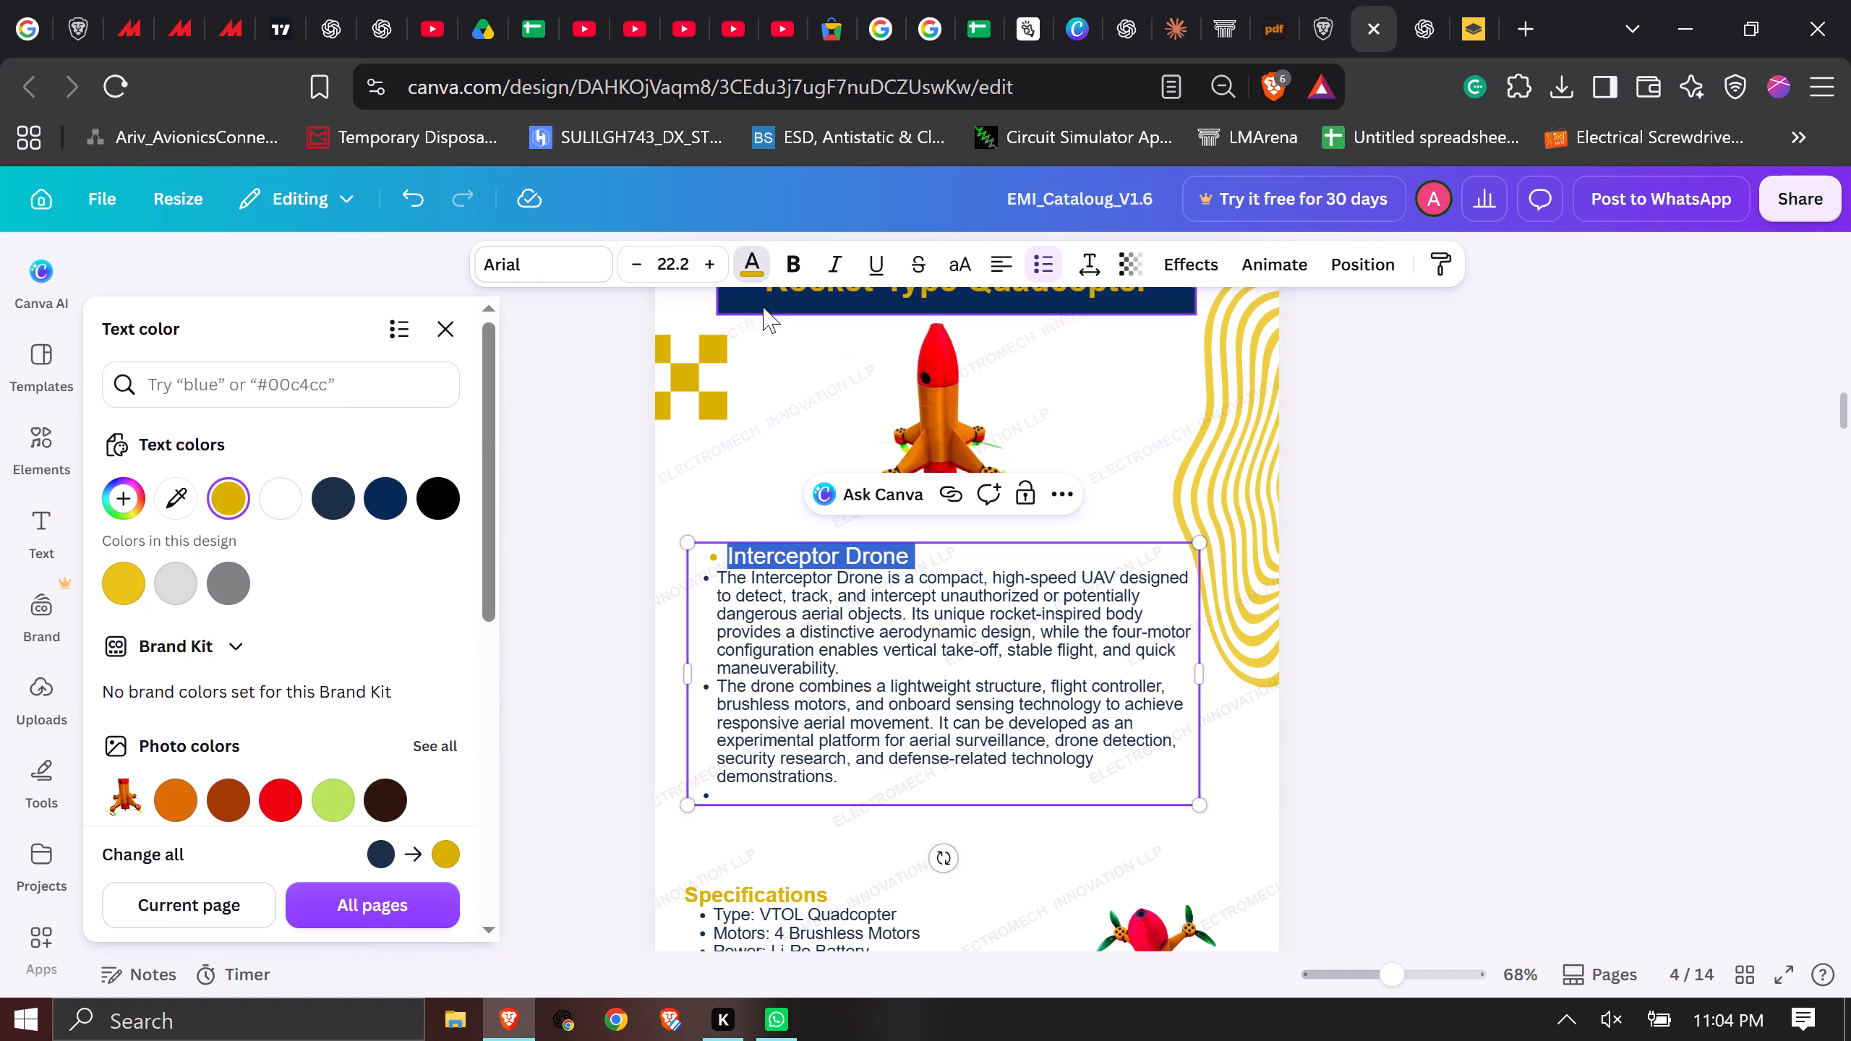
left_click(788, 252)
left_click(853, 619)
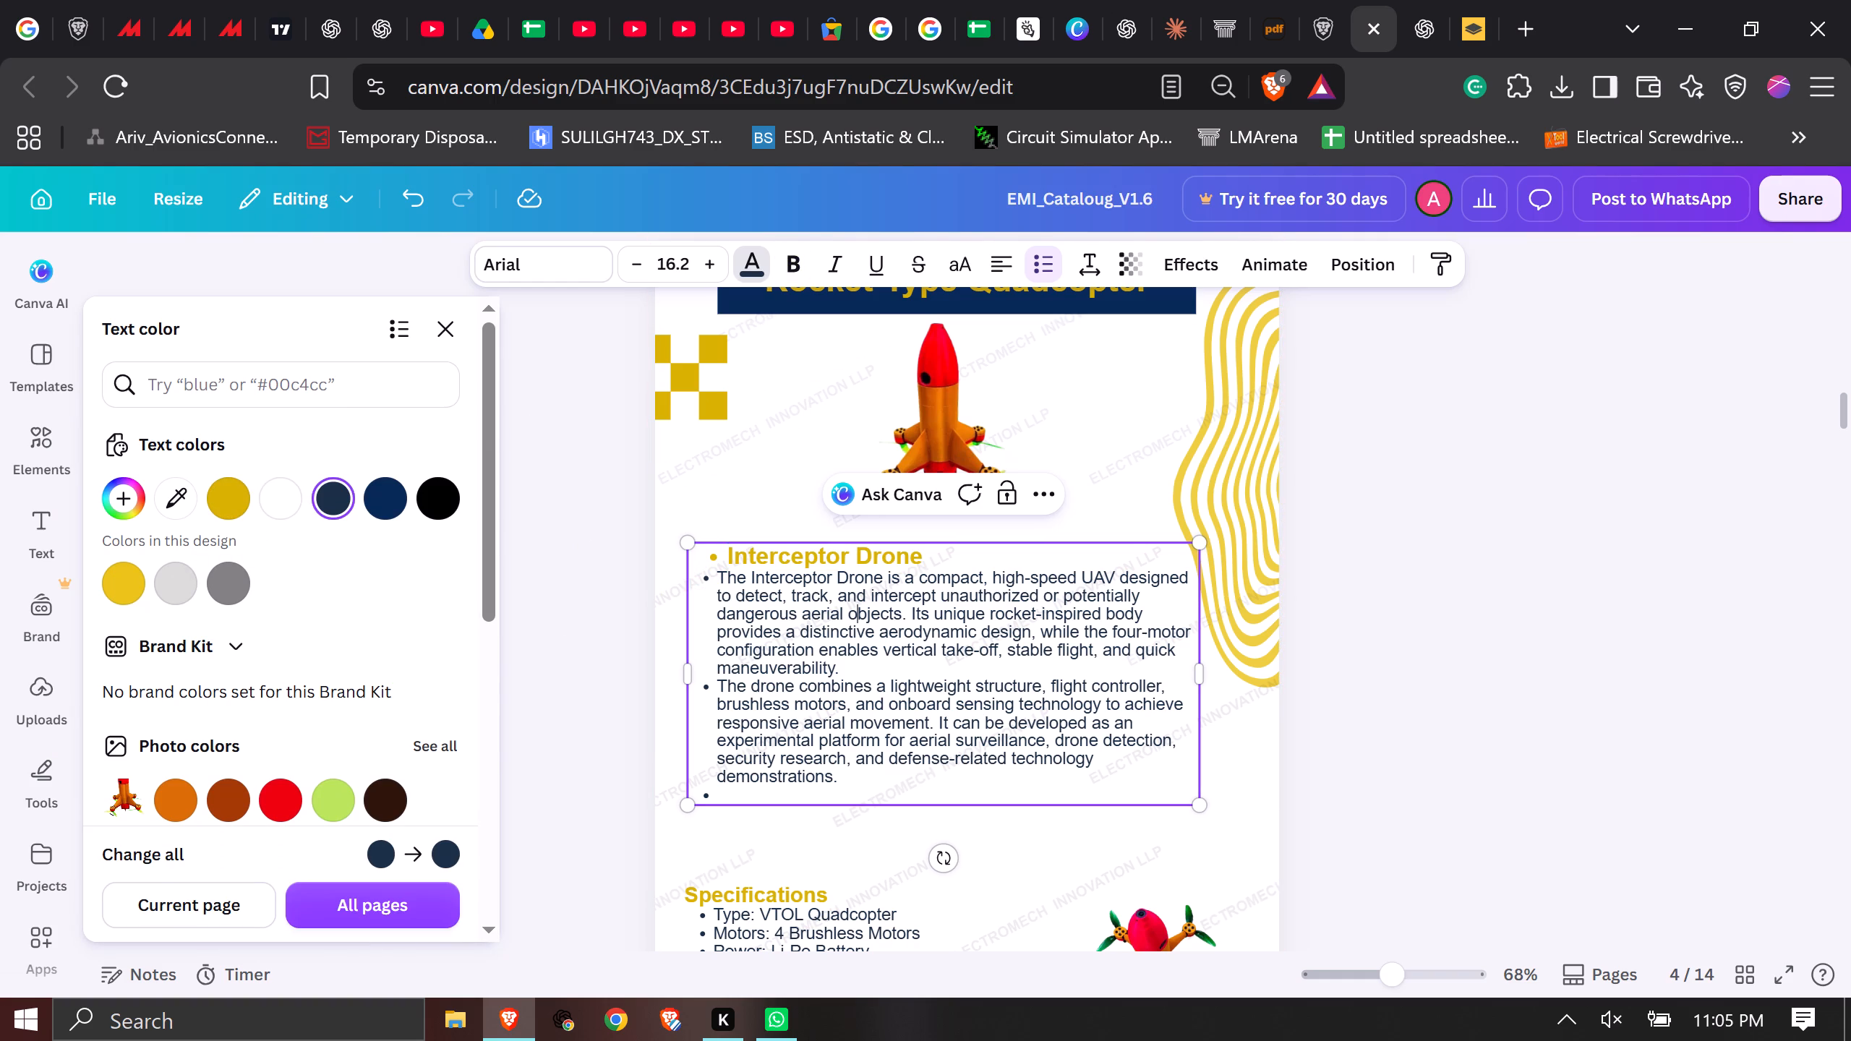
Remove the bullet from the "Interceptor Drone" heading line and set the heading in uppercase.
left_click(729, 554)
key("BackSpace")
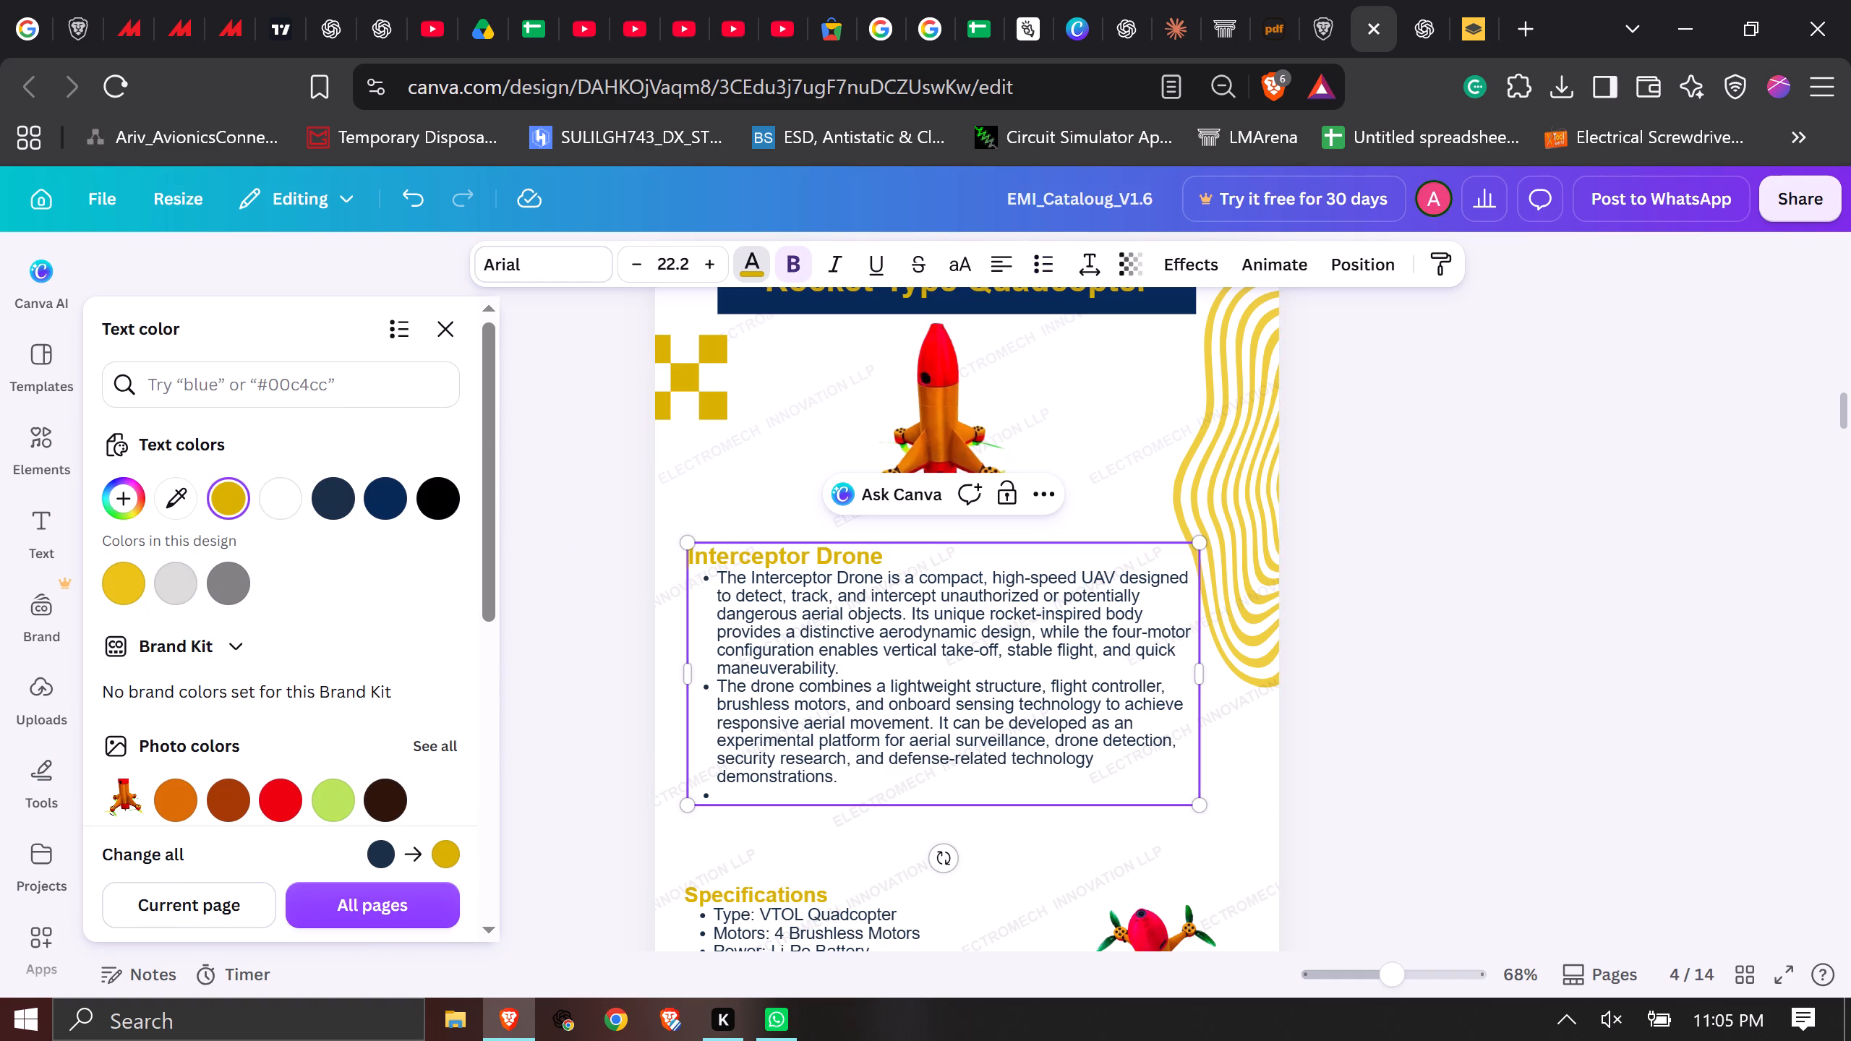
triple_click(796, 562)
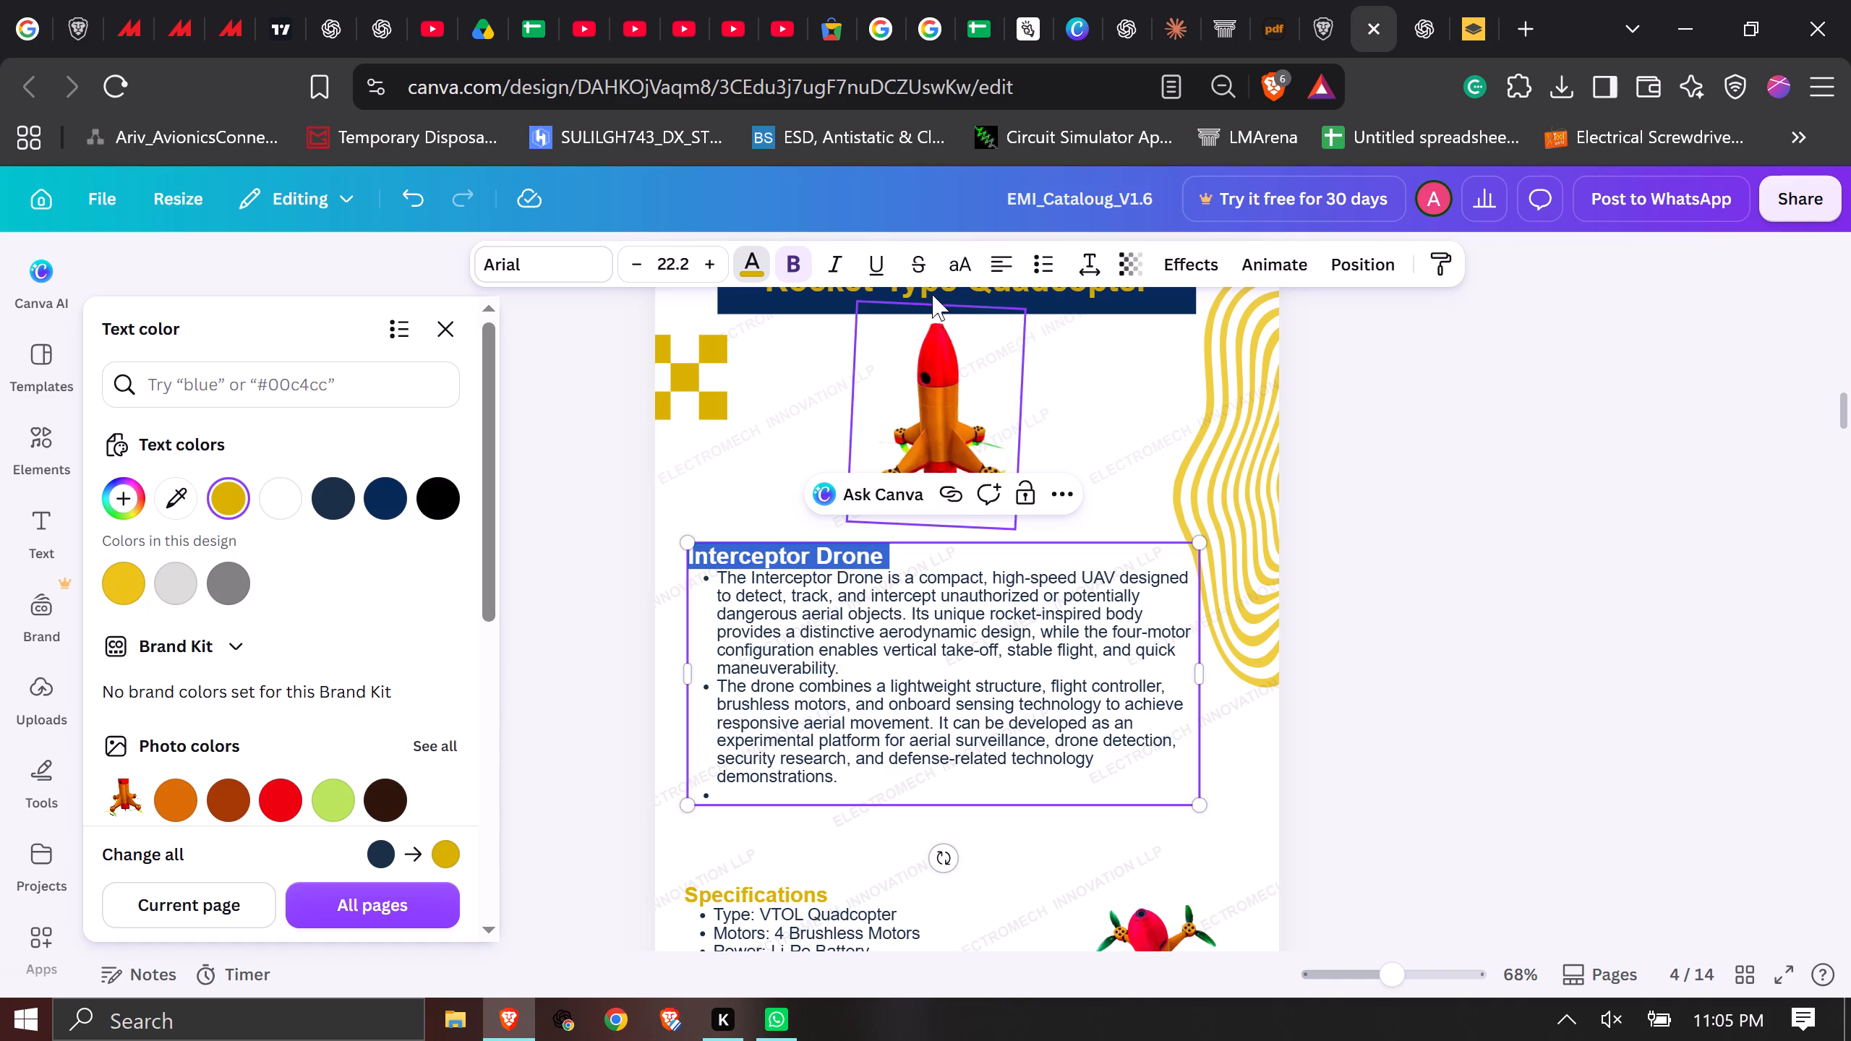
left_click(959, 265)
left_click(988, 725)
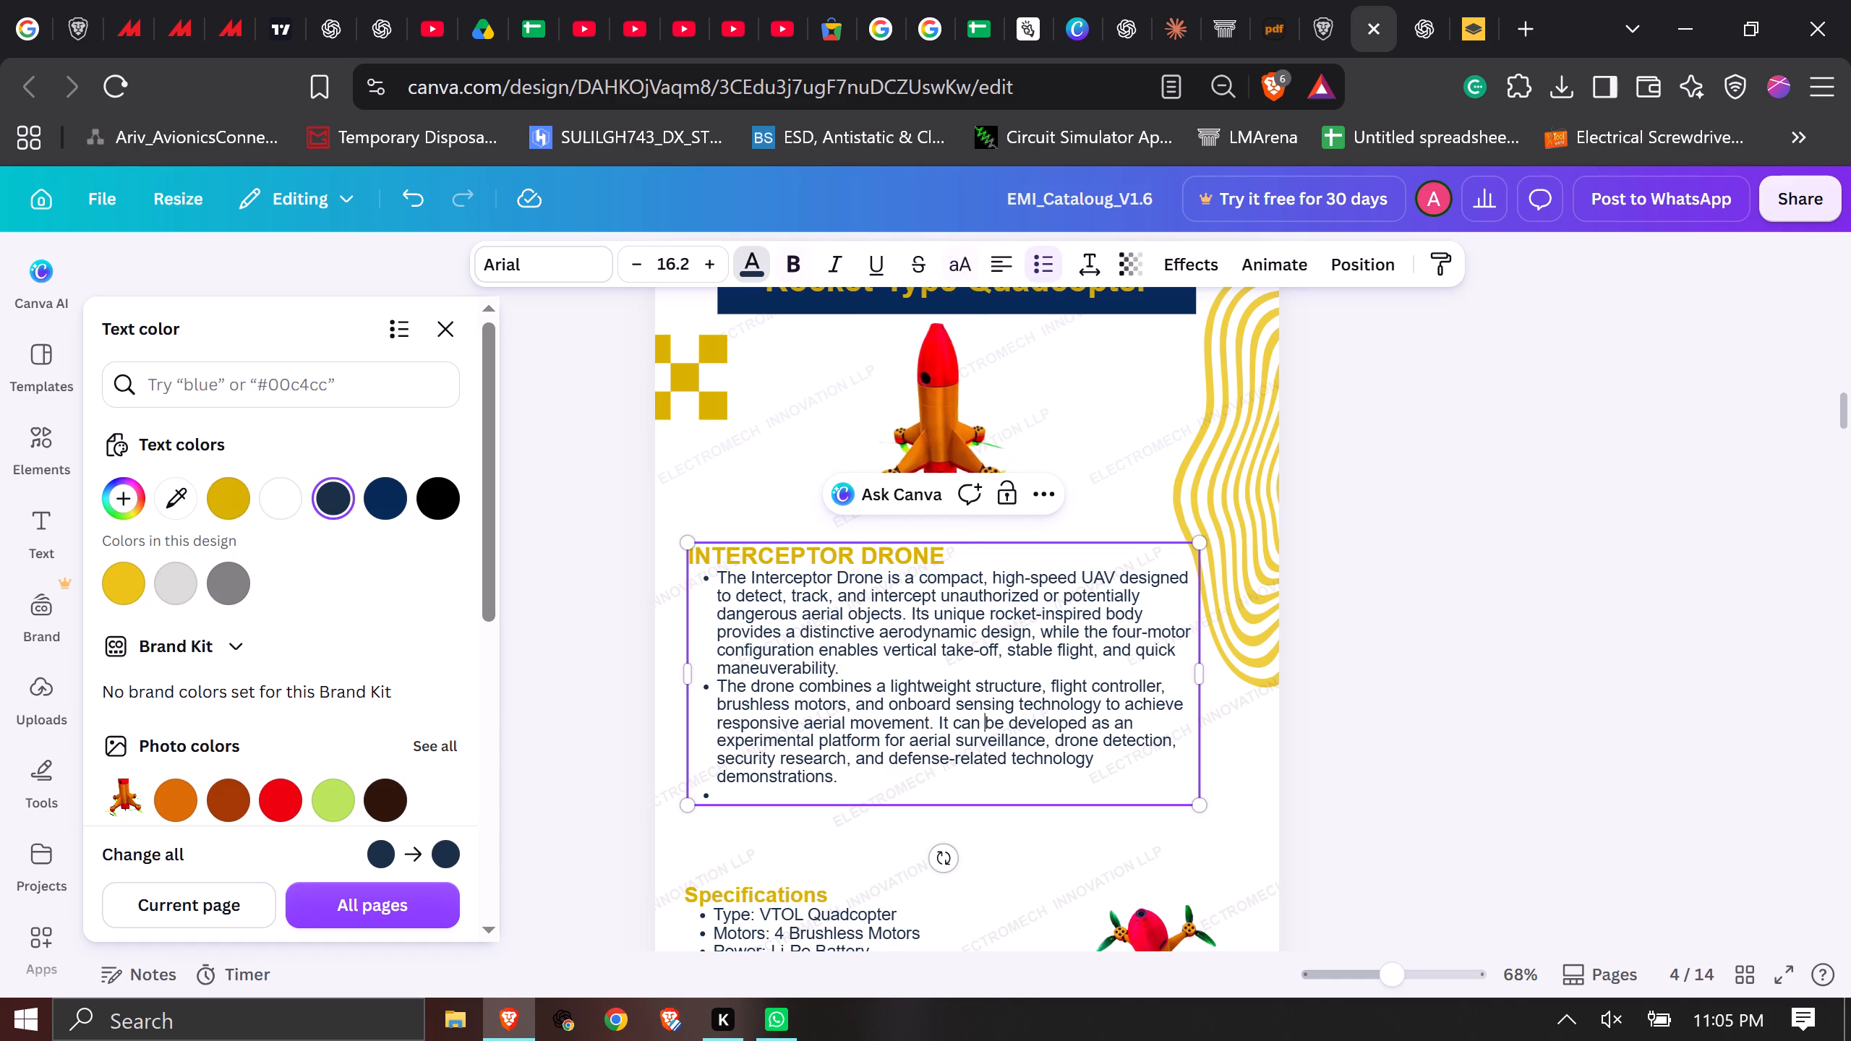
left_click(1482, 656)
Copy the description's "Interceptor Drone" heading and paste it over page 4's "Rocket-Type Quadcopter" title.
scroll(1484, 673, "up", 1)
double_click(916, 708)
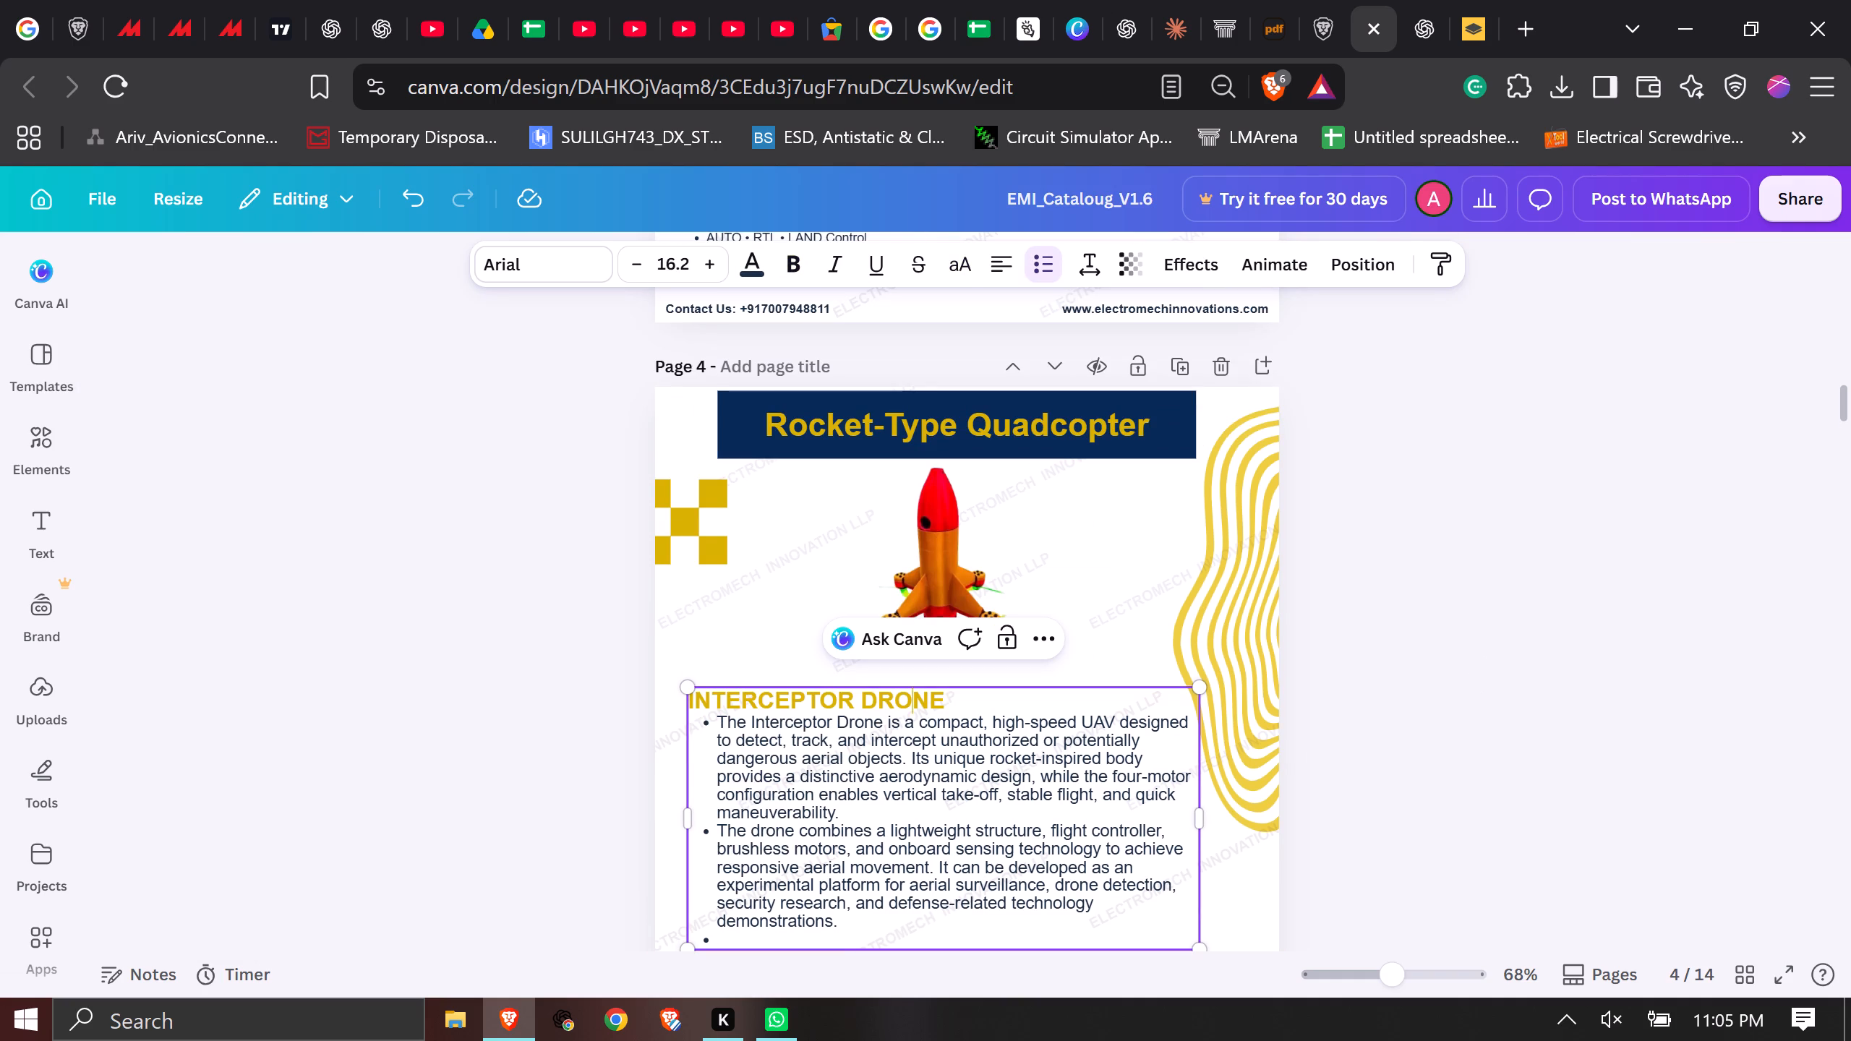
left_click(916, 708)
key("ctrl+c")
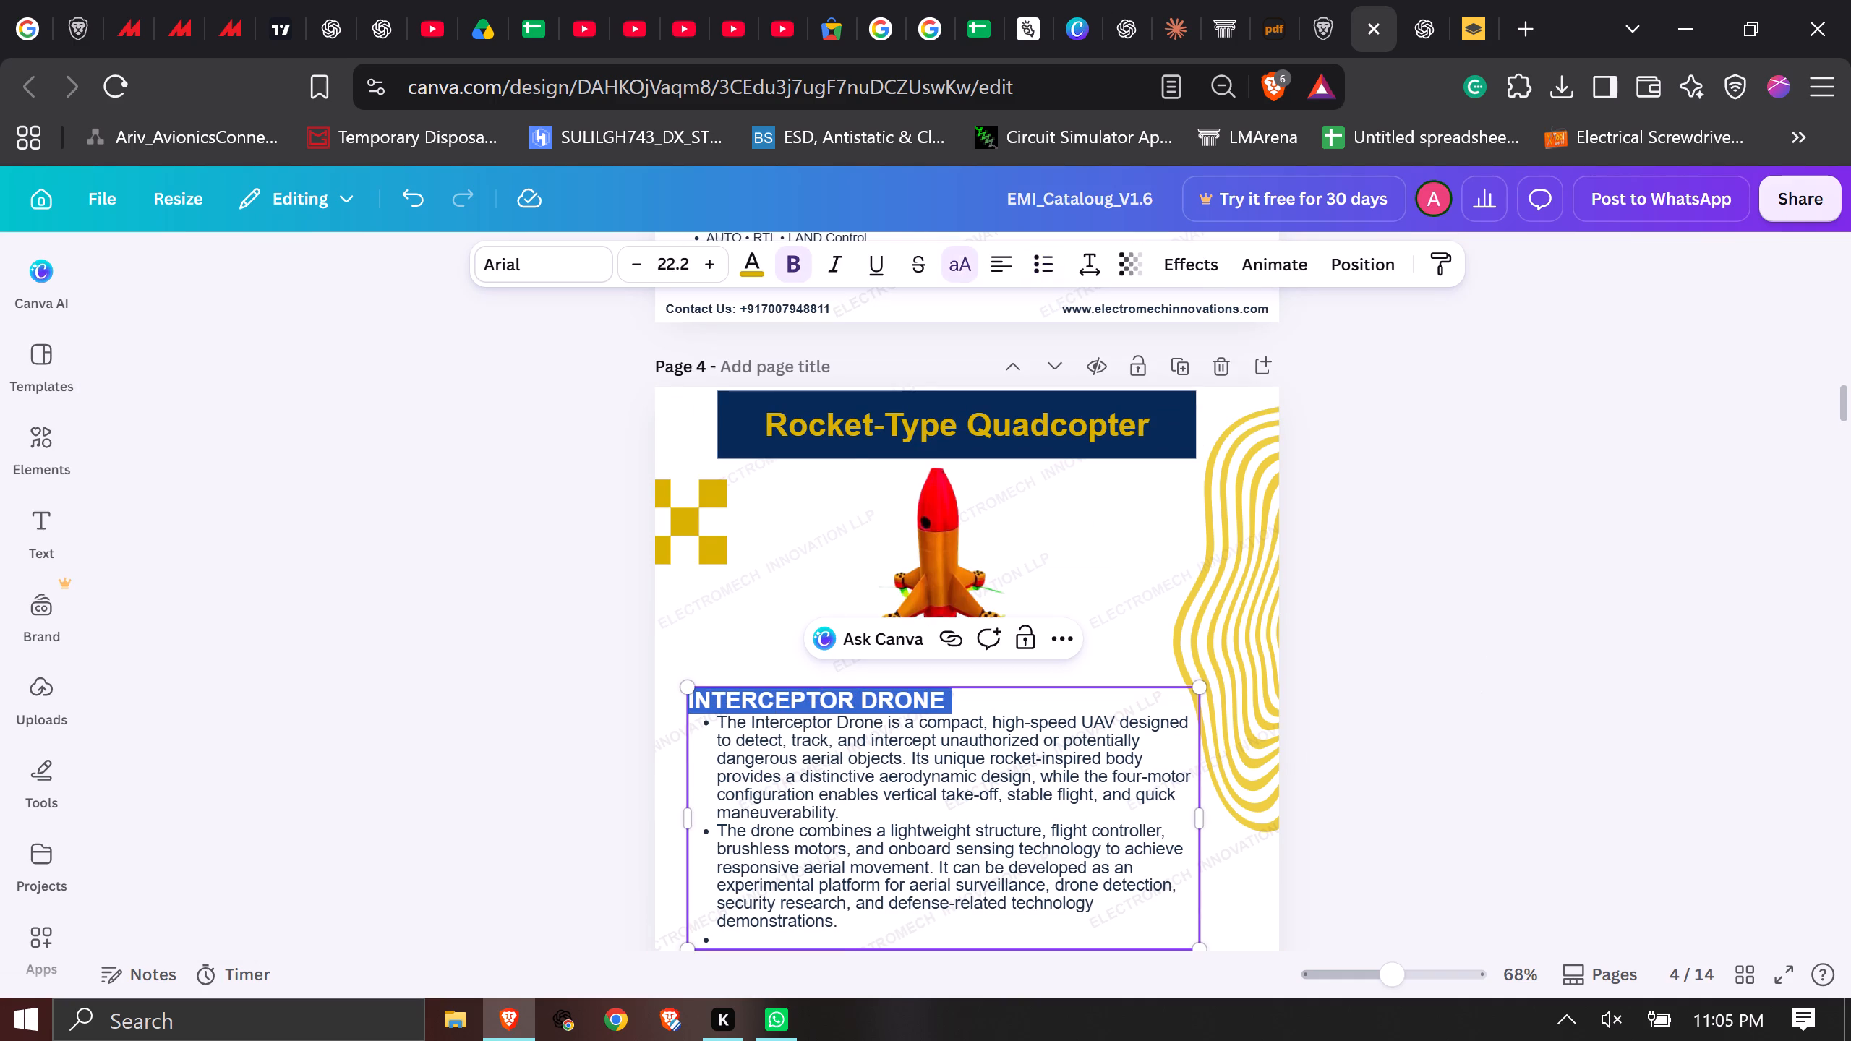
triple_click(1017, 416)
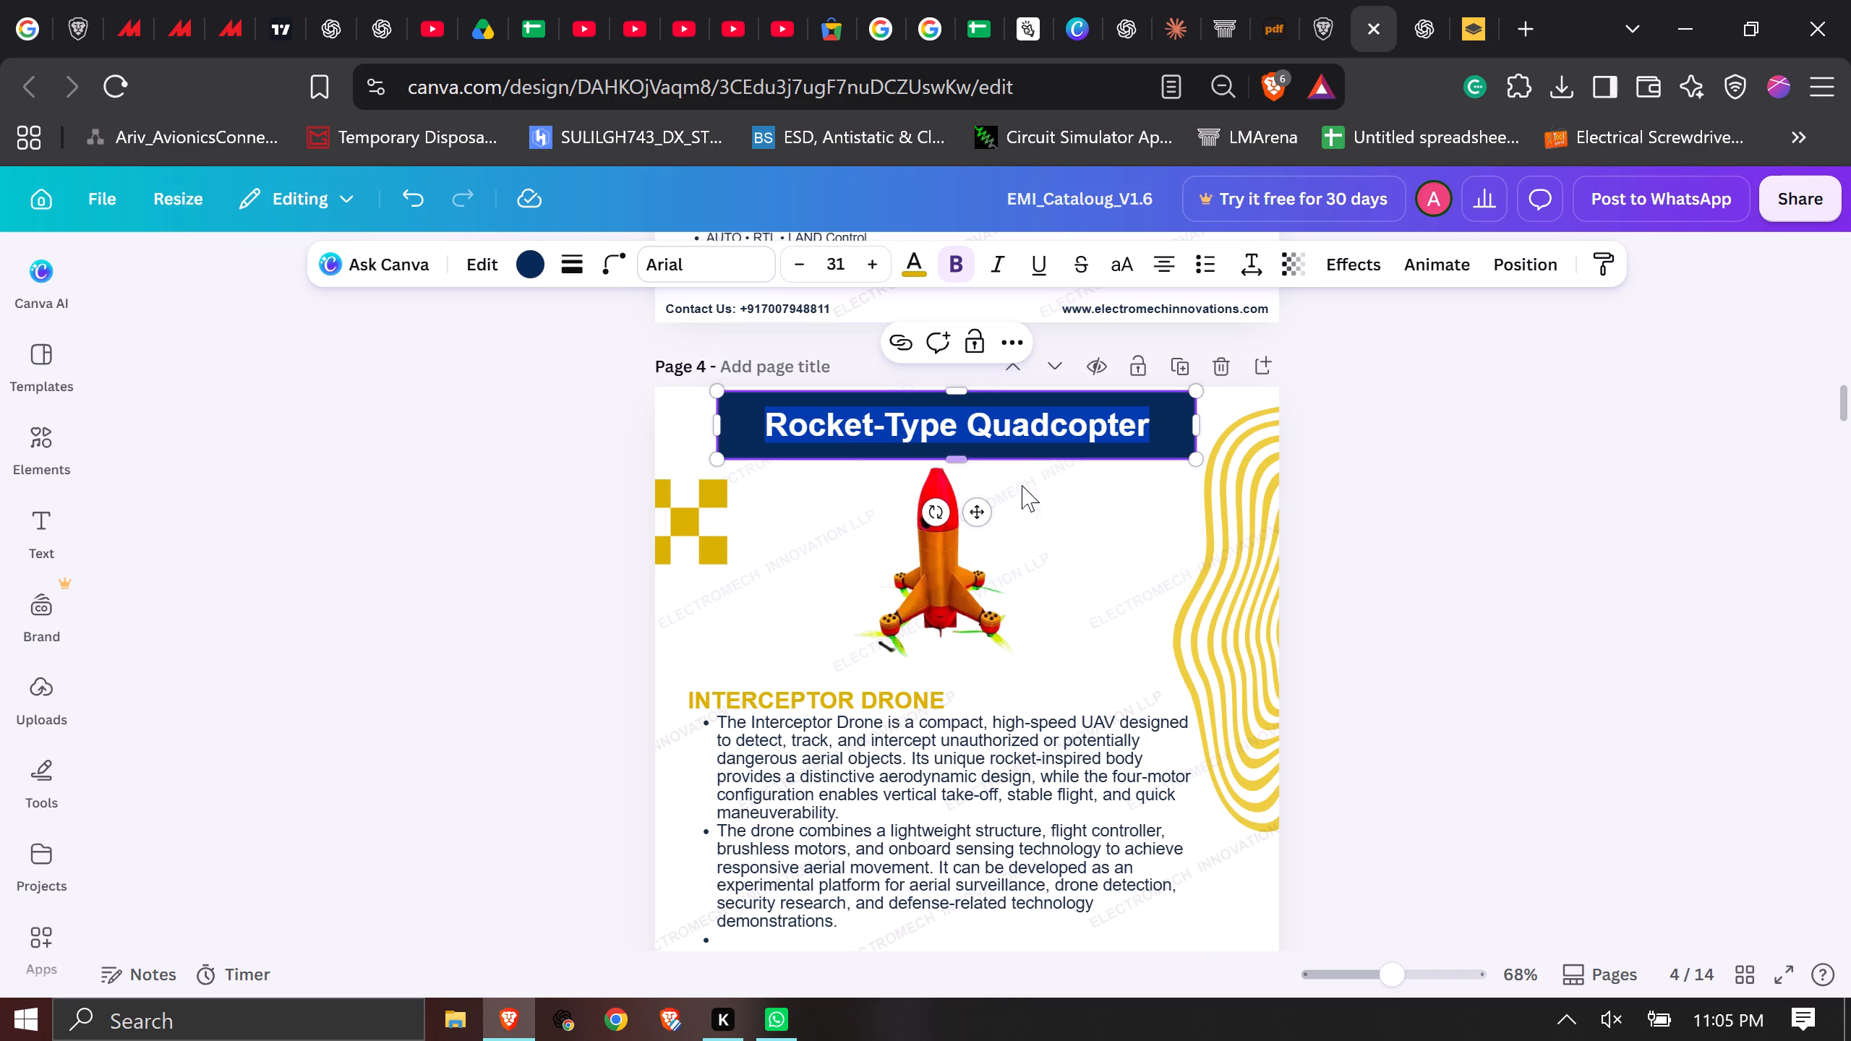
double_click(985, 420)
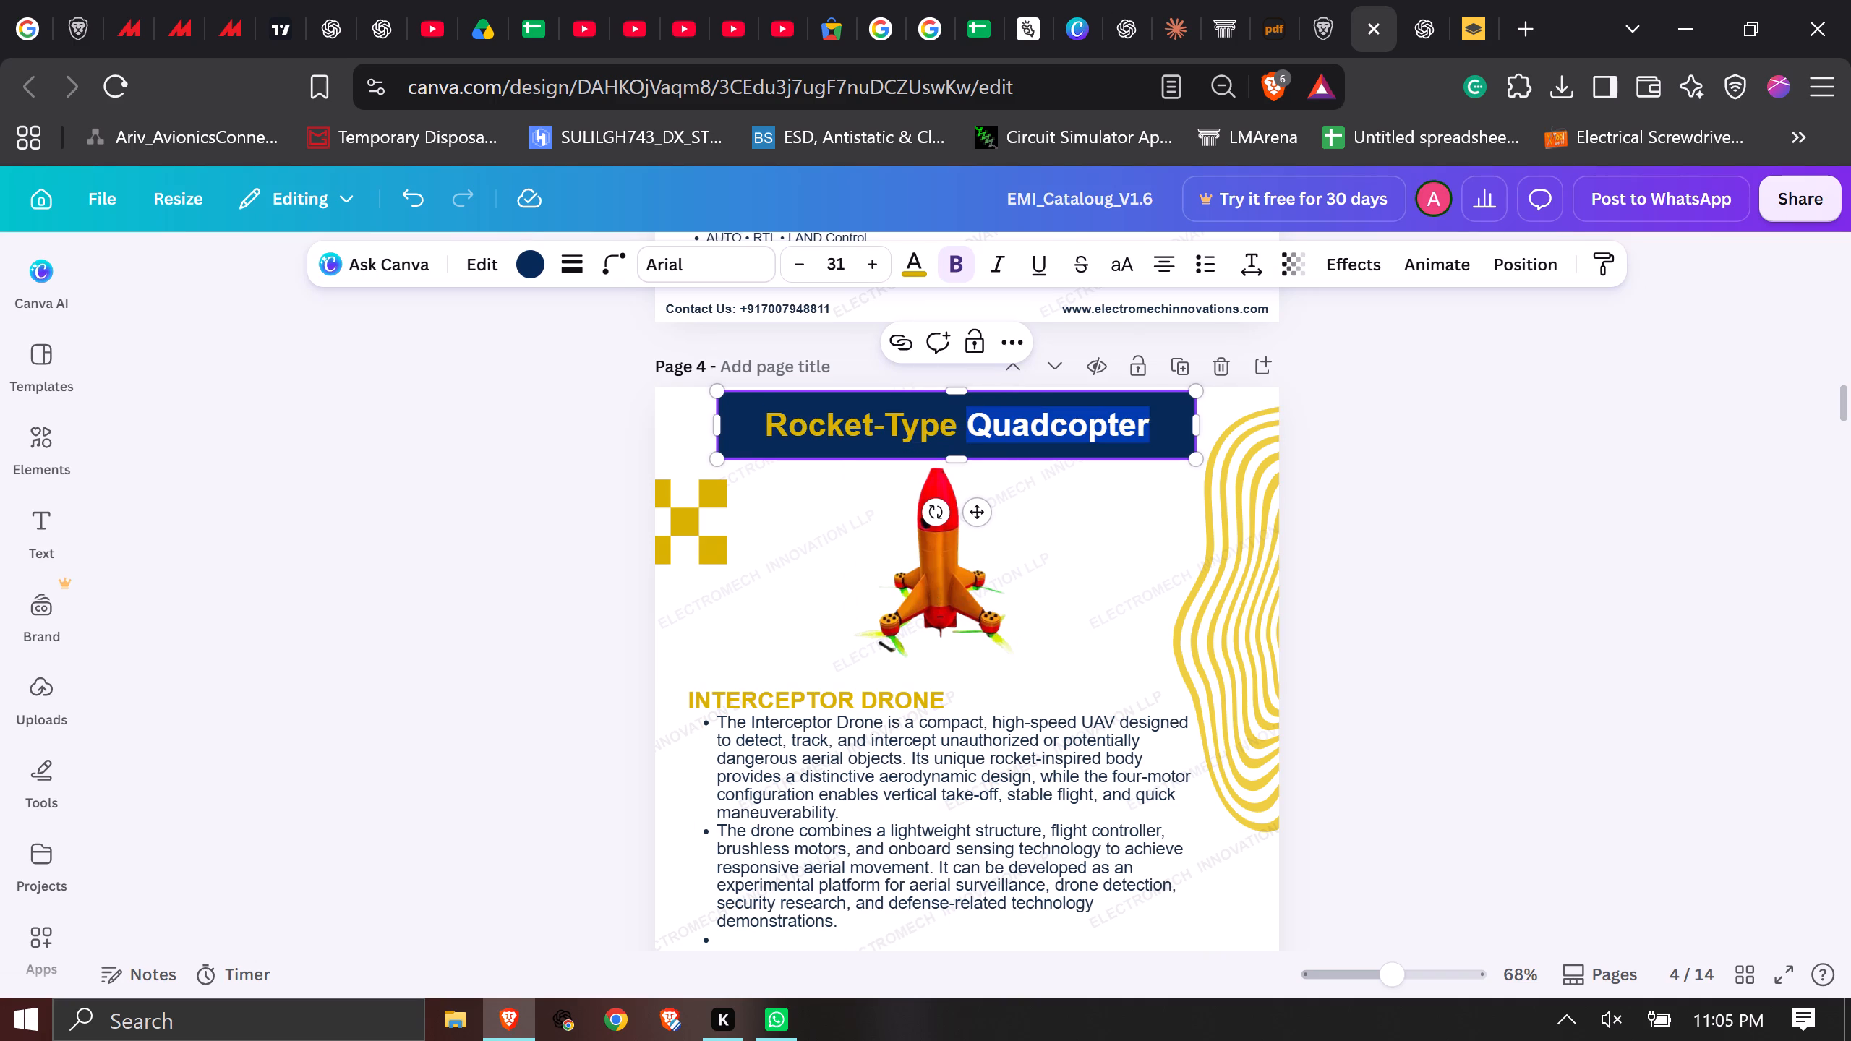
triple_click(1023, 426)
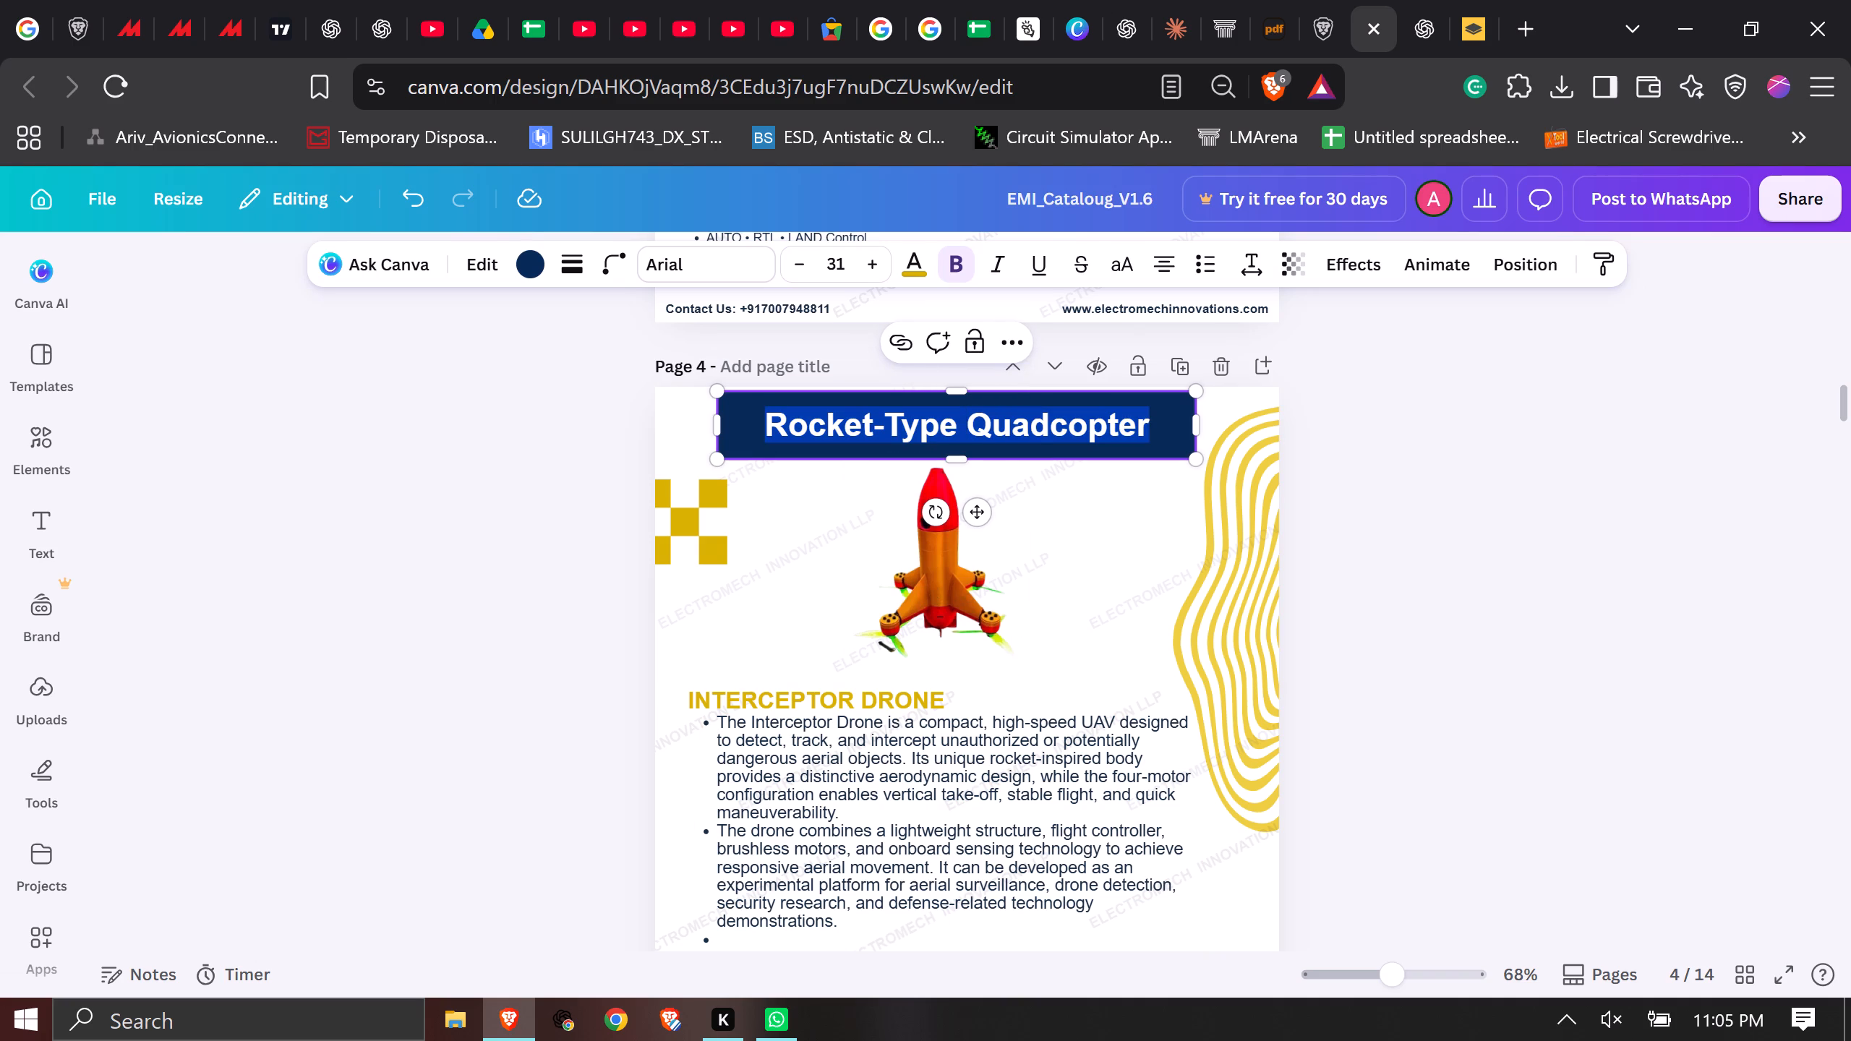
key("ctrl+v")
left_click(1623, 581)
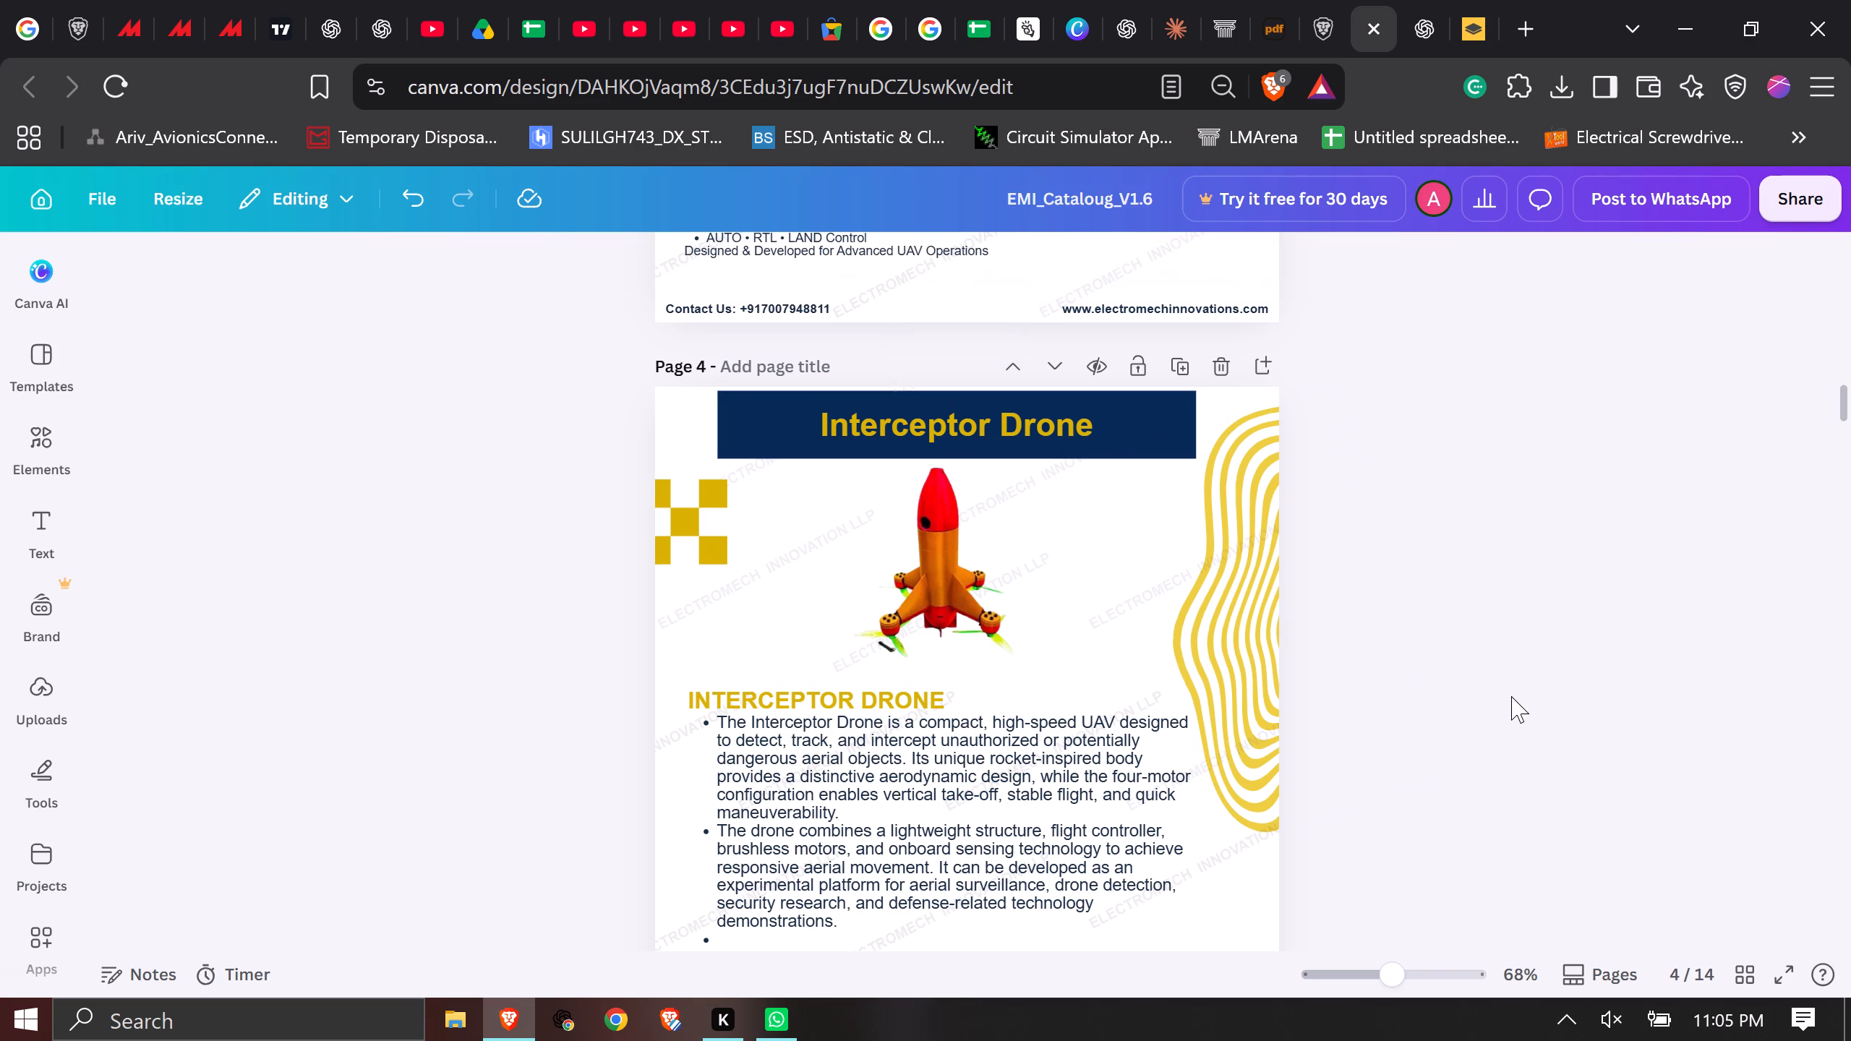
Set the "Interceptor Drone" title in page 4's banner to uppercase.
triple_click(1074, 427)
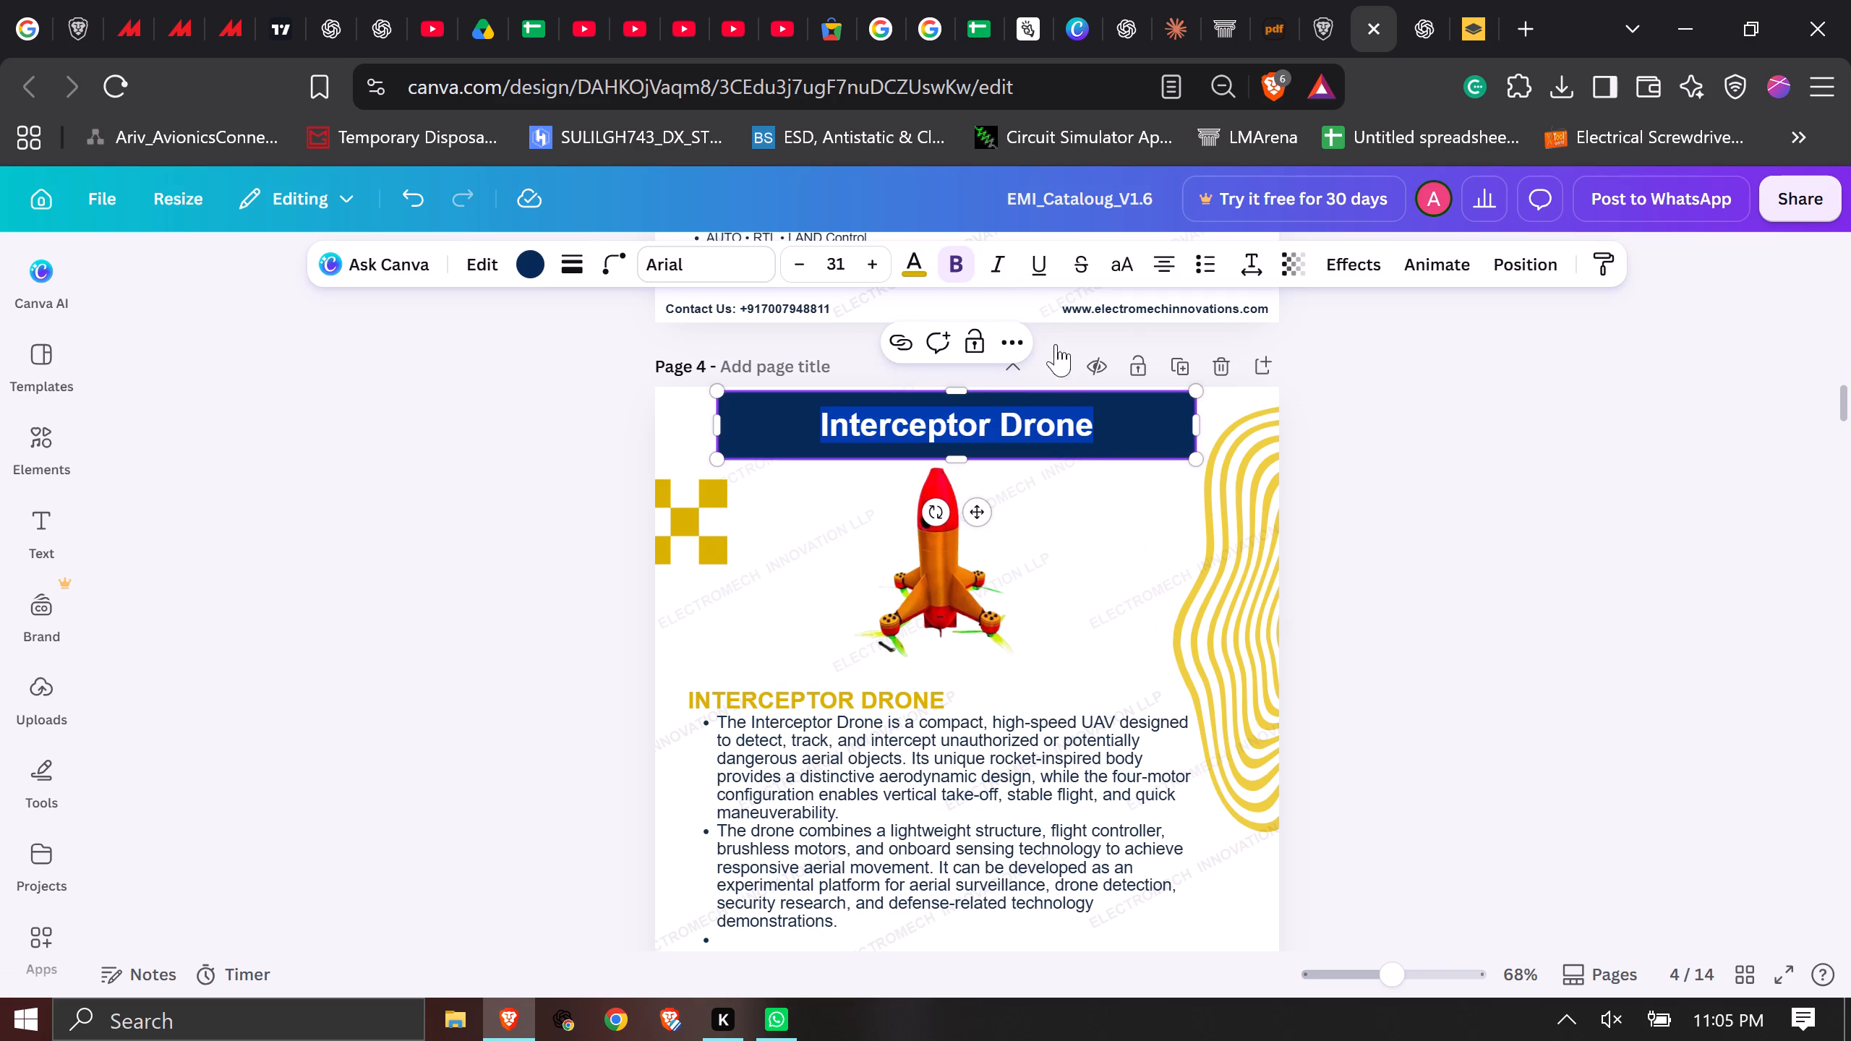
left_click(1126, 265)
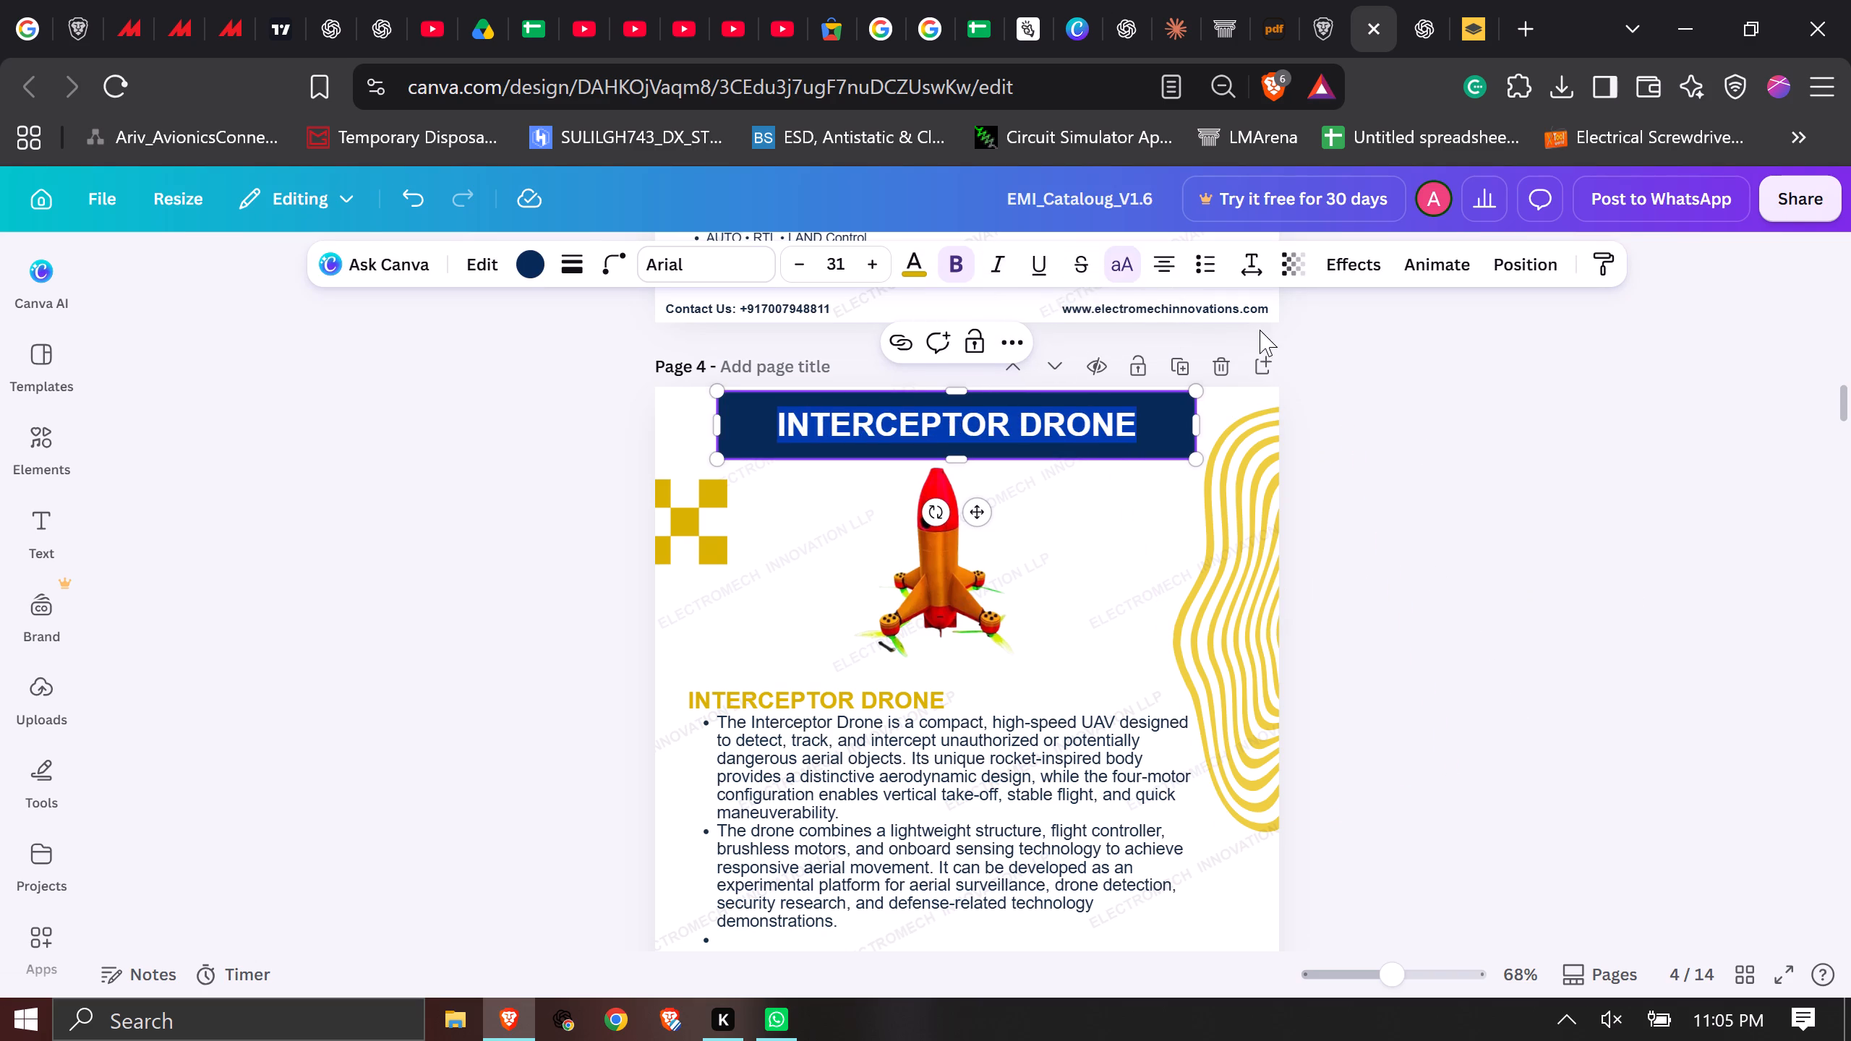
left_click(1435, 473)
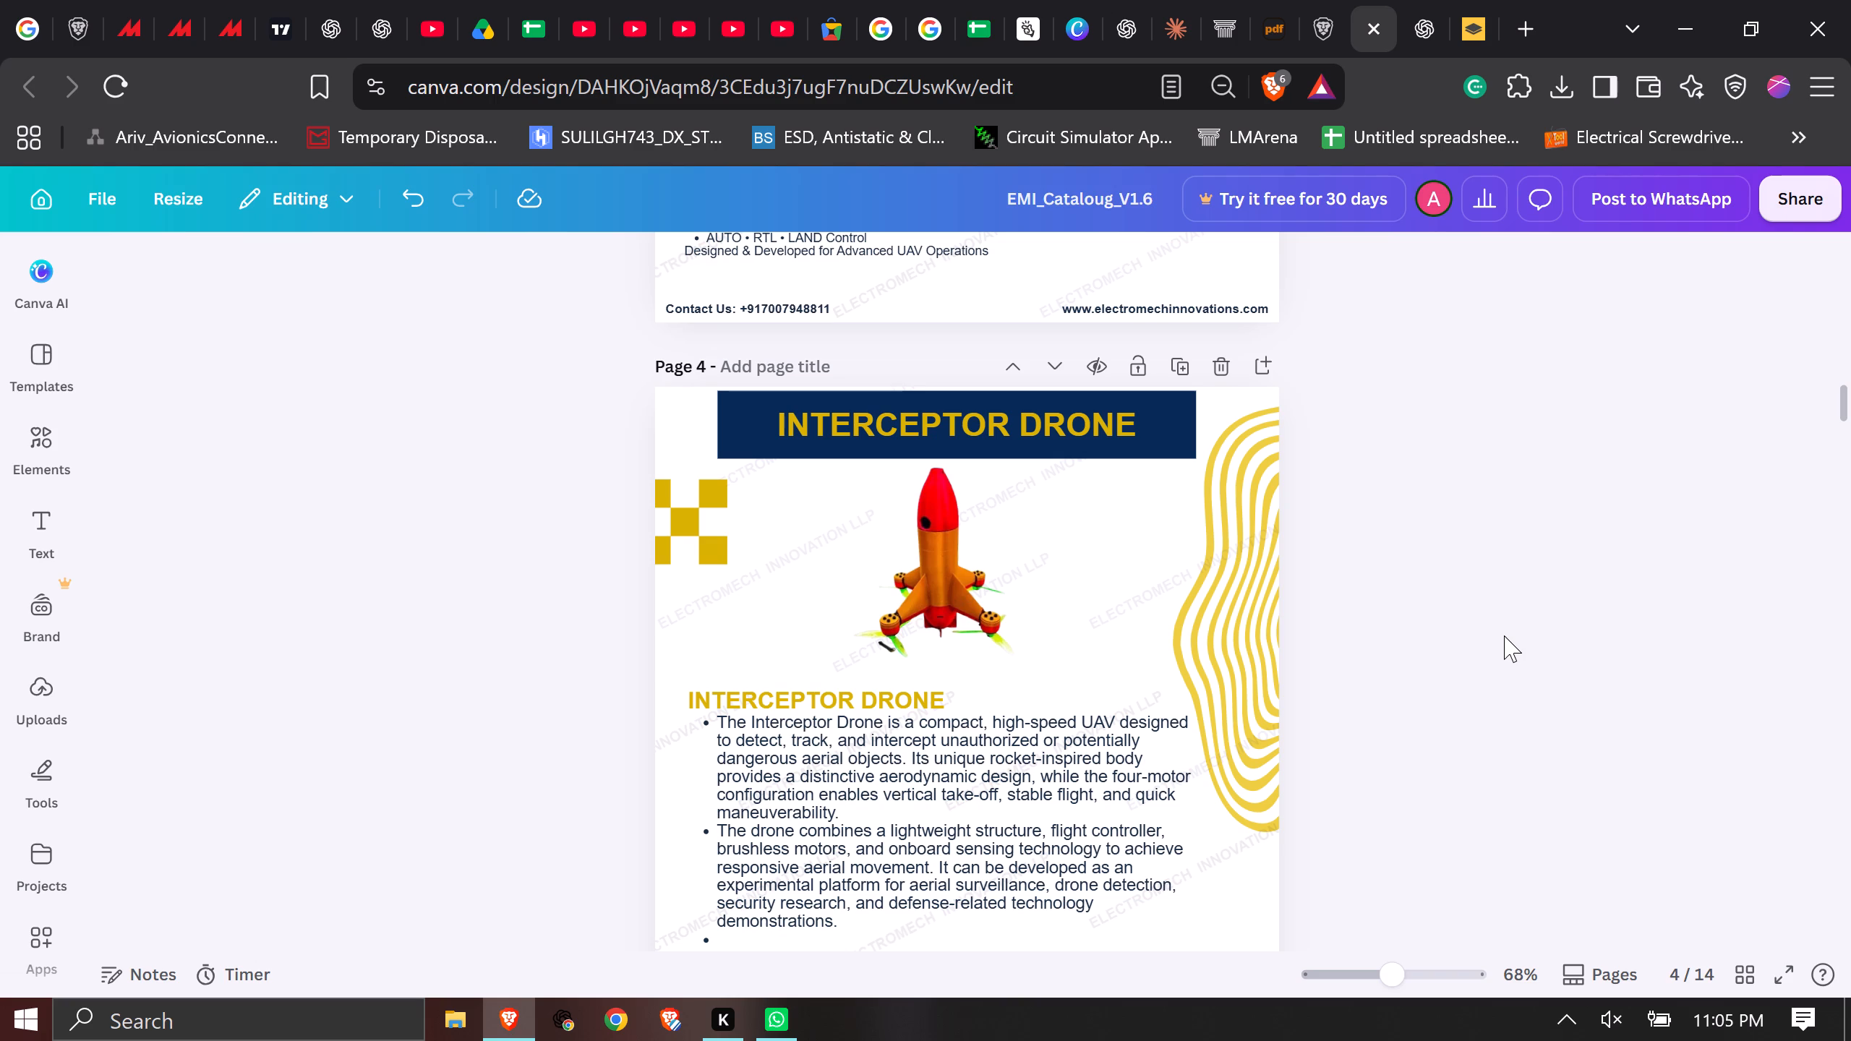
Remove the empty bullet at the end of page 4's Interceptor Drone description.
scroll(1492, 678, "down", 3)
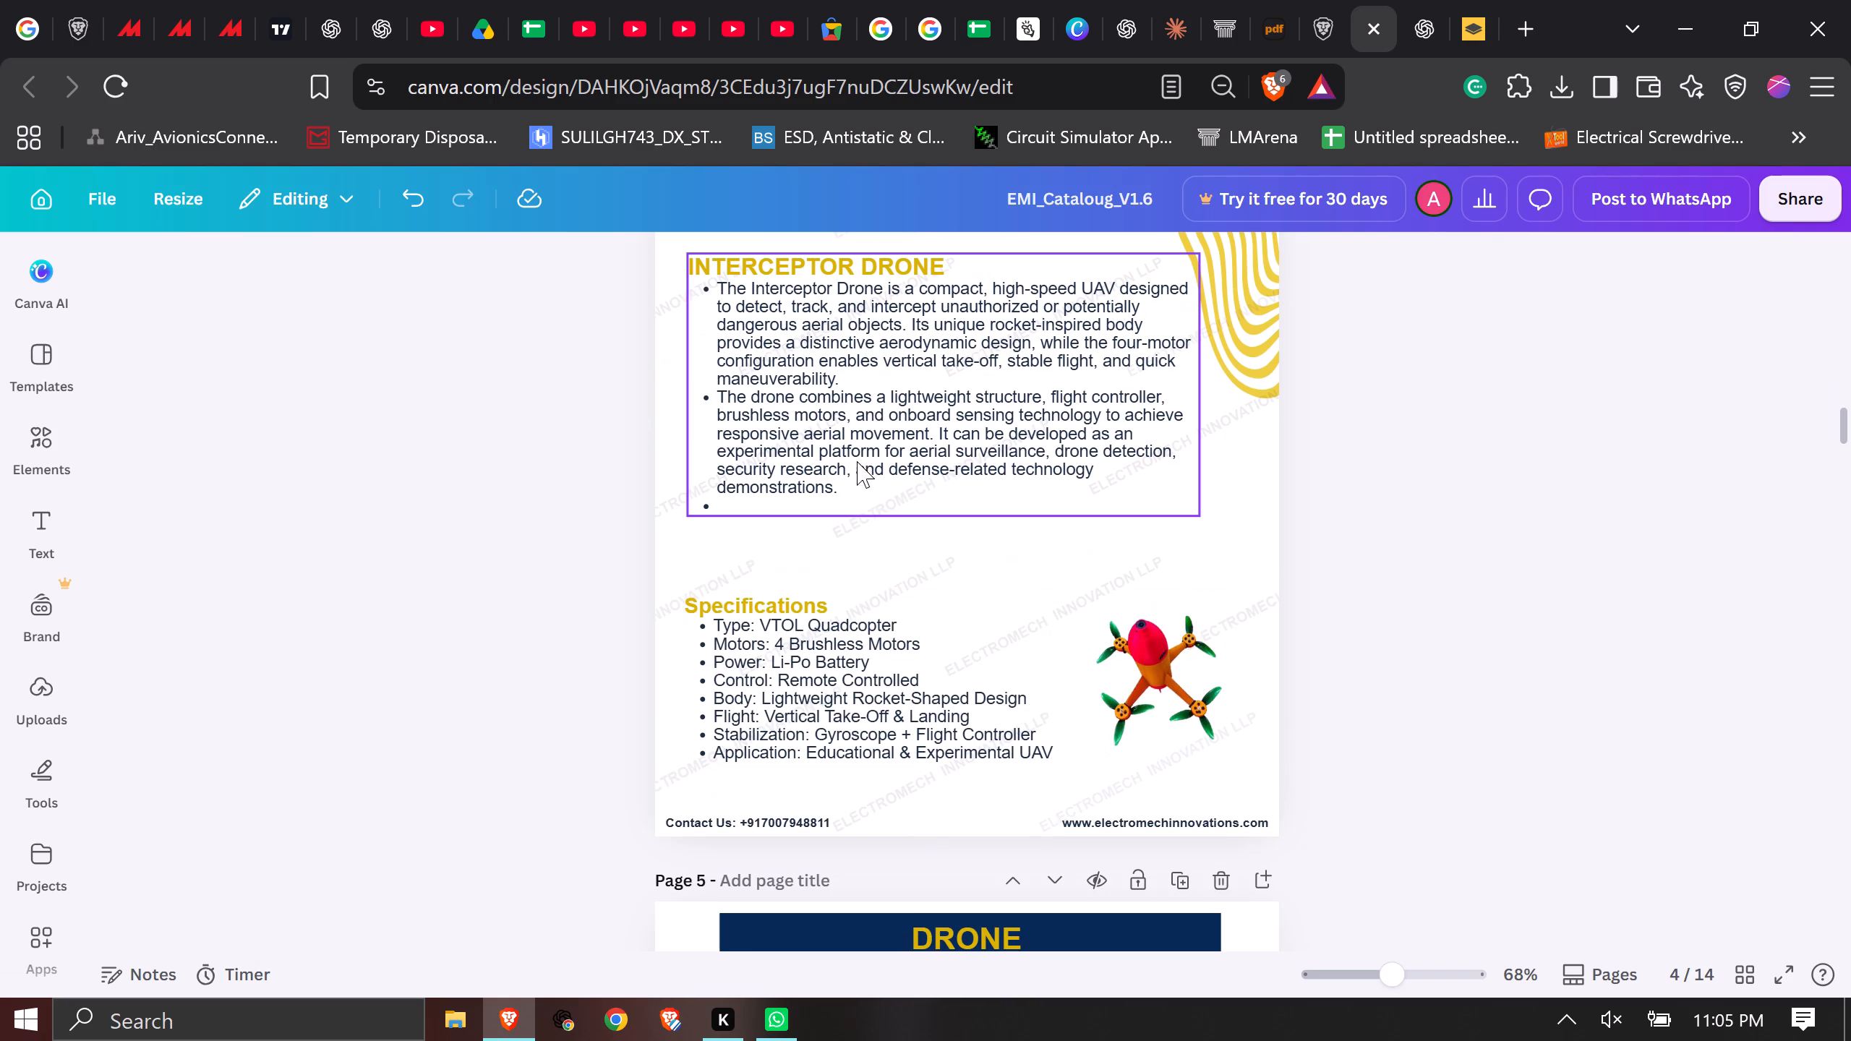
left_click(876, 413)
double_click(878, 502)
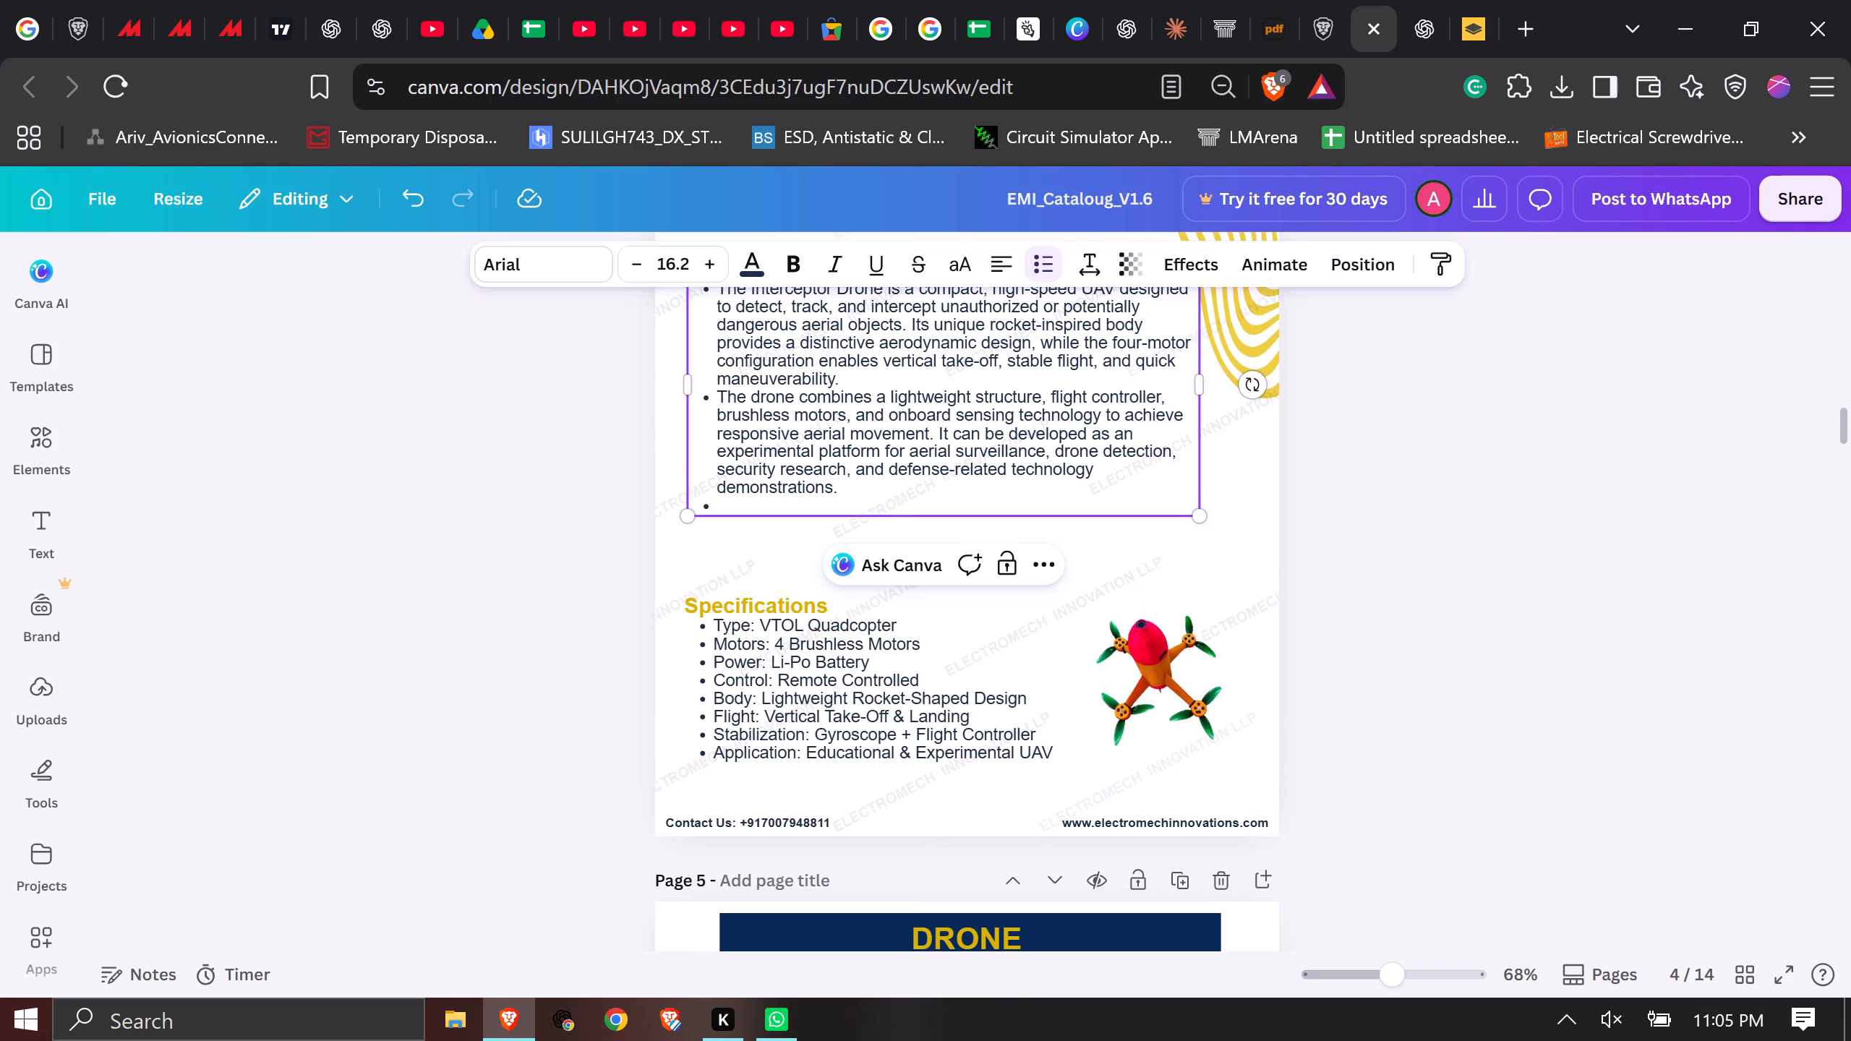
key("BackSpace")
left_click(1468, 525)
scroll(1525, 525, "up", 1)
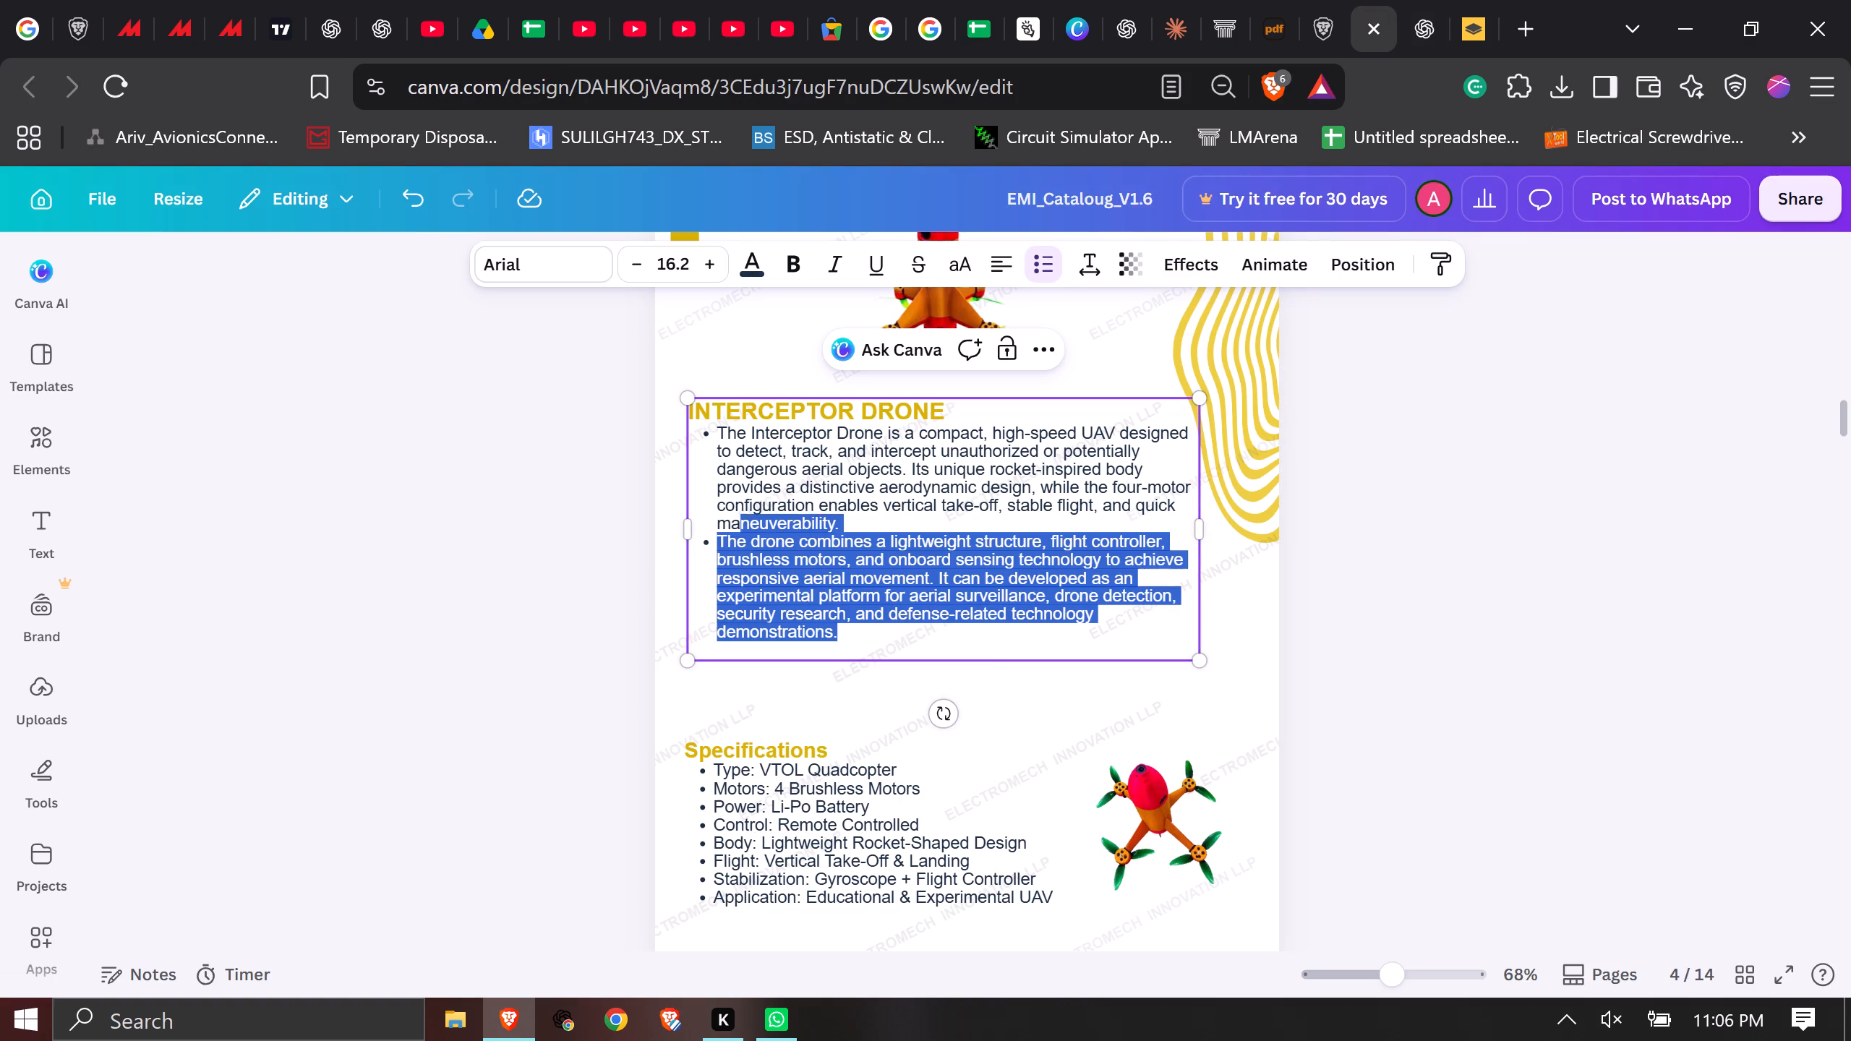
left_click_drag(737, 520, 712, 440)
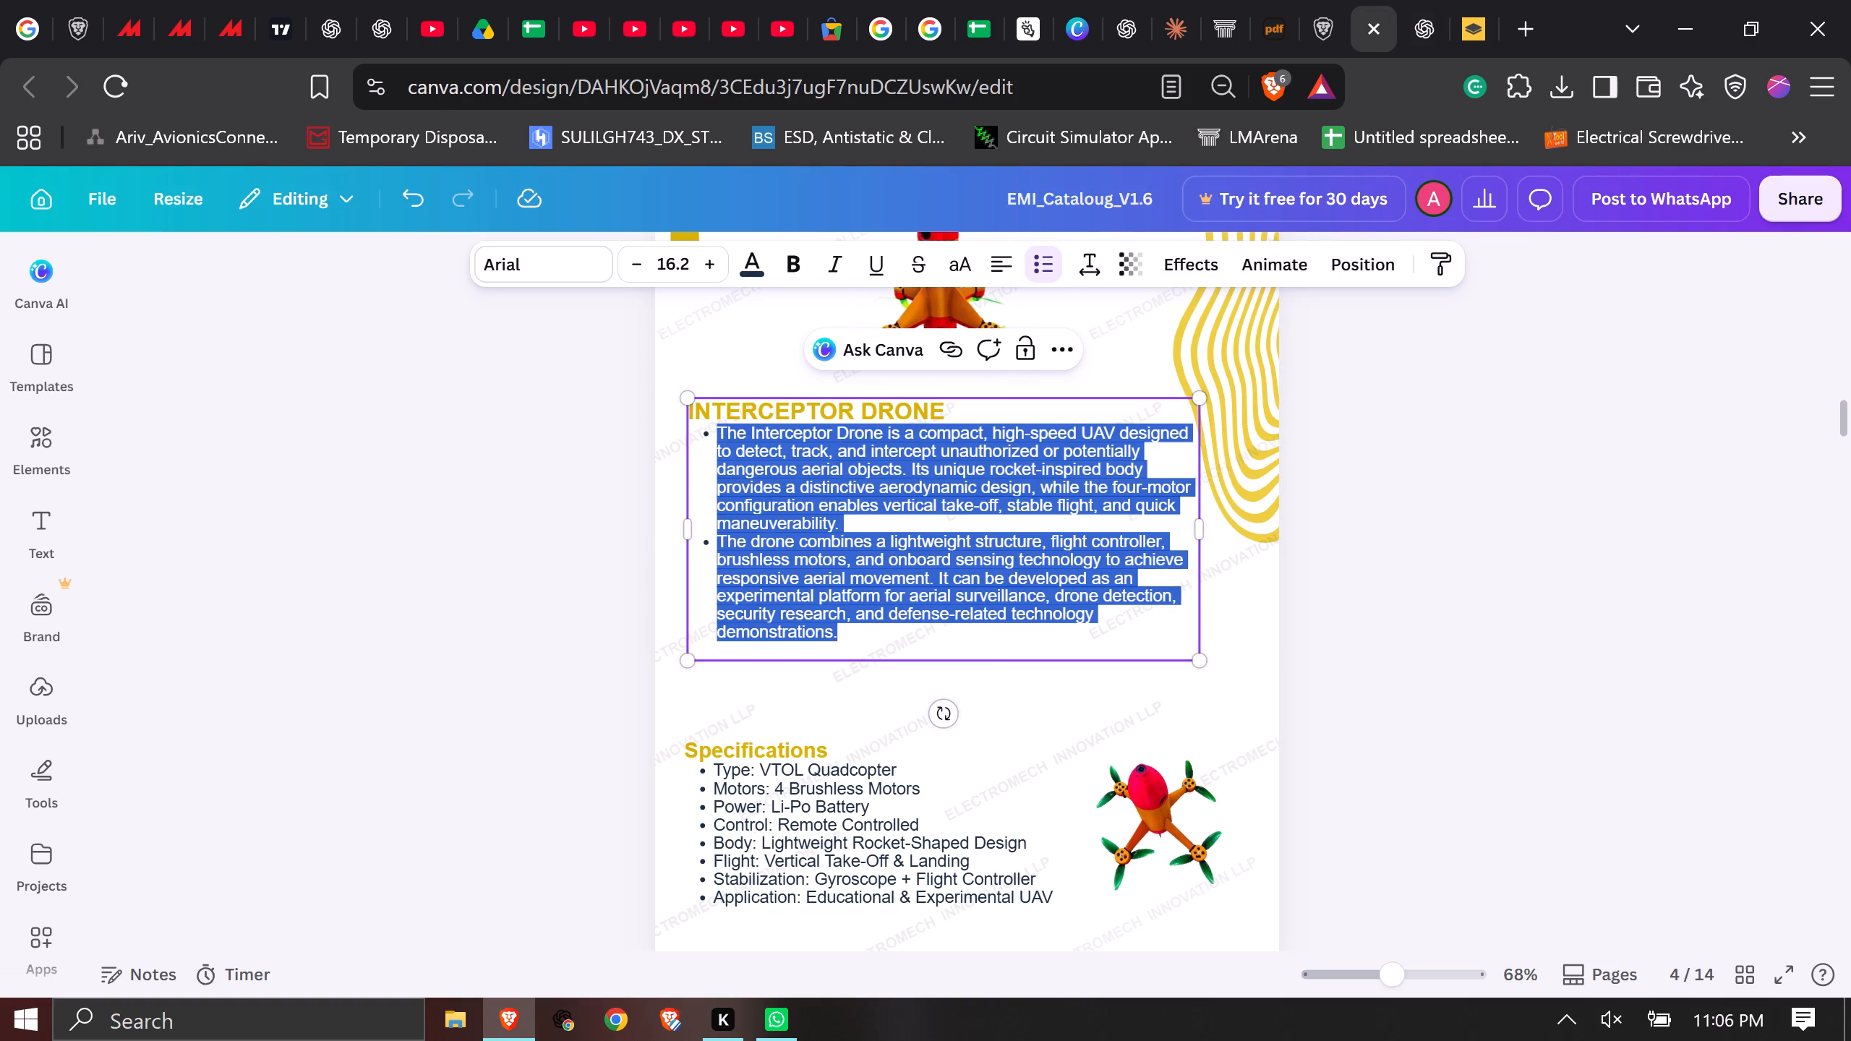
key("ctrl+v")
left_click(1502, 670)
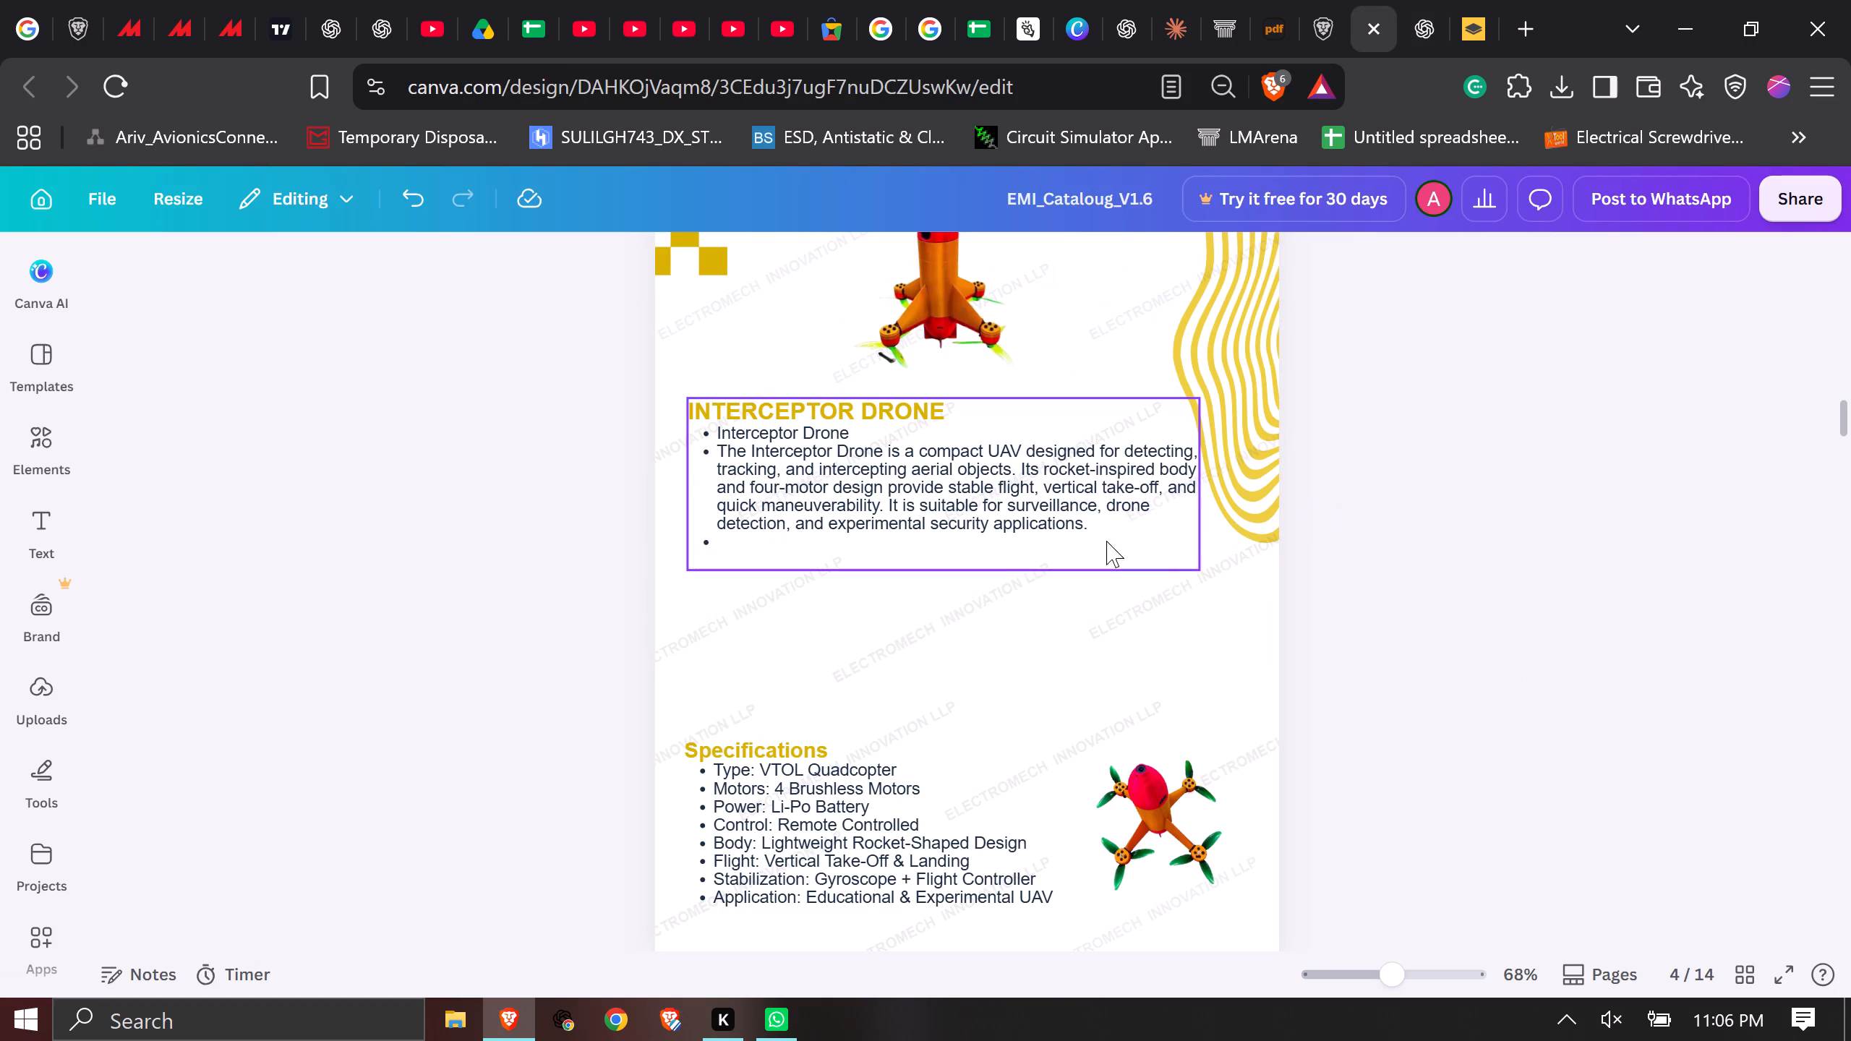
Remove the empty bullet below the pasted short description on page 4.
scroll(1552, 630, "up", 1)
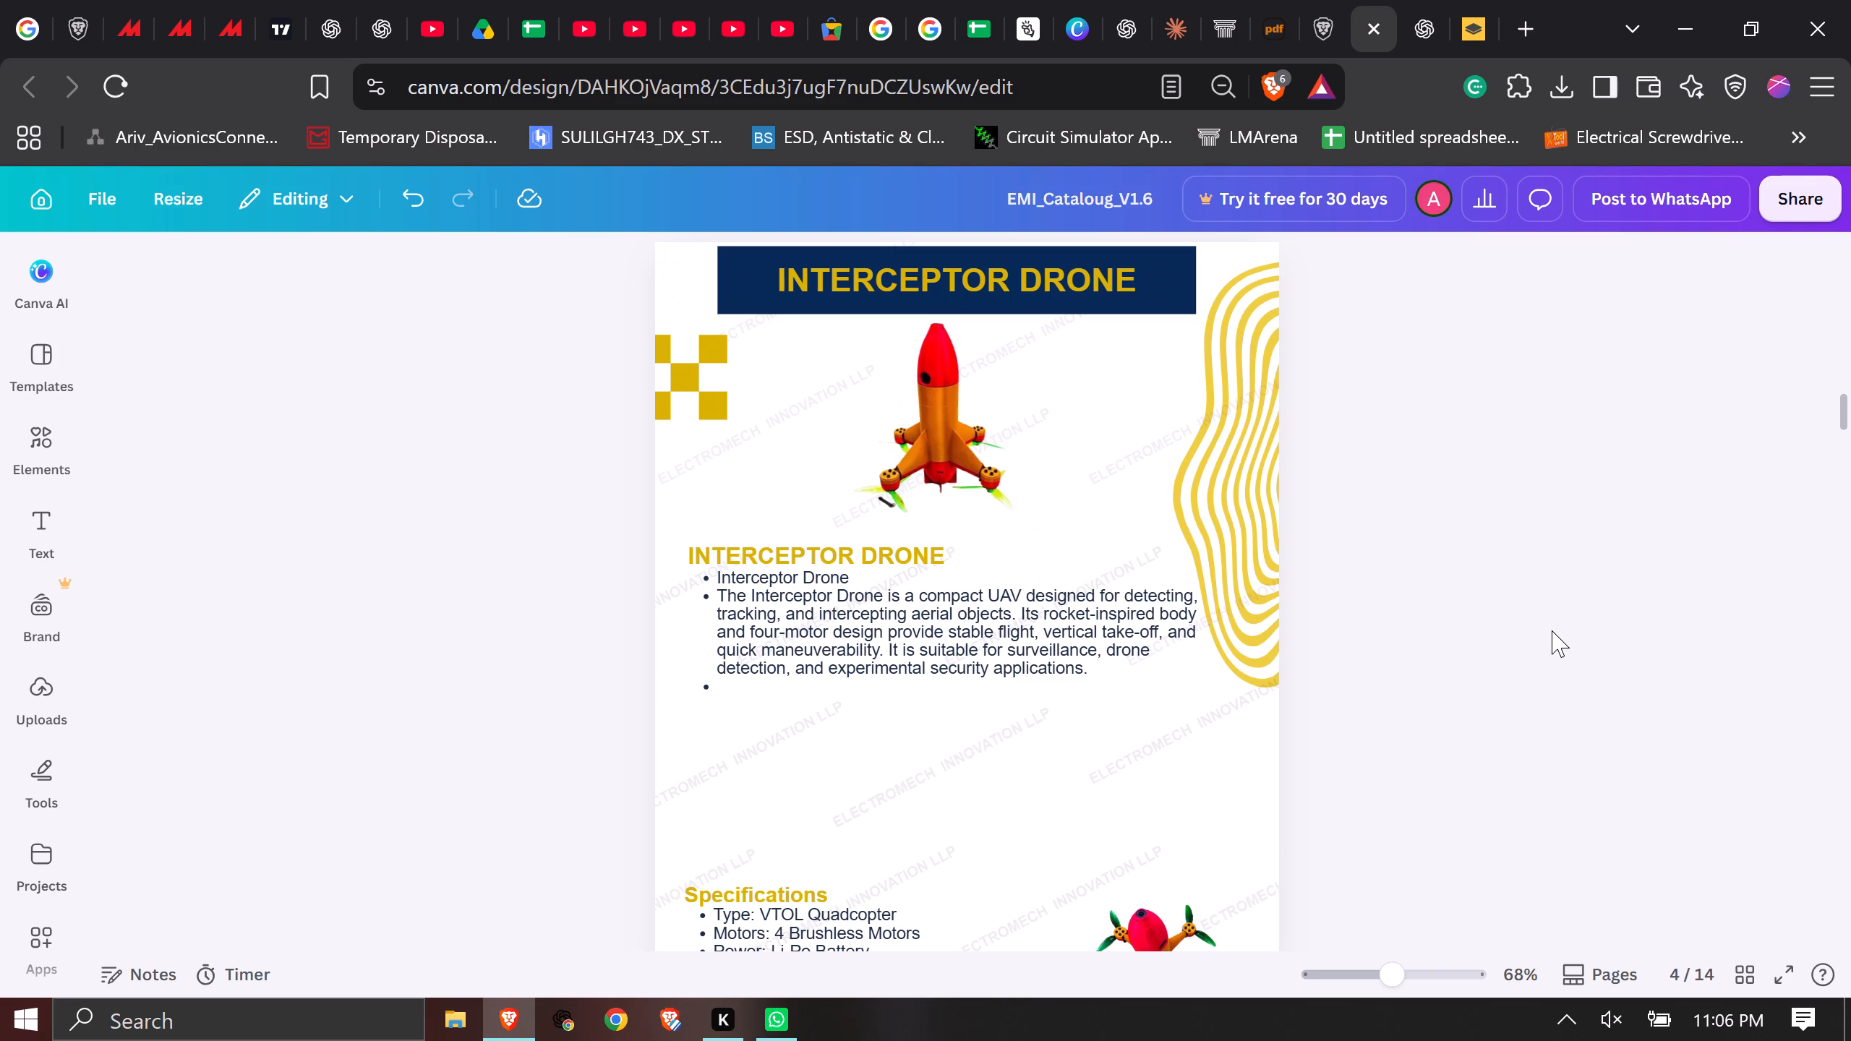
left_click(781, 698)
double_click(781, 698)
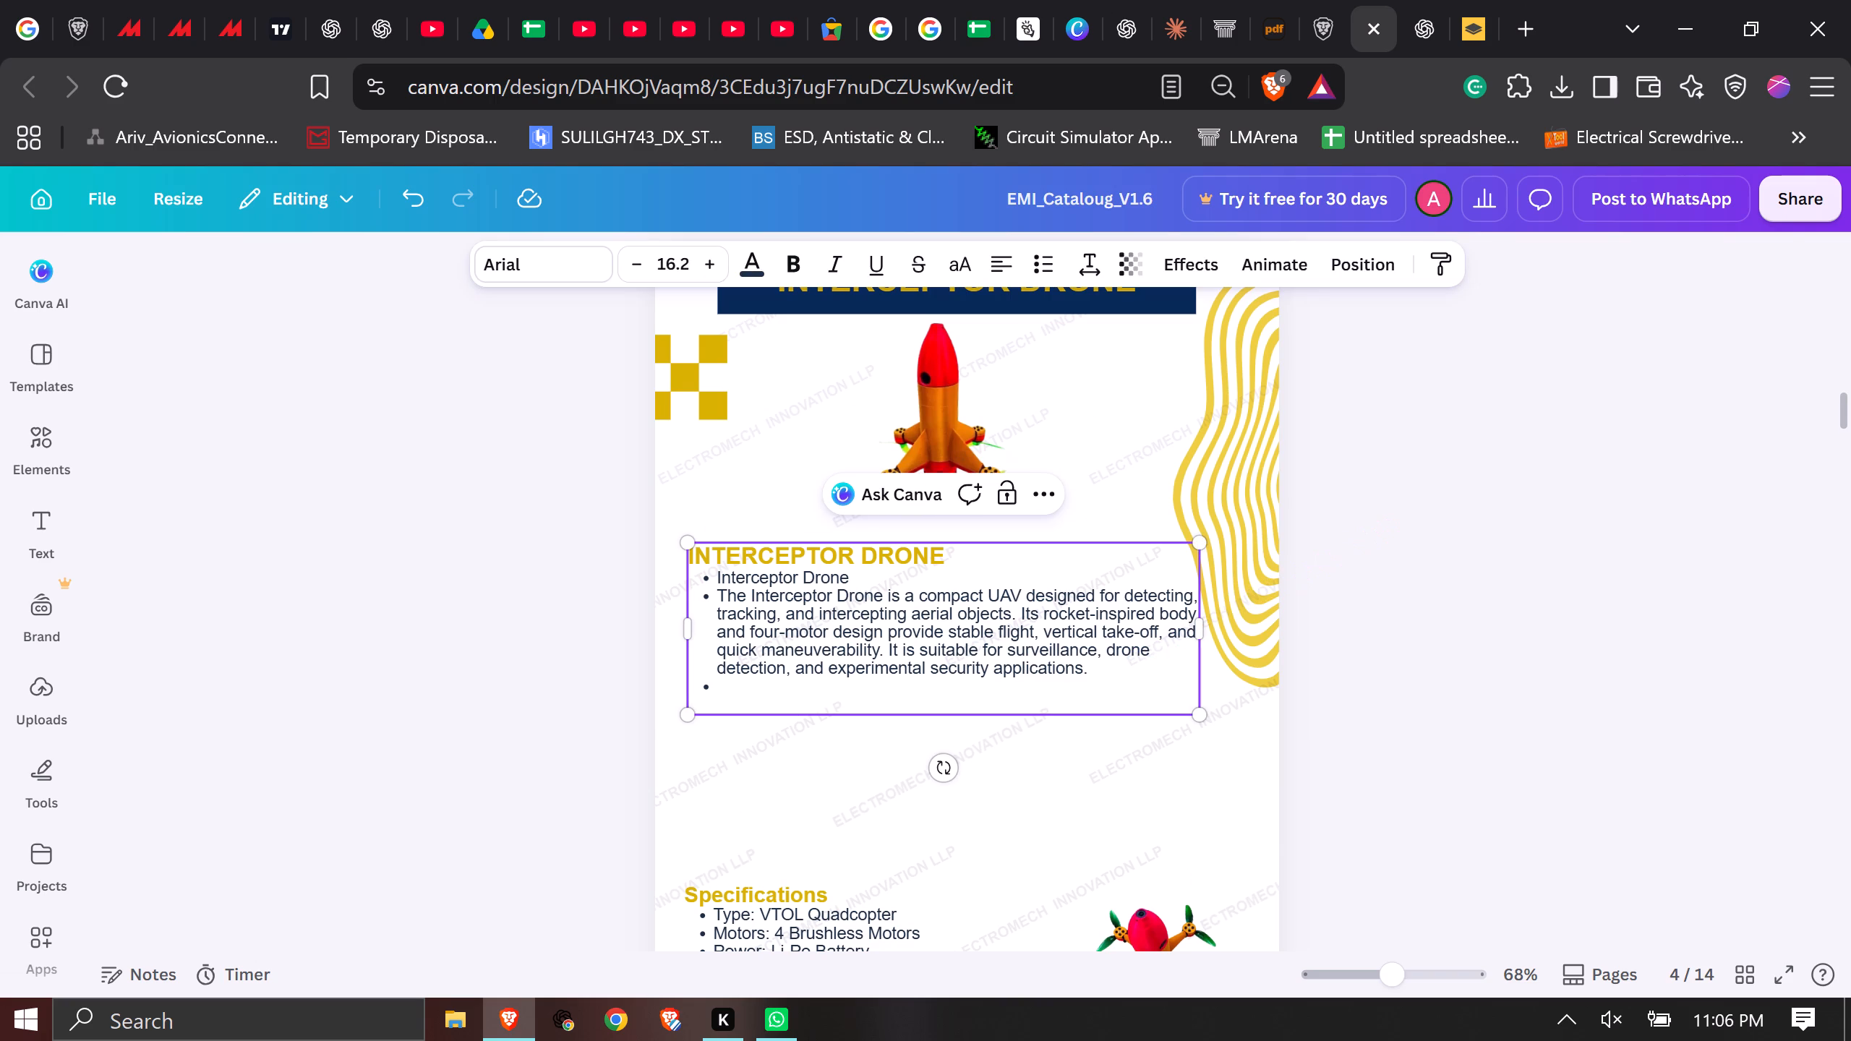
left_click(781, 698)
left_click(753, 690)
key("BackSpace")
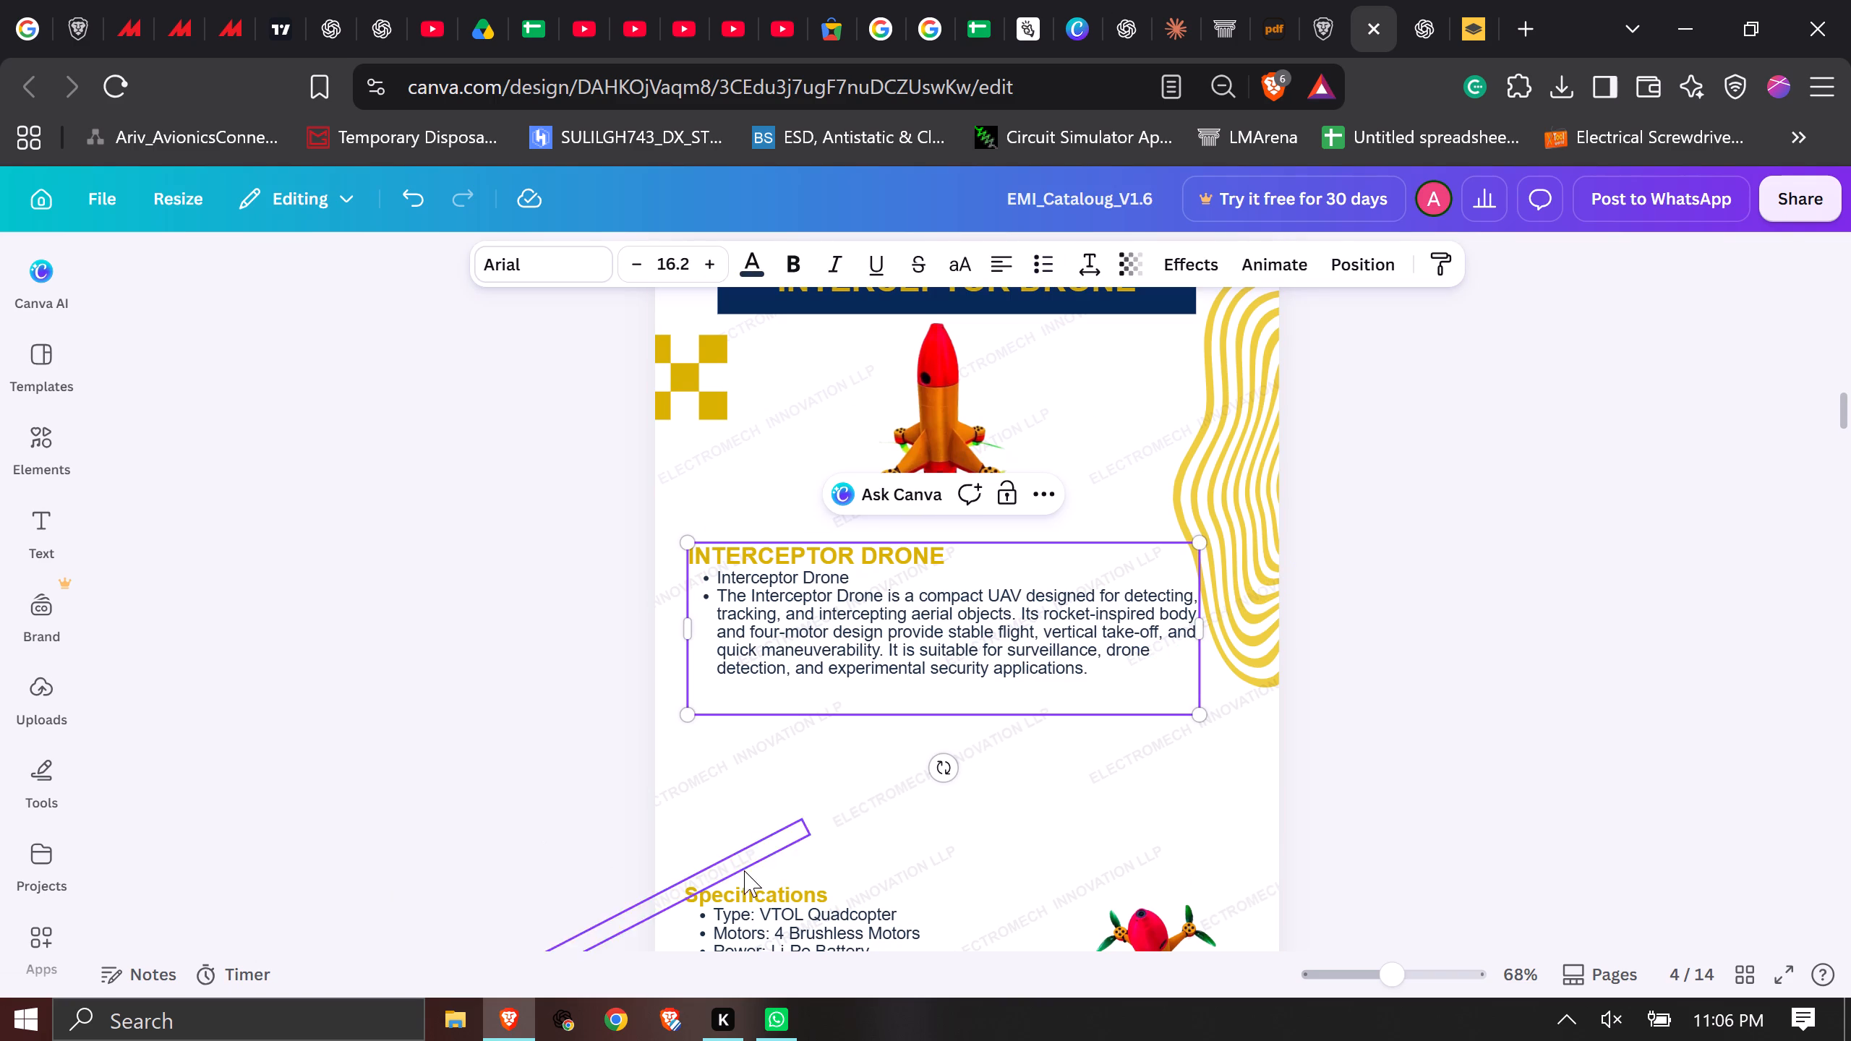
left_click(1559, 631)
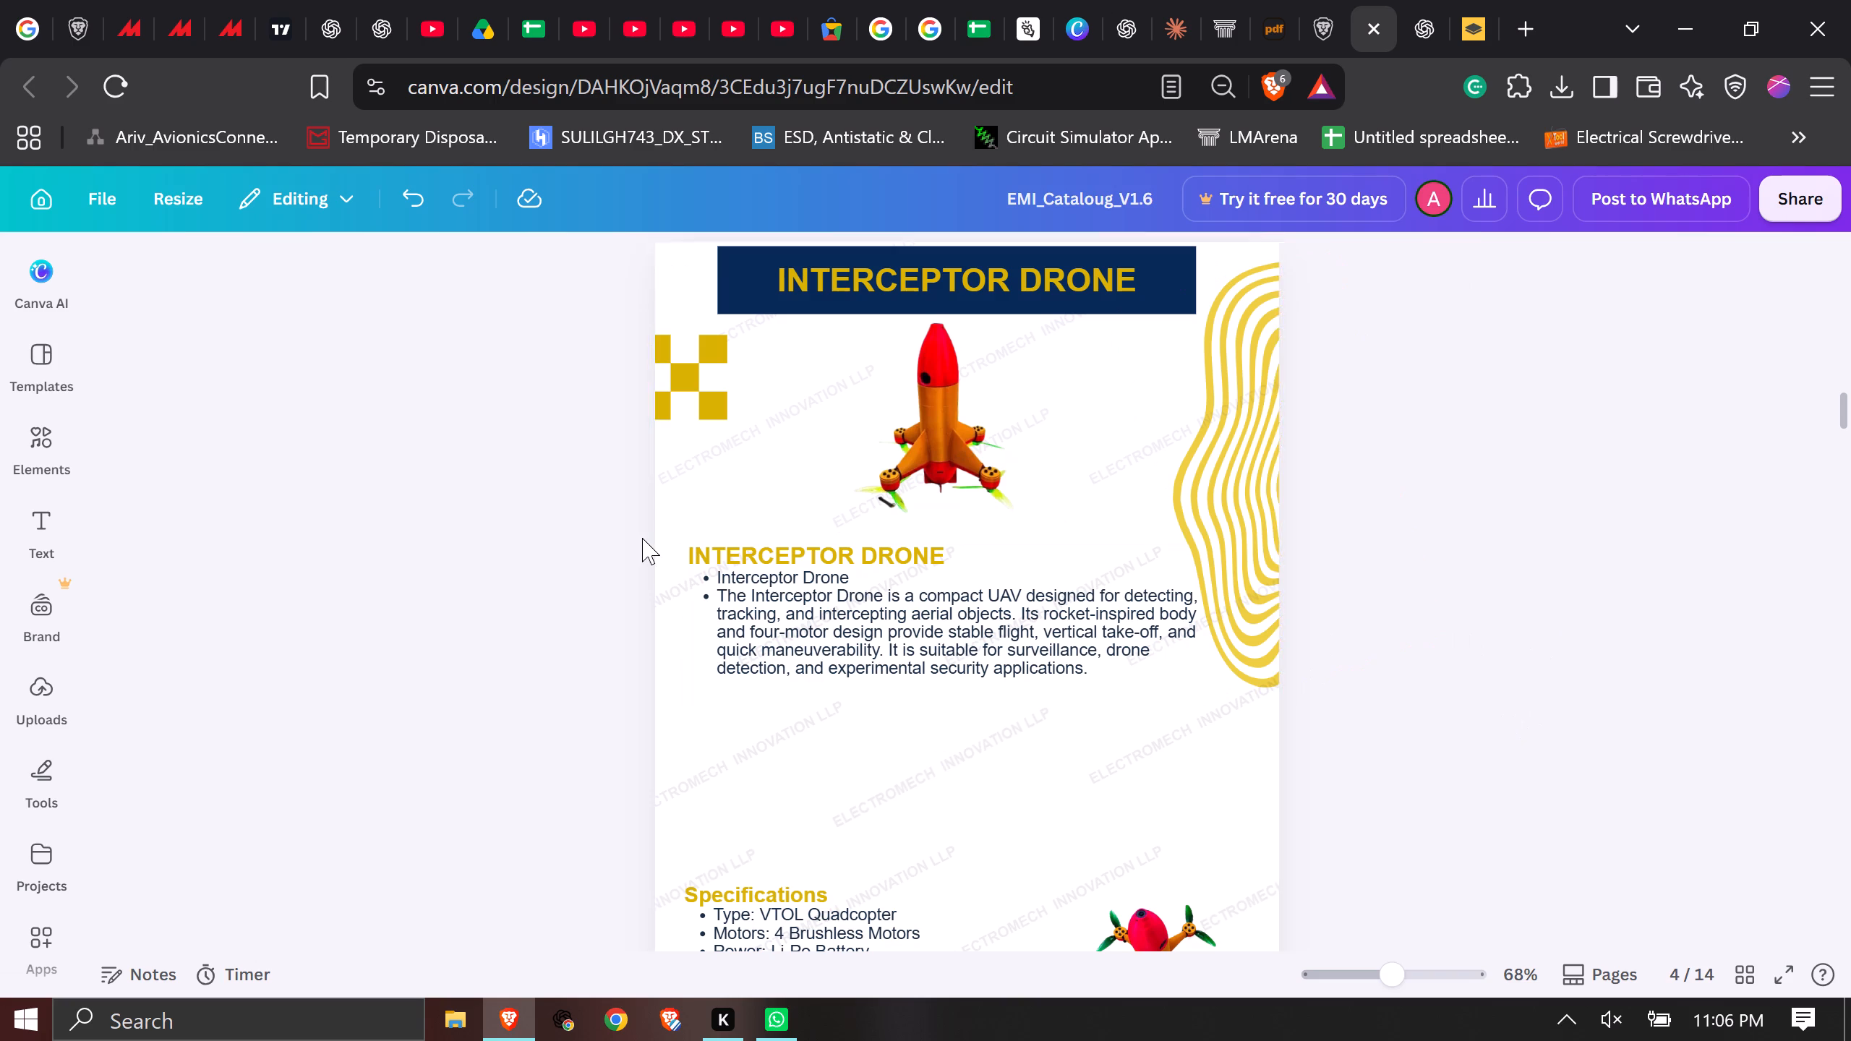
Delete the redundant "Interceptor Drone" bullet under page 4's INTERCEPTOR DRONE heading, keeping only the description bullet.
left_click(762, 595)
double_click(790, 573)
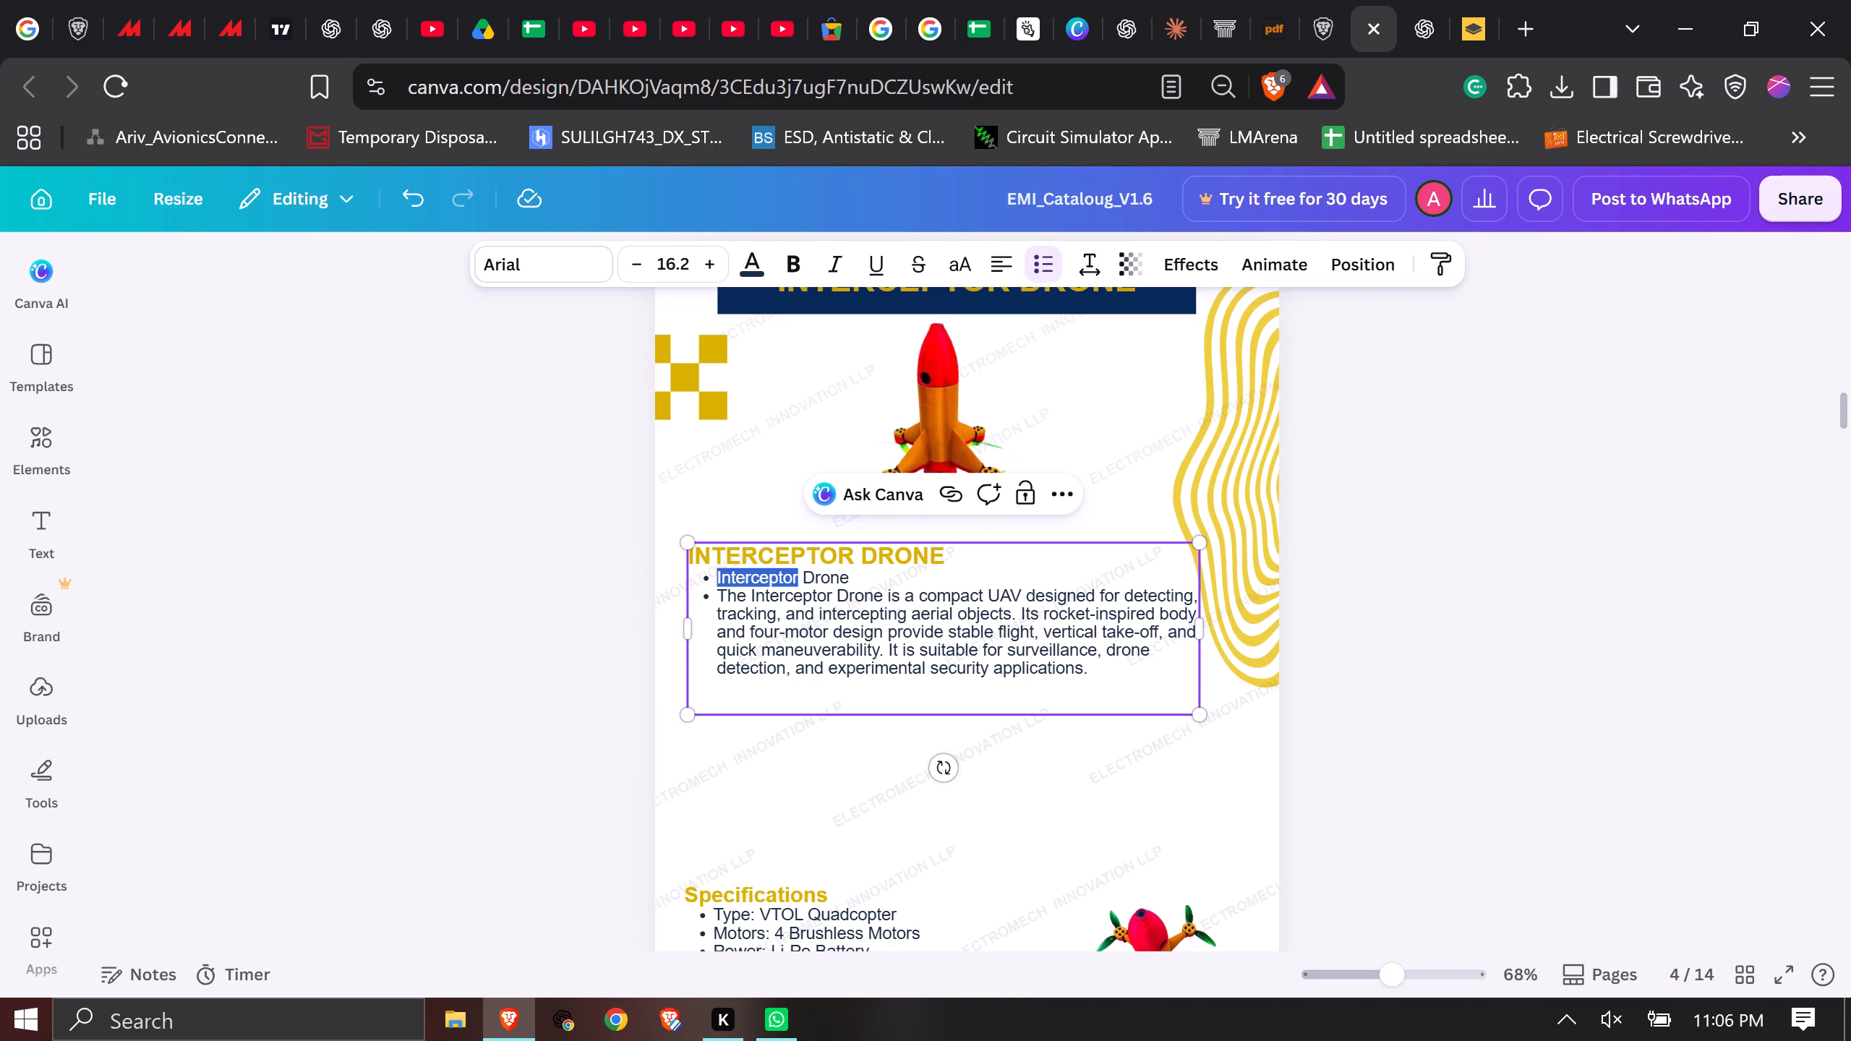
key("Delete")
key("BackSpace")
key("ctrl+Delete")
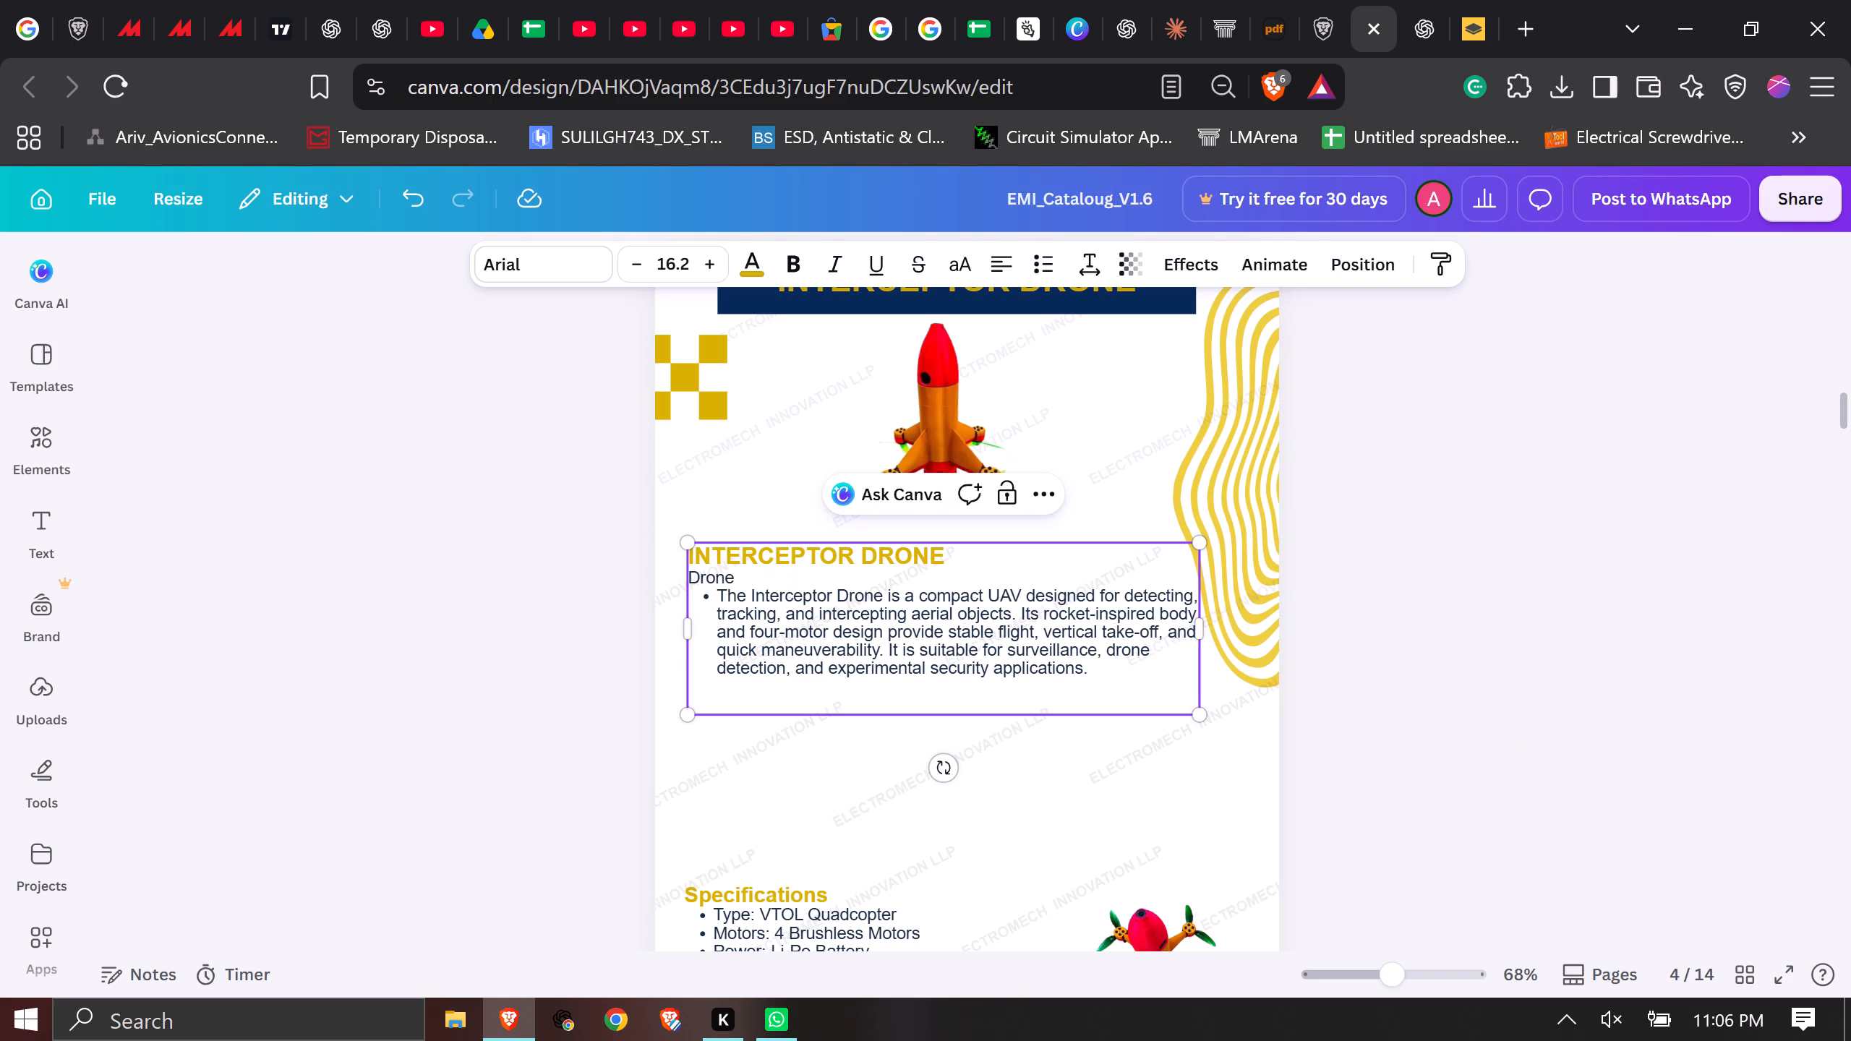
key("ctrl+Delete")
key("BackSpace")
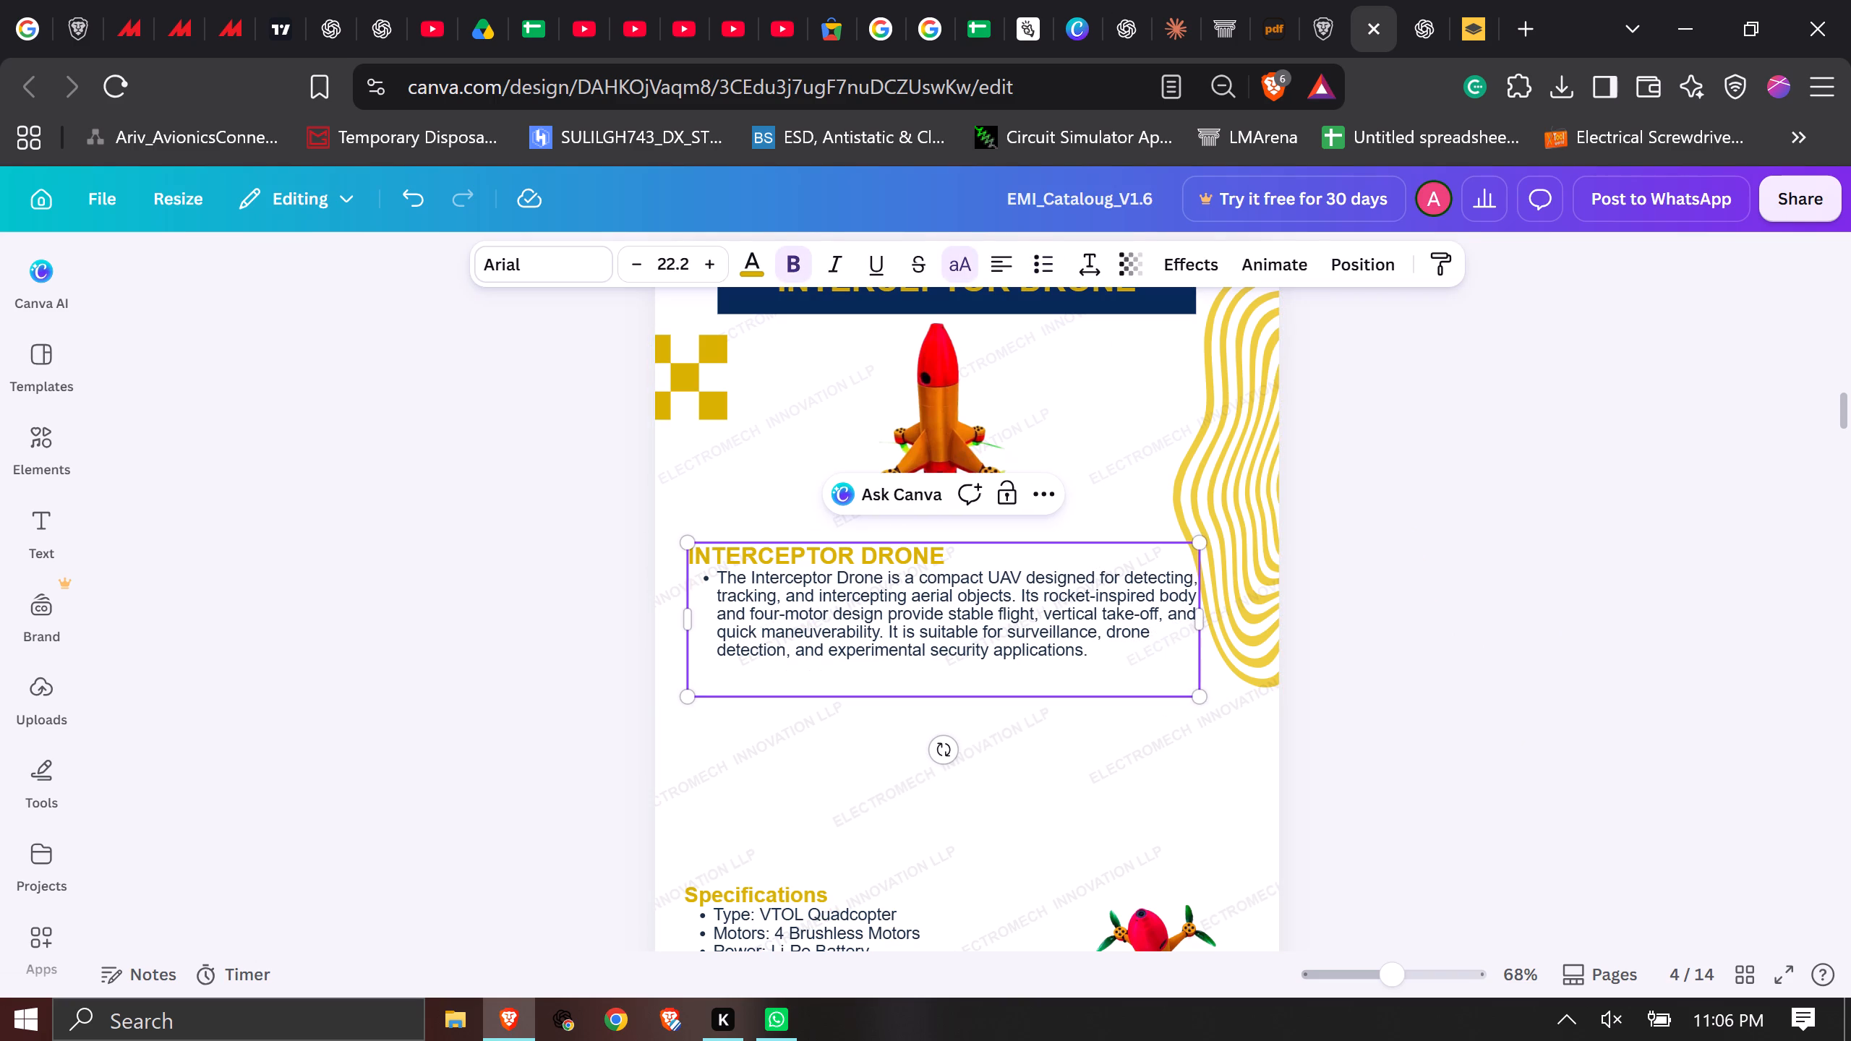
left_click(1515, 809)
Reposition page 4's Specifications text block slightly higher and further in from the page edge, leaving room above the contact footer.
scroll(1496, 807, "down", 3)
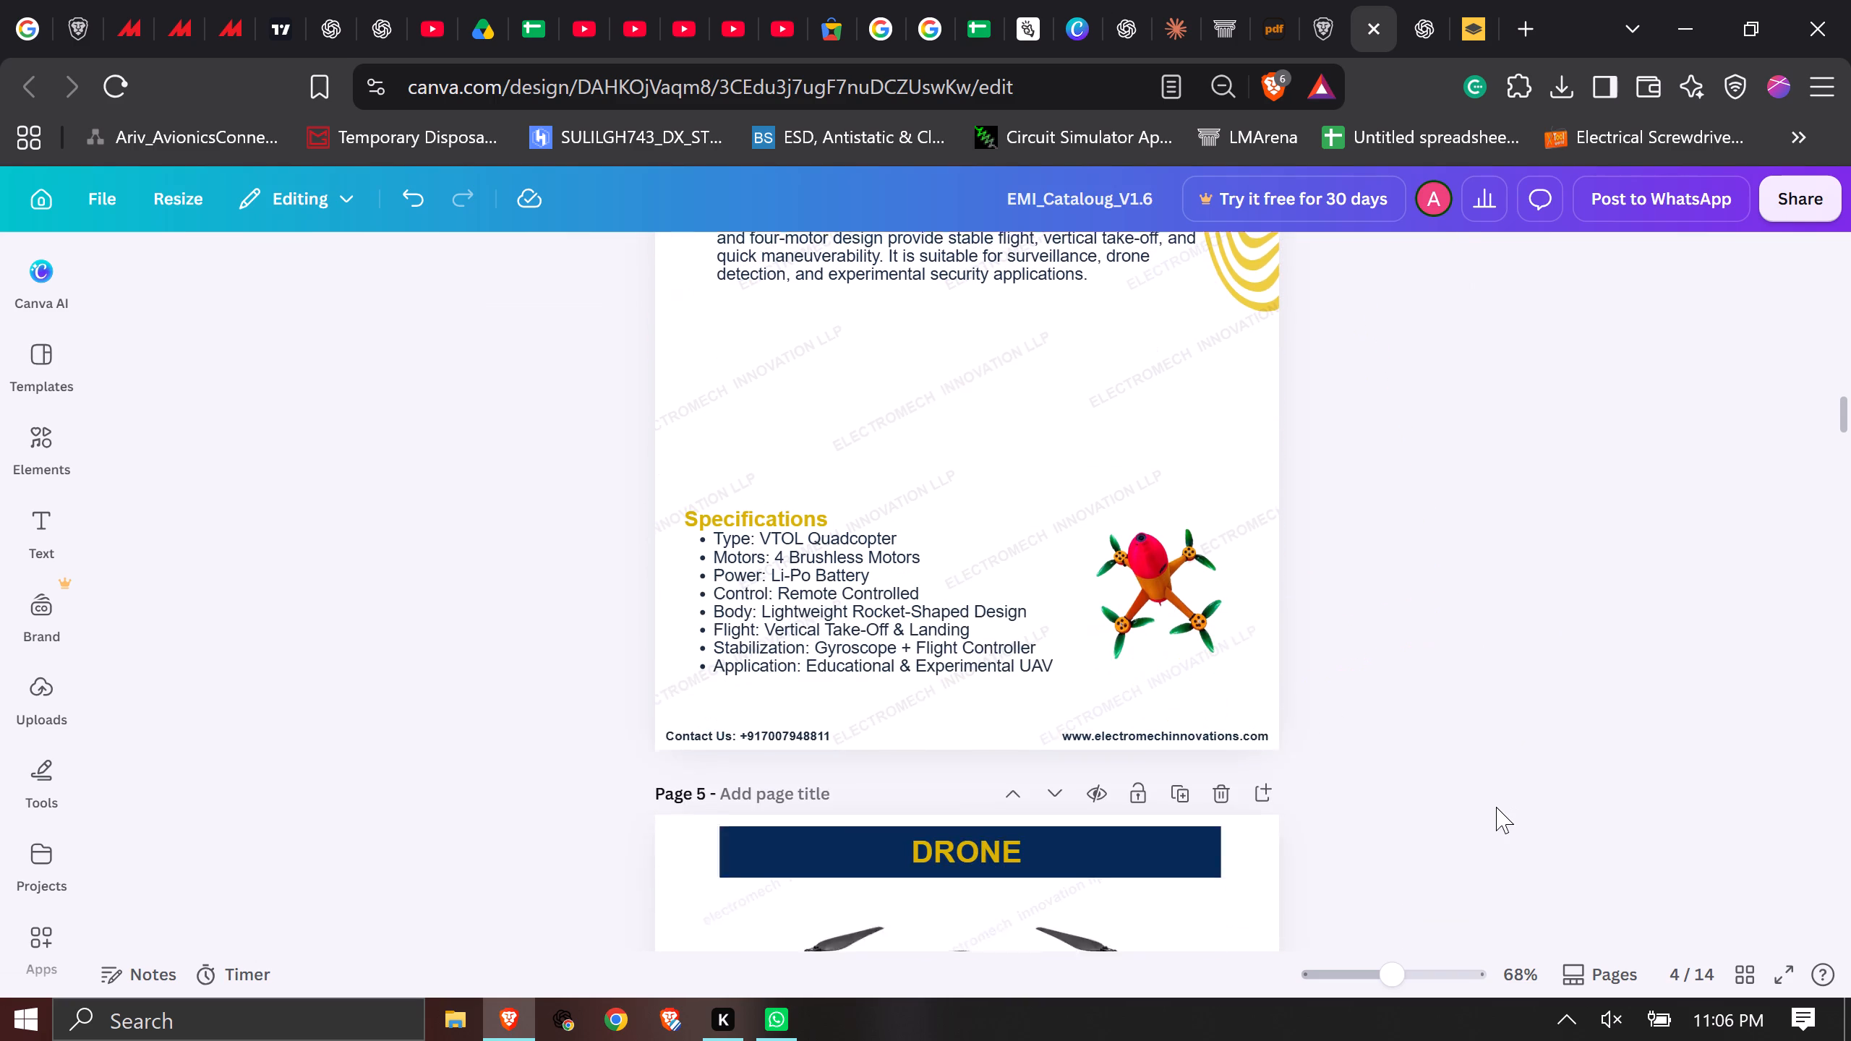
left_click(806, 604)
left_click_drag(813, 591, 805, 417)
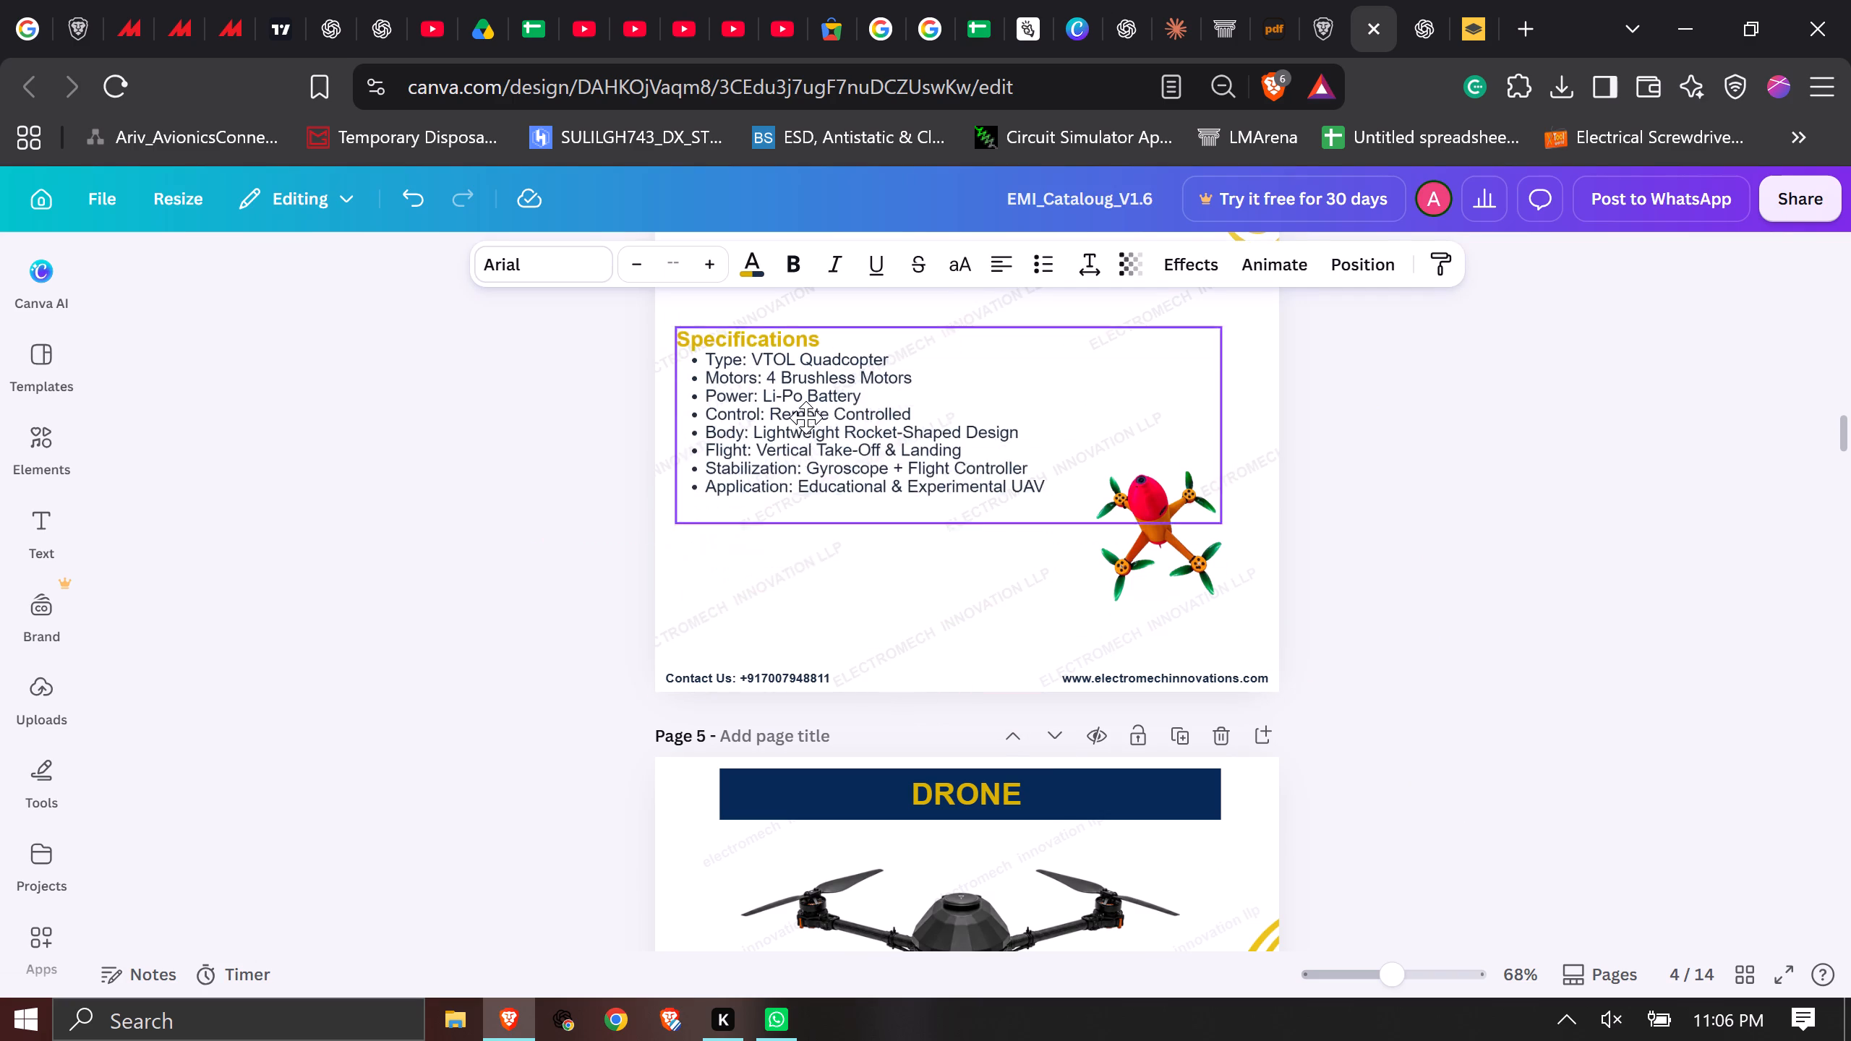
left_click_drag(805, 417, 805, 414)
scroll(823, 477, "up", 2)
scroll(920, 740, "down", 1)
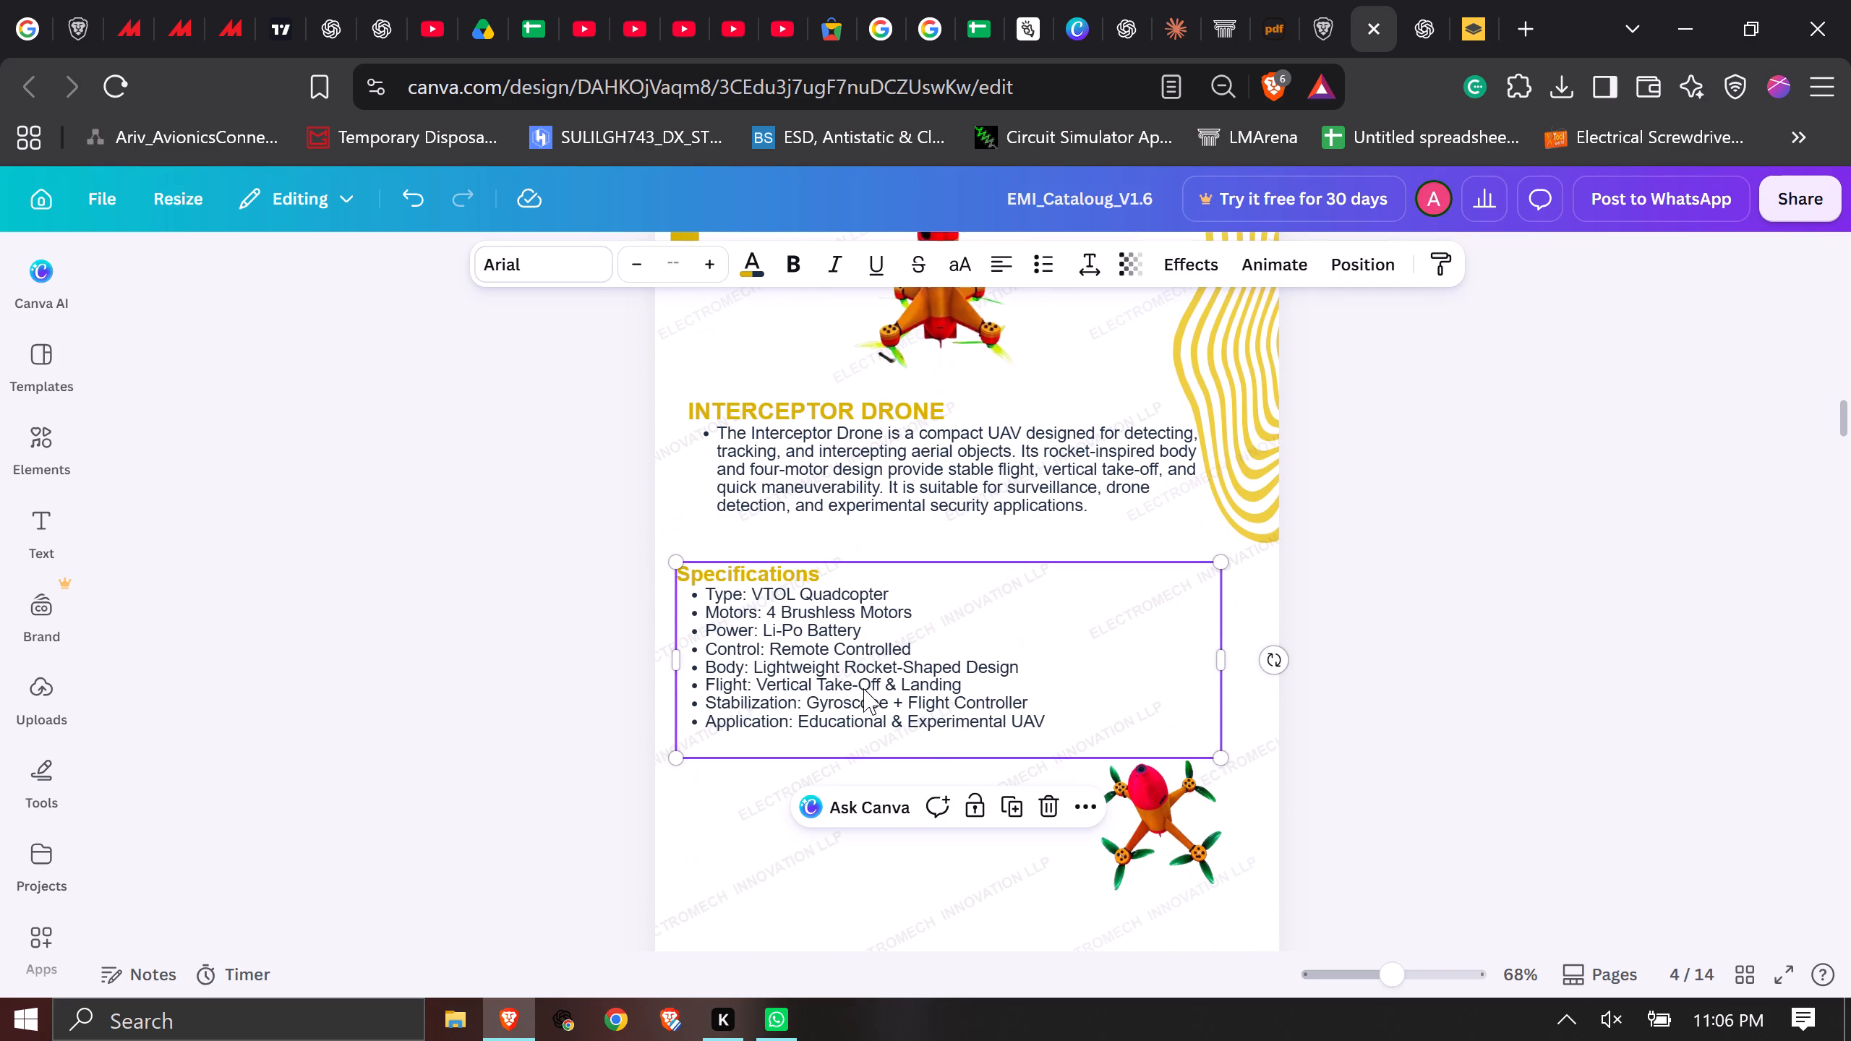
left_click_drag(862, 664, 880, 655)
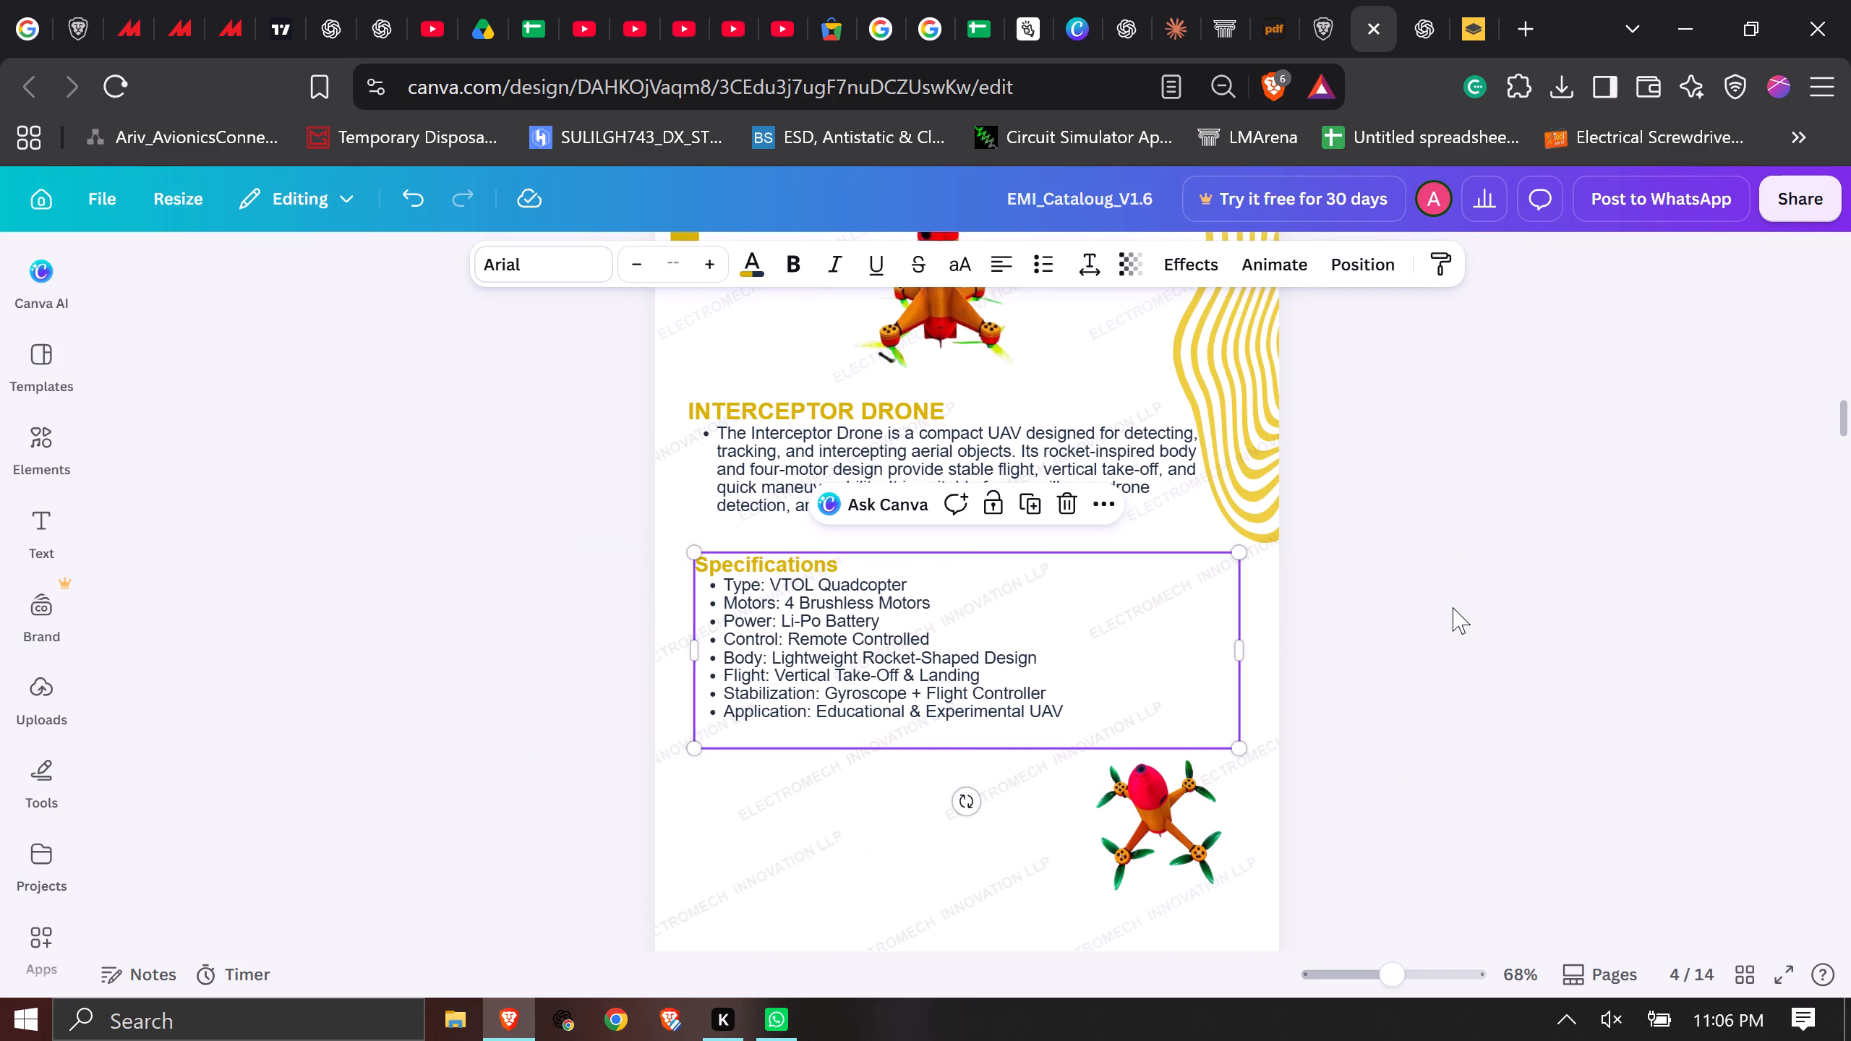
left_click(1454, 607)
scroll(1423, 612, "up", 1)
scroll(1423, 612, "down", 2)
left_click_drag(965, 526, 965, 645)
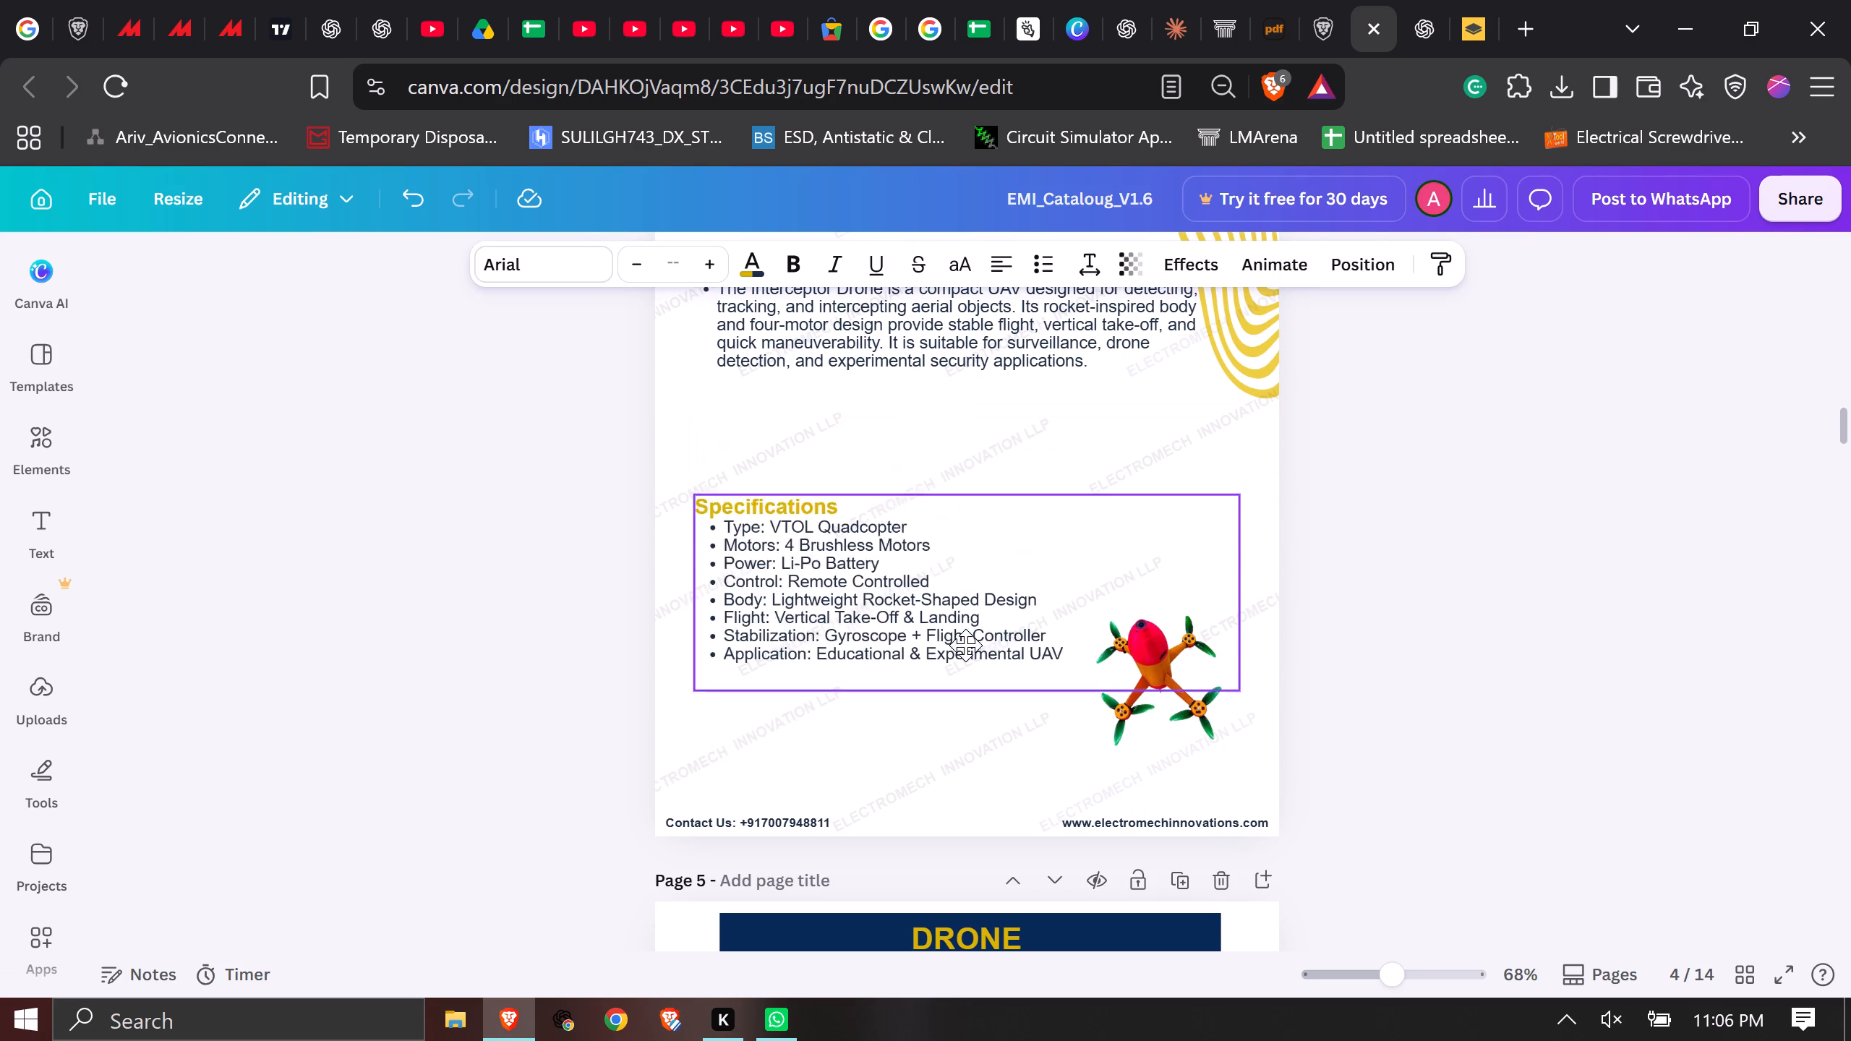
left_click_drag(965, 645, 965, 680)
Move the INTERCEPTOR DRONE description block down to just above the Specifications block, roughly aligned with its heading.
scroll(1279, 535, "up", 2)
left_click_drag(1012, 614, 1010, 711)
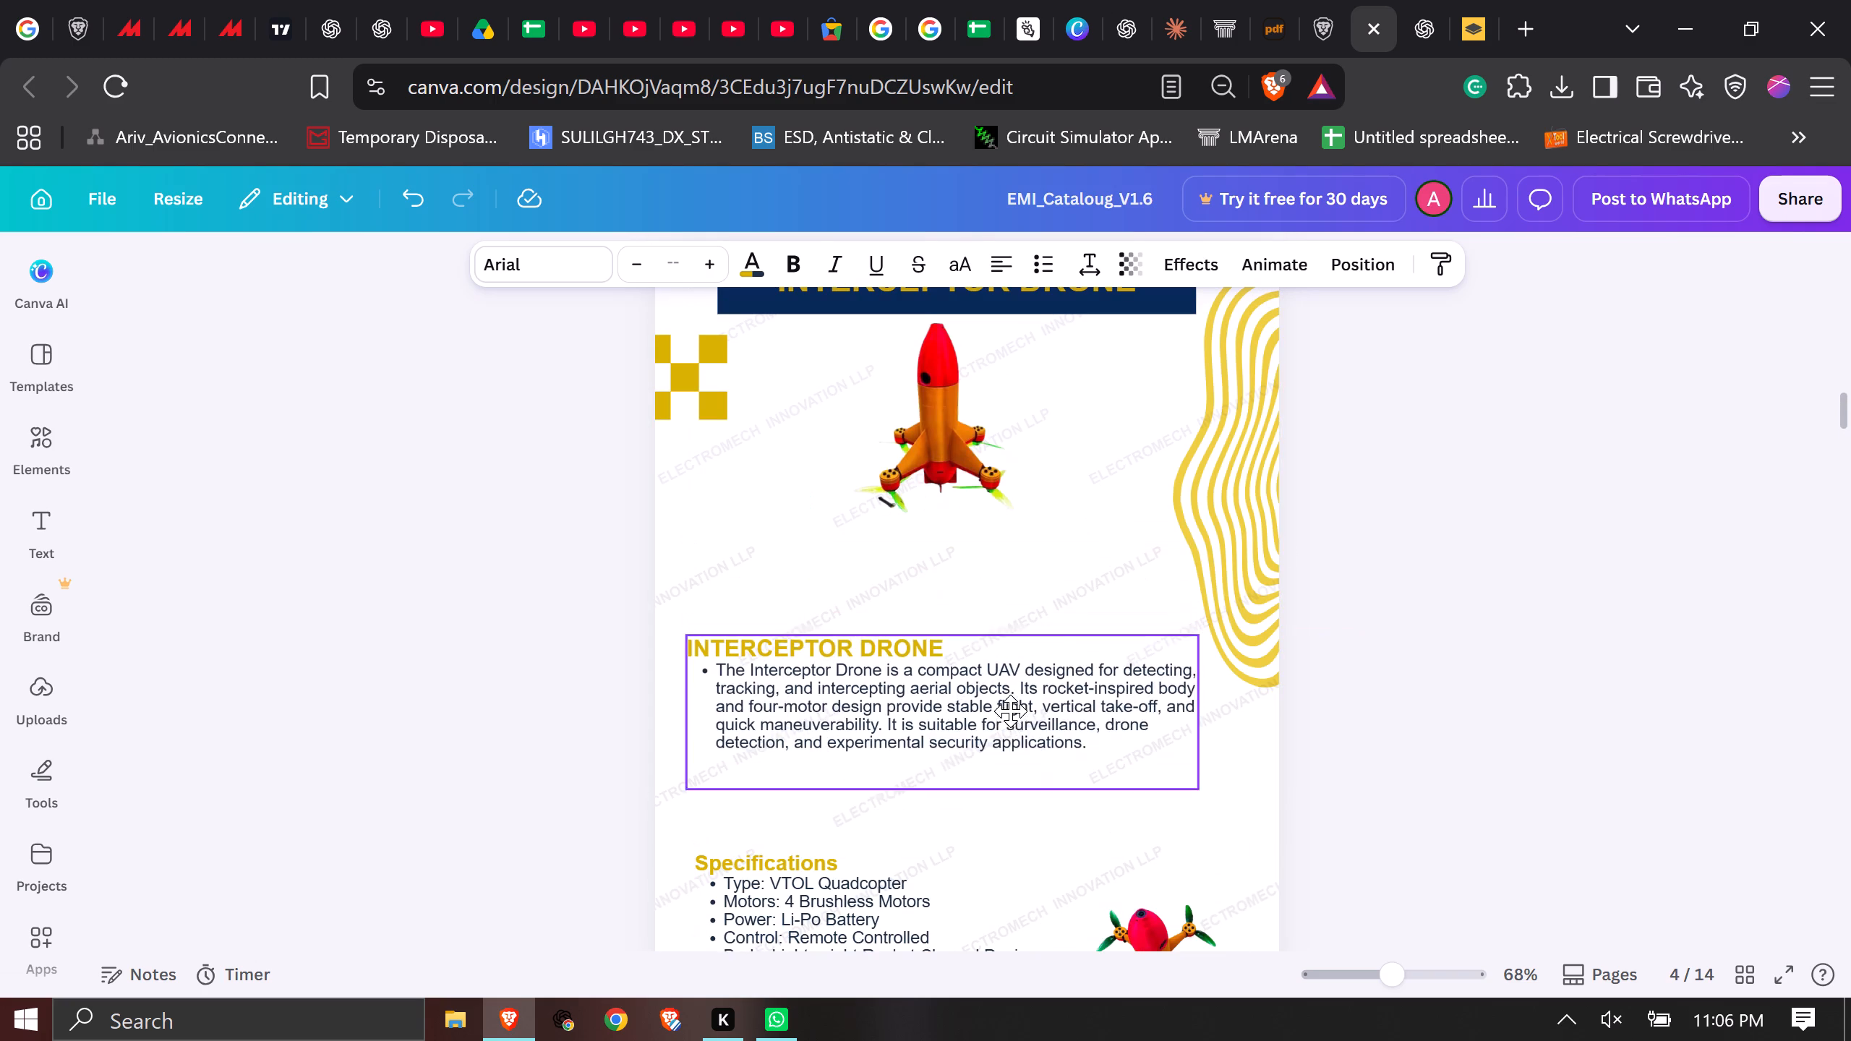
left_click_drag(1010, 711, 1016, 786)
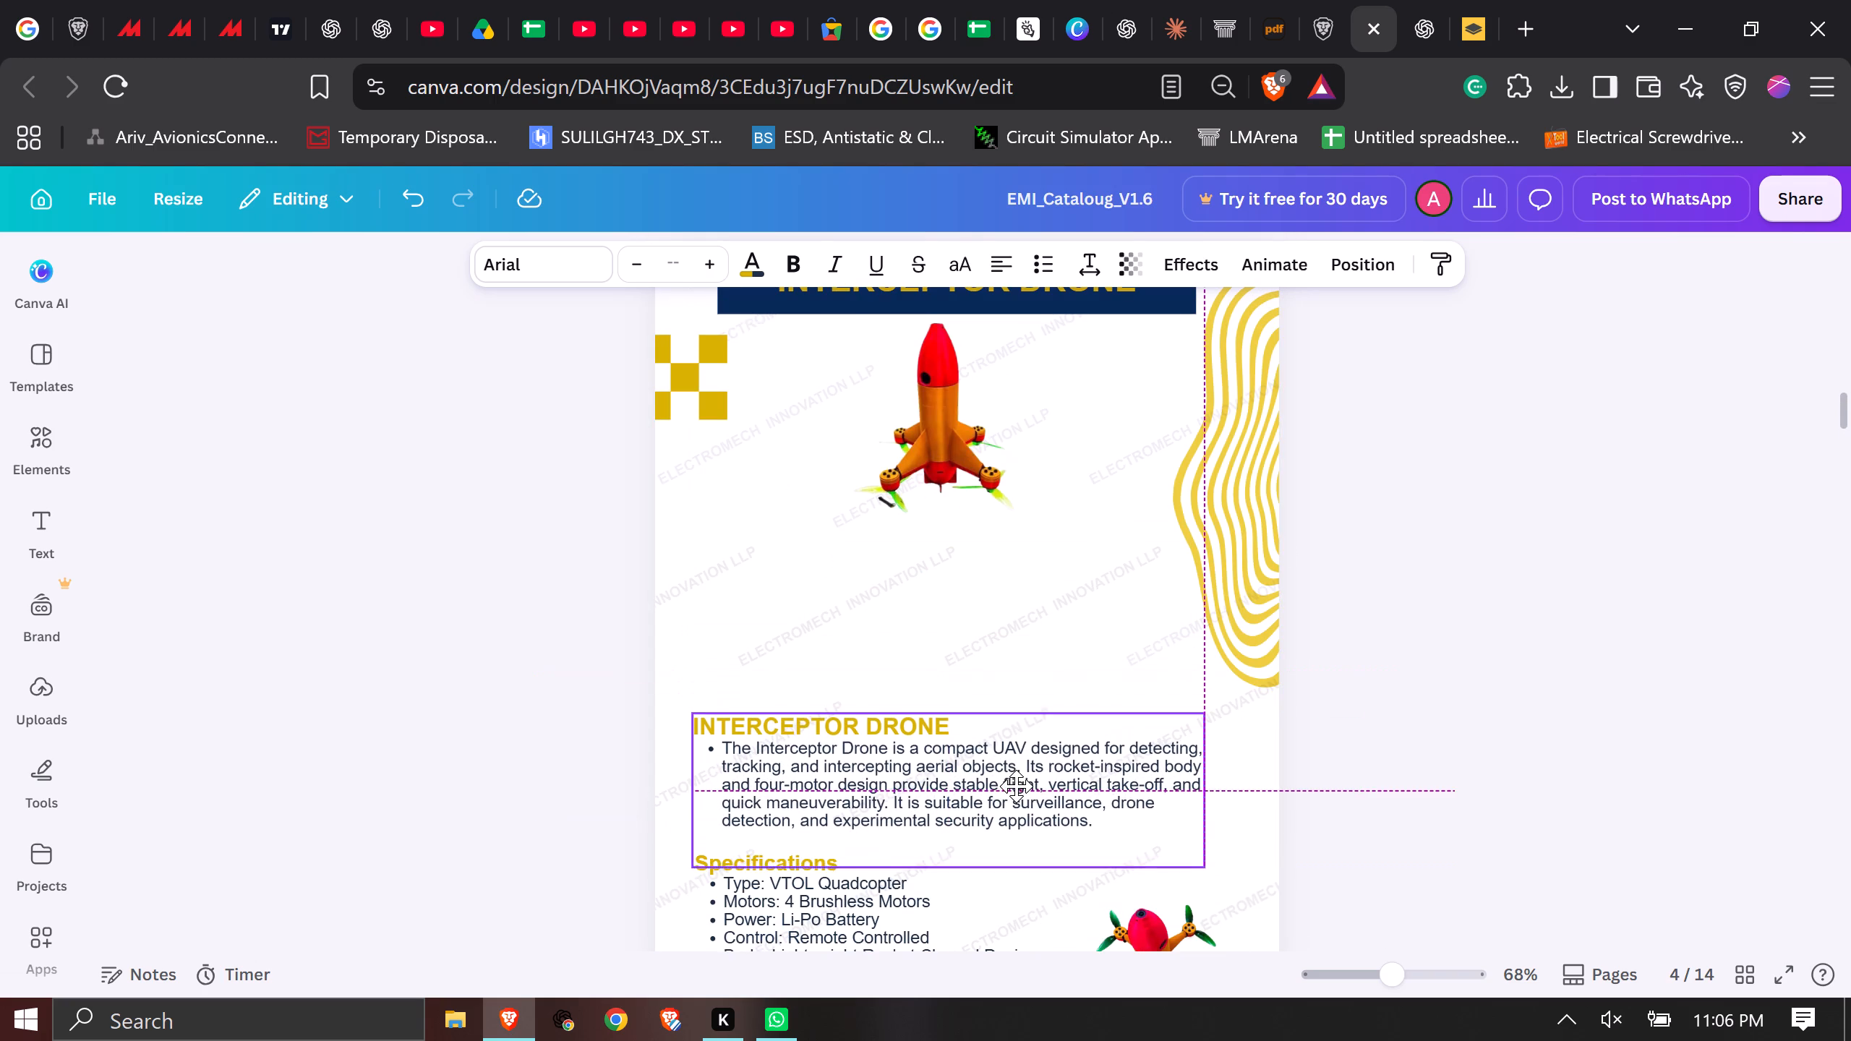
left_click_drag(1016, 786, 1017, 765)
left_click(1679, 711)
Enlarge the upright rocket-shaped drone image below page 4's title, keeping its proportions.
scroll(1571, 703, "down", 2)
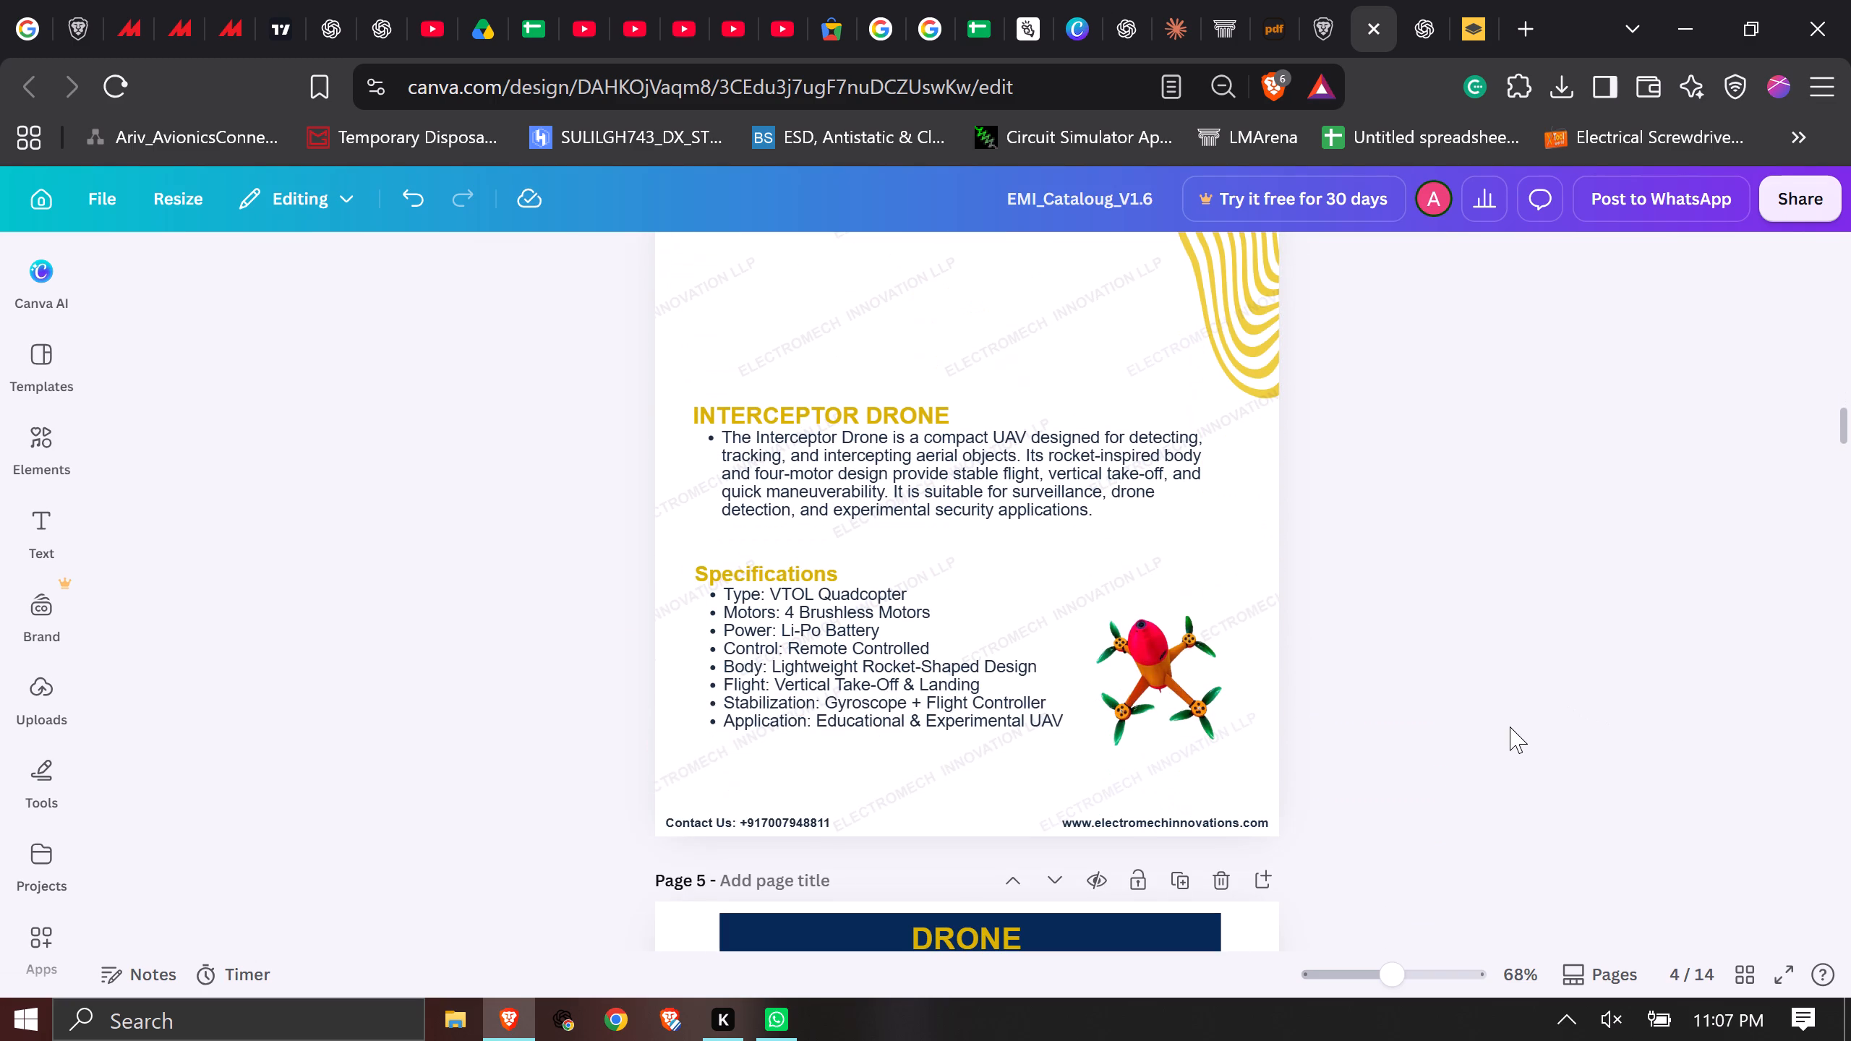
scroll(1202, 688, "up", 2)
scroll(1171, 667, "down", 1)
left_click(953, 561)
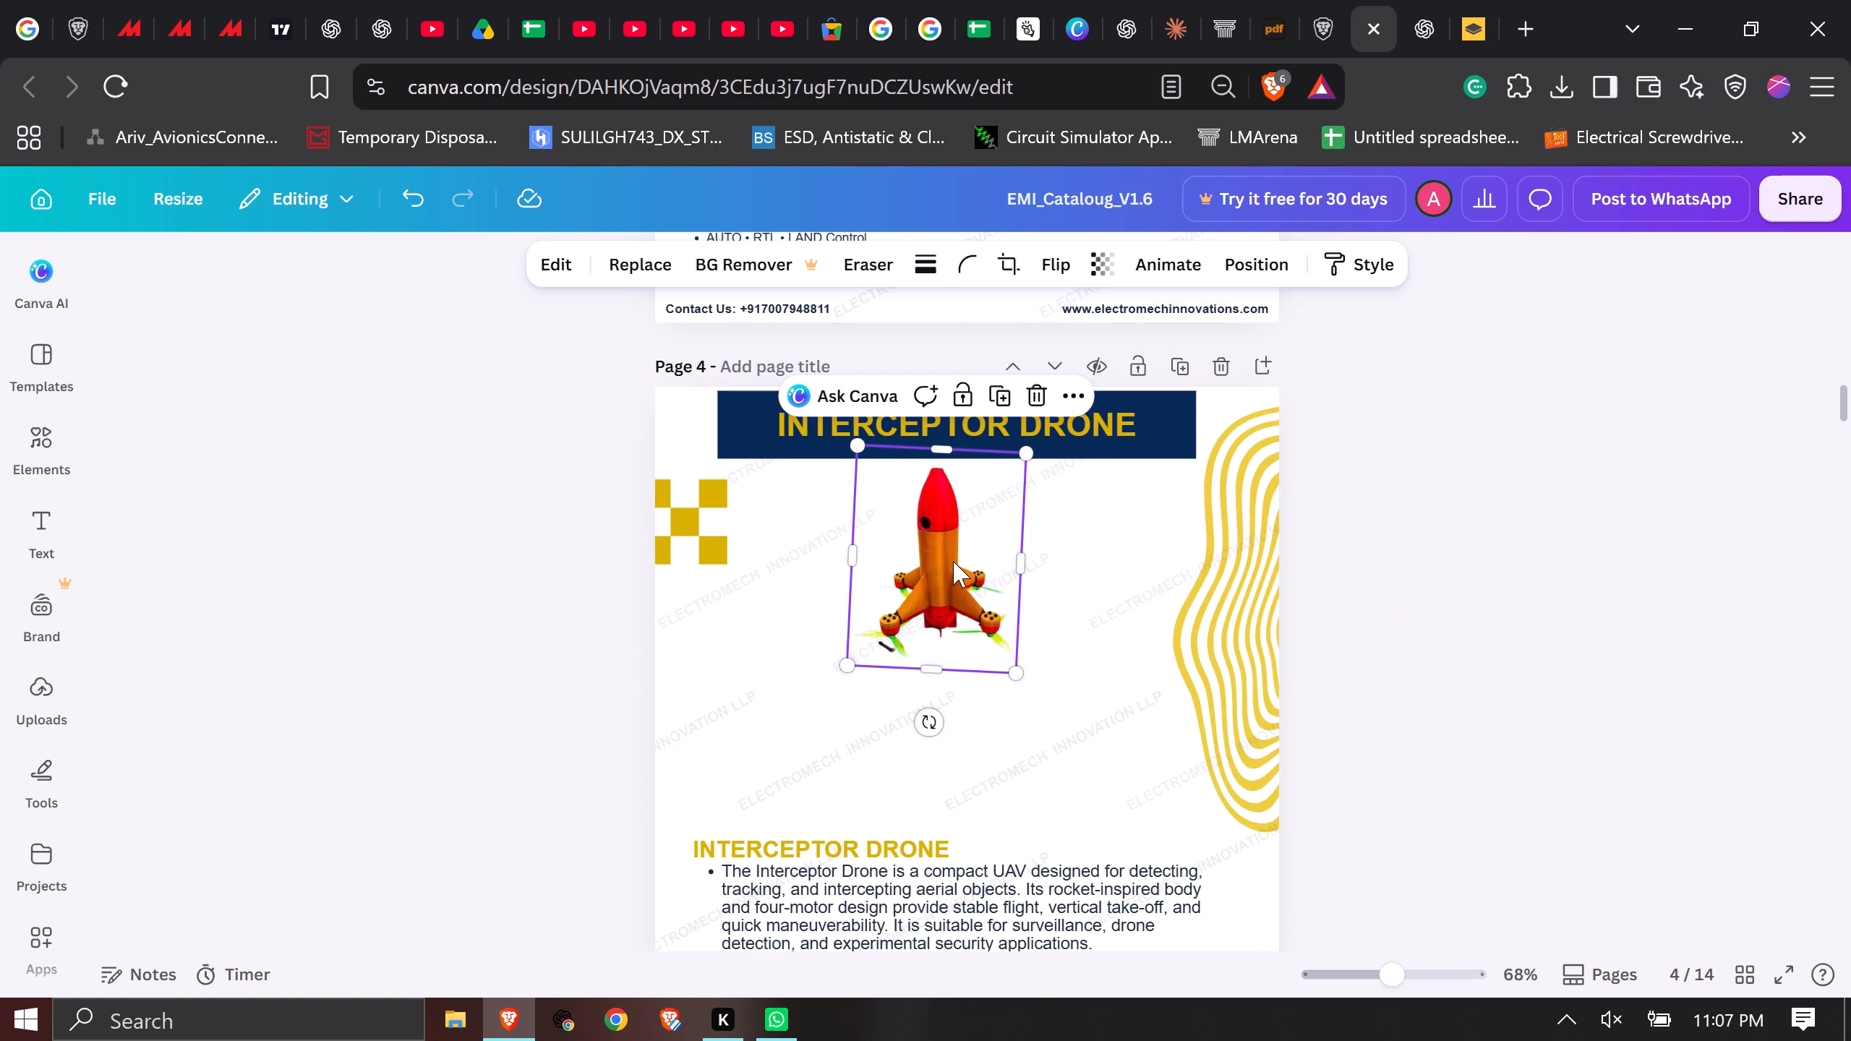
left_click_drag(1013, 671, 1055, 728)
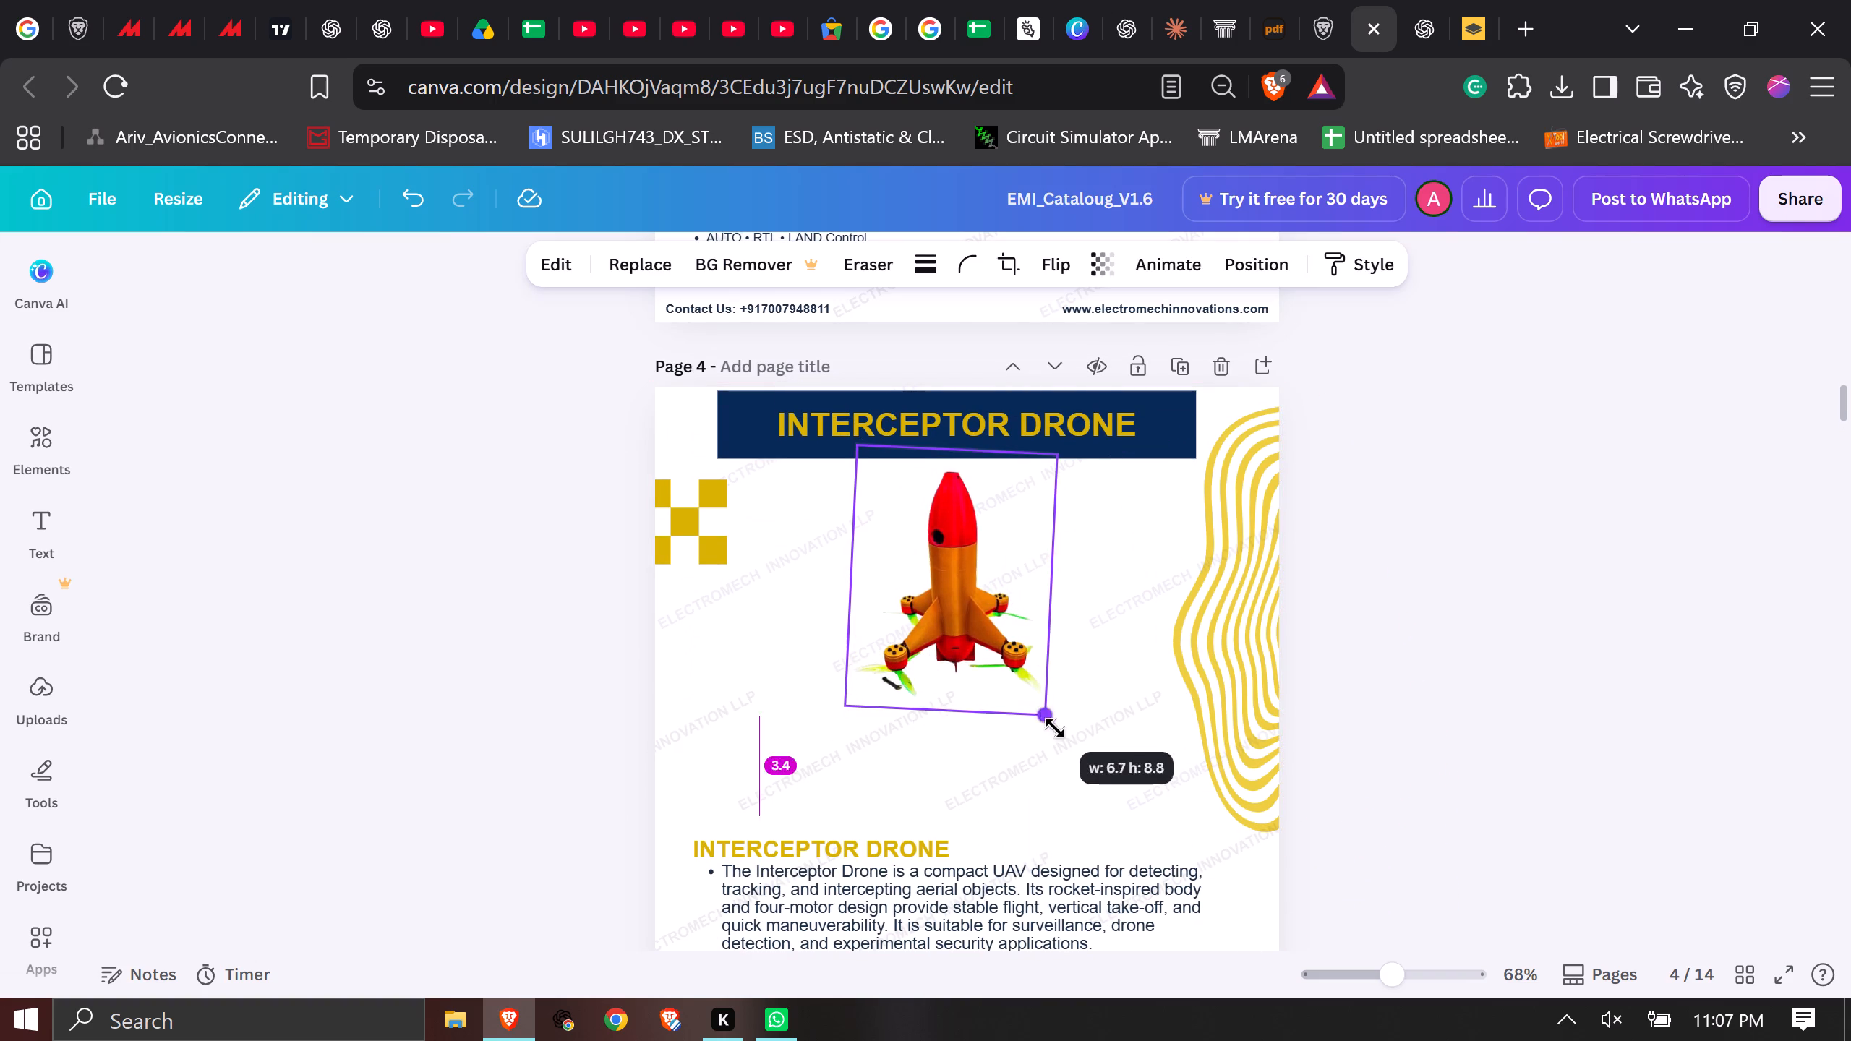
left_click_drag(1055, 728, 1070, 747)
left_click(1489, 693)
Move the enlarged rocket-shaped drone image down into the space between the title banner and the description heading.
scroll(1483, 677, "down", 3)
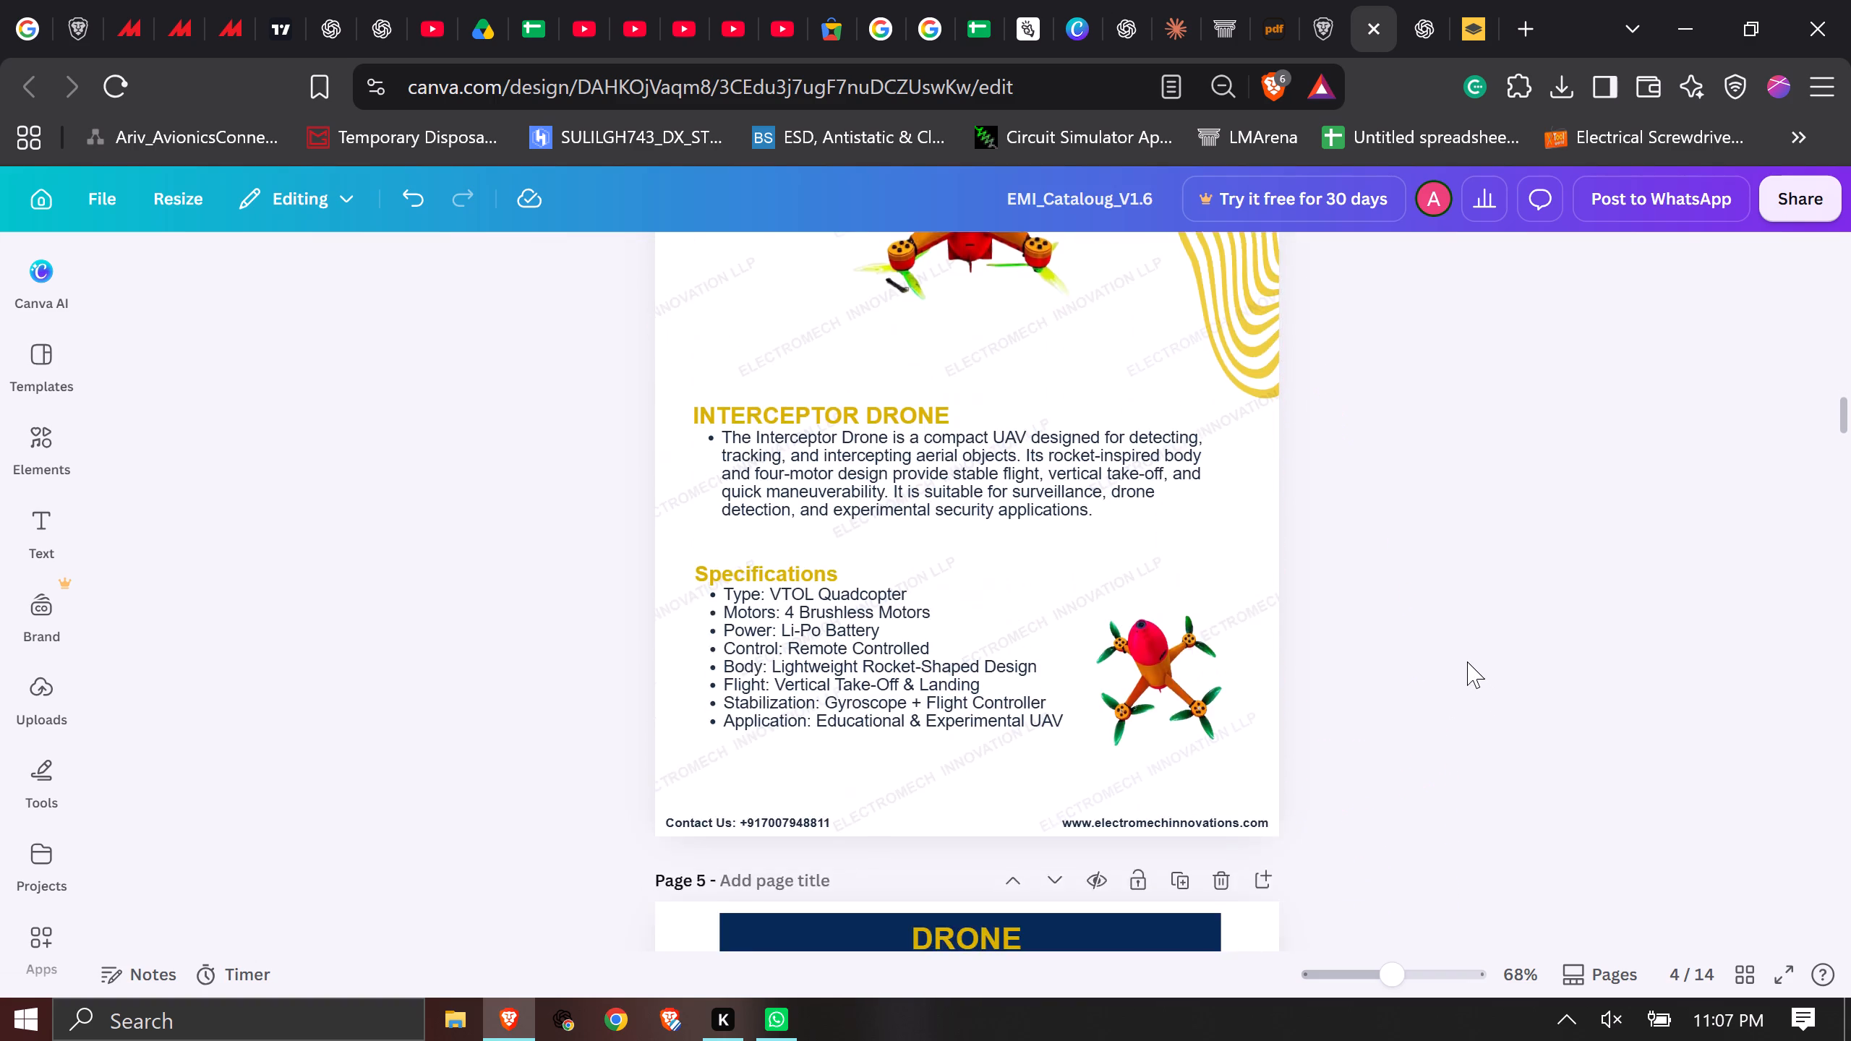
scroll(1463, 658, "up", 2)
left_click_drag(1002, 484, 1000, 538)
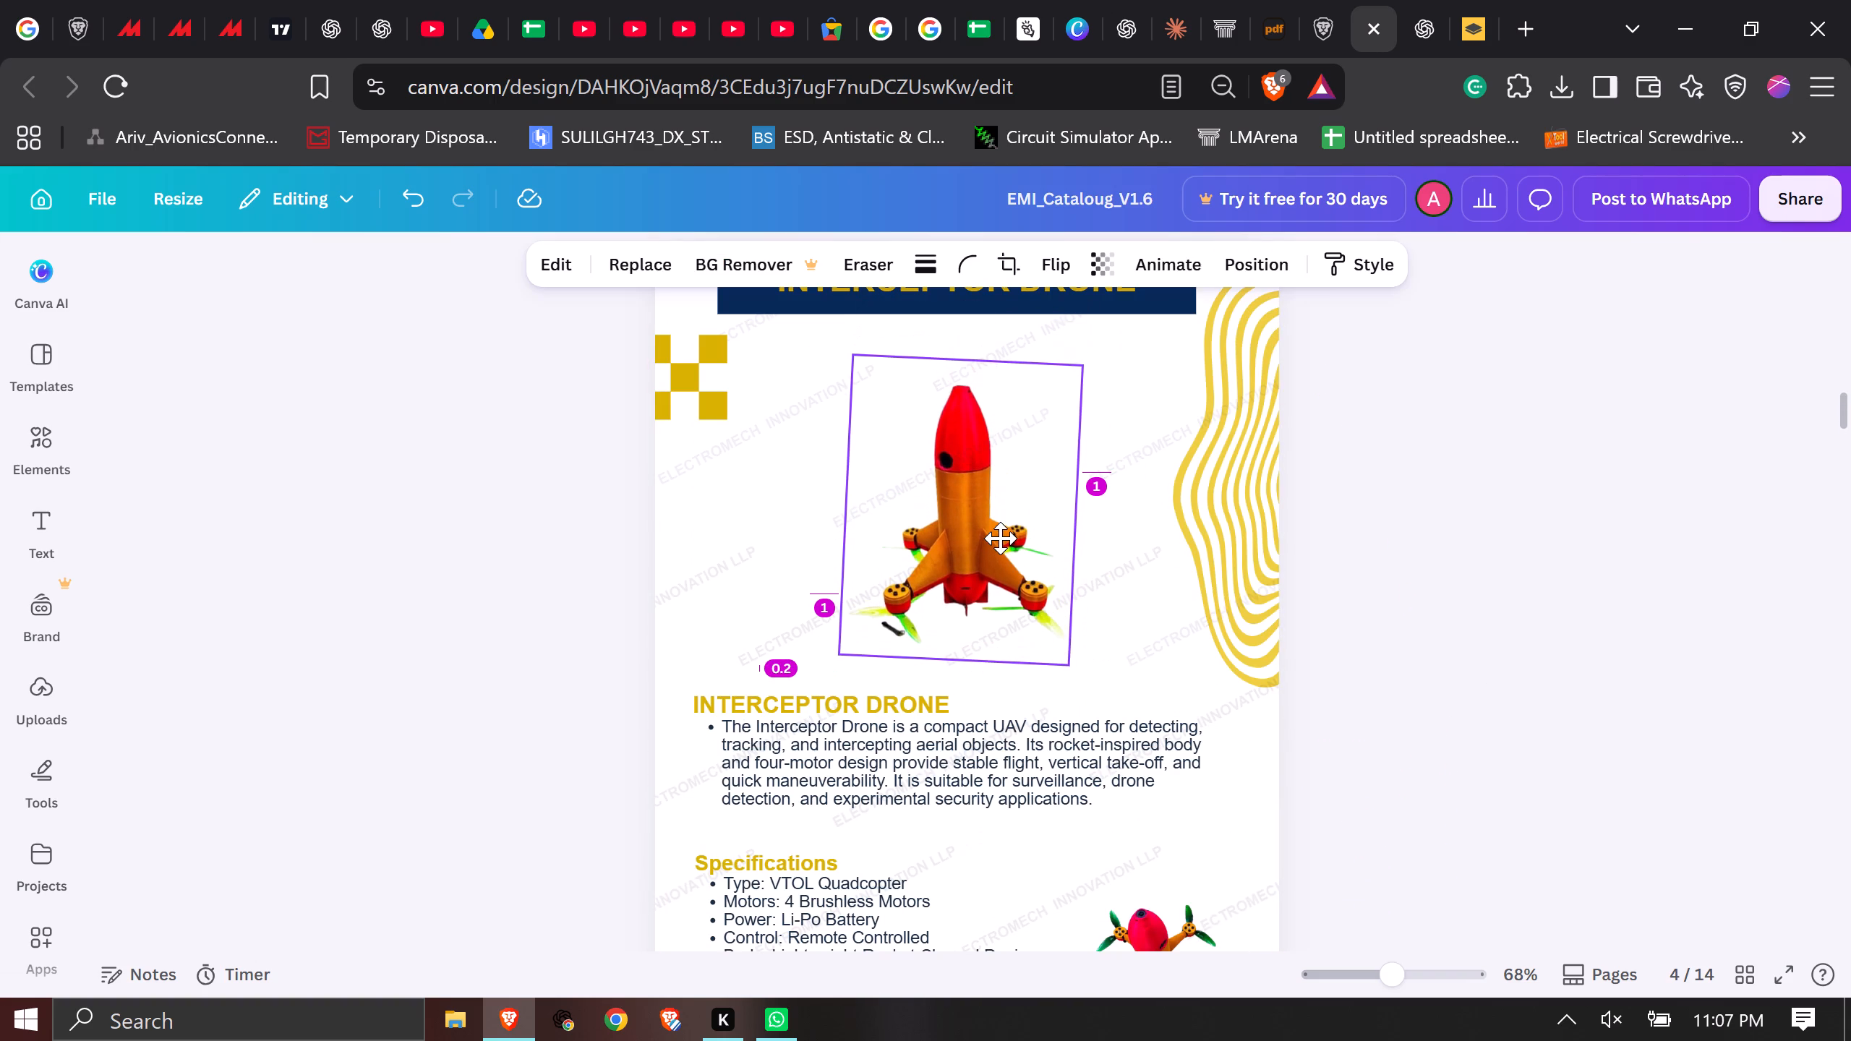
left_click_drag(1000, 538, 1000, 531)
left_click(1575, 471)
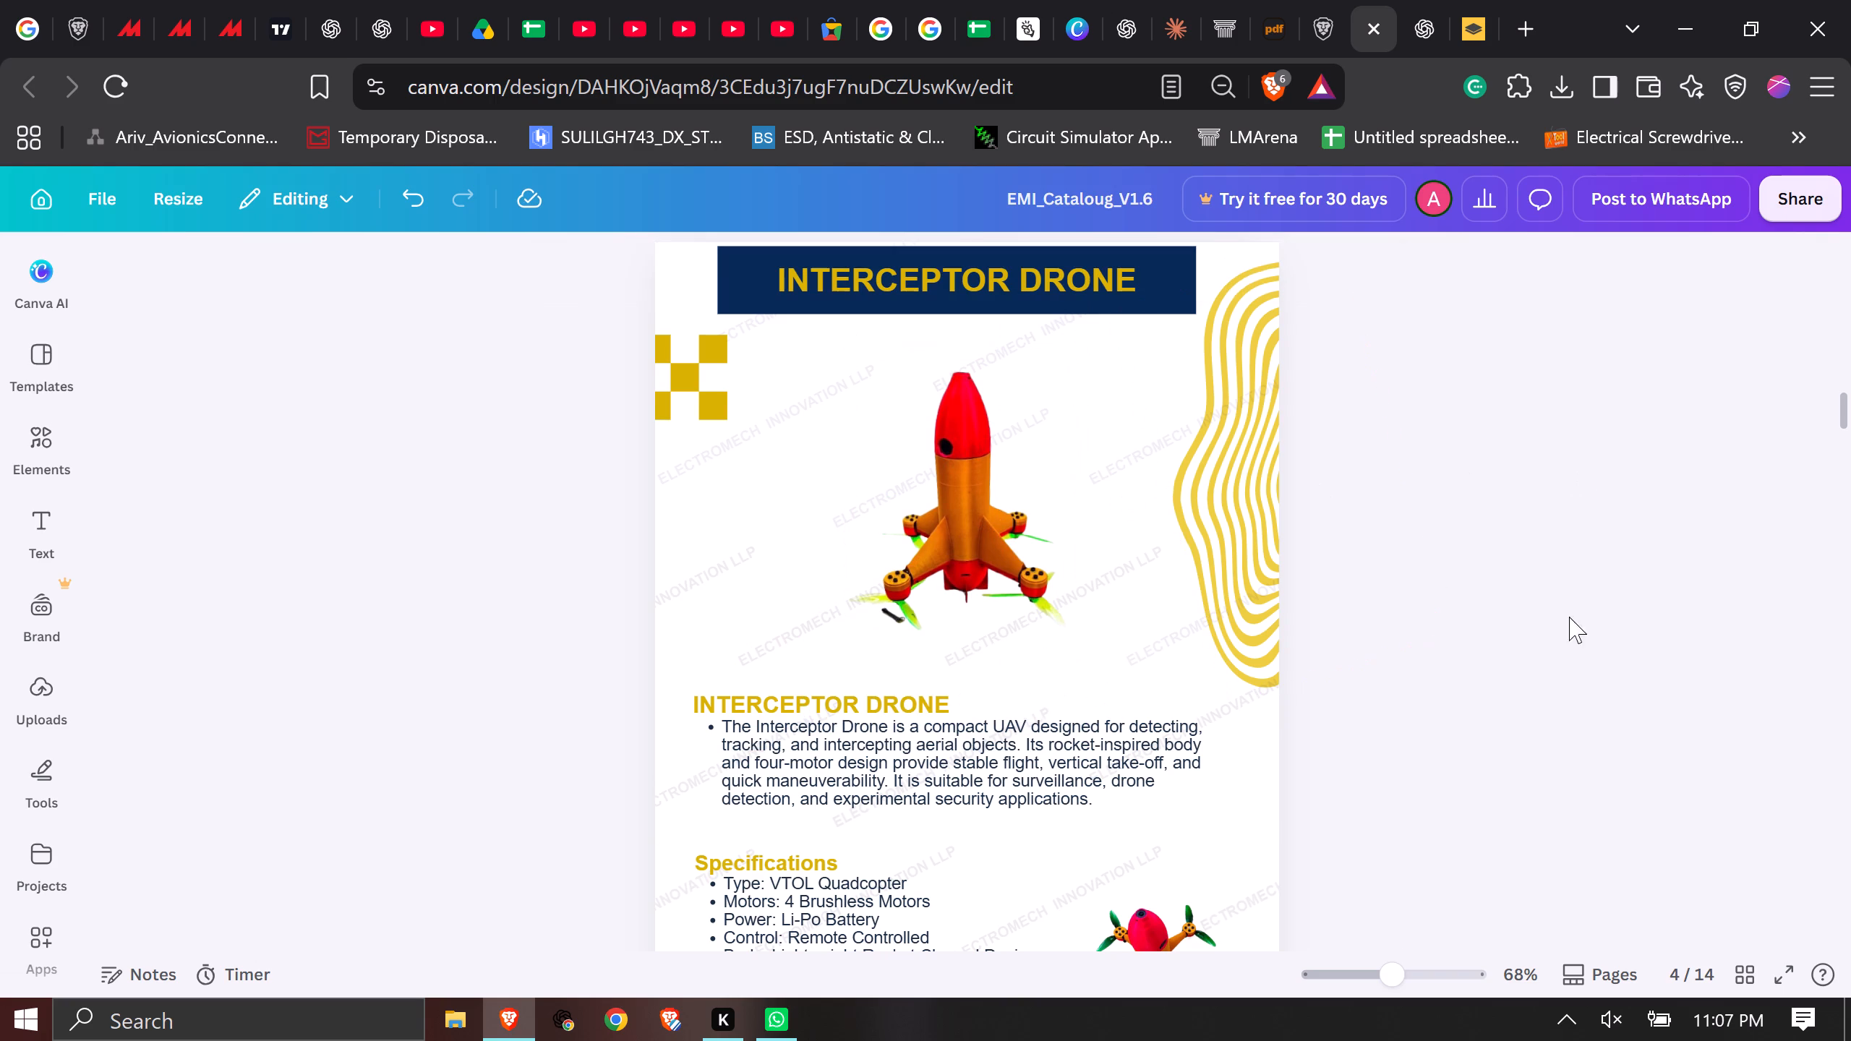
Narrow the Specifications text box so that it ends just before the small quadcopter image beside it.
scroll(1566, 648, "down", 2)
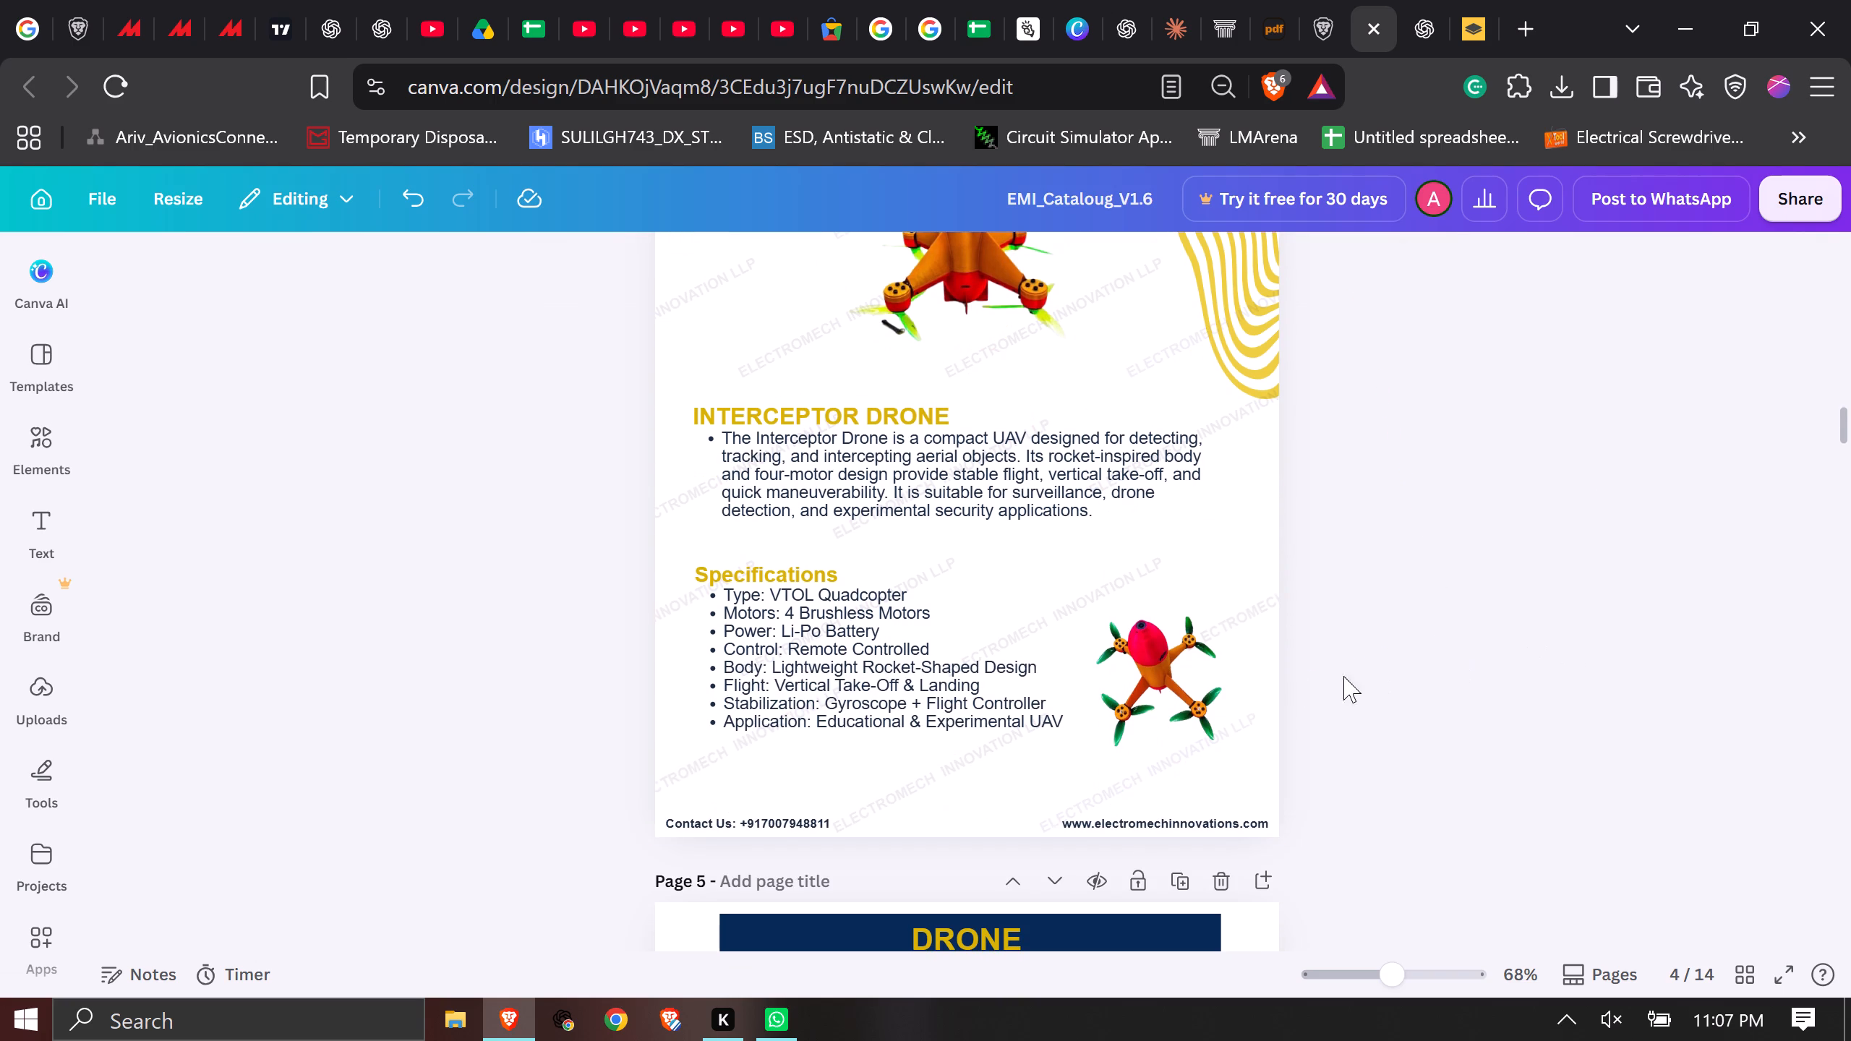
left_click(1170, 673)
left_click(1245, 711)
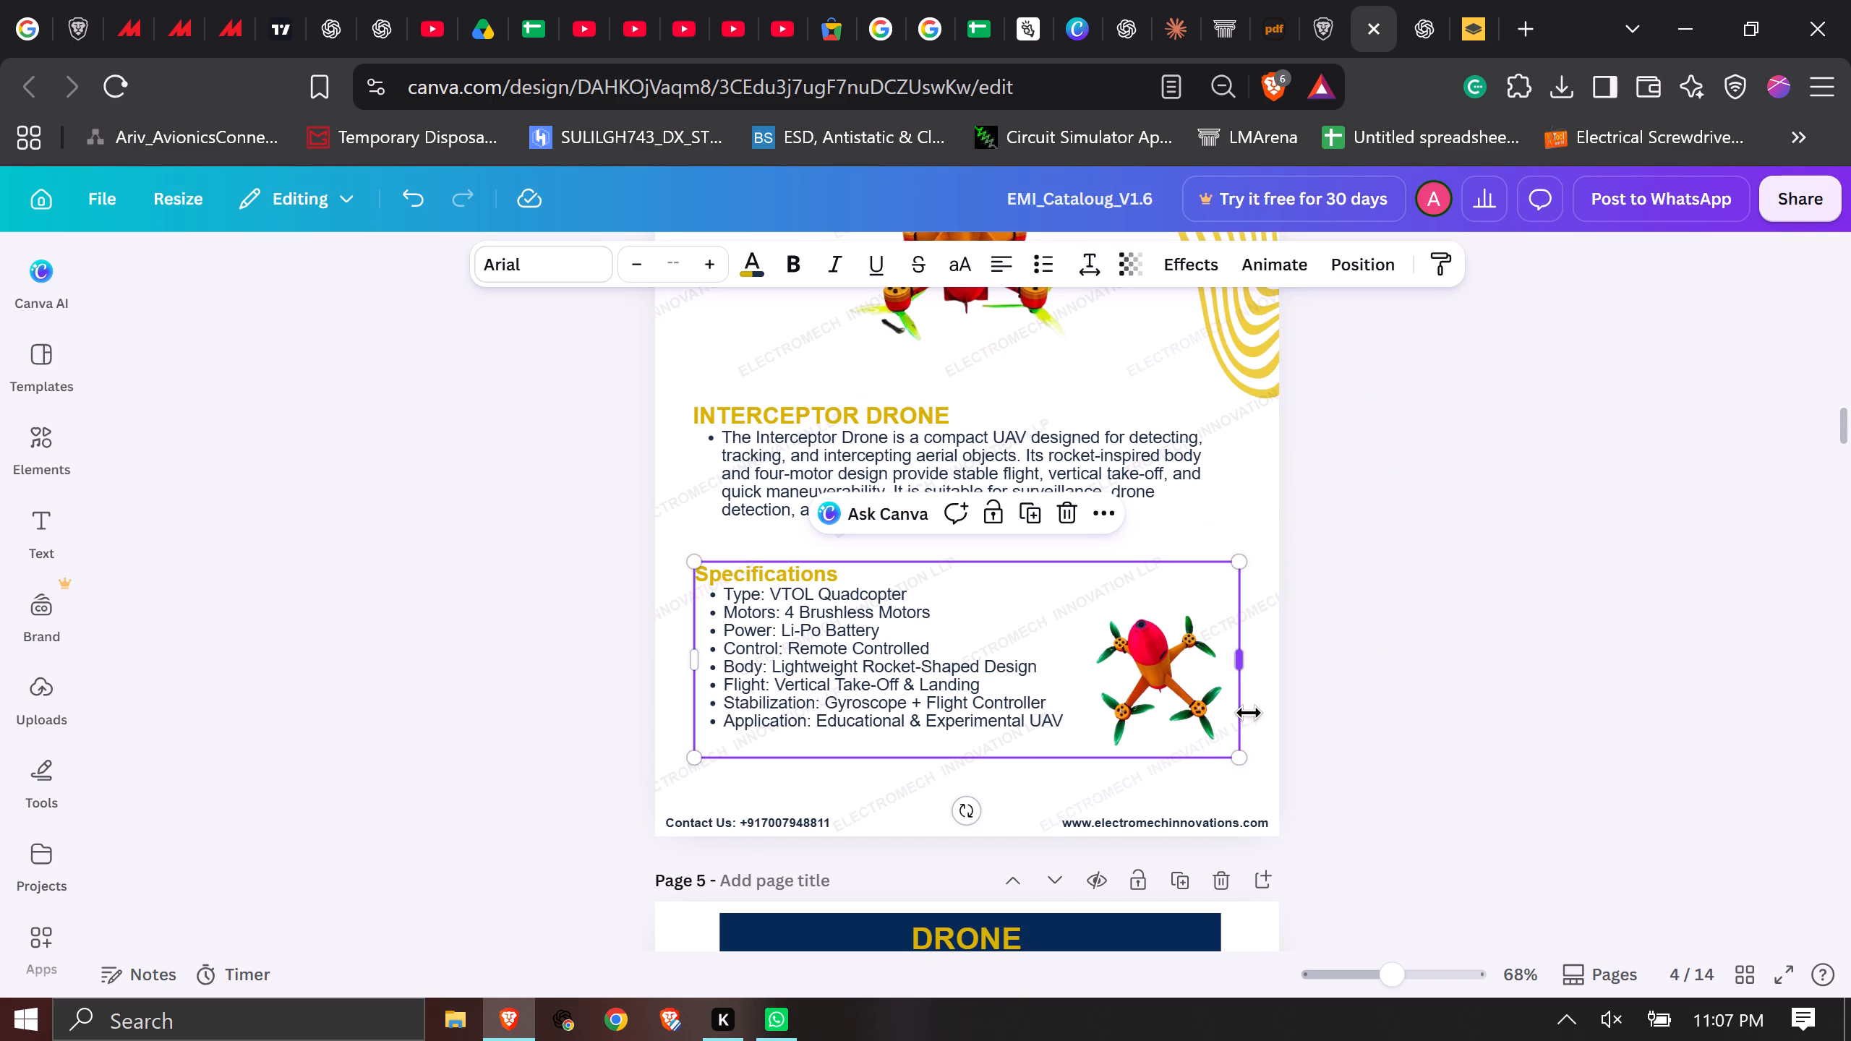
left_click(1155, 763)
left_click(1151, 721)
left_click_drag(1244, 659, 1097, 659)
Enlarge the small quadcopter image beside the Specifications list and check page 4's layout.
left_click(1172, 663)
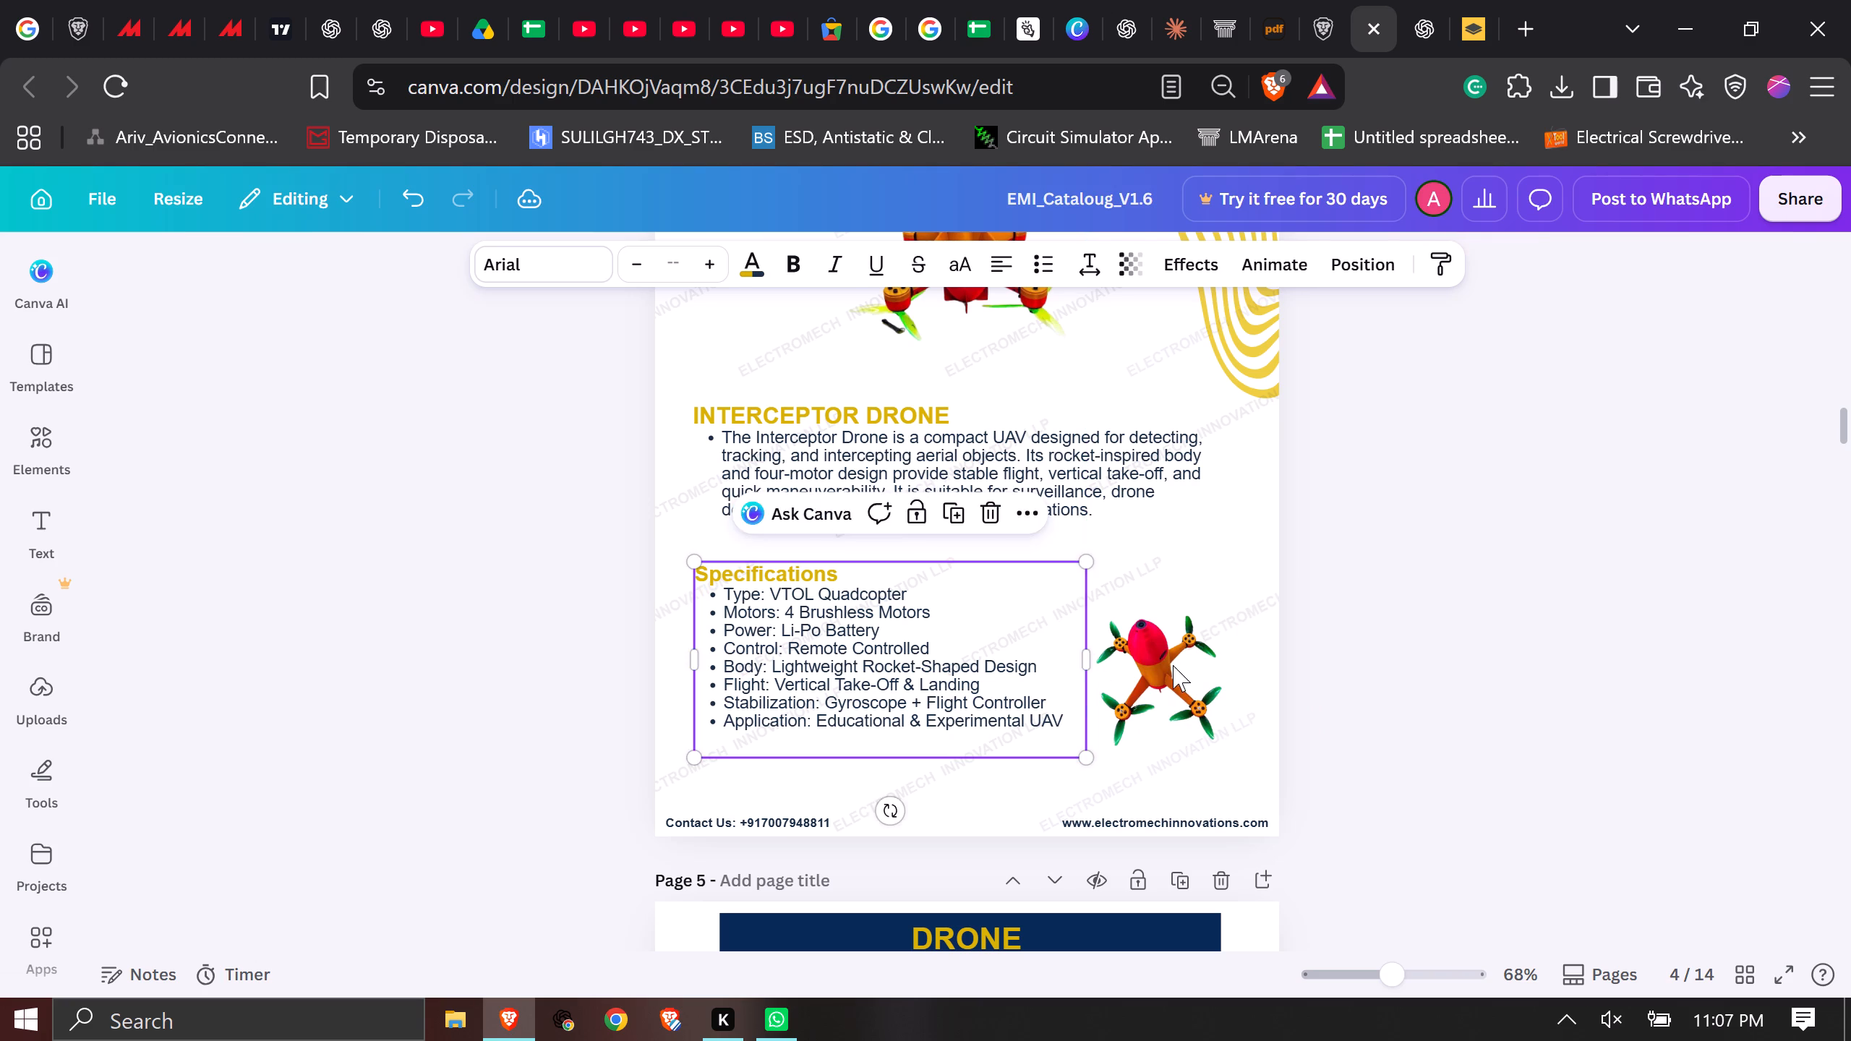
left_click(1108, 589)
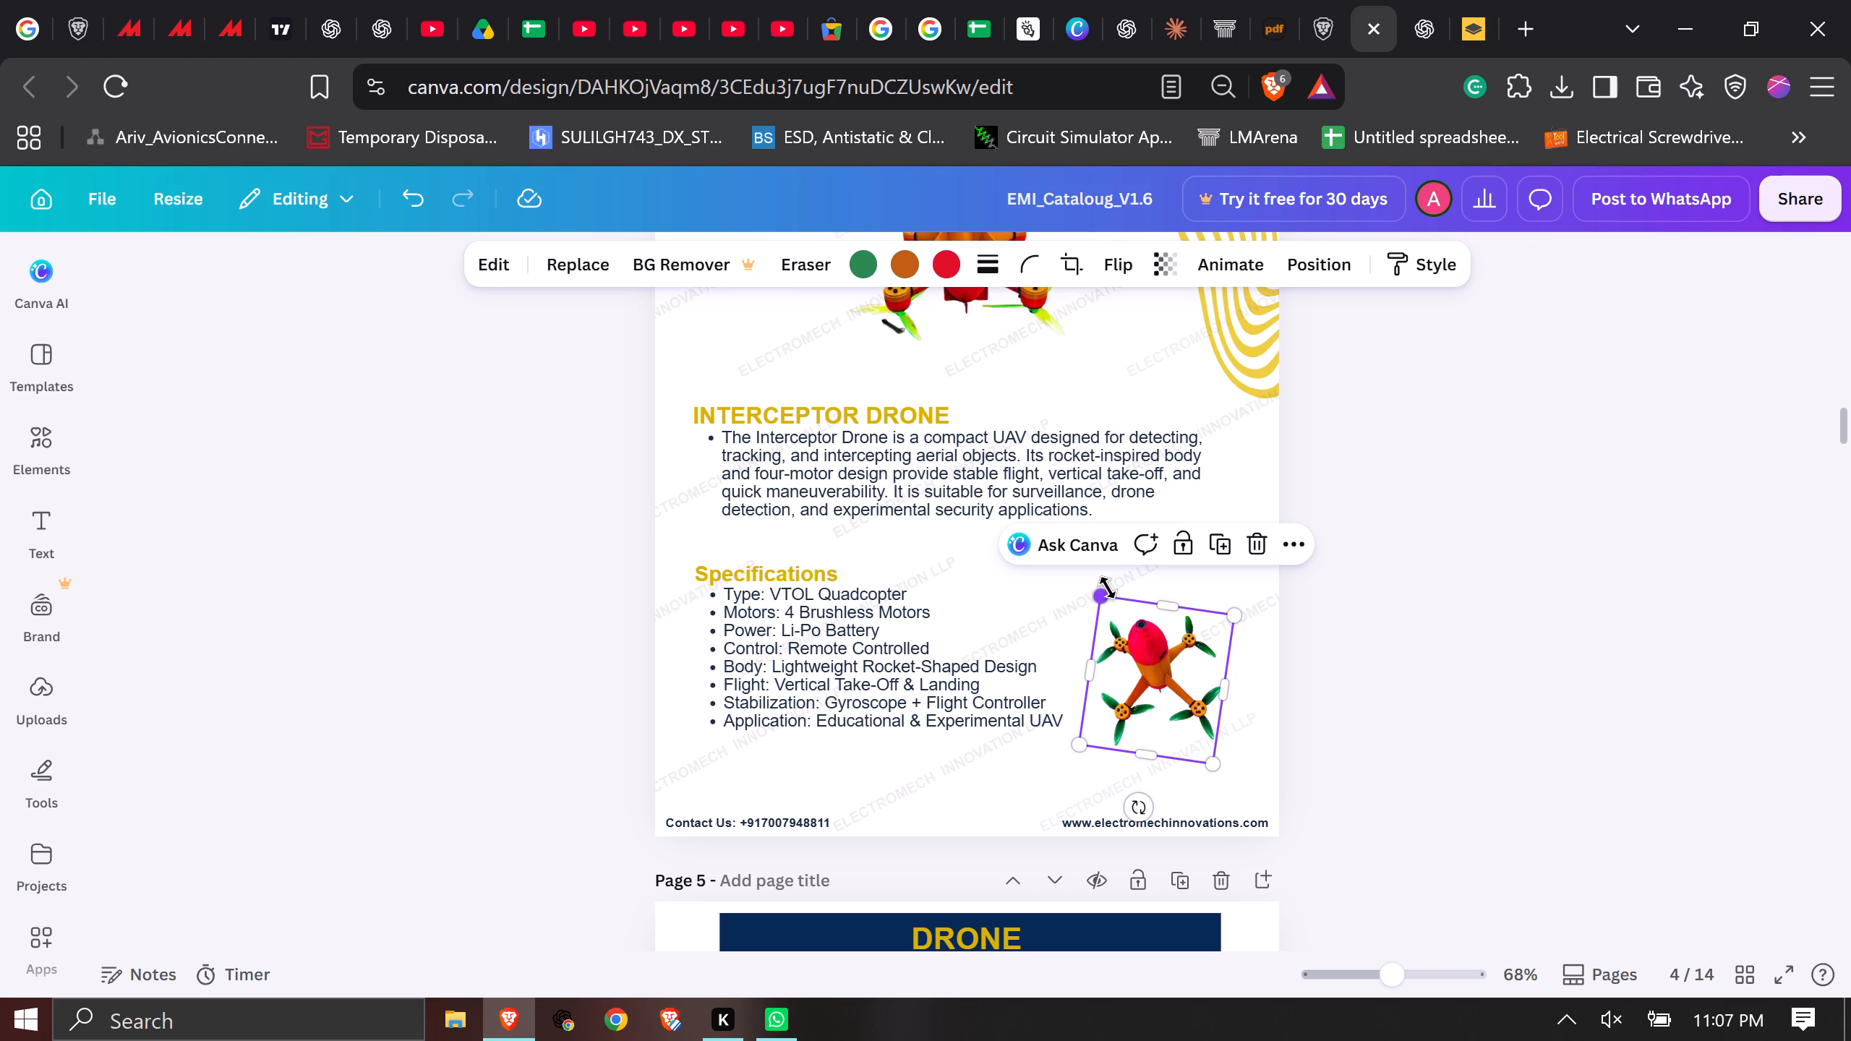
left_click_drag(1106, 593, 1079, 530)
left_click(1442, 528)
scroll(1434, 687, "up", 2)
scroll(1434, 687, "down", 1)
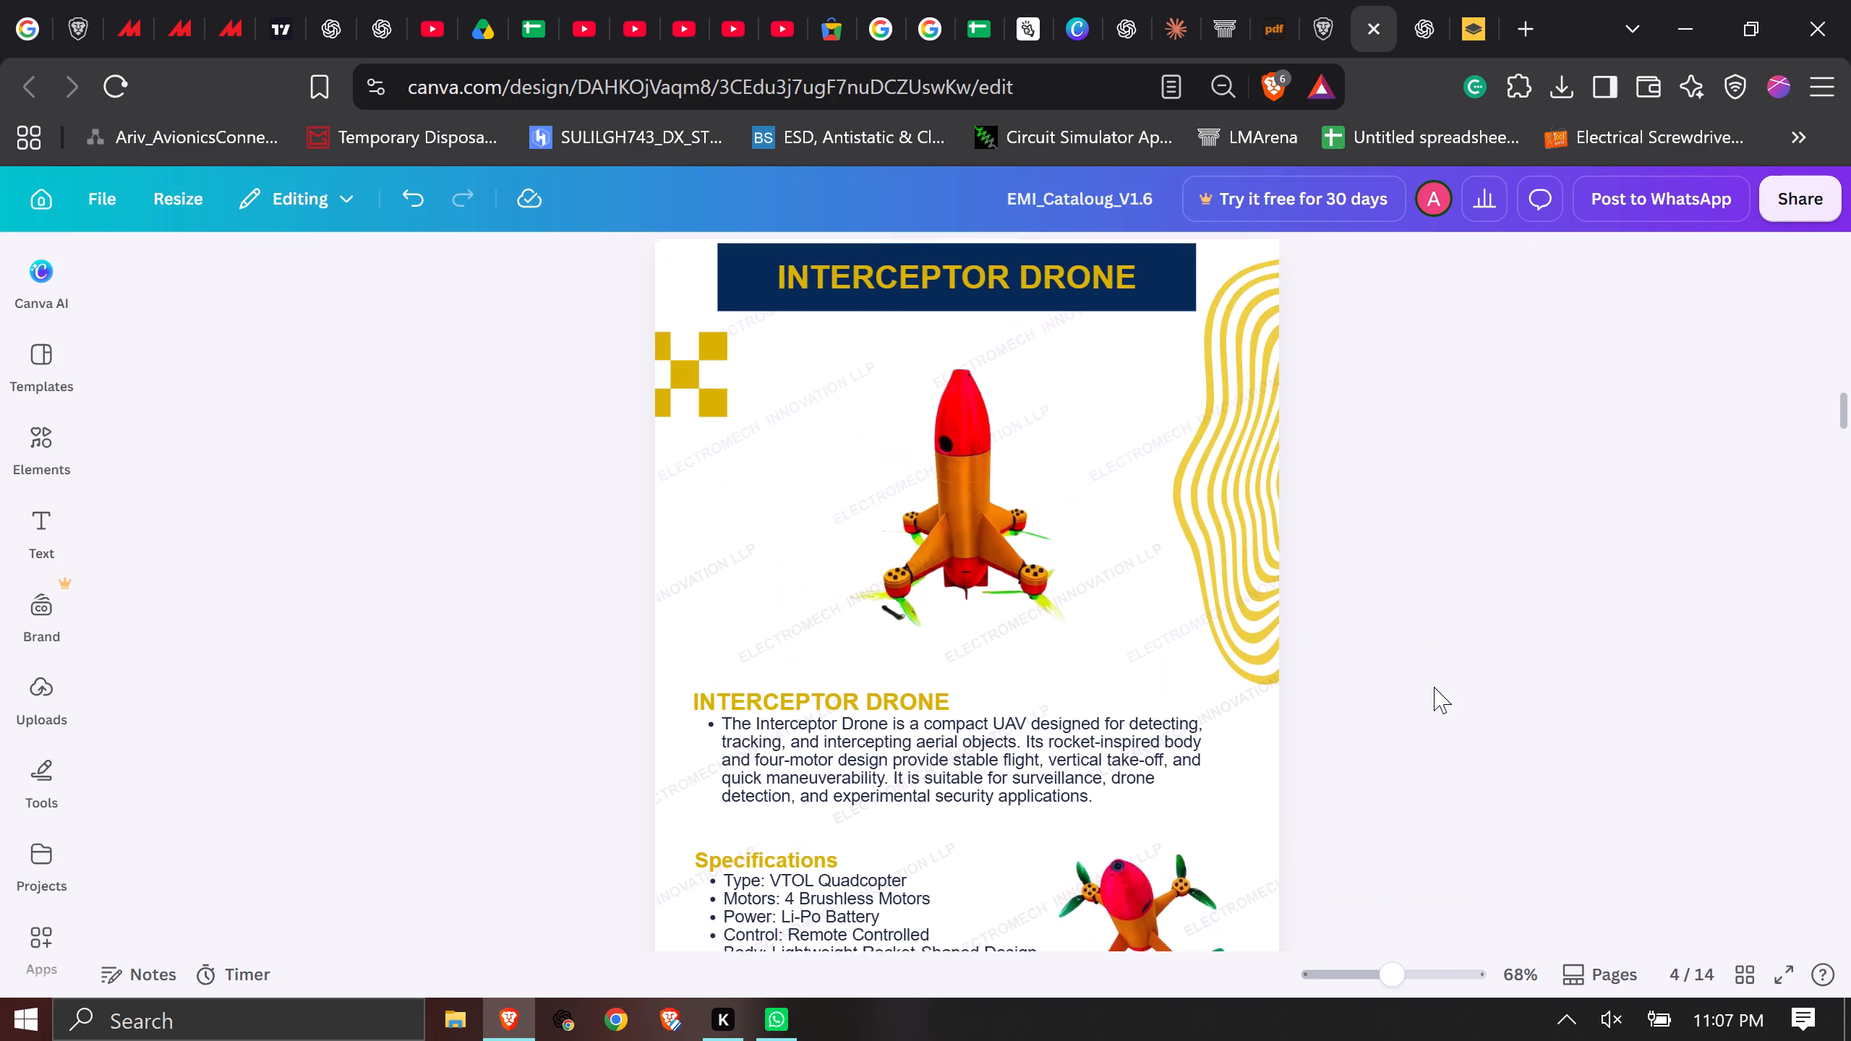
scroll(1434, 687, "down", 1)
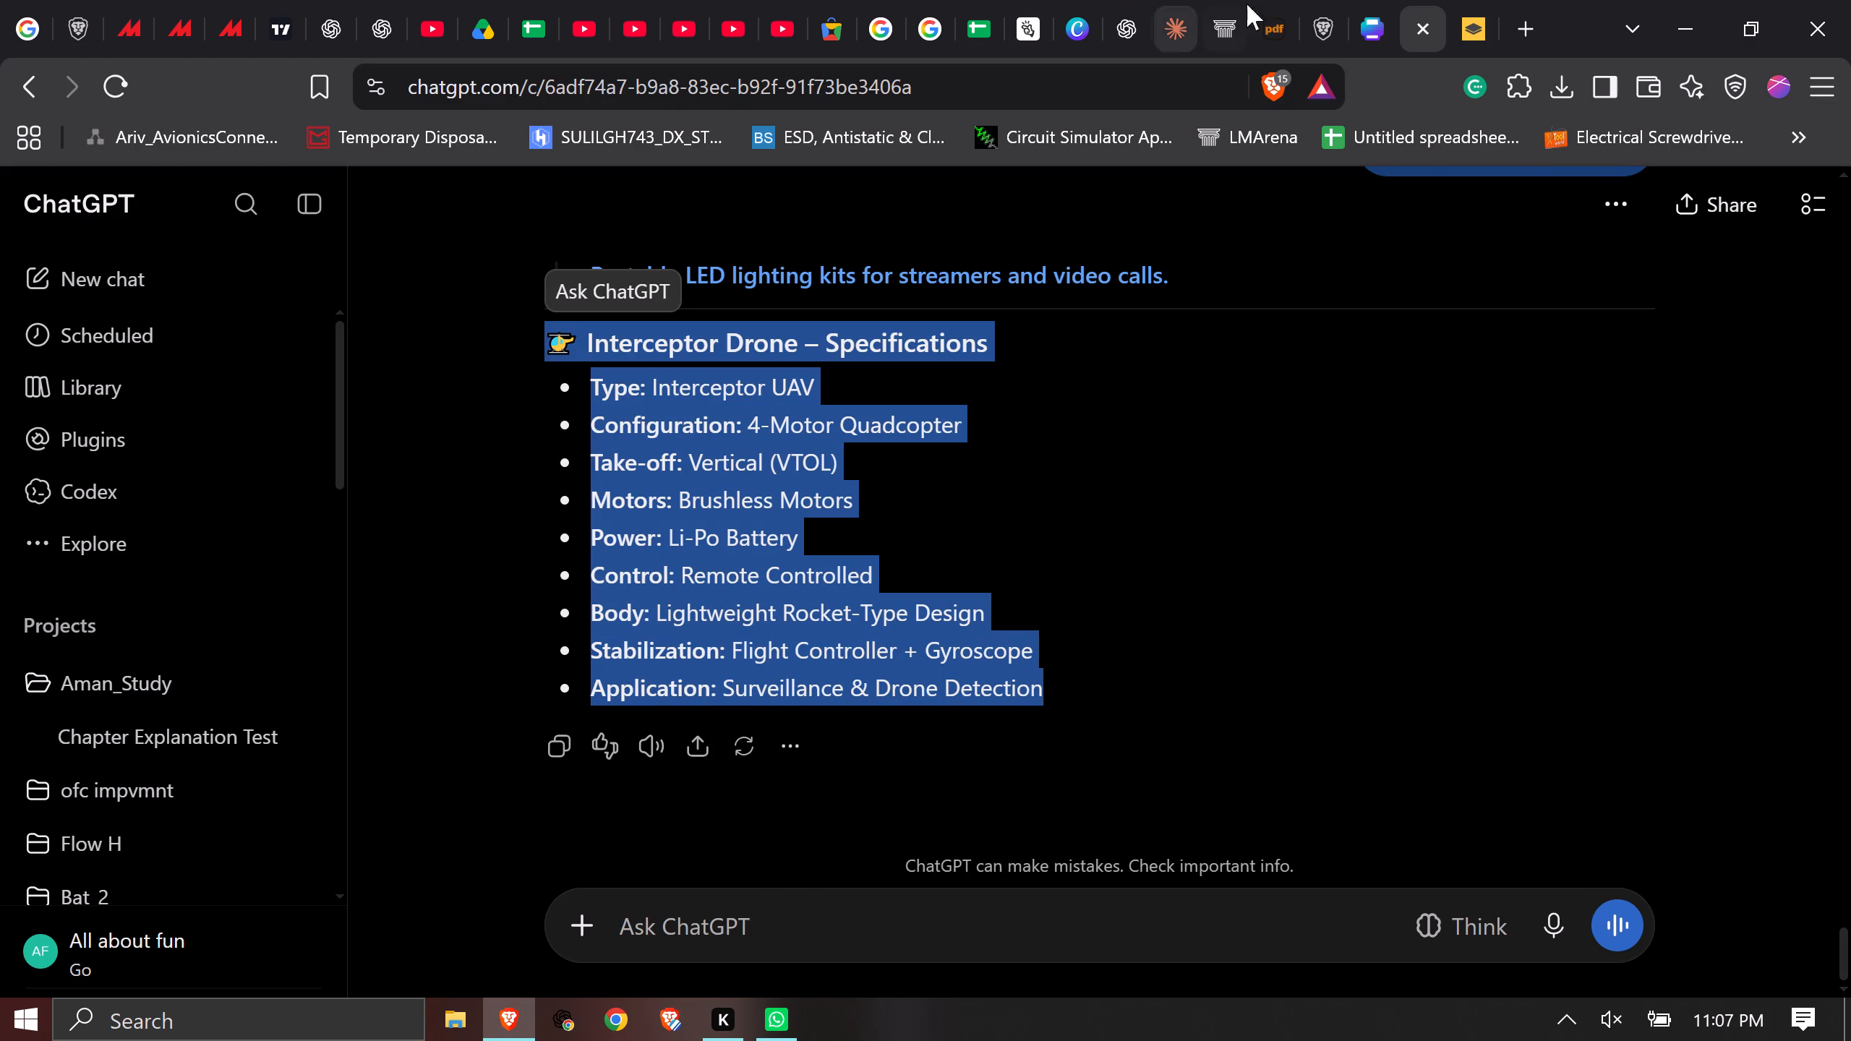
Switch back to the Canva catalogue and replace all text in page 4's Specifications block with the copied specifications.
left_click(1379, 11)
left_click(730, 731)
triple_click(740, 695)
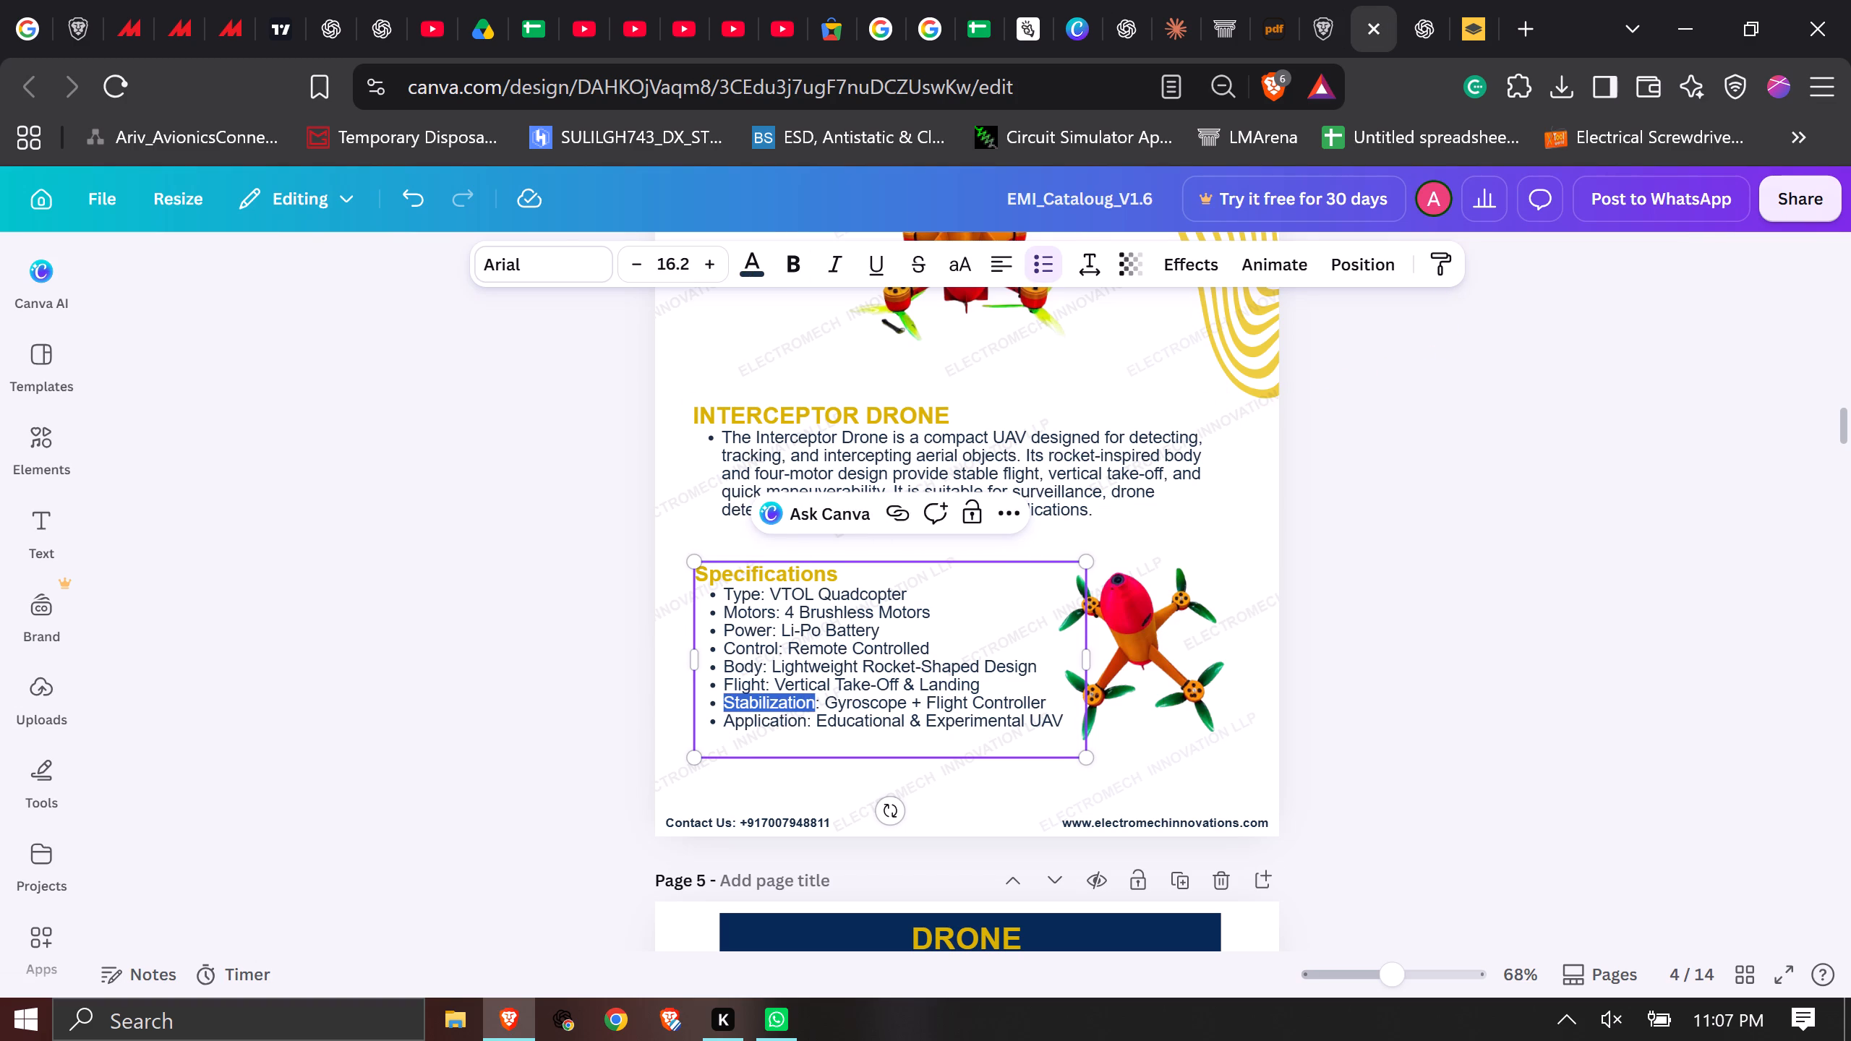
double_click(744, 693)
key("ctrl+a")
key("ctrl+v")
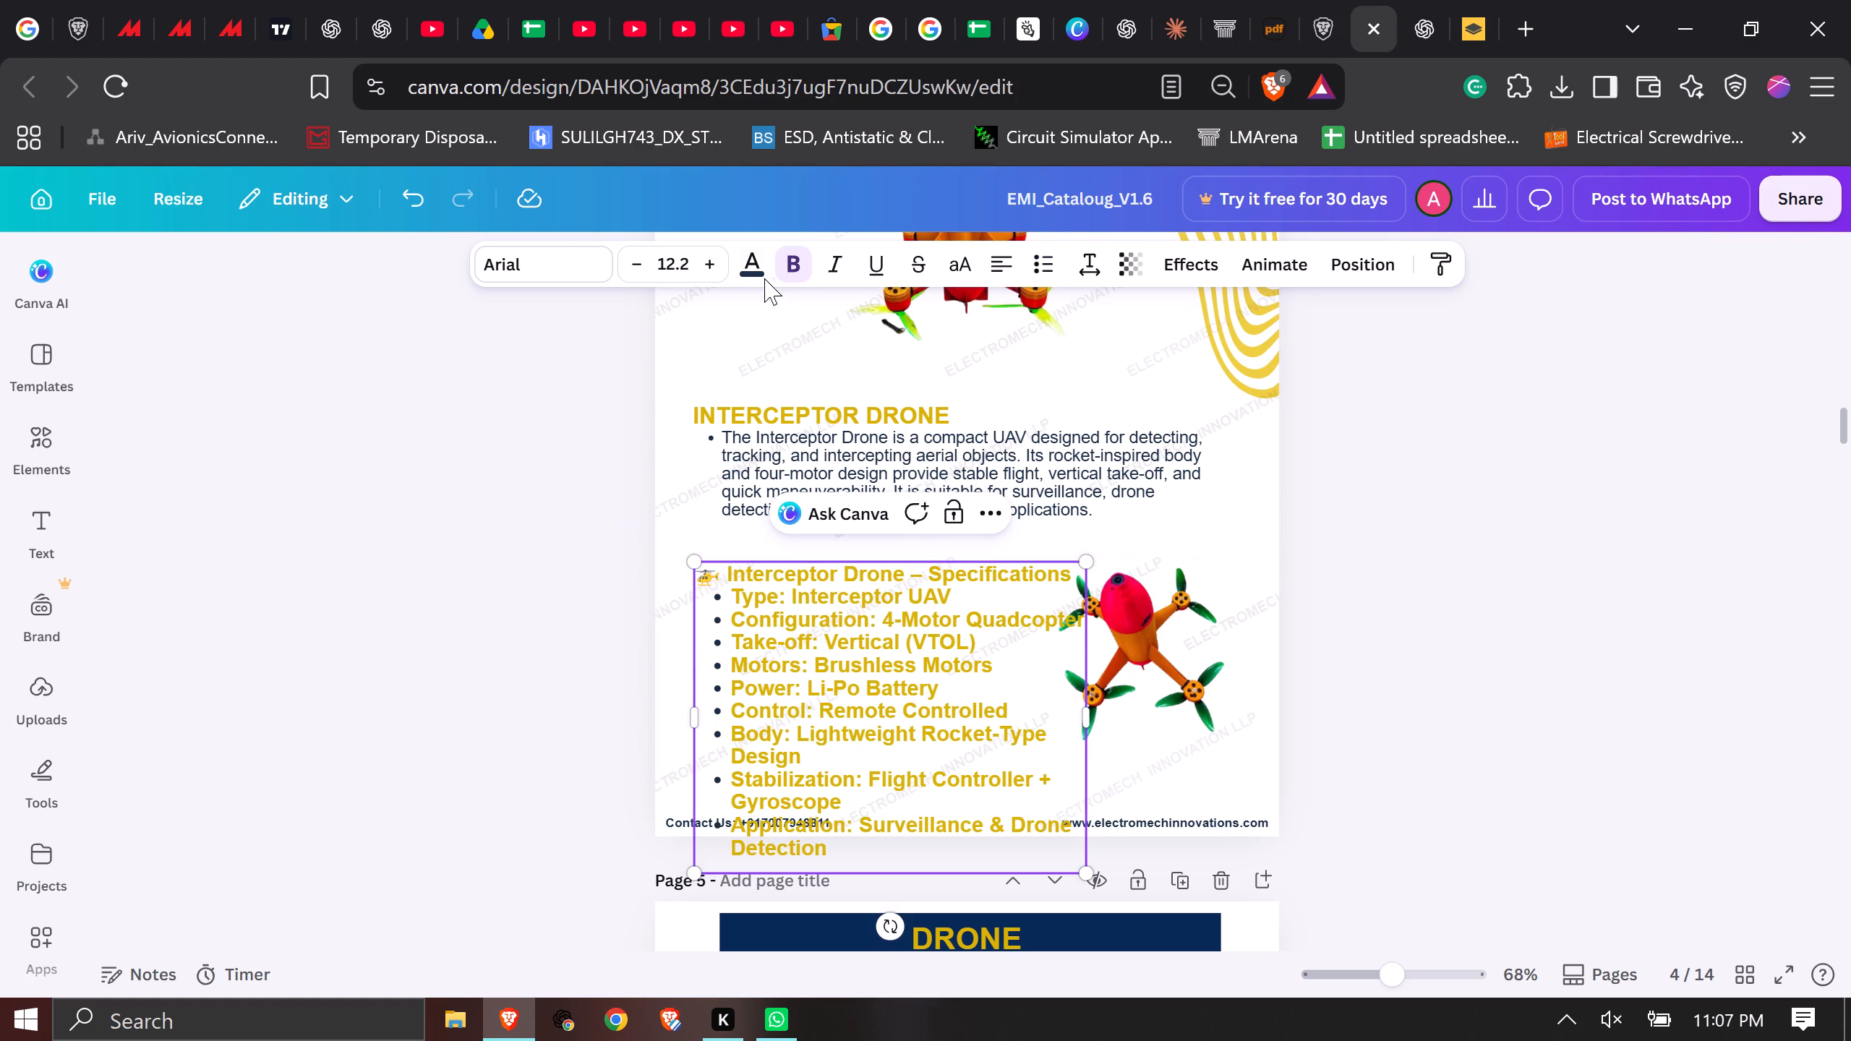
left_click(1137, 497)
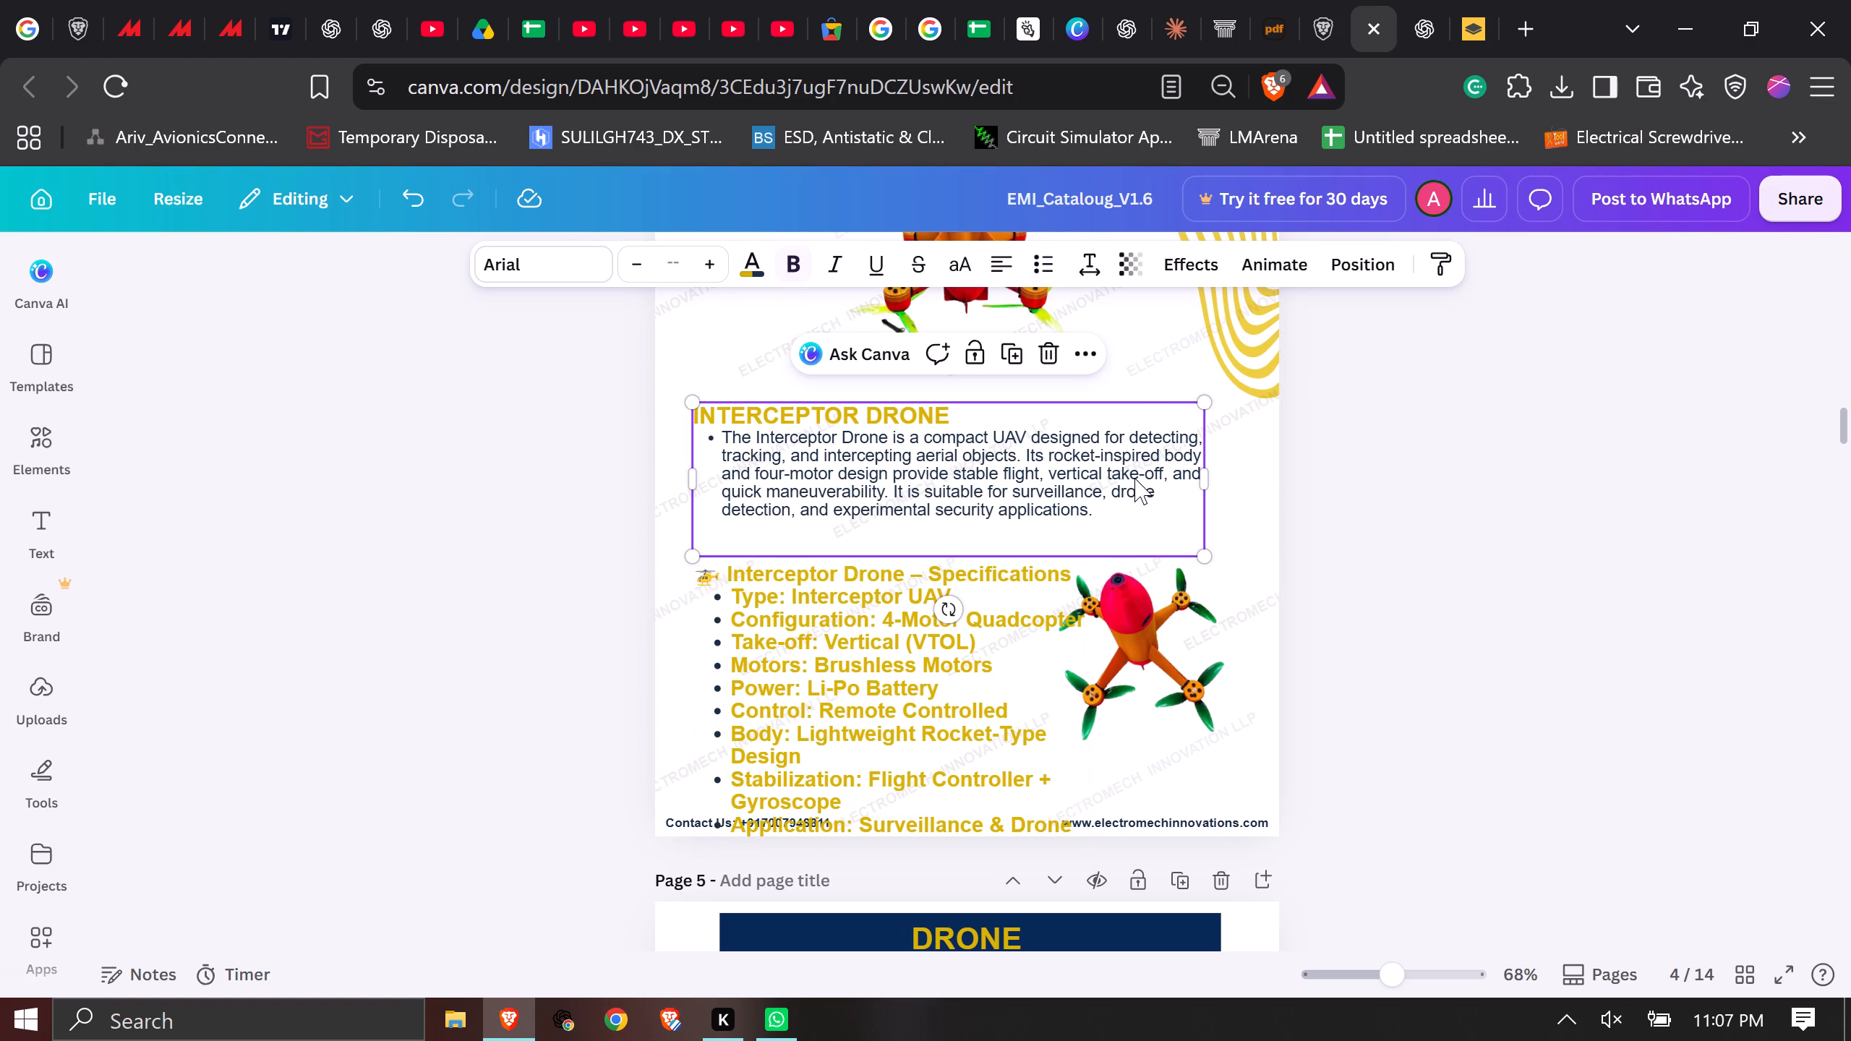
Copy the text style of page 4's Interceptor Drone description block and apply it to the Specifications block below.
left_click(1444, 265)
left_click(946, 724)
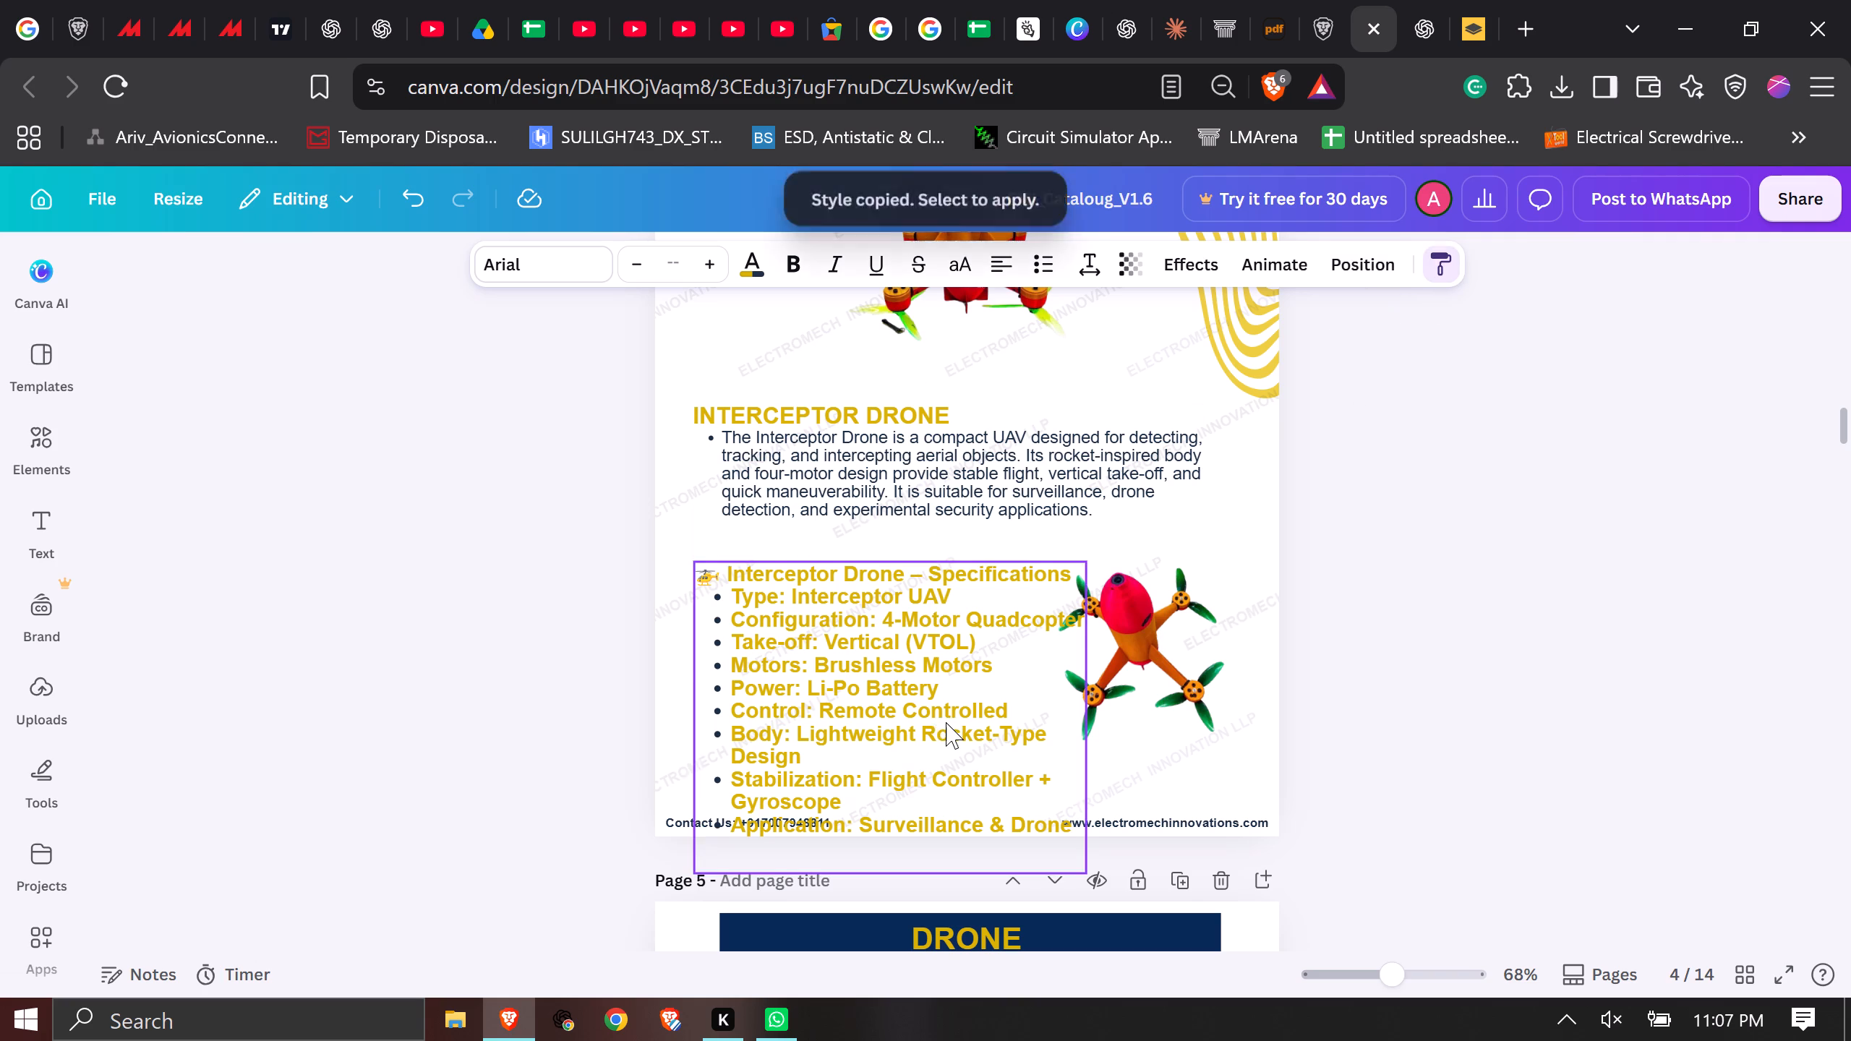
left_click(1639, 646)
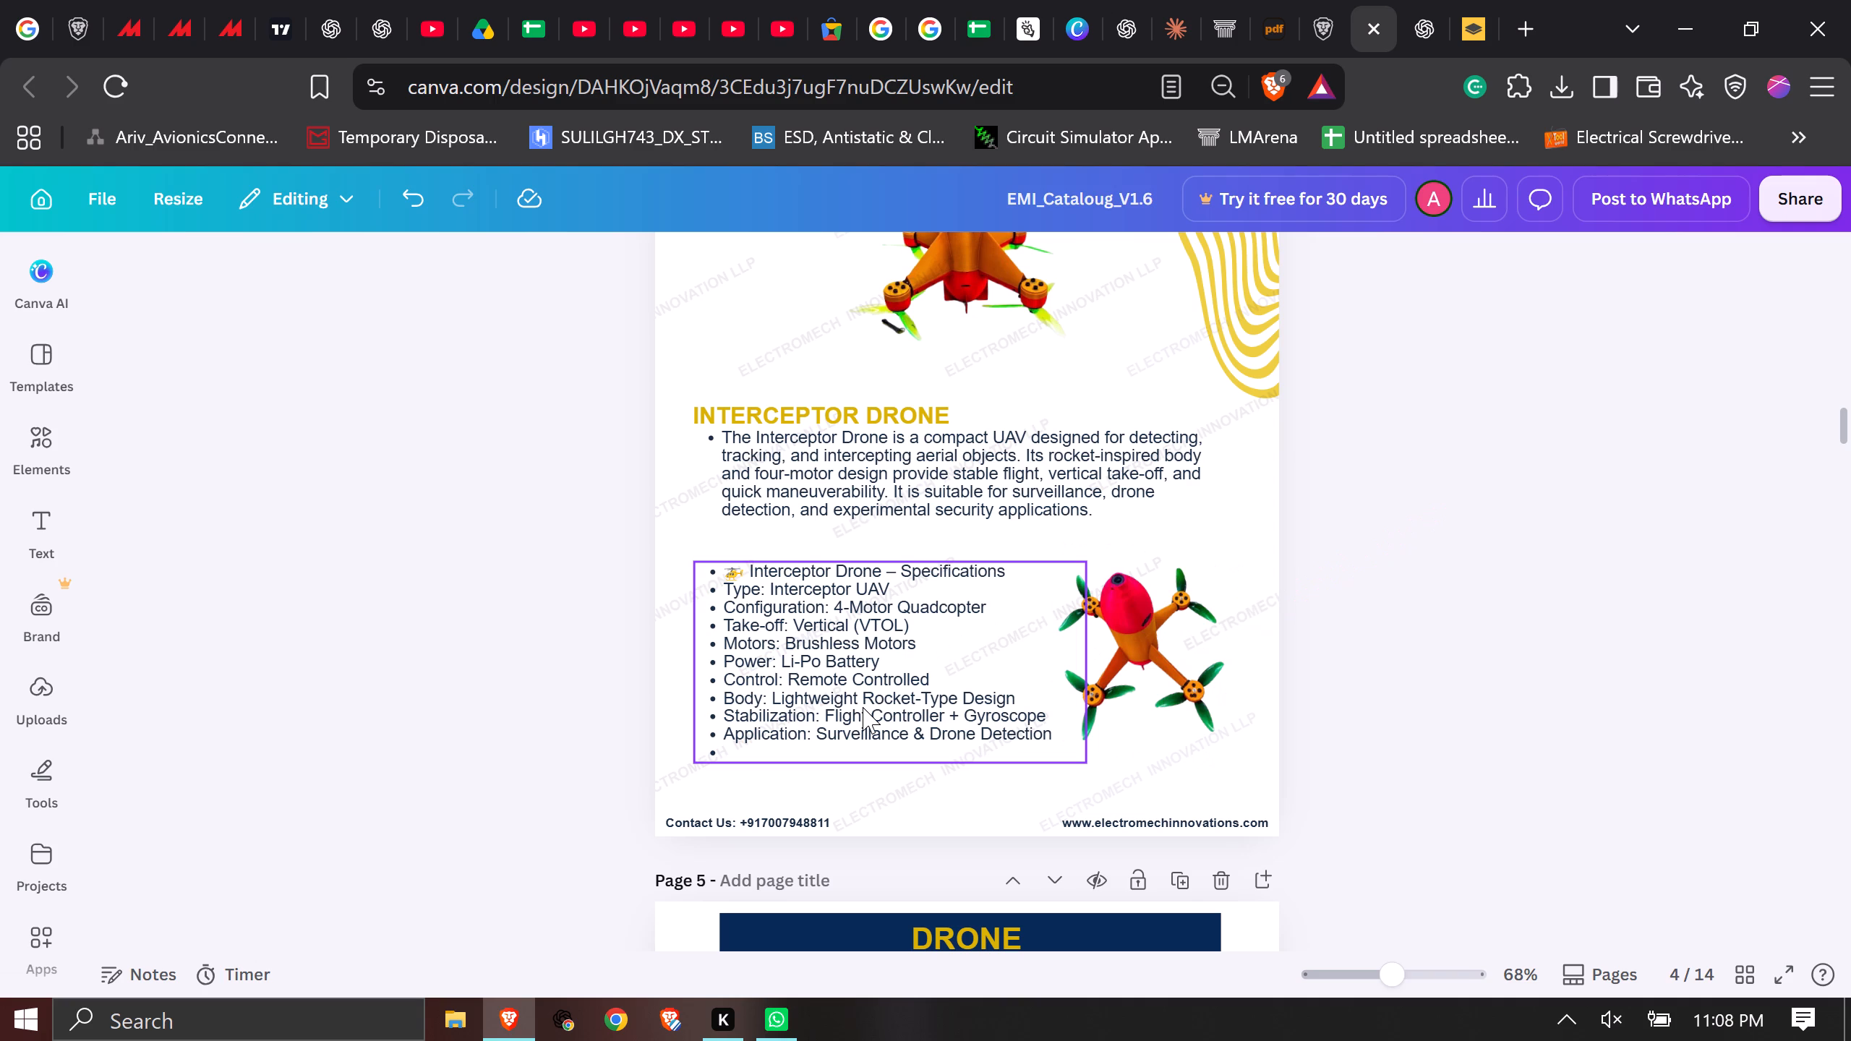
Remove the bullet and the drone emoji in front of the "Interceptor Drone – Specifications" heading.
double_click(790, 627)
left_click(742, 578)
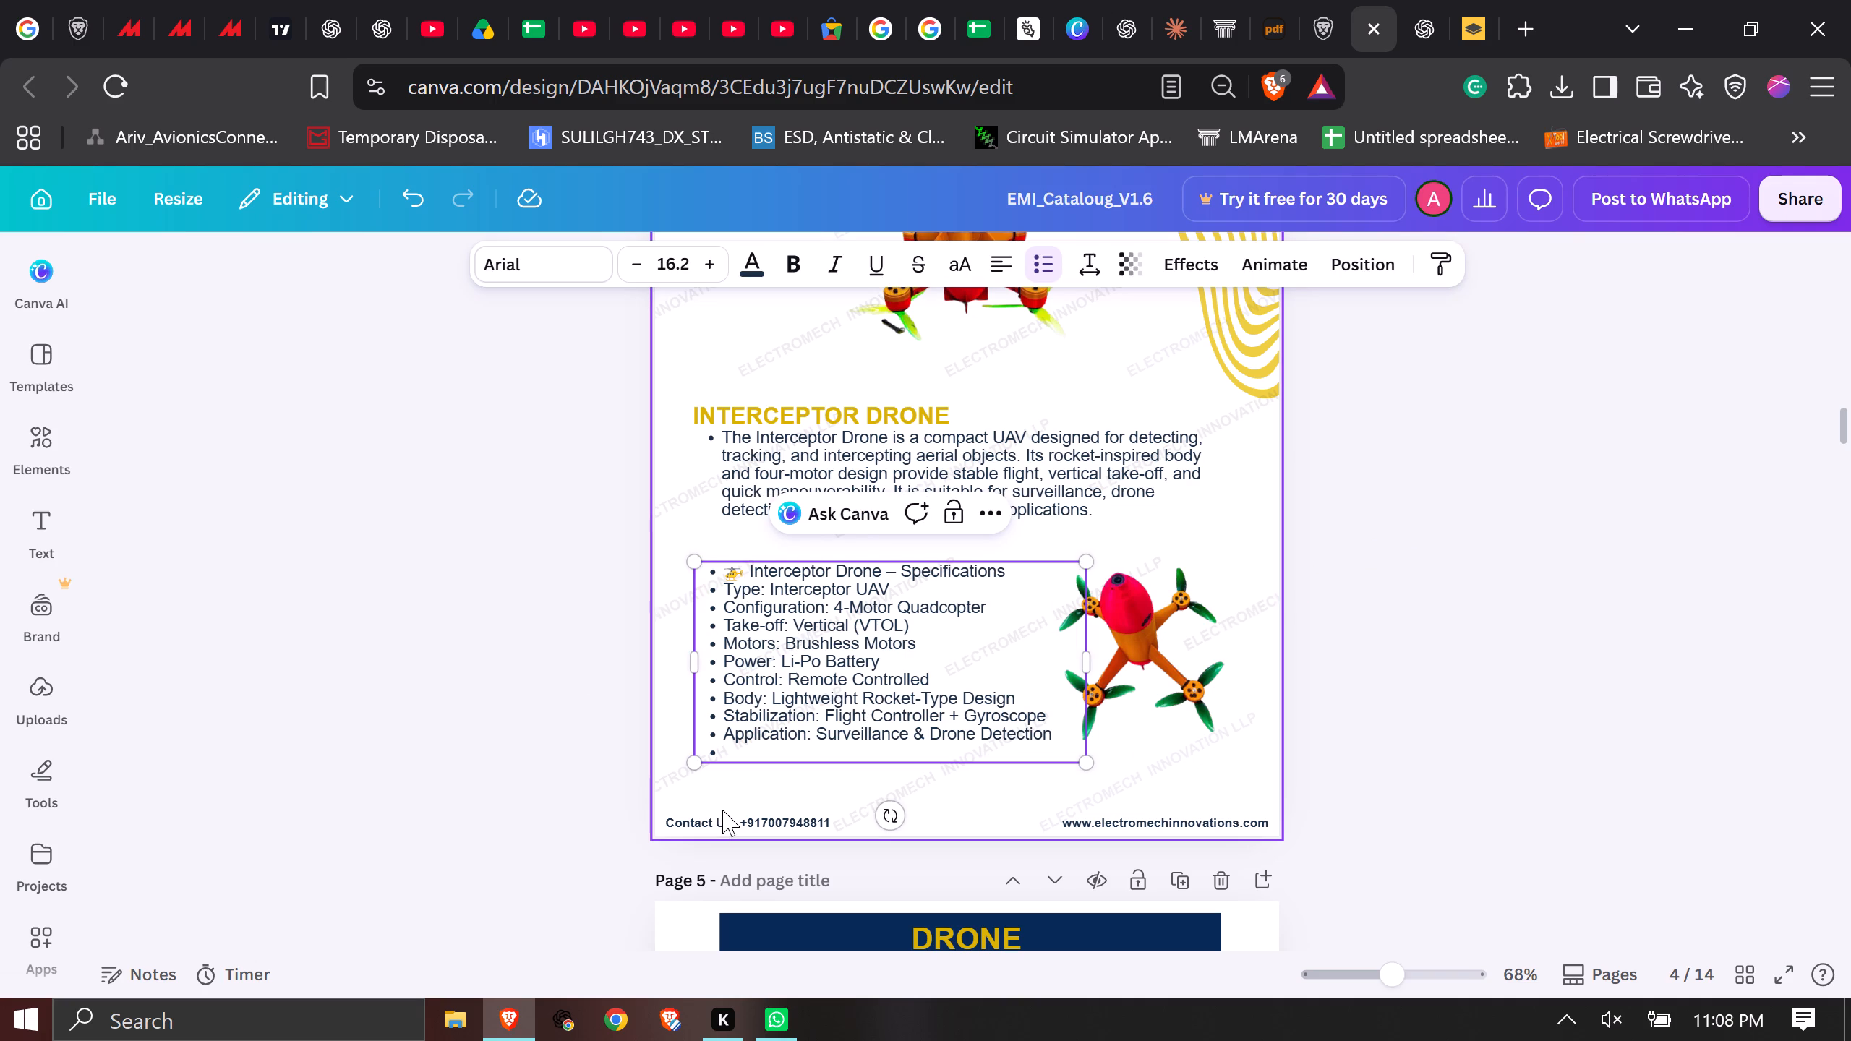
key("ctrl+BackSpace")
key("ctrl+BackSpace")
key("BackSpace")
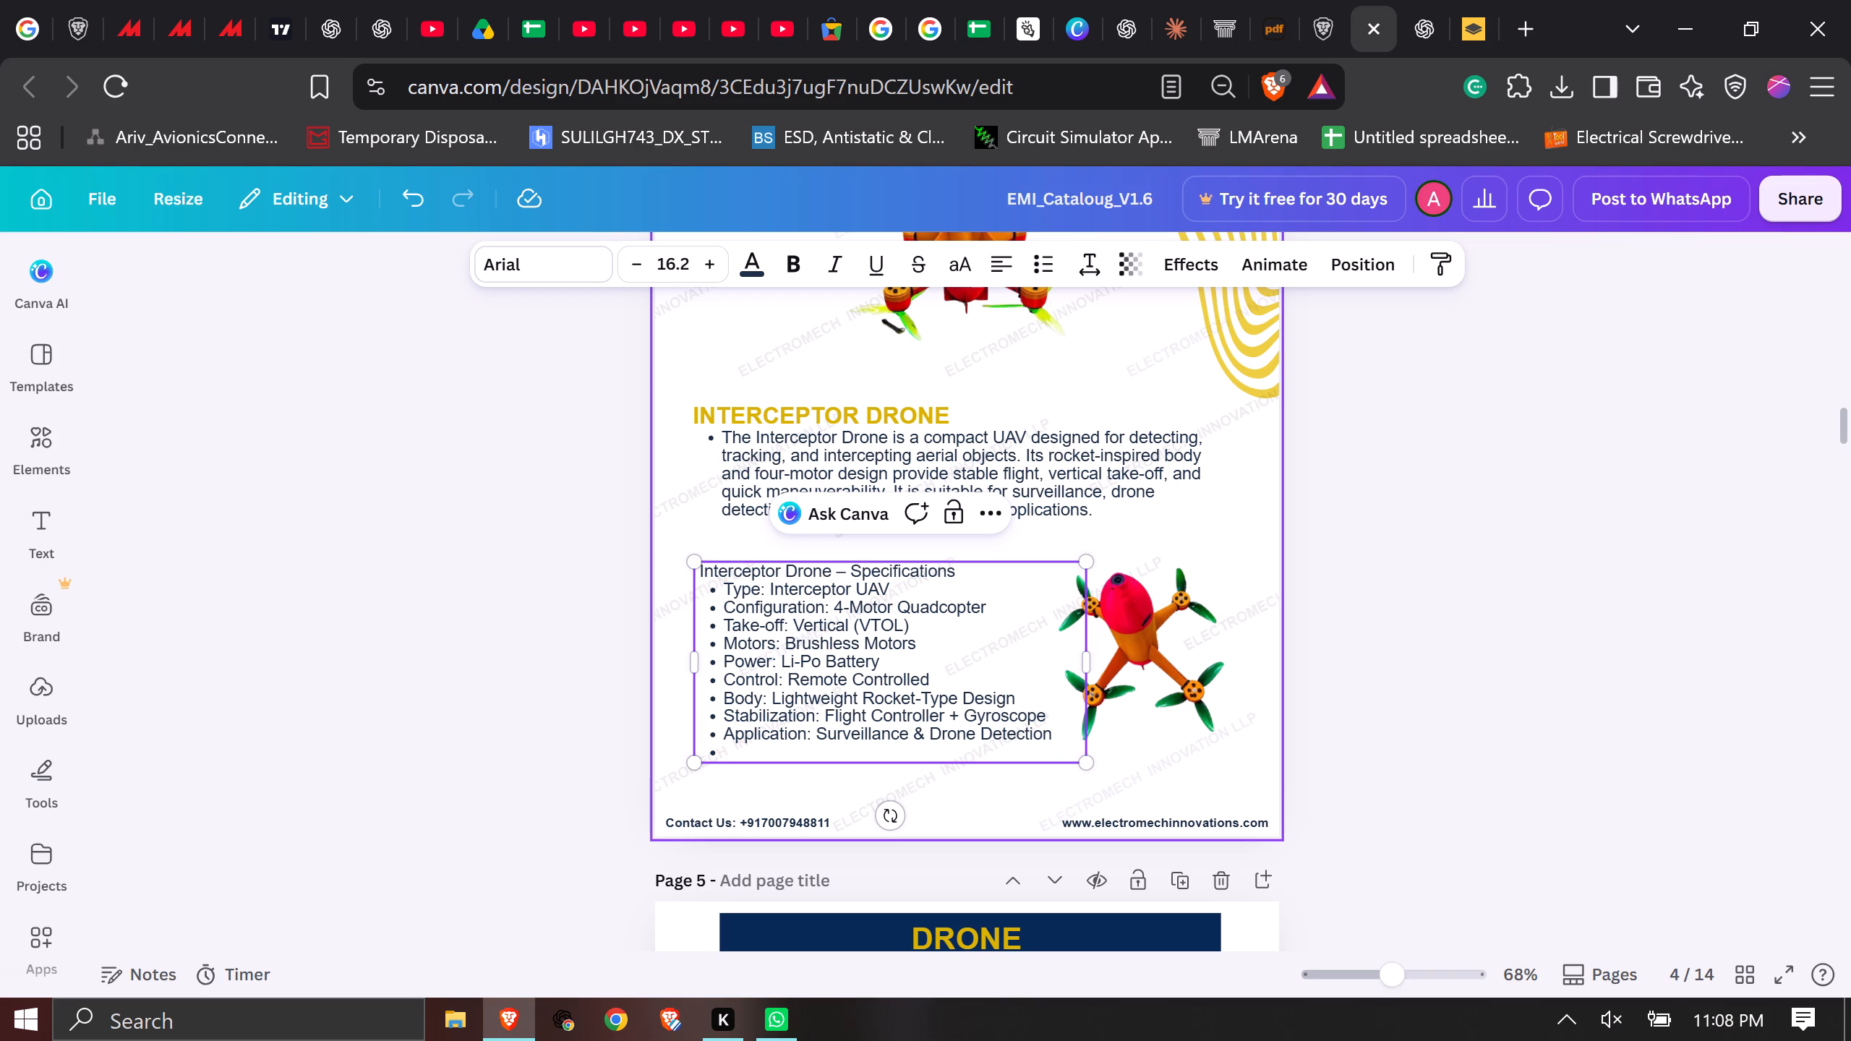
Enlarge the "Interceptor Drone – Specifications" heading to font size 22.2, leaving the bullet items out of the selection.
key("ctrl+shift+Down")
key("ctrl+shift+Right")
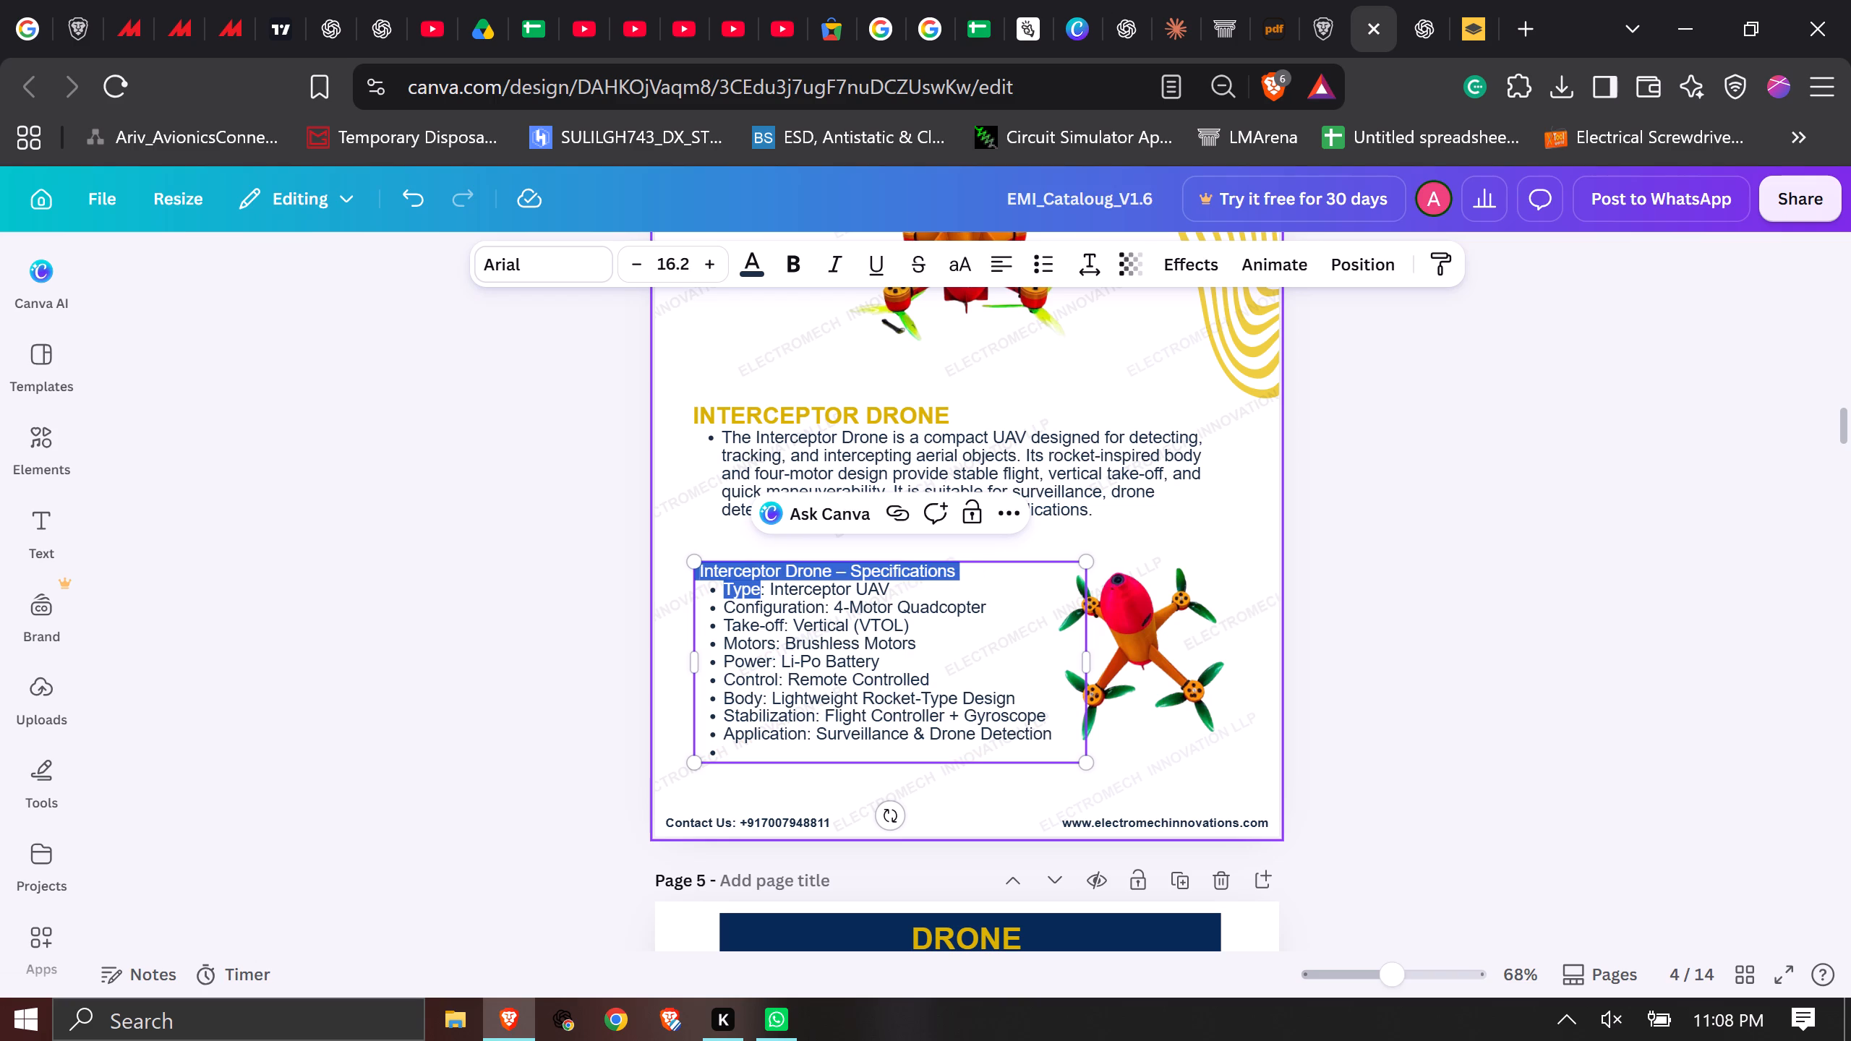
key("ctrl+shift+Up")
key("ctrl+shift+Right")
key("ctrl+shift+Right")
key("ctrl+shift+Right")
key("ctrl+shift+Right")
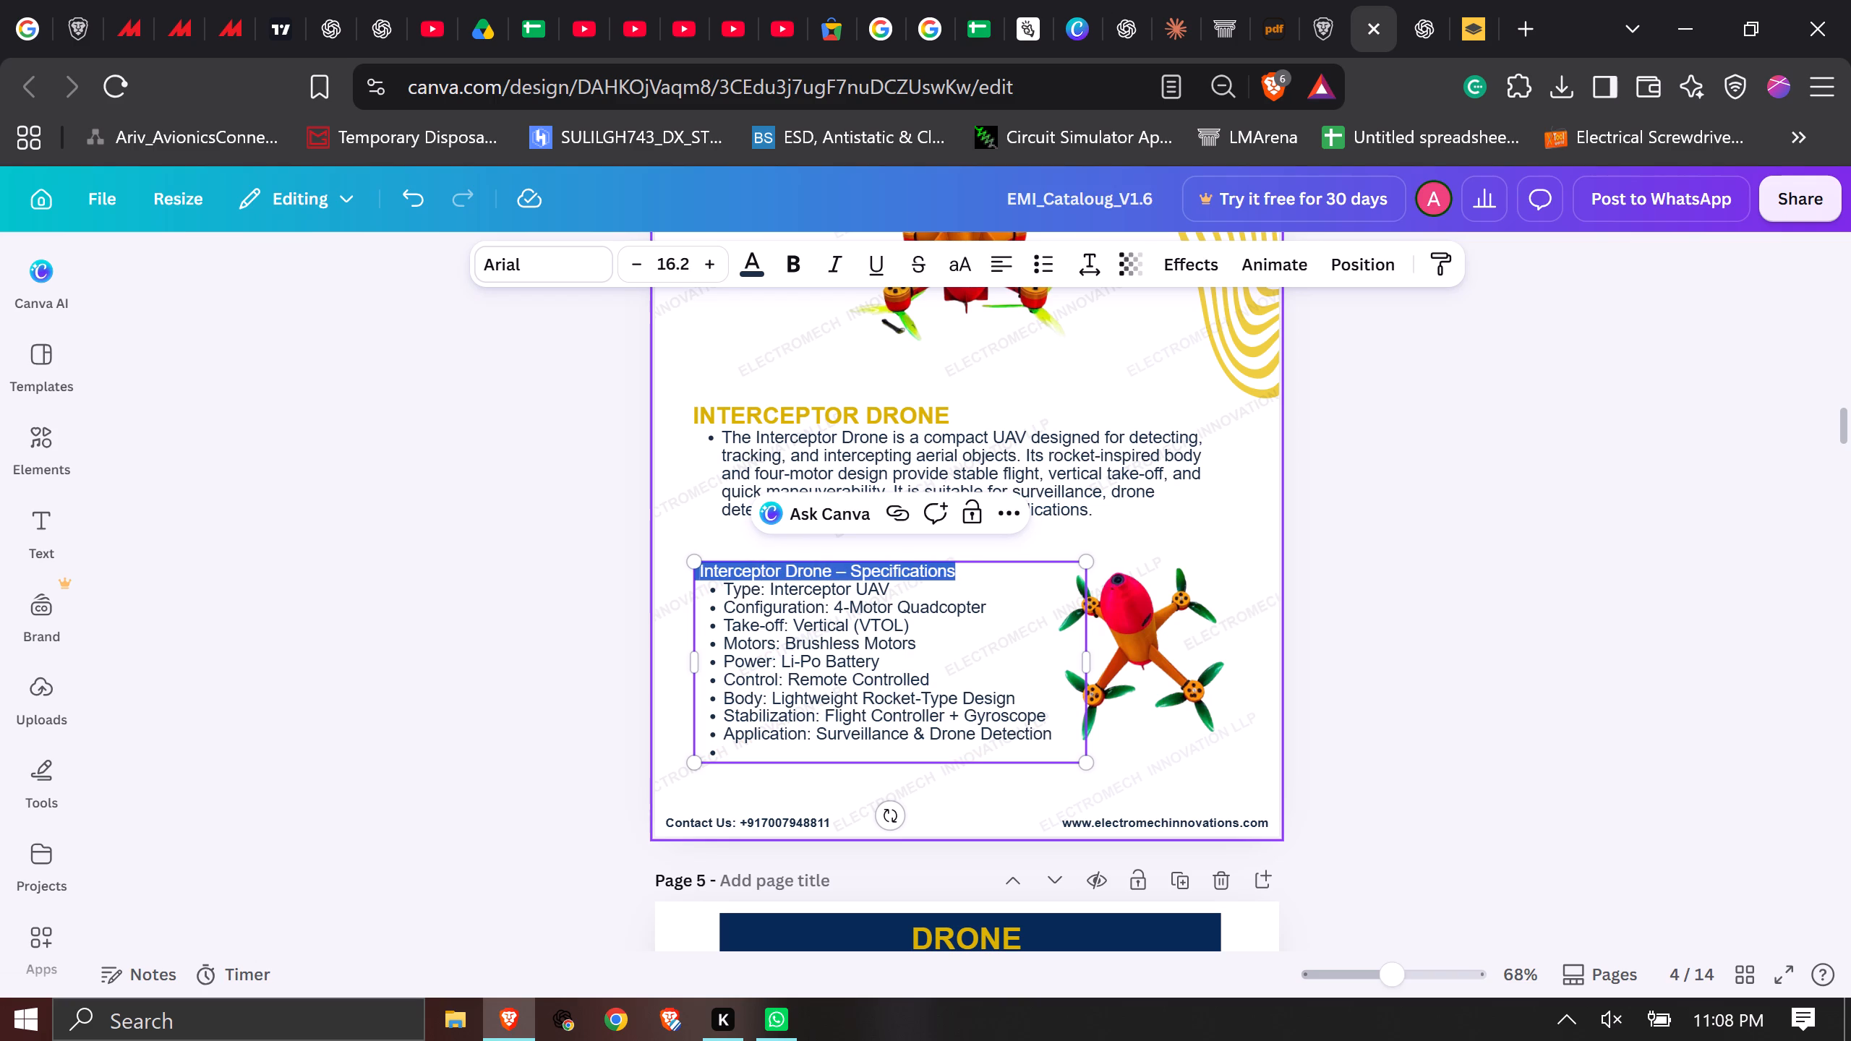
key("ctrl+shift+period")
key("ctrl+shift+period")
key("ctrl+shift+period")
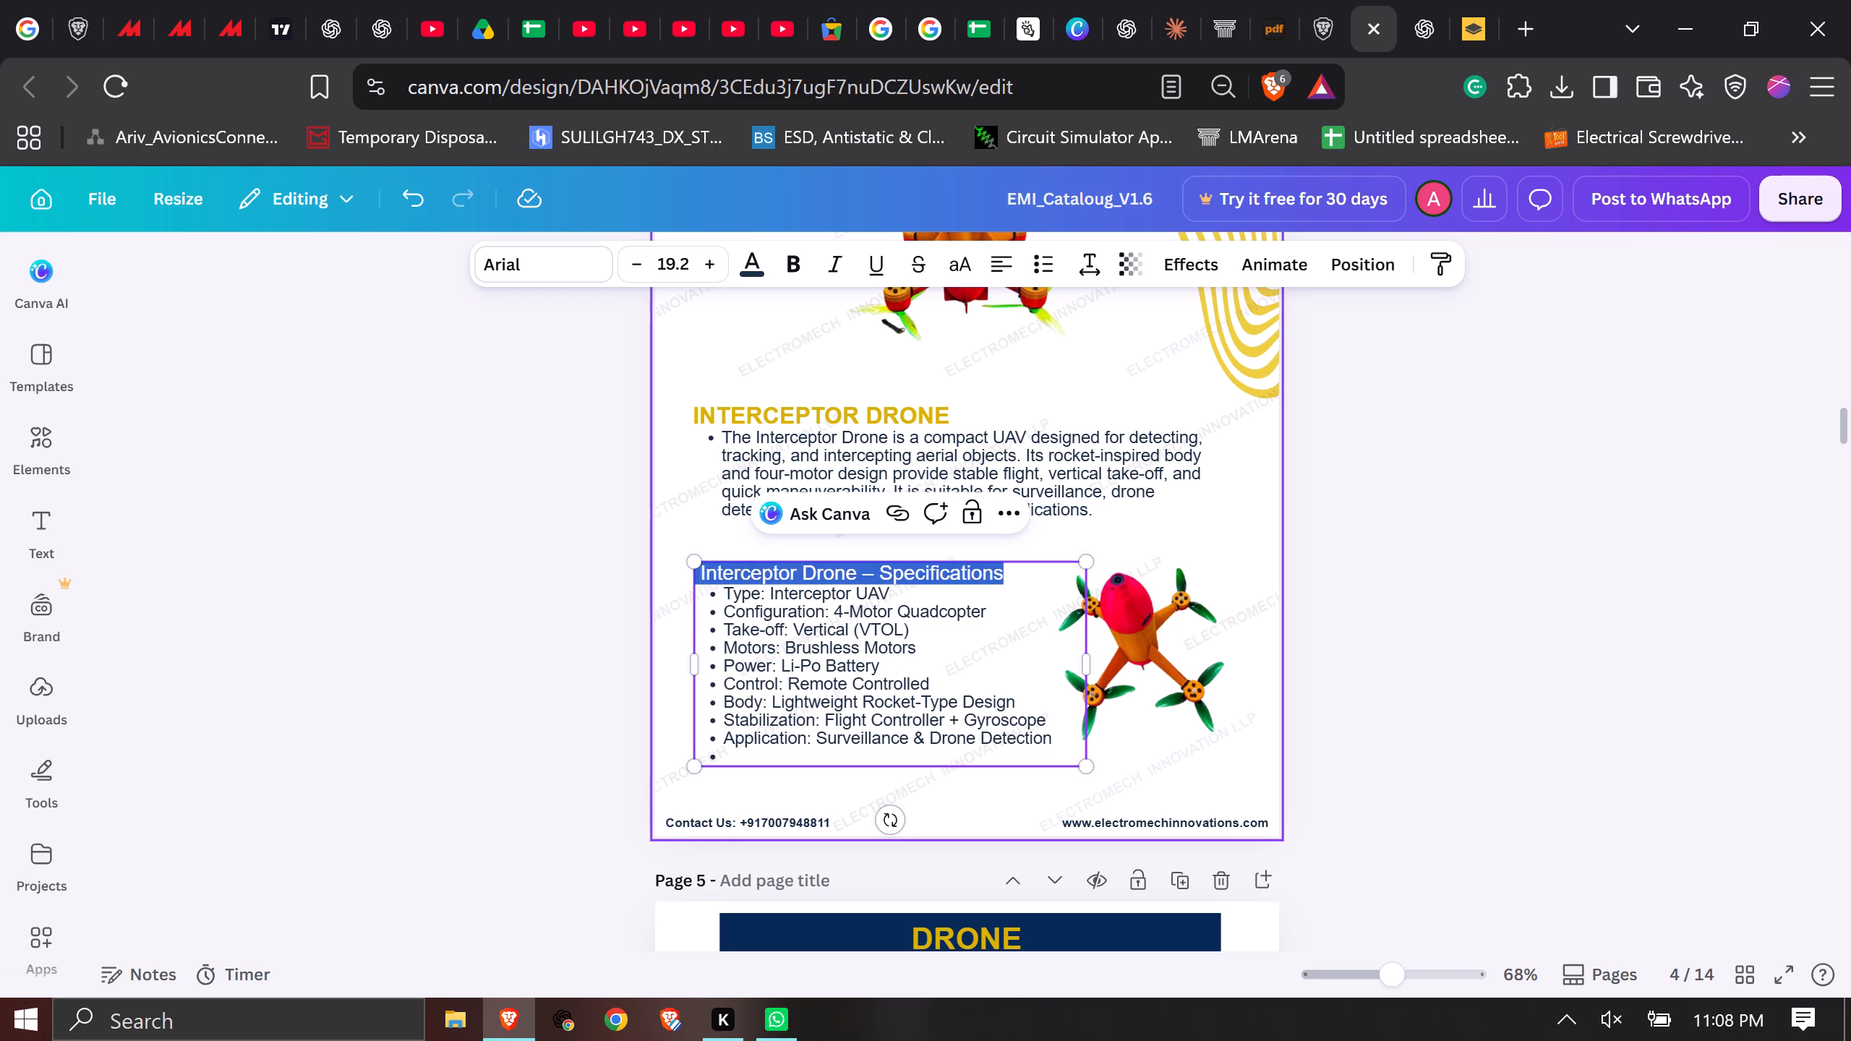
key("ctrl+shift+period")
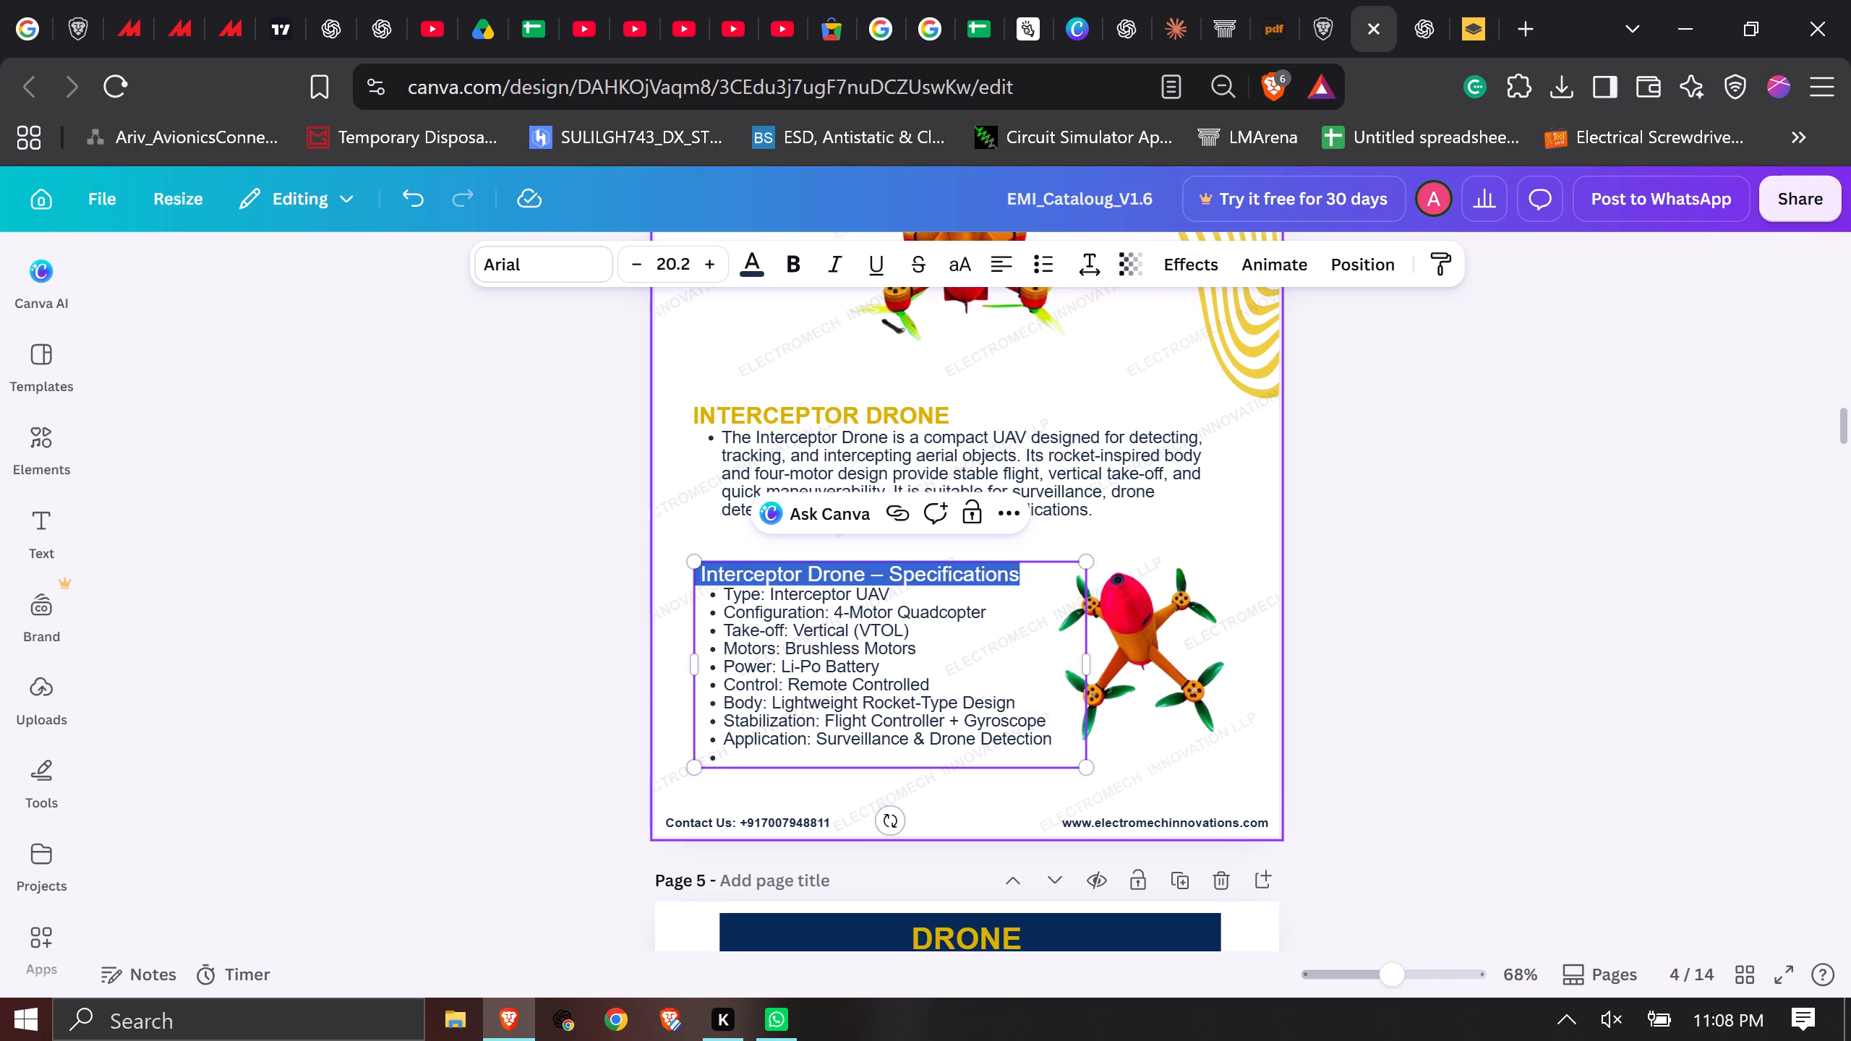
key("ctrl+shift+period")
key("ctrl+shift+period")
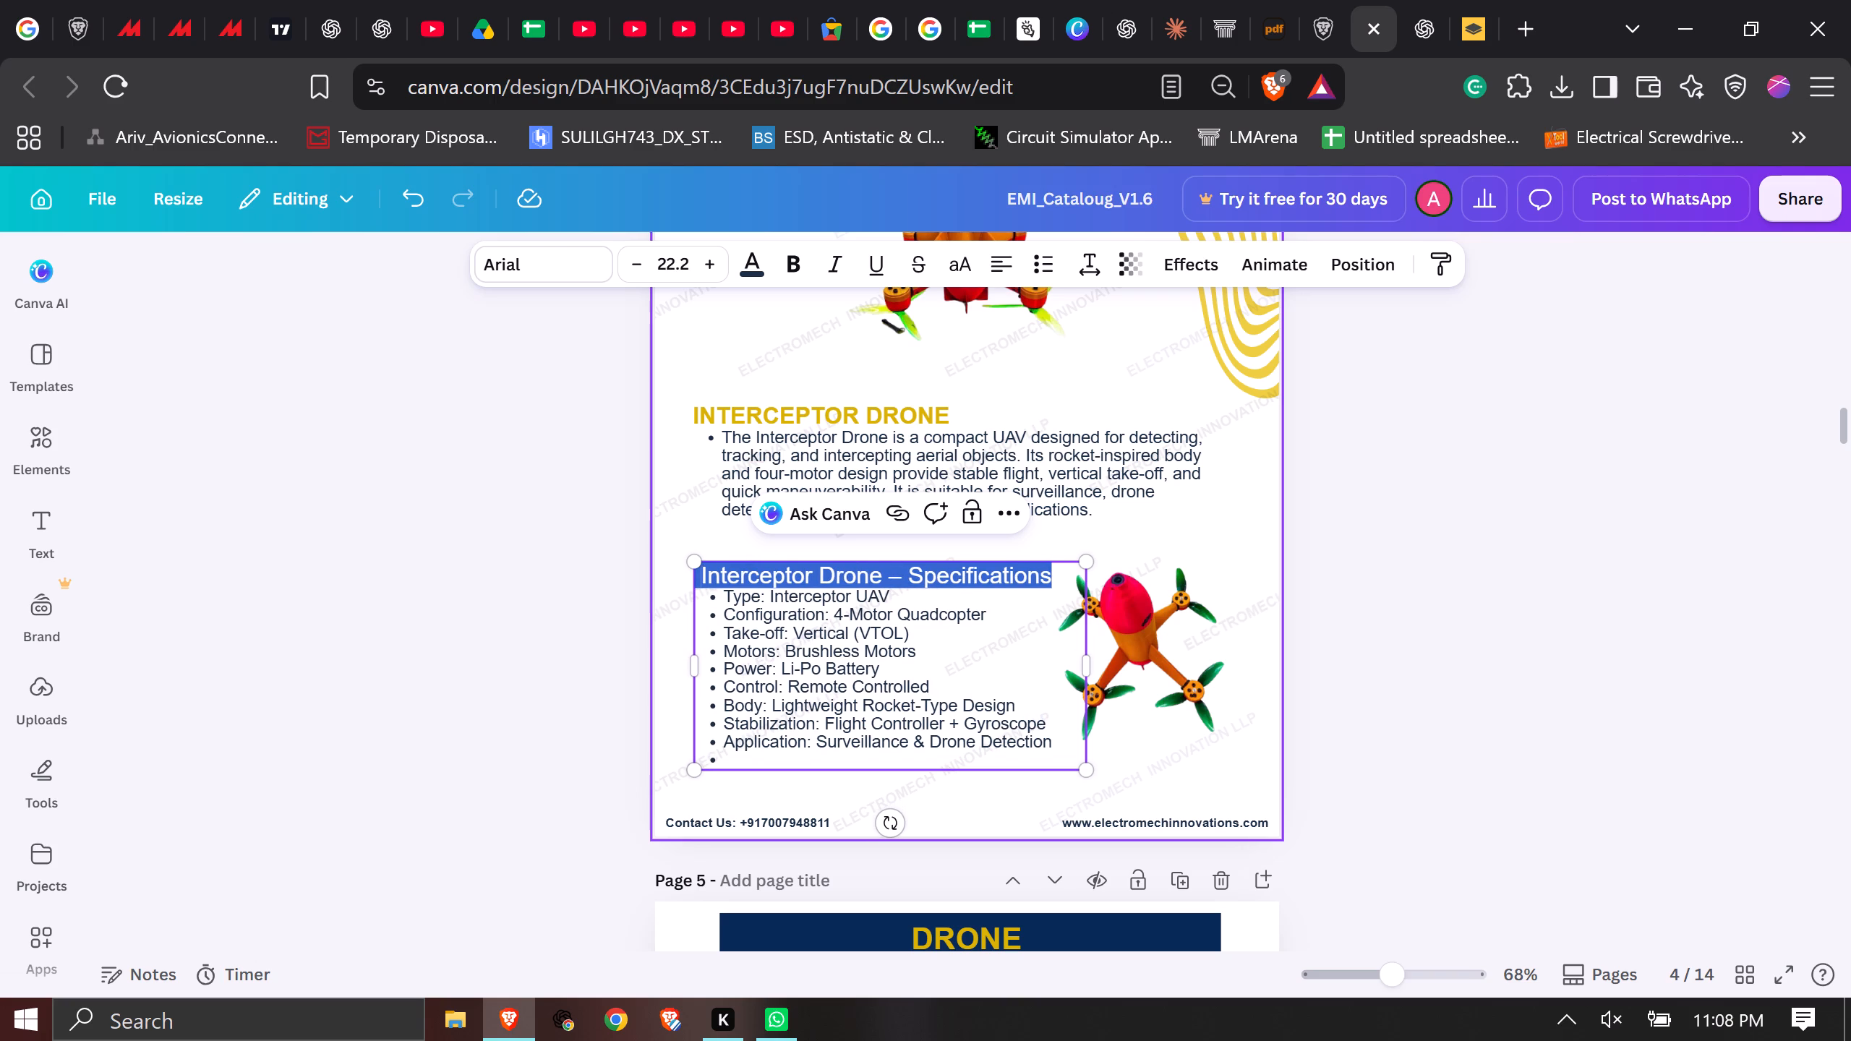
Make the "Interceptor Drone – Specifications" heading bold and colour it the same gold as the INTERCEPTOR DRONE title.
left_click(776, 273)
left_click(764, 273)
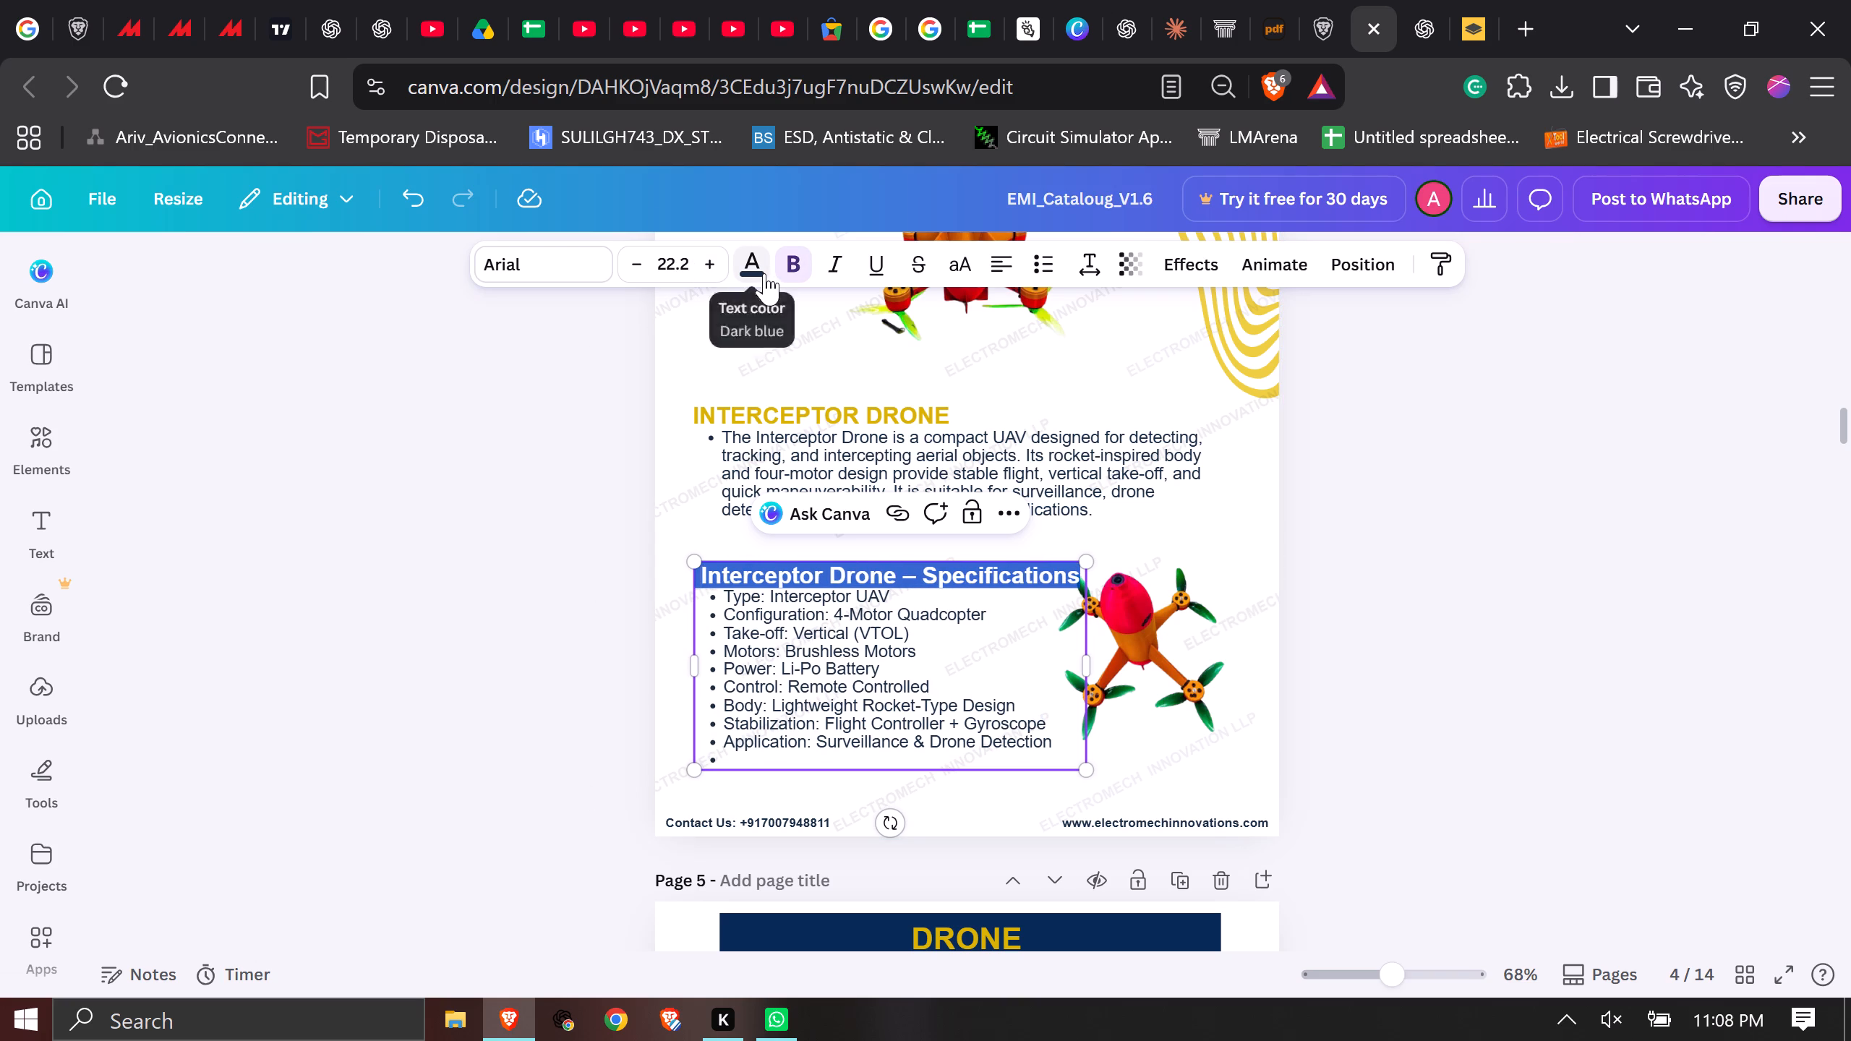
left_click(231, 504)
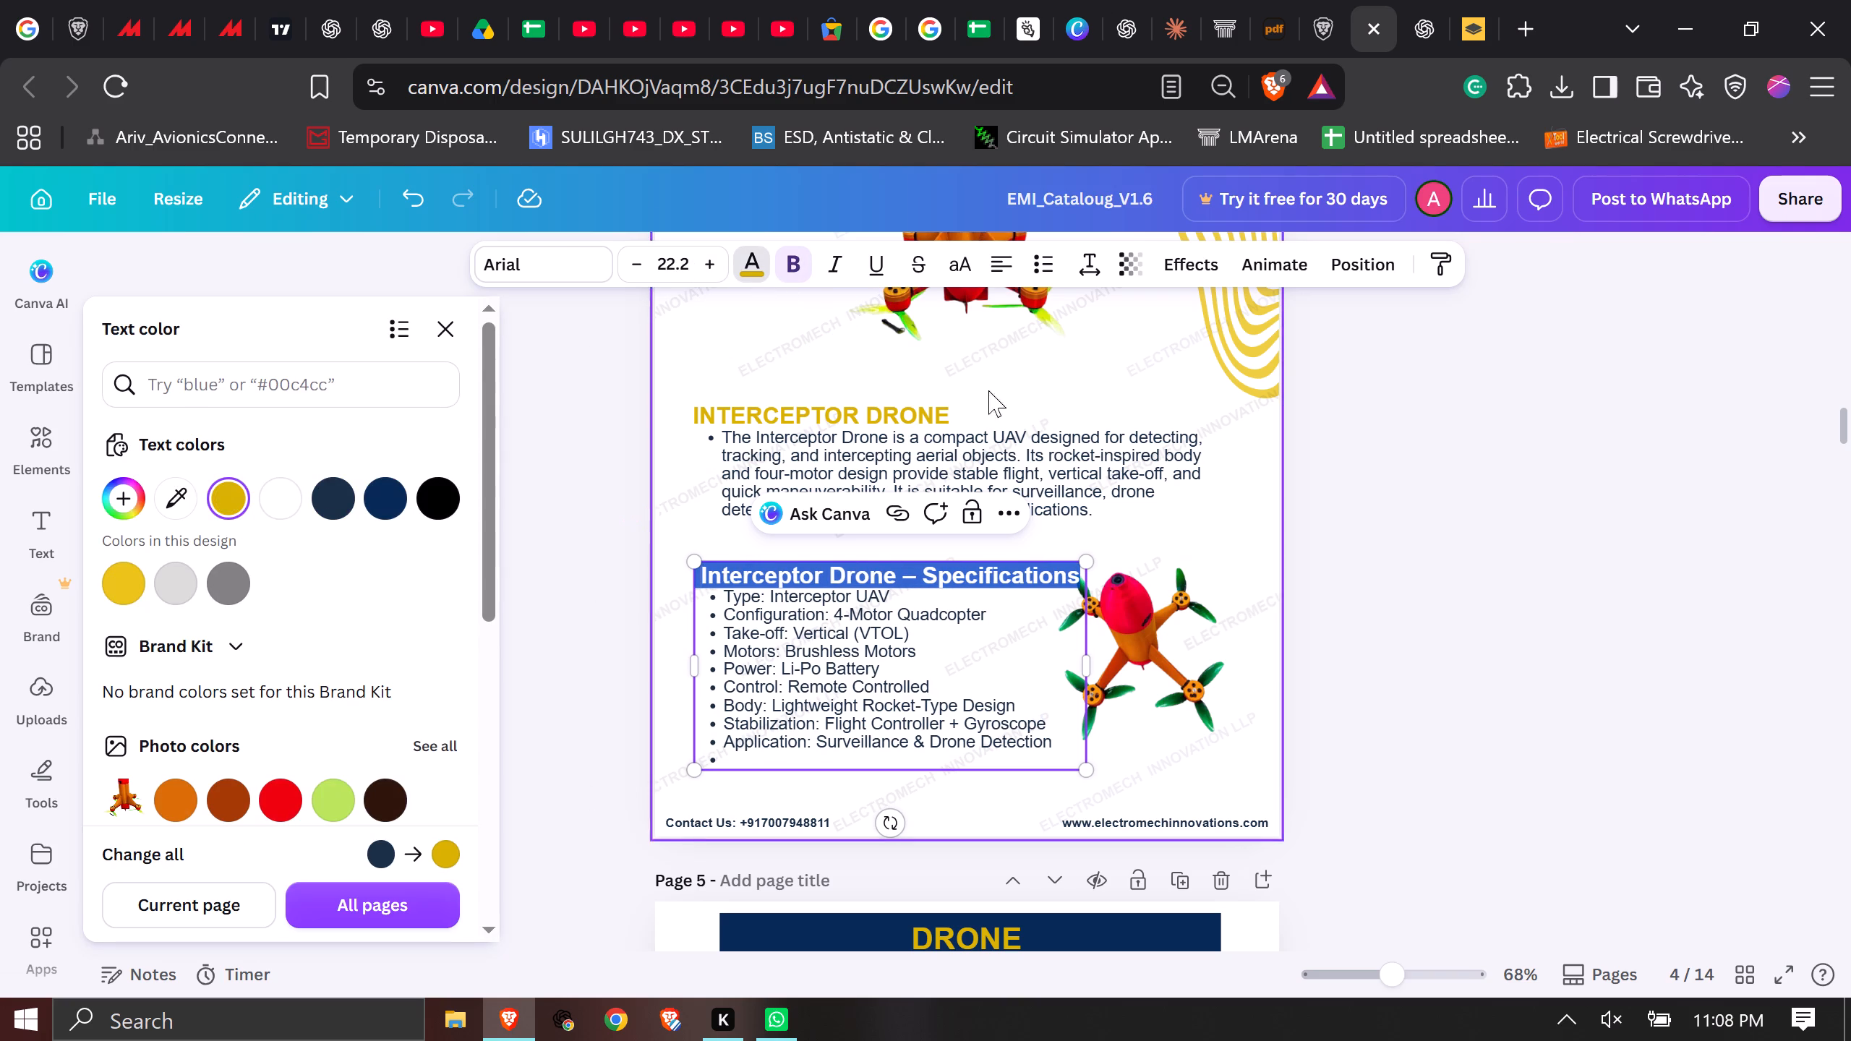
left_click(1850, 503)
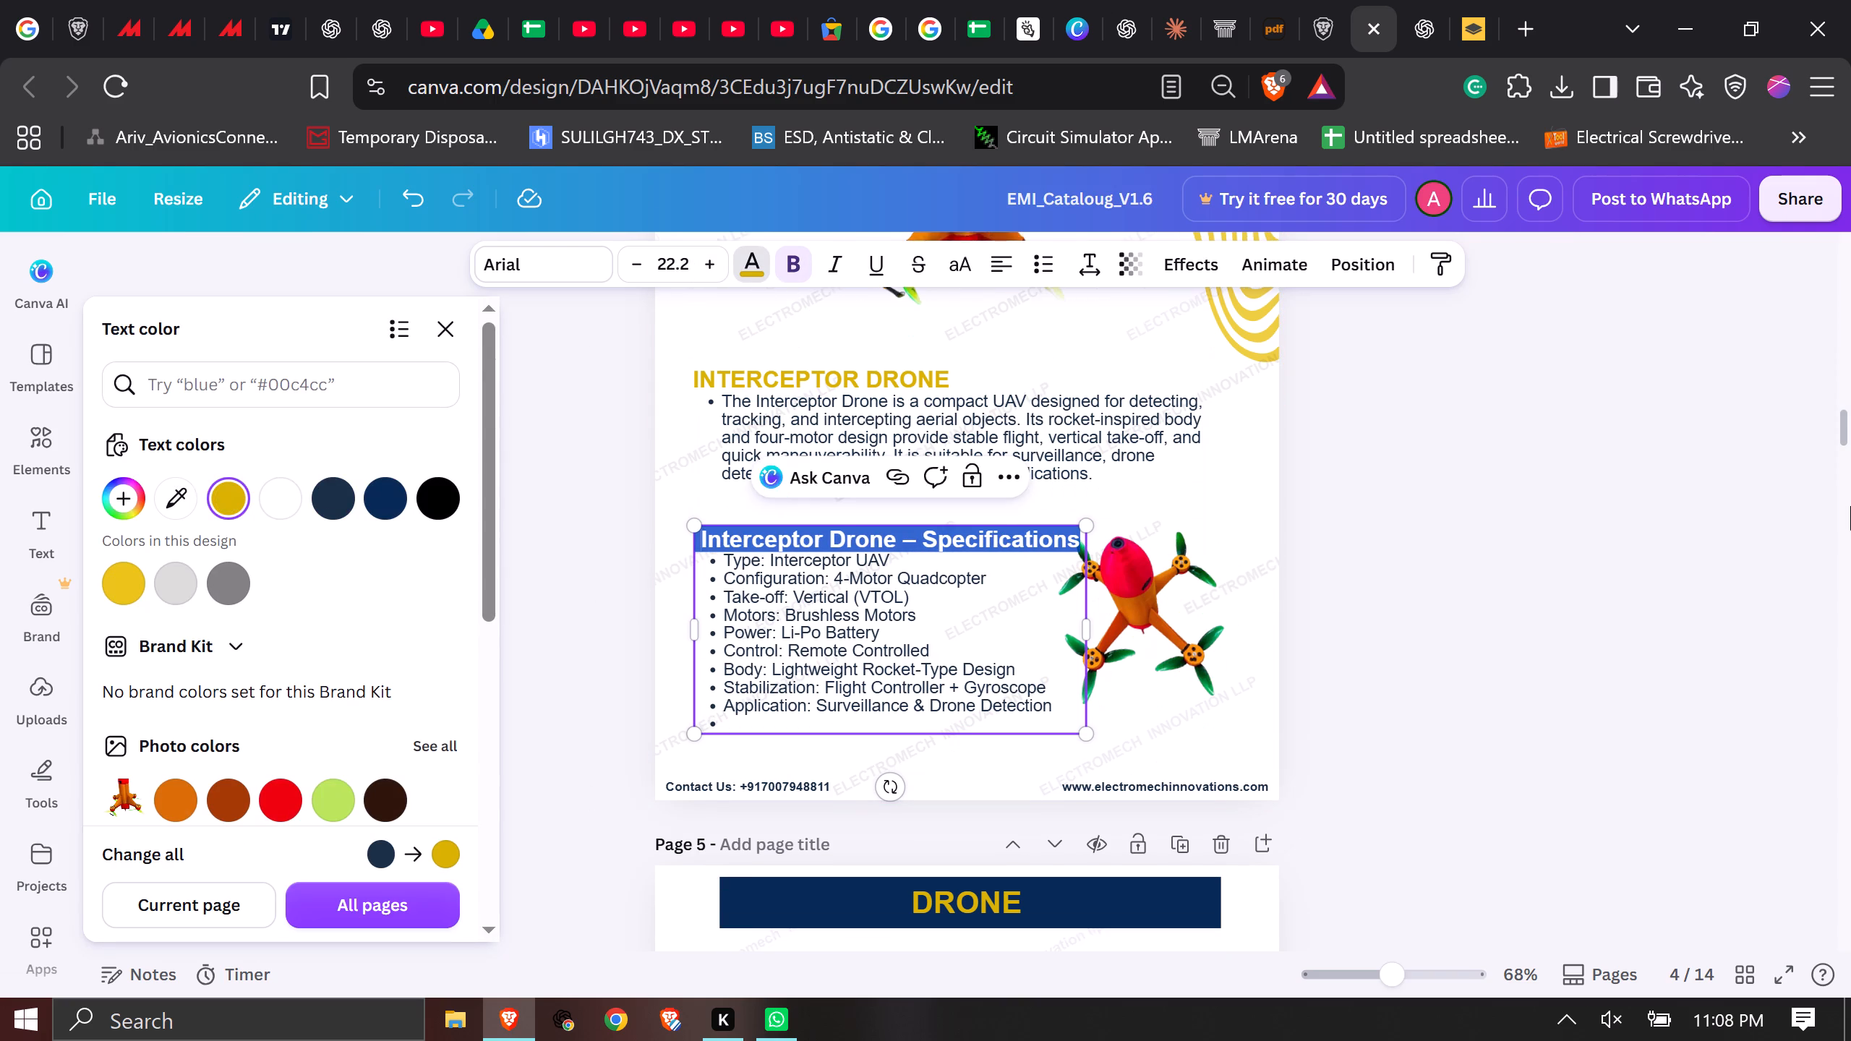
left_click(1850, 506)
left_click(1685, 536)
left_click(1469, 583)
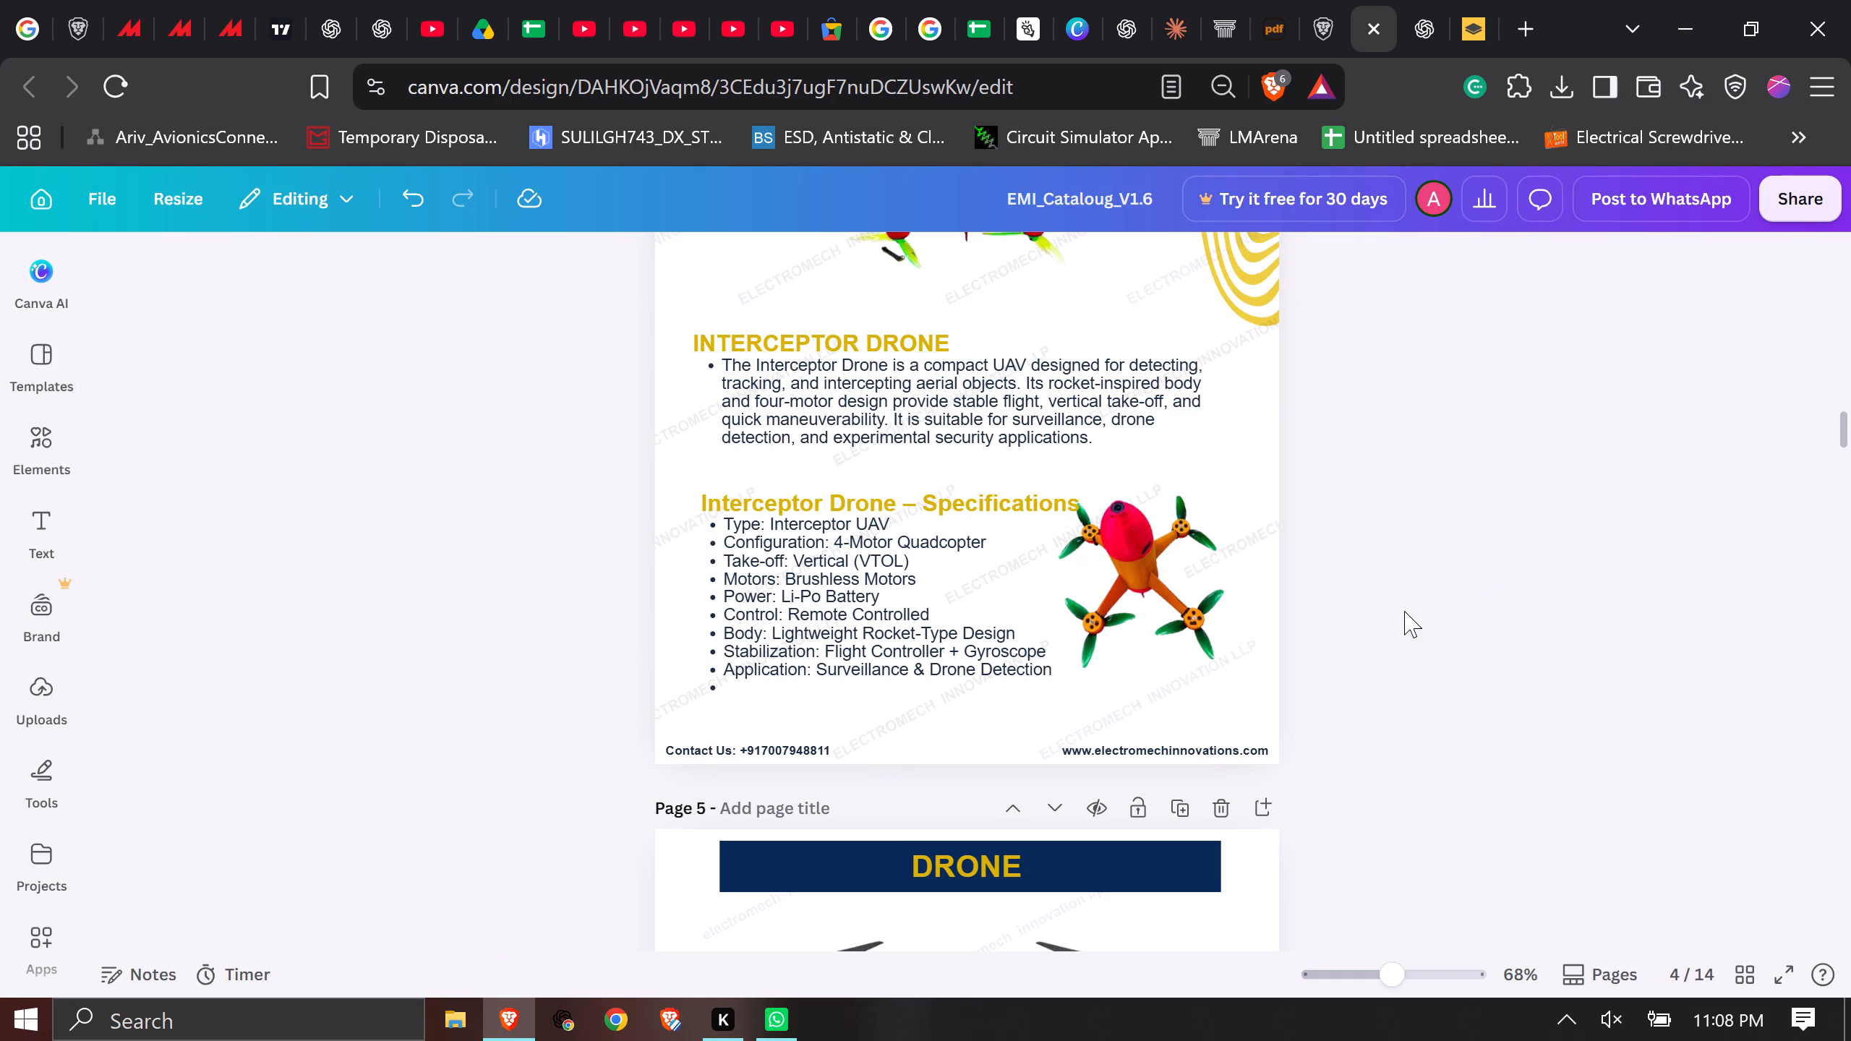
Move the Specifications text block slightly up, closer to the Interceptor Drone description.
triple_click(936, 517)
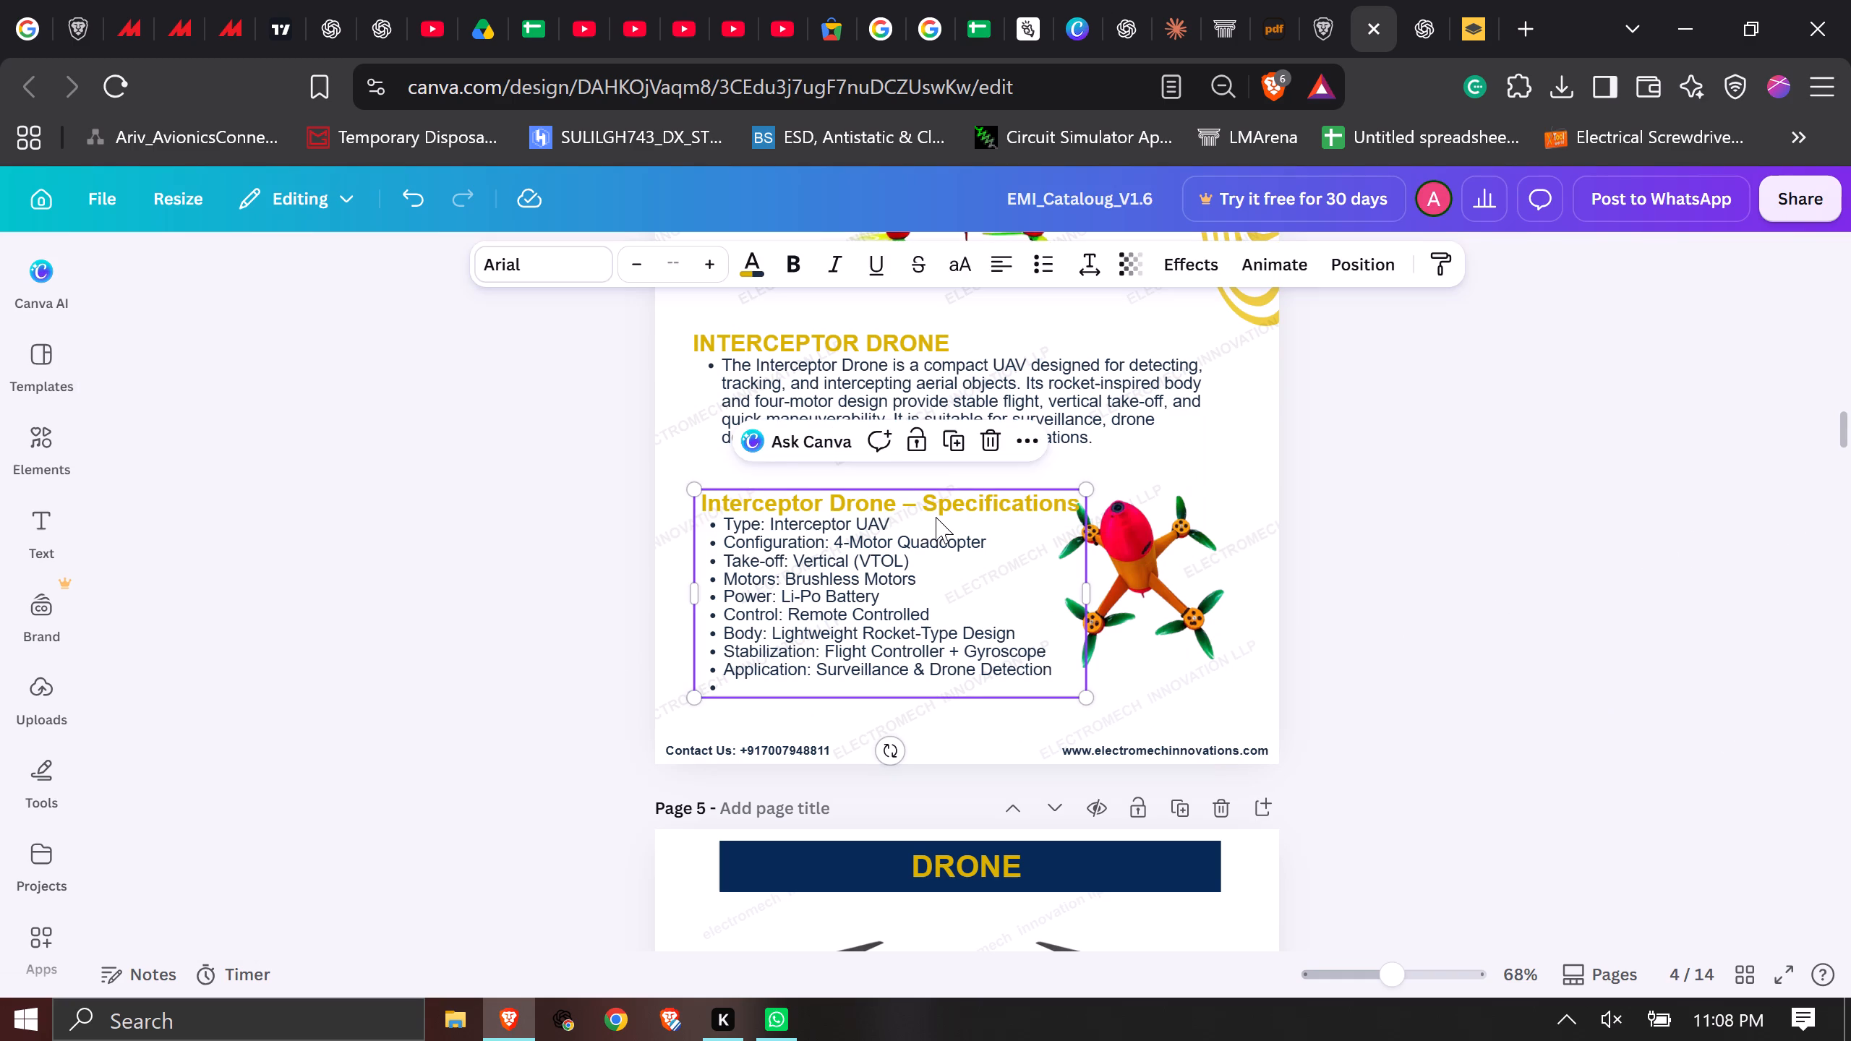
left_click(1675, 561)
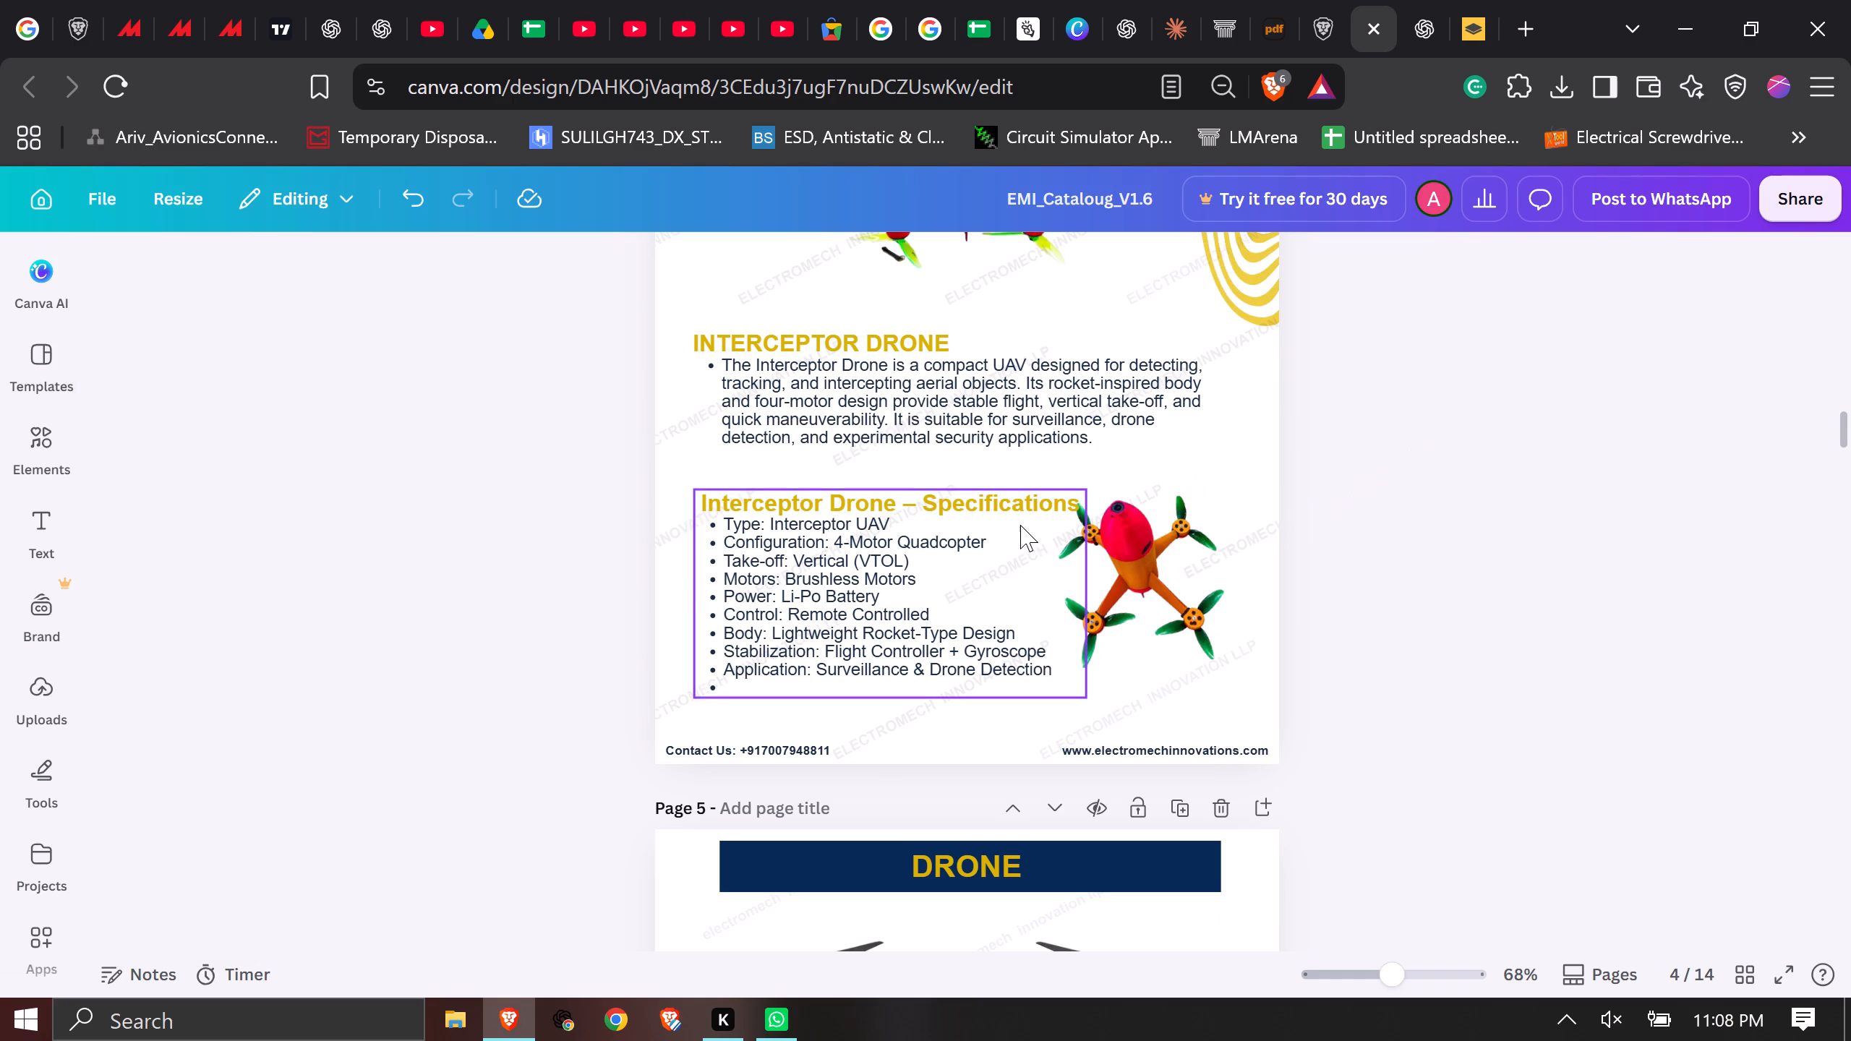
left_click(1020, 525)
left_click_drag(945, 614, 945, 597)
left_click(1479, 591)
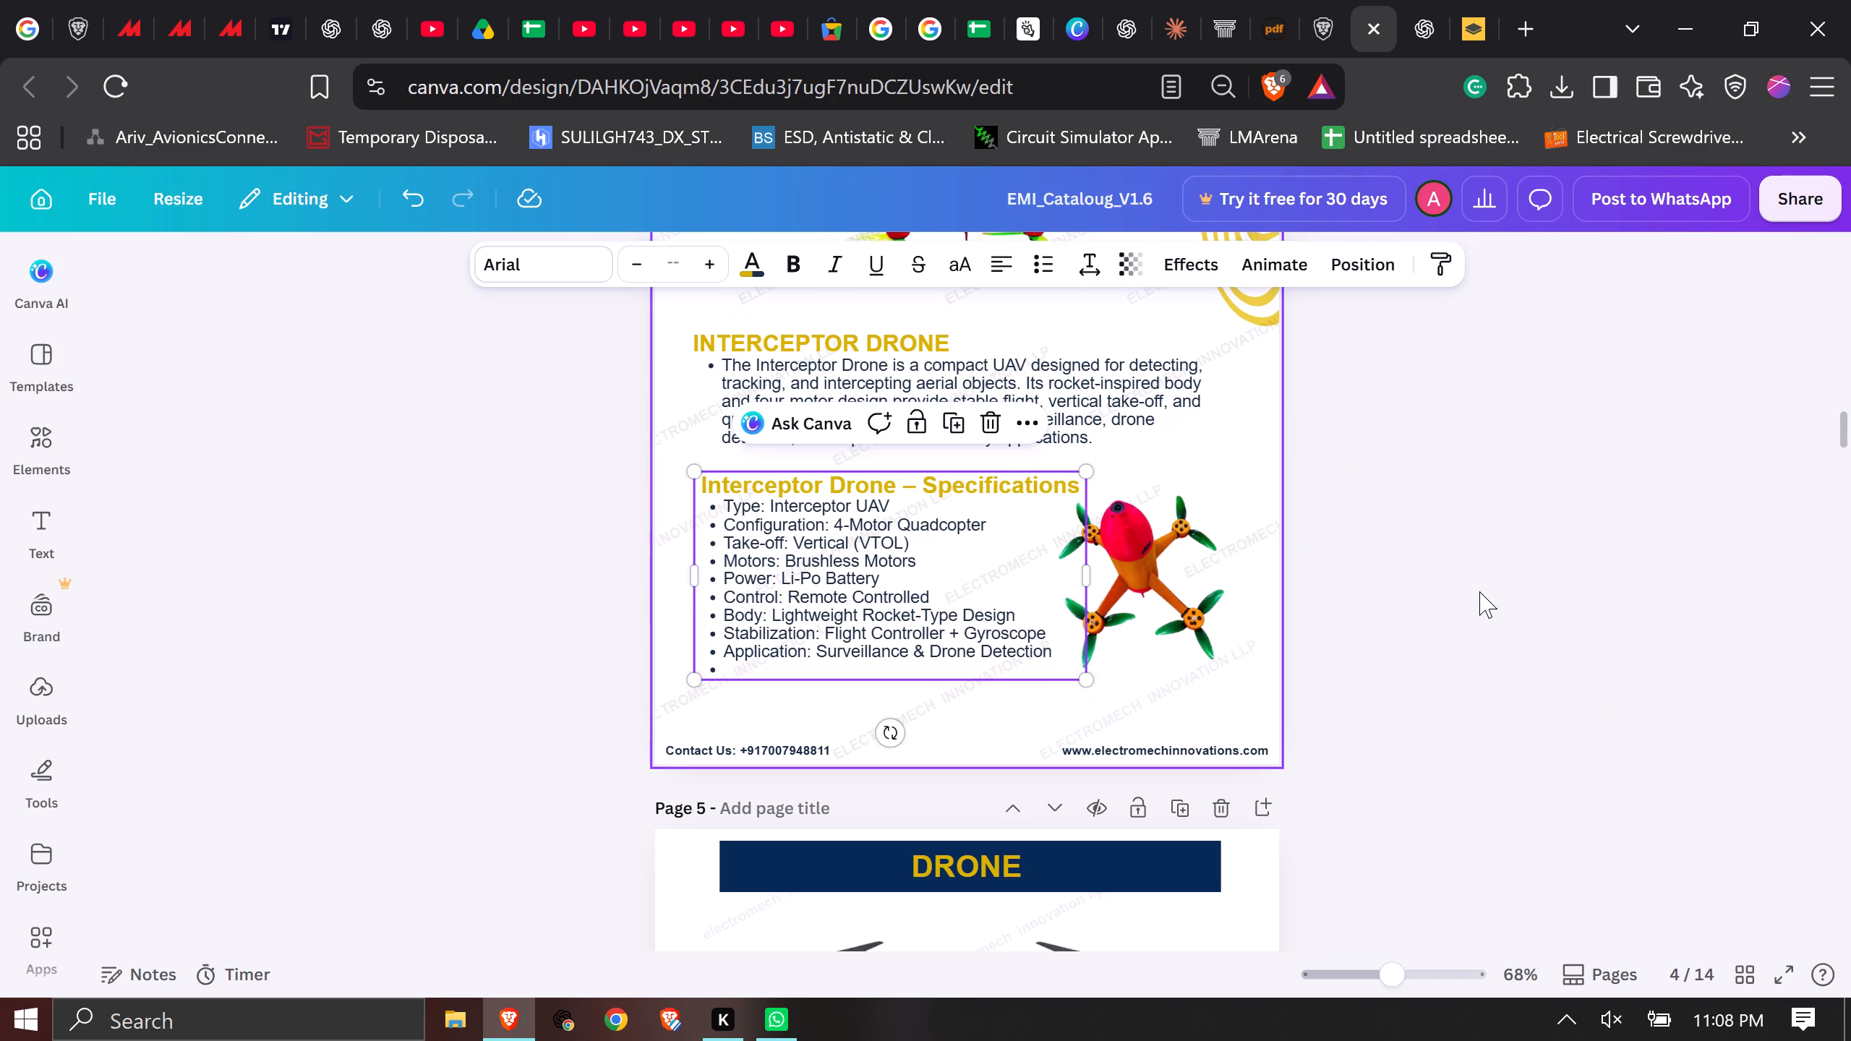
Shift the small quadcopter image slightly down and toward page 4's outer edge, clear of the Specifications text.
left_click_drag(1211, 587, 1211, 583)
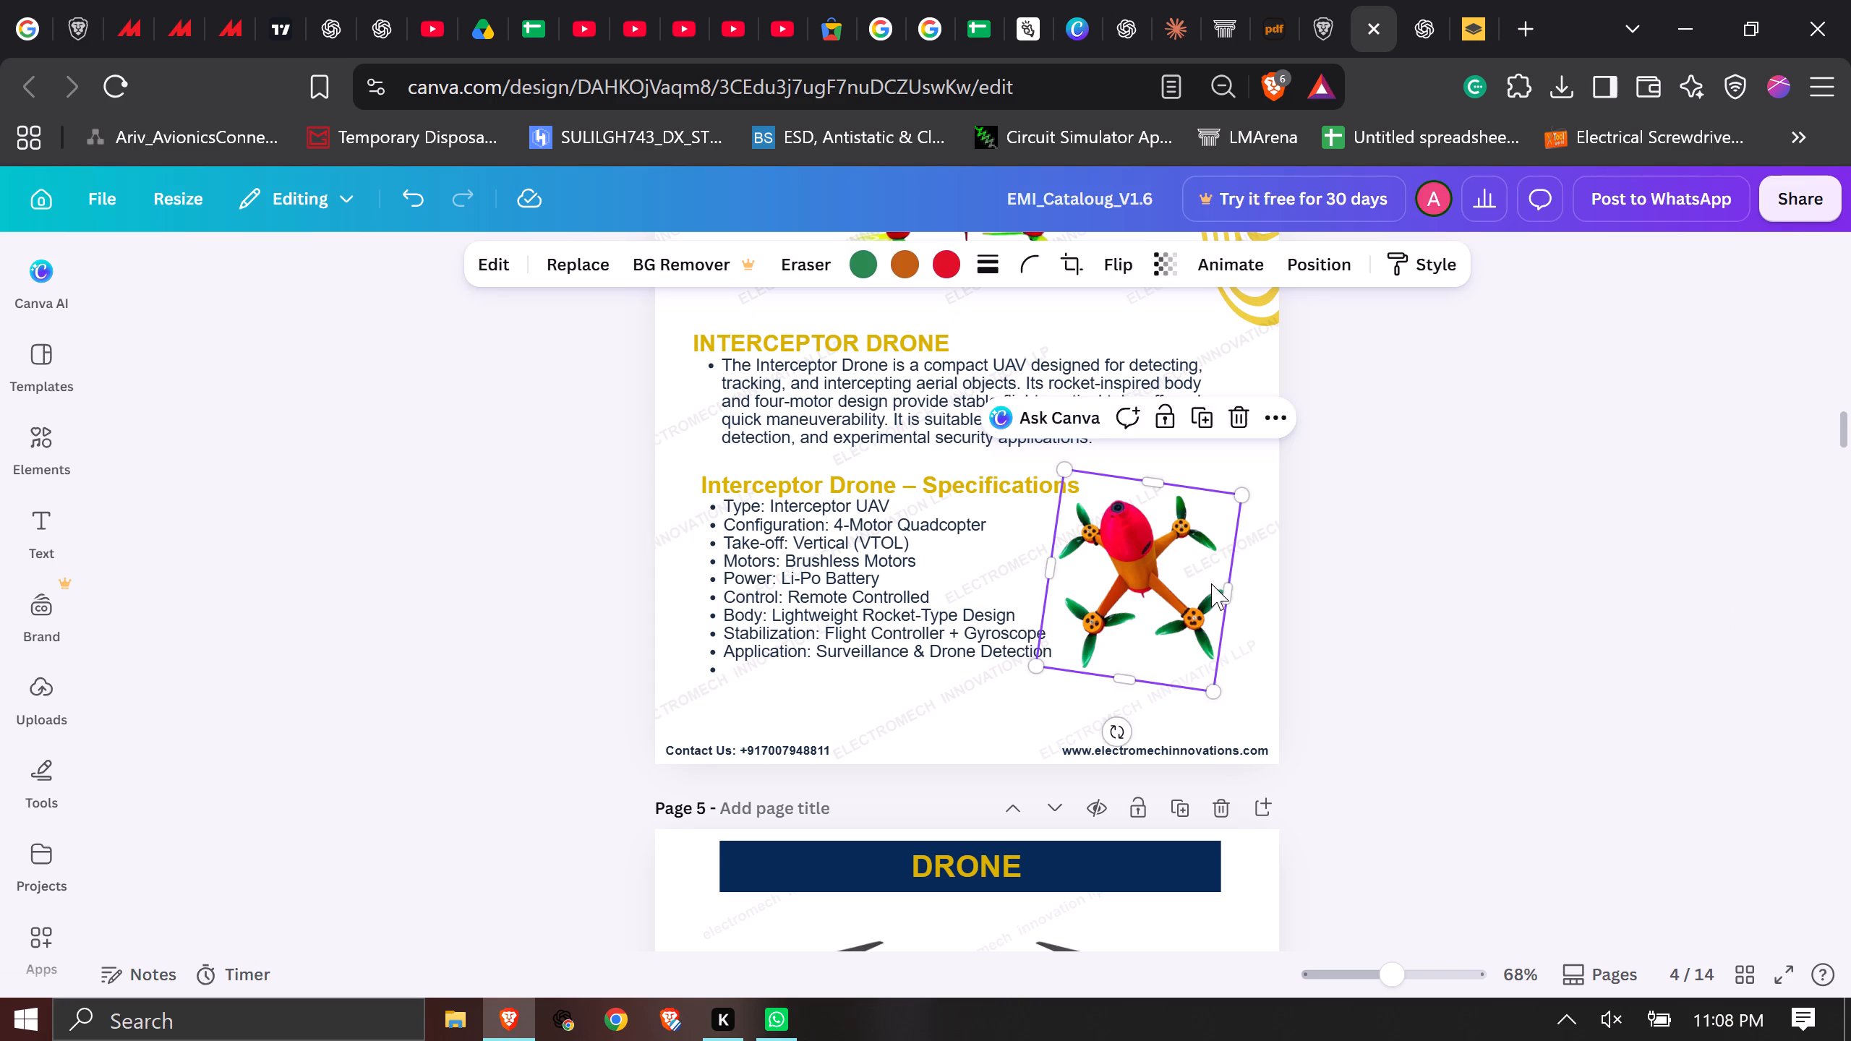
left_click_drag(1211, 583, 1234, 600)
left_click(1628, 556)
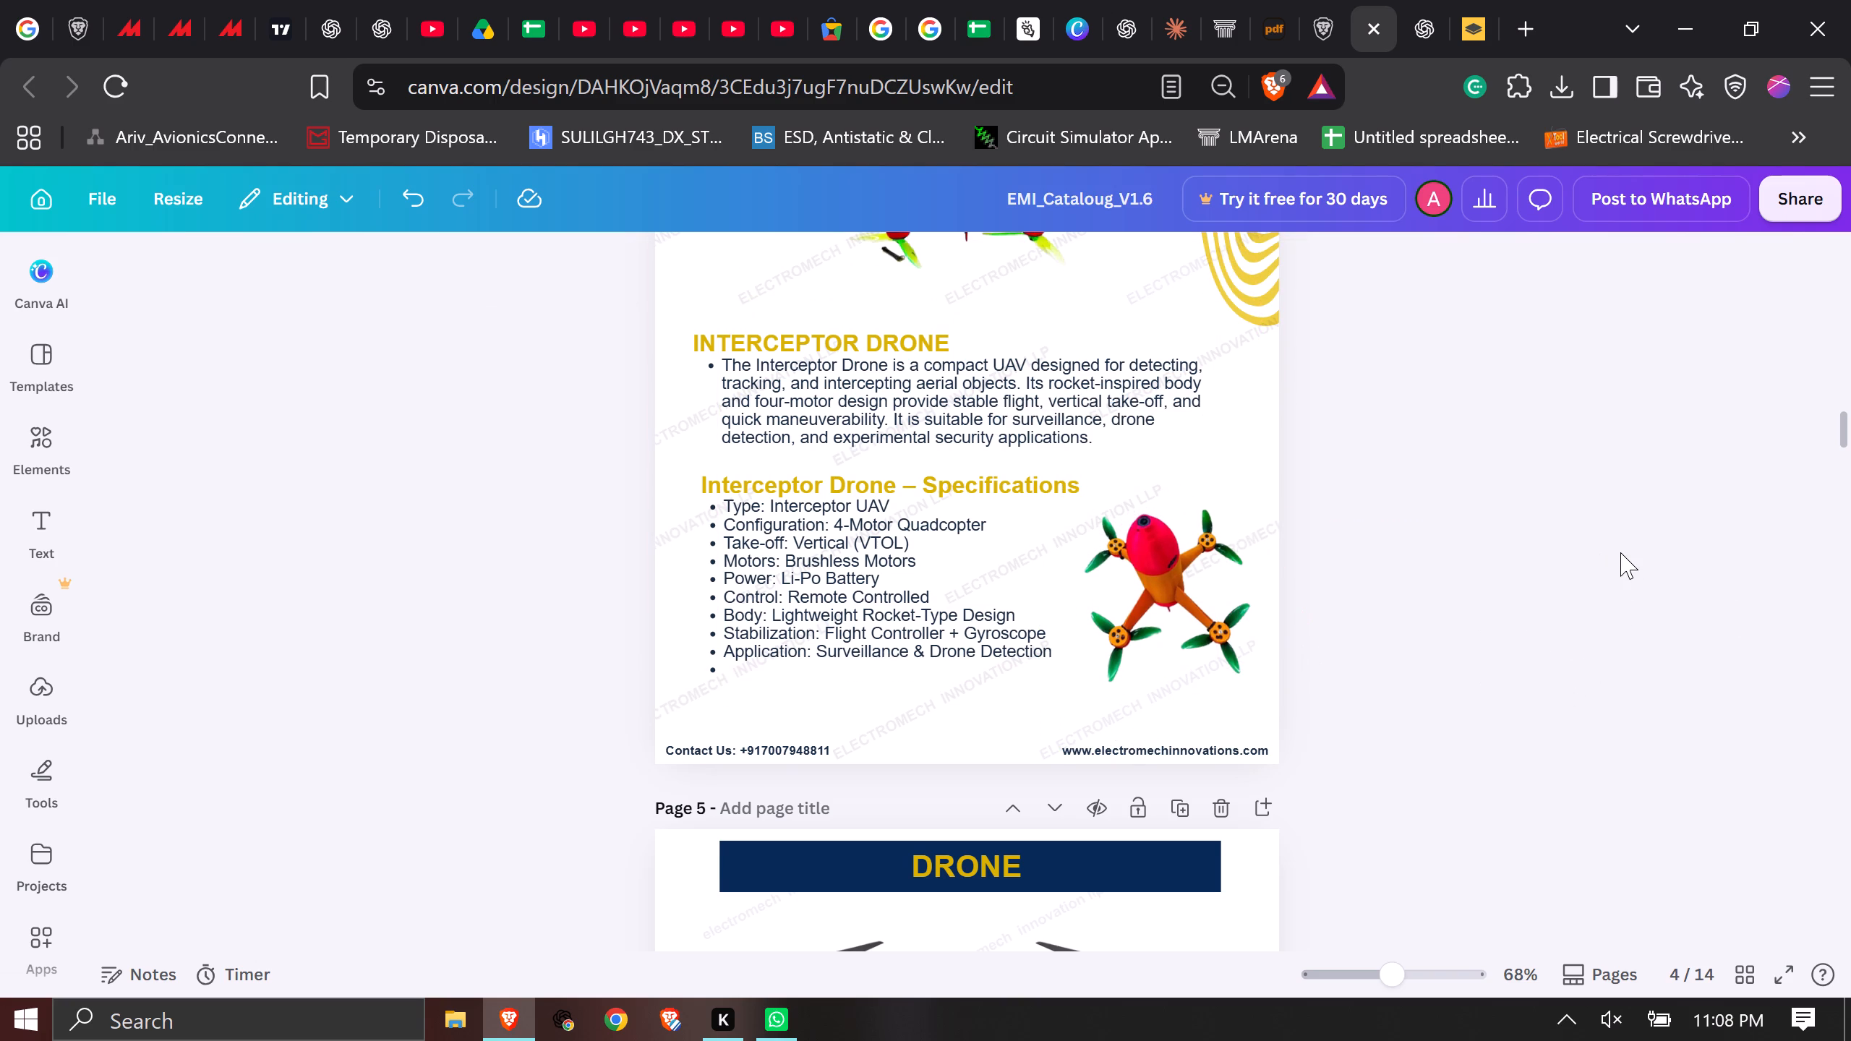
Delete the empty bullet after the Application line at the end of the Specifications list.
scroll(1620, 552, "up", 3)
scroll(1620, 552, "down", 3)
double_click(748, 654)
left_click(751, 676)
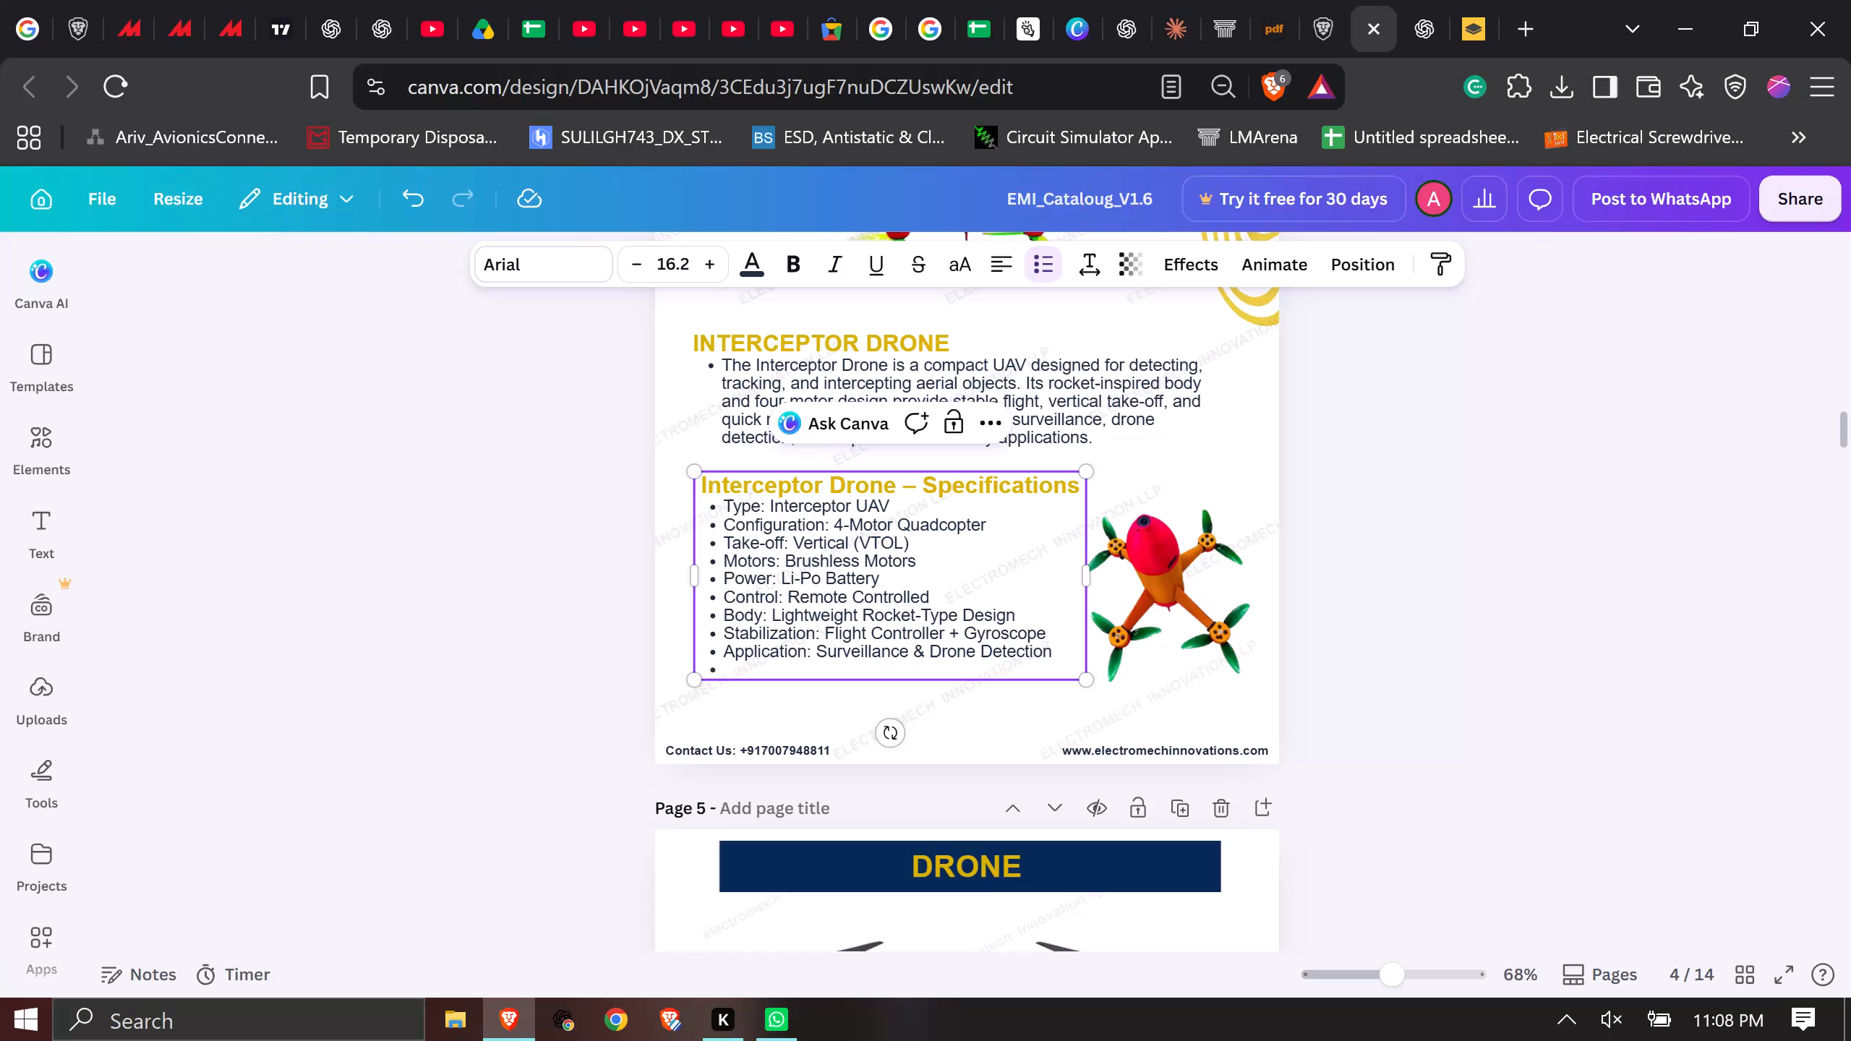
key("BackSpace")
left_click(1372, 665)
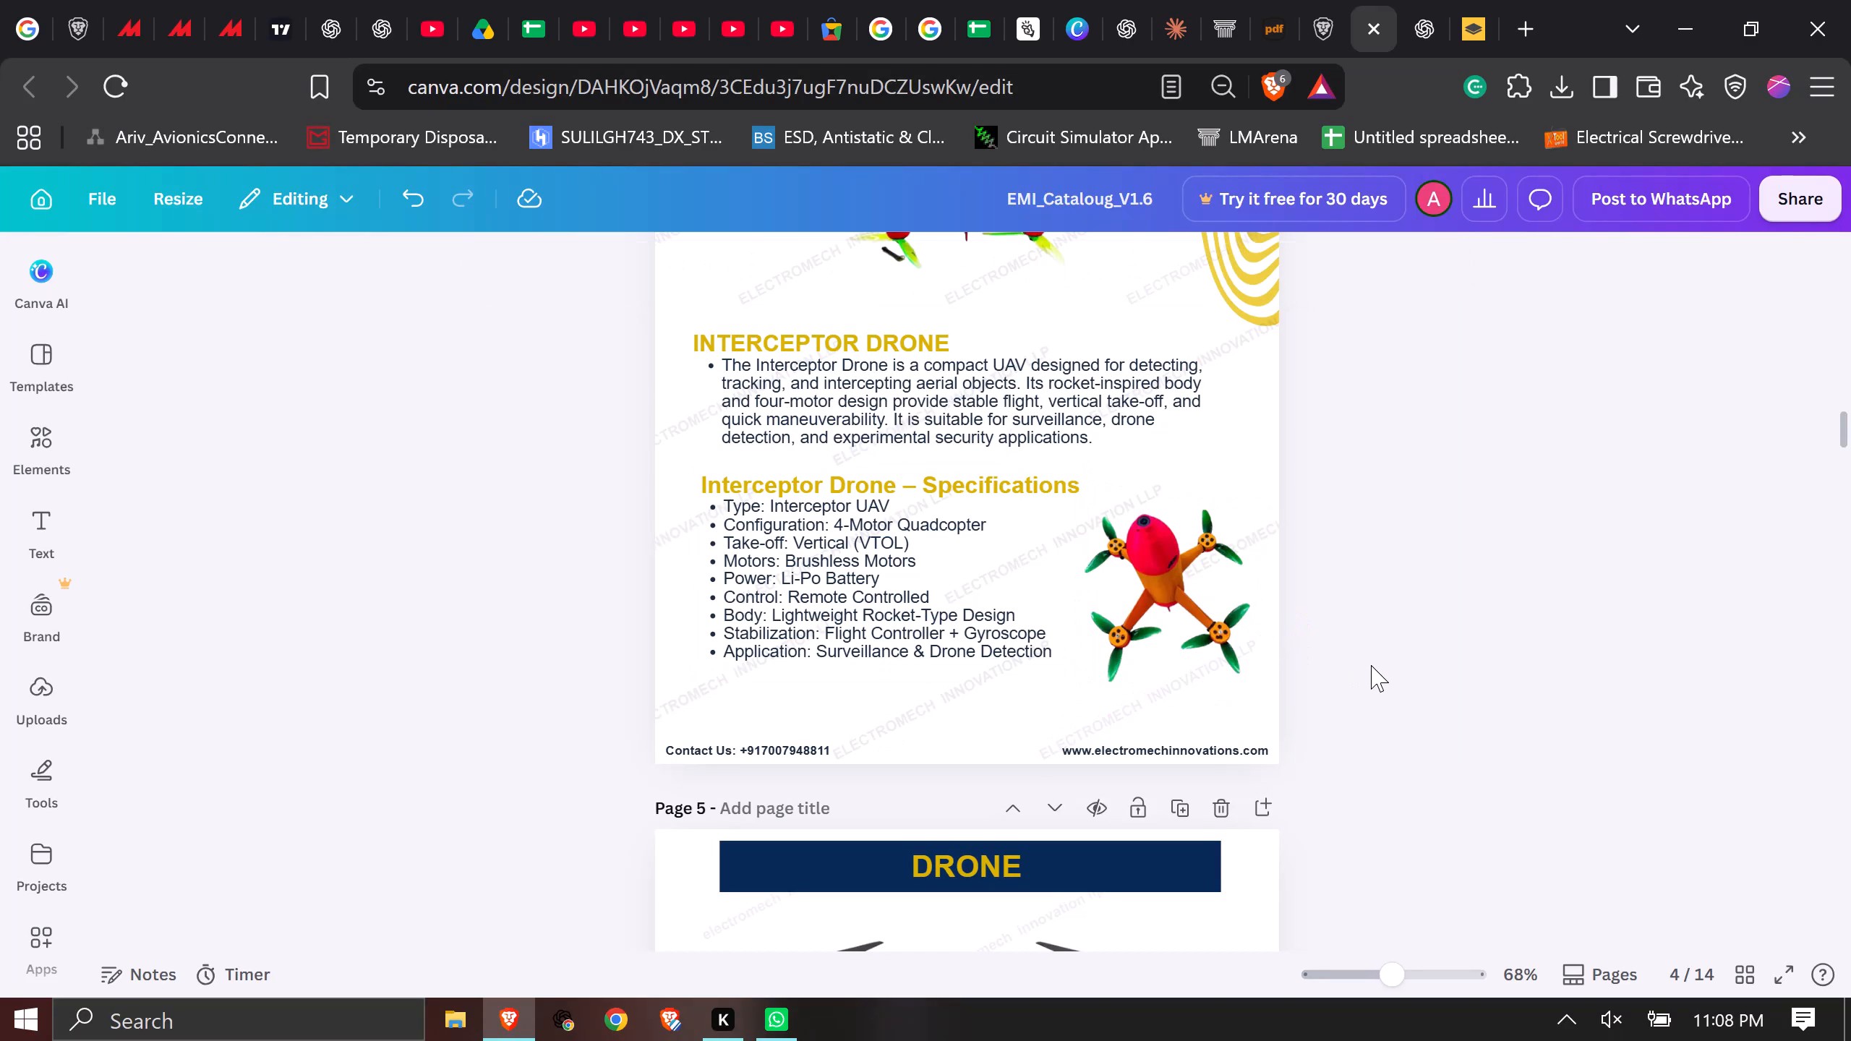
Change the Power entry in the Specifications list to "Li-ion Battery".
scroll(1367, 664, "up", 3, "ctrl")
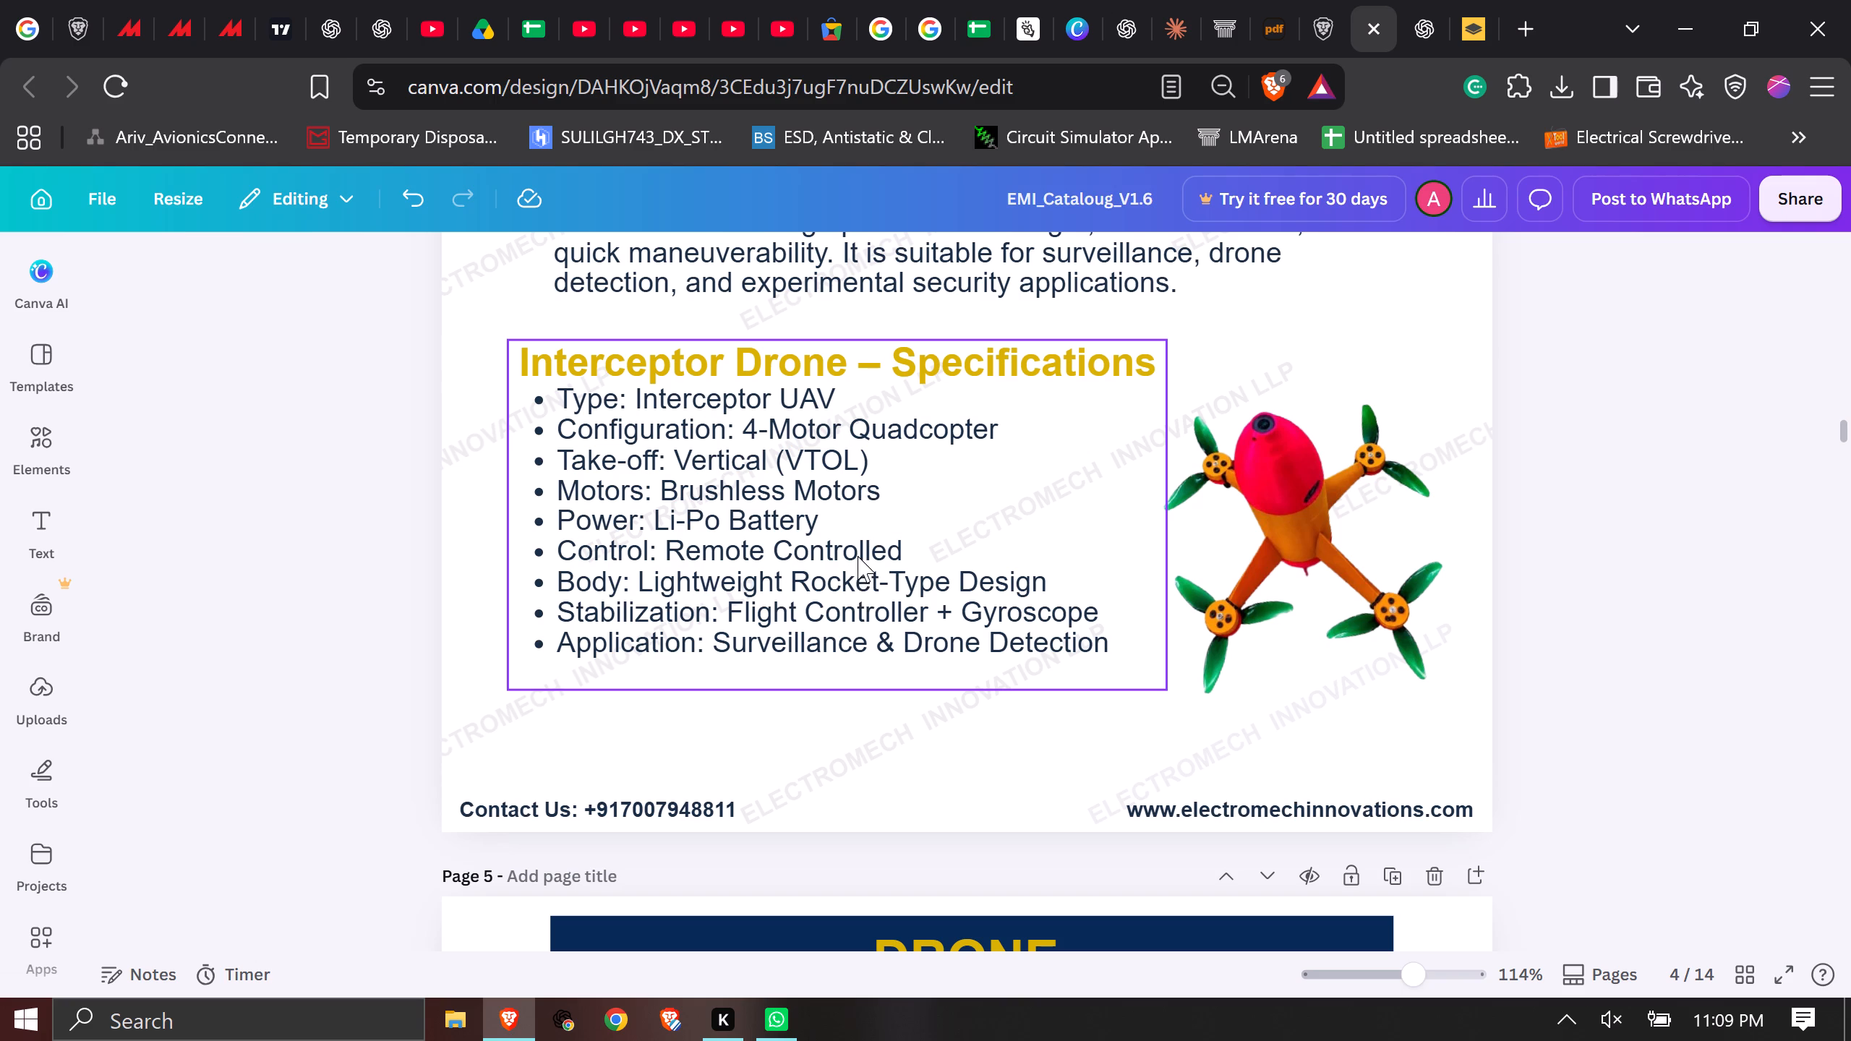
double_click(758, 527)
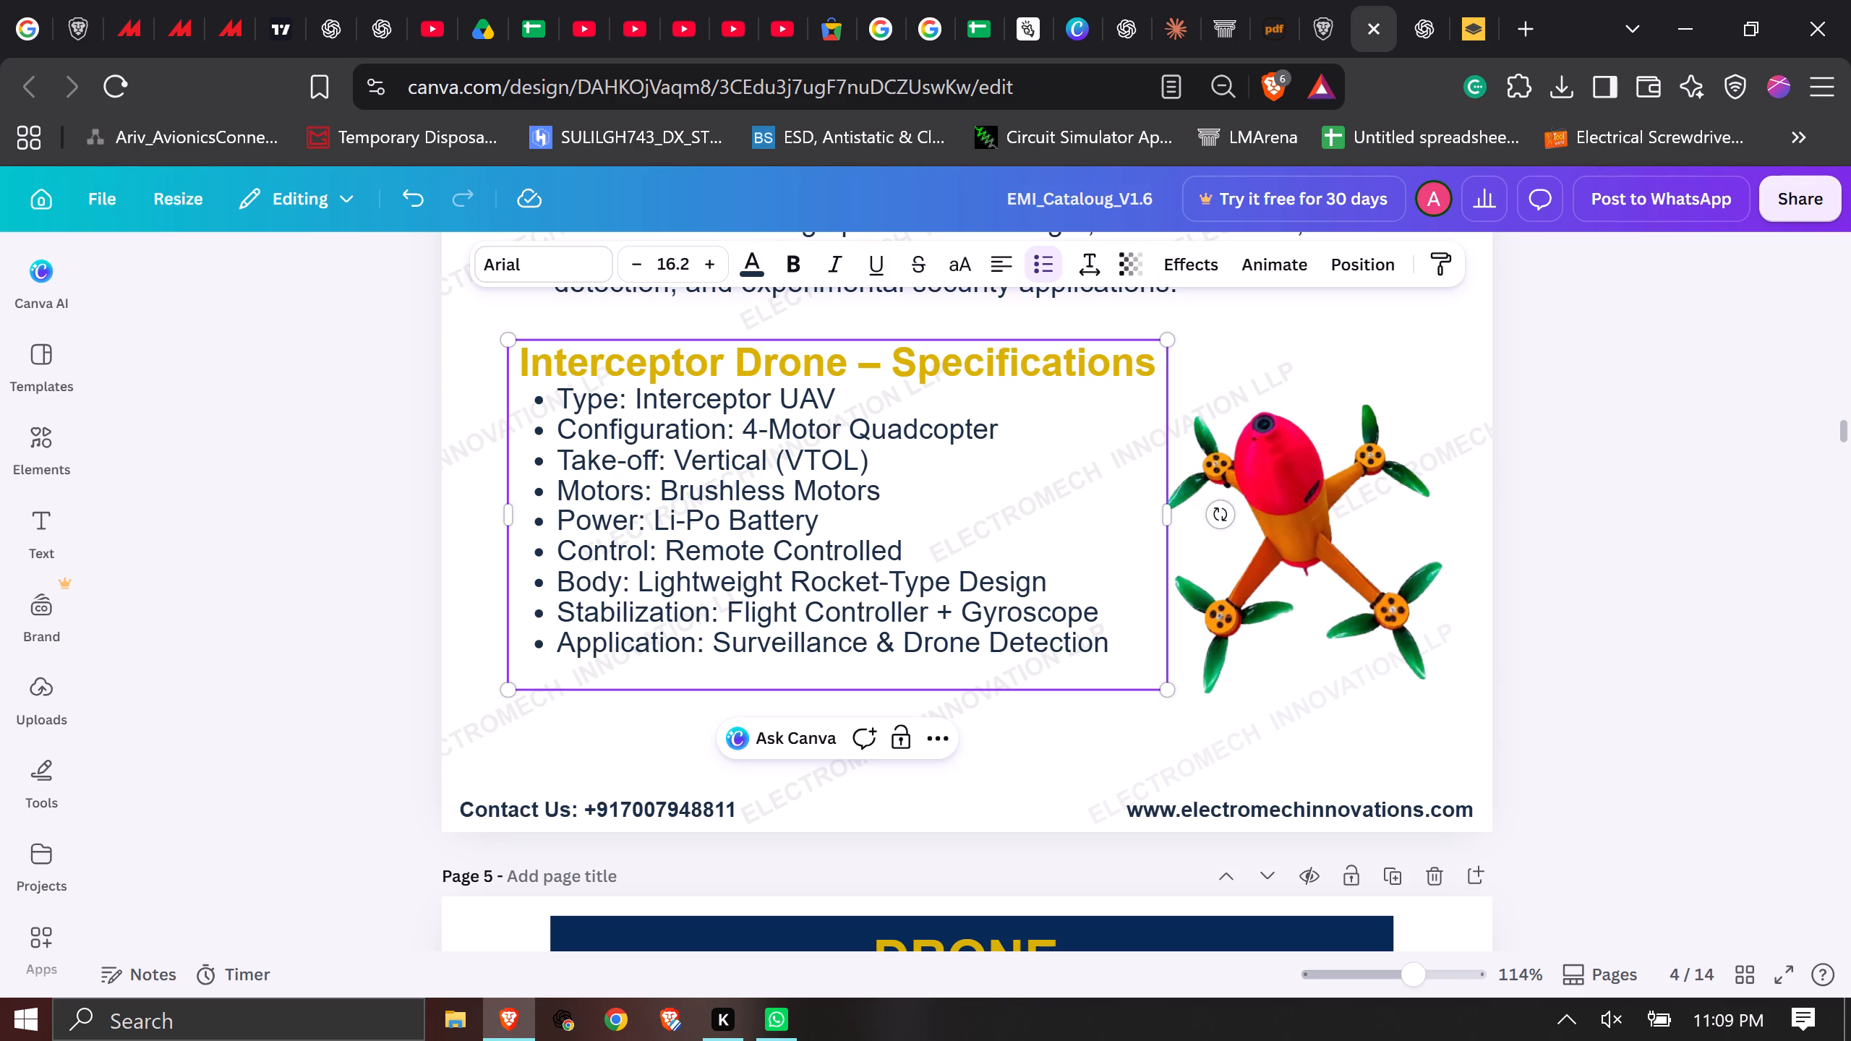
left_click(696, 523)
key("BackSpace")
type("io")
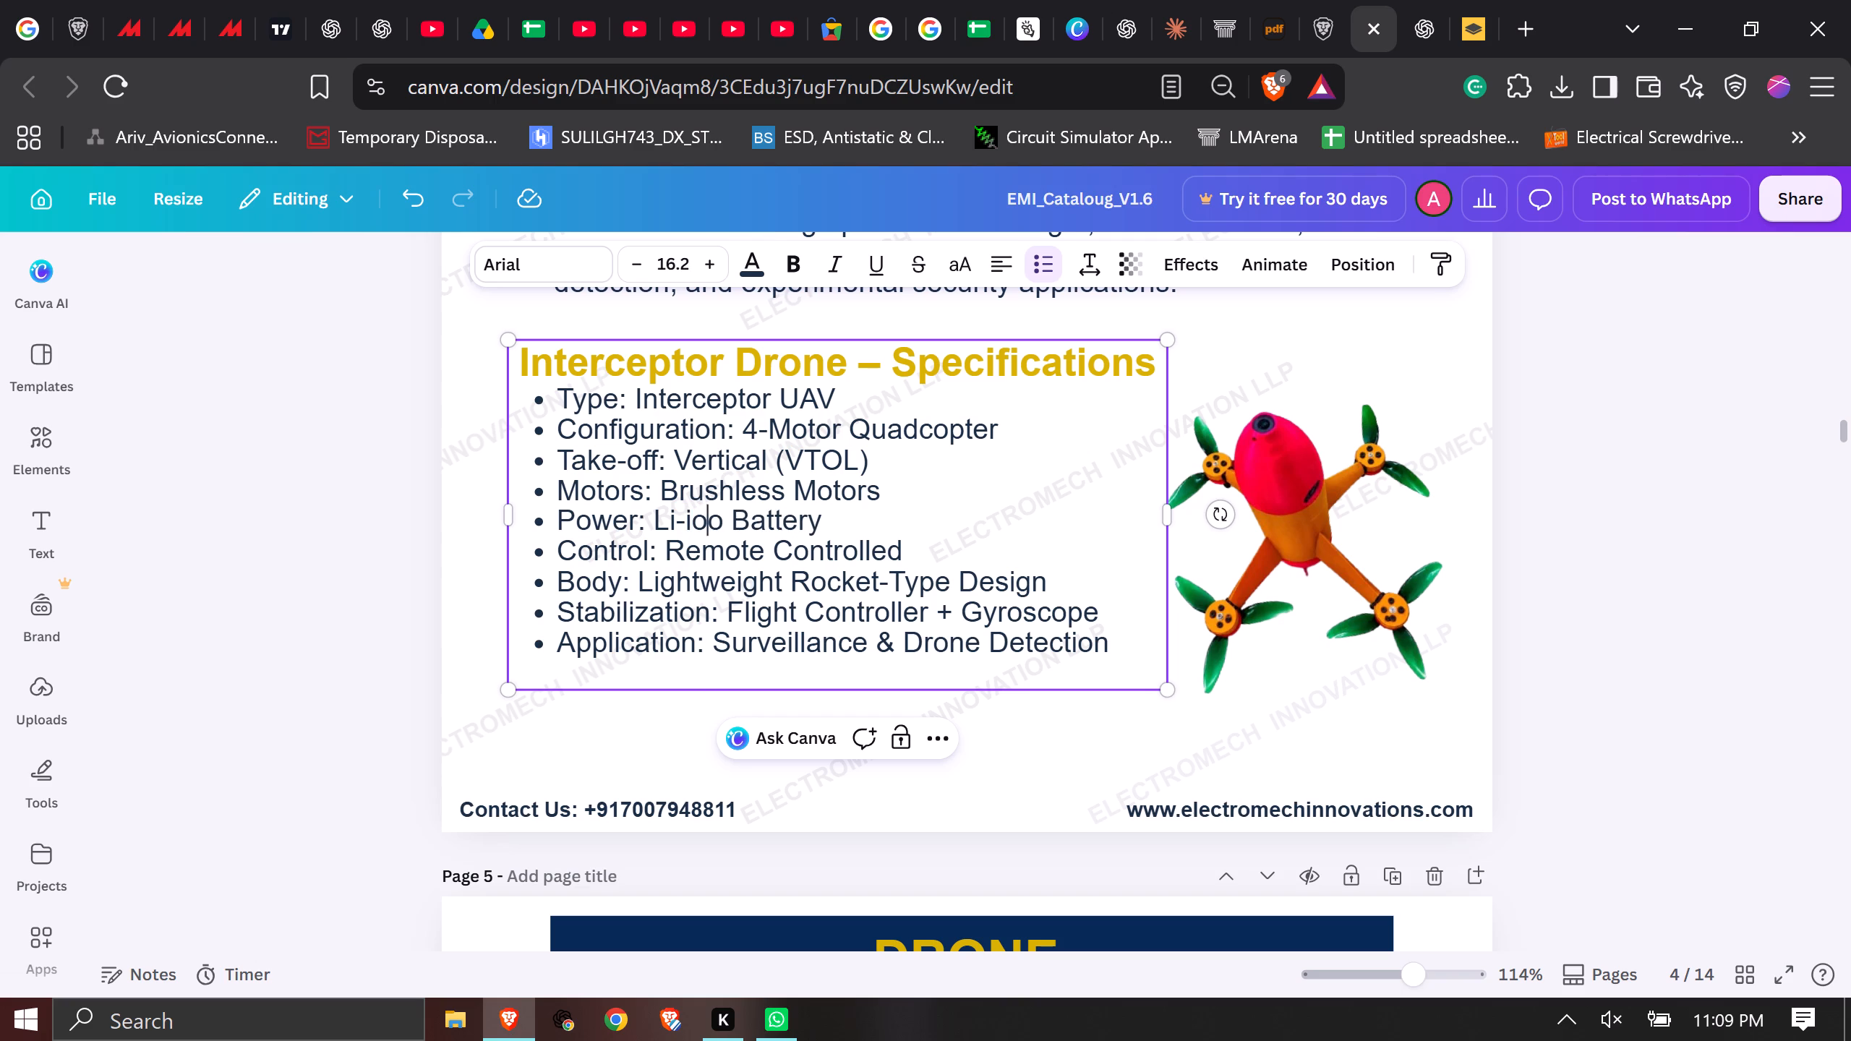
key("n")
key("Delete")
left_click(1818, 561)
left_click(1690, 539)
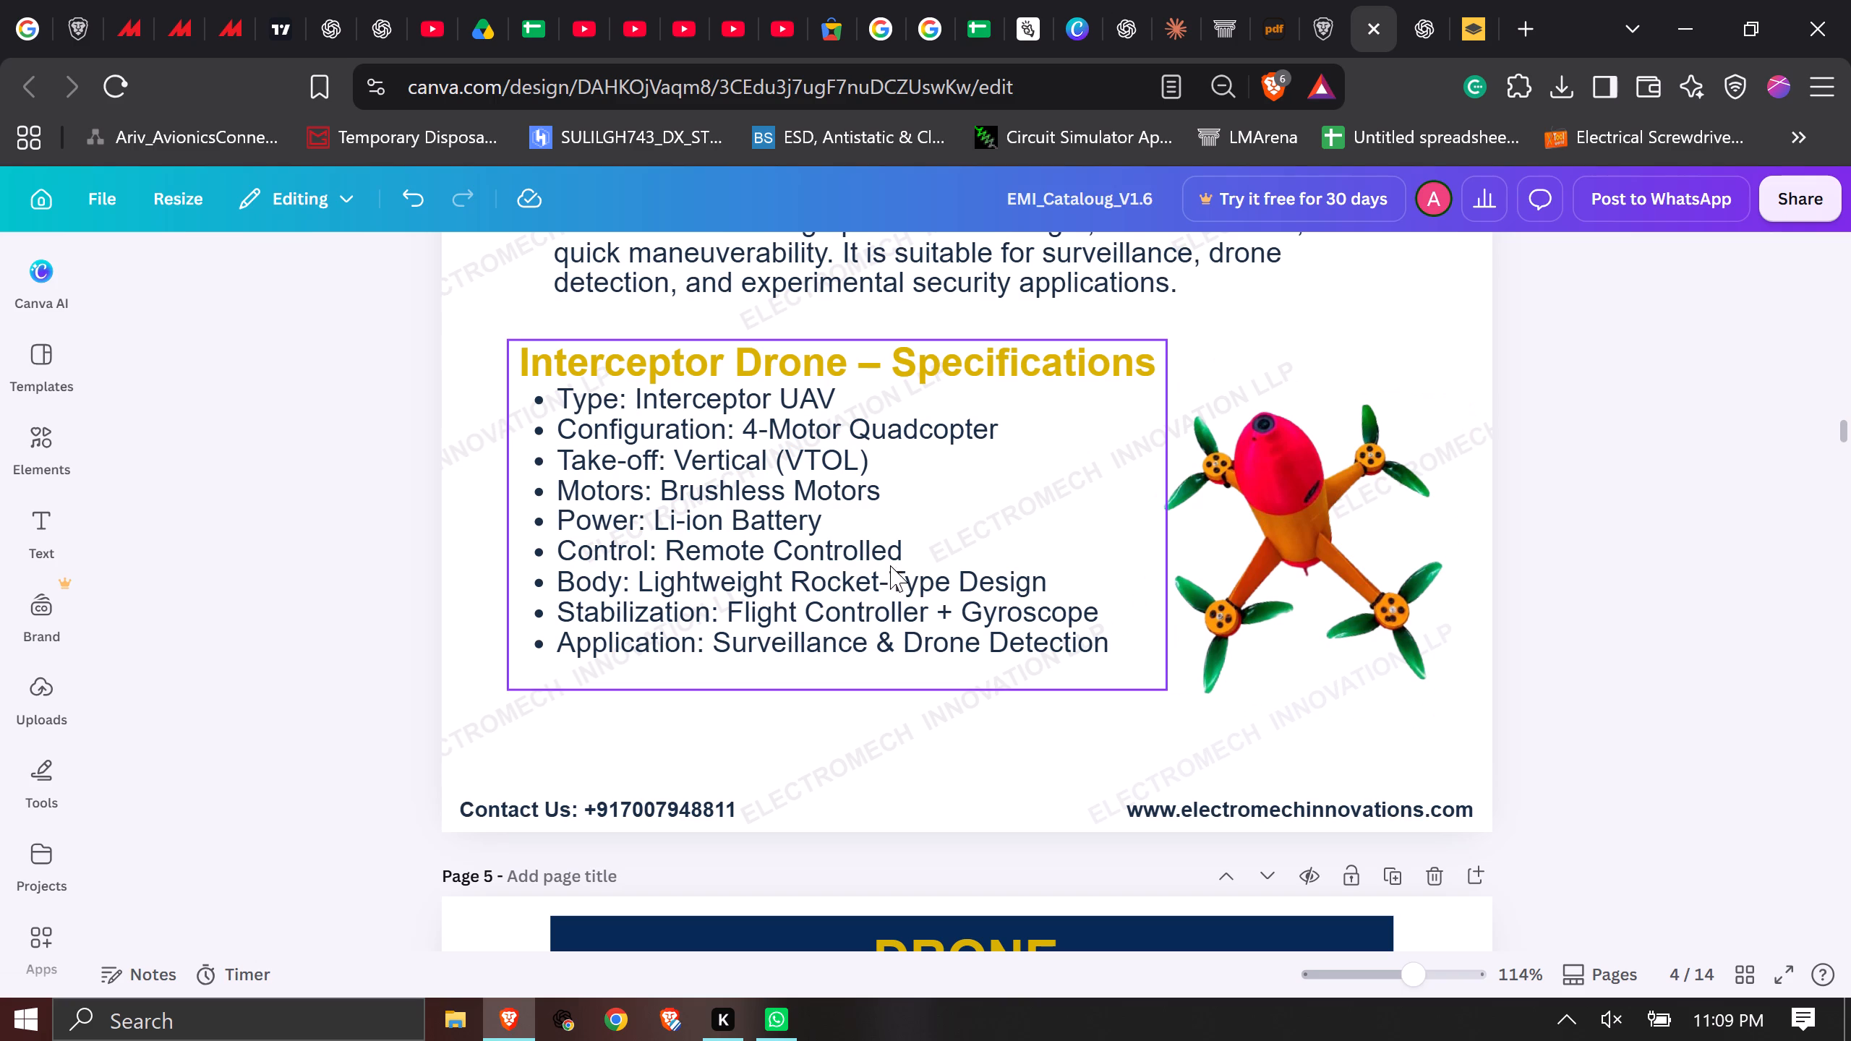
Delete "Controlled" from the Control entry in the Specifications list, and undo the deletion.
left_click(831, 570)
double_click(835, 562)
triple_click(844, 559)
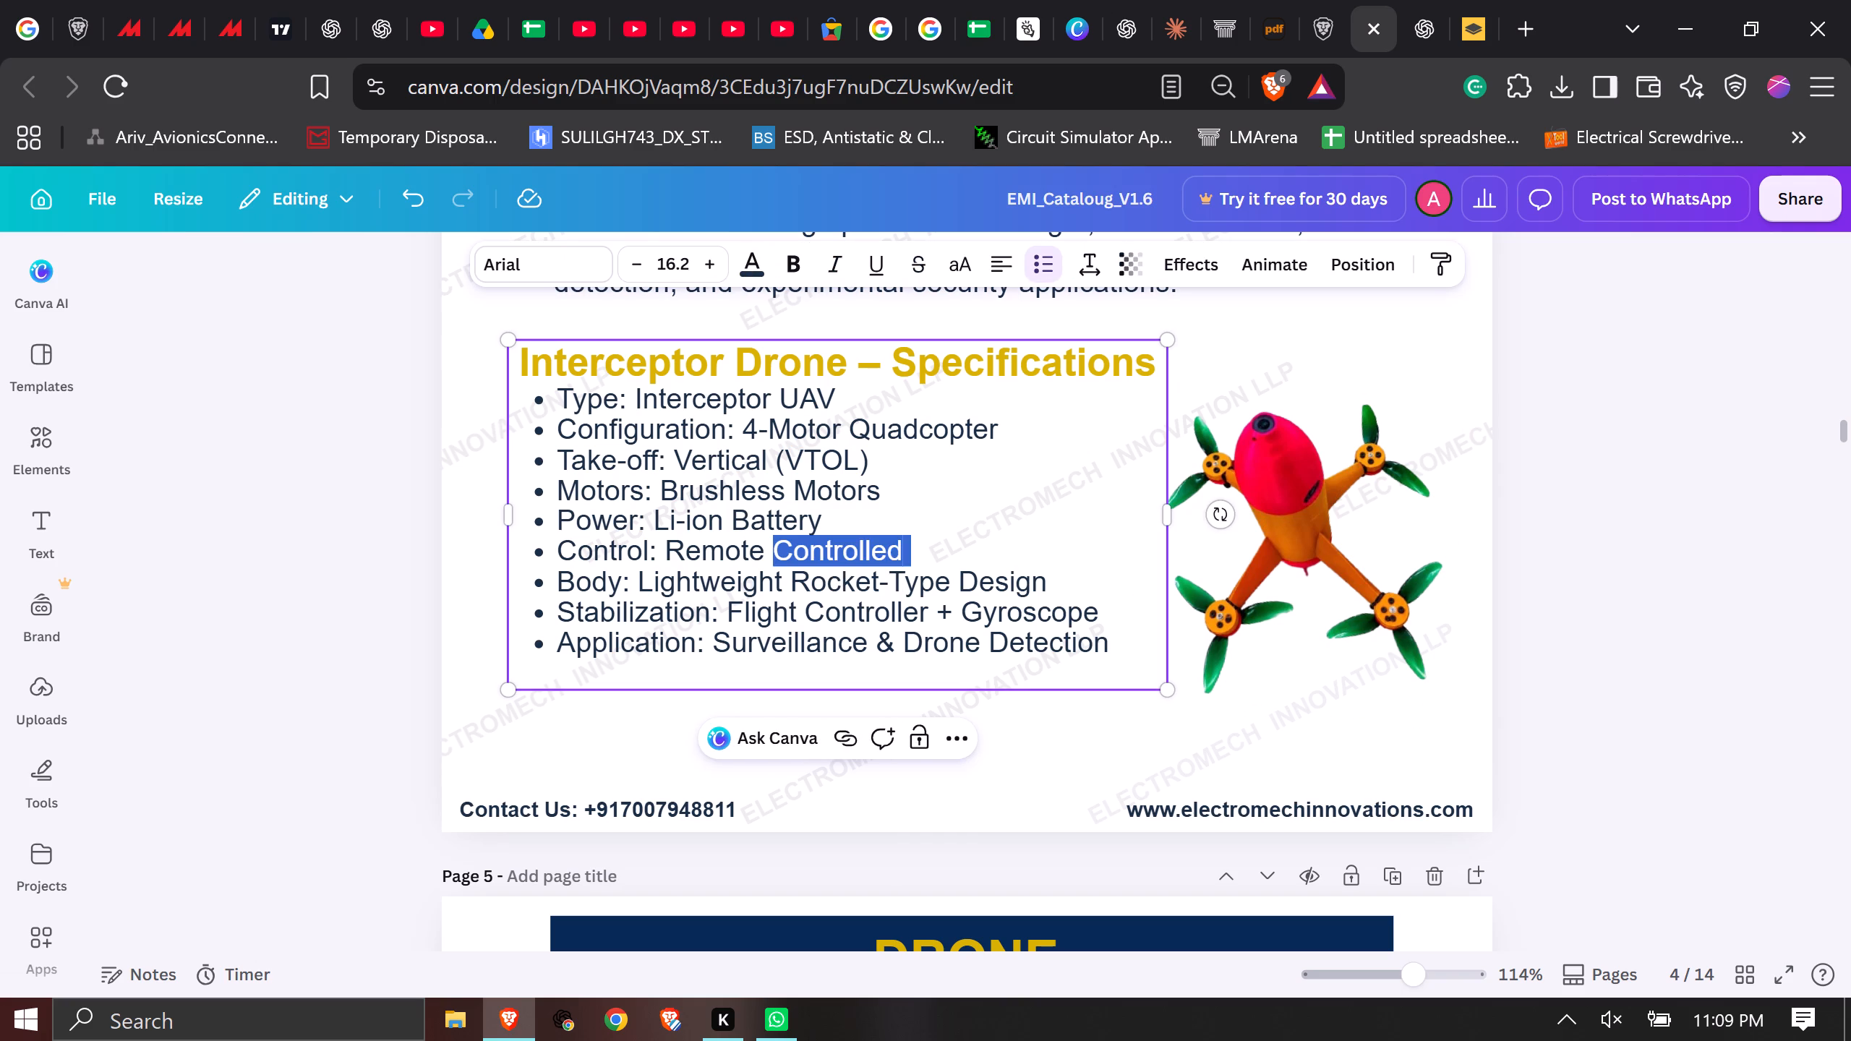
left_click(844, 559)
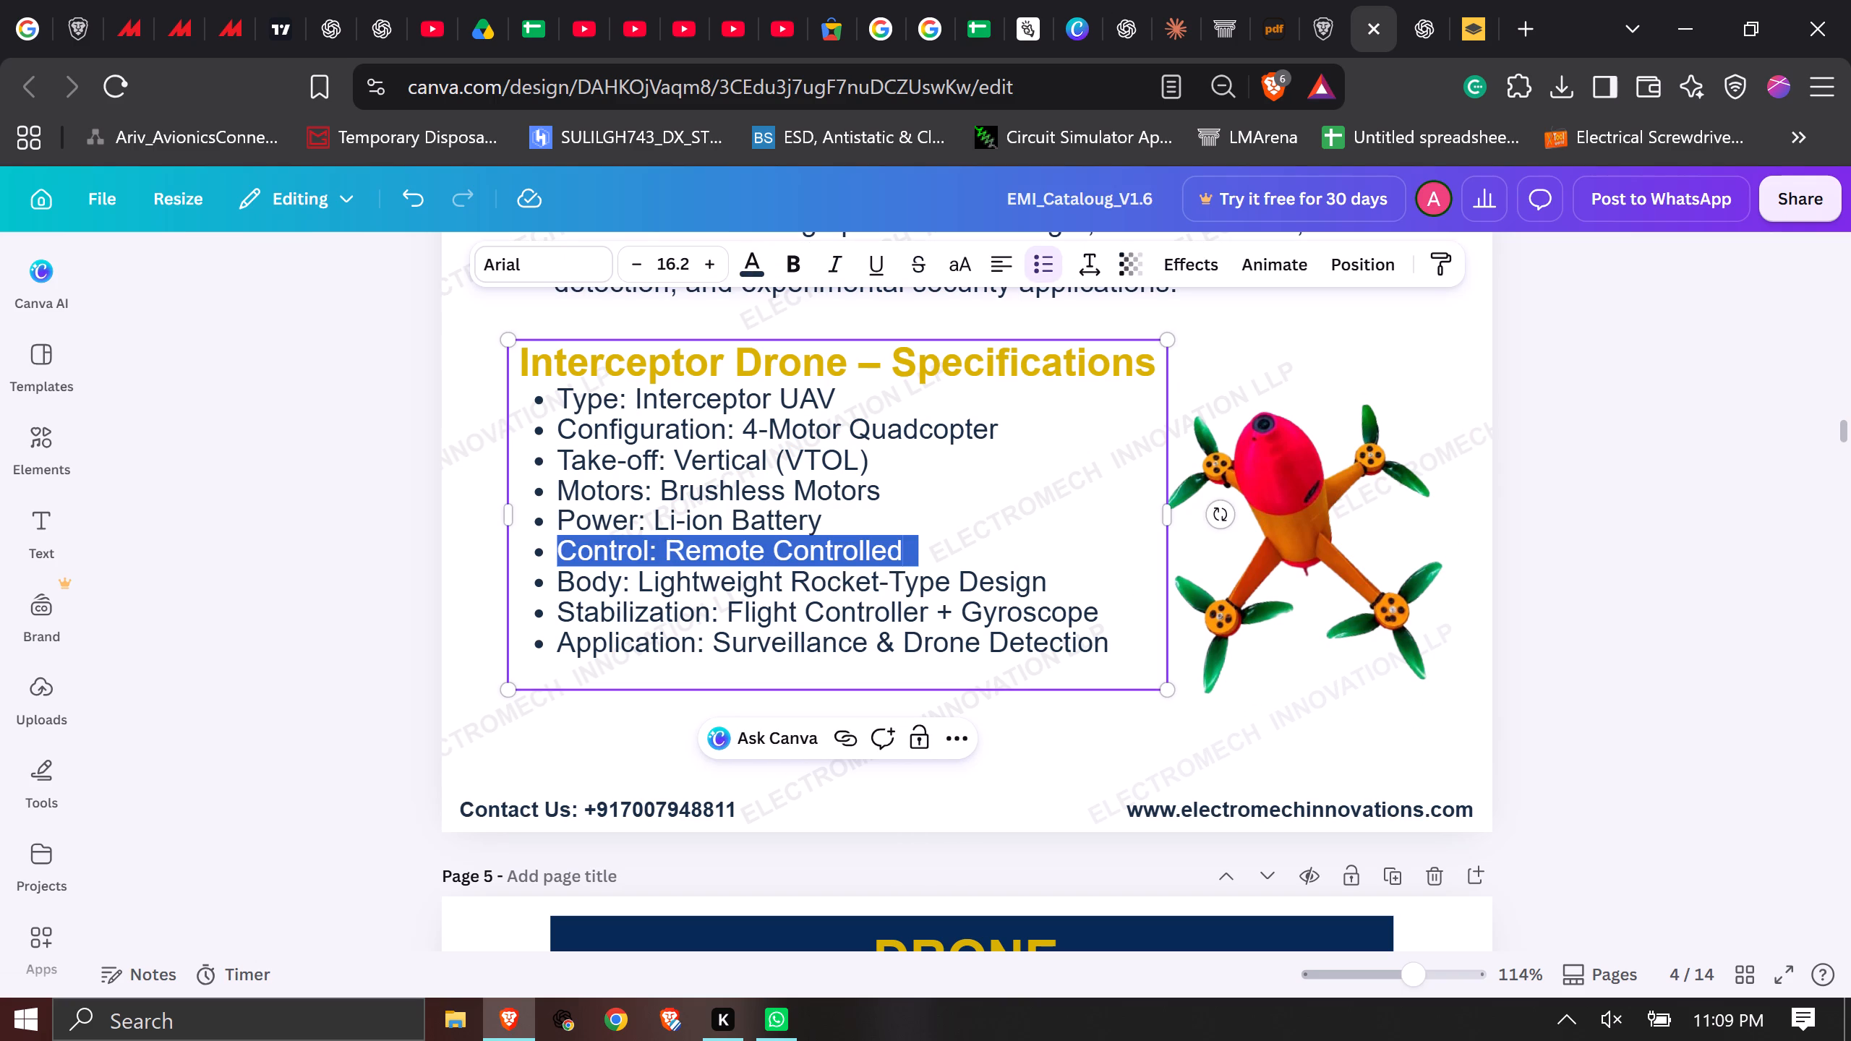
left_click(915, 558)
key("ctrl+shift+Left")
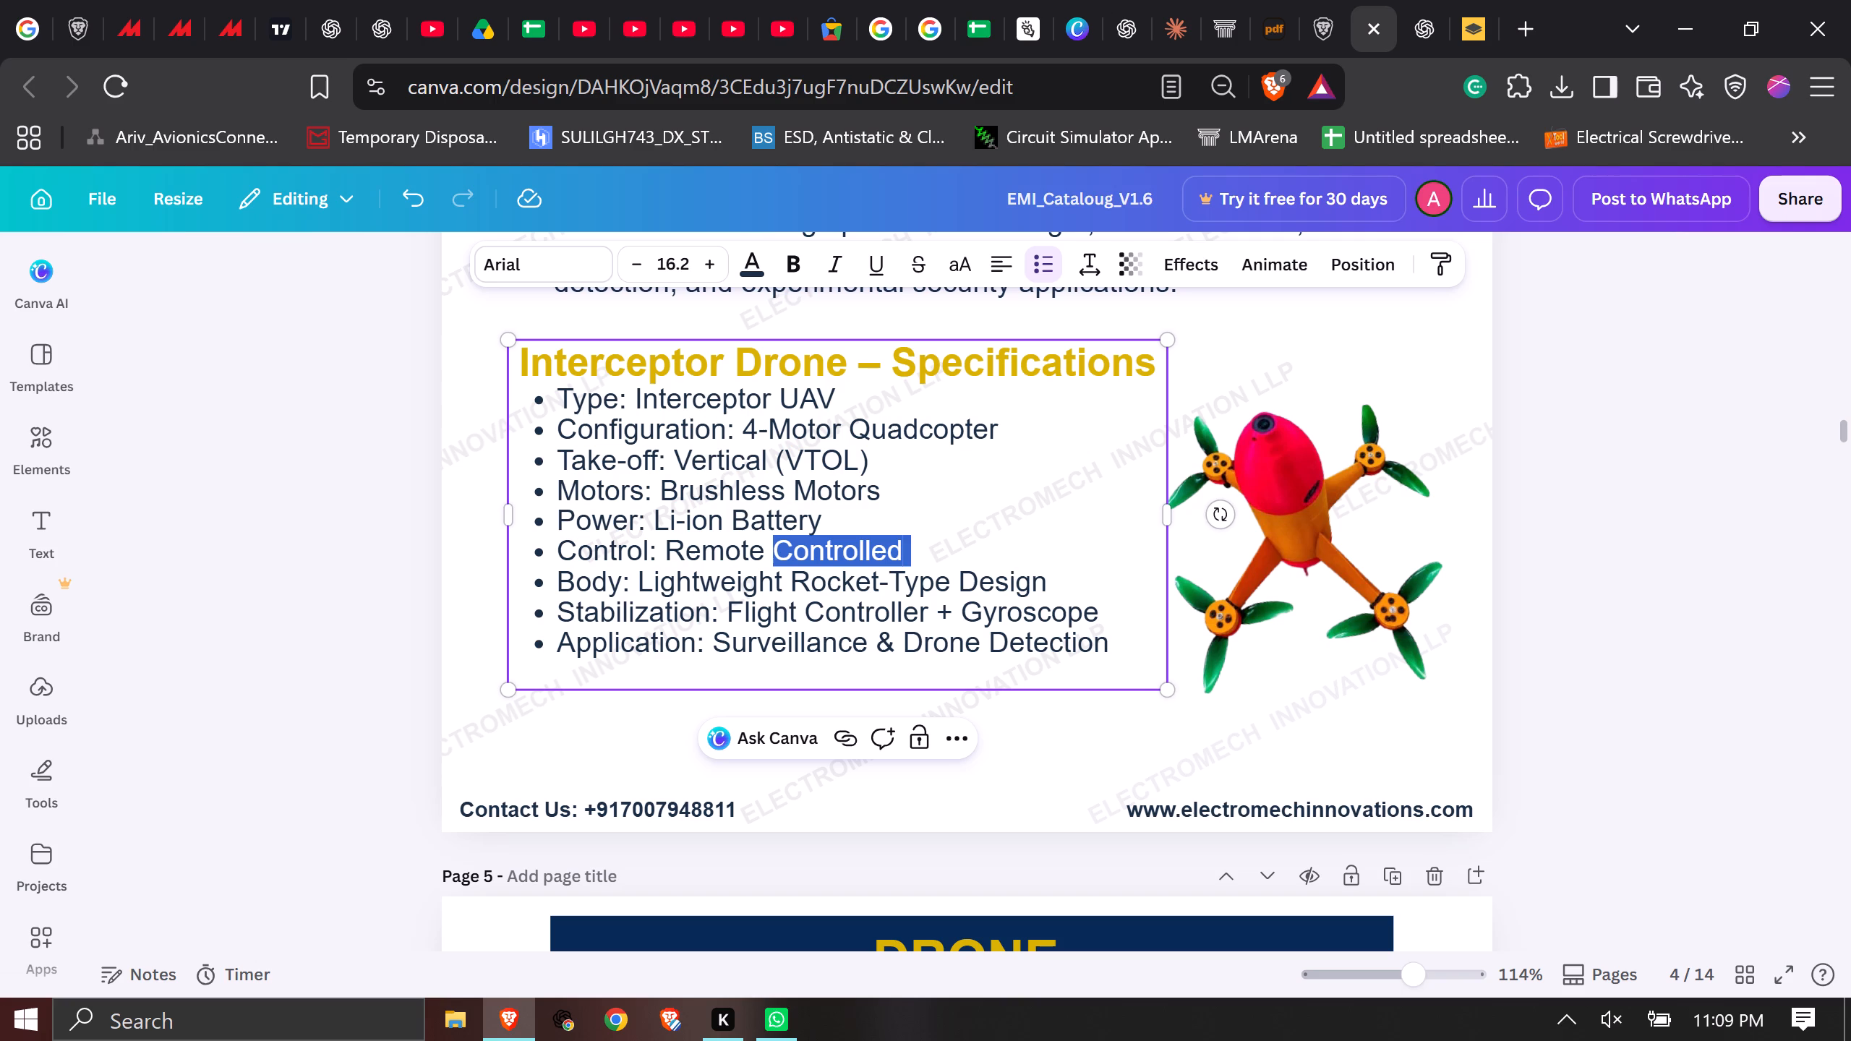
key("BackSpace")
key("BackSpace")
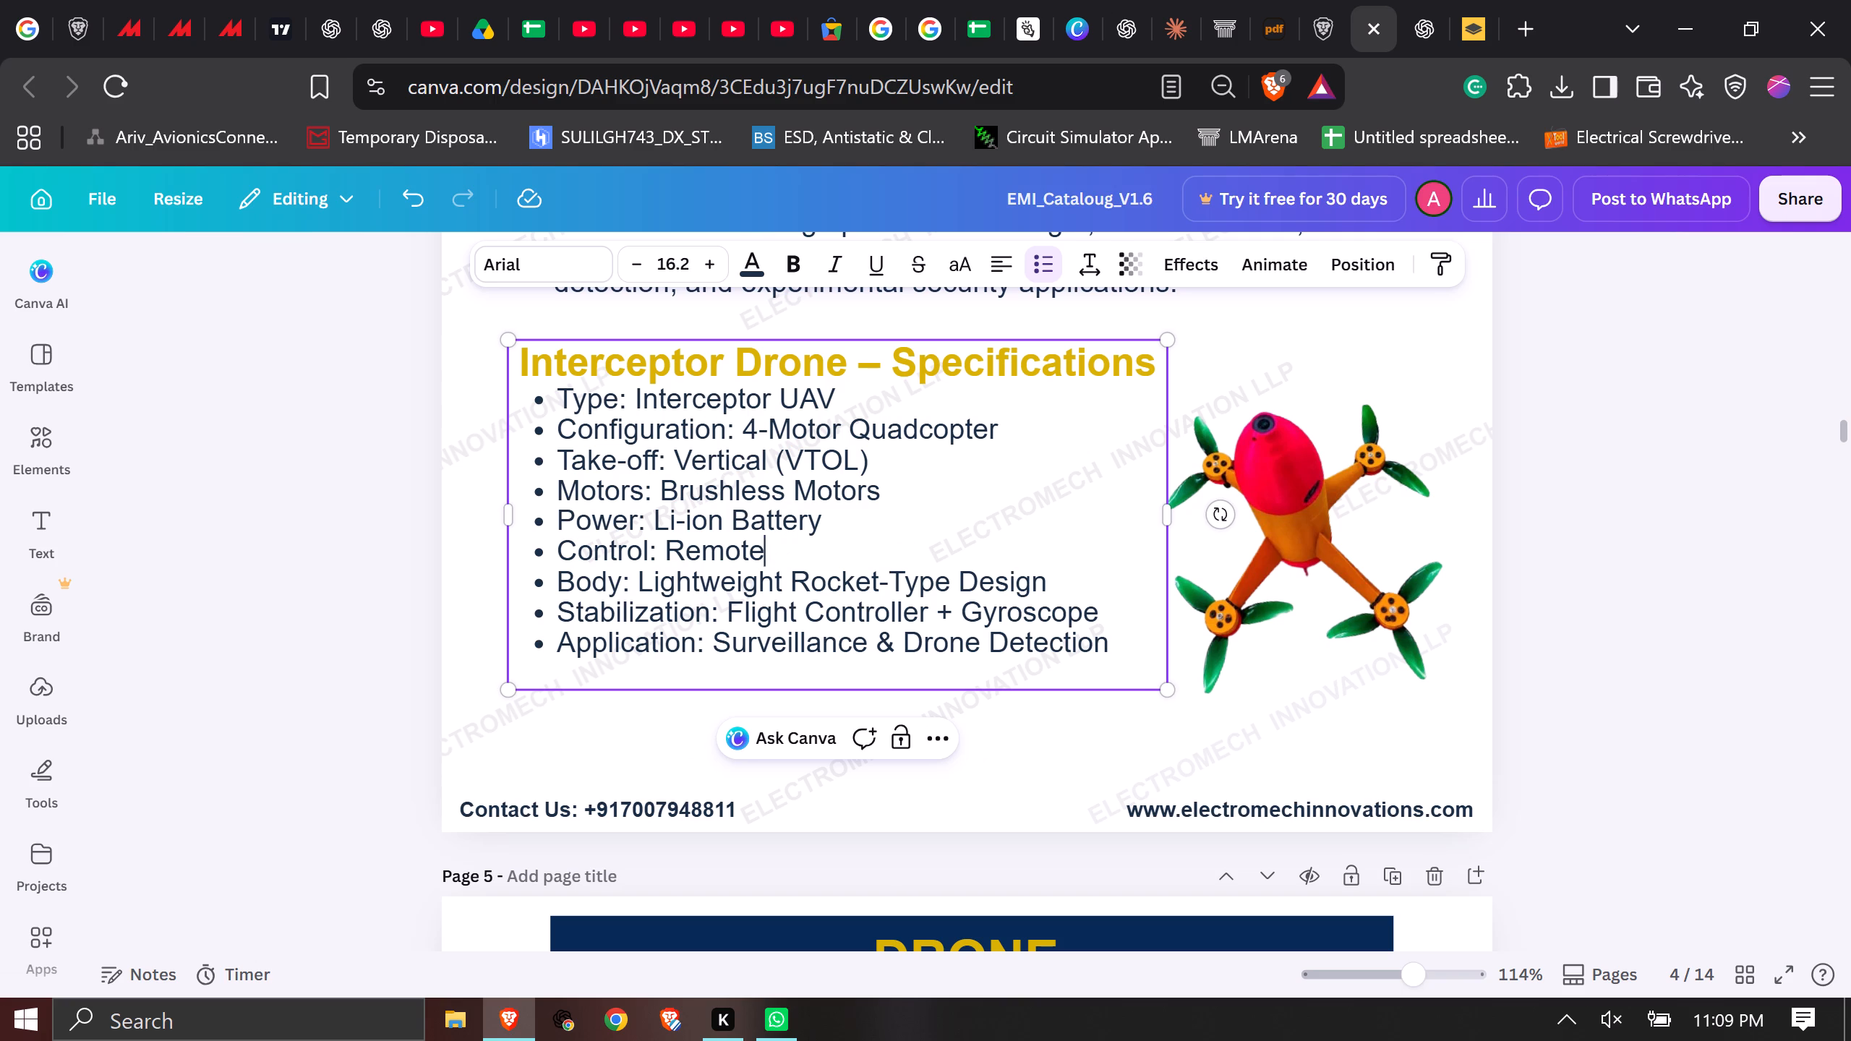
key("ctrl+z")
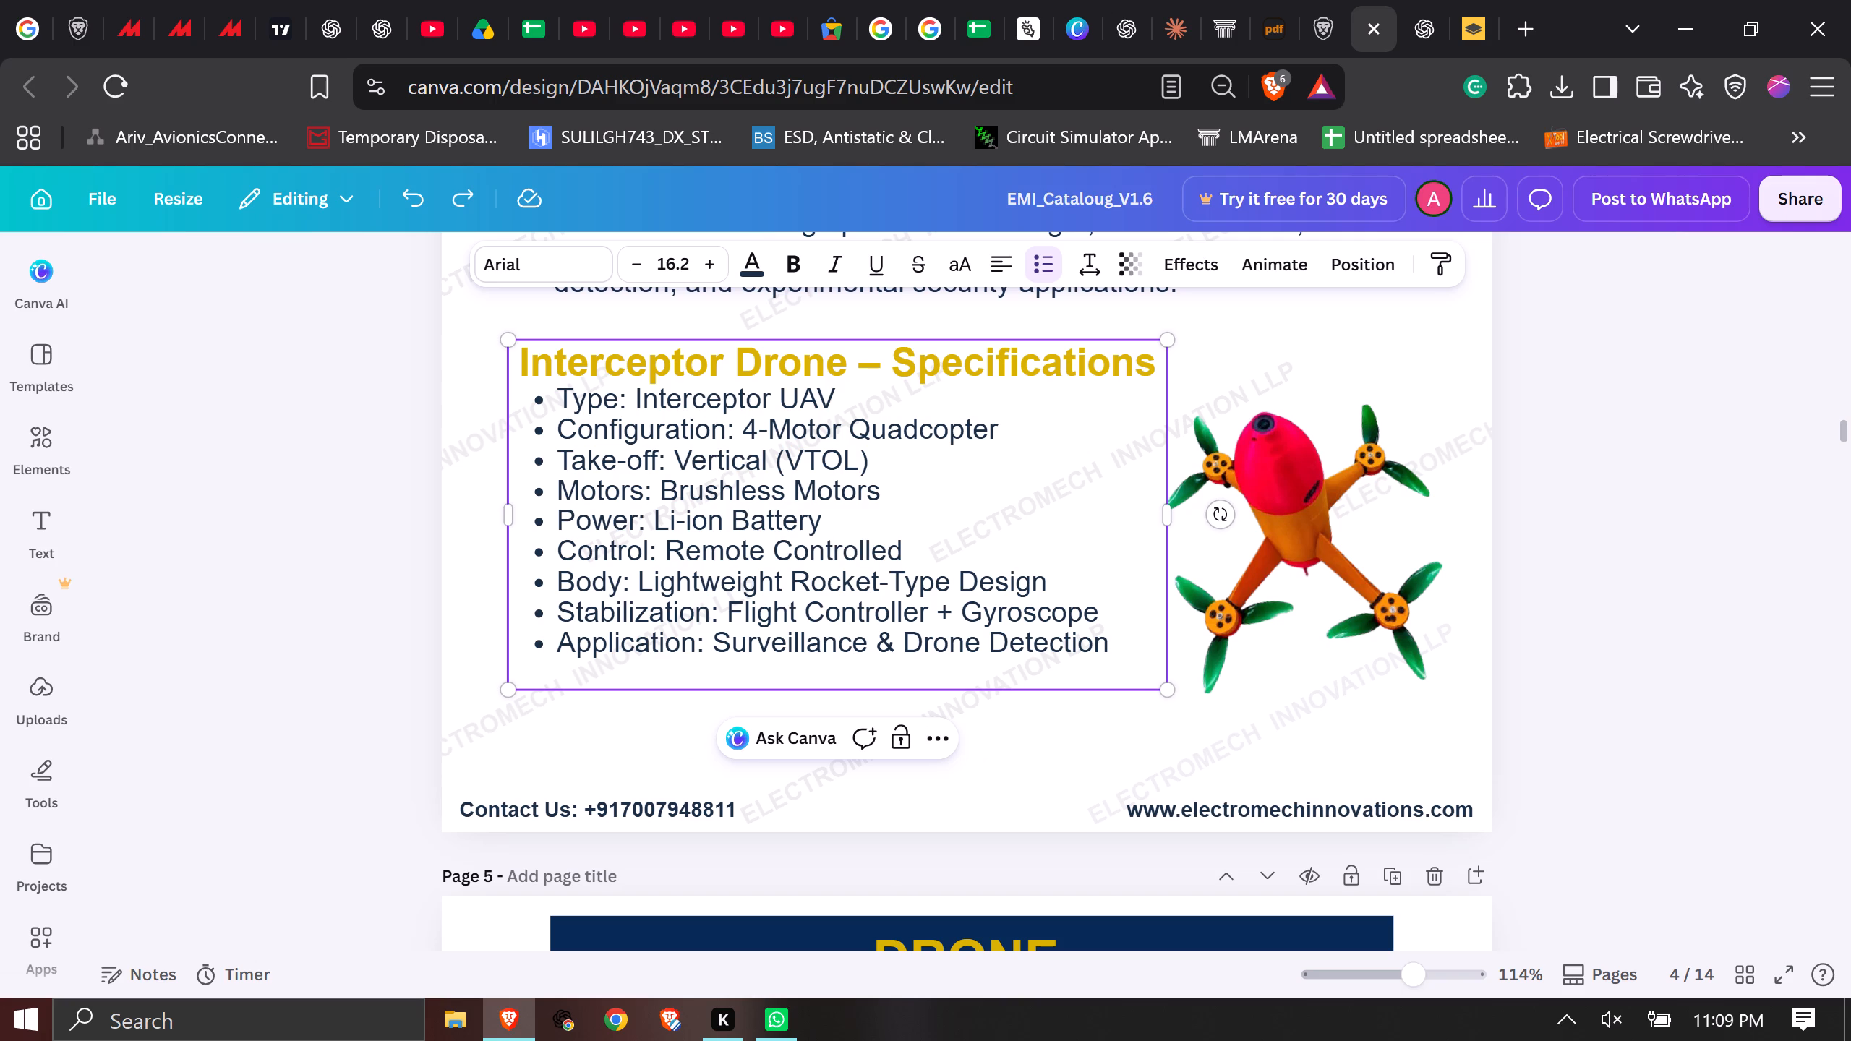
Extend the Control entry in the Specifications list to read "Remote Controlled+Autonomous".
key("BackSpace")
key("shift+underscore")
key("BackSpace")
key("shift+plus")
key("shift+a")
type("utonomoud")
key("BackSpace")
key("s")
Copy "Autonomous" from the Control entry, look it up with a web search, and return to the Canva catalogue.
key("ctrl+shift+Left")
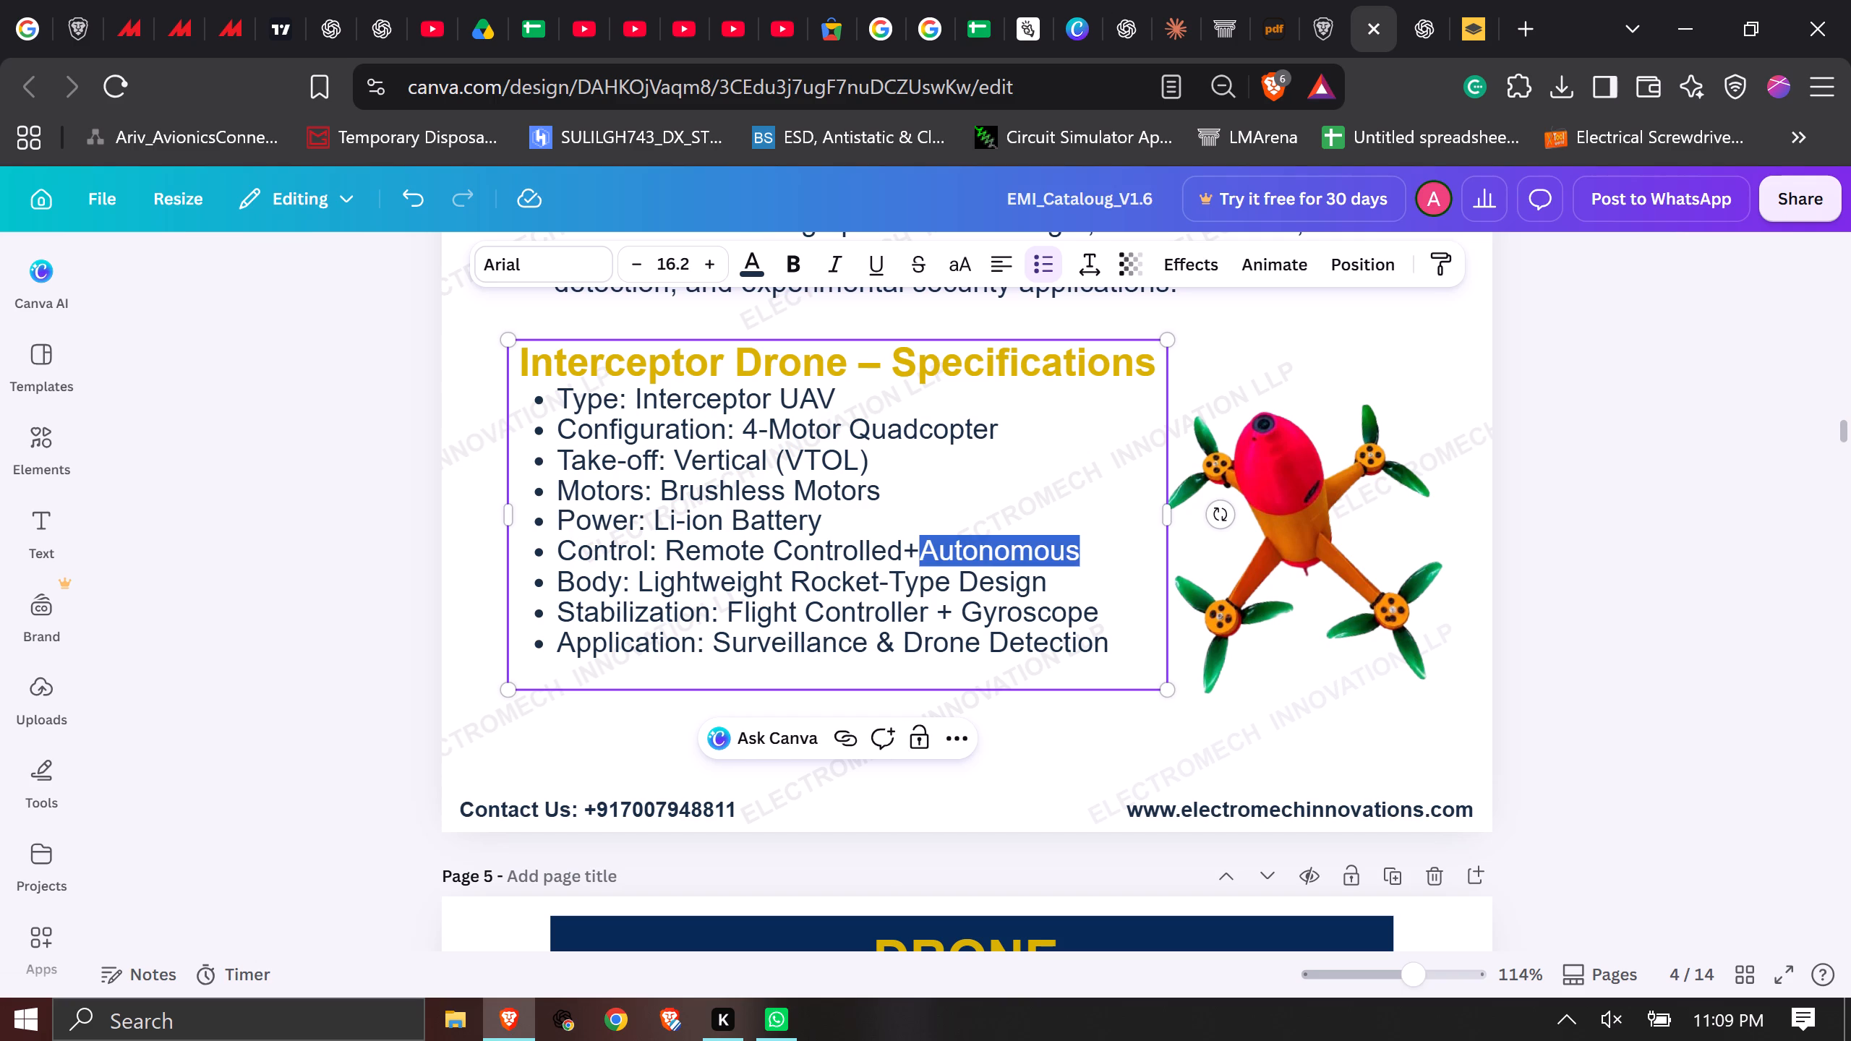
key("ctrl+c")
key("Right")
key("Down")
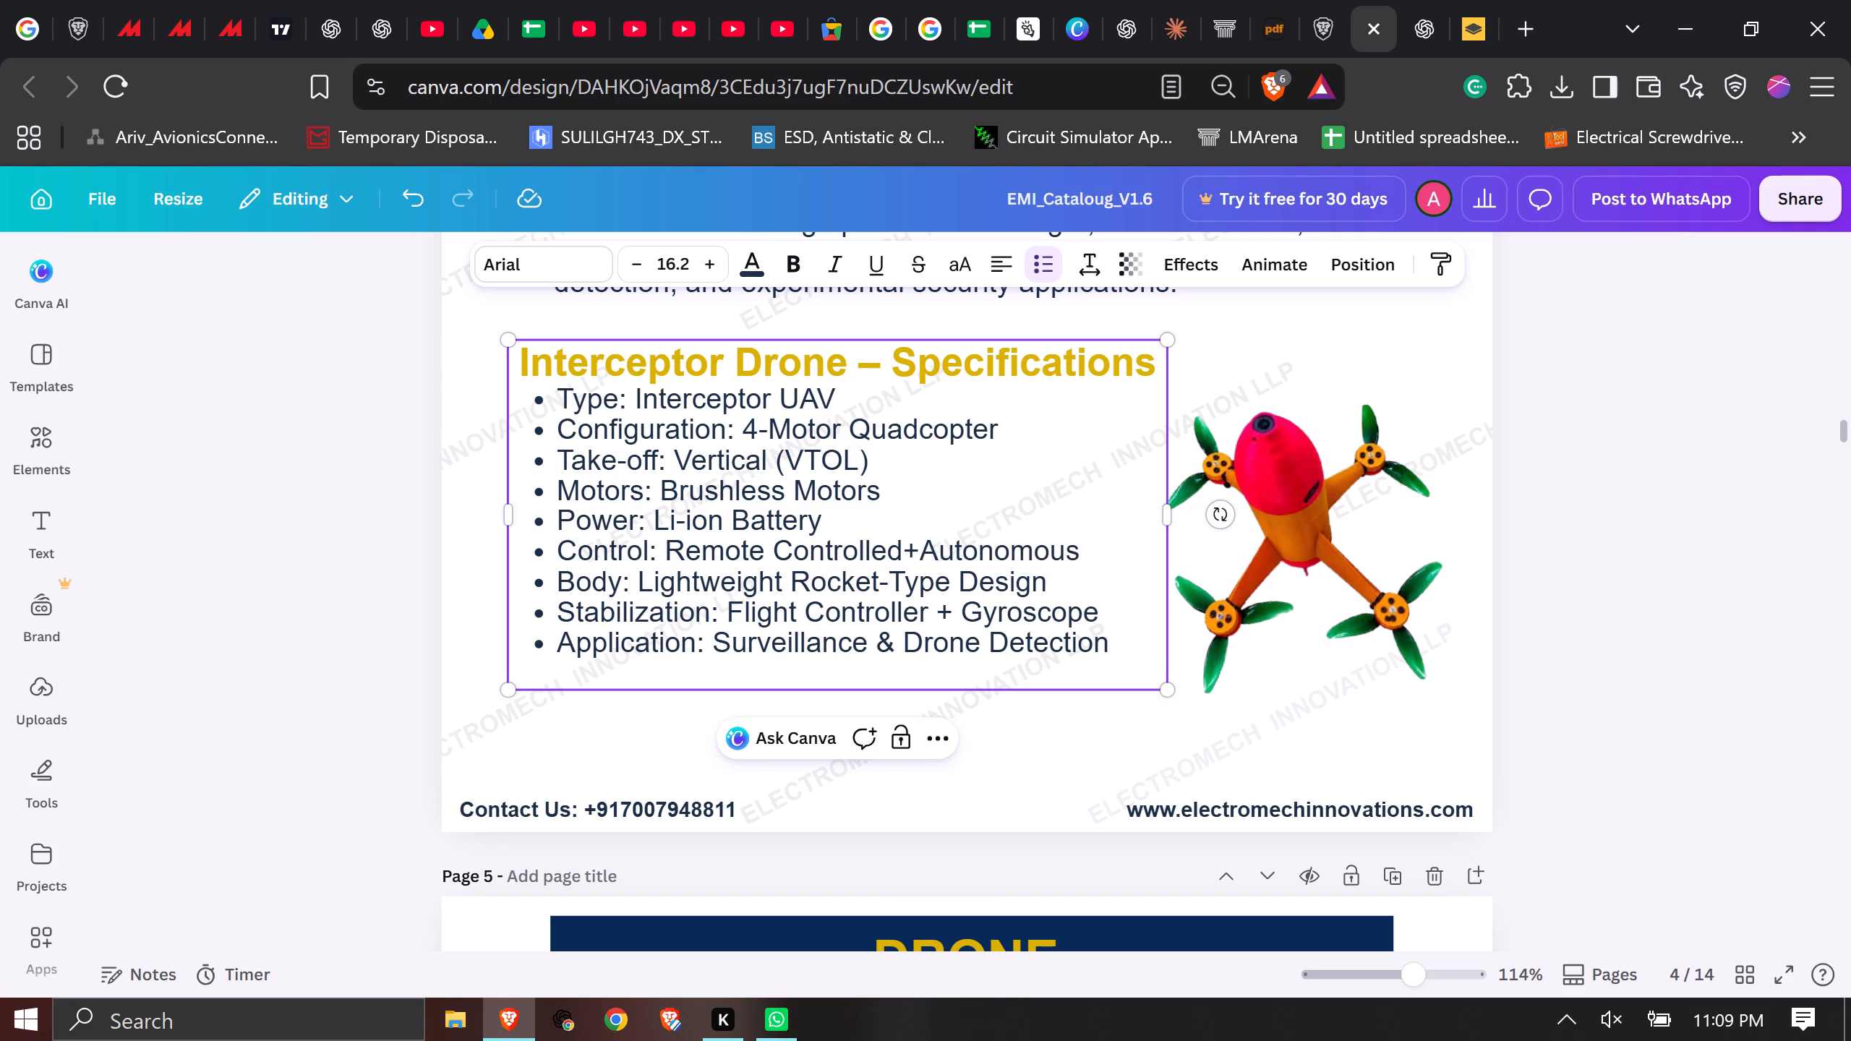
scroll(915, 596, "up", 1)
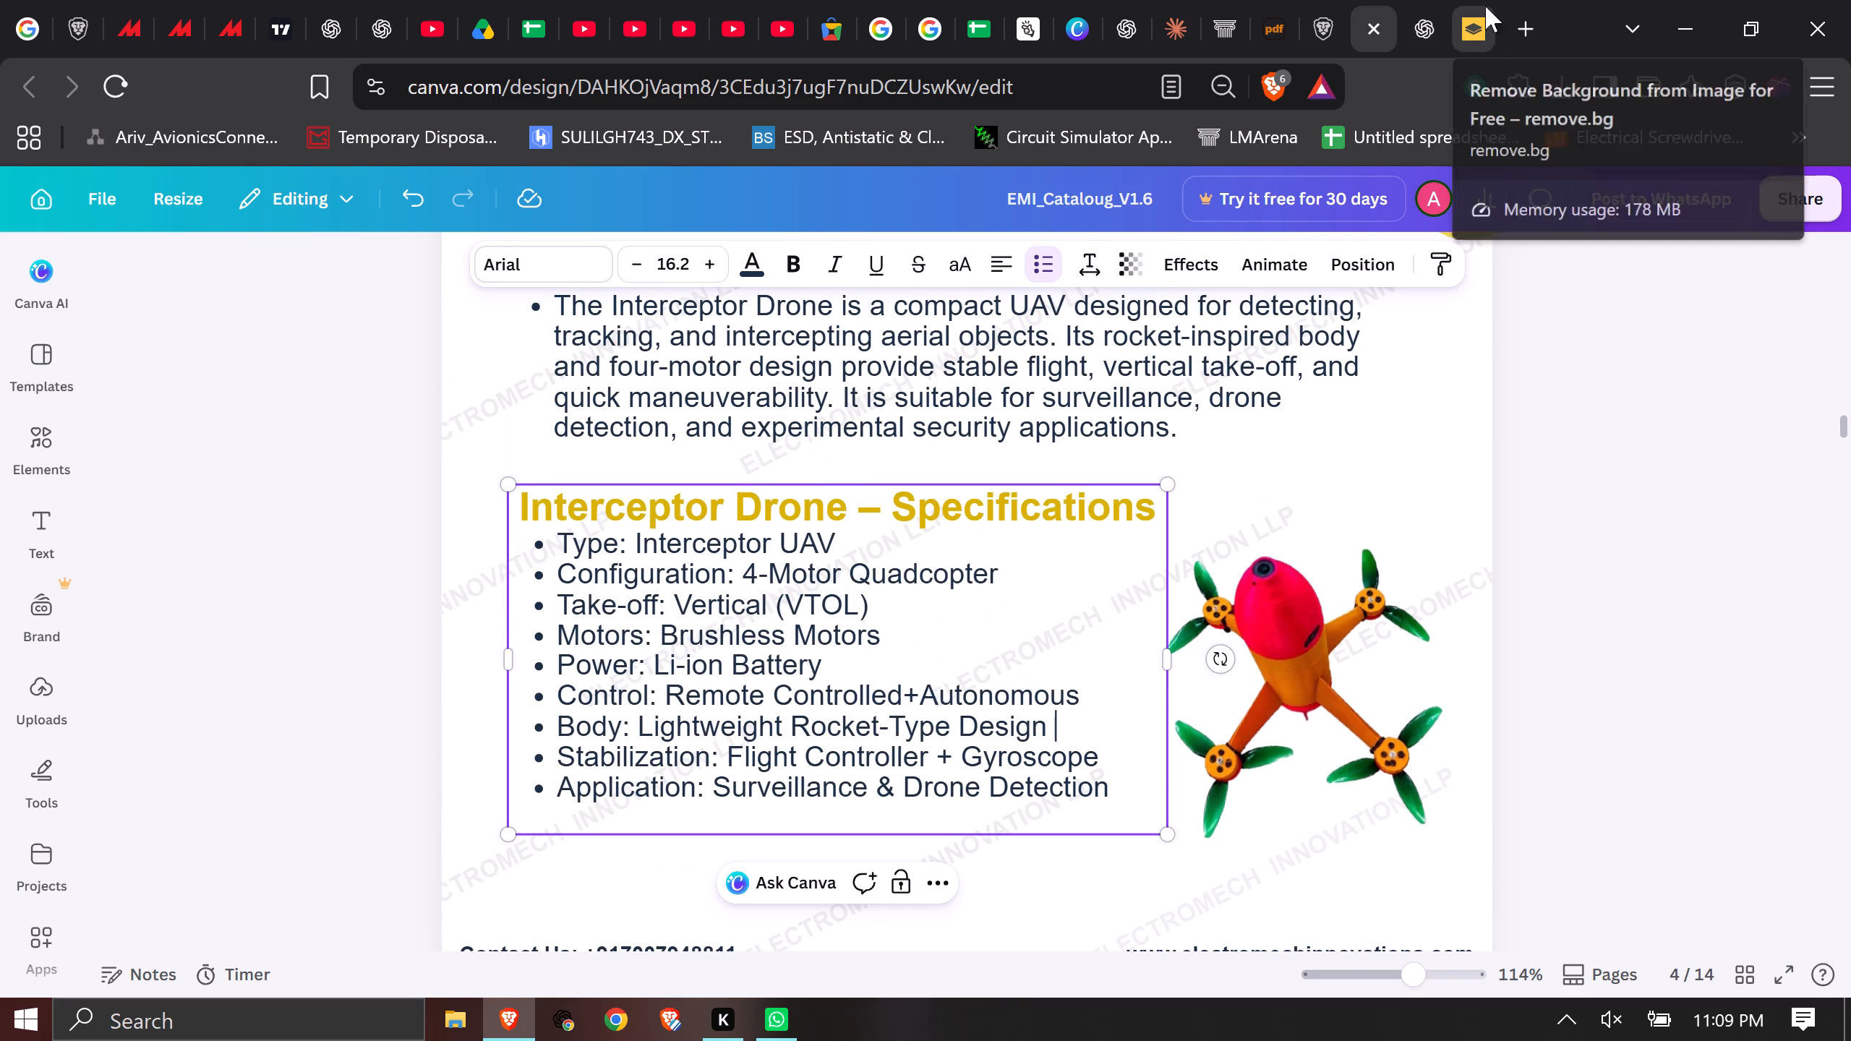
left_click(1531, 7)
key("ctrl+v")
key("Return")
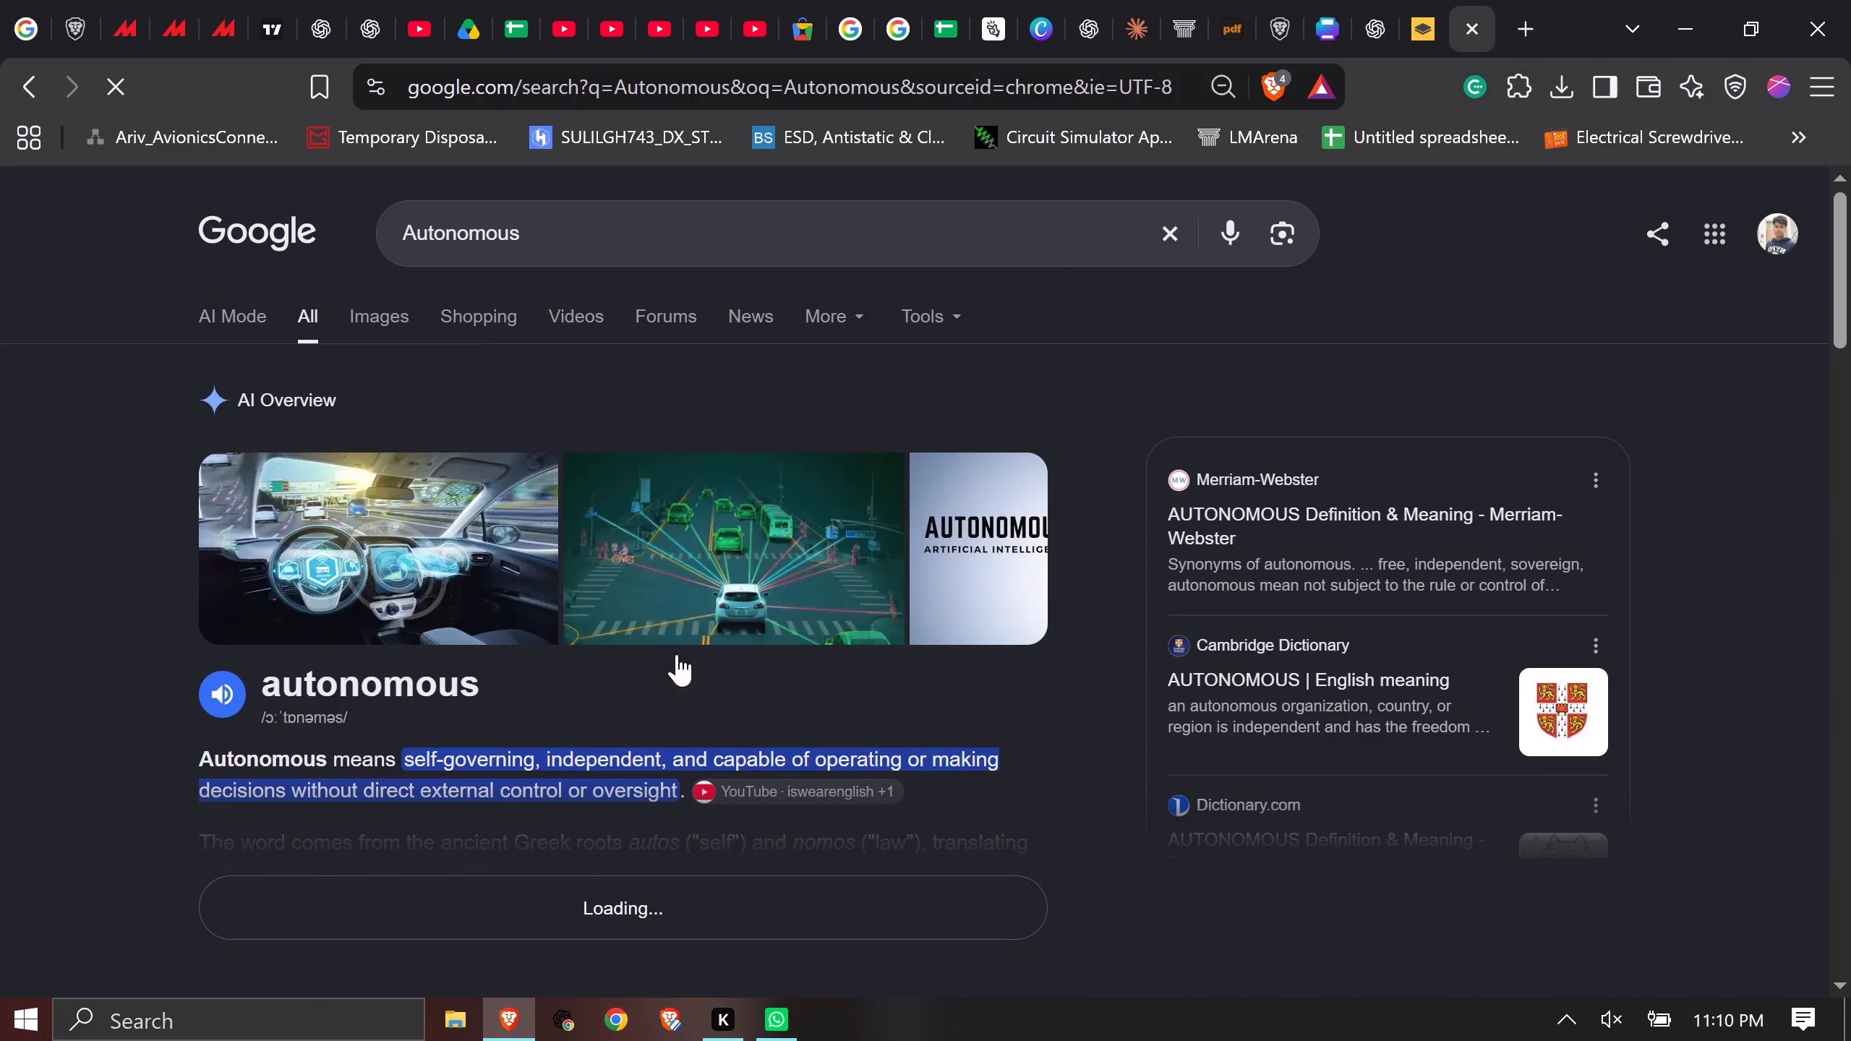
scroll(547, 758, "down", 1)
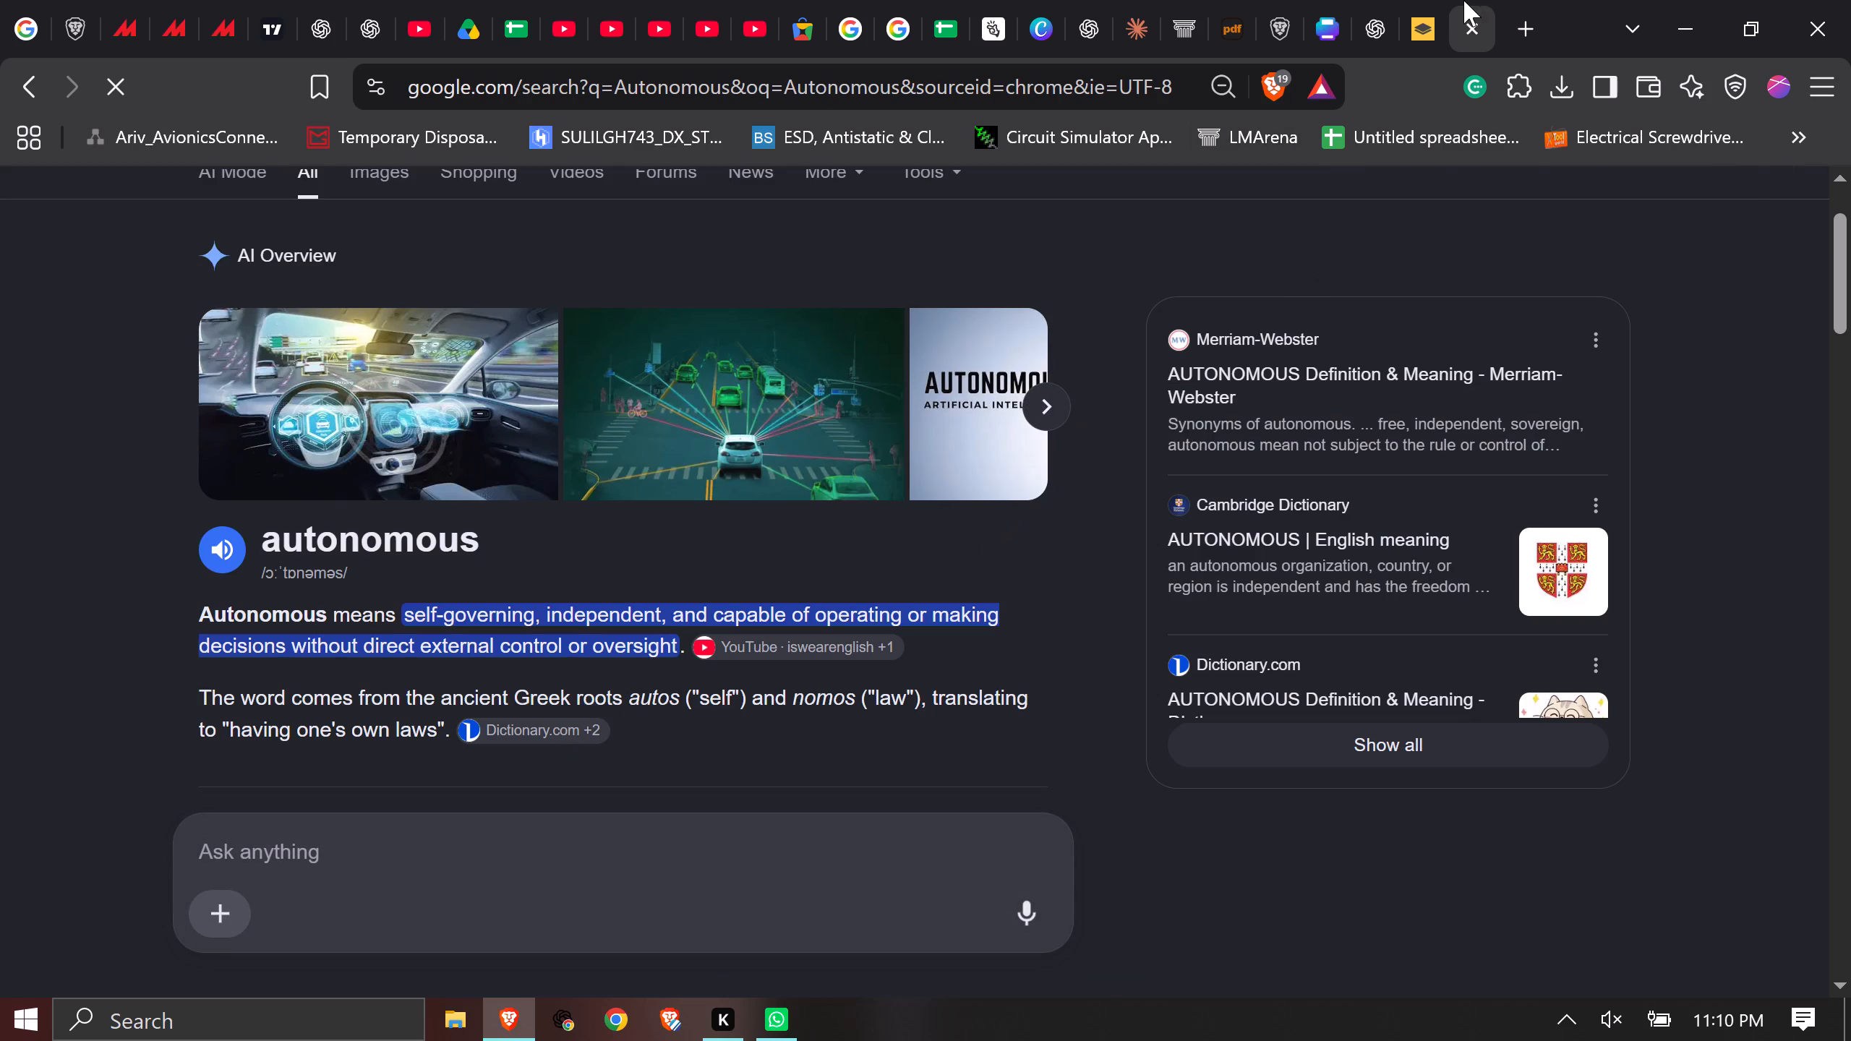
left_click(1435, 0)
left_click(1403, 0)
left_click(1373, 0)
left_click(1320, 0)
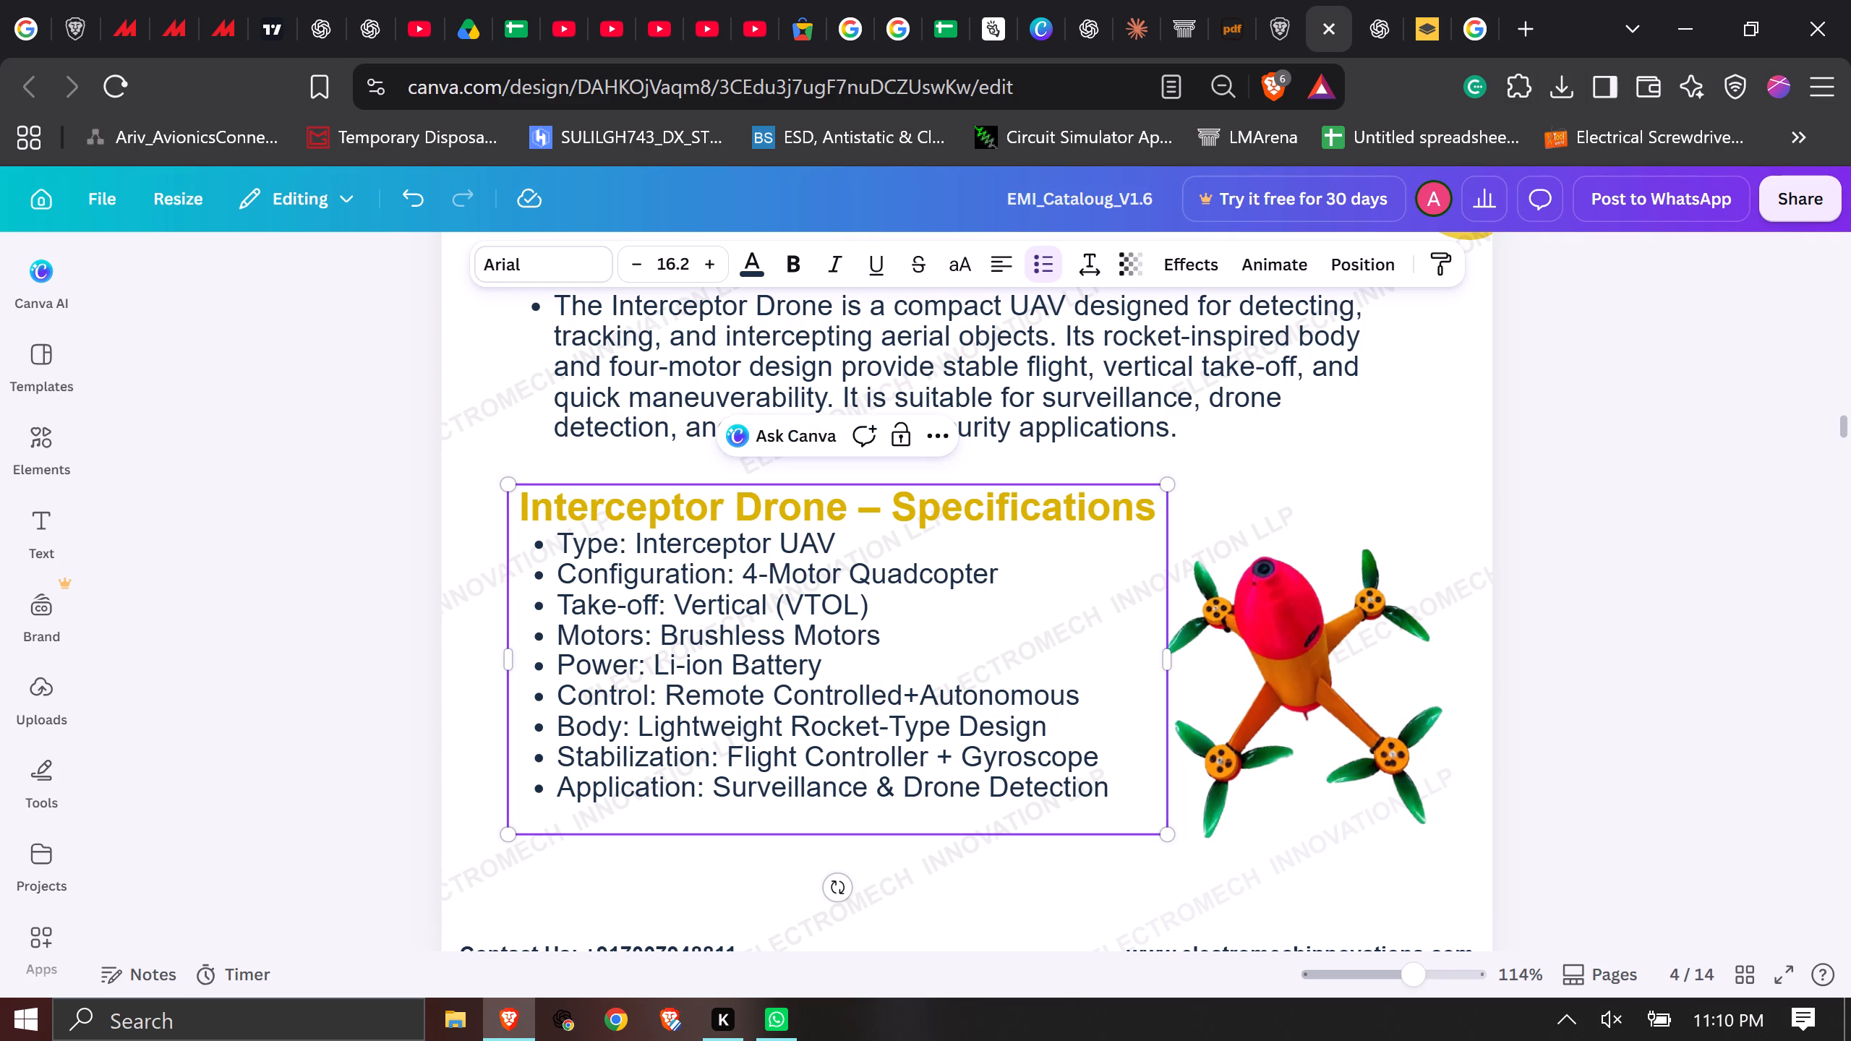
scroll(1438, 793, "down", 1)
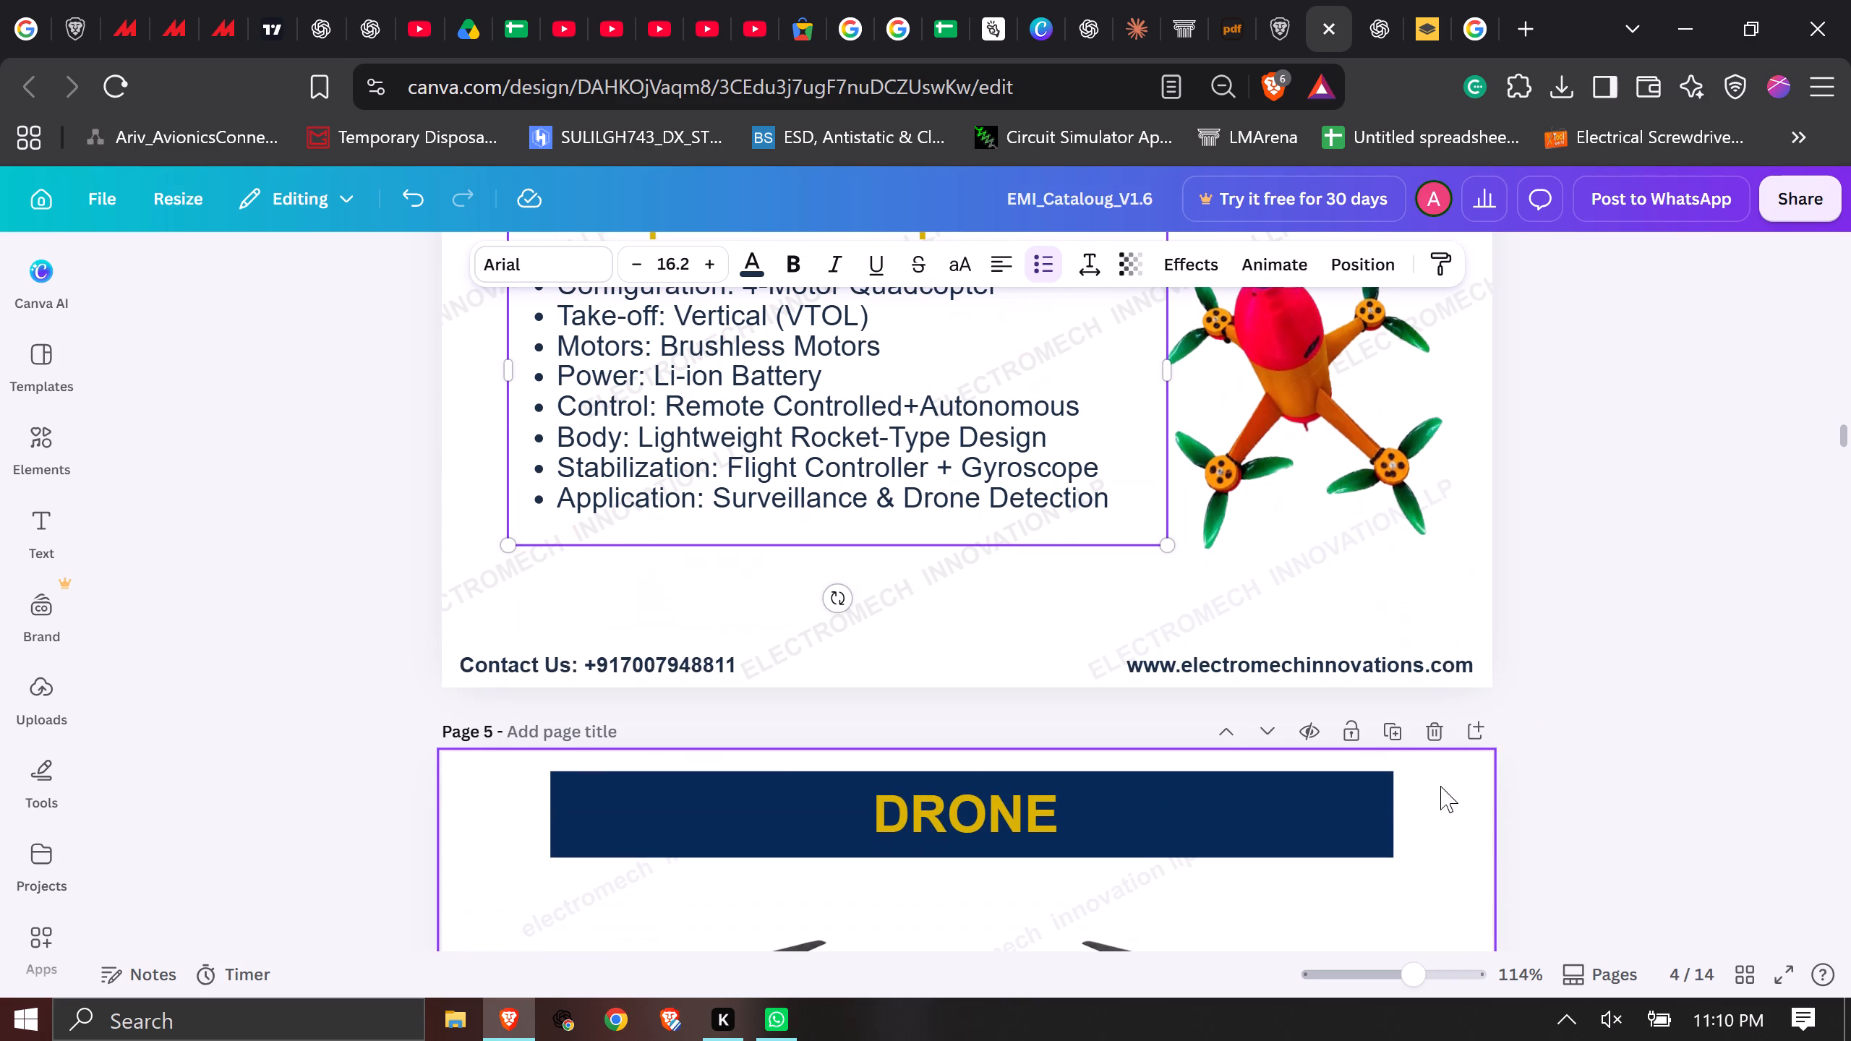
left_click(1639, 611)
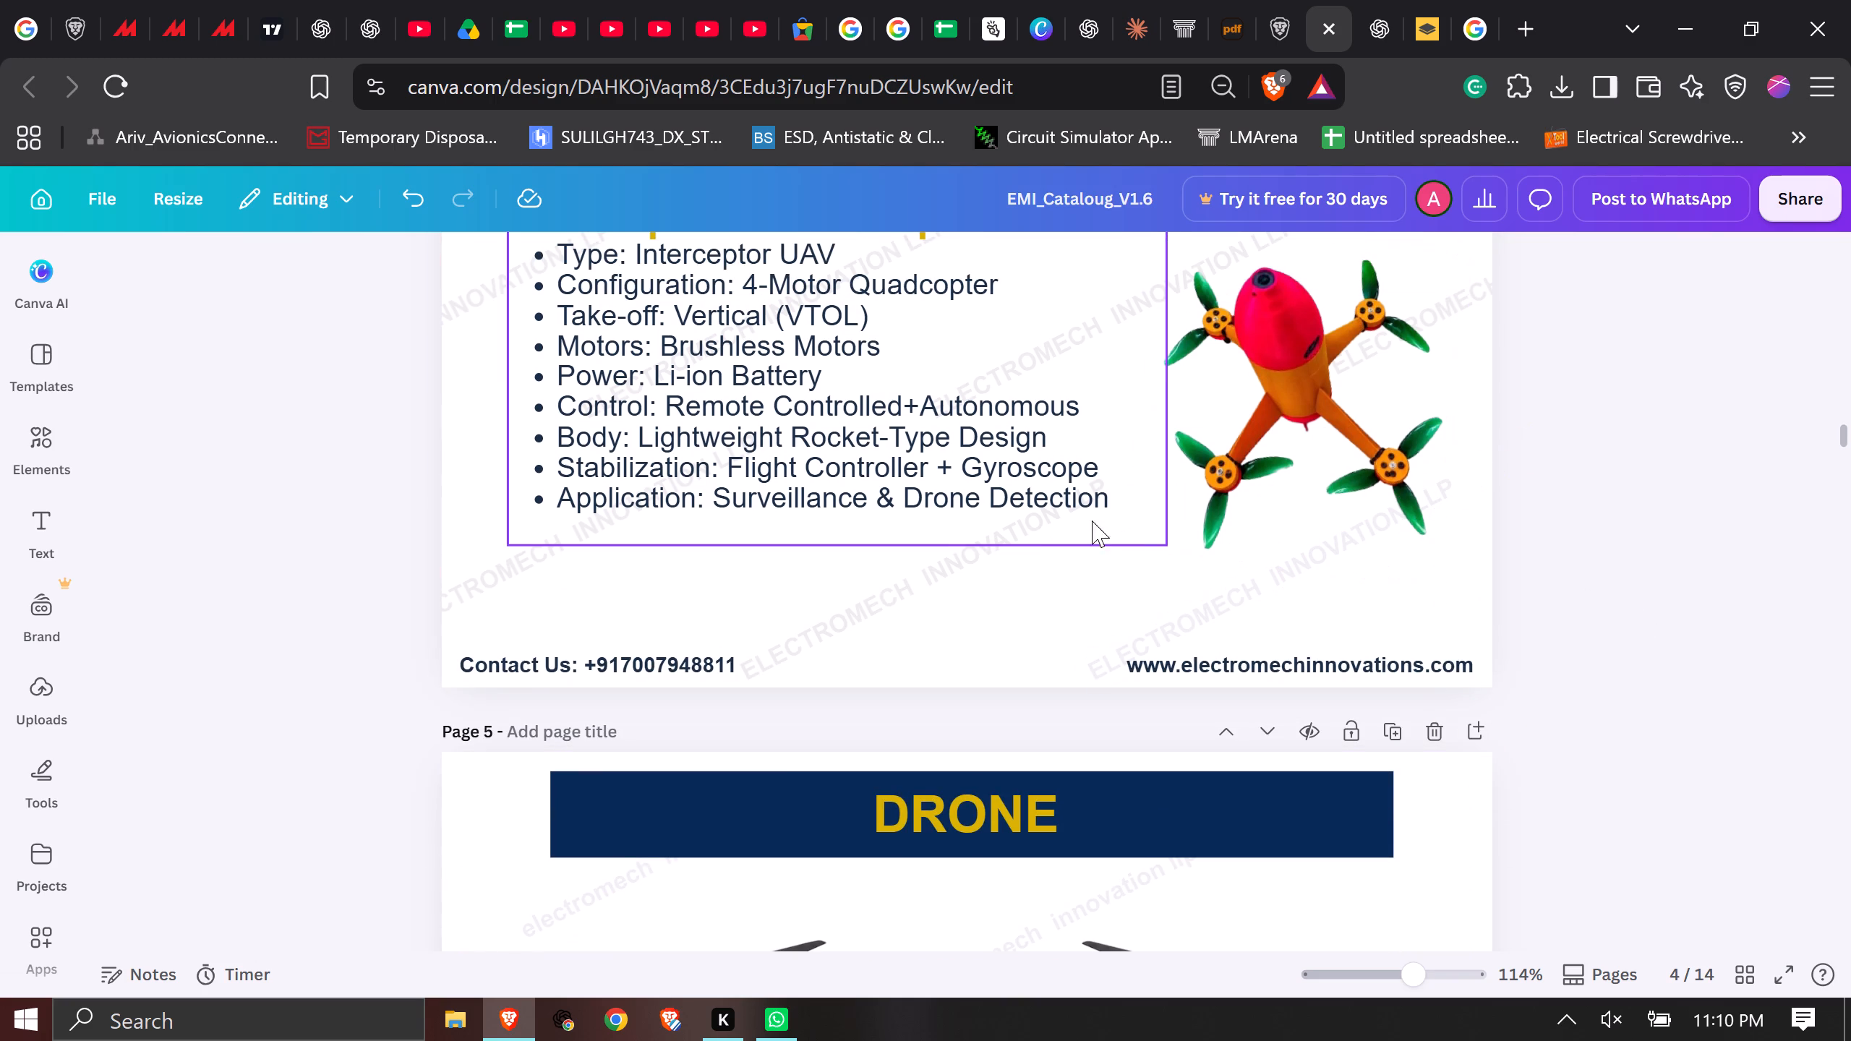
double_click(1012, 505)
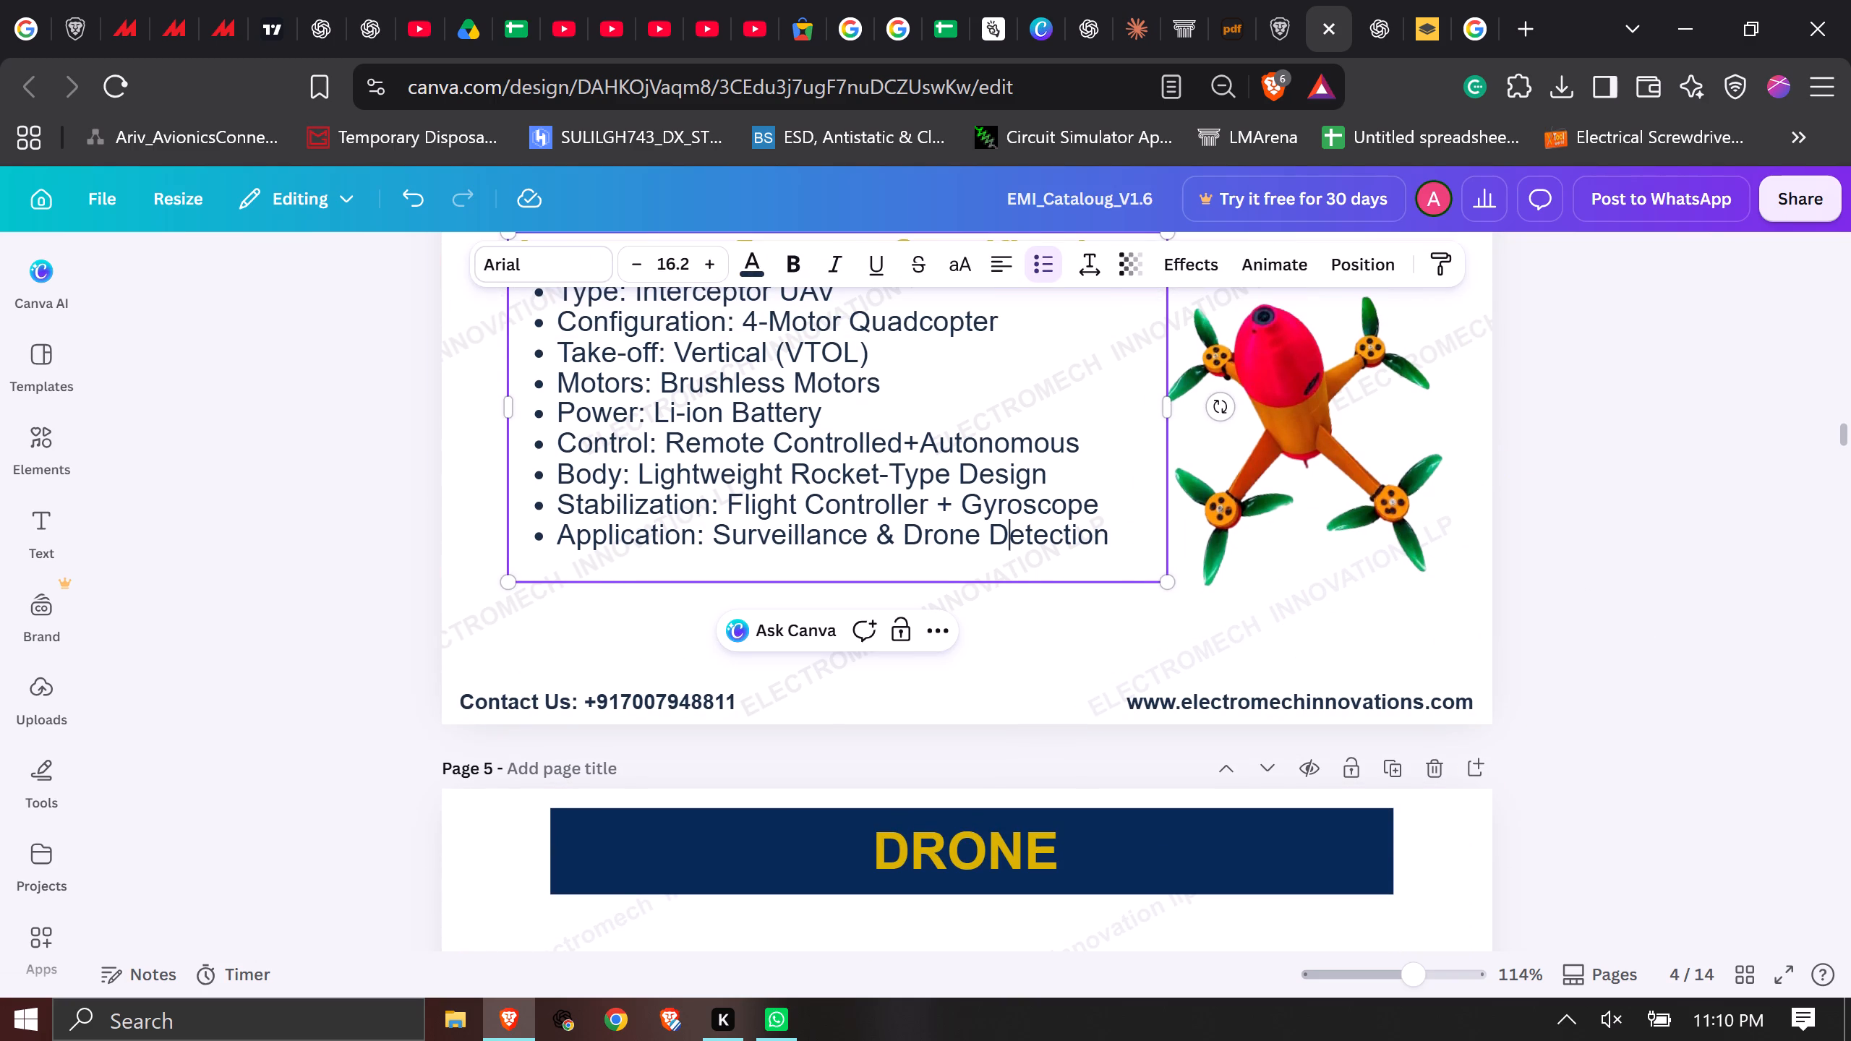
left_click(883, 529)
left_click_drag(561, 533, 1088, 548)
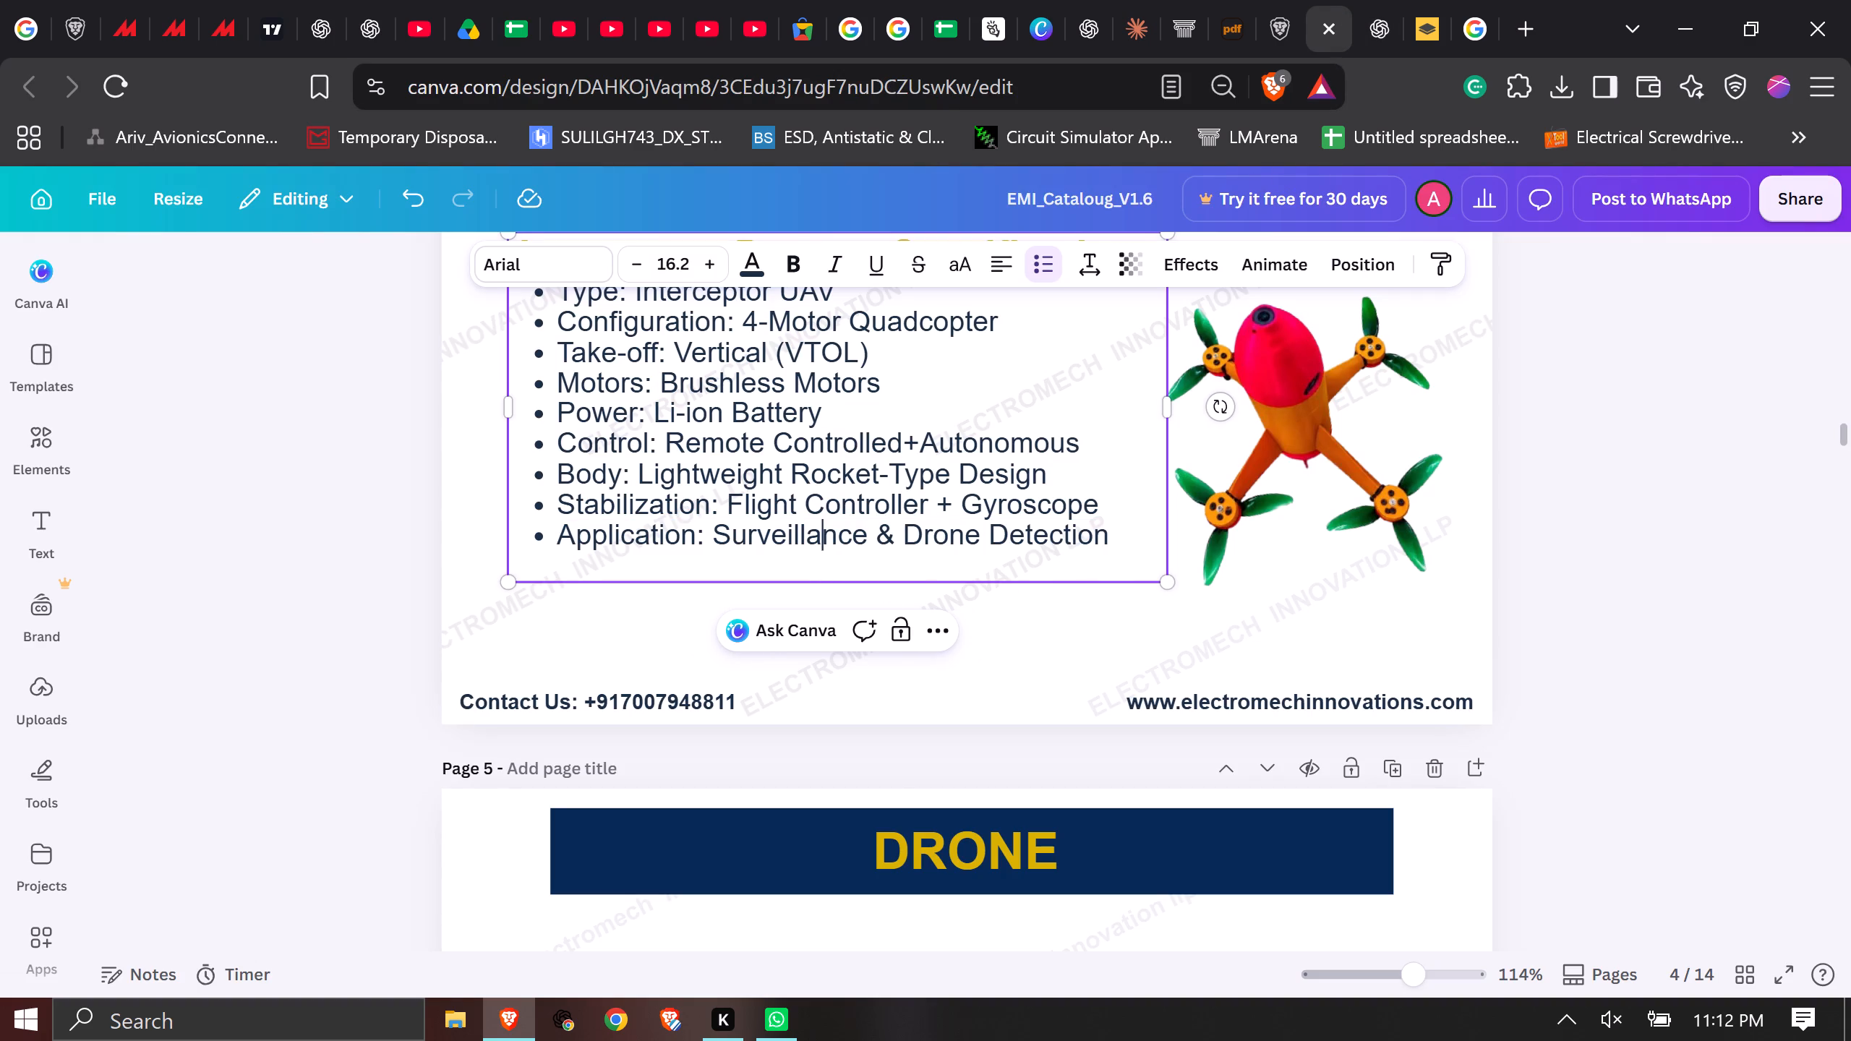
left_click_drag(717, 536, 1058, 536)
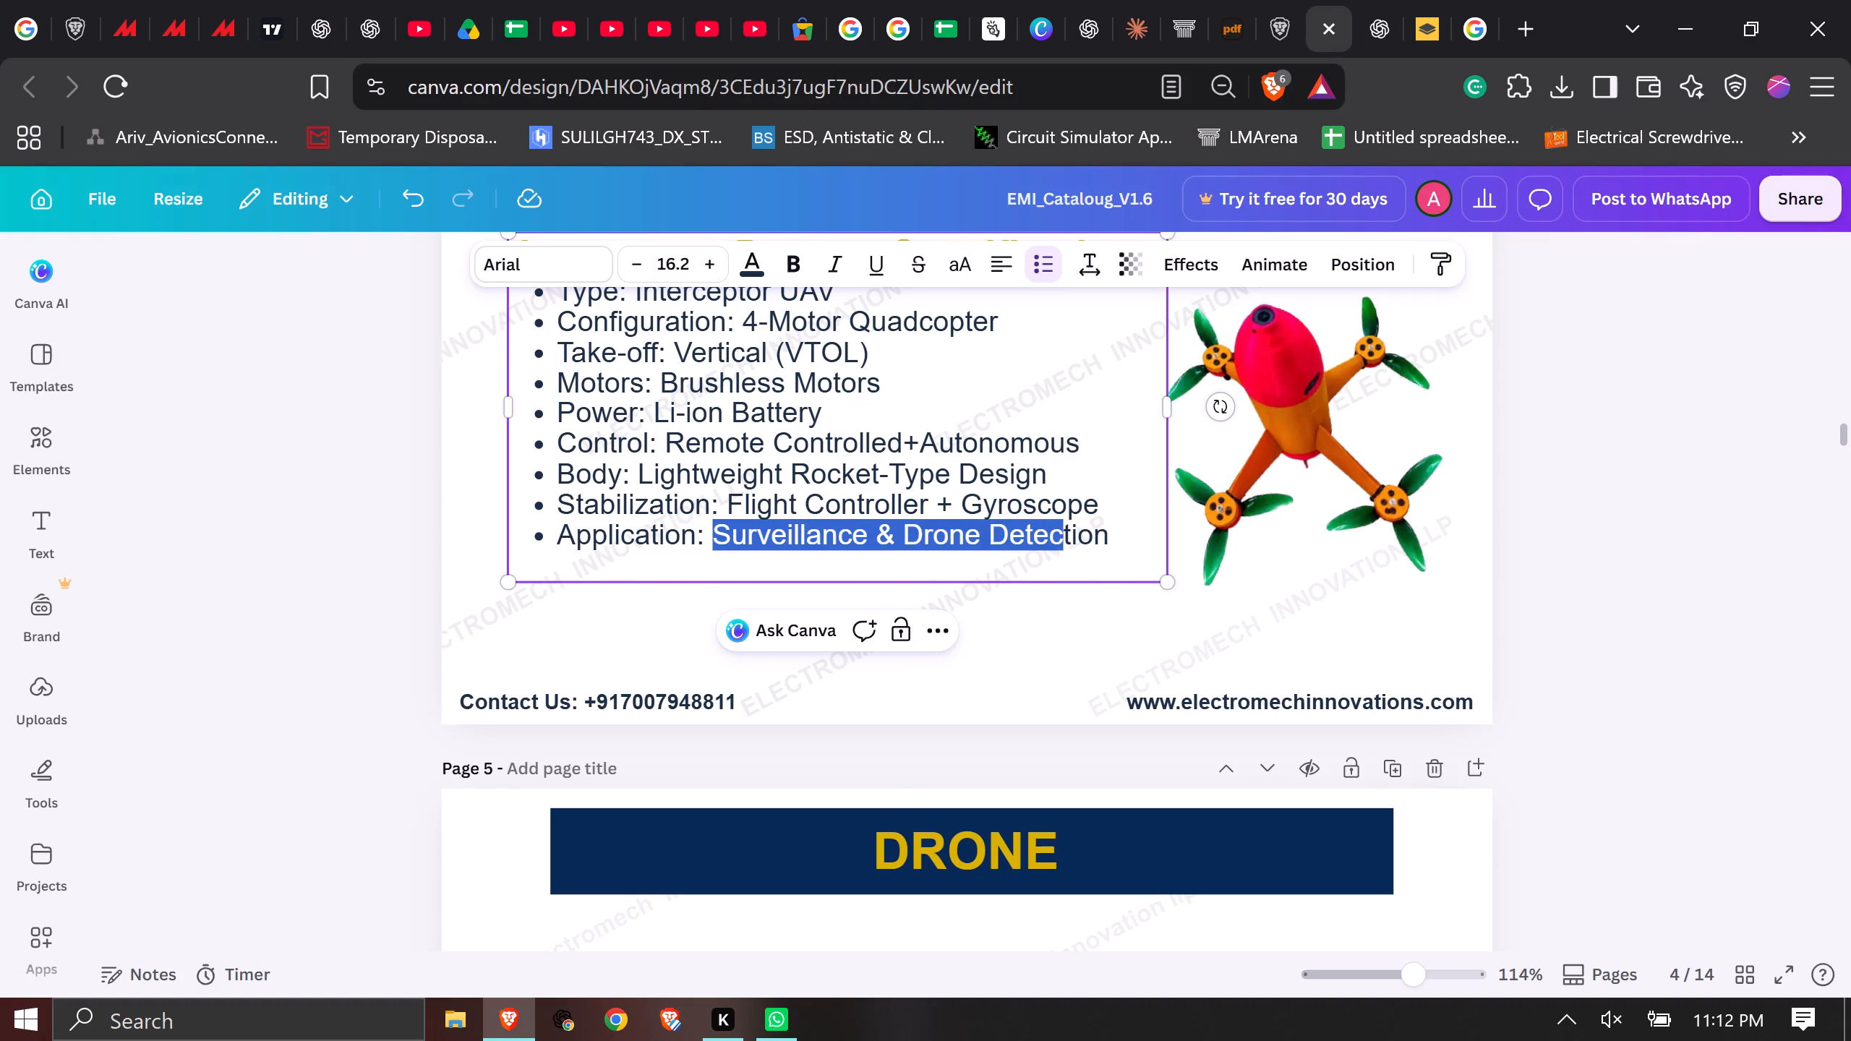
left_click_drag(1058, 536, 1108, 541)
key("ctrl+v")
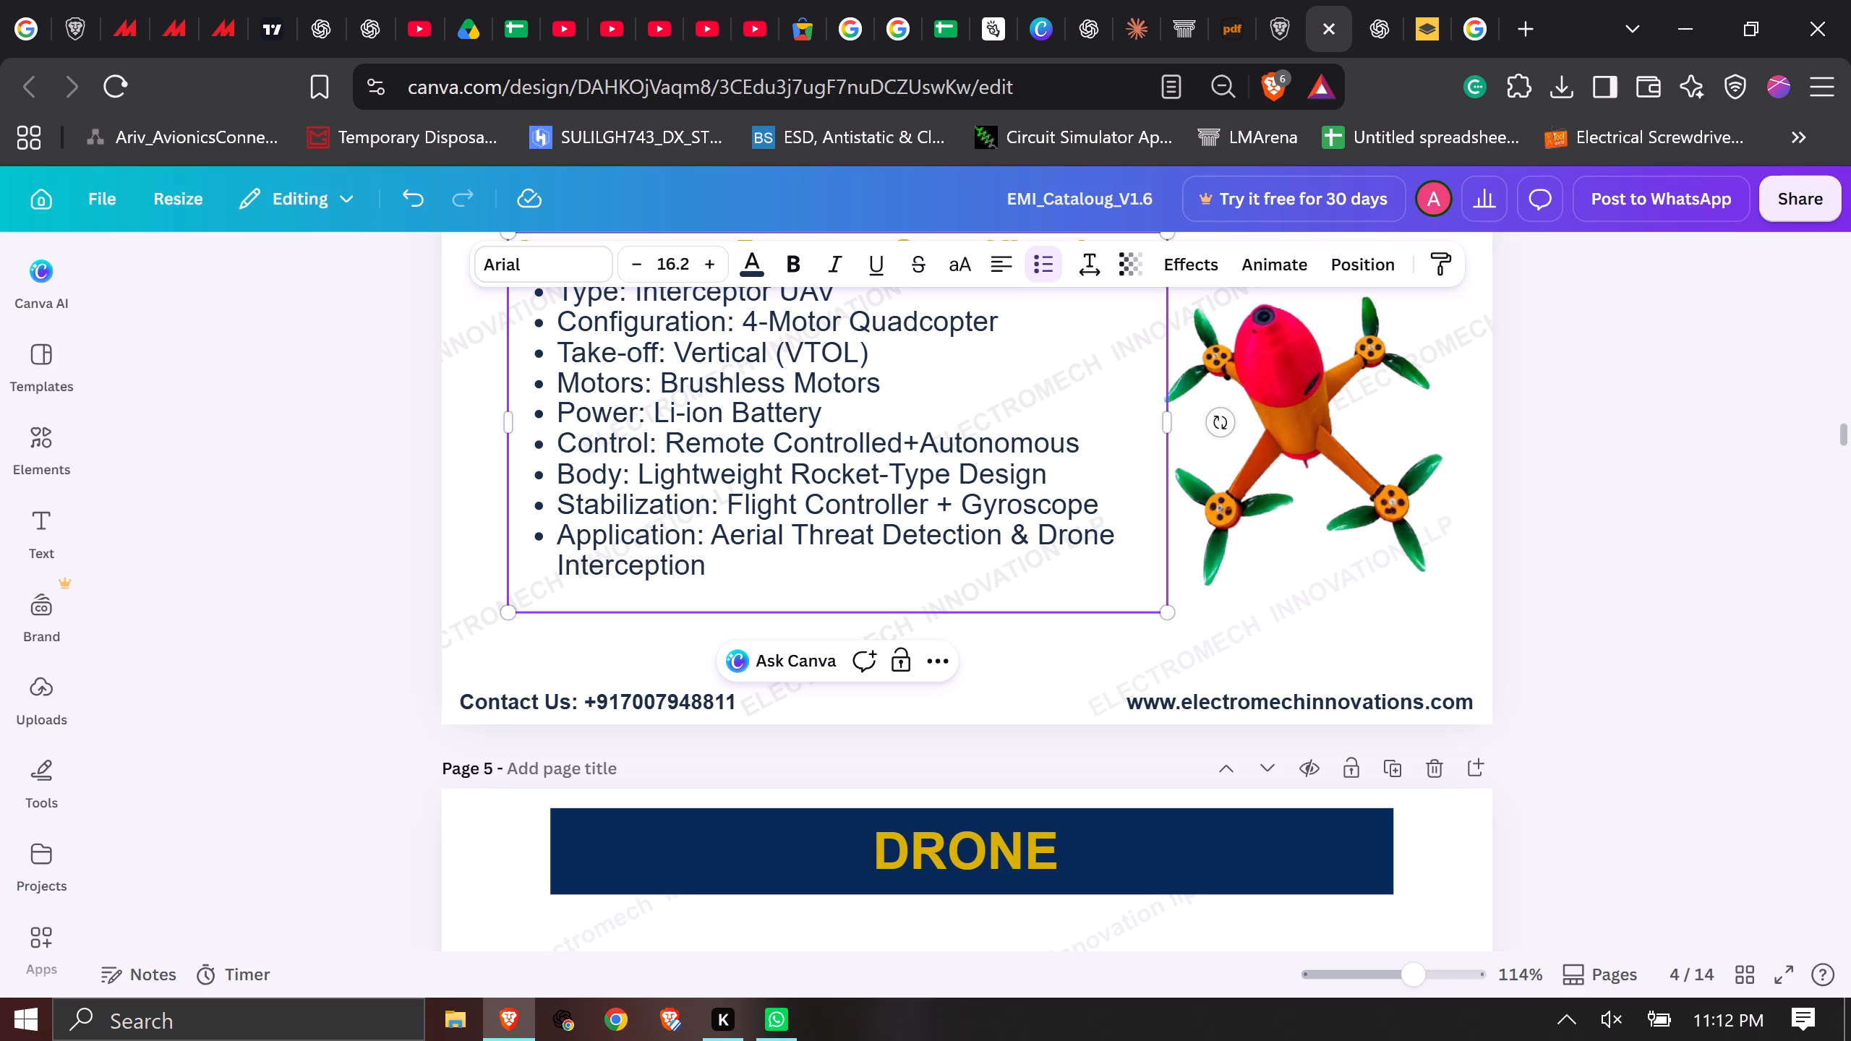
Widen the Interceptor Drone – Specifications text box to about 15.8 so the Application entry fits on one line.
left_click(1683, 513)
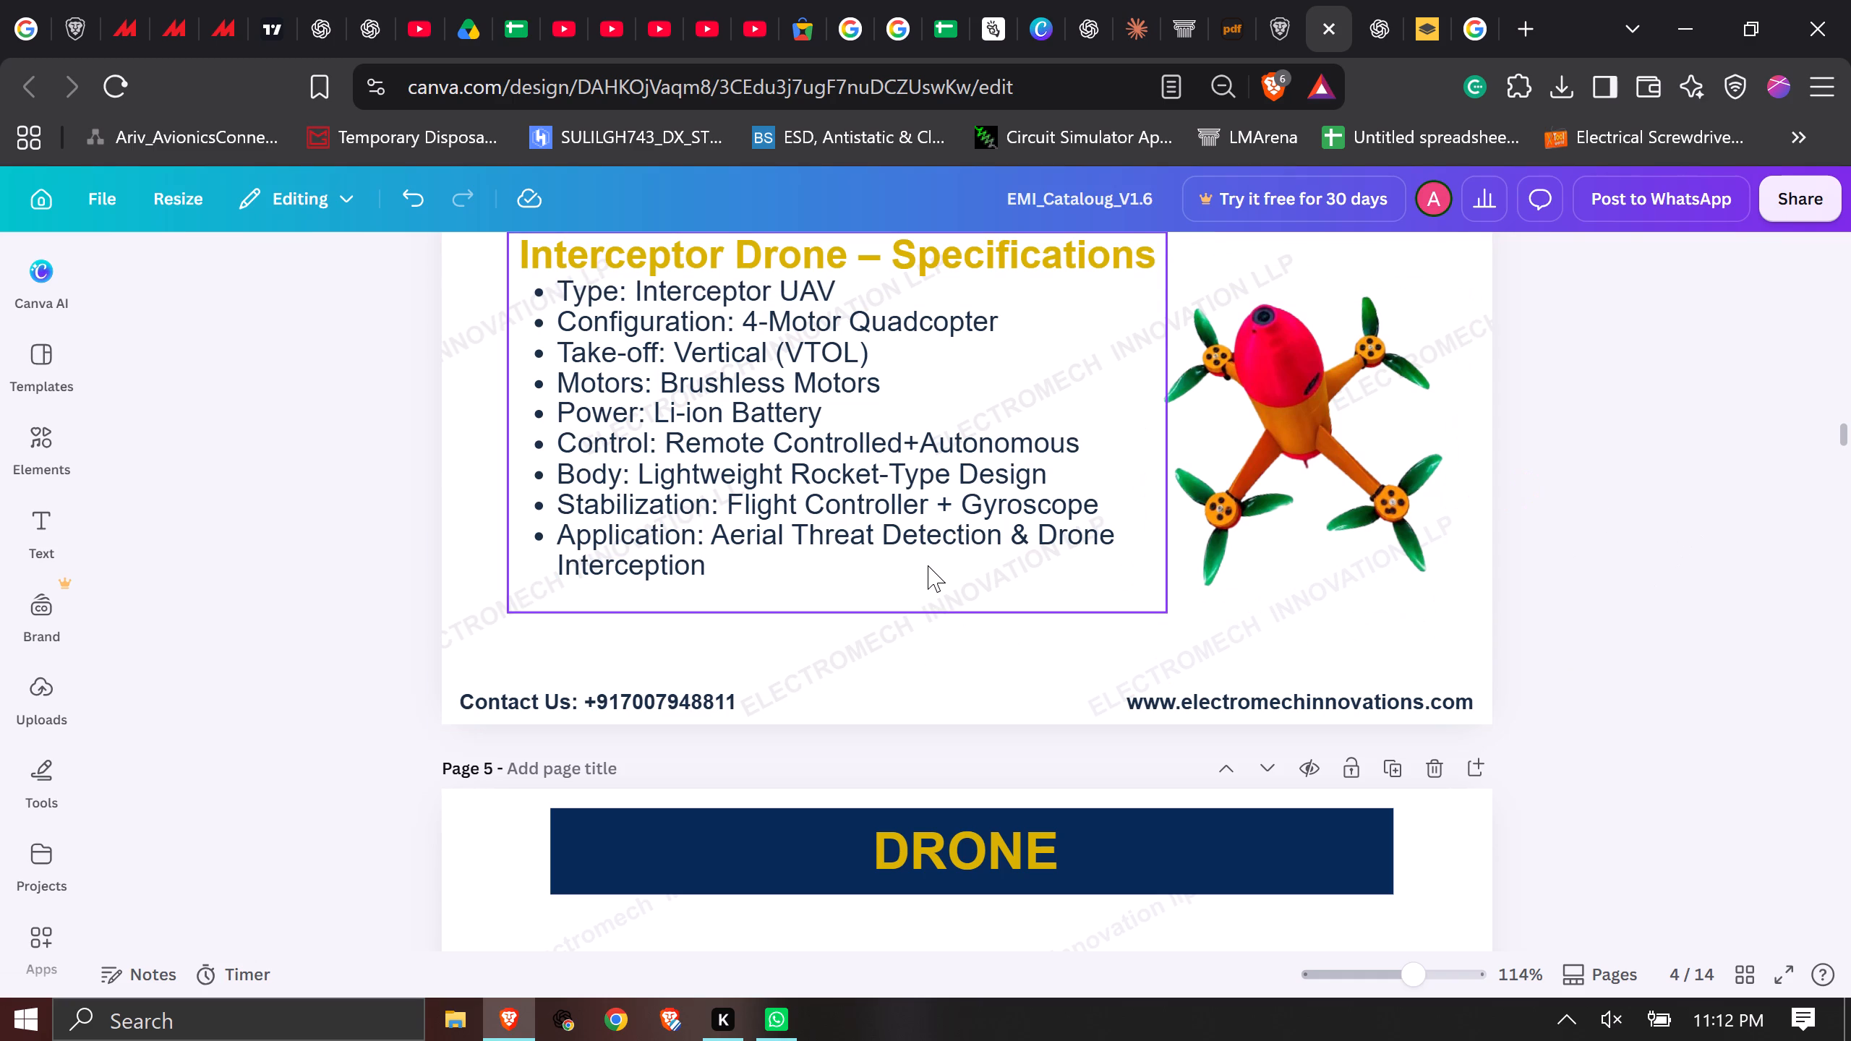
left_click(928, 565)
scroll(1451, 594, "up", 2)
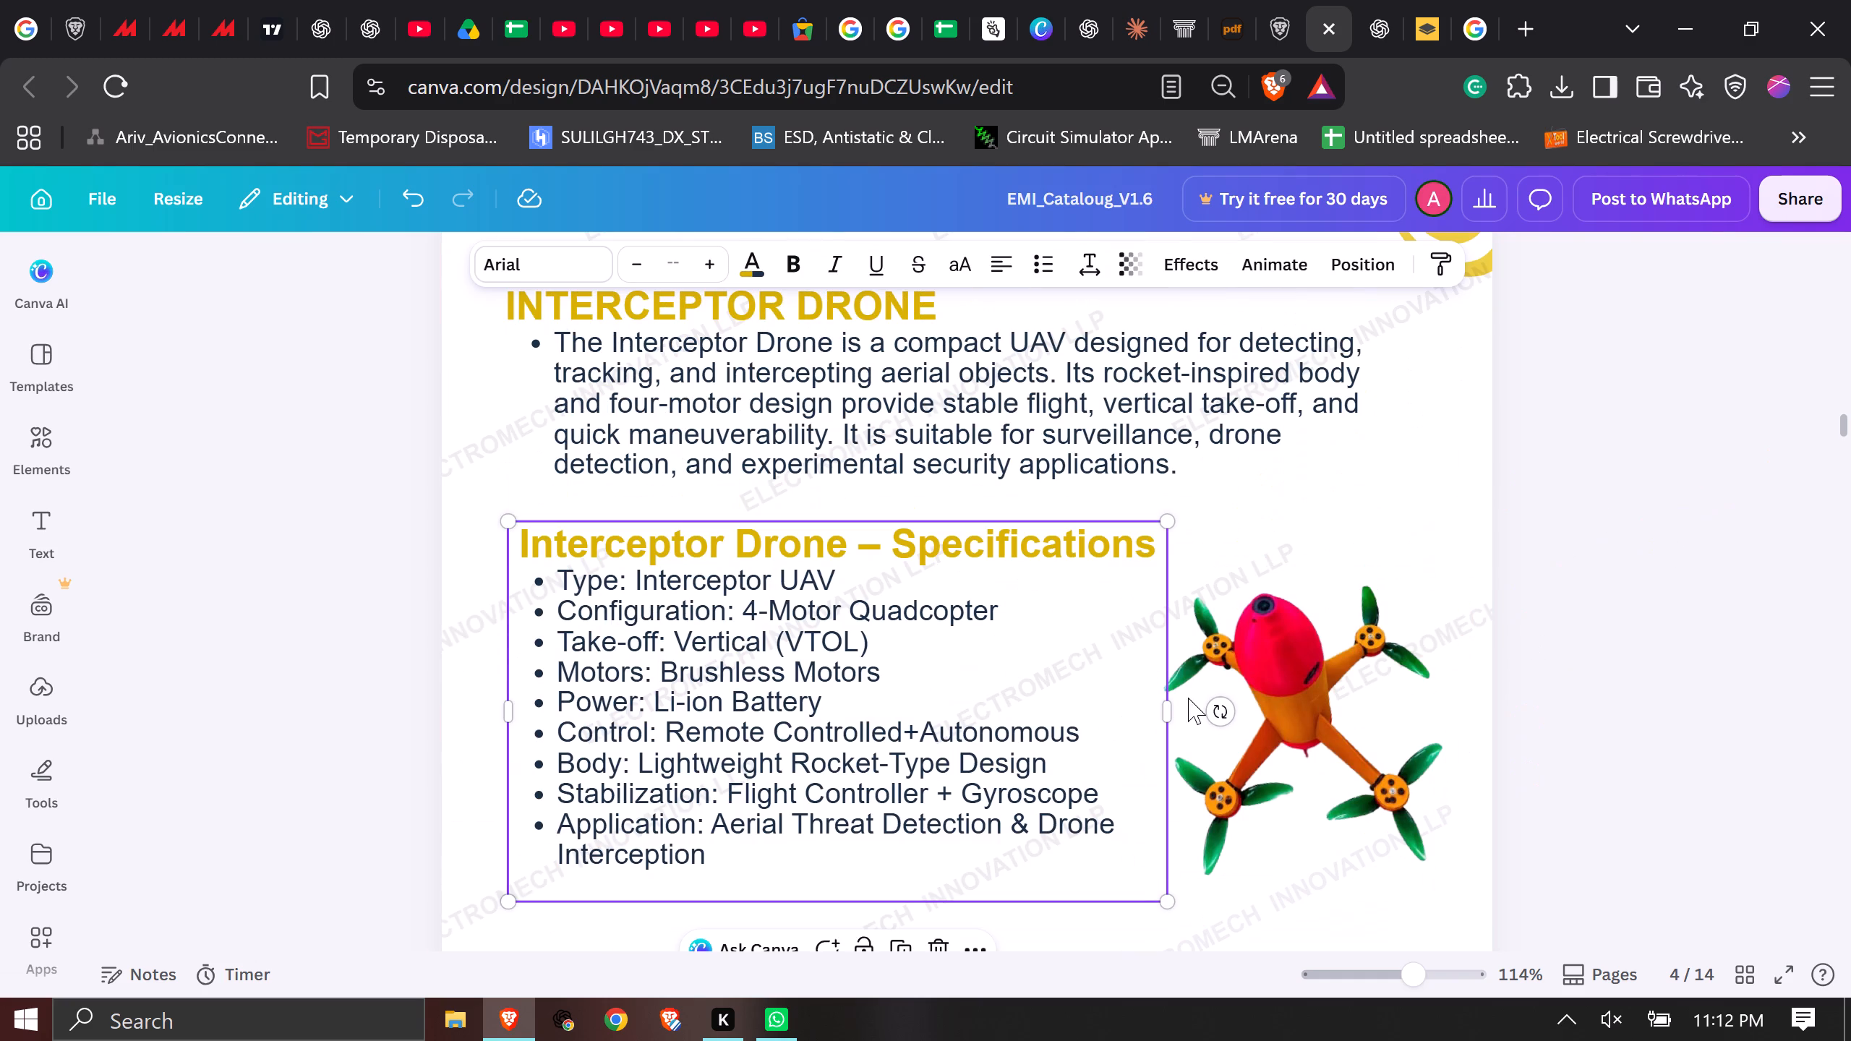
left_click_drag(1168, 714, 1217, 704)
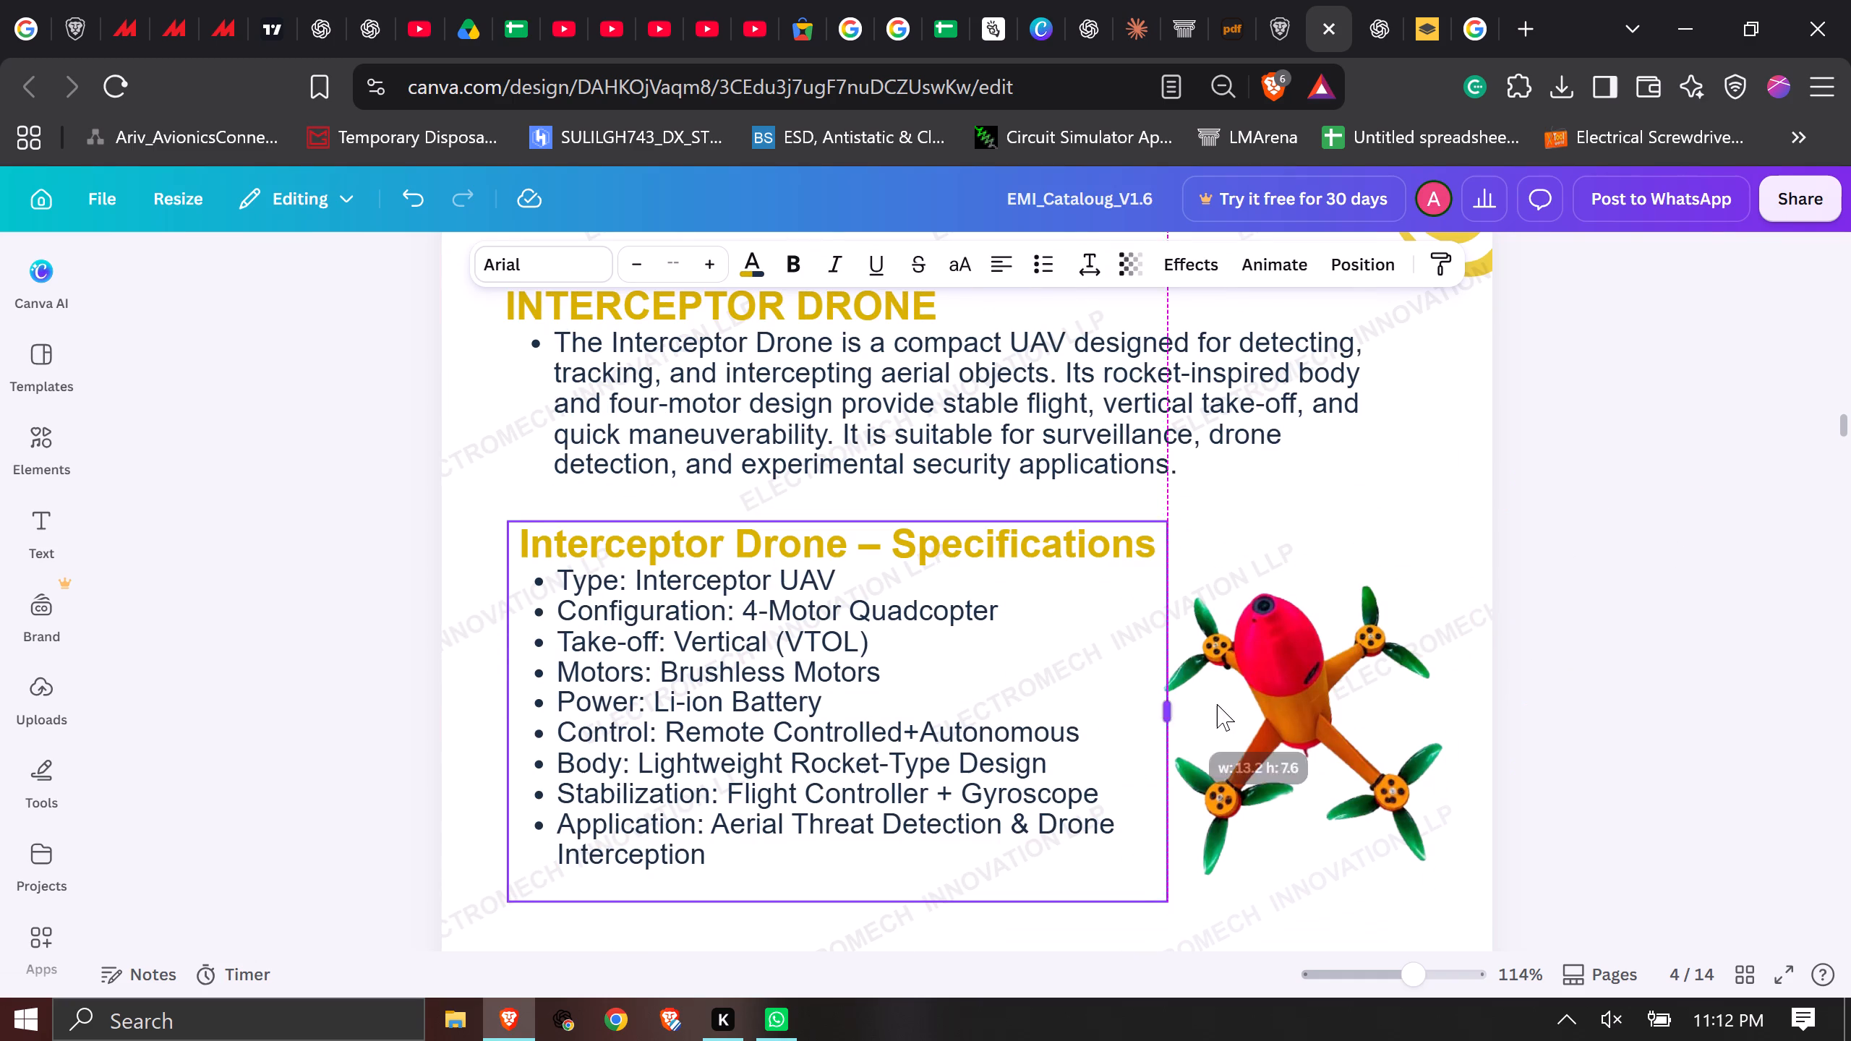
left_click_drag(1217, 704, 1302, 698)
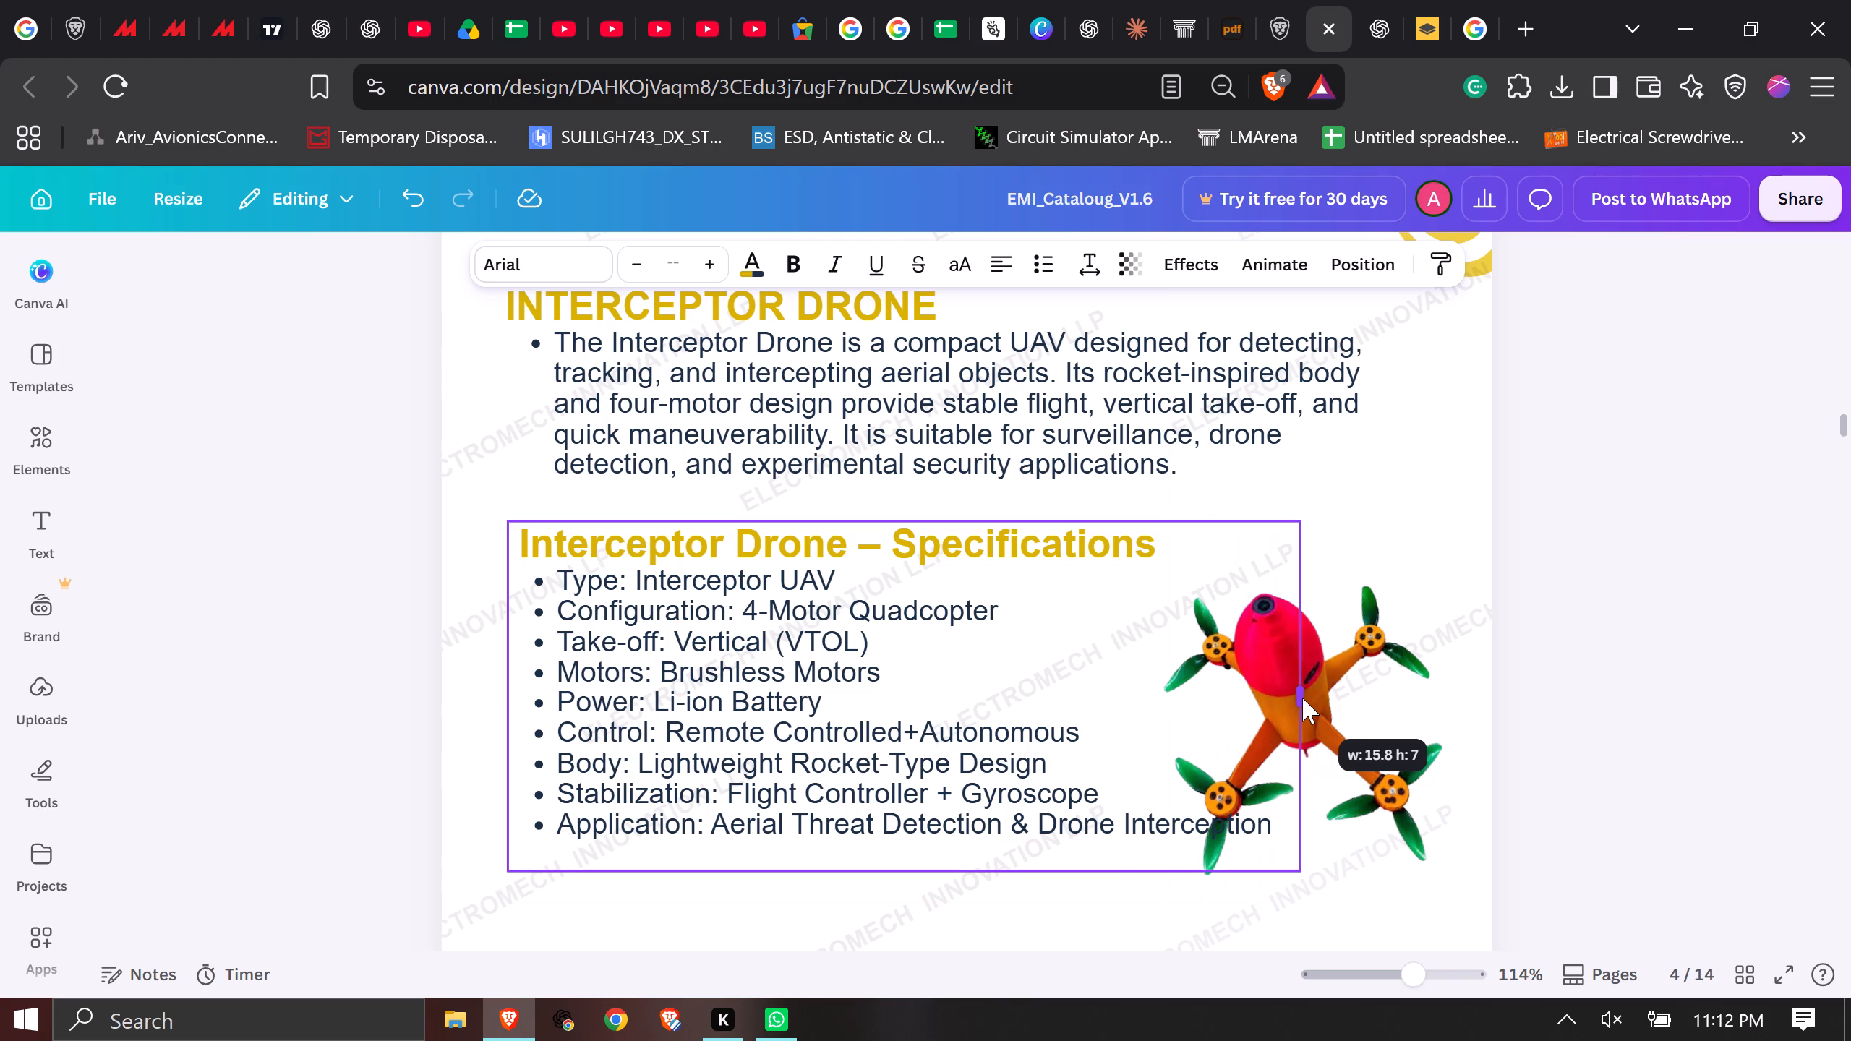
left_click(1643, 627)
Move the small top-view drone image up and slightly outward to the page edge, clear of the Application line.
scroll(1645, 622, "down", 1)
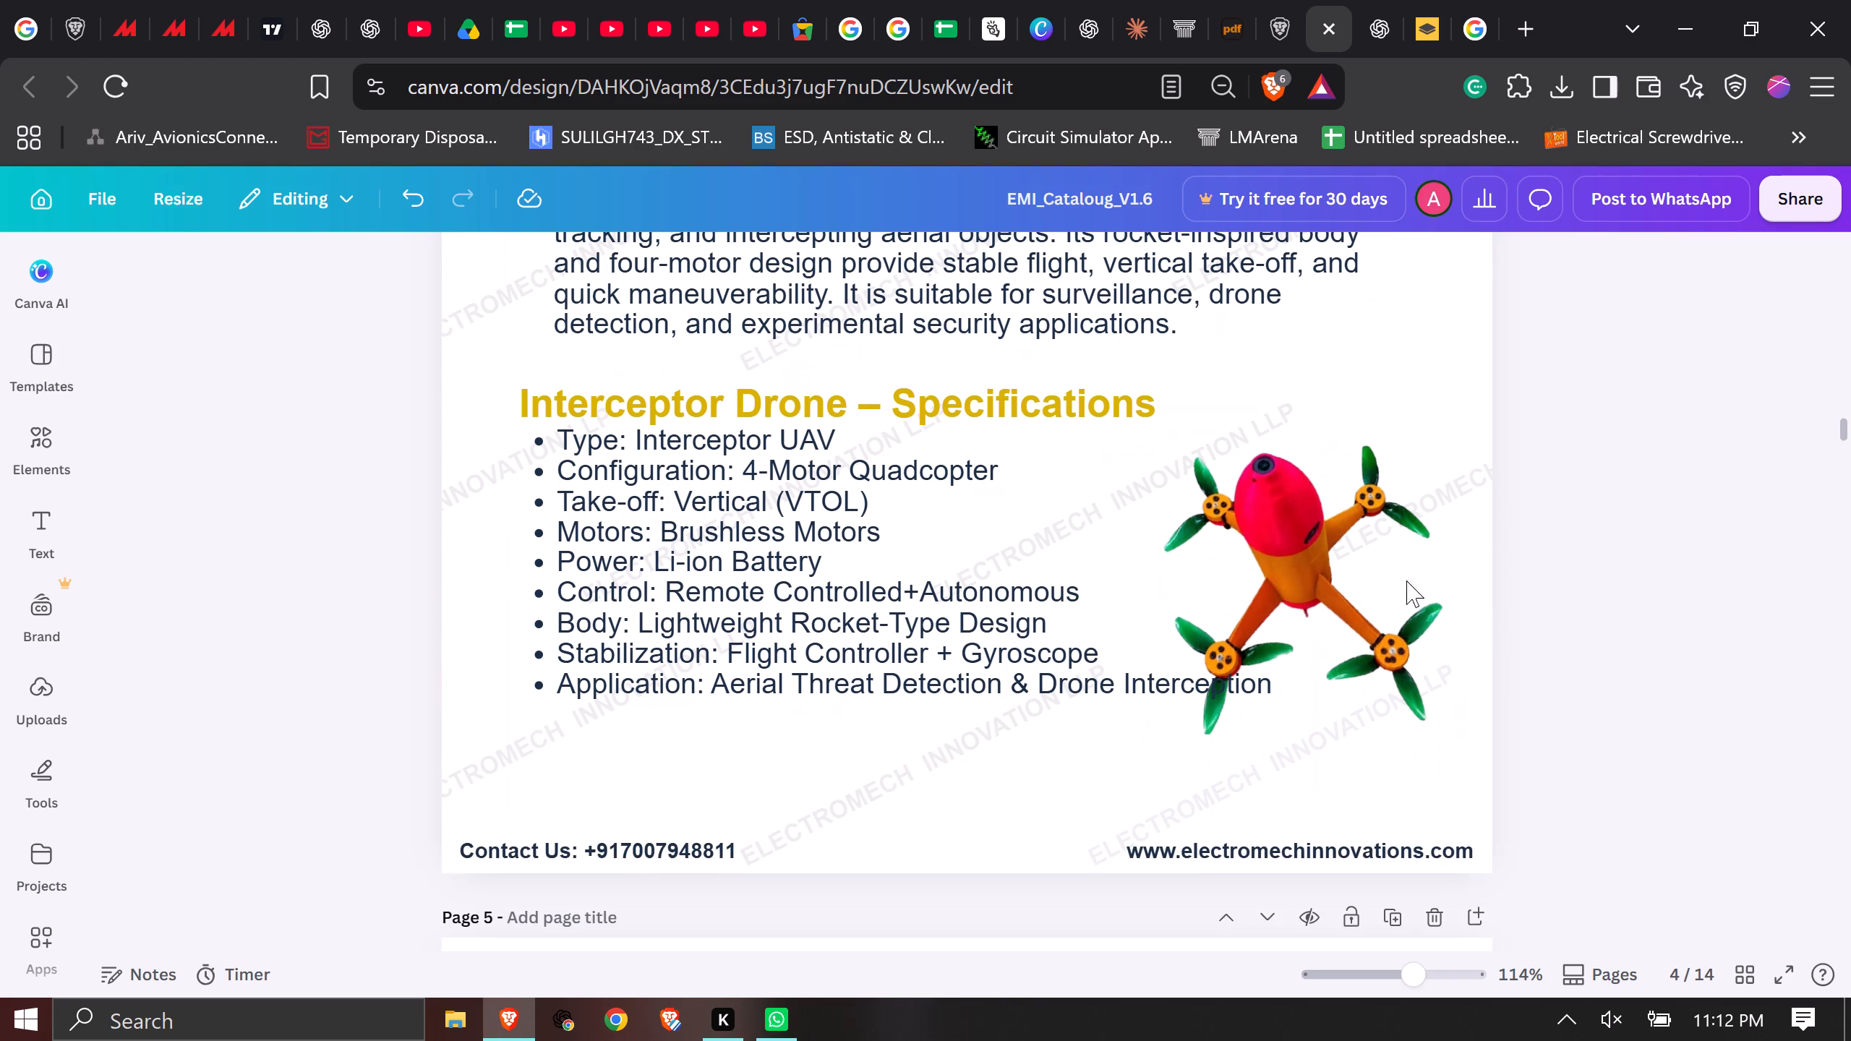
left_click(1278, 554)
left_click_drag(1359, 553, 1379, 482)
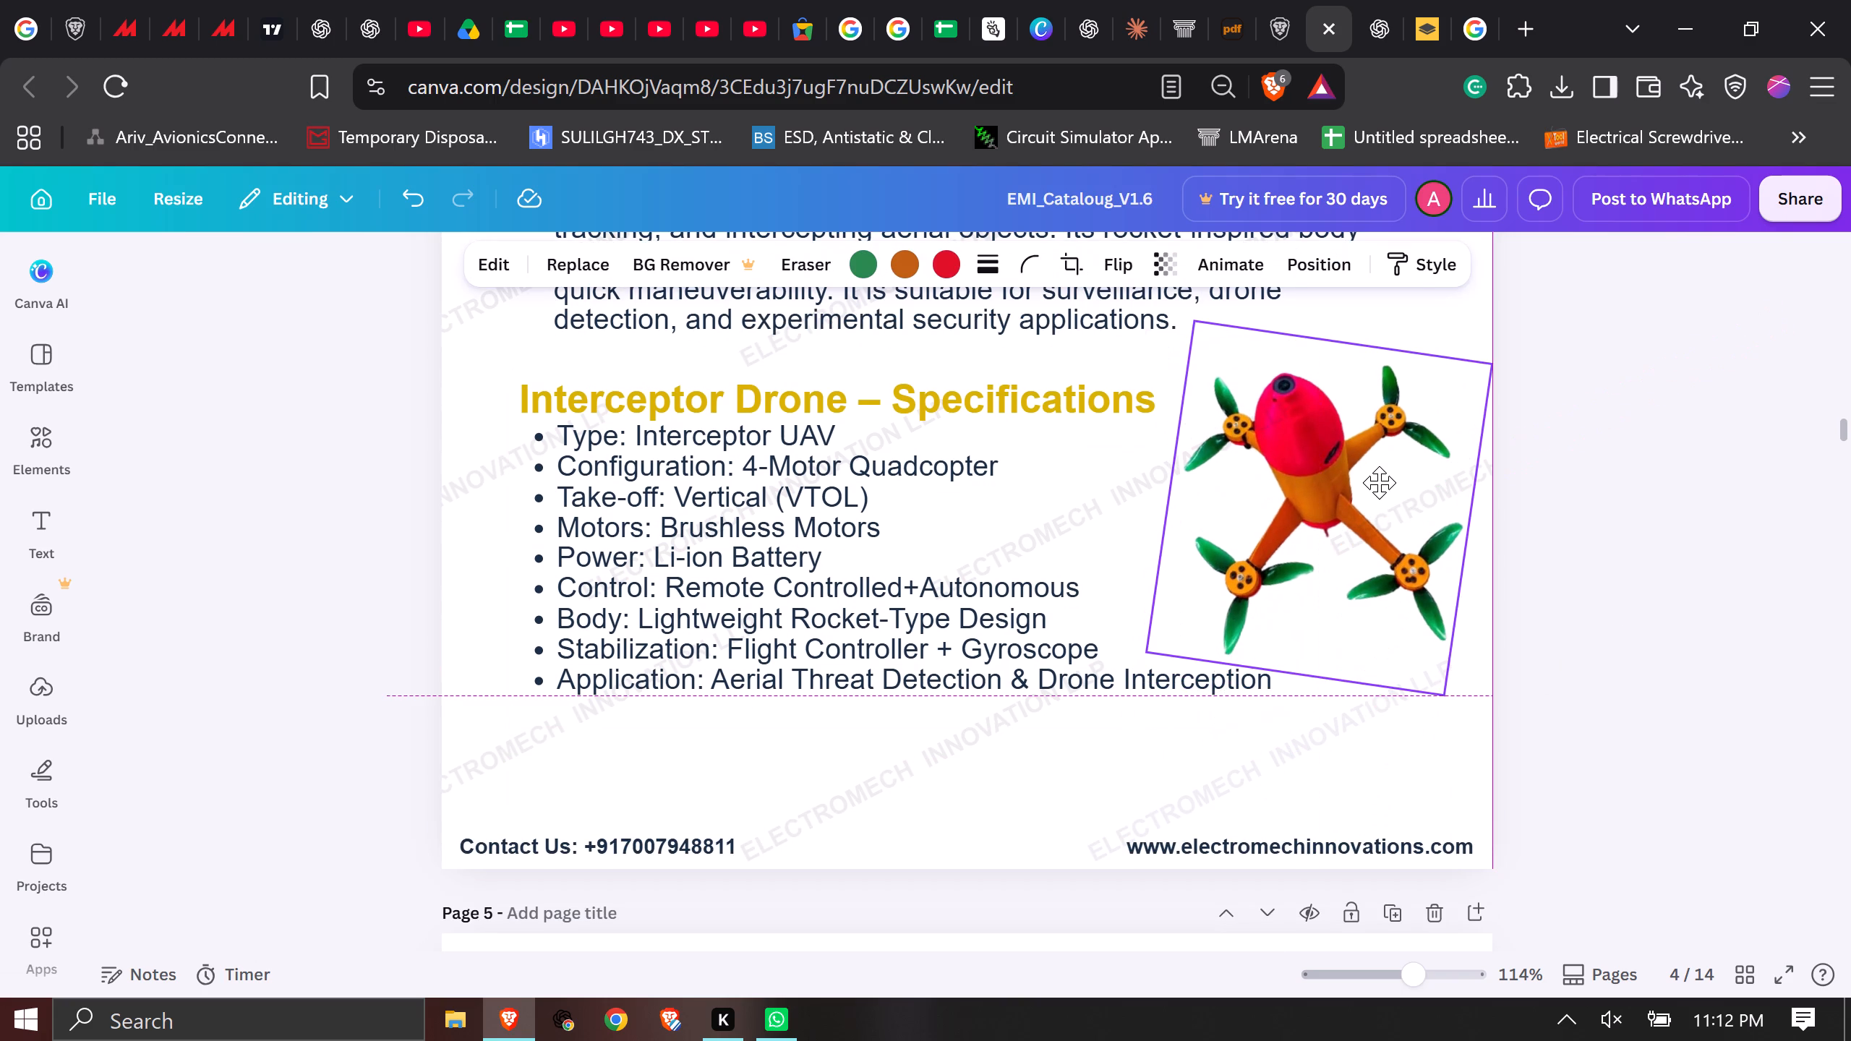
left_click_drag(1379, 482, 1380, 479)
left_click(1623, 462)
scroll(1670, 603, "up", 1)
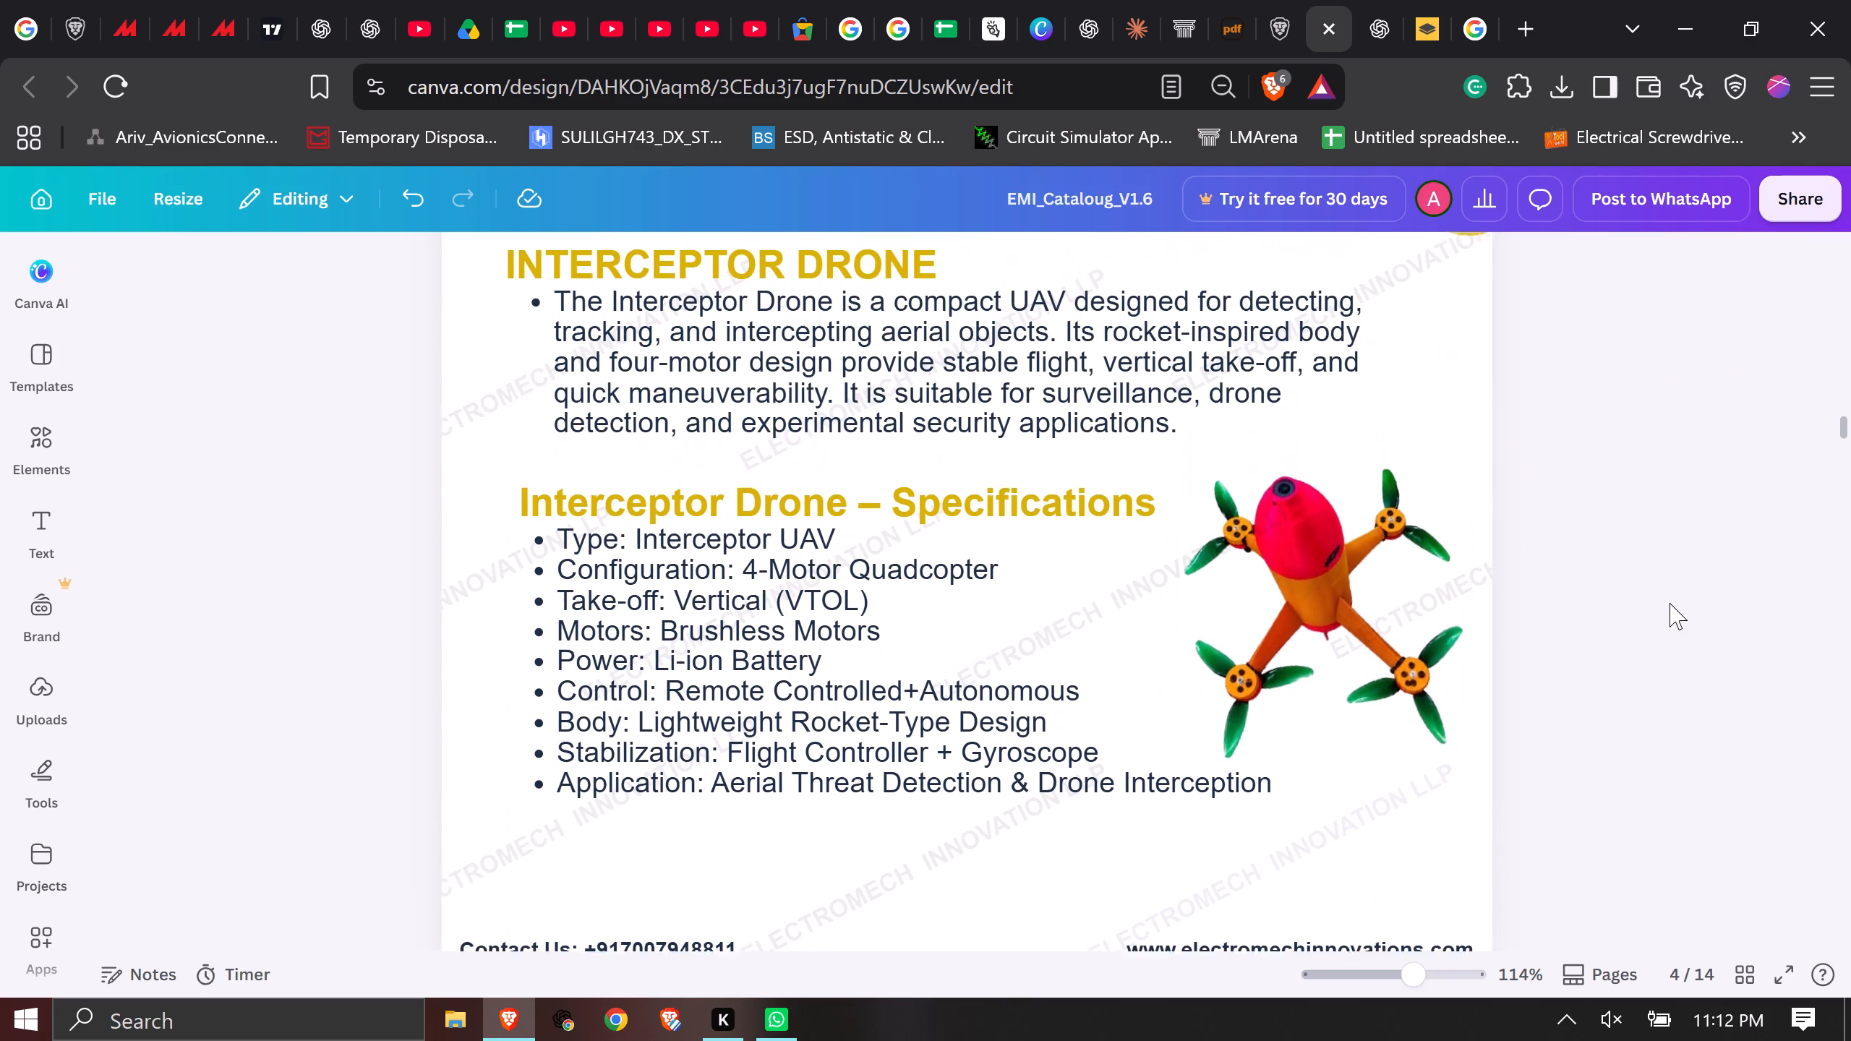
Enlarge the main rocket drone image above the INTERCEPTOR DRONE heading, extending it down to just above the heading.
scroll(1670, 603, "down", 2, "ctrl")
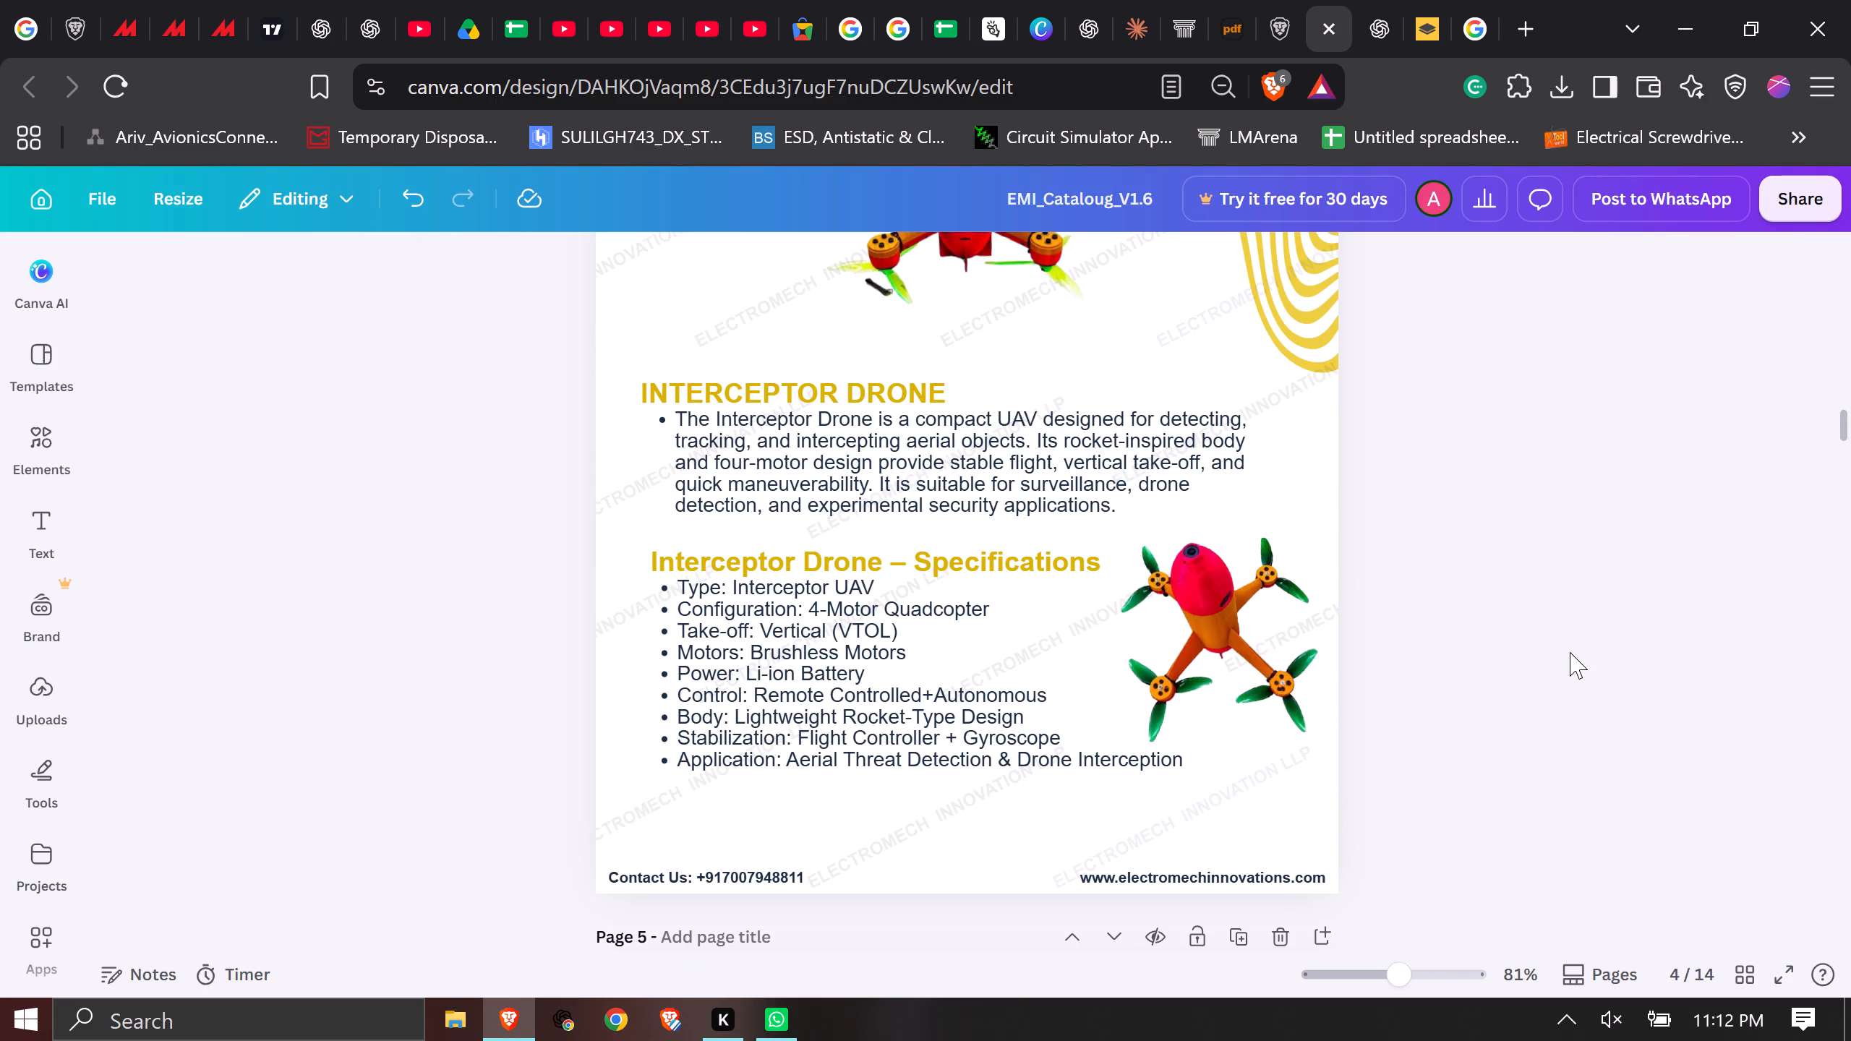
scroll(1570, 652, "up", 2)
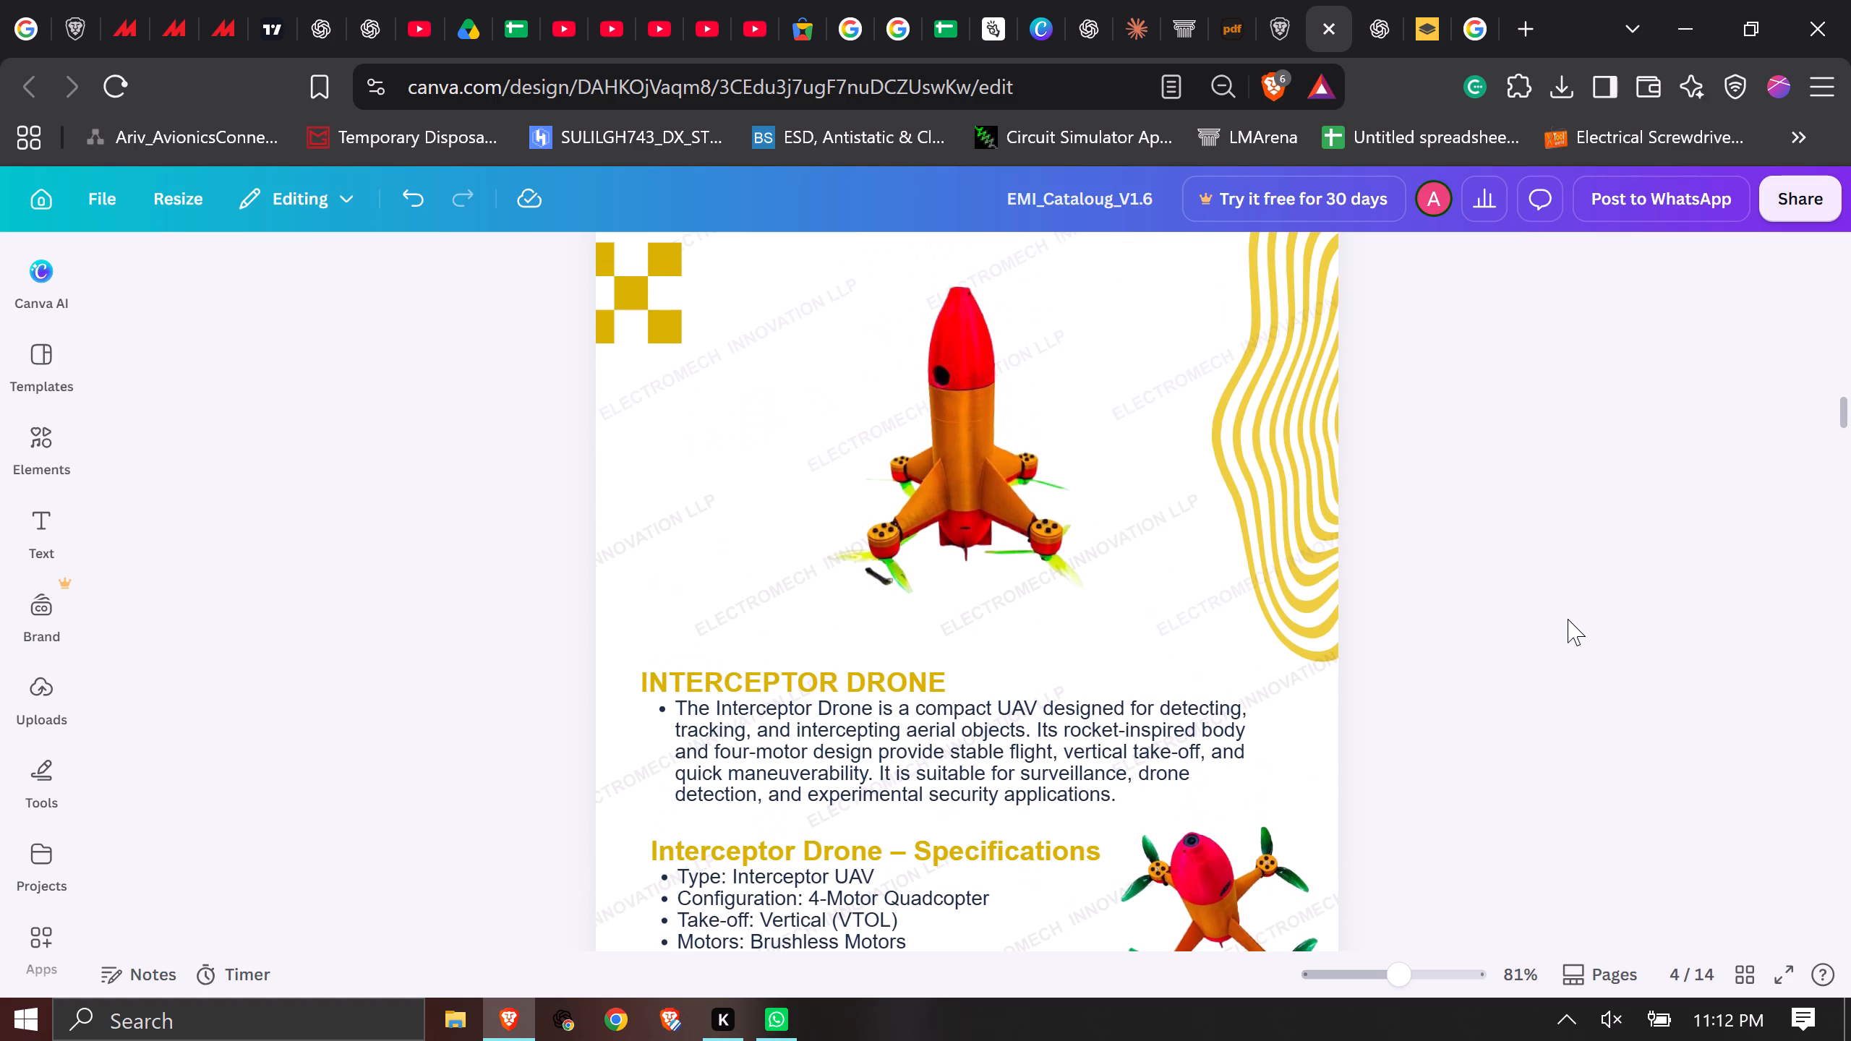
scroll(1568, 619, "up", 2)
scroll(1010, 659, "down", 1)
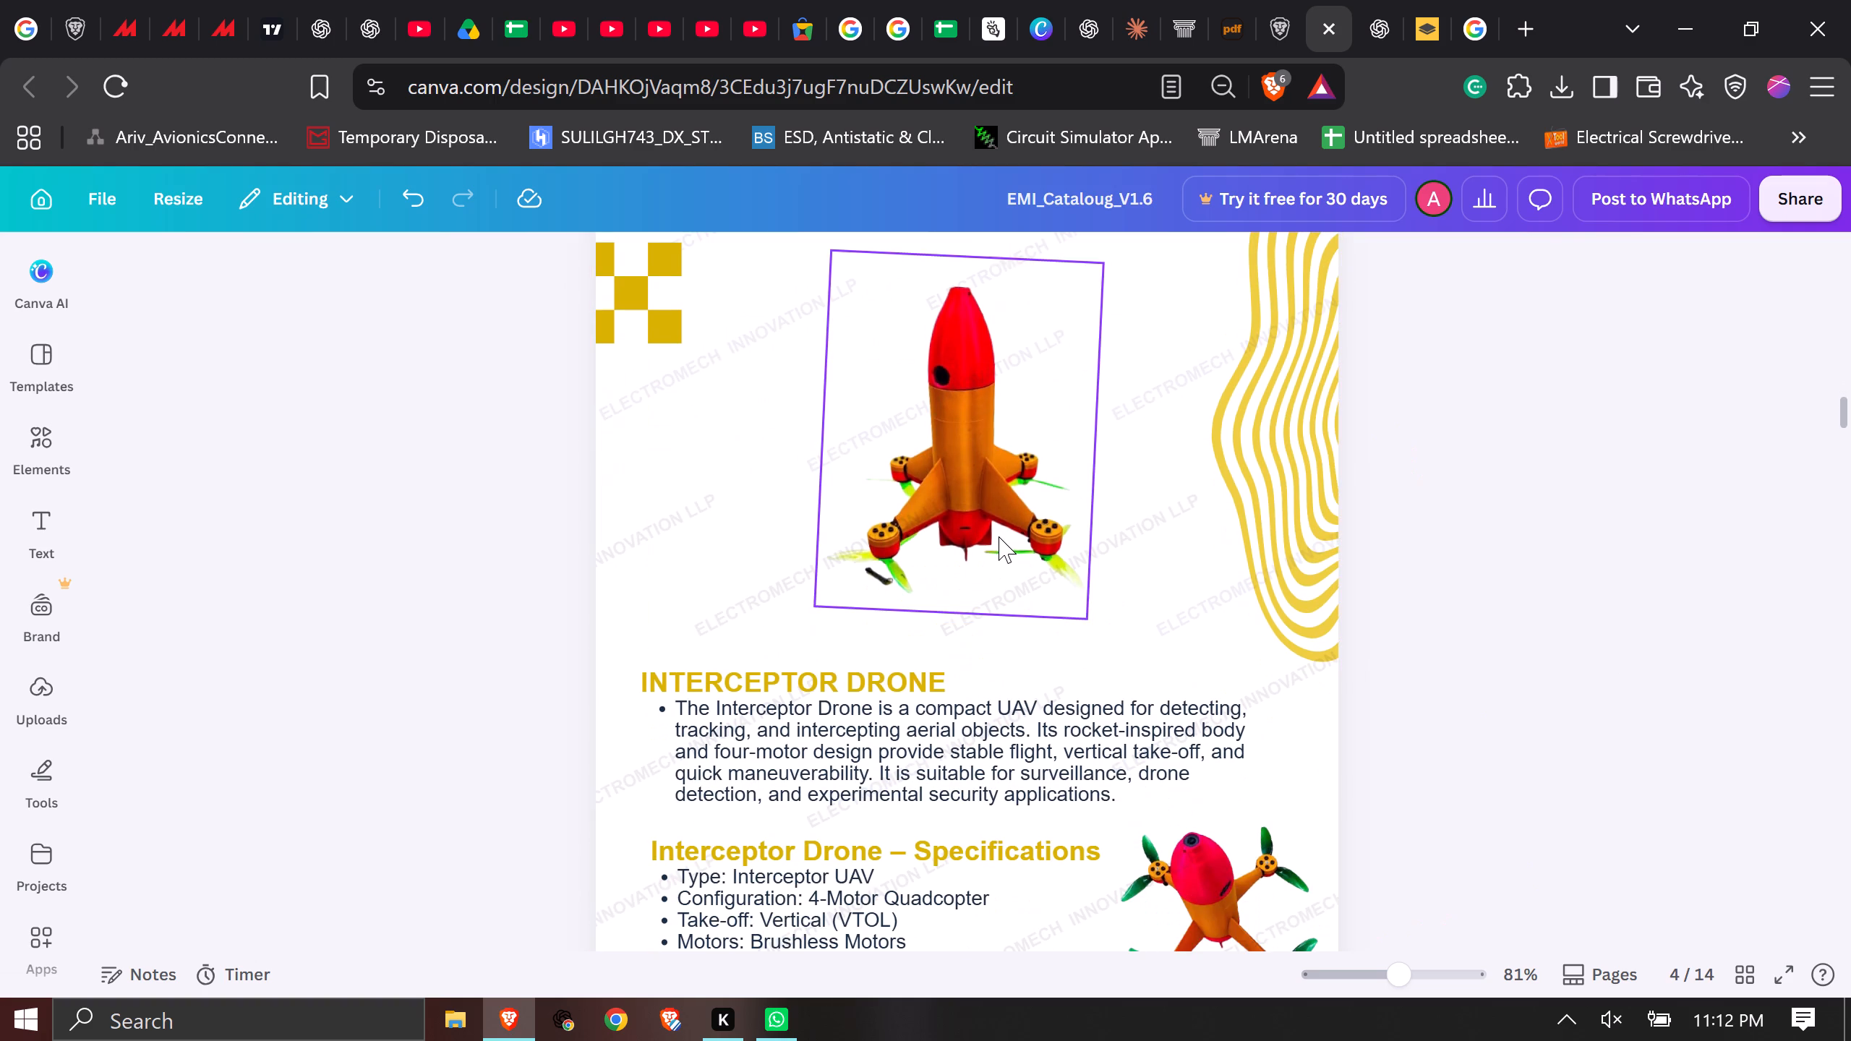
left_click(999, 536)
left_click_drag(1088, 623, 1127, 669)
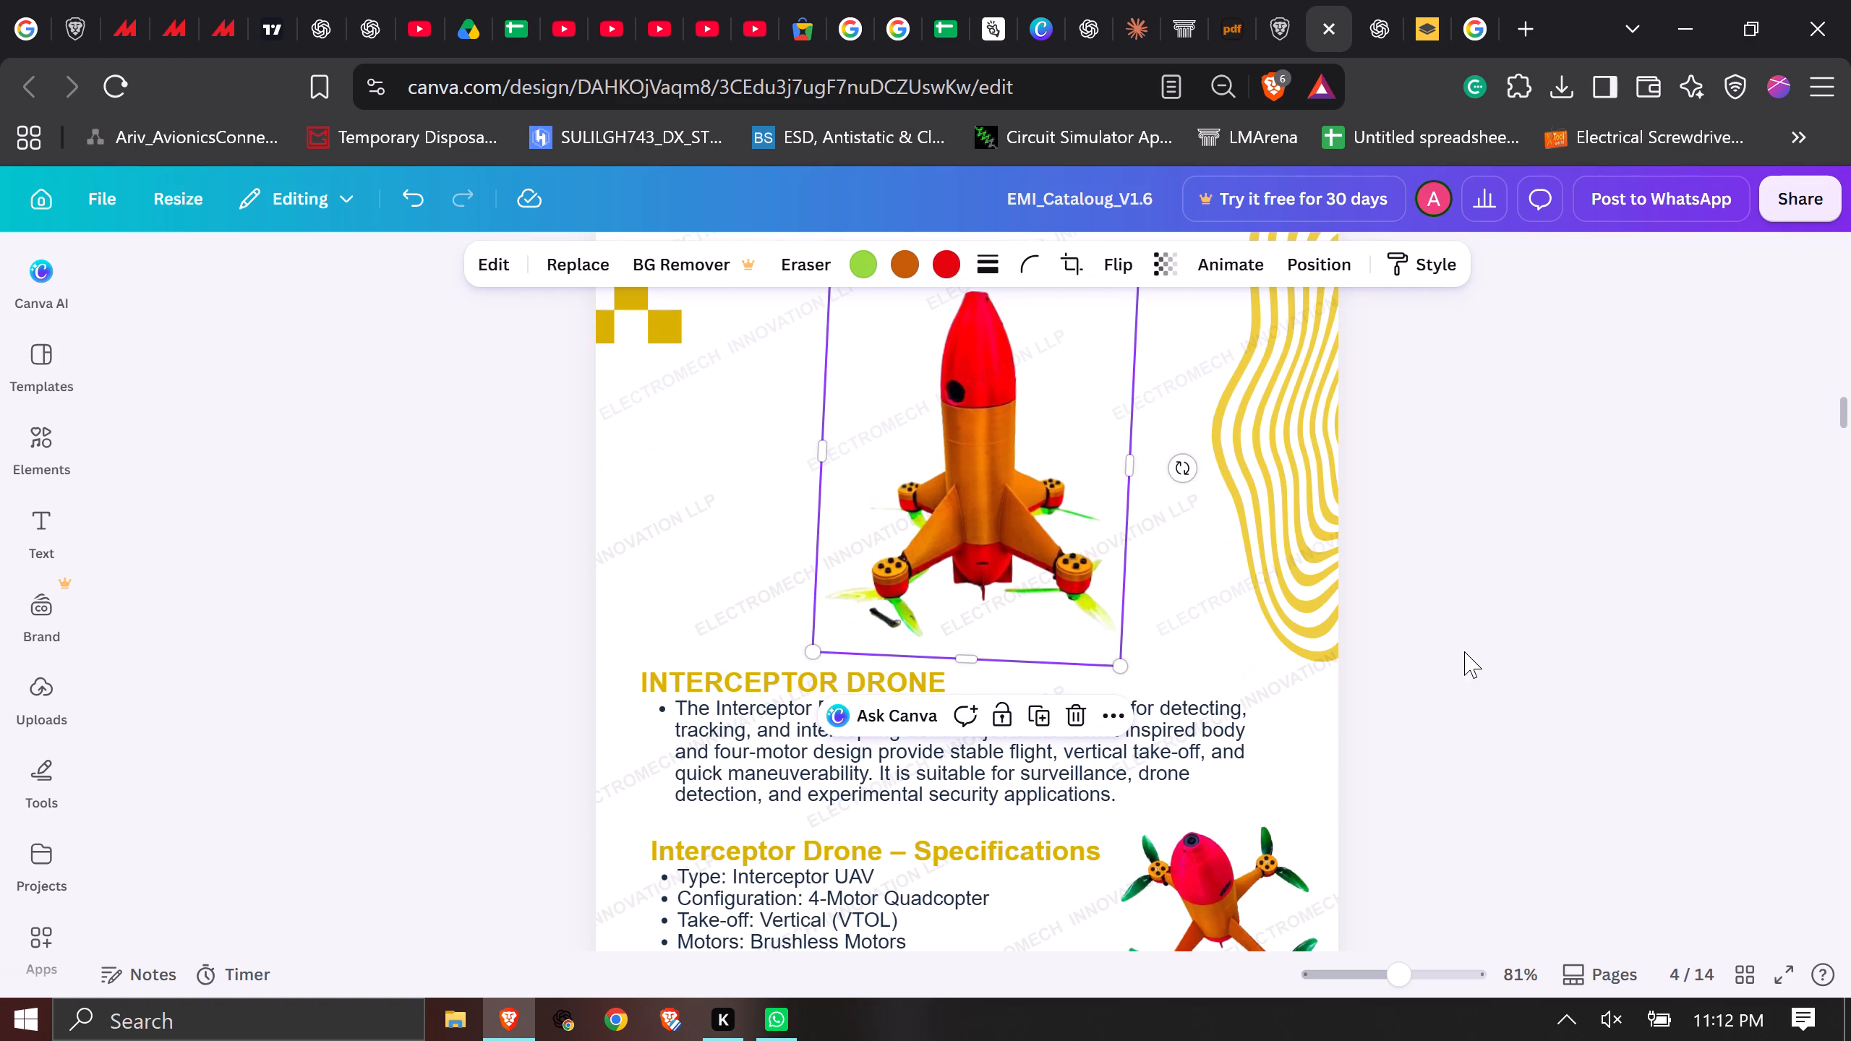
left_click(1464, 651)
Examine the base and propellers of the enlarged rocket drone image up close for stray background remnants.
scroll(974, 617, "up", 10, "ctrl")
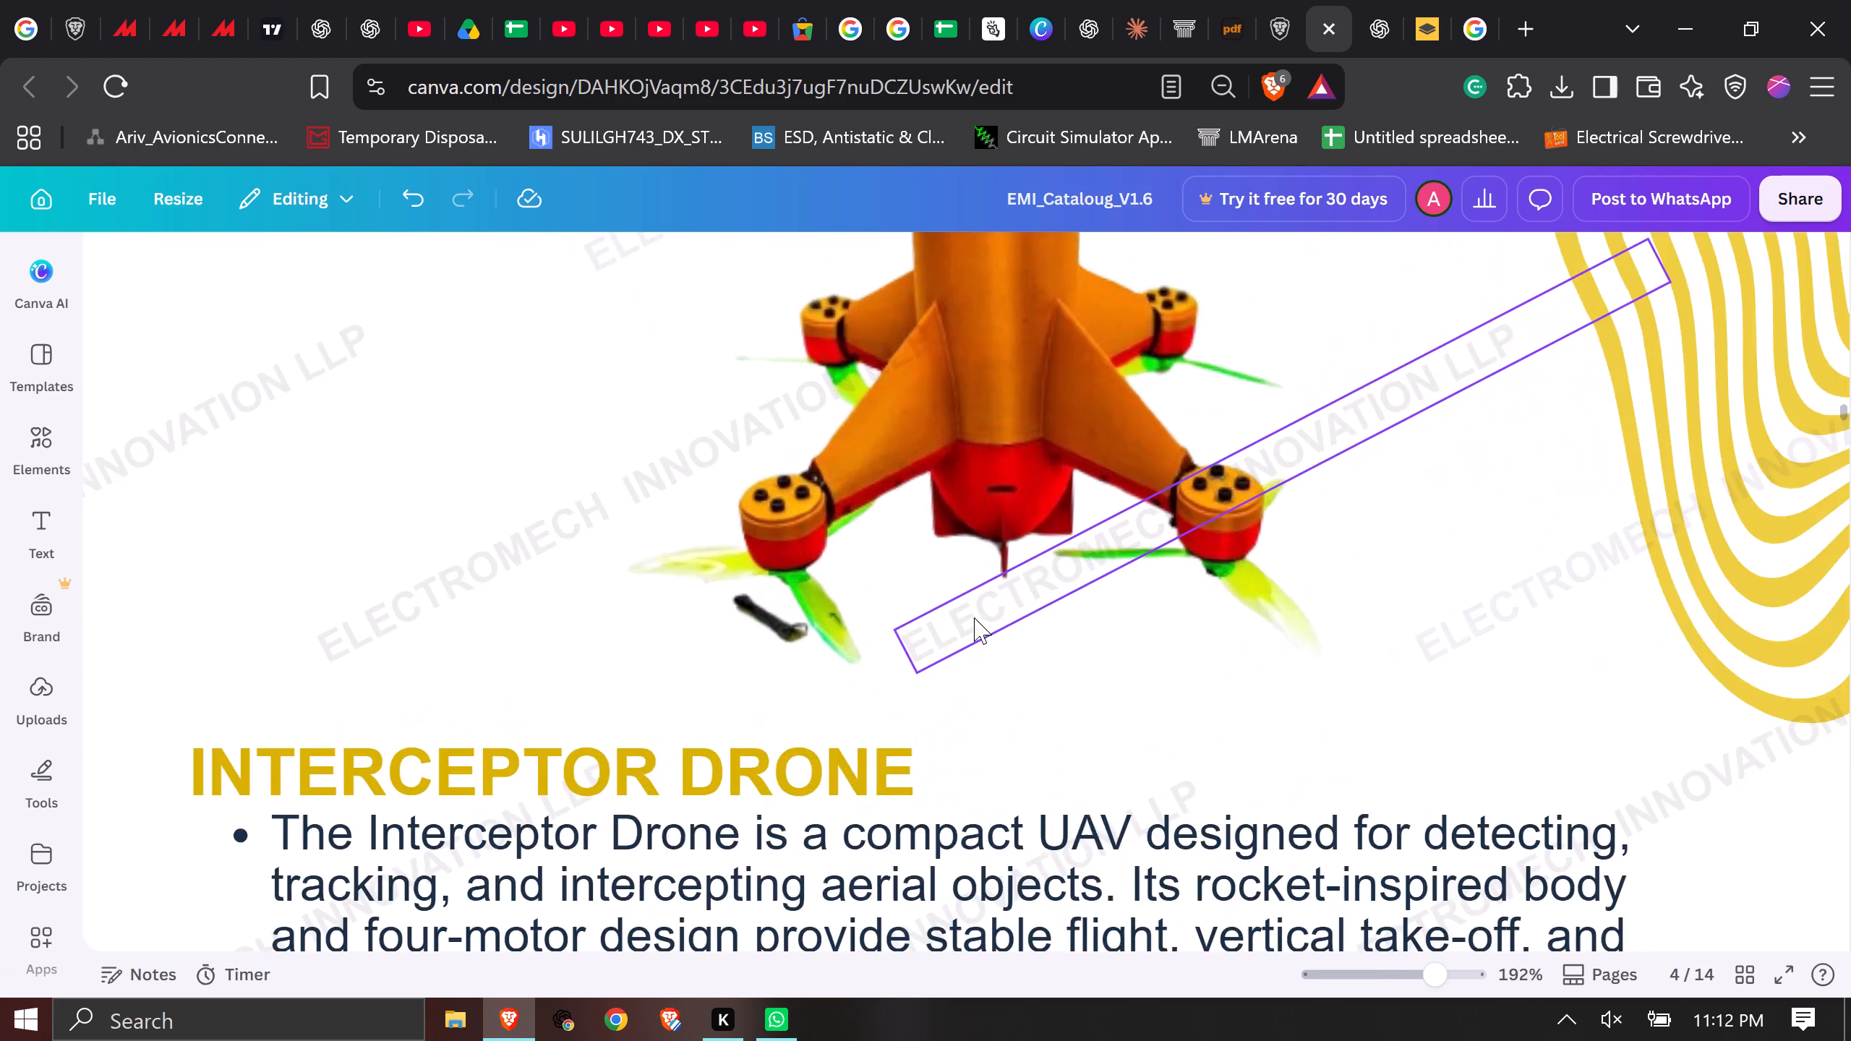
scroll(974, 617, "up", 3, "ctrl")
scroll(974, 617, "down", 10, "ctrl")
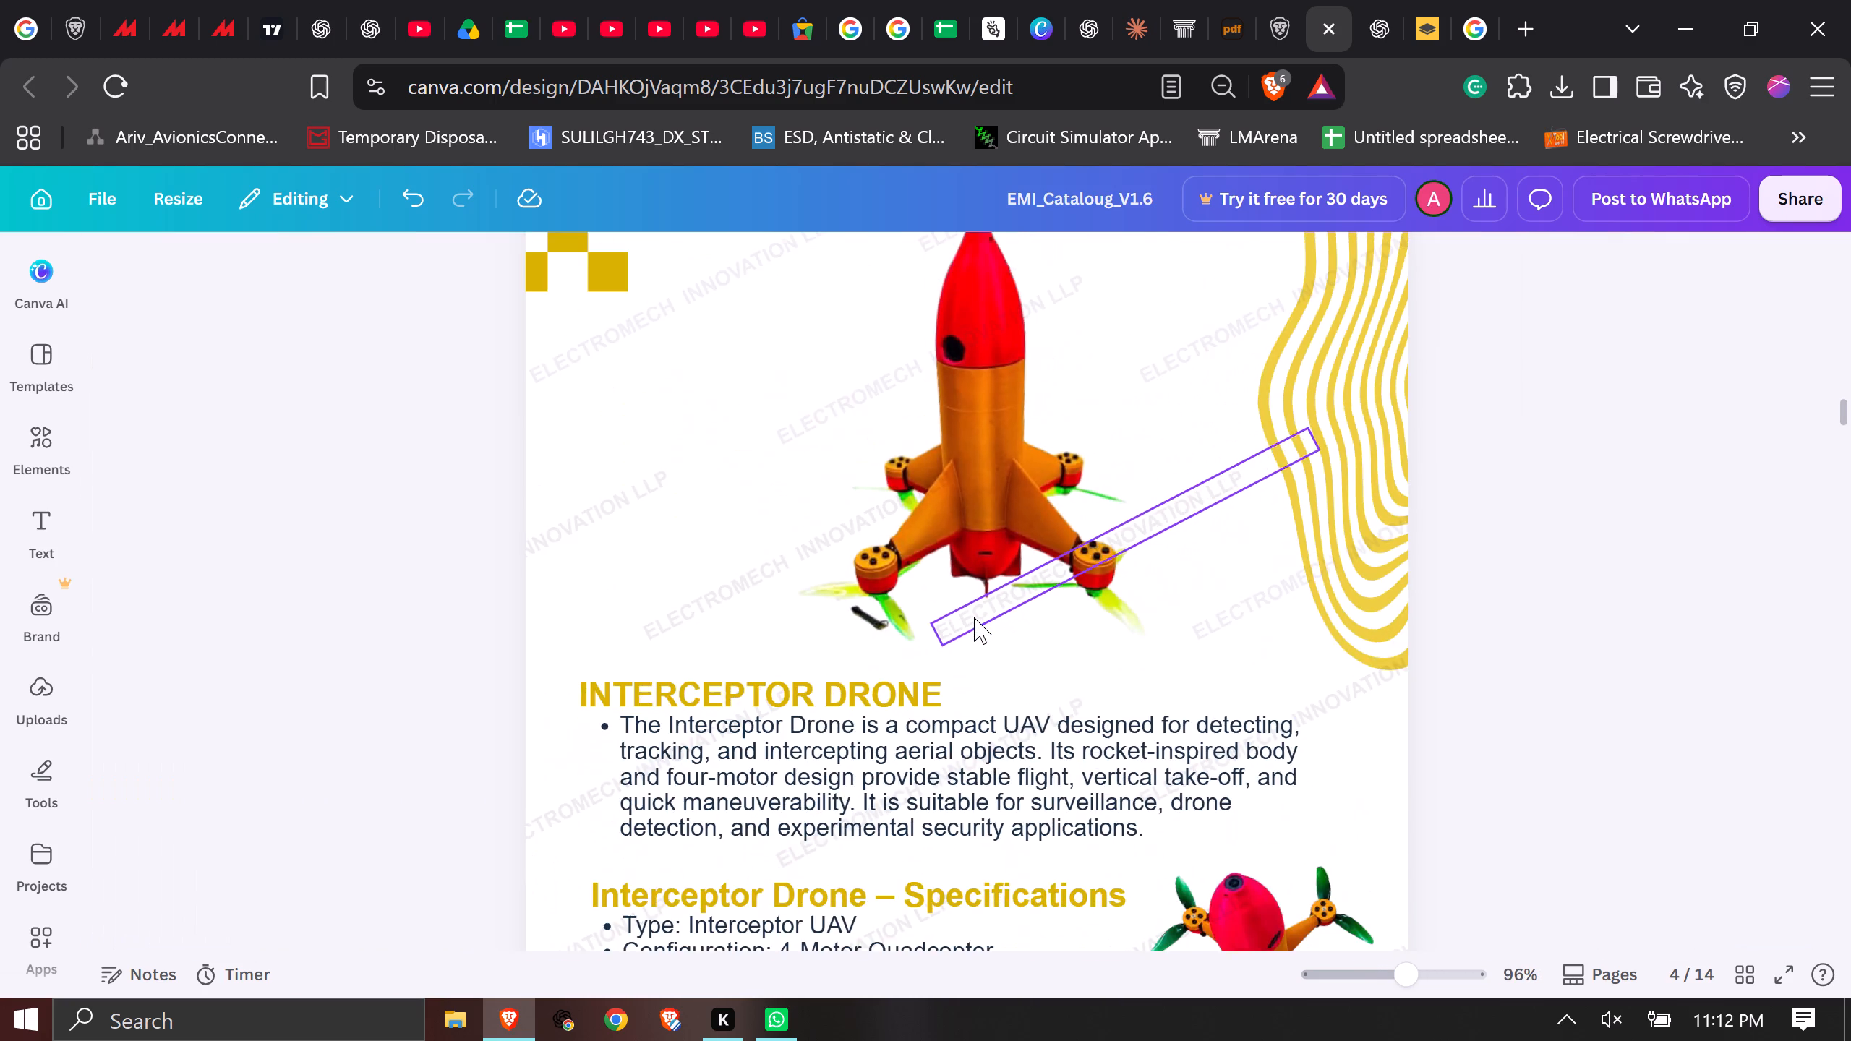
scroll(974, 617, "down", 4, "ctrl")
scroll(967, 622, "up", 11, "ctrl")
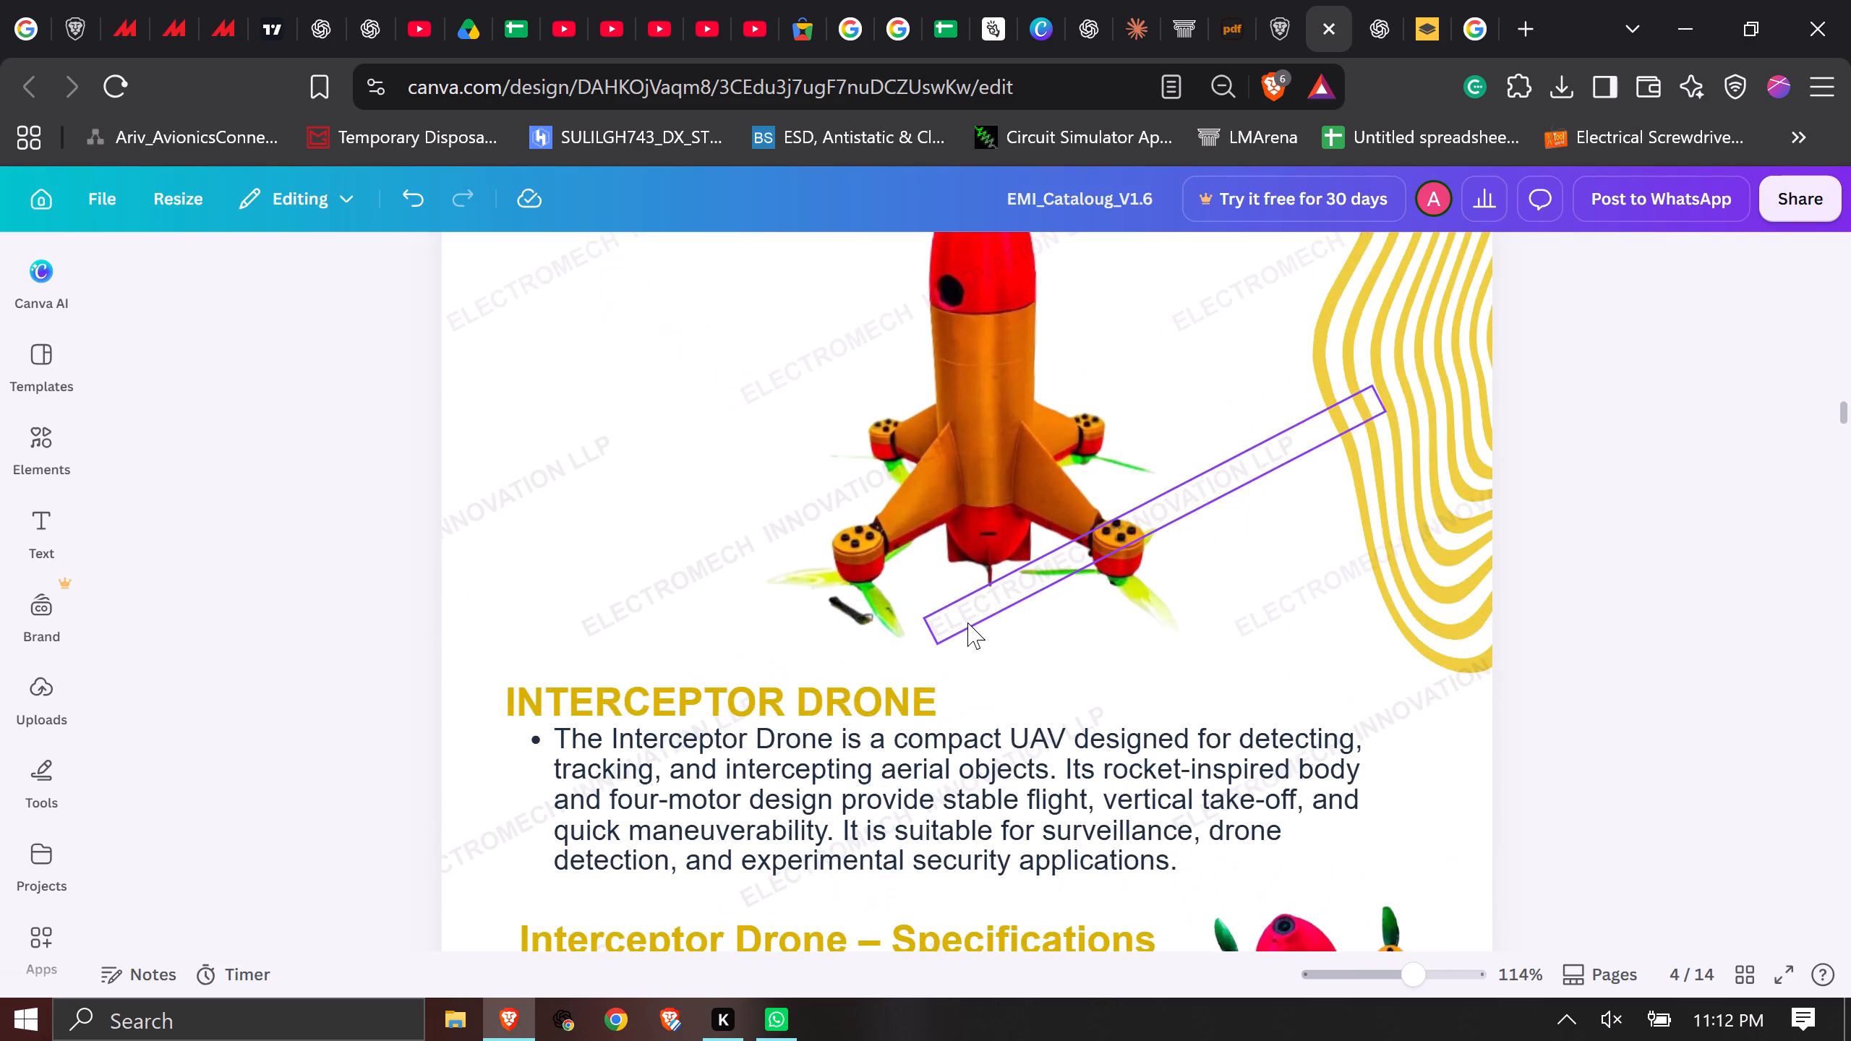
scroll(967, 622, "up", 6, "ctrl")
scroll(936, 630, "up", 2)
scroll(936, 630, "down", 2)
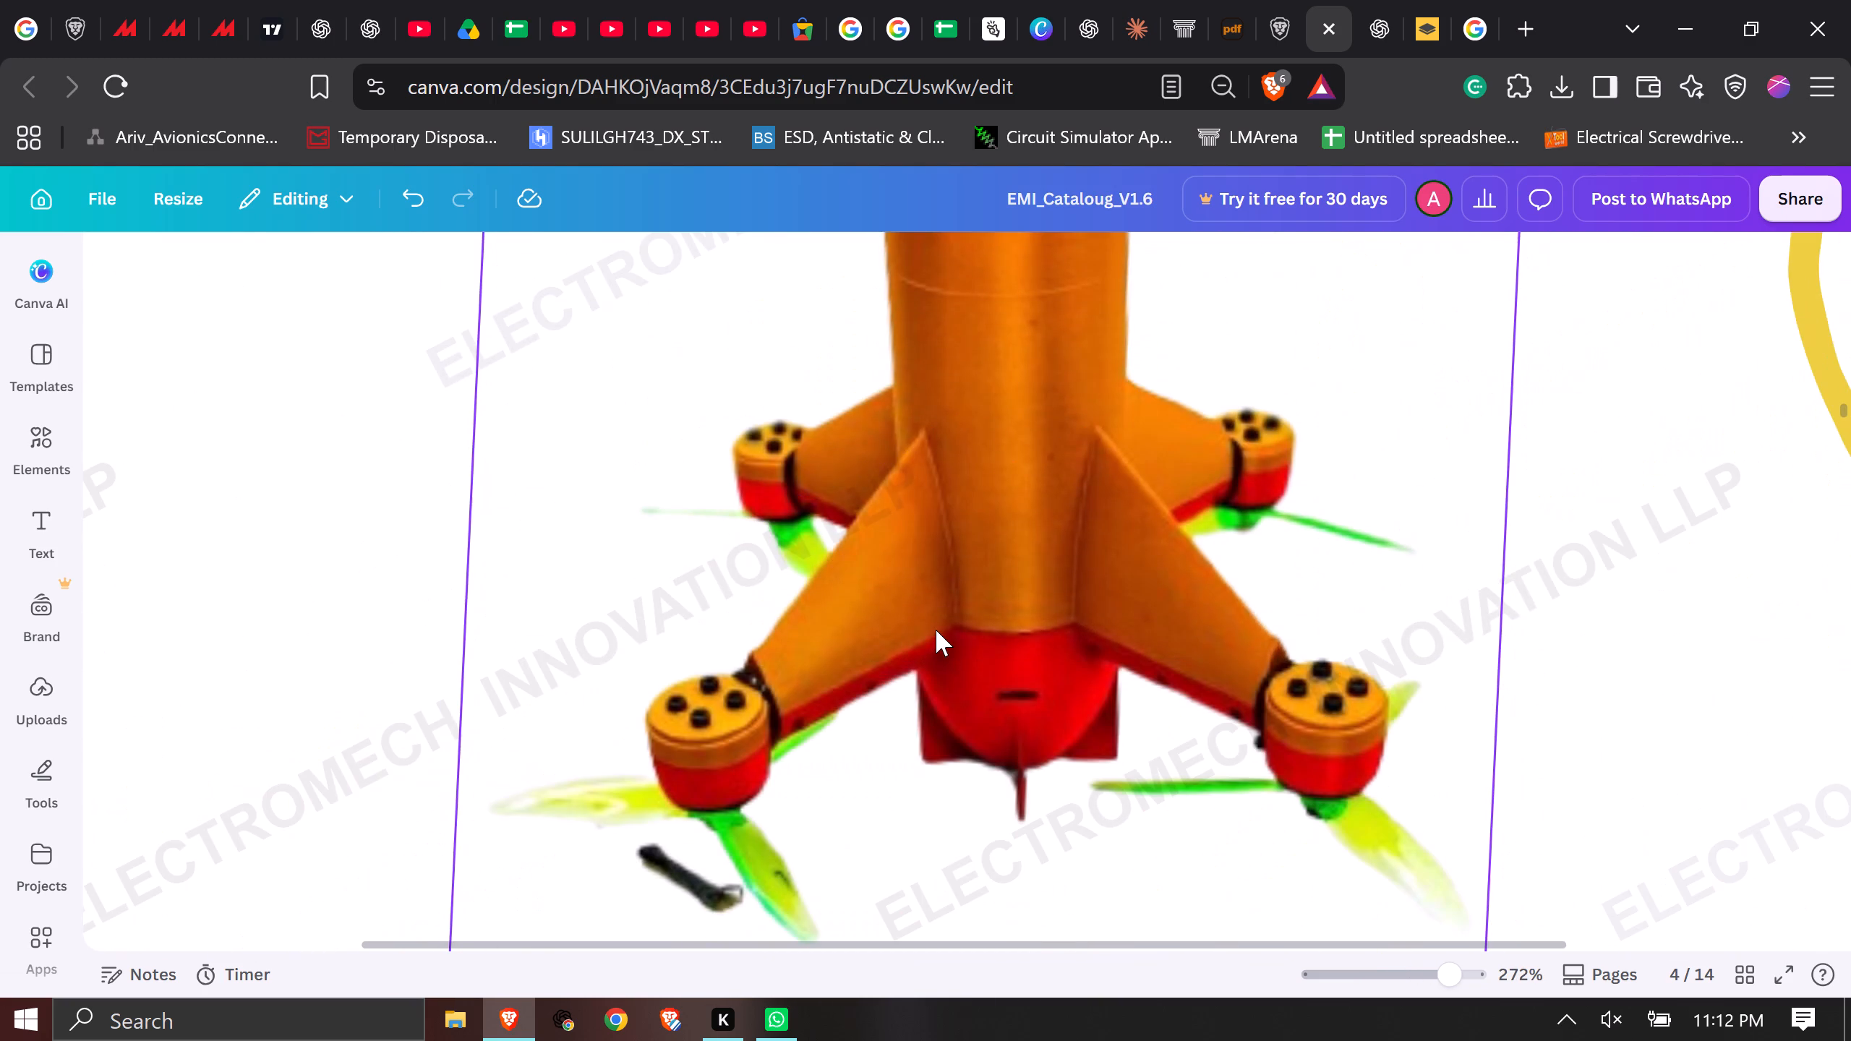
scroll(936, 630, "down", 1)
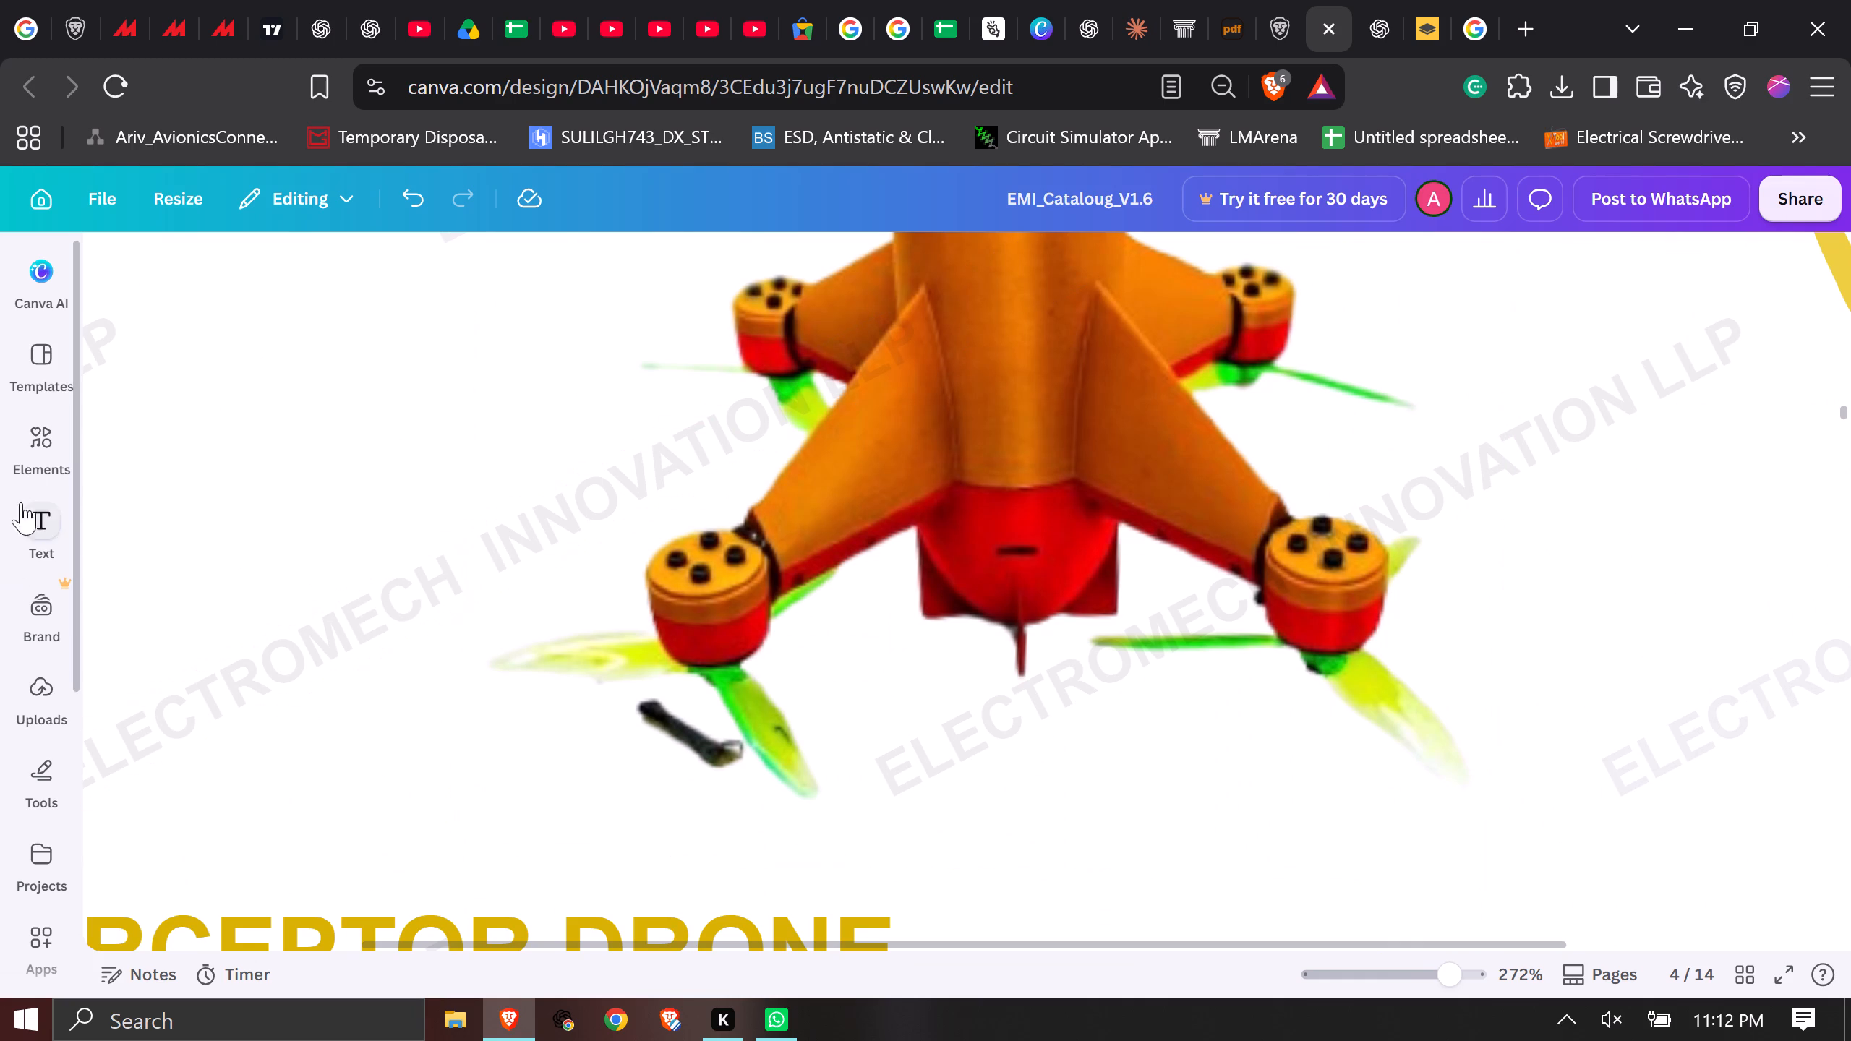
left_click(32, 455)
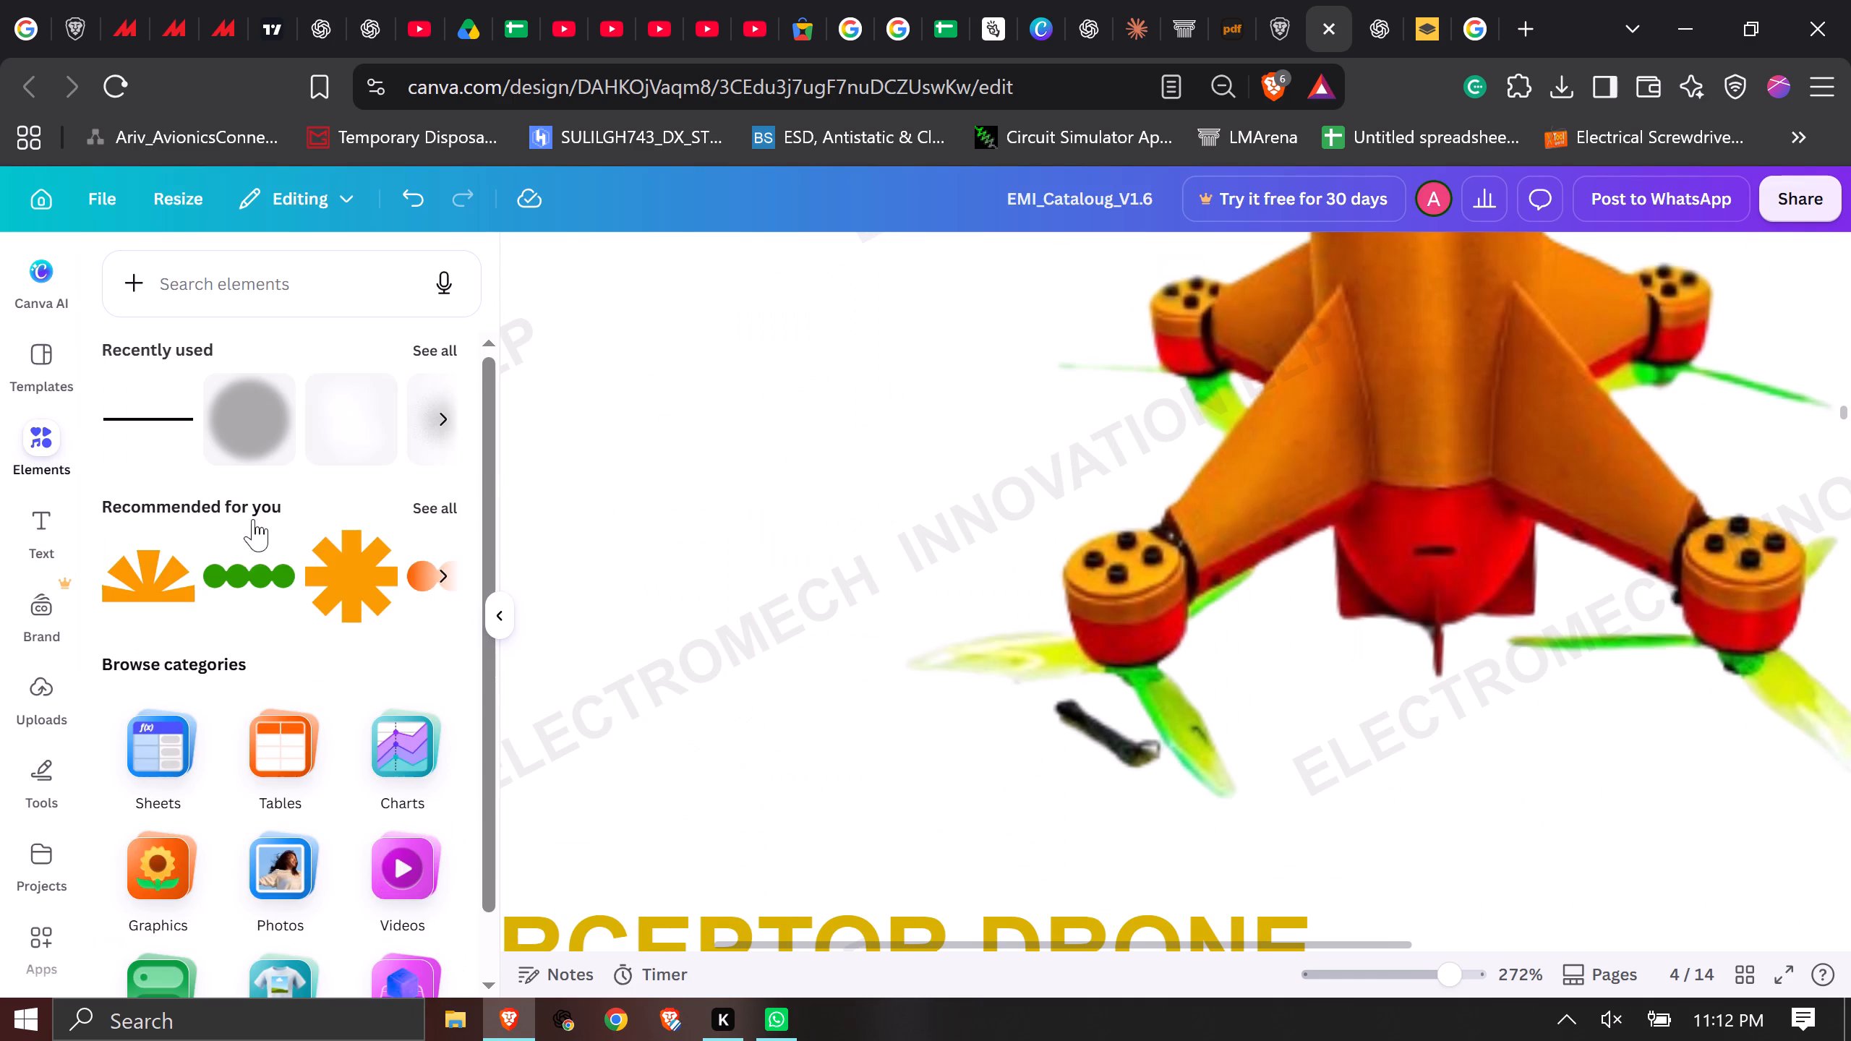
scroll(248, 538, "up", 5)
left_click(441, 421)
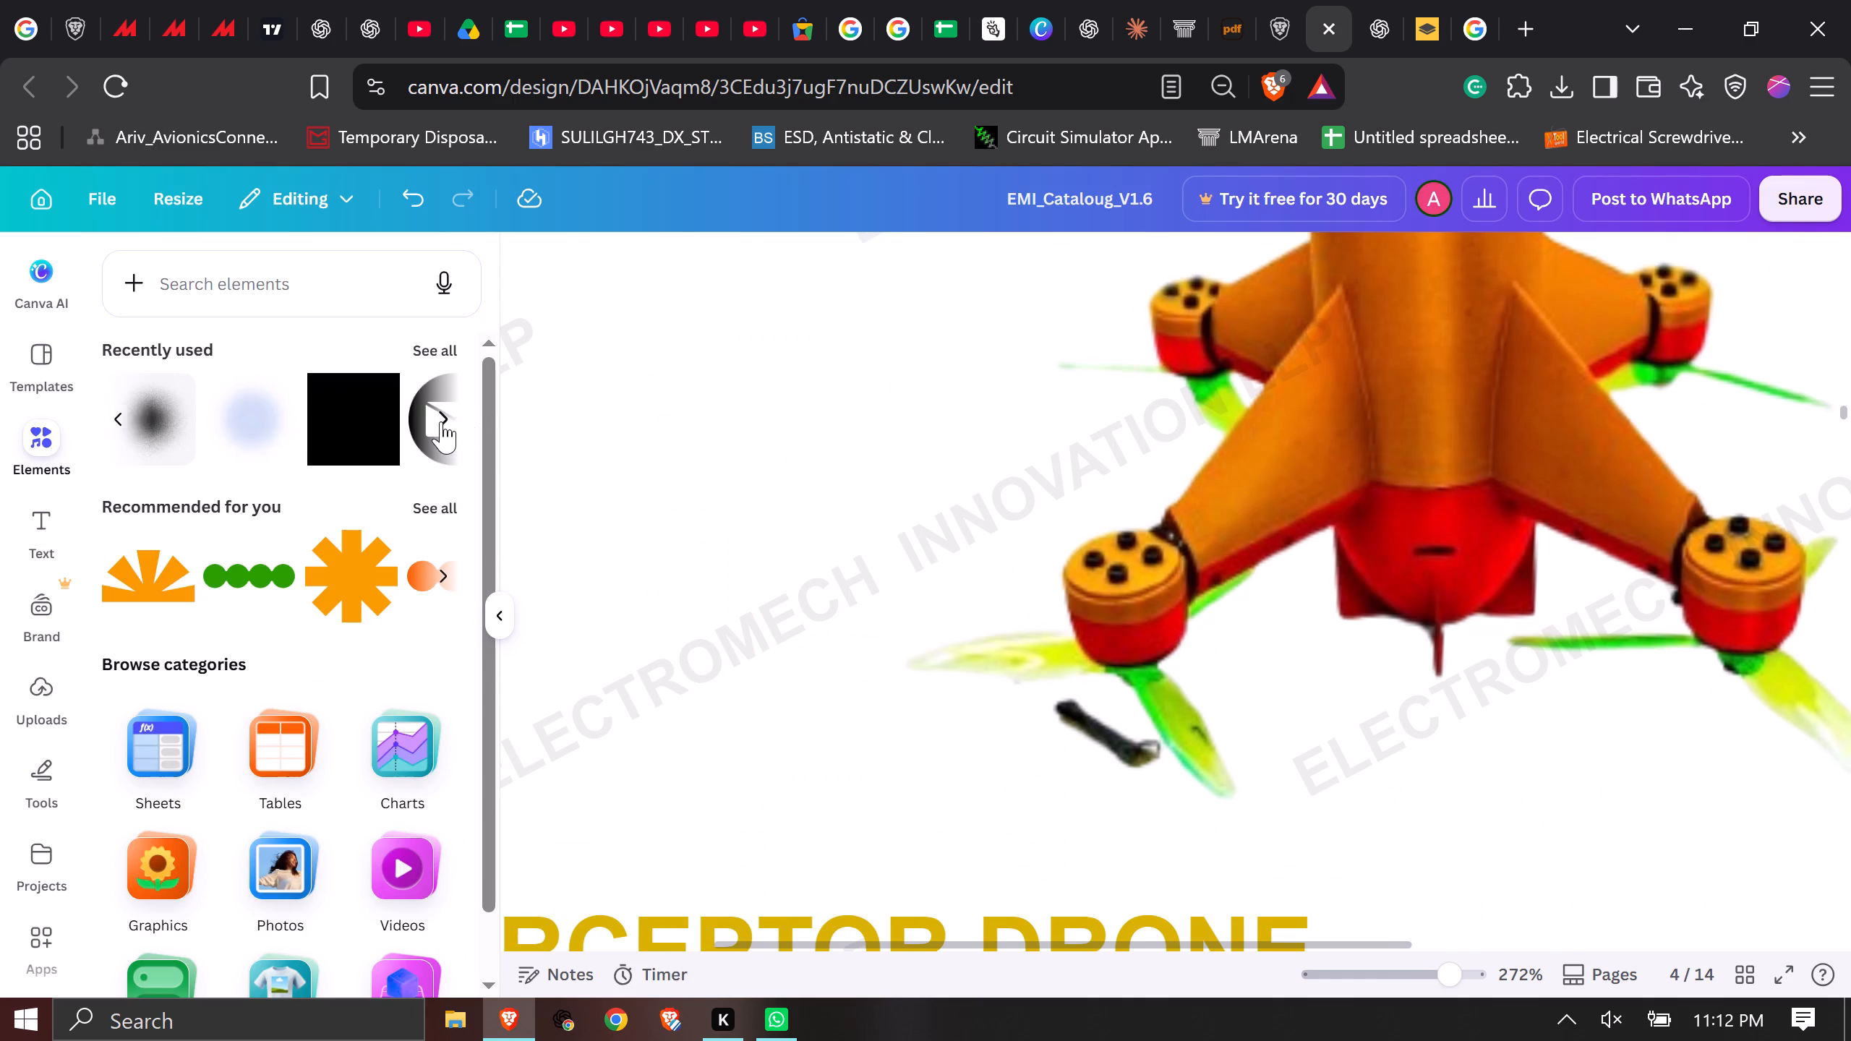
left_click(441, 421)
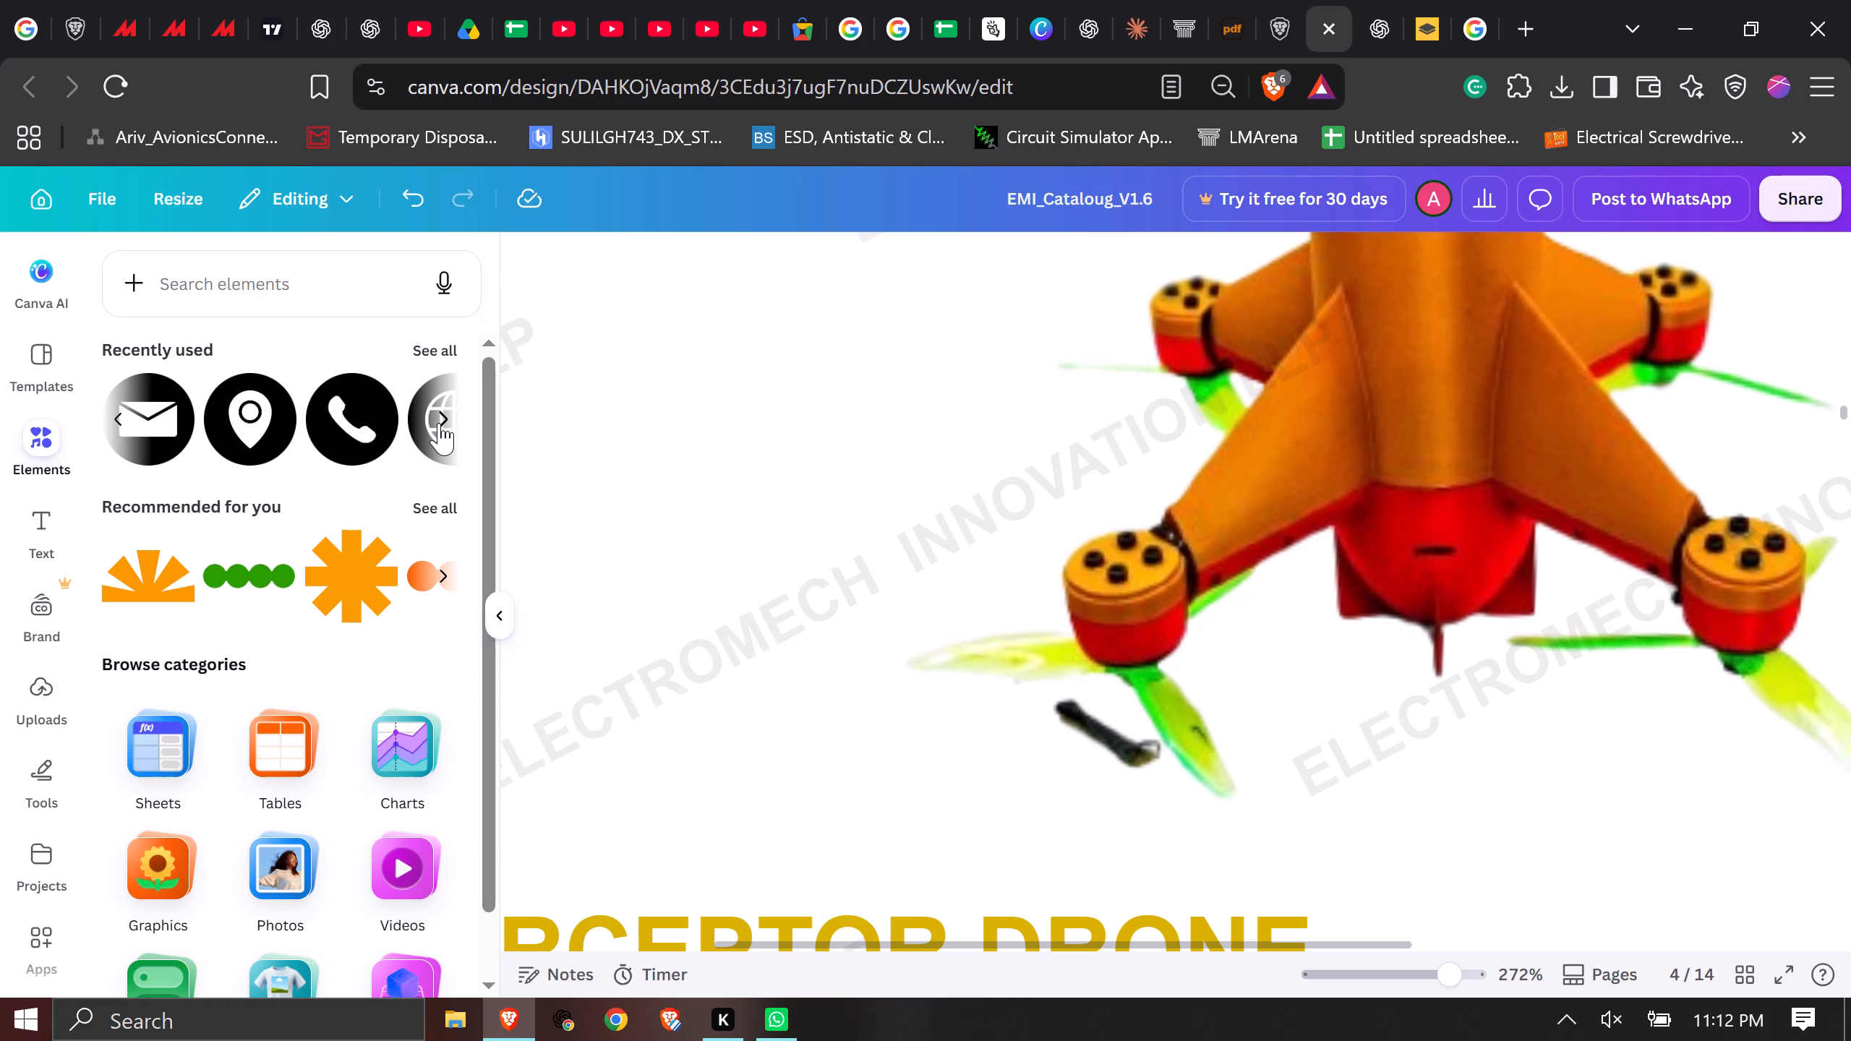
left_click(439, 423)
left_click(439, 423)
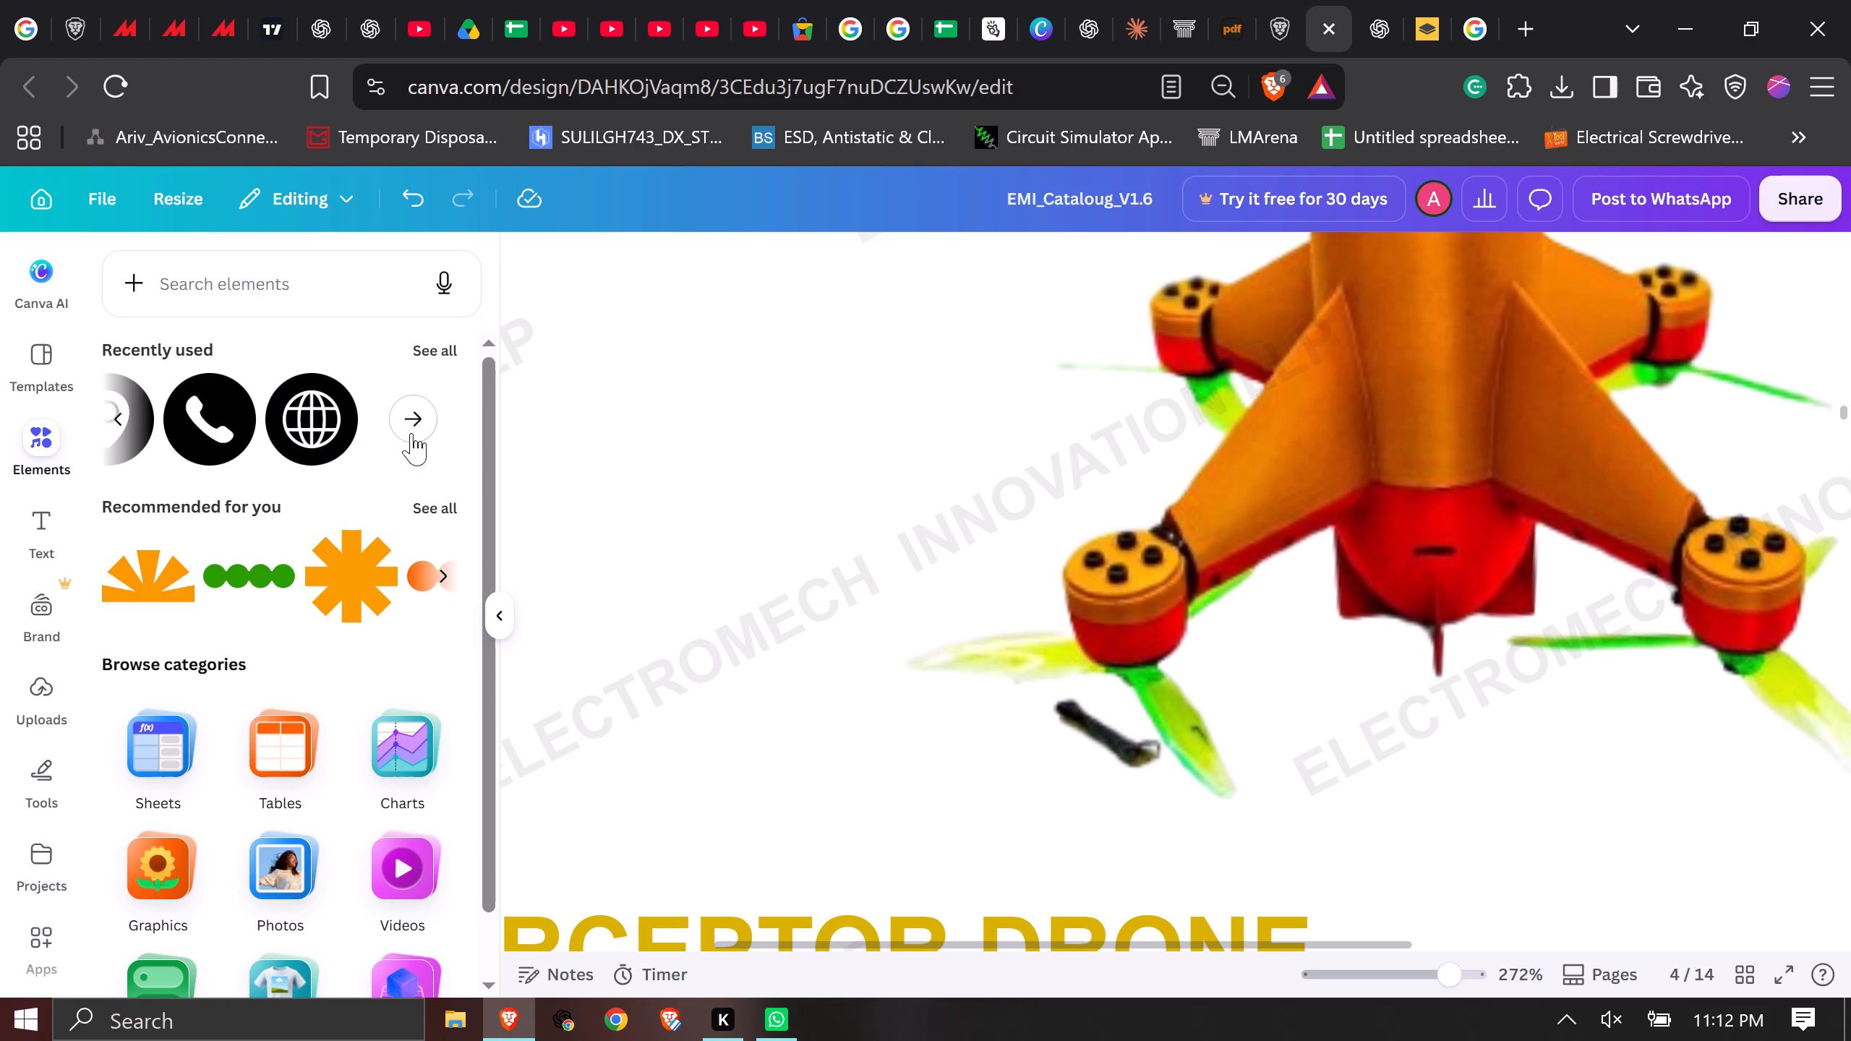
Set up a white drawing pen and make a first stroke over the stray dark object below the front-left propeller.
left_click(44, 805)
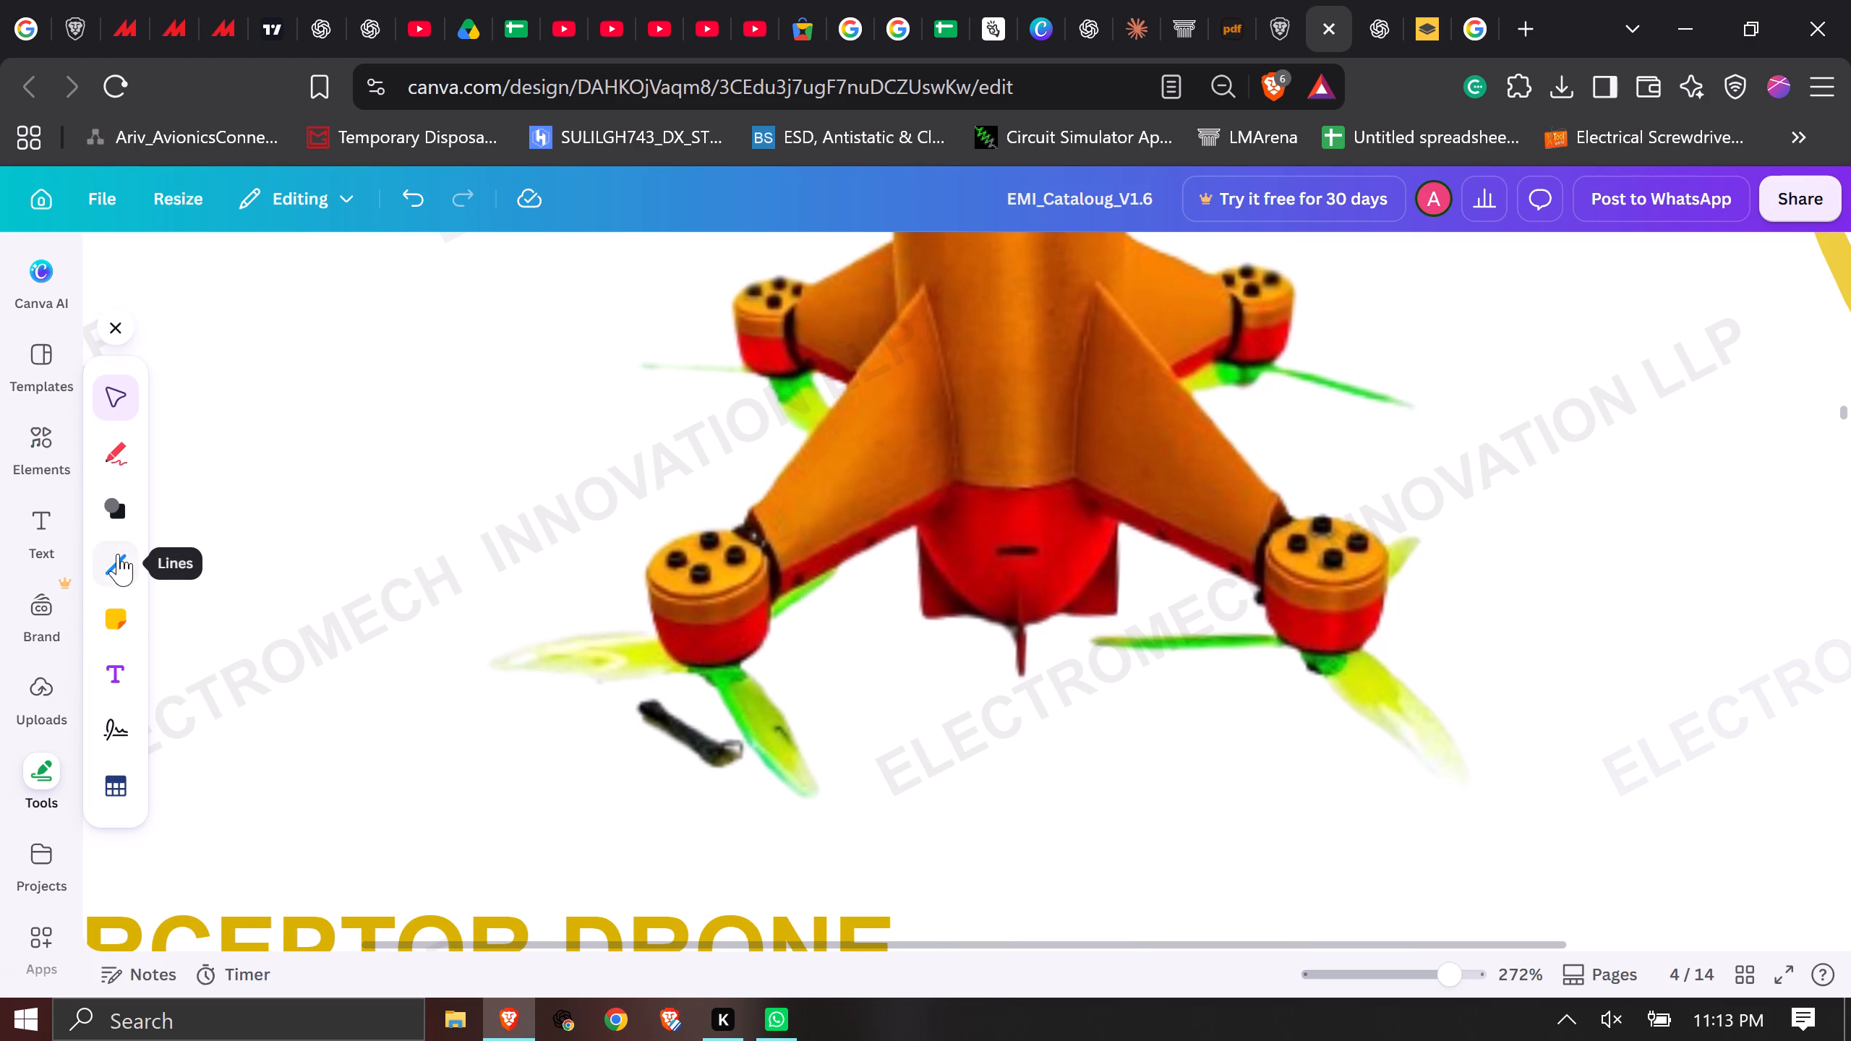
left_click(117, 448)
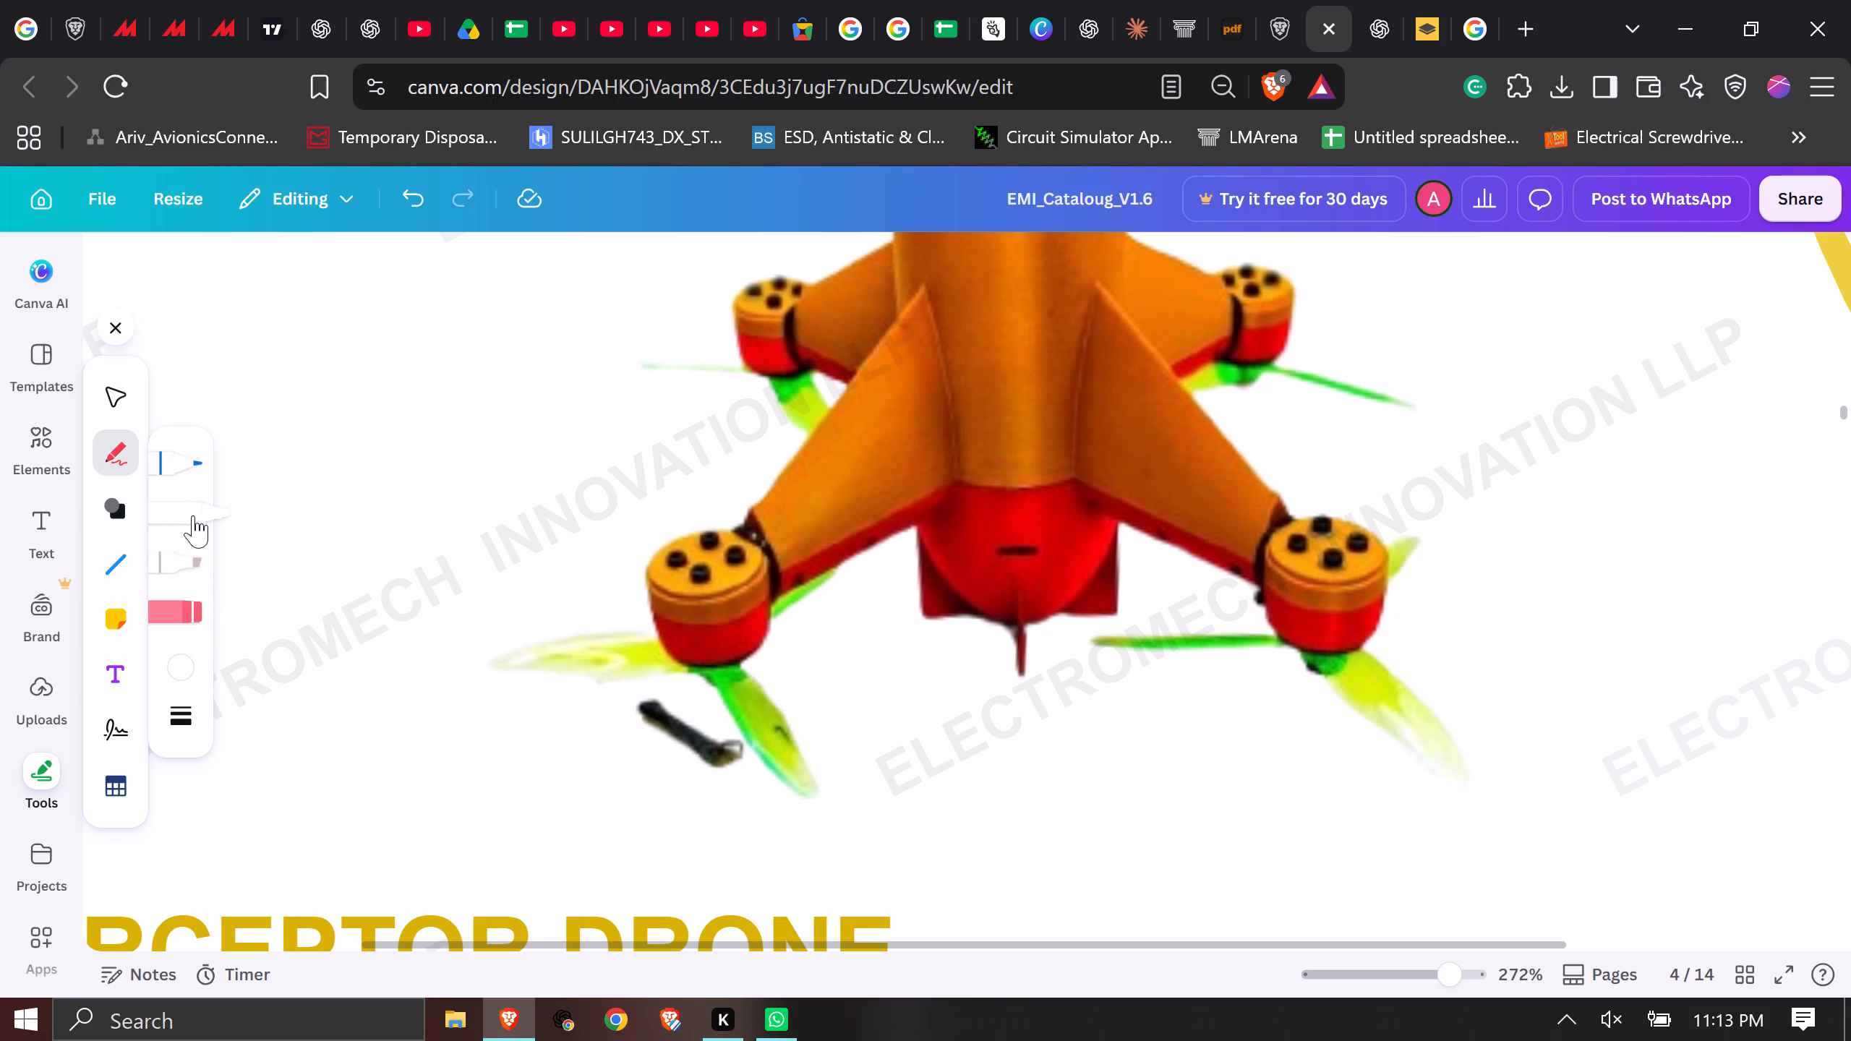
left_click(188, 447)
left_click(182, 463)
left_click(172, 665)
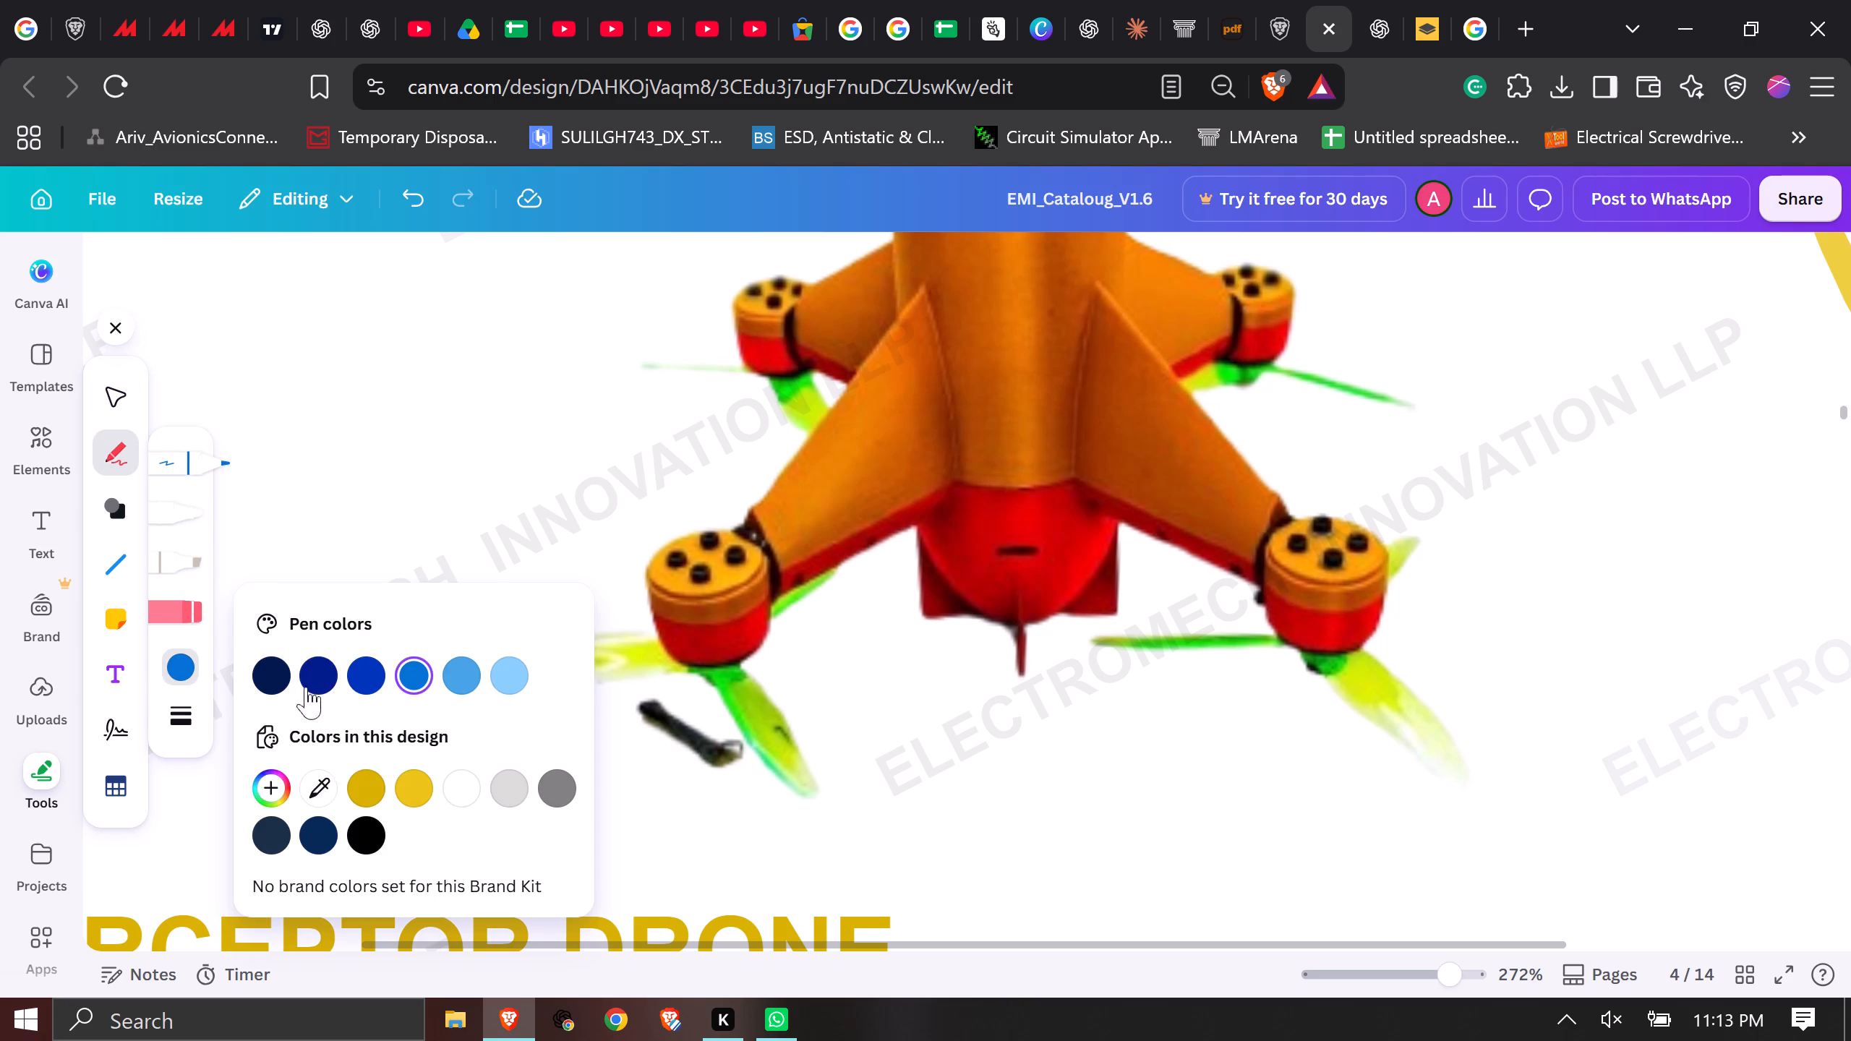
left_click(449, 792)
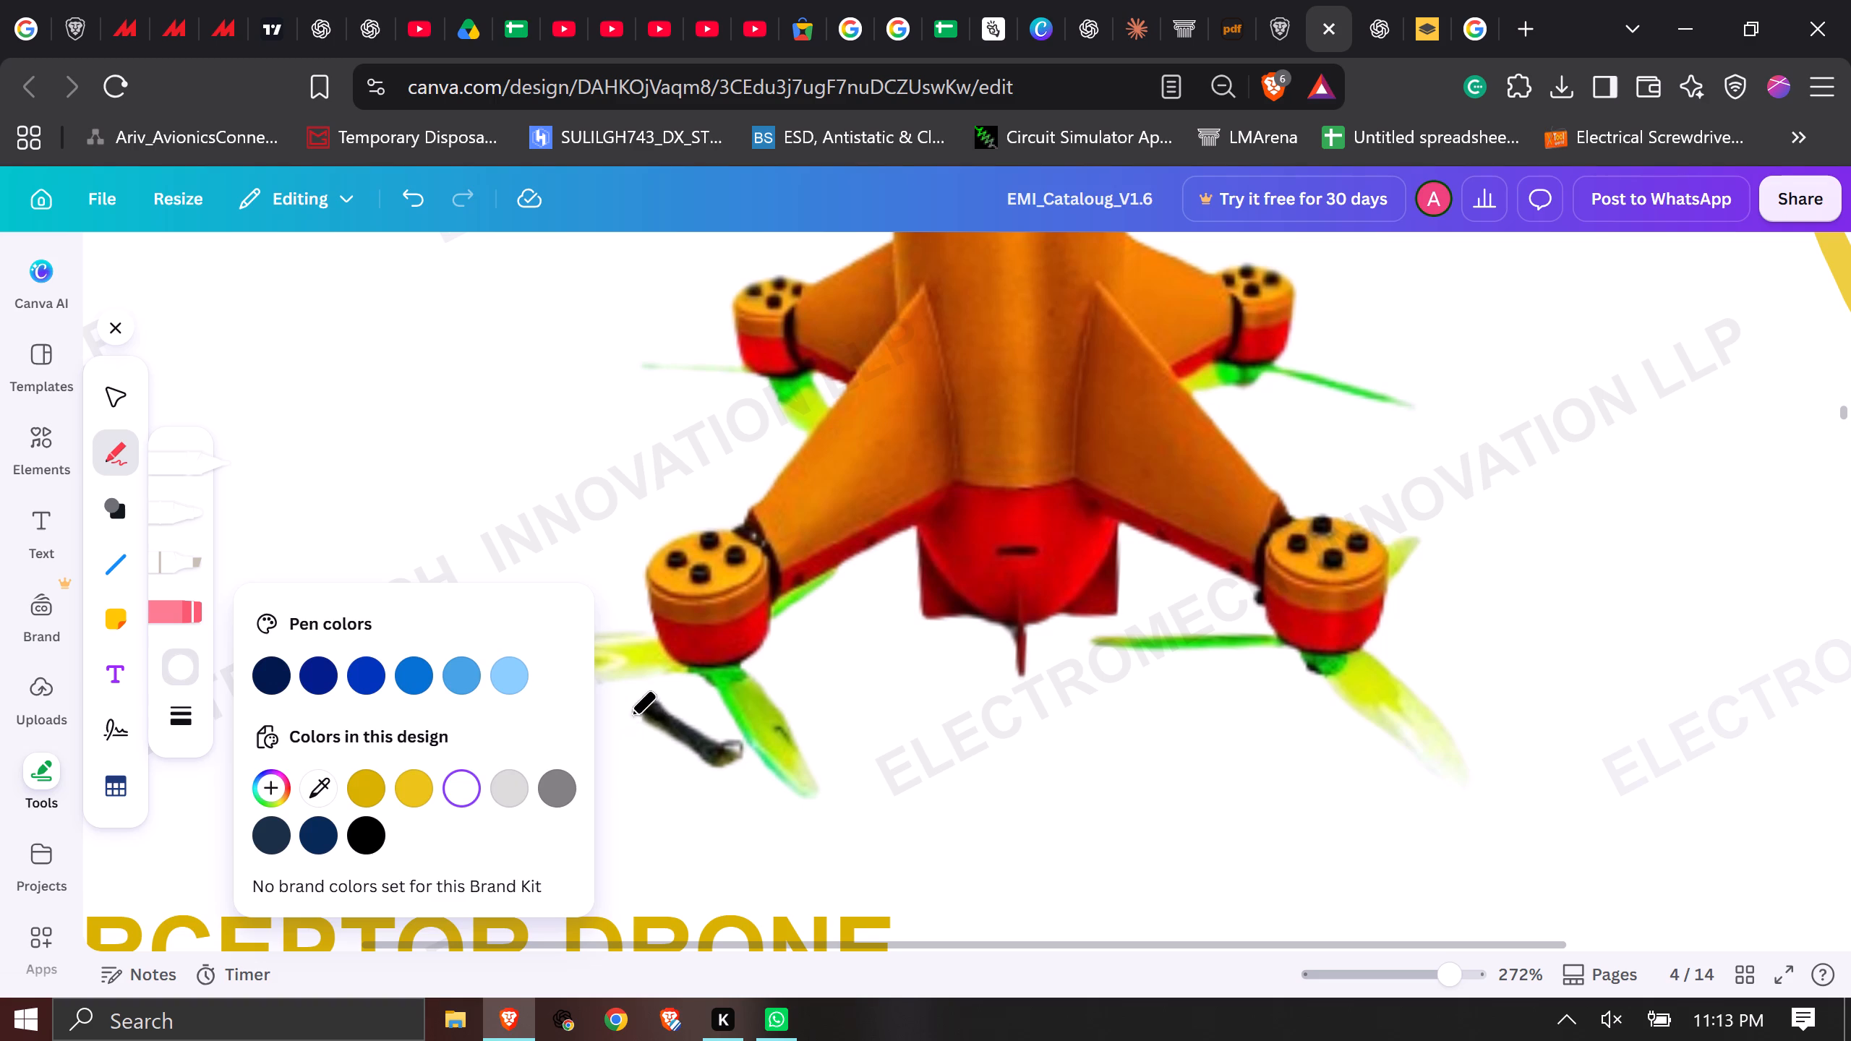
left_click(640, 716)
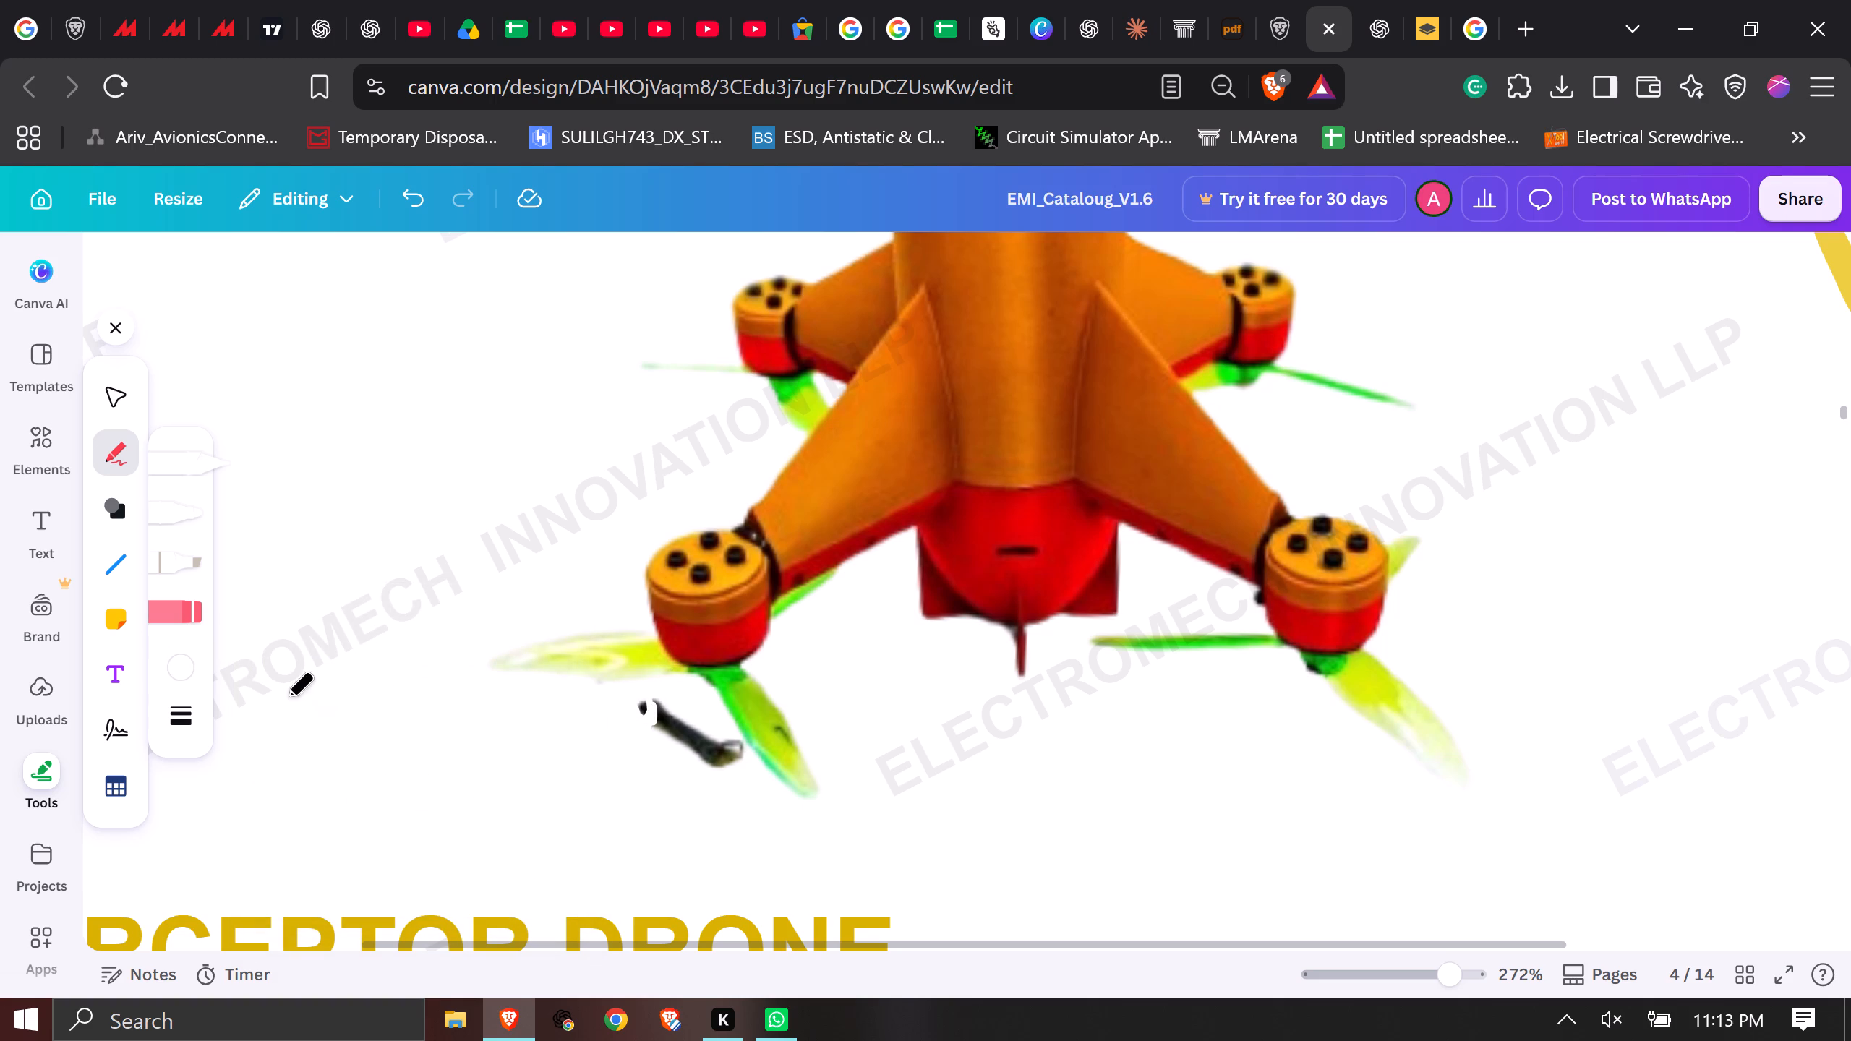
Set the pen weight to 20 and paint white over the rest of the stray dark object beside the front-left propeller.
left_click(187, 707)
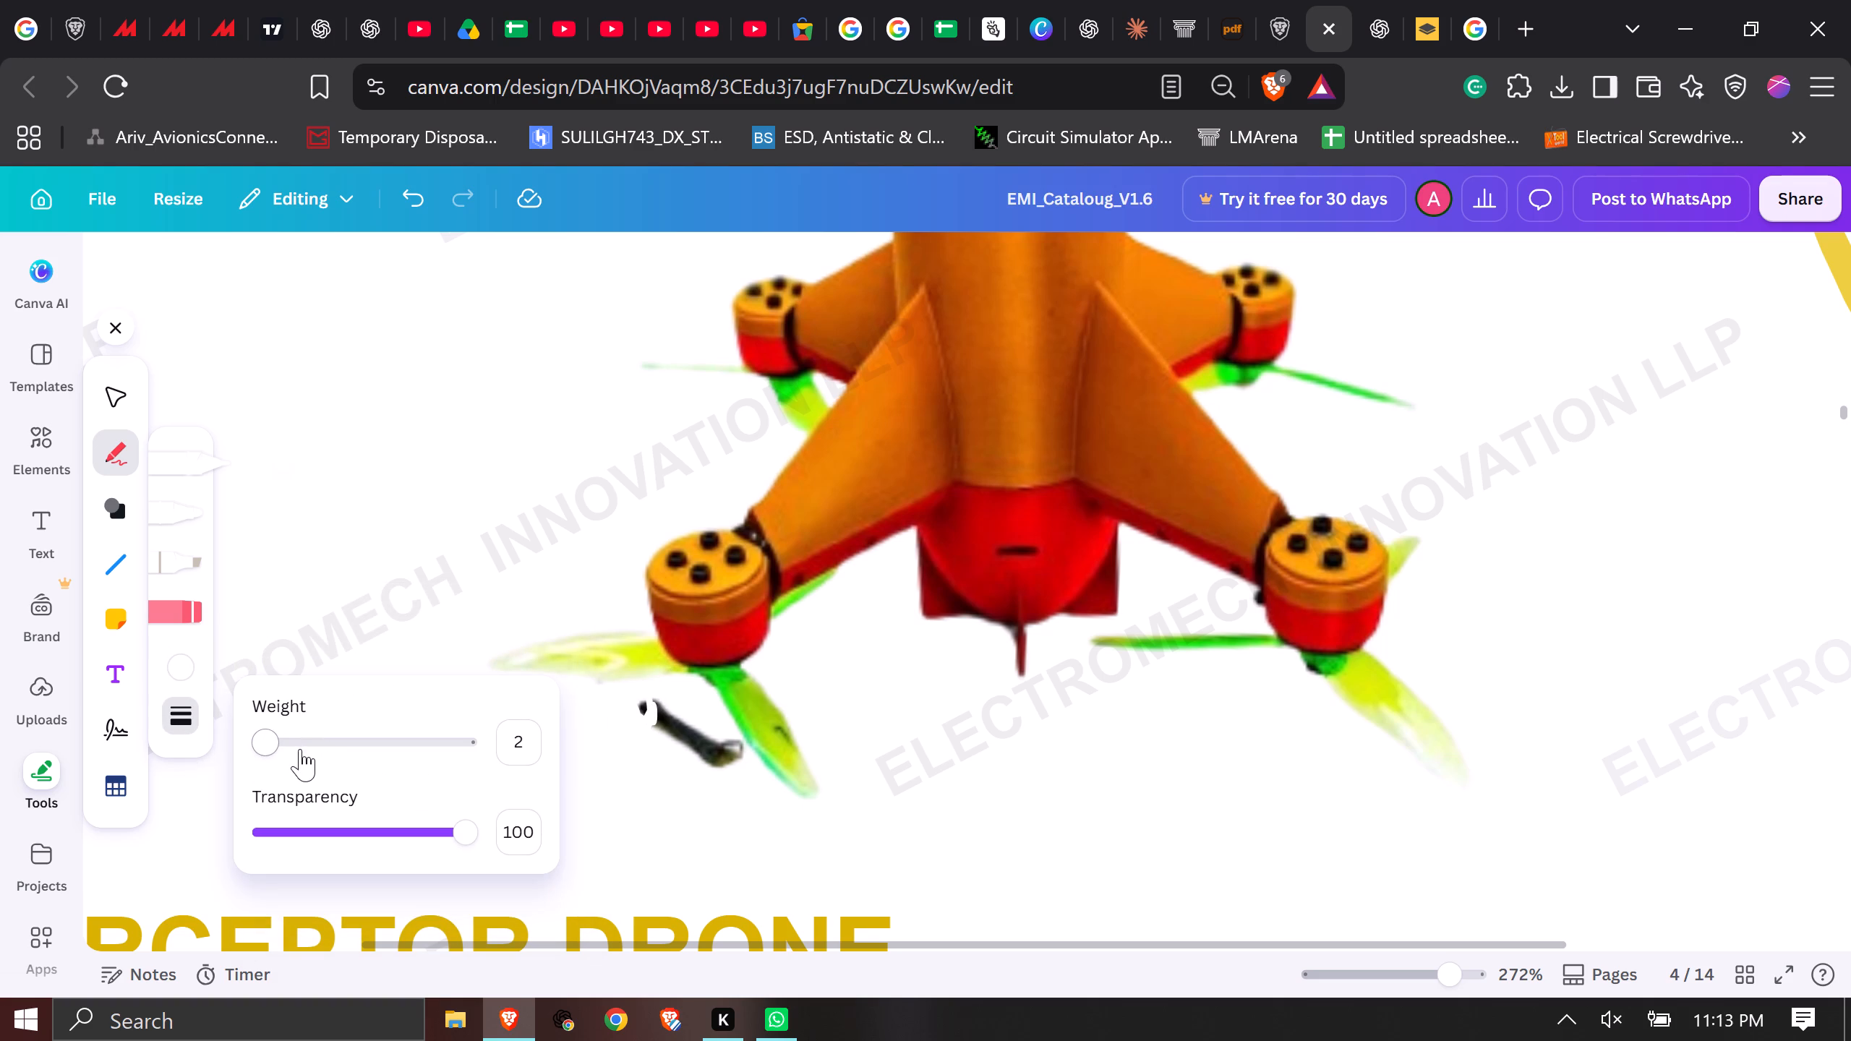
left_click(300, 747)
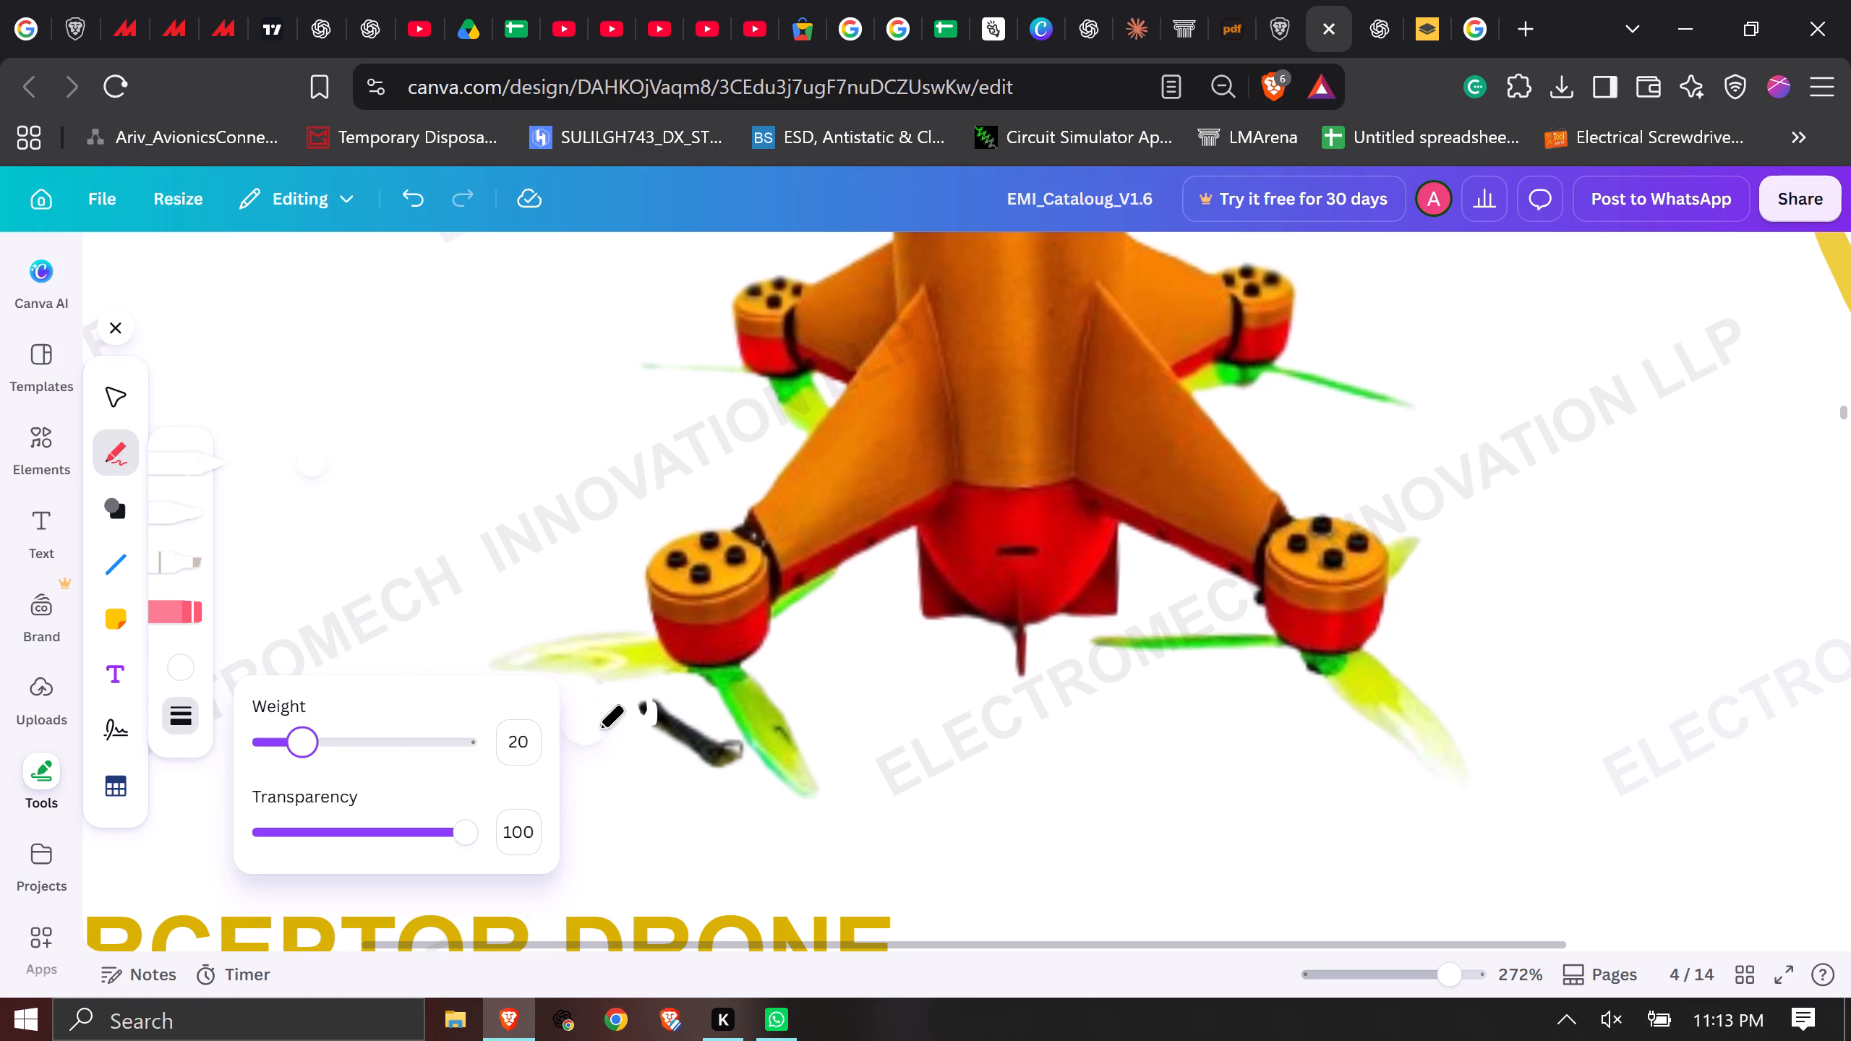
left_click(634, 730)
left_click(649, 730)
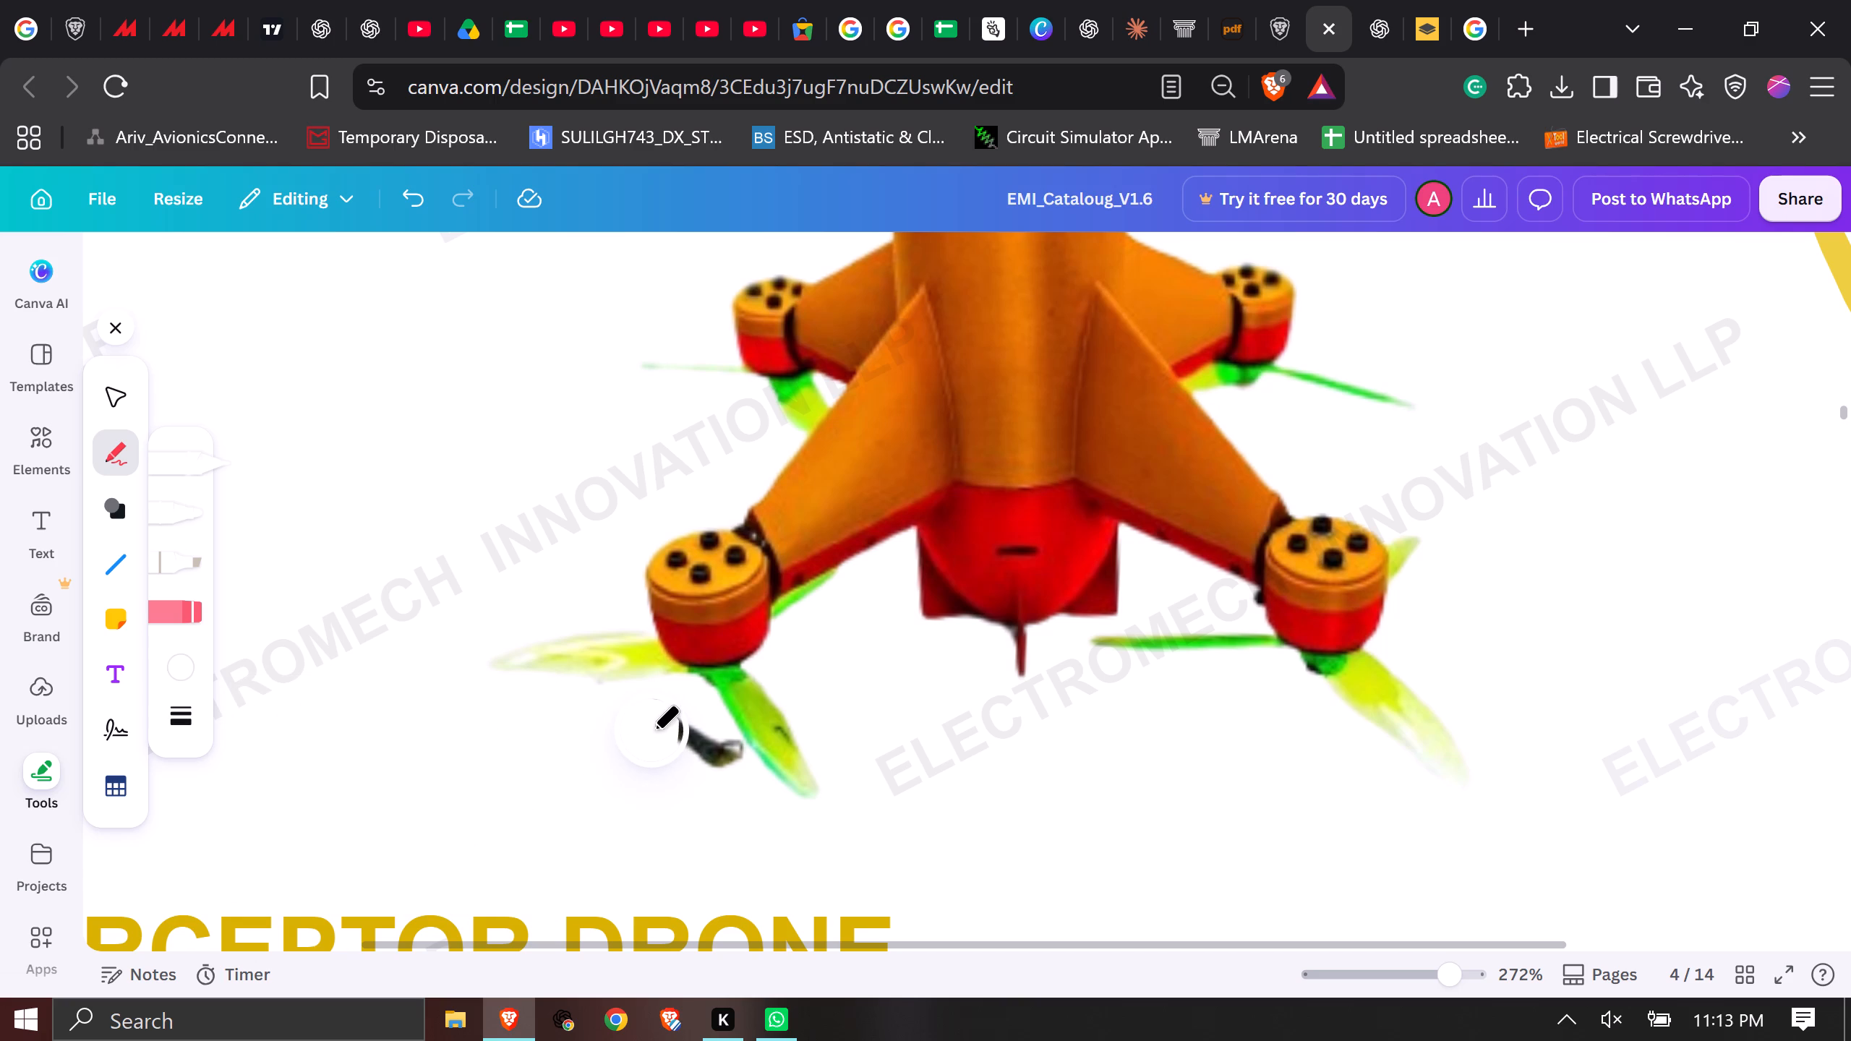
left_click(652, 730)
left_click(669, 754)
left_click(674, 741)
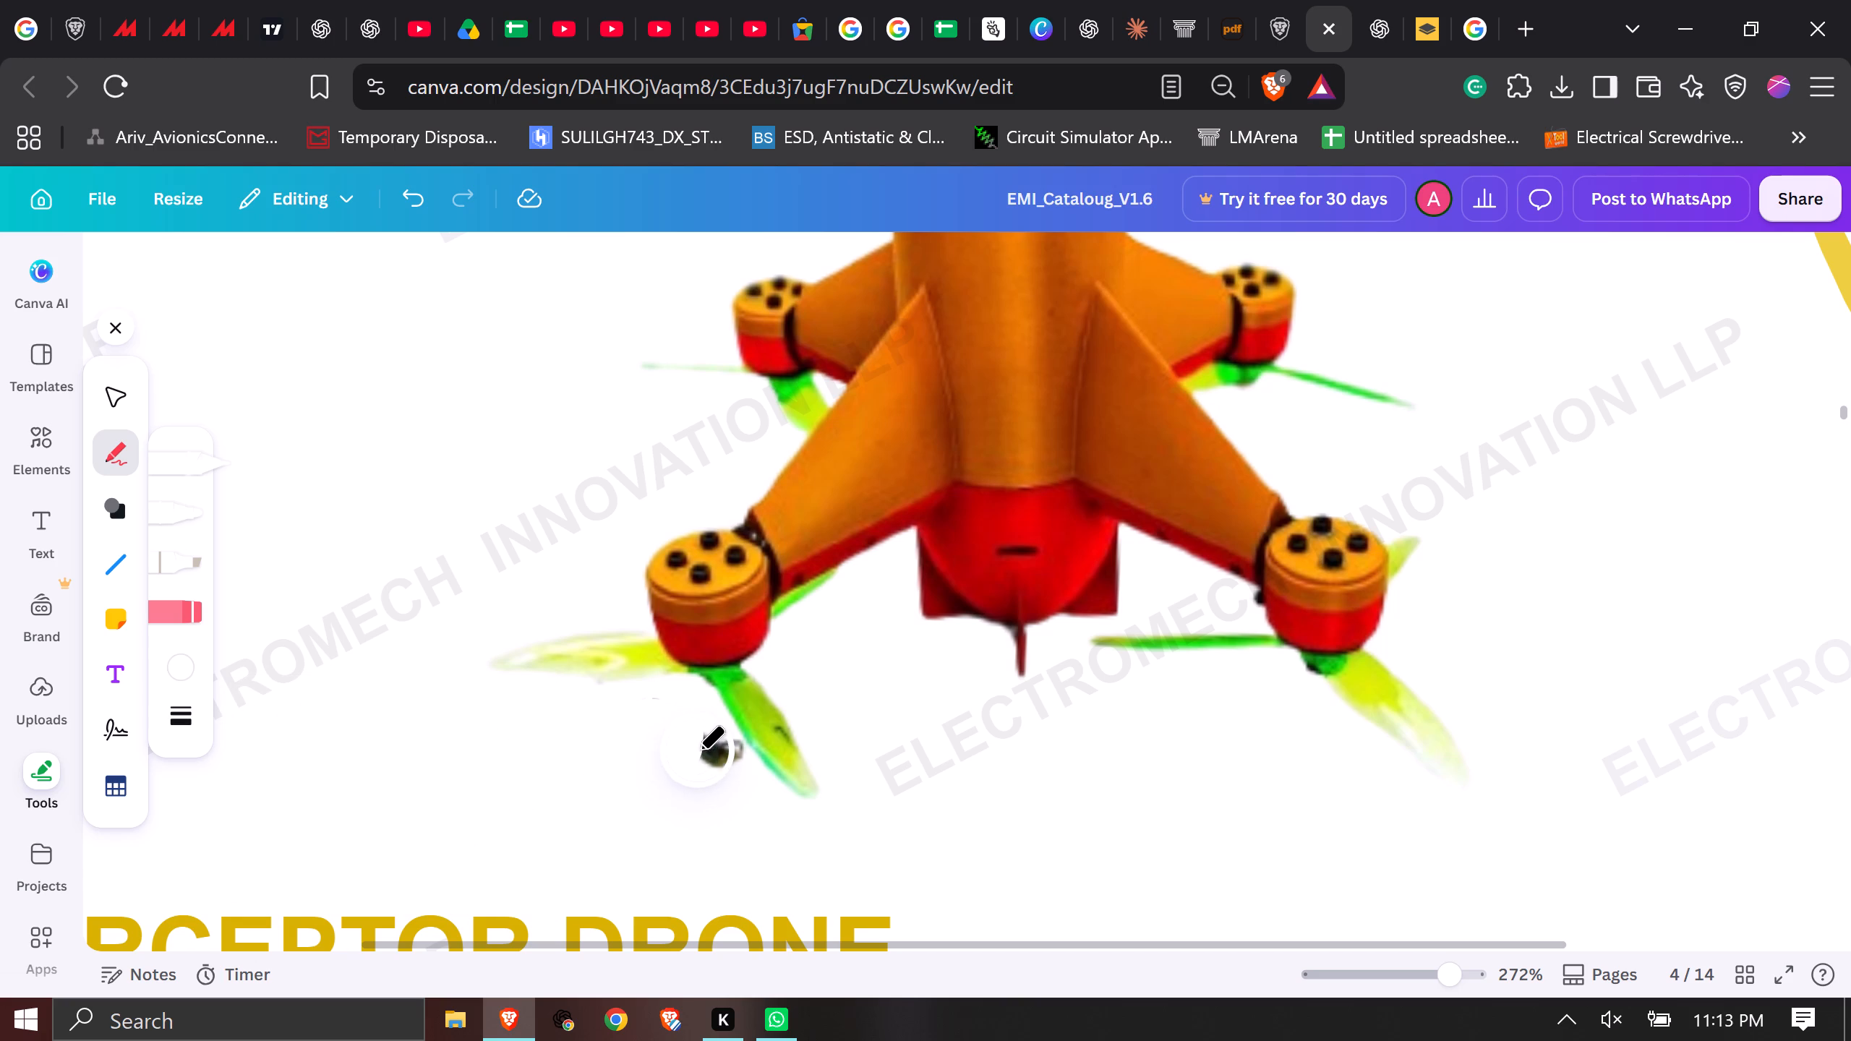
left_click(698, 750)
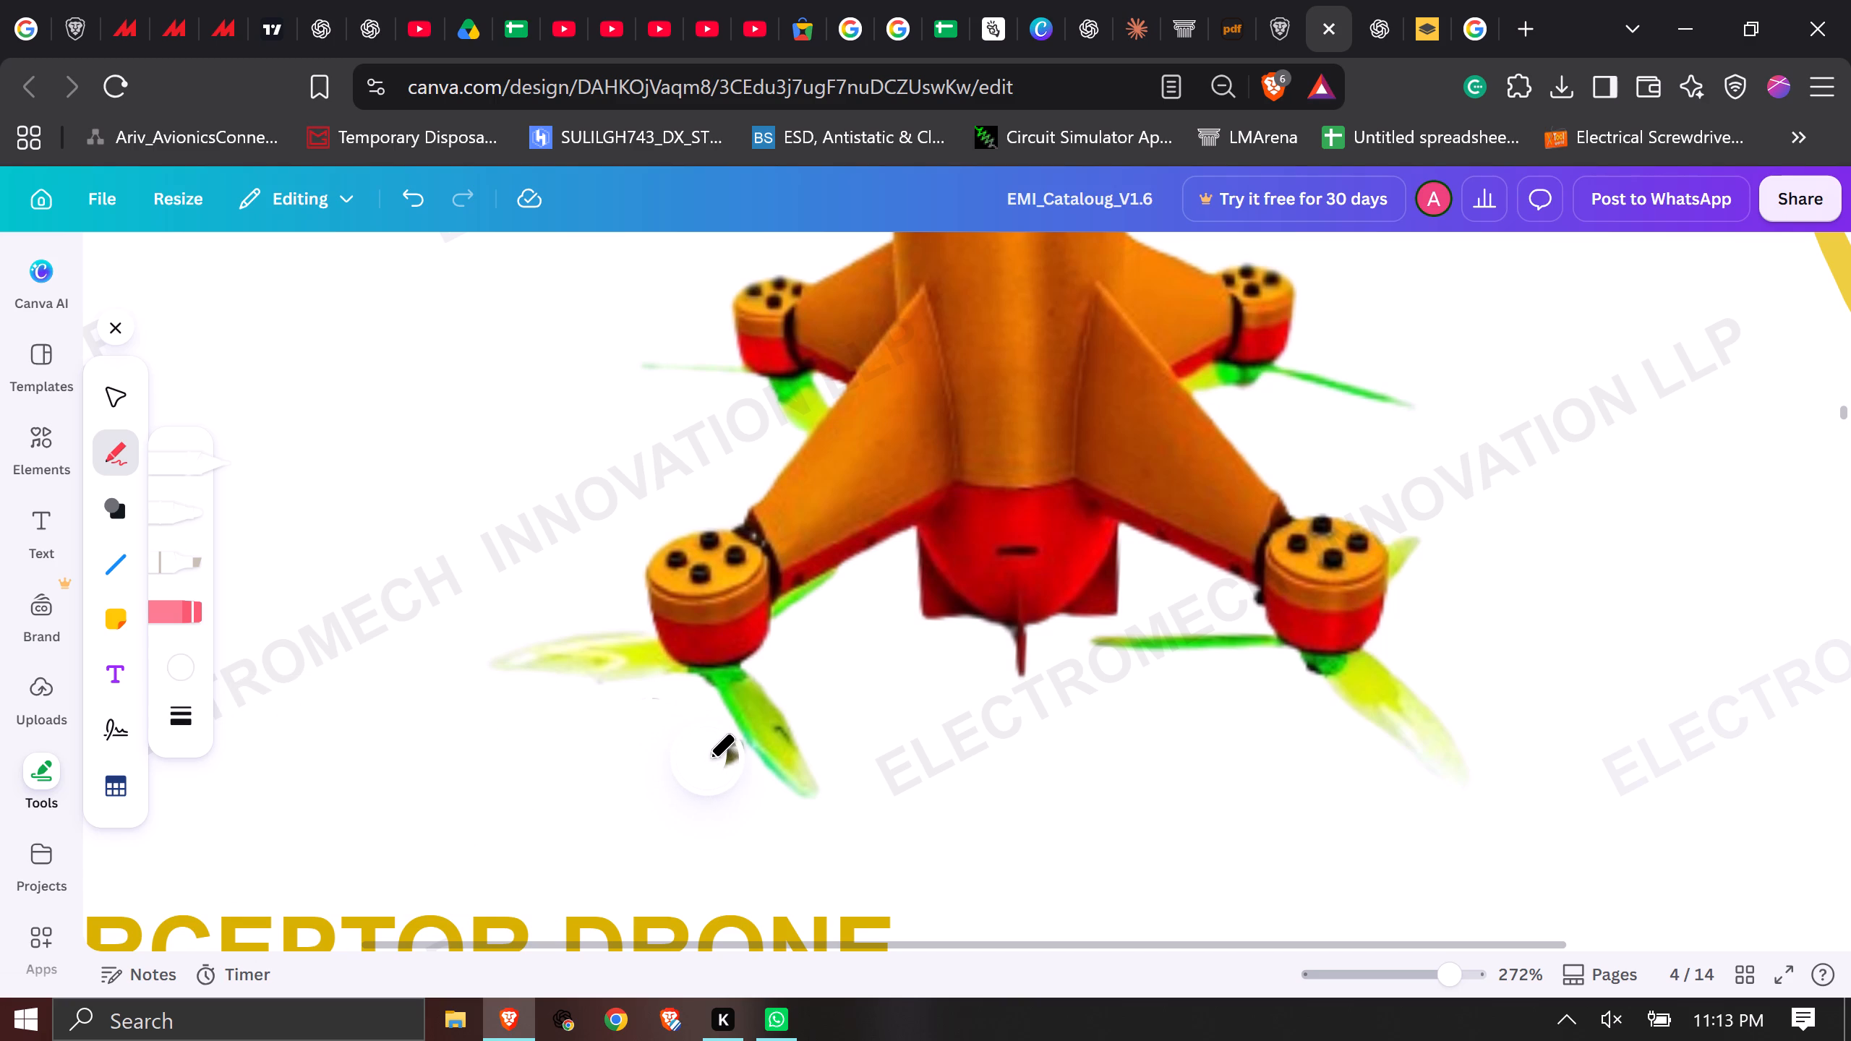
left_click(708, 758)
scroll(693, 758, "up", 6, "ctrl")
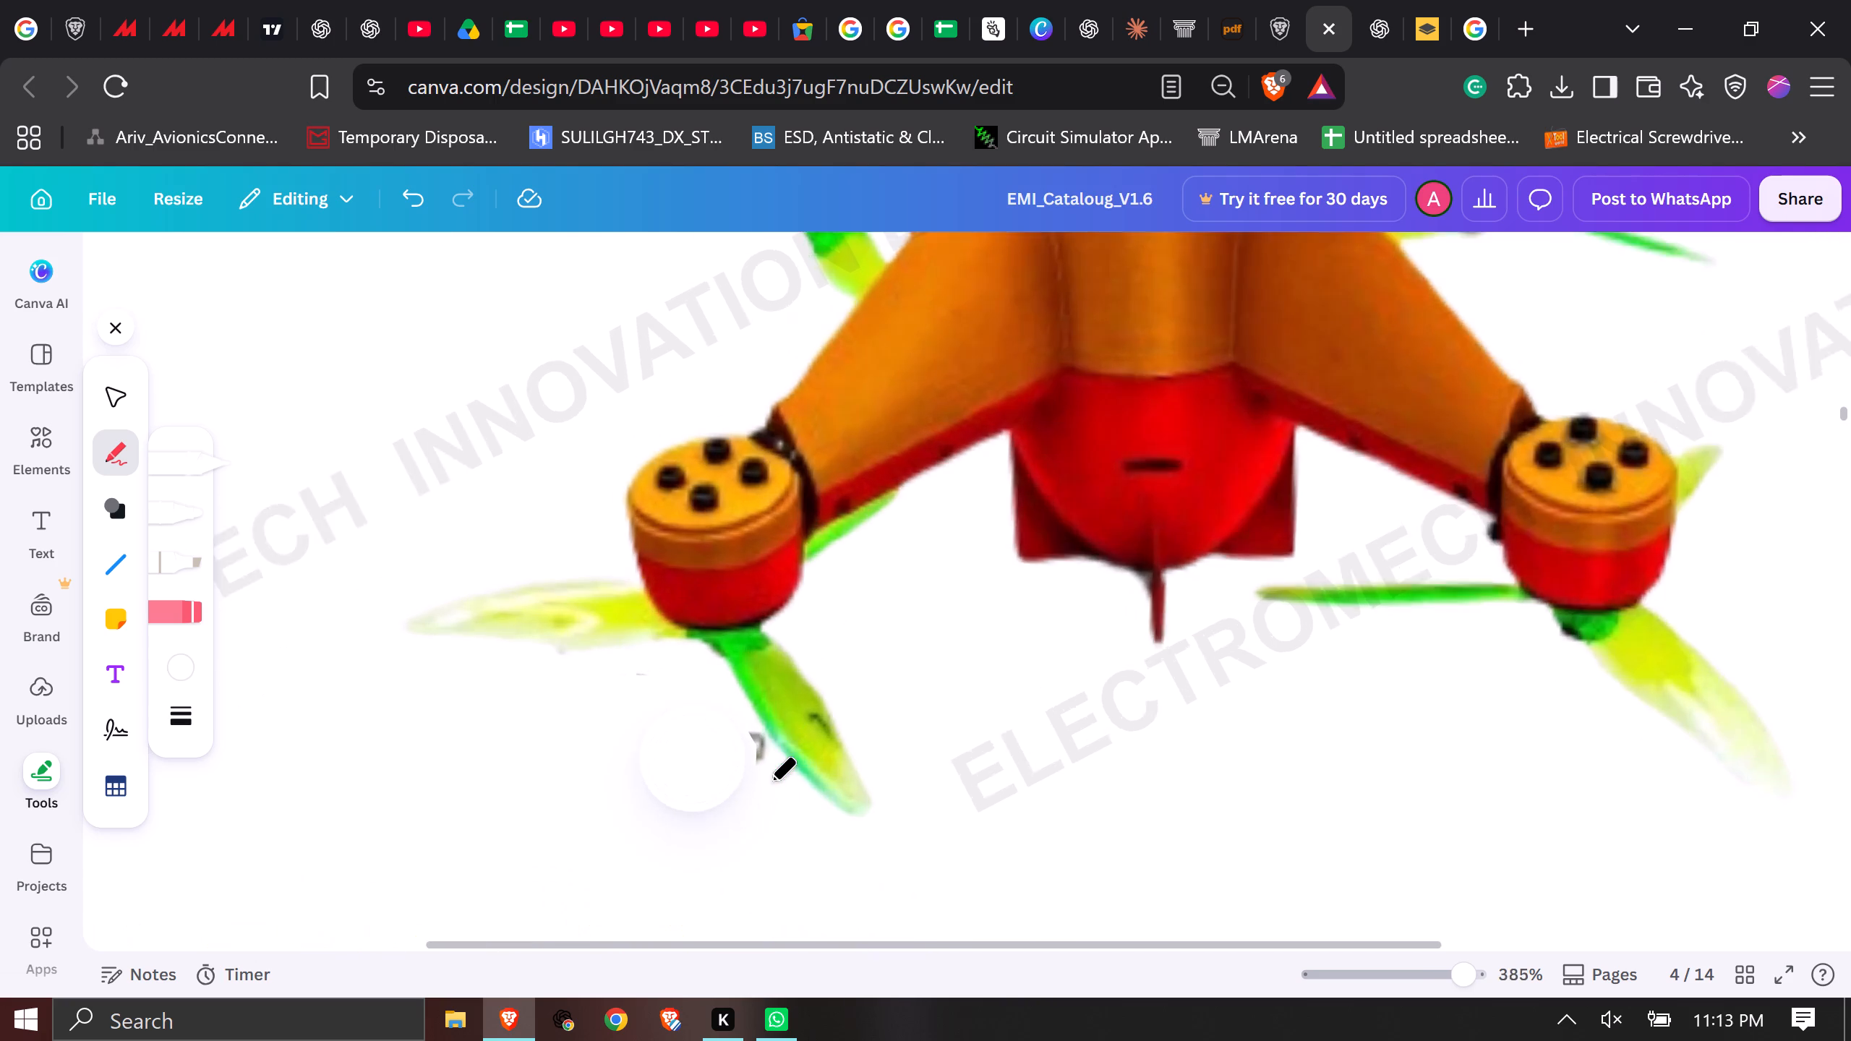
scroll(769, 781, "up", 7, "ctrl")
left_click(740, 773)
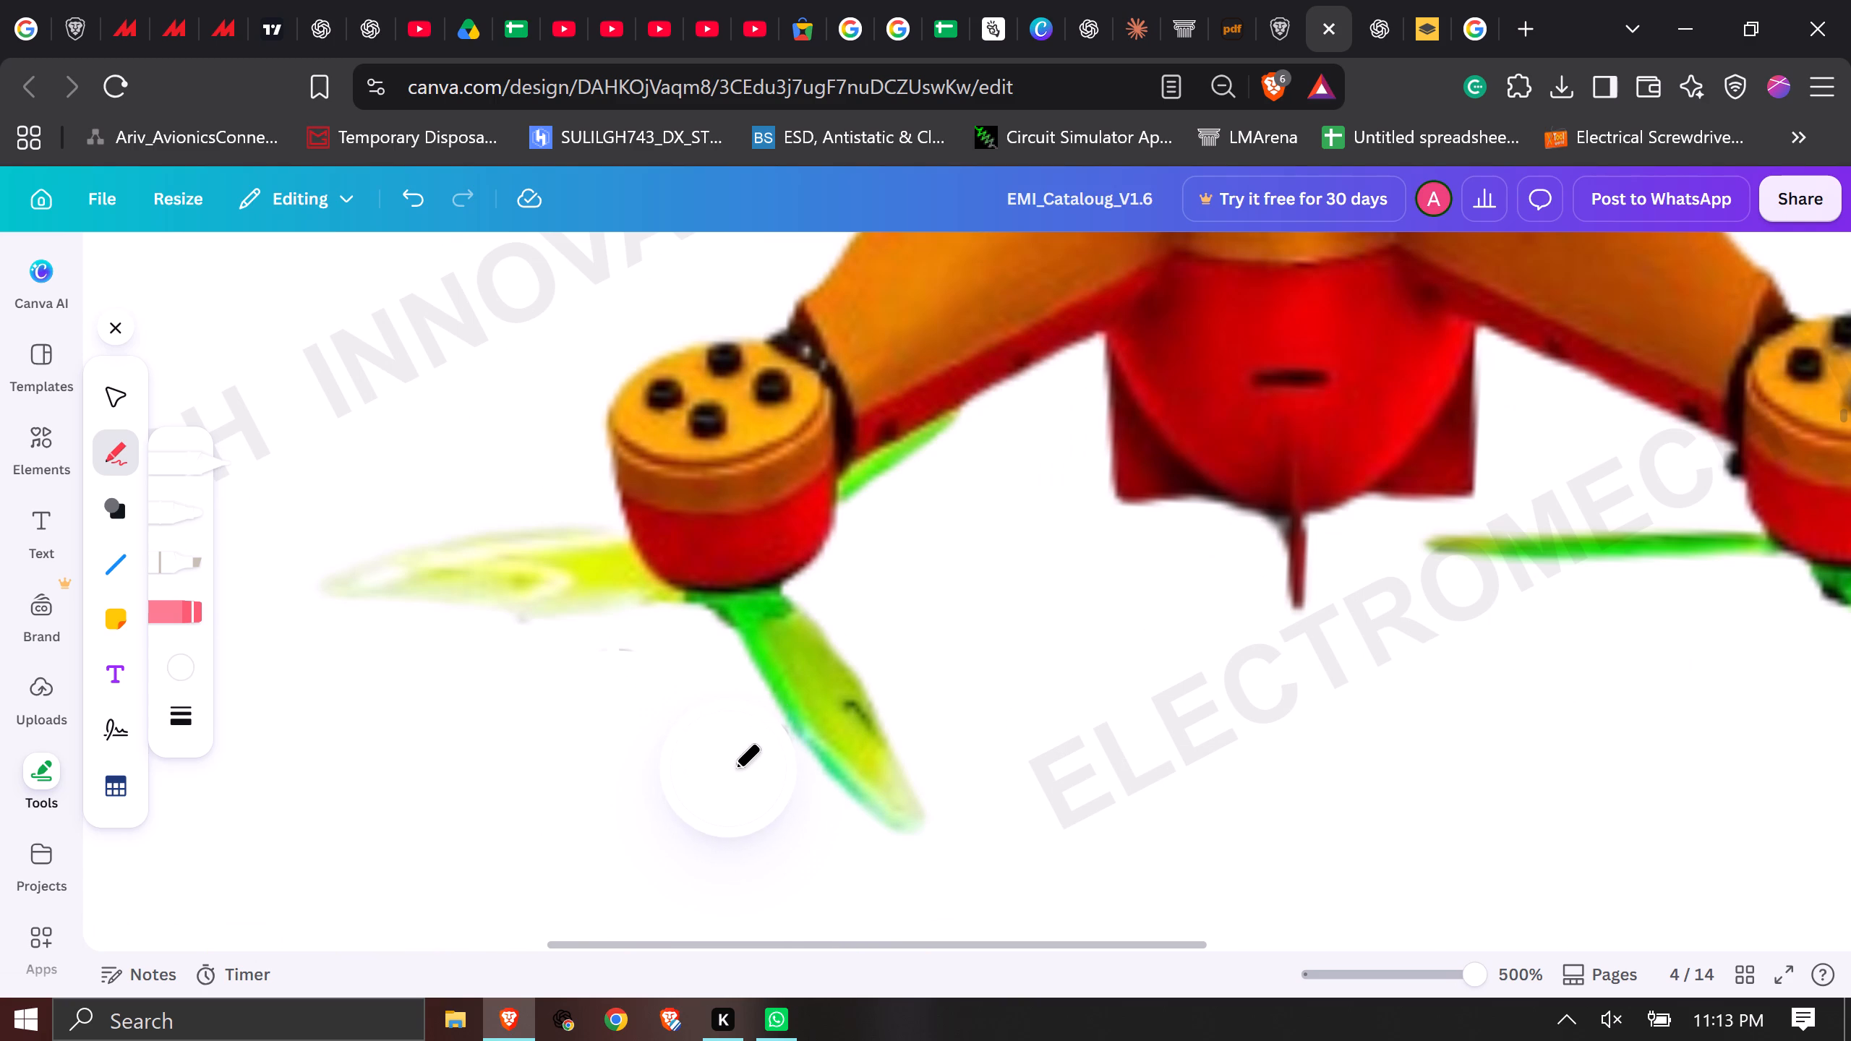
left_click(740, 756)
scroll(563, 750, "down", 14, "ctrl")
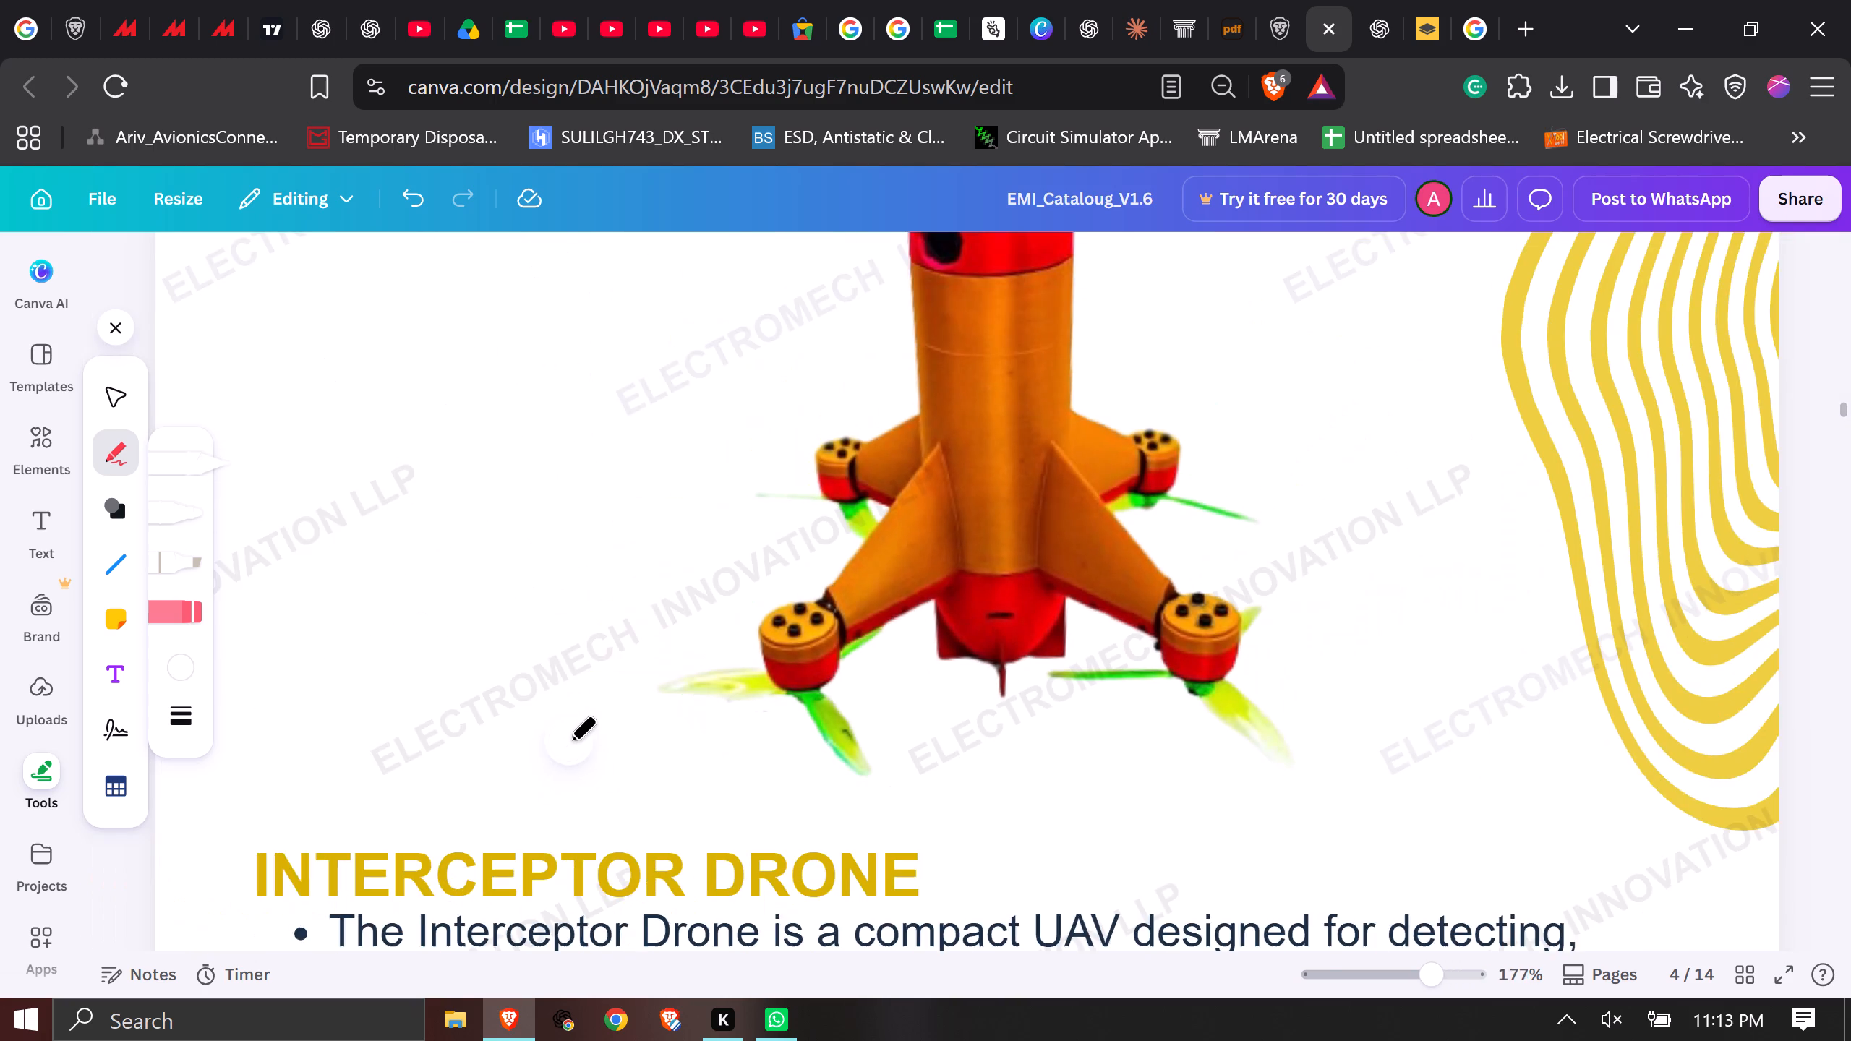
Undo the stray white pen dot on the watermark below the rocket drone and close the drawing tools.
left_click(962, 749)
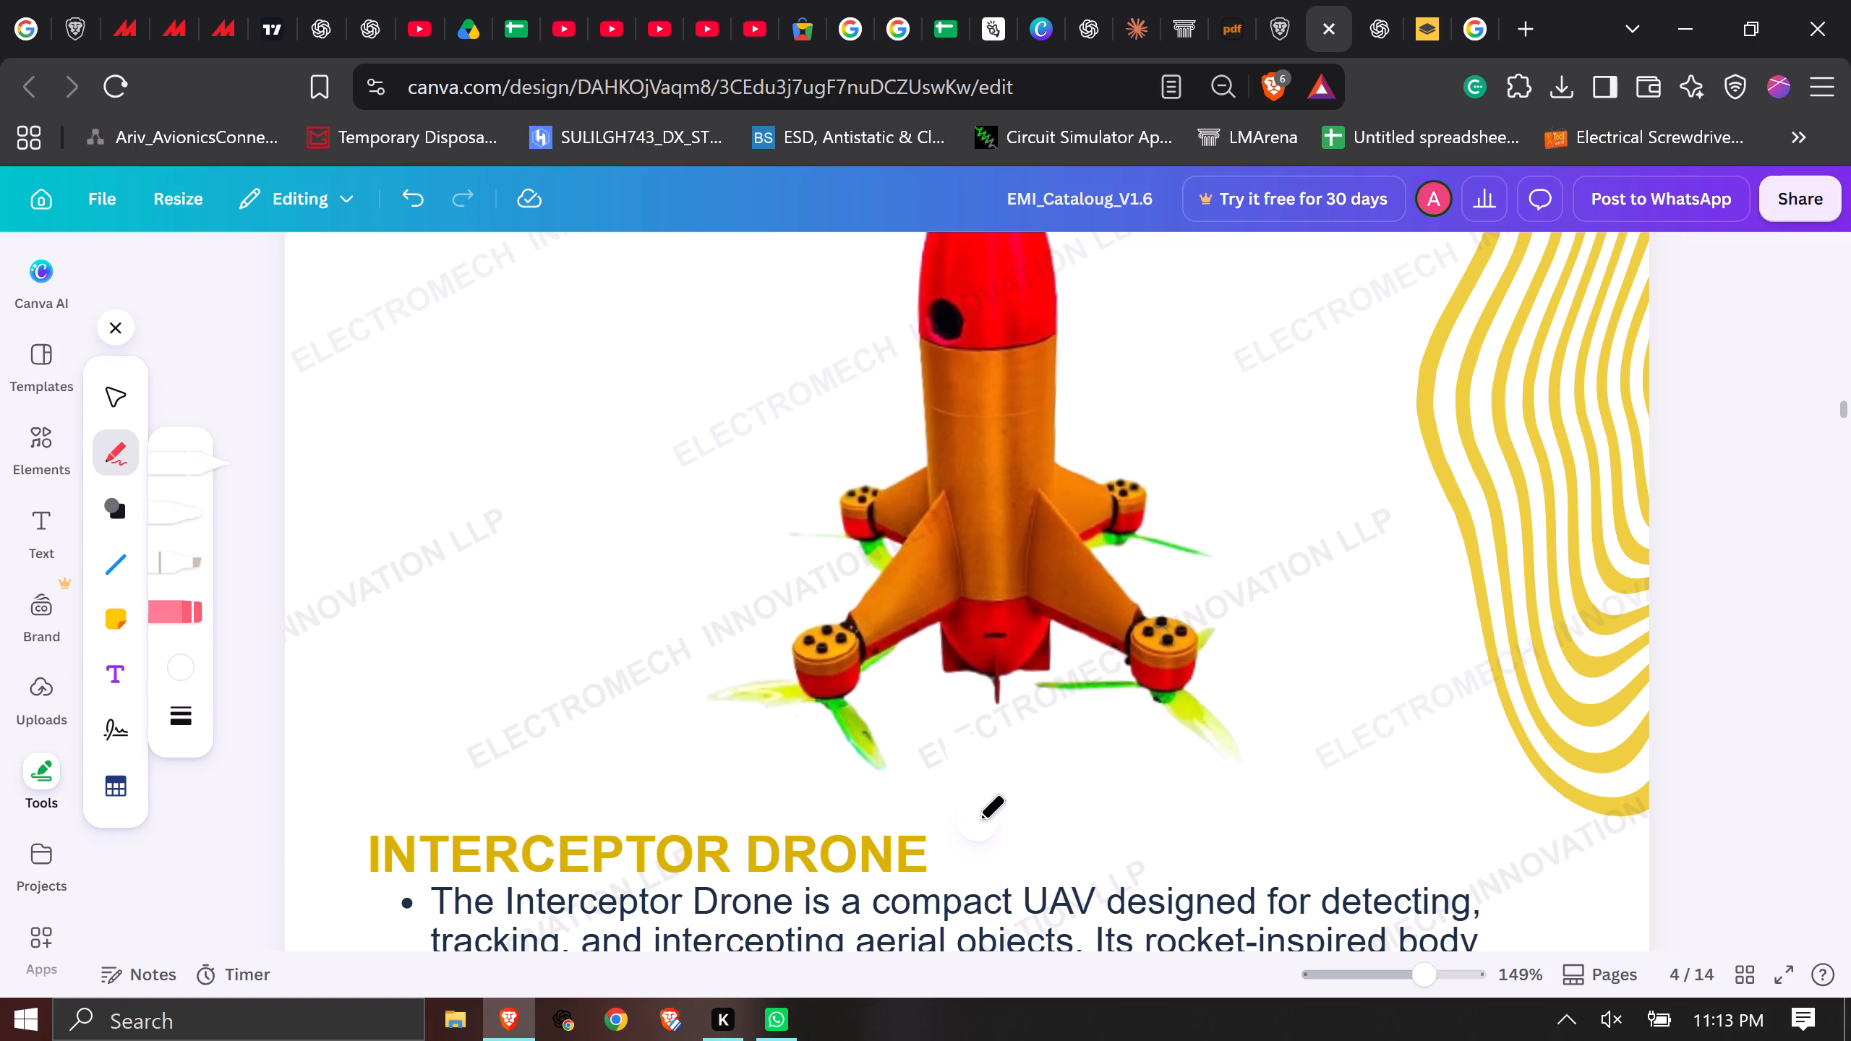
key("ctrl+z")
key("Escape")
key("Escape")
left_click(1819, 529)
left_click(118, 330)
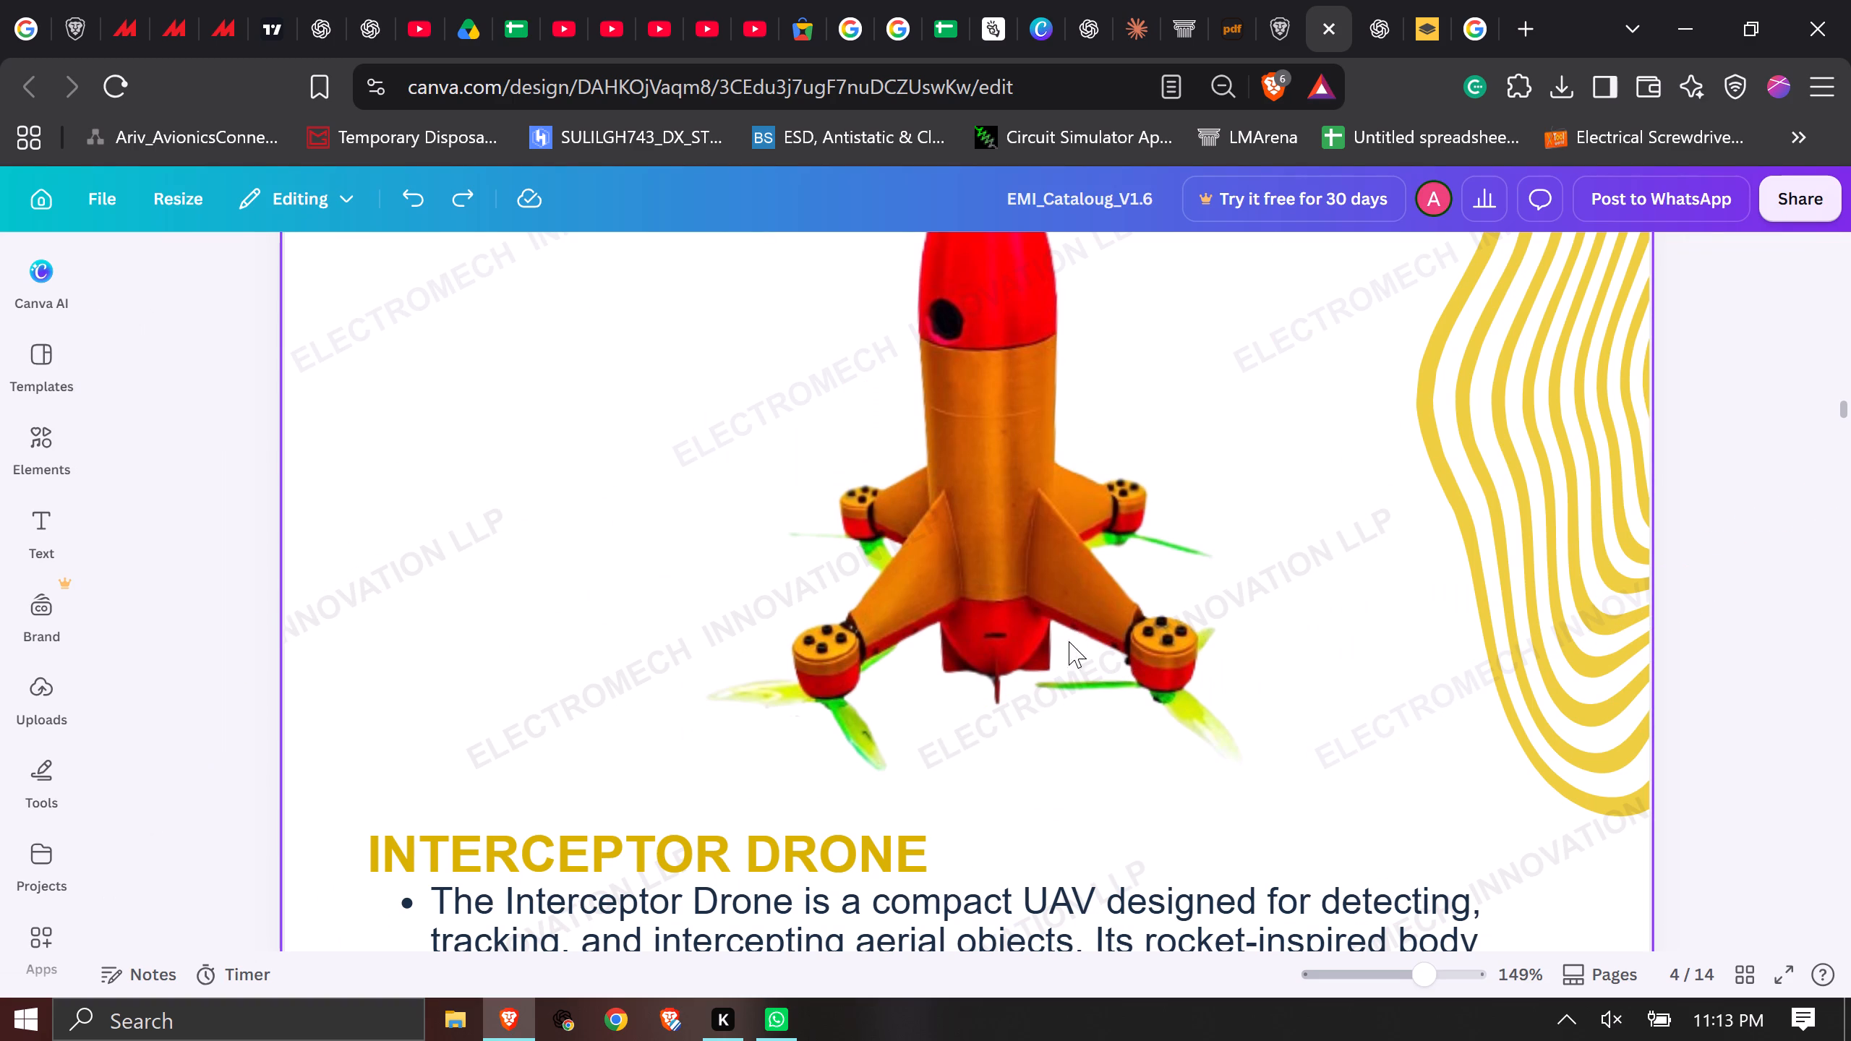
Examine the painted-over area by the front-left propeller up close, and review page 4's overall layout alongside pages 5 and 6.
scroll(1348, 686, "down", 3)
scroll(1320, 686, "up", 3, "ctrl")
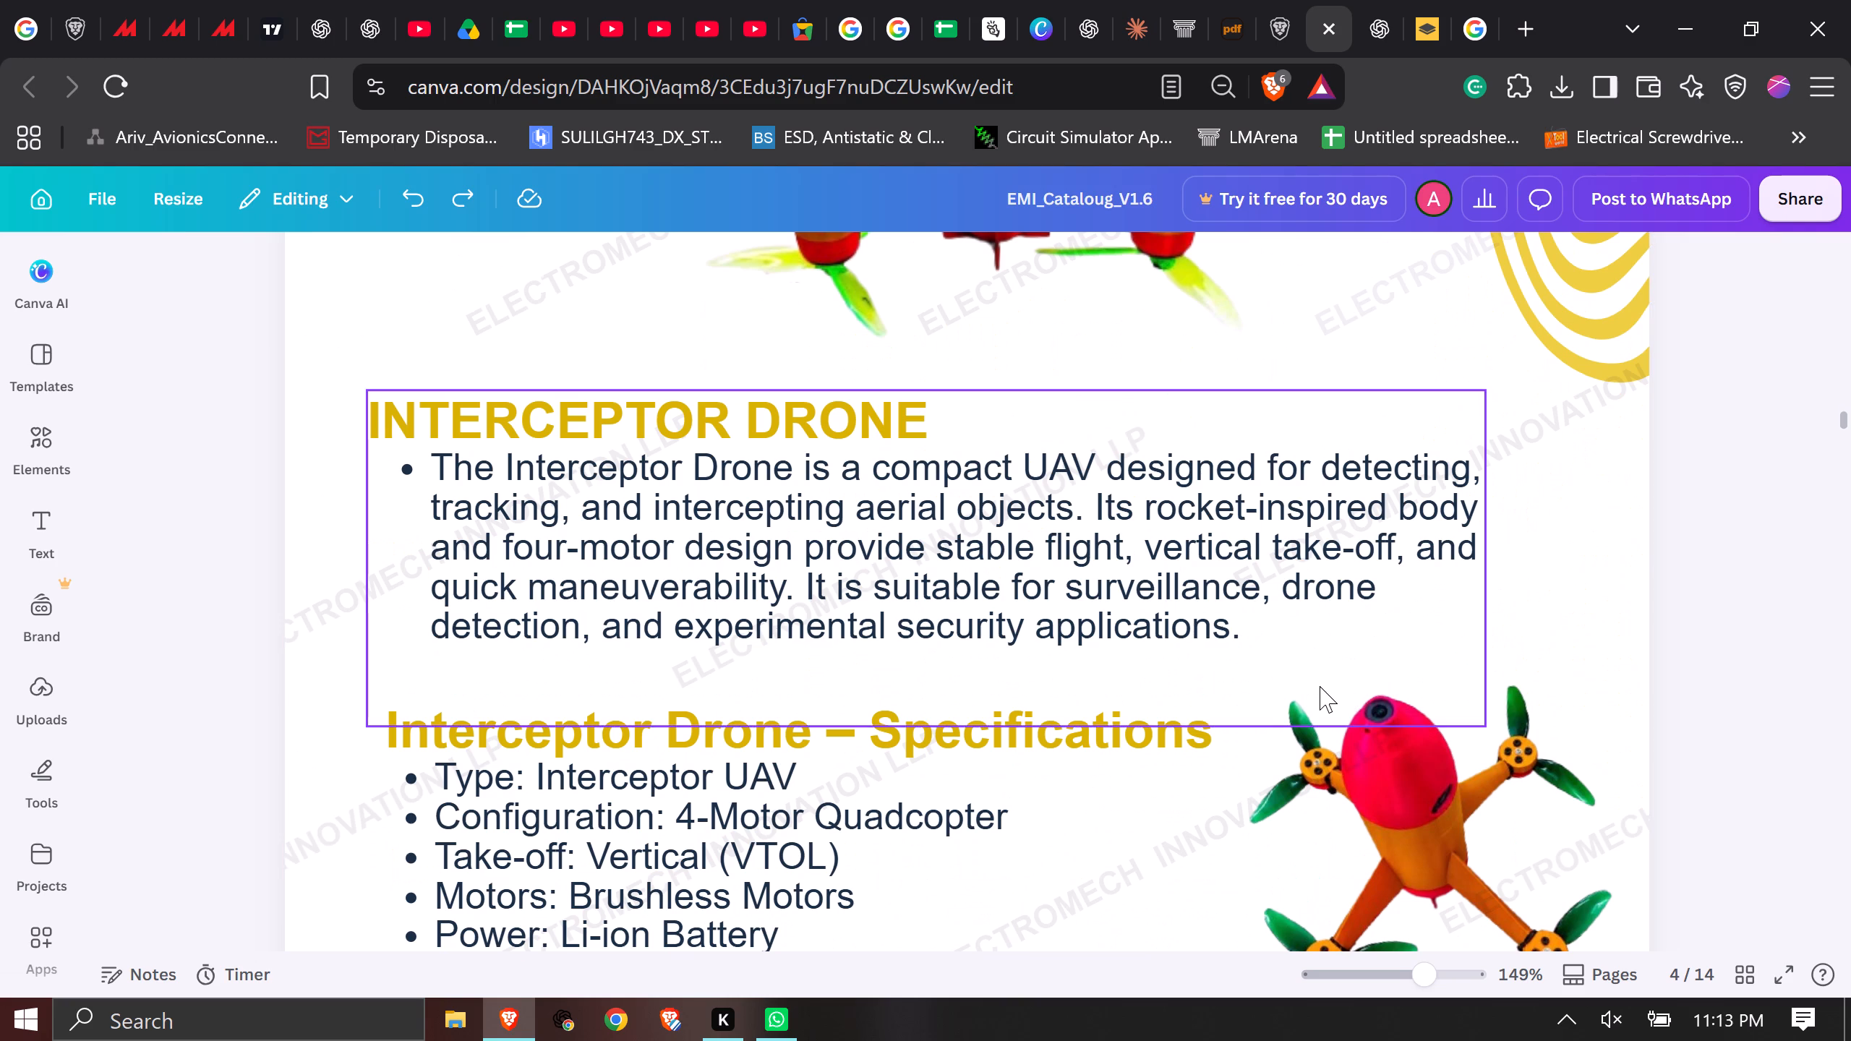
scroll(1320, 686, "down", 8, "ctrl")
scroll(1289, 639, "up", 2)
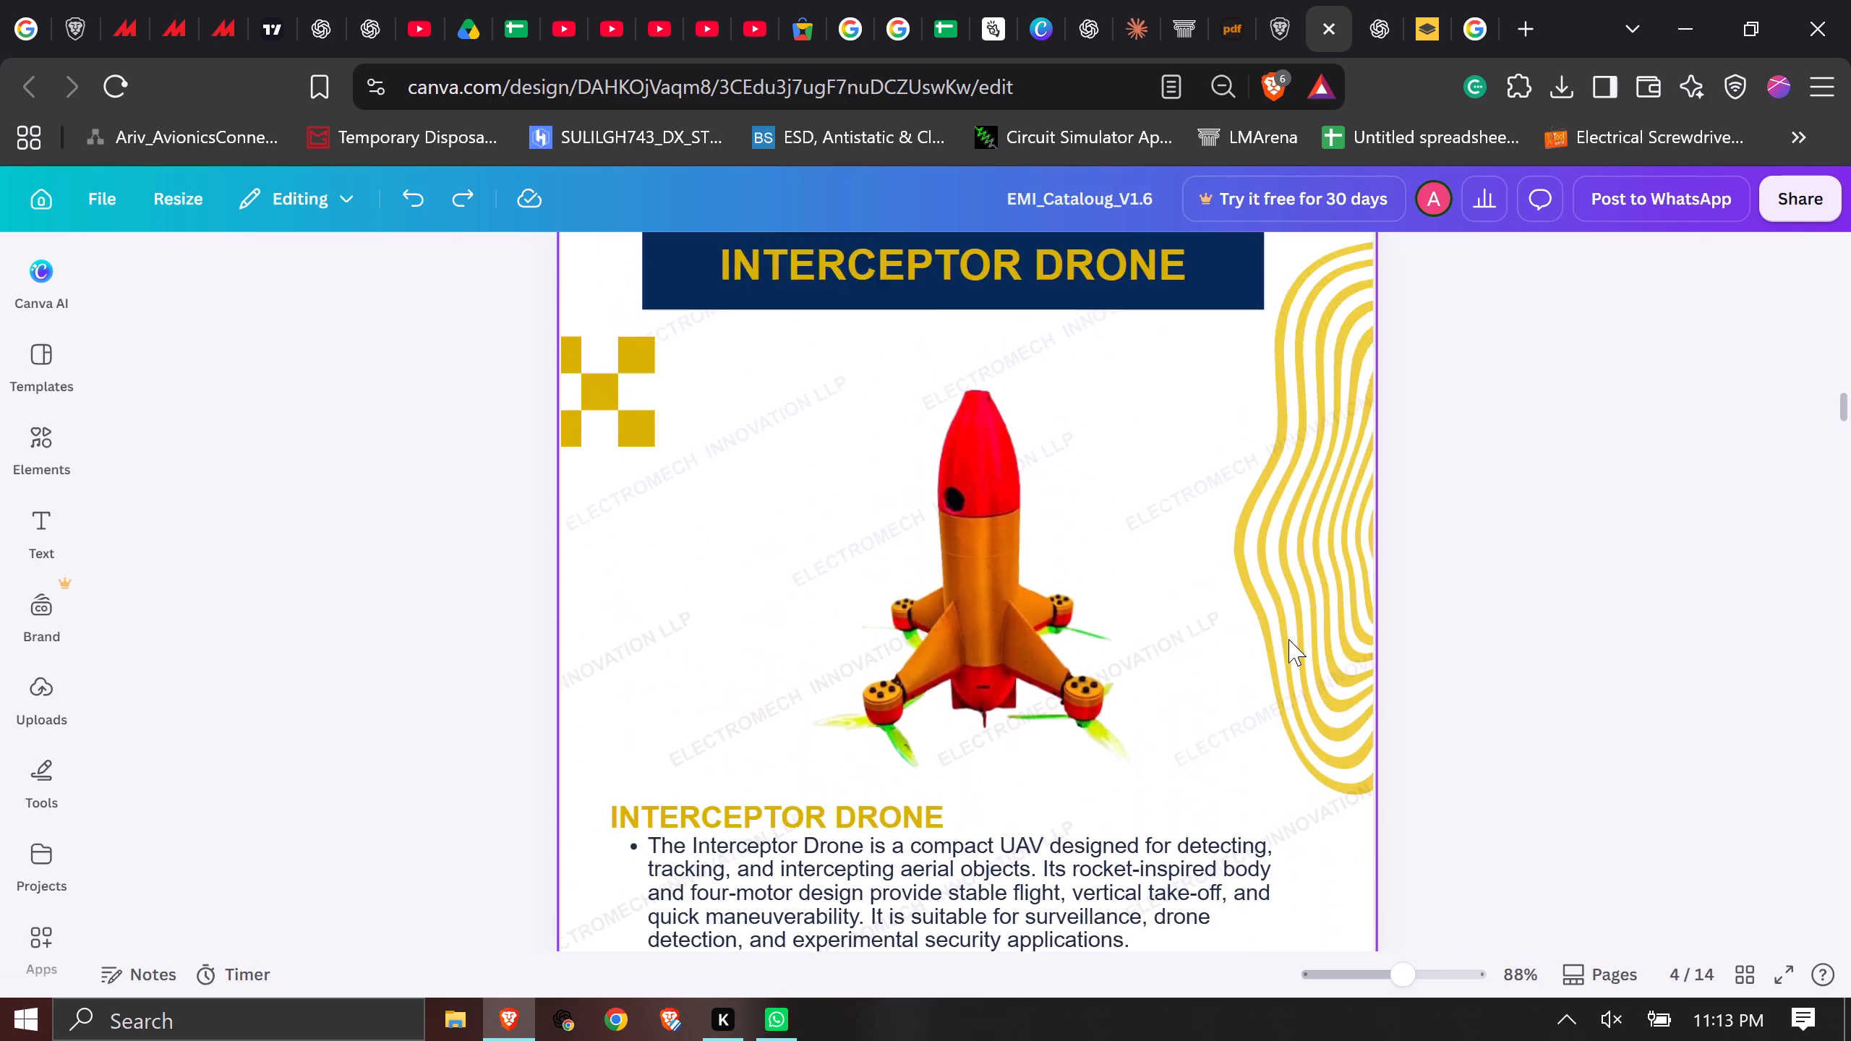
scroll(909, 667, "up", 9, "ctrl")
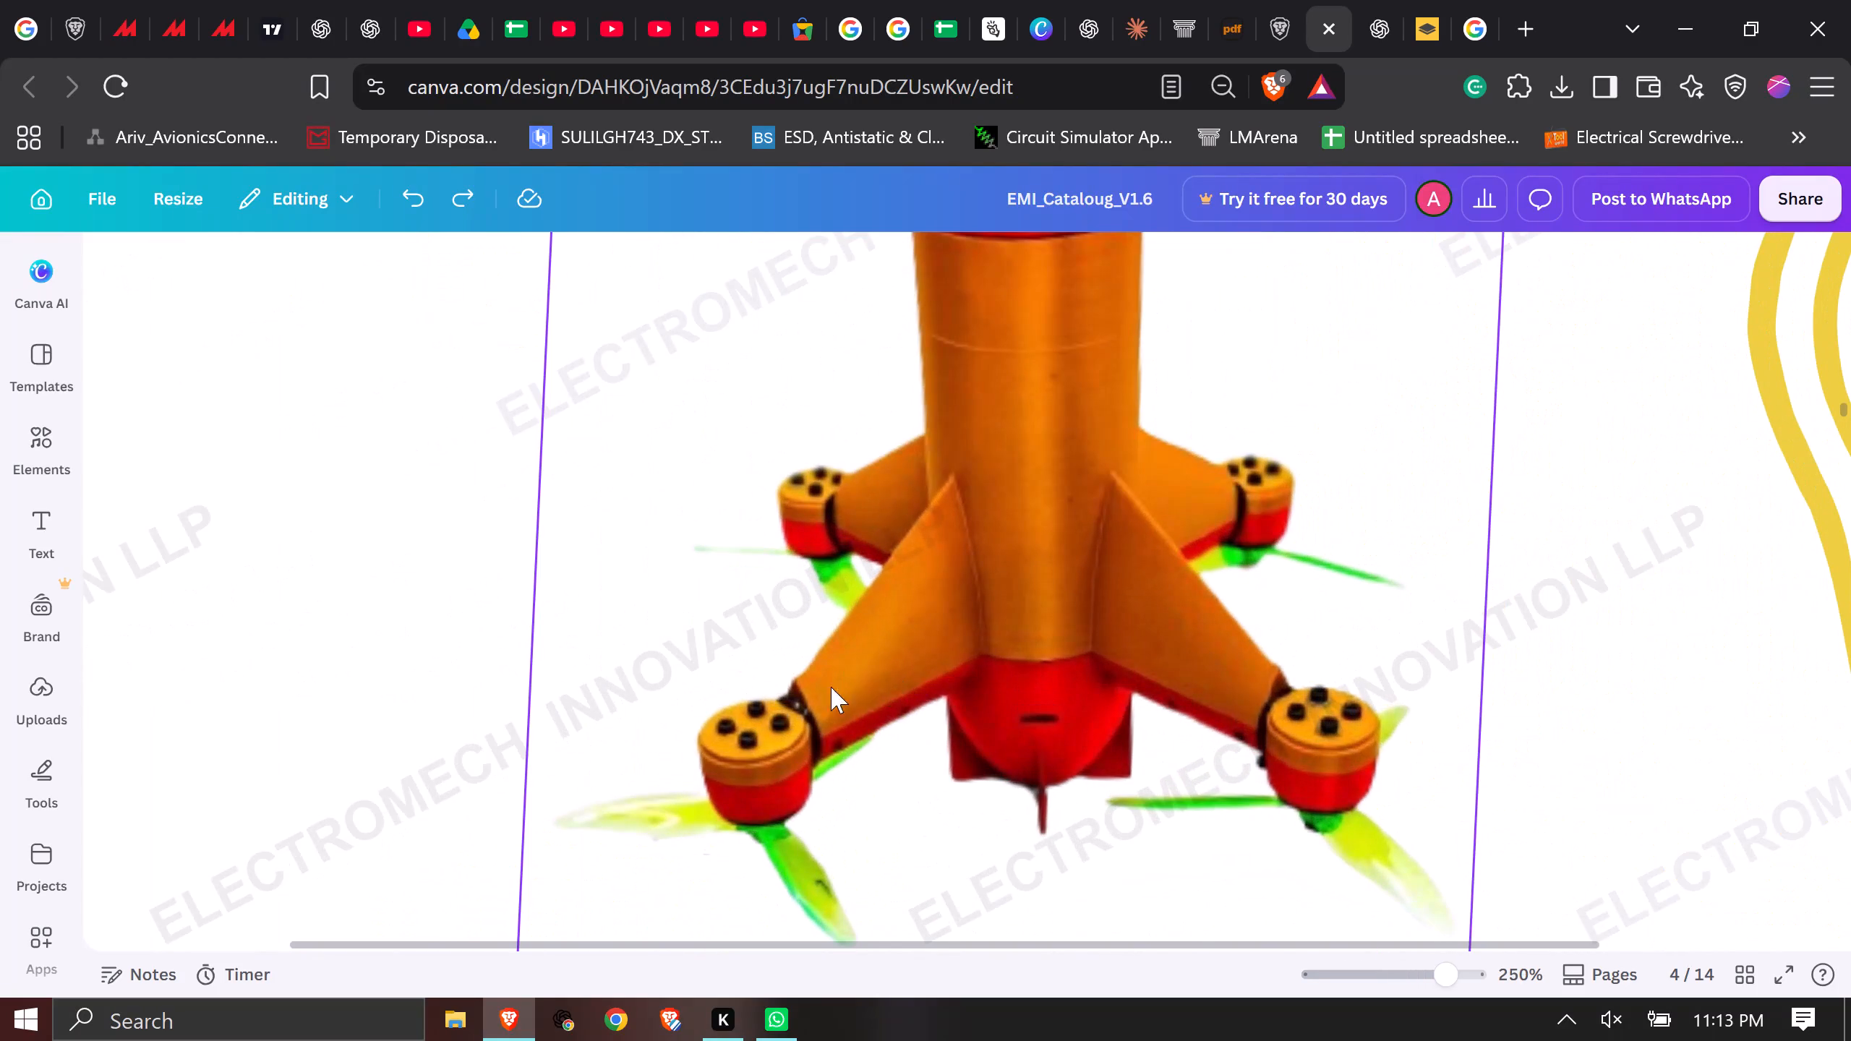
scroll(729, 711, "down", 1)
scroll(650, 762, "up", 9, "ctrl")
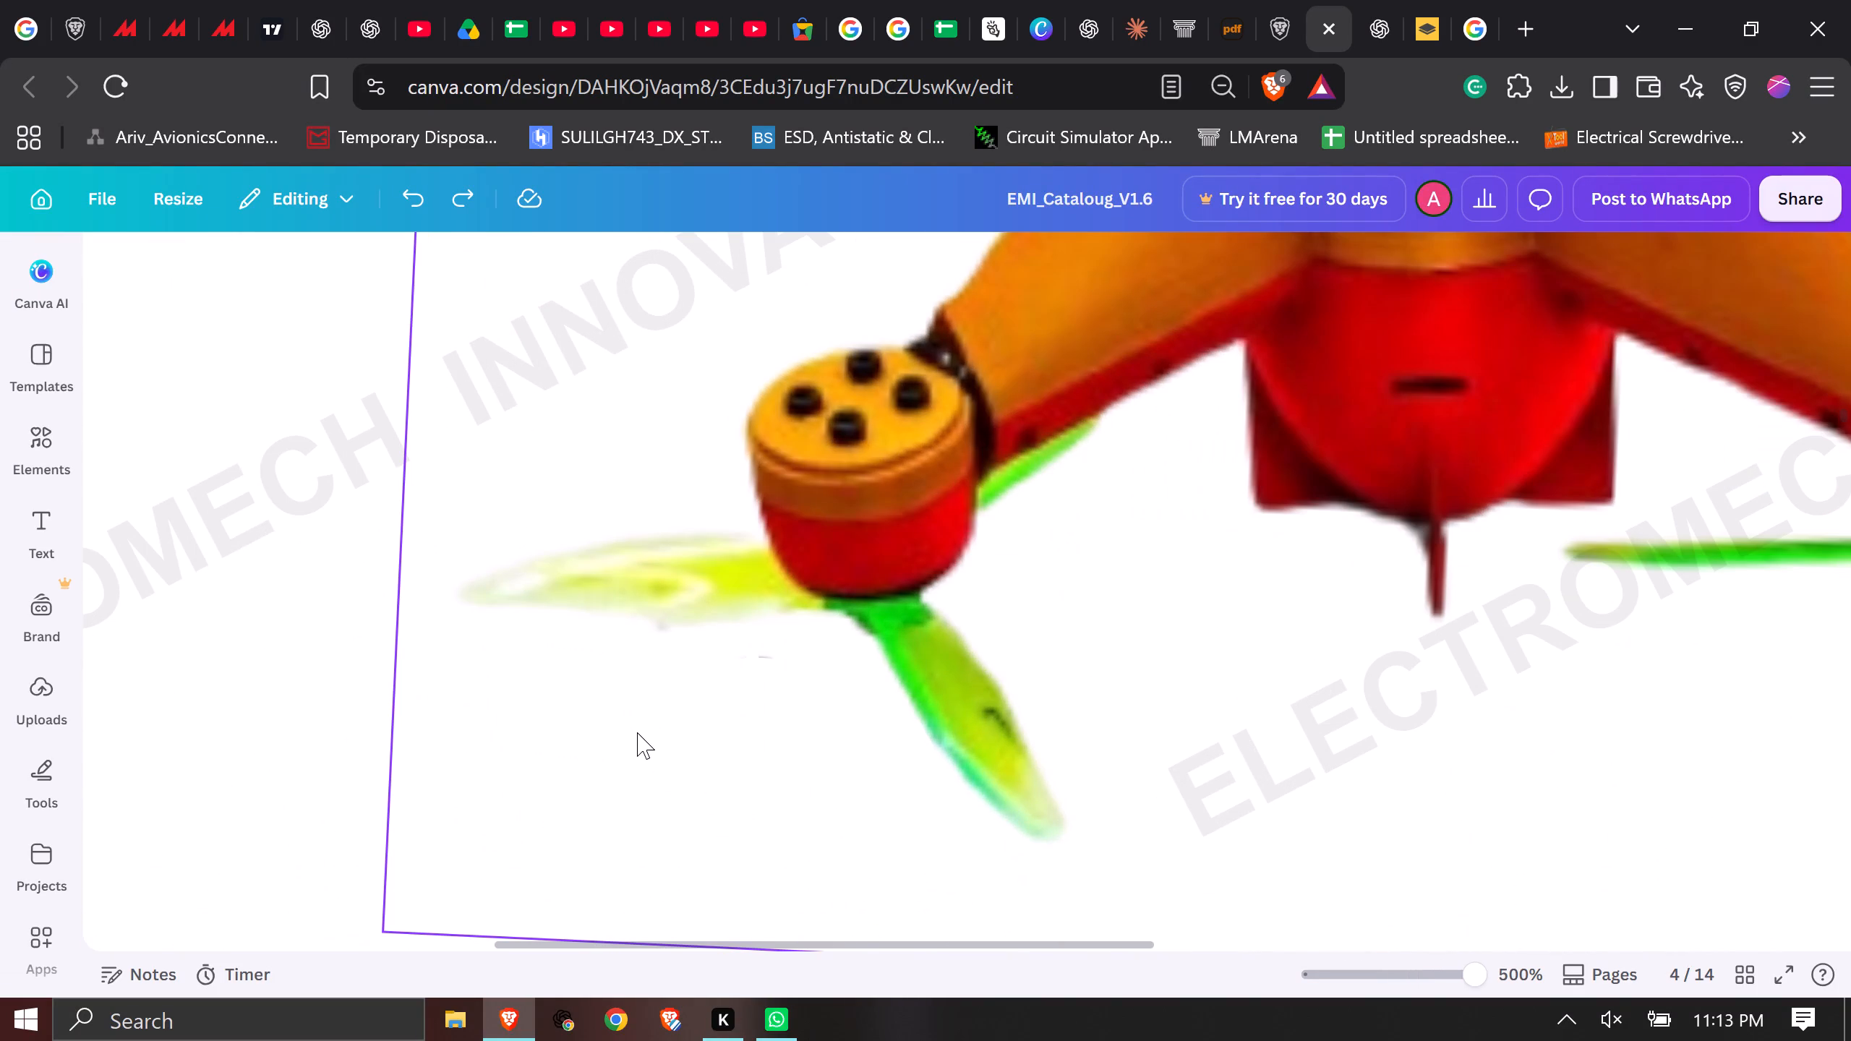
scroll(637, 732, "down", 20, "ctrl")
scroll(637, 732, "down", 4, "ctrl")
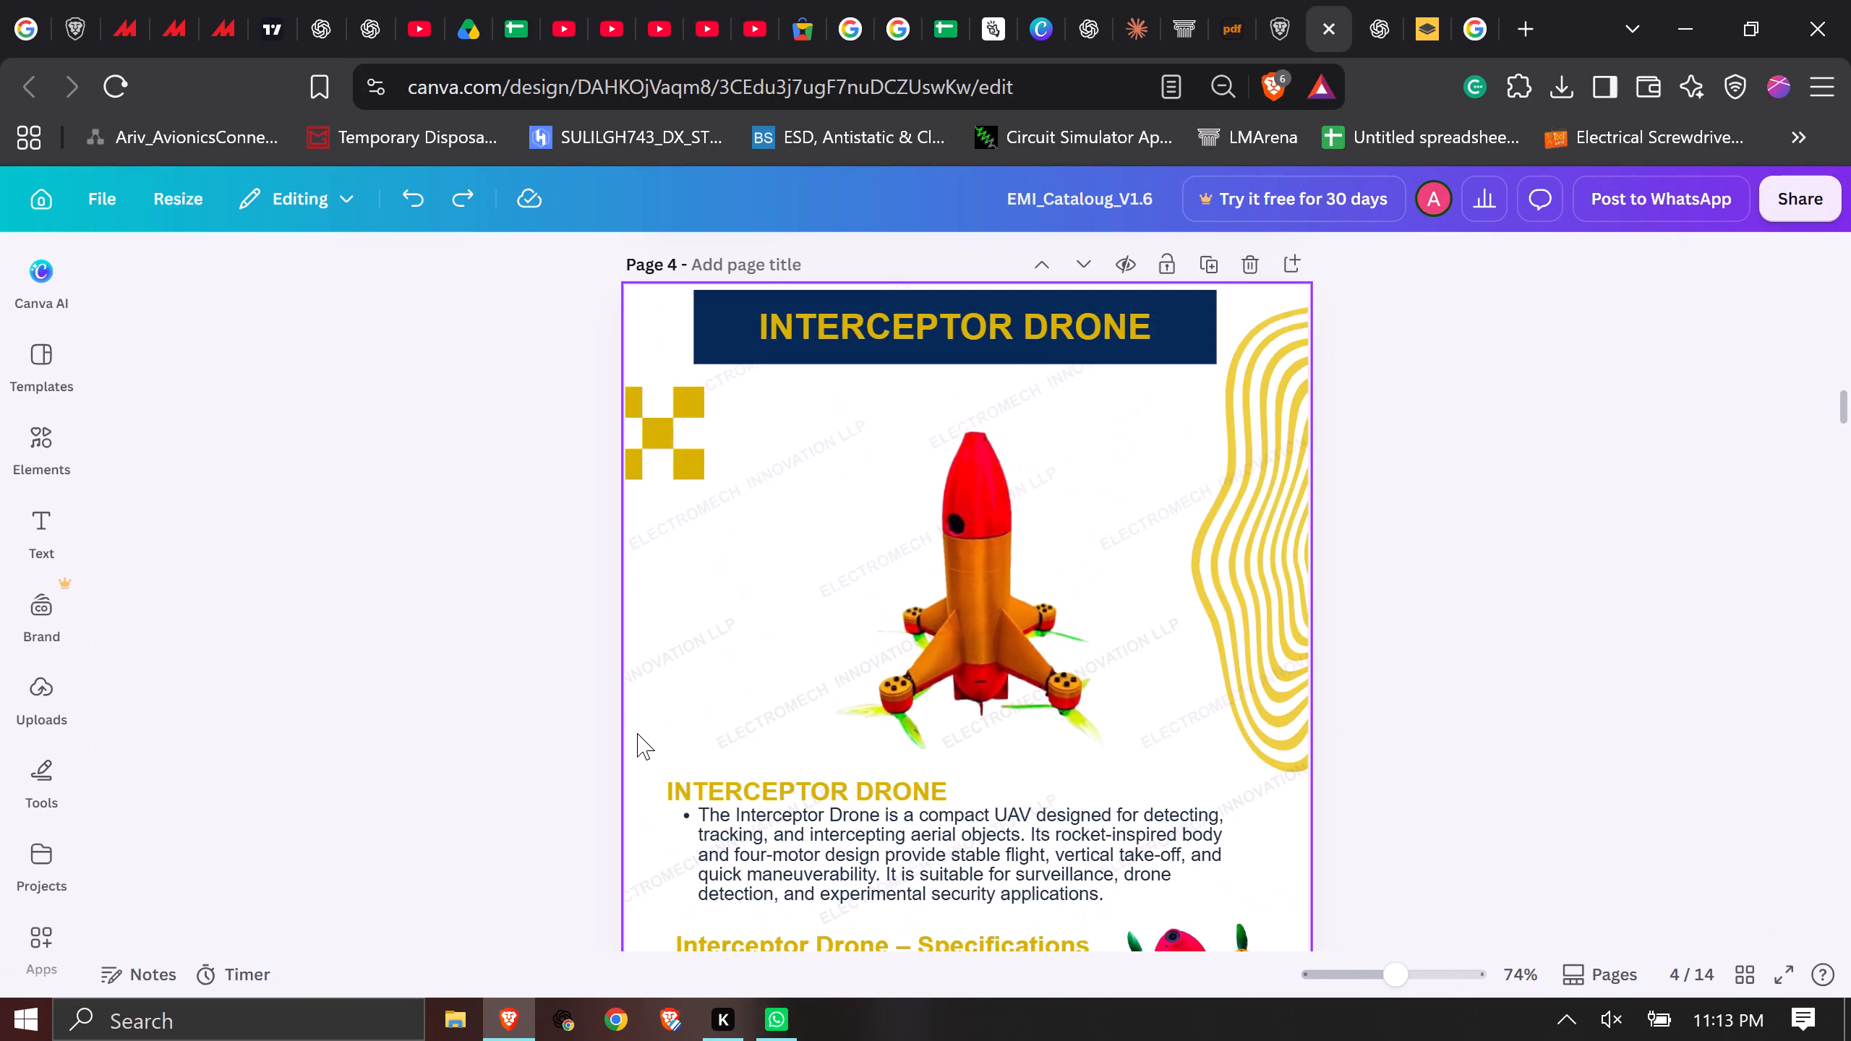
scroll(637, 733, "down", 1, "ctrl")
scroll(1275, 714, "down", 1)
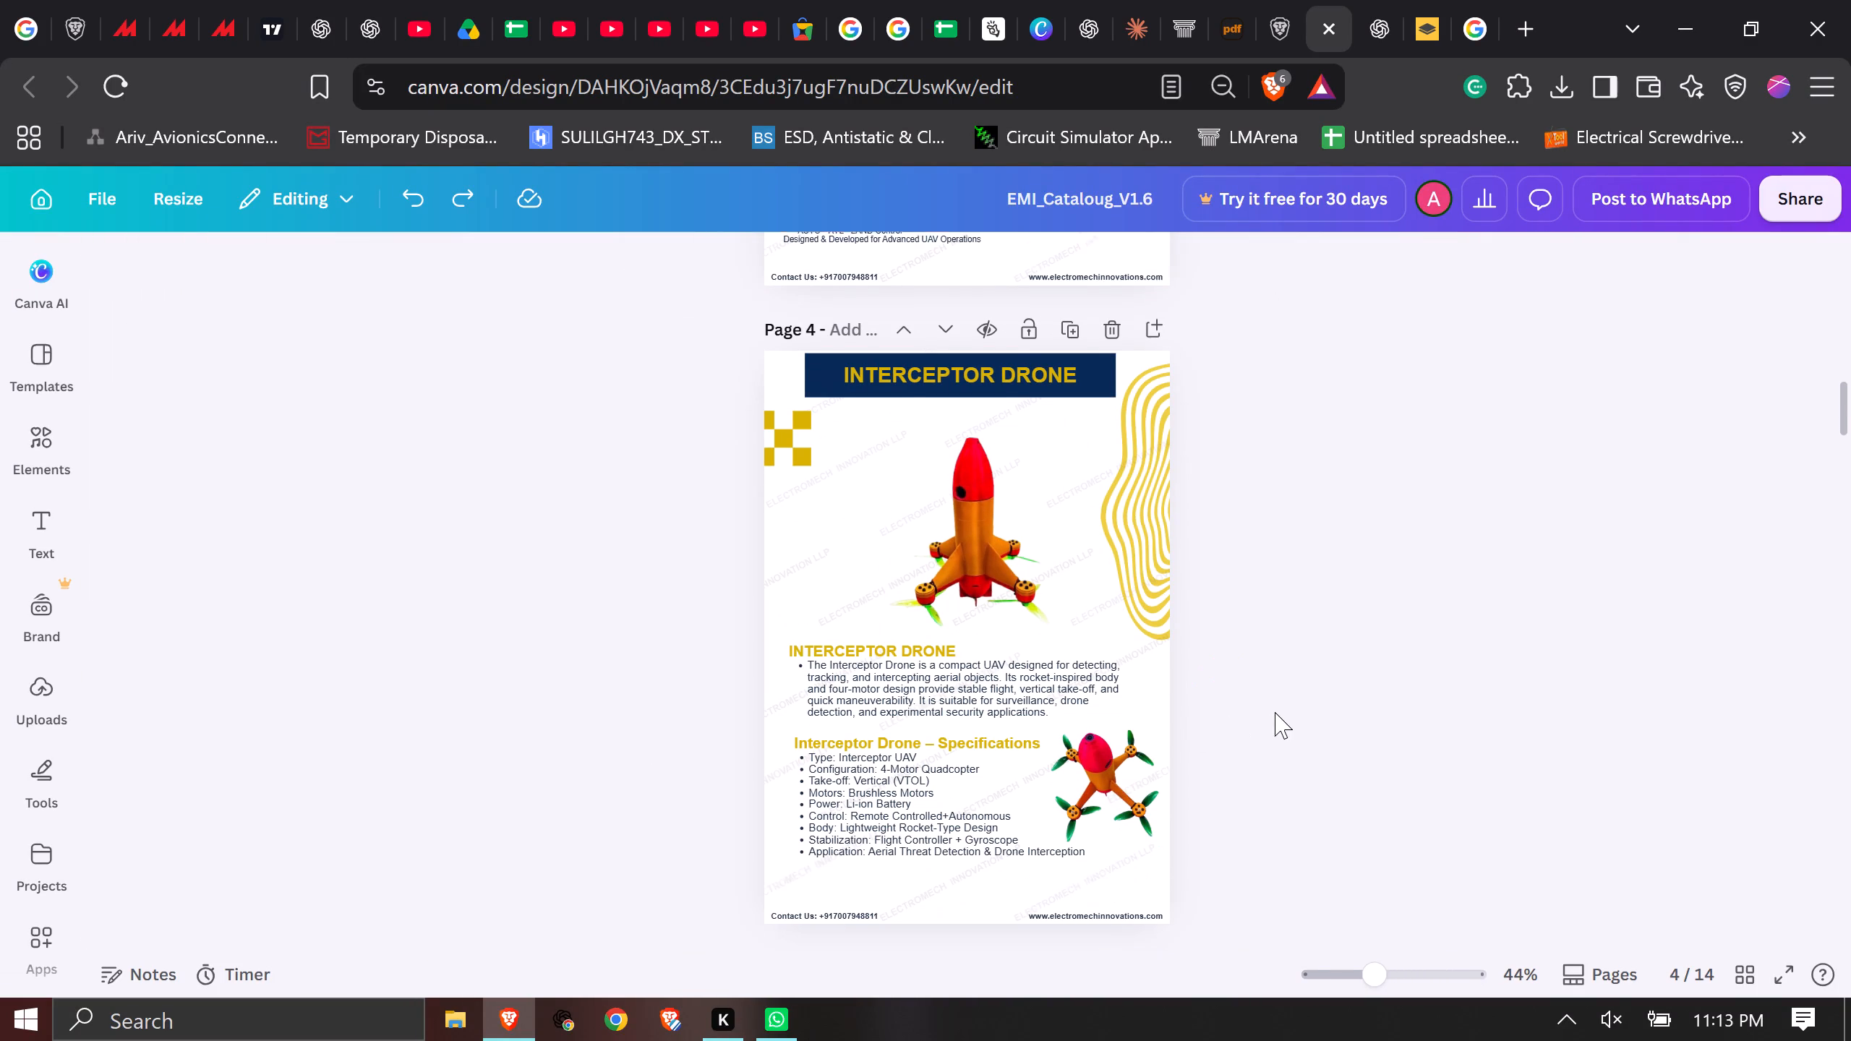
scroll(1233, 667, "down", 4)
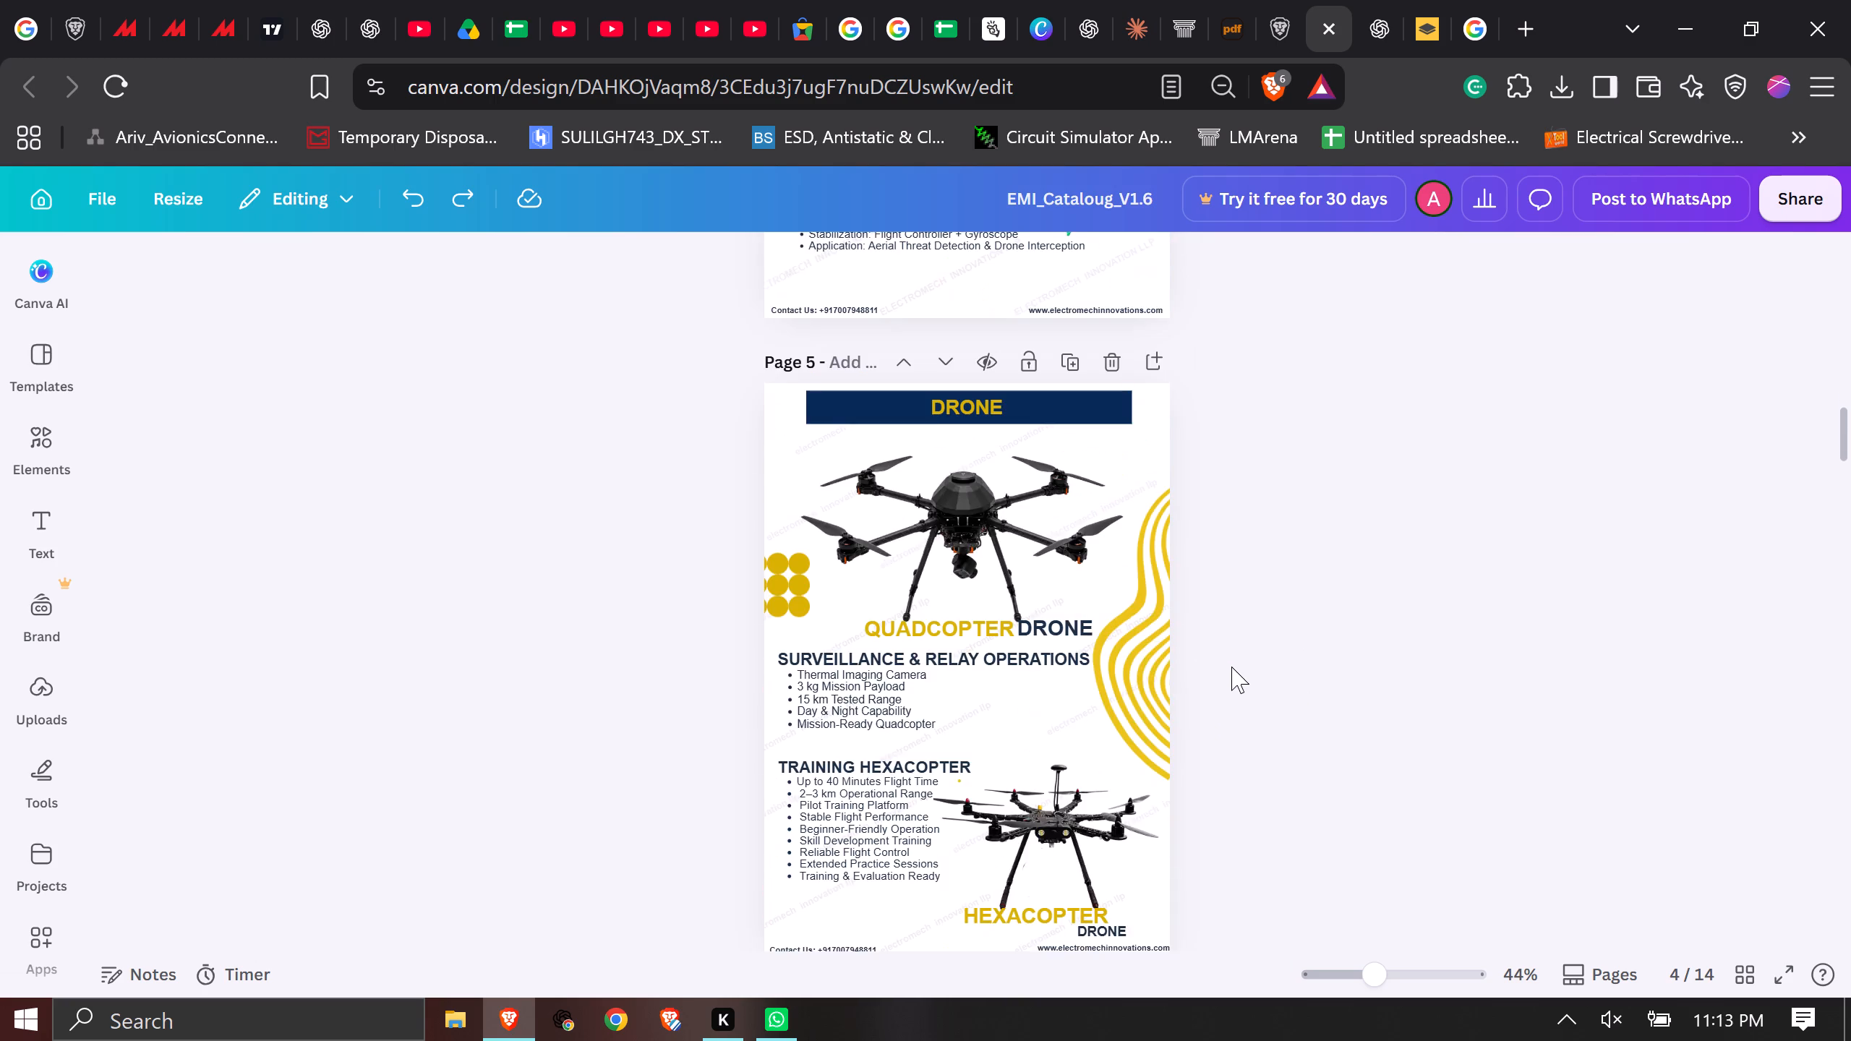
scroll(1231, 667, "down", 2)
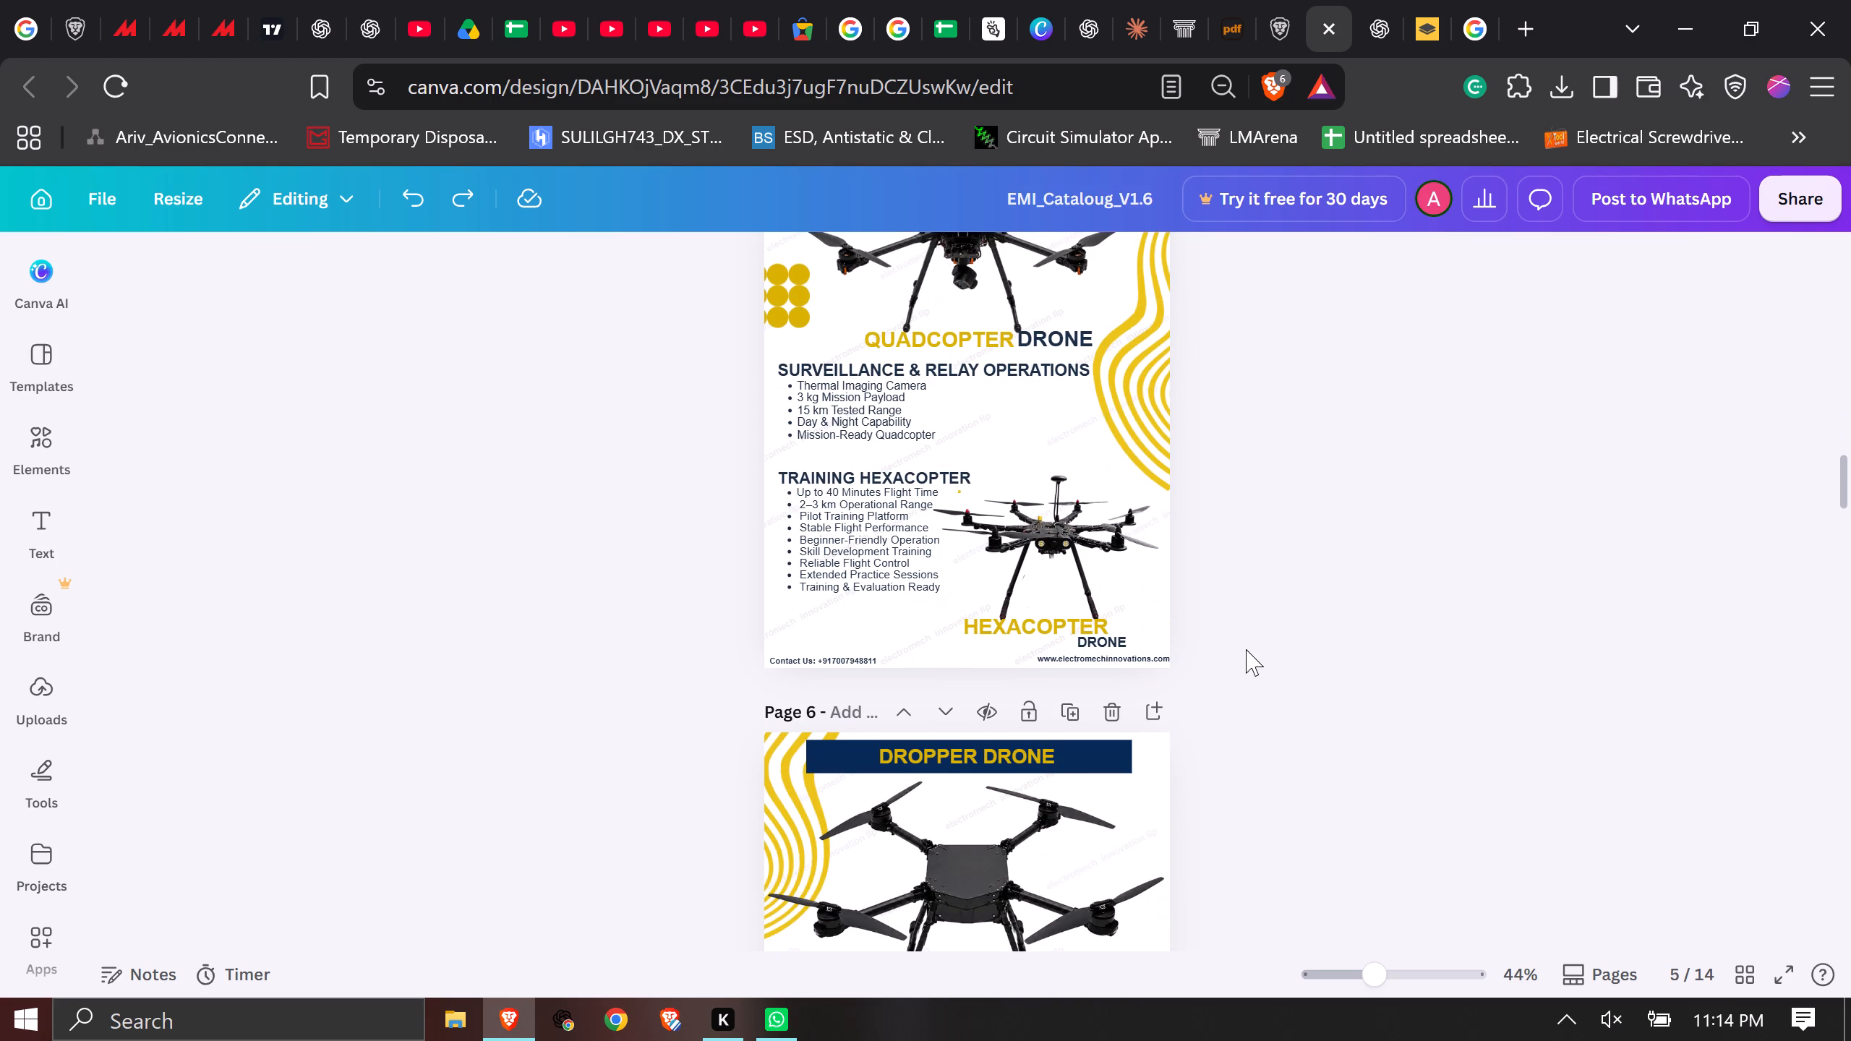
scroll(1246, 649, "up", 5)
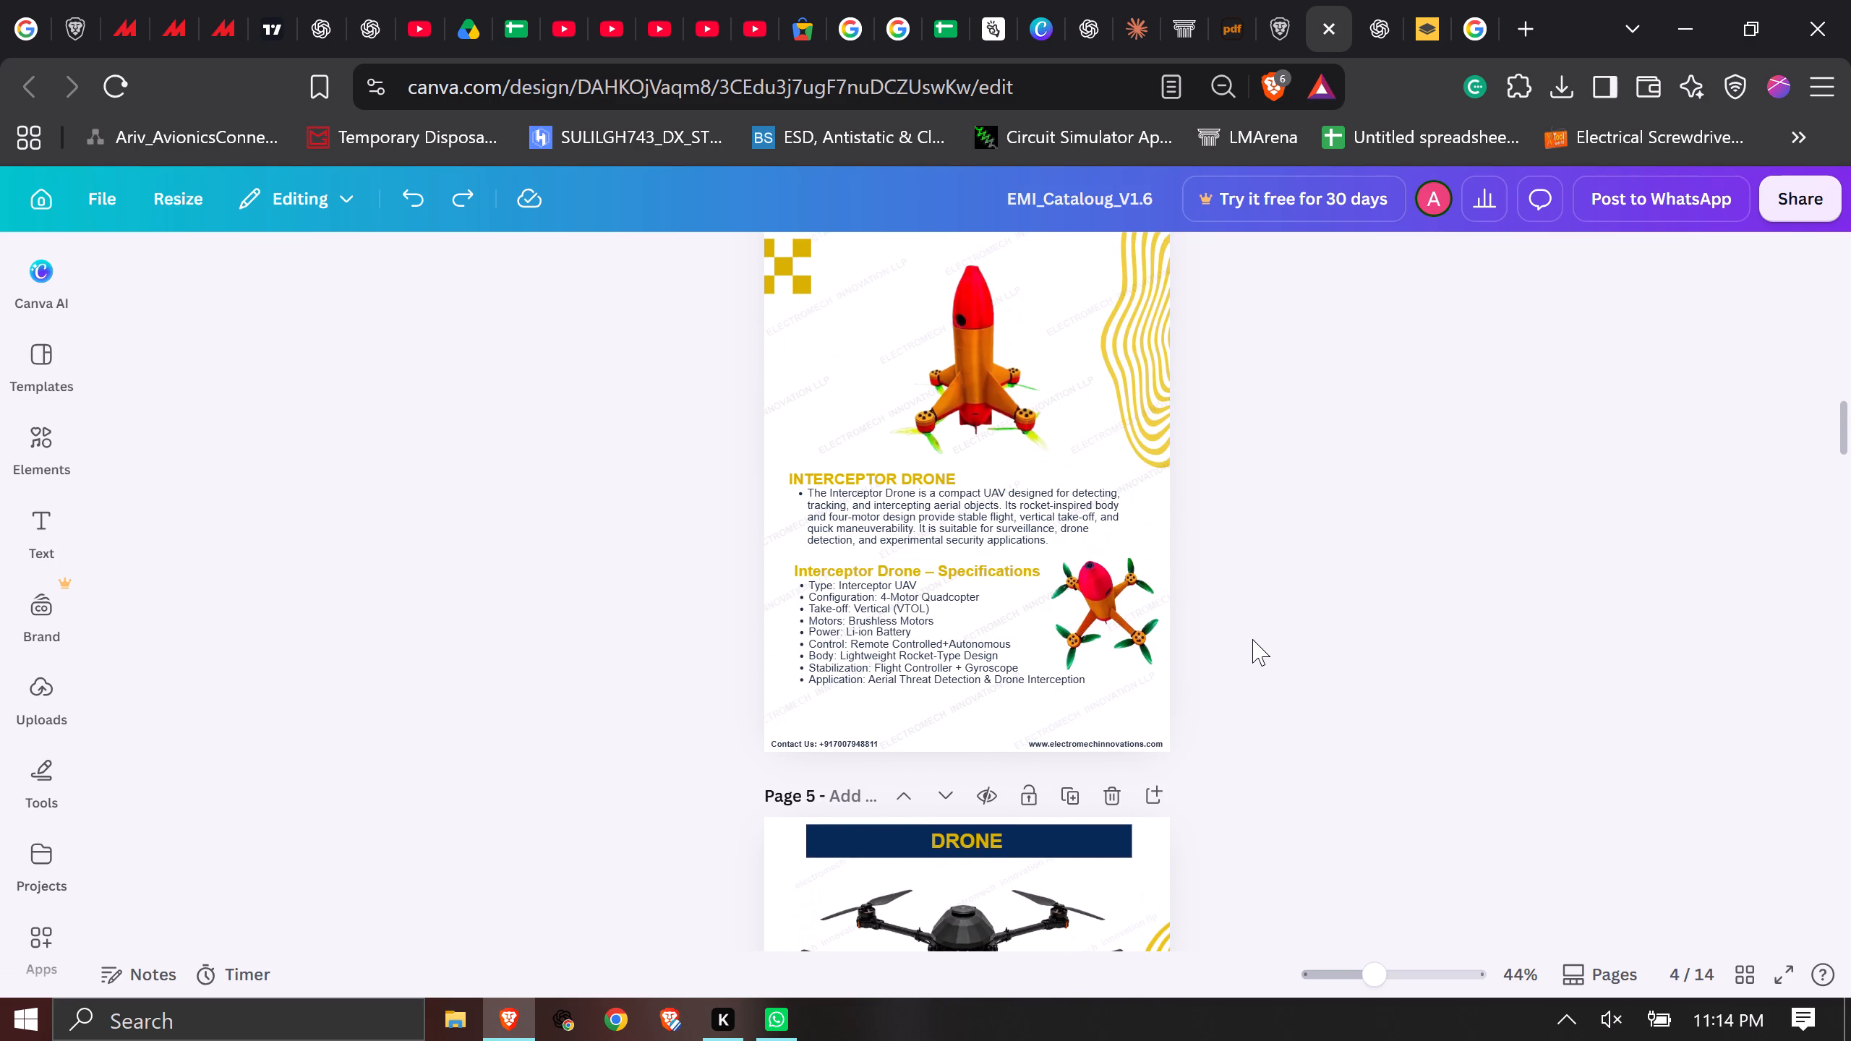
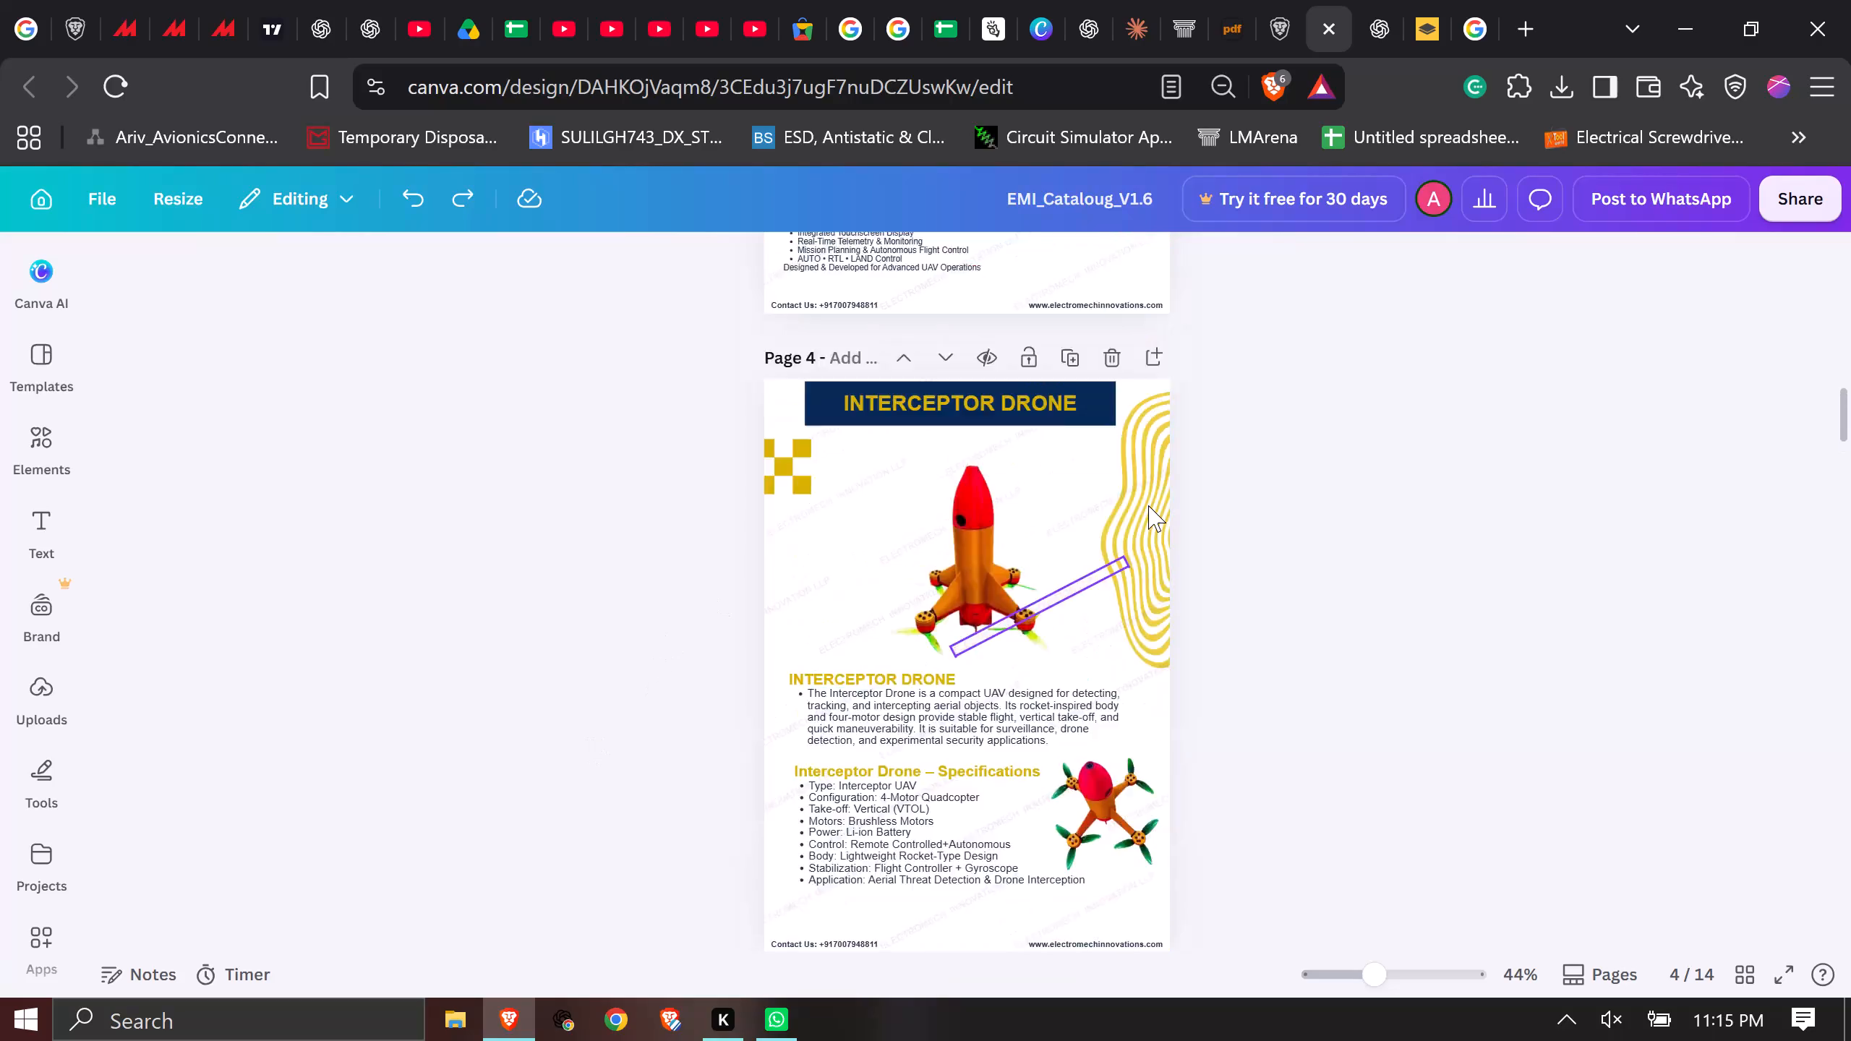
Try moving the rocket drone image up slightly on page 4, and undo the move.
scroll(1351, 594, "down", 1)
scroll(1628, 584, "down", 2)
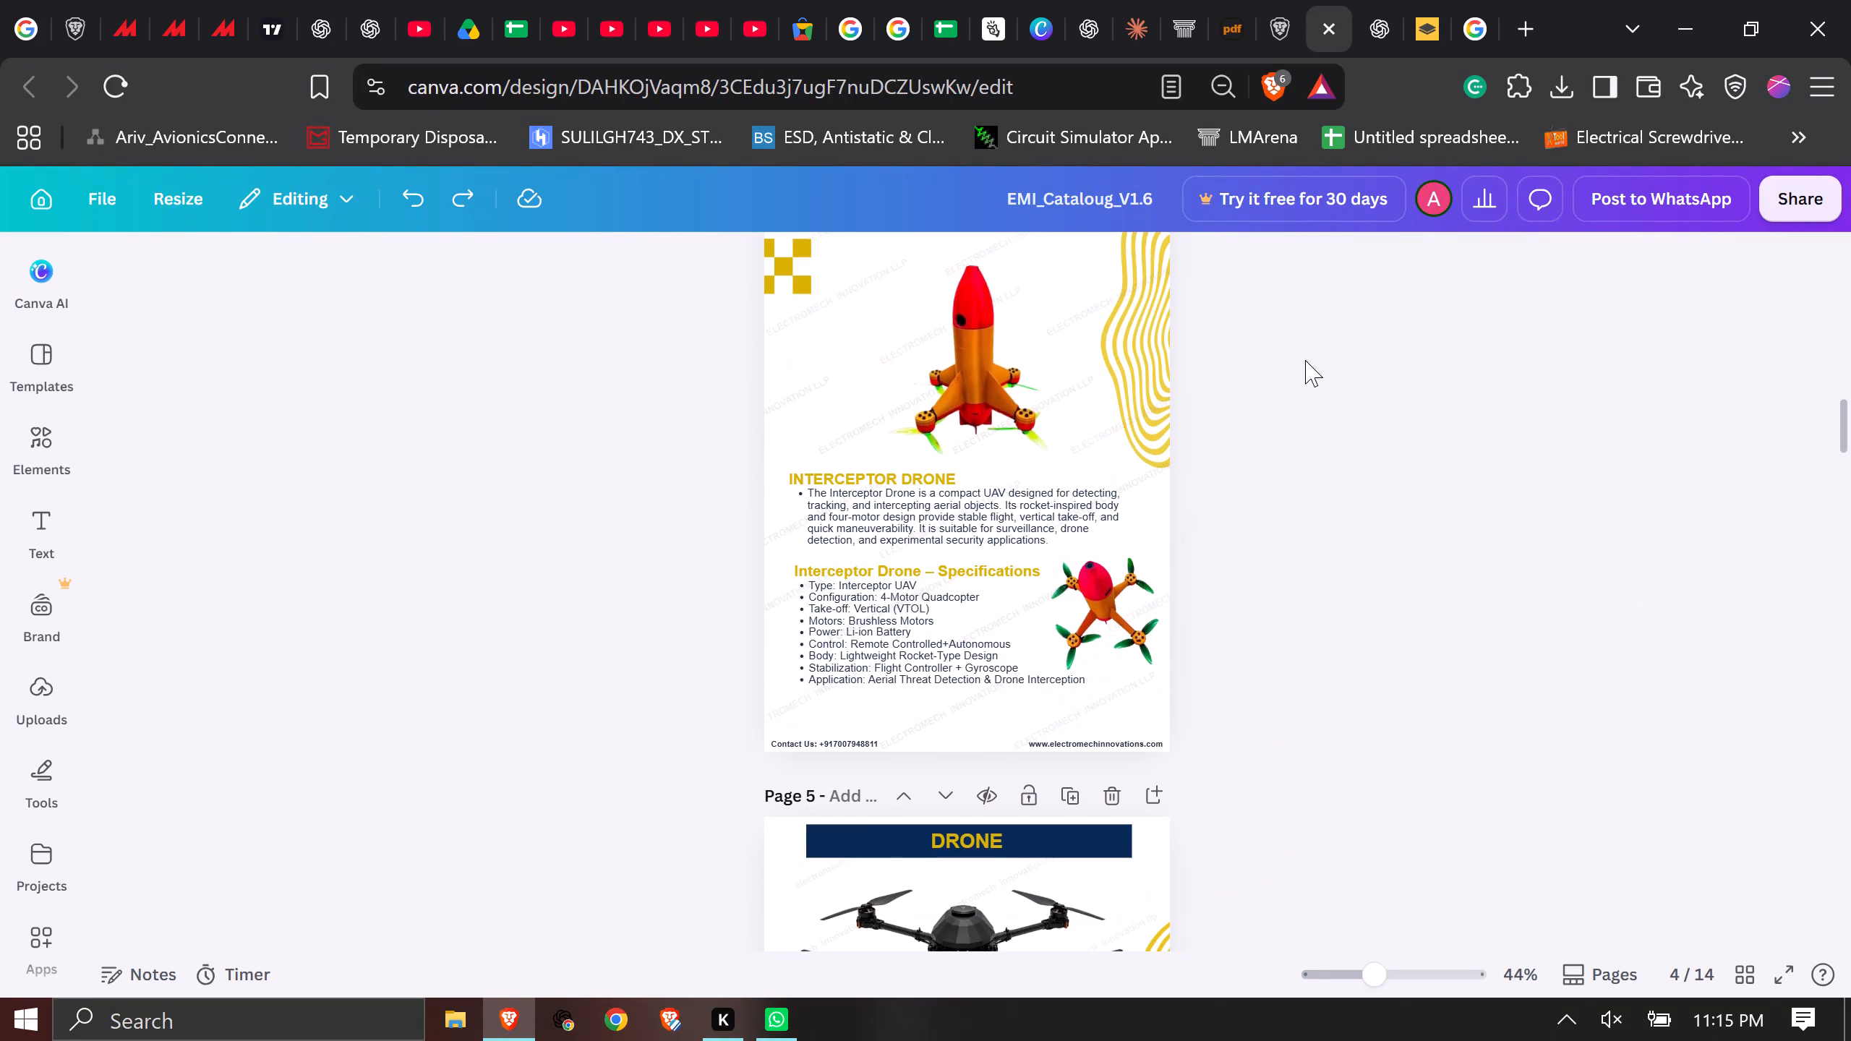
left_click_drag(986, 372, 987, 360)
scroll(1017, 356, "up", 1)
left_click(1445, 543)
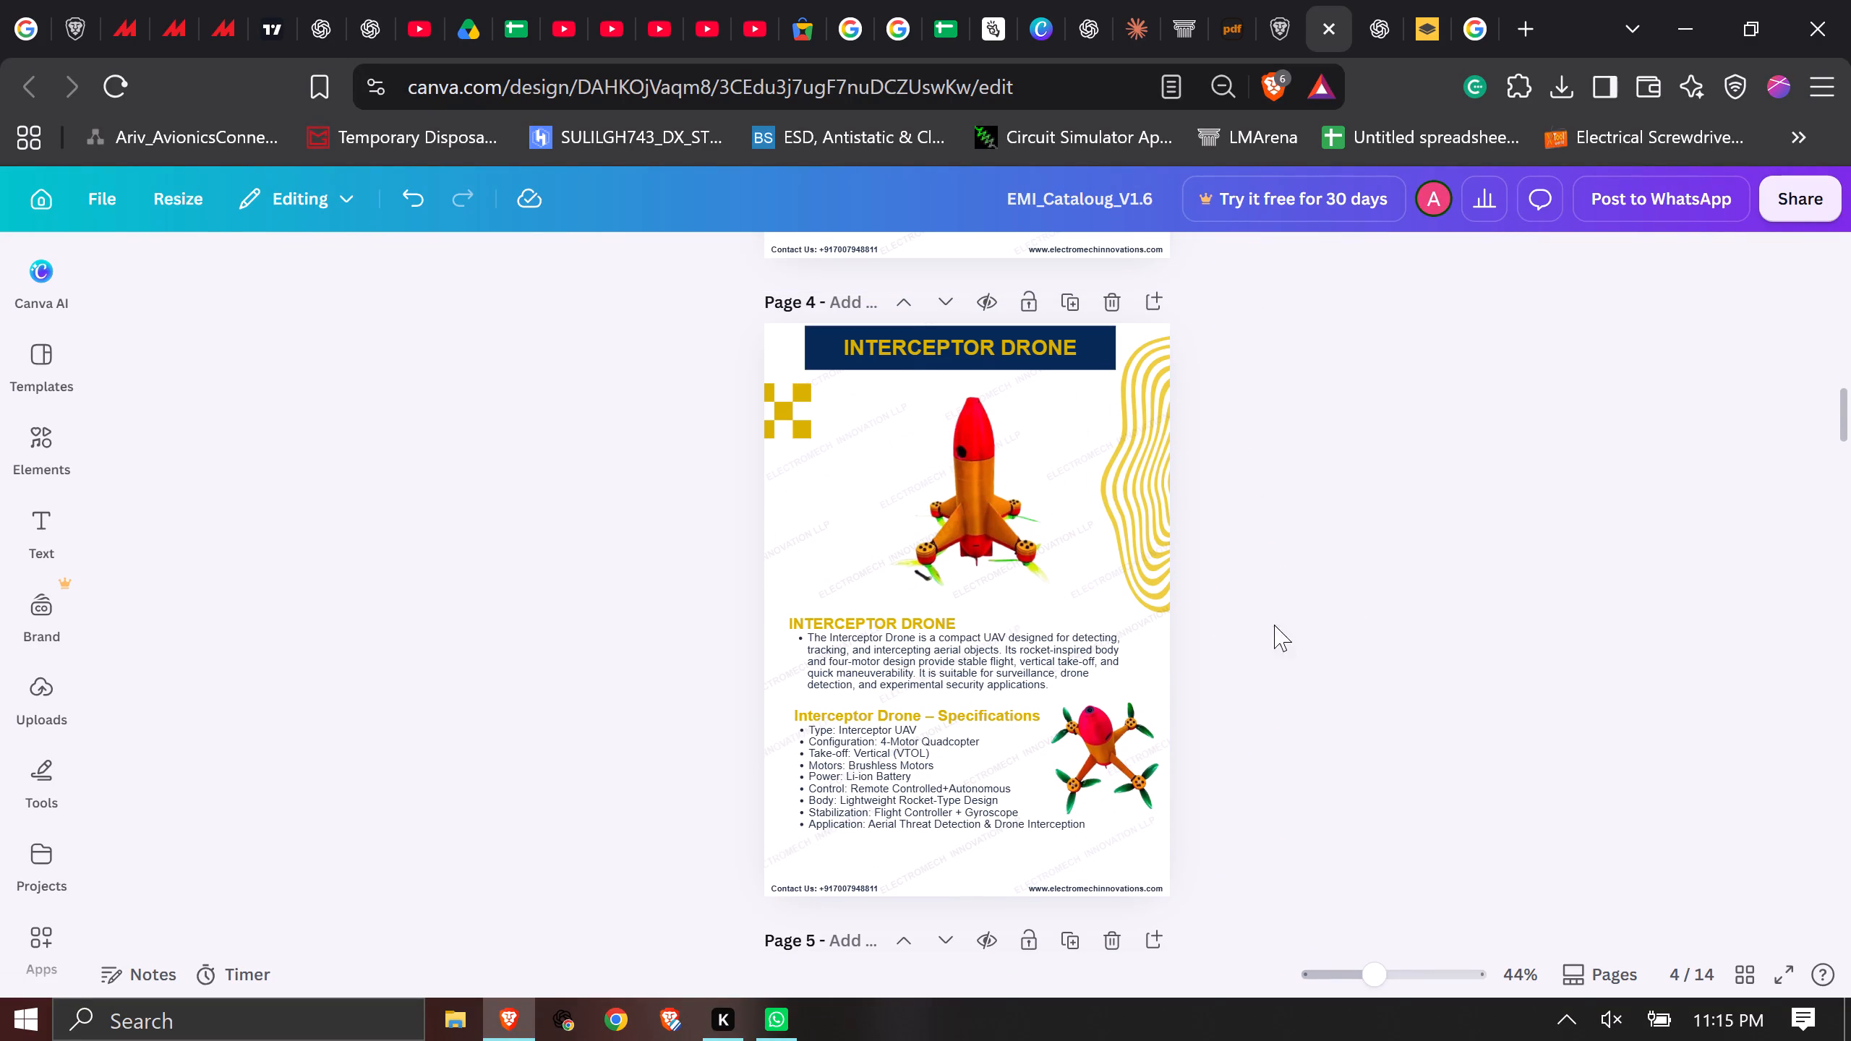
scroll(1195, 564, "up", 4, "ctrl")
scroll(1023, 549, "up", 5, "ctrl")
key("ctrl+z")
Group all the white paint strokes beside the front-left propeller into one object.
left_click(1008, 590)
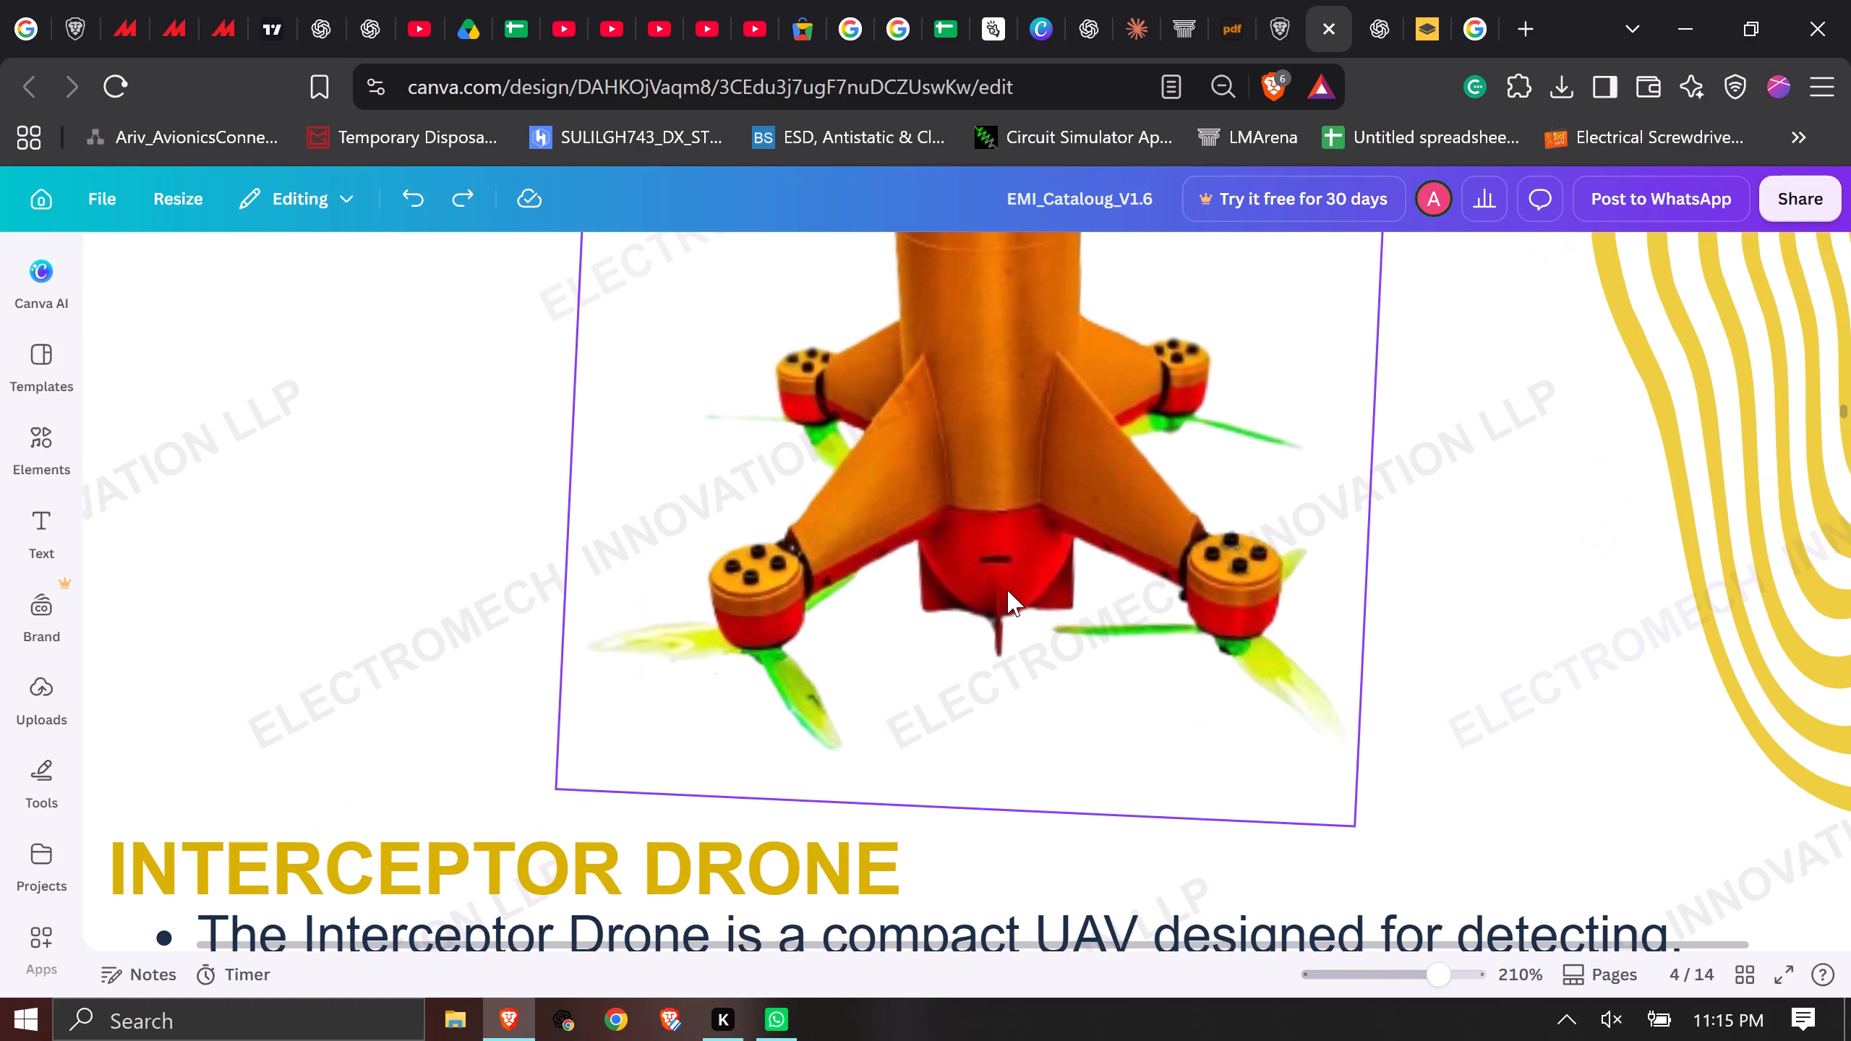
left_click(745, 690, "ctrl")
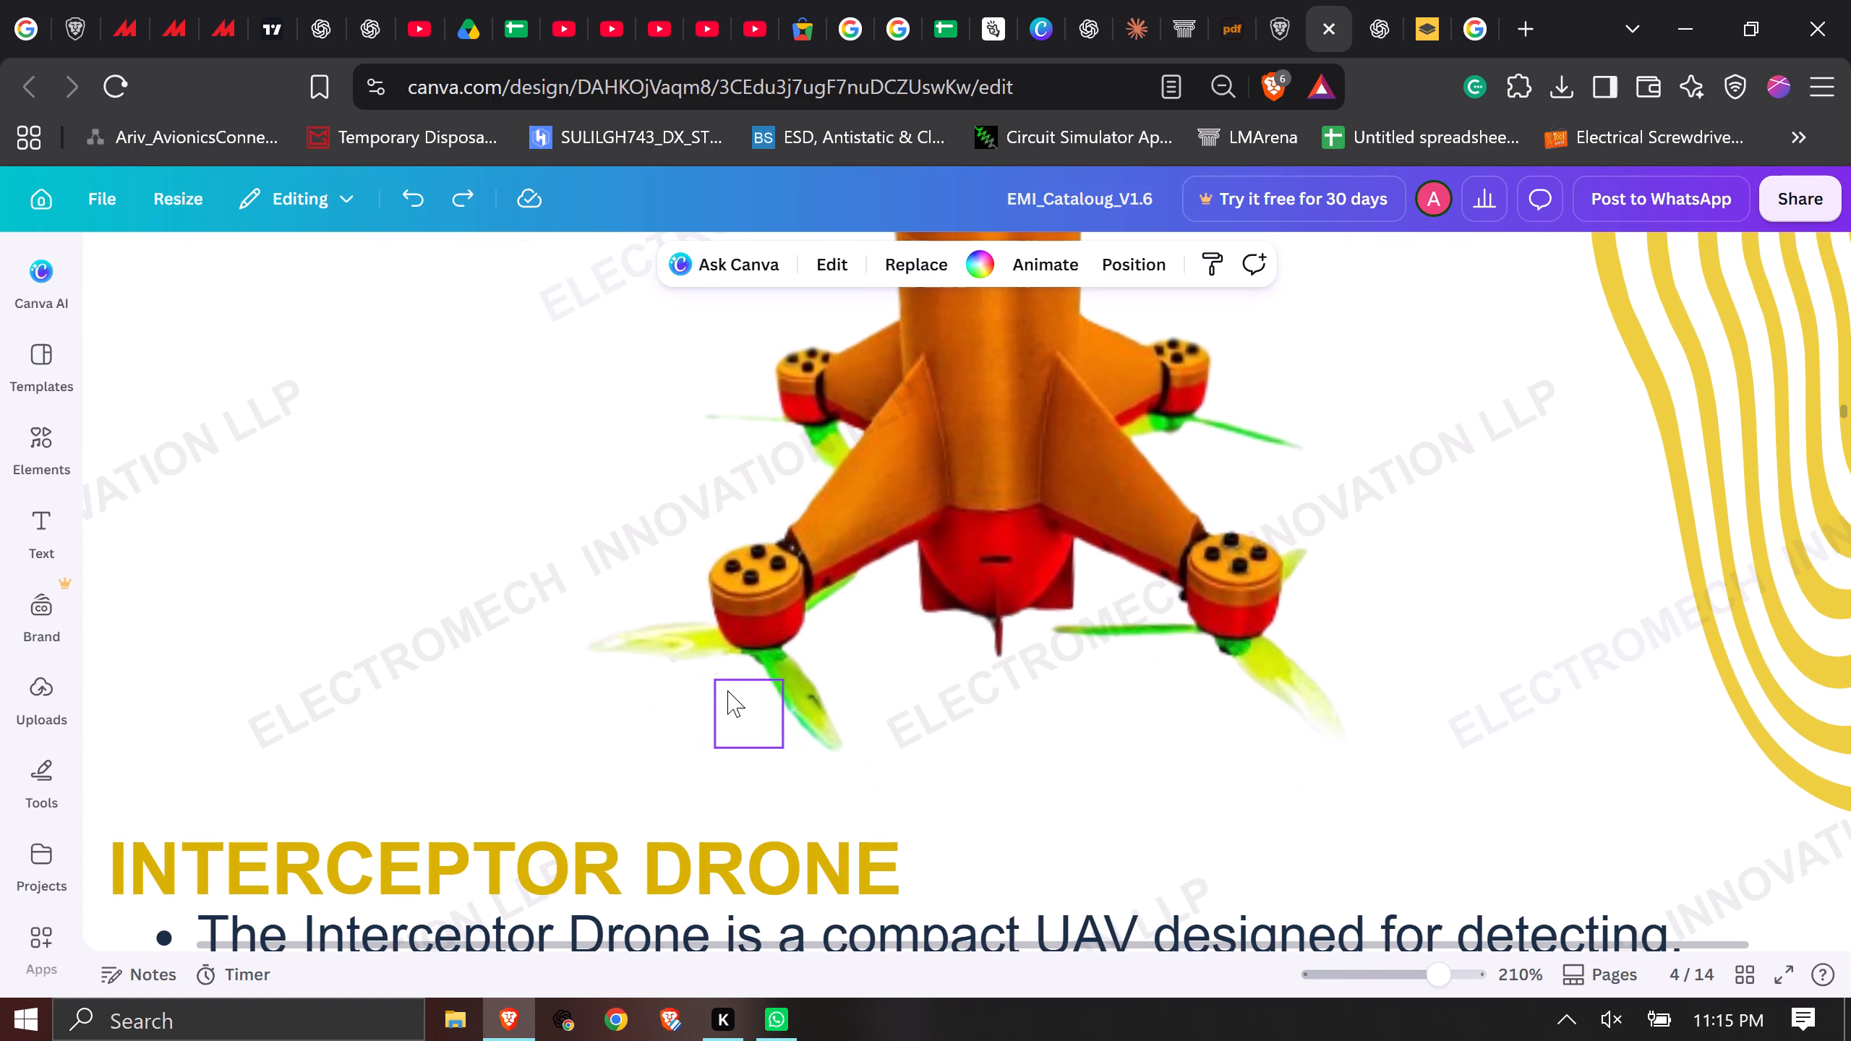
left_click(730, 693, "shift")
left_click(706, 688, "shift")
left_click(685, 674, "shift")
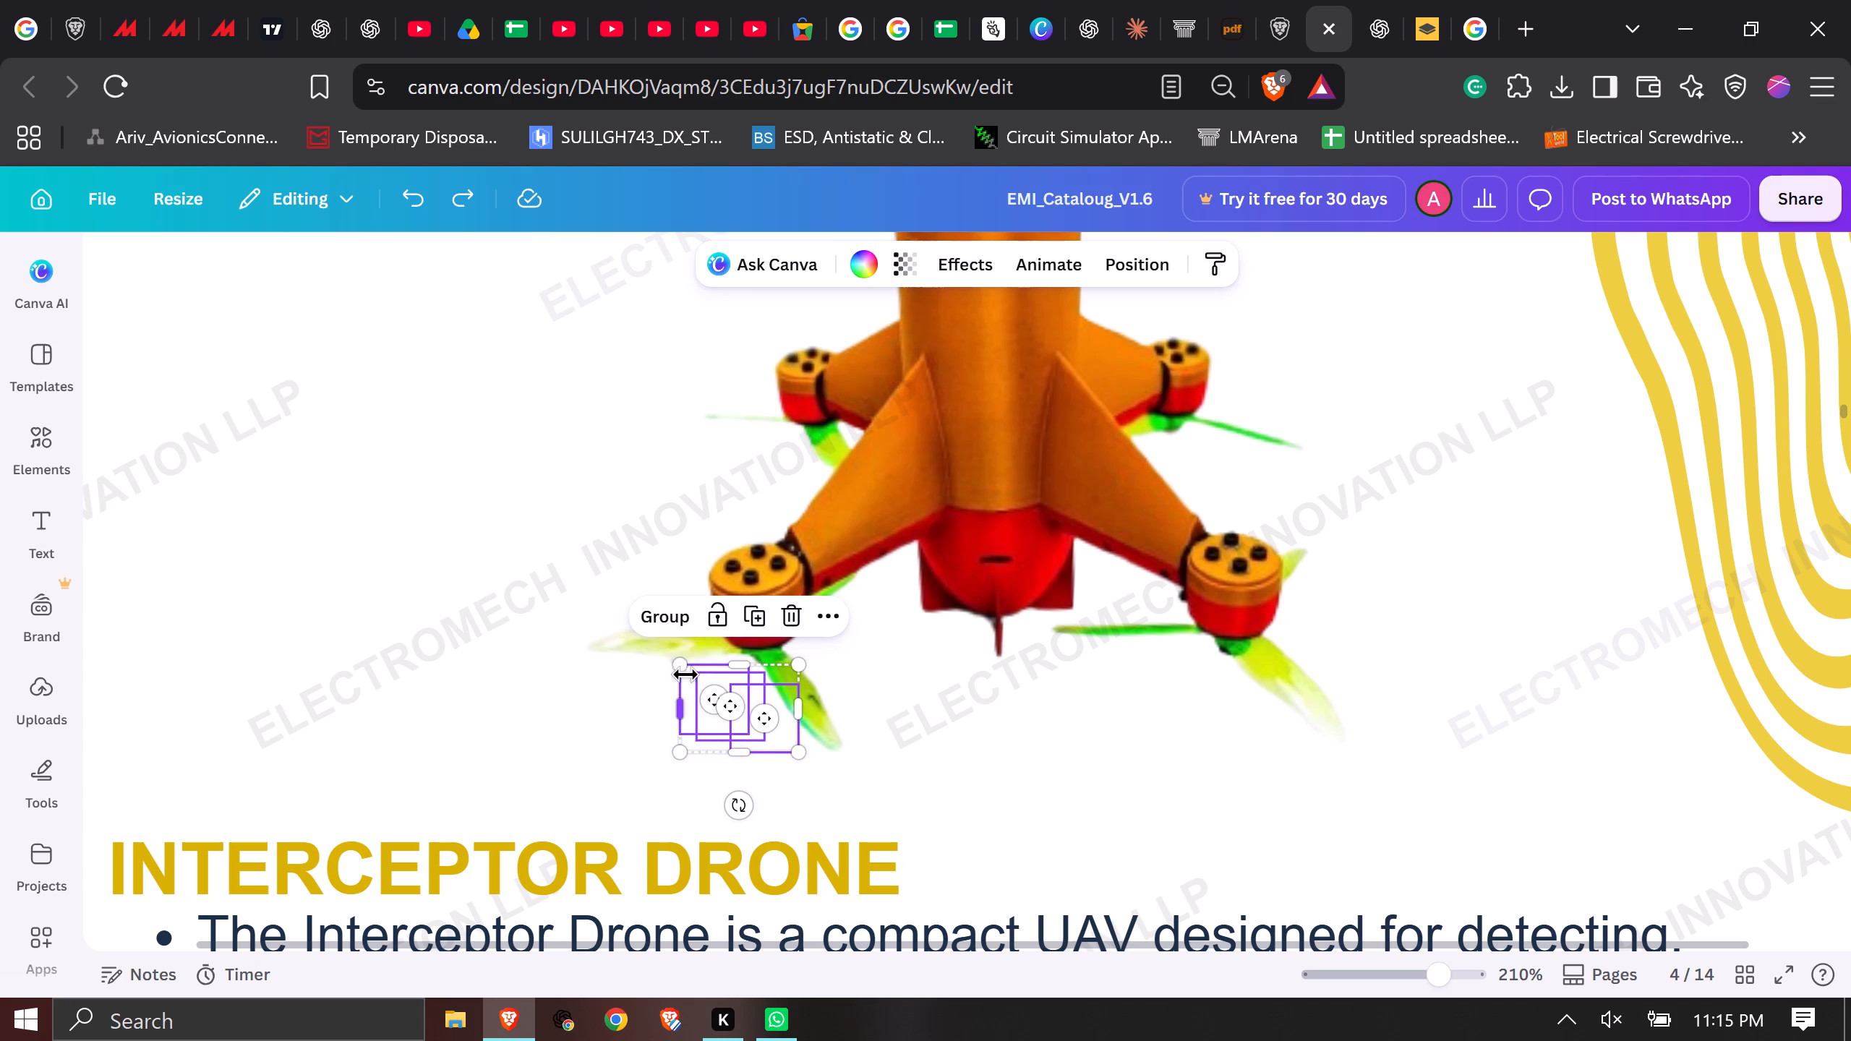
left_click(727, 649, "shift")
left_click(723, 657, "shift")
left_click(735, 649, "shift")
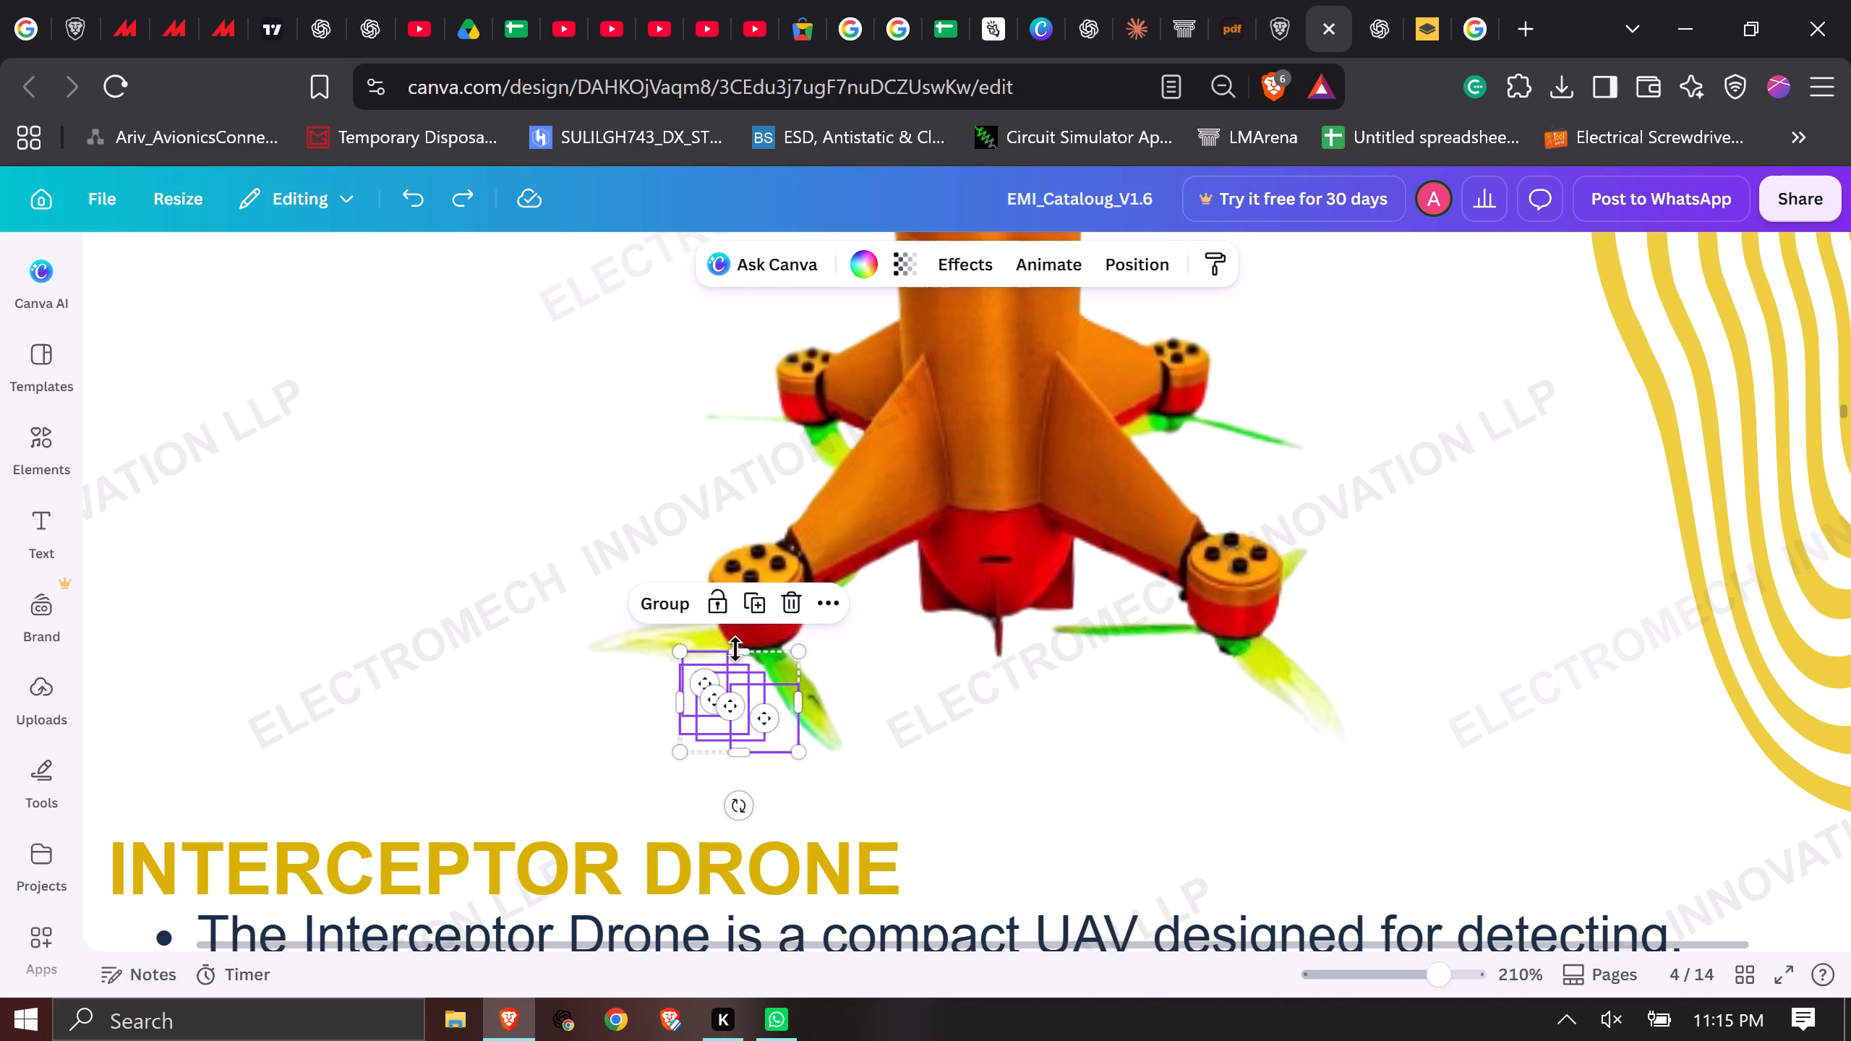
left_click(655, 688, "shift")
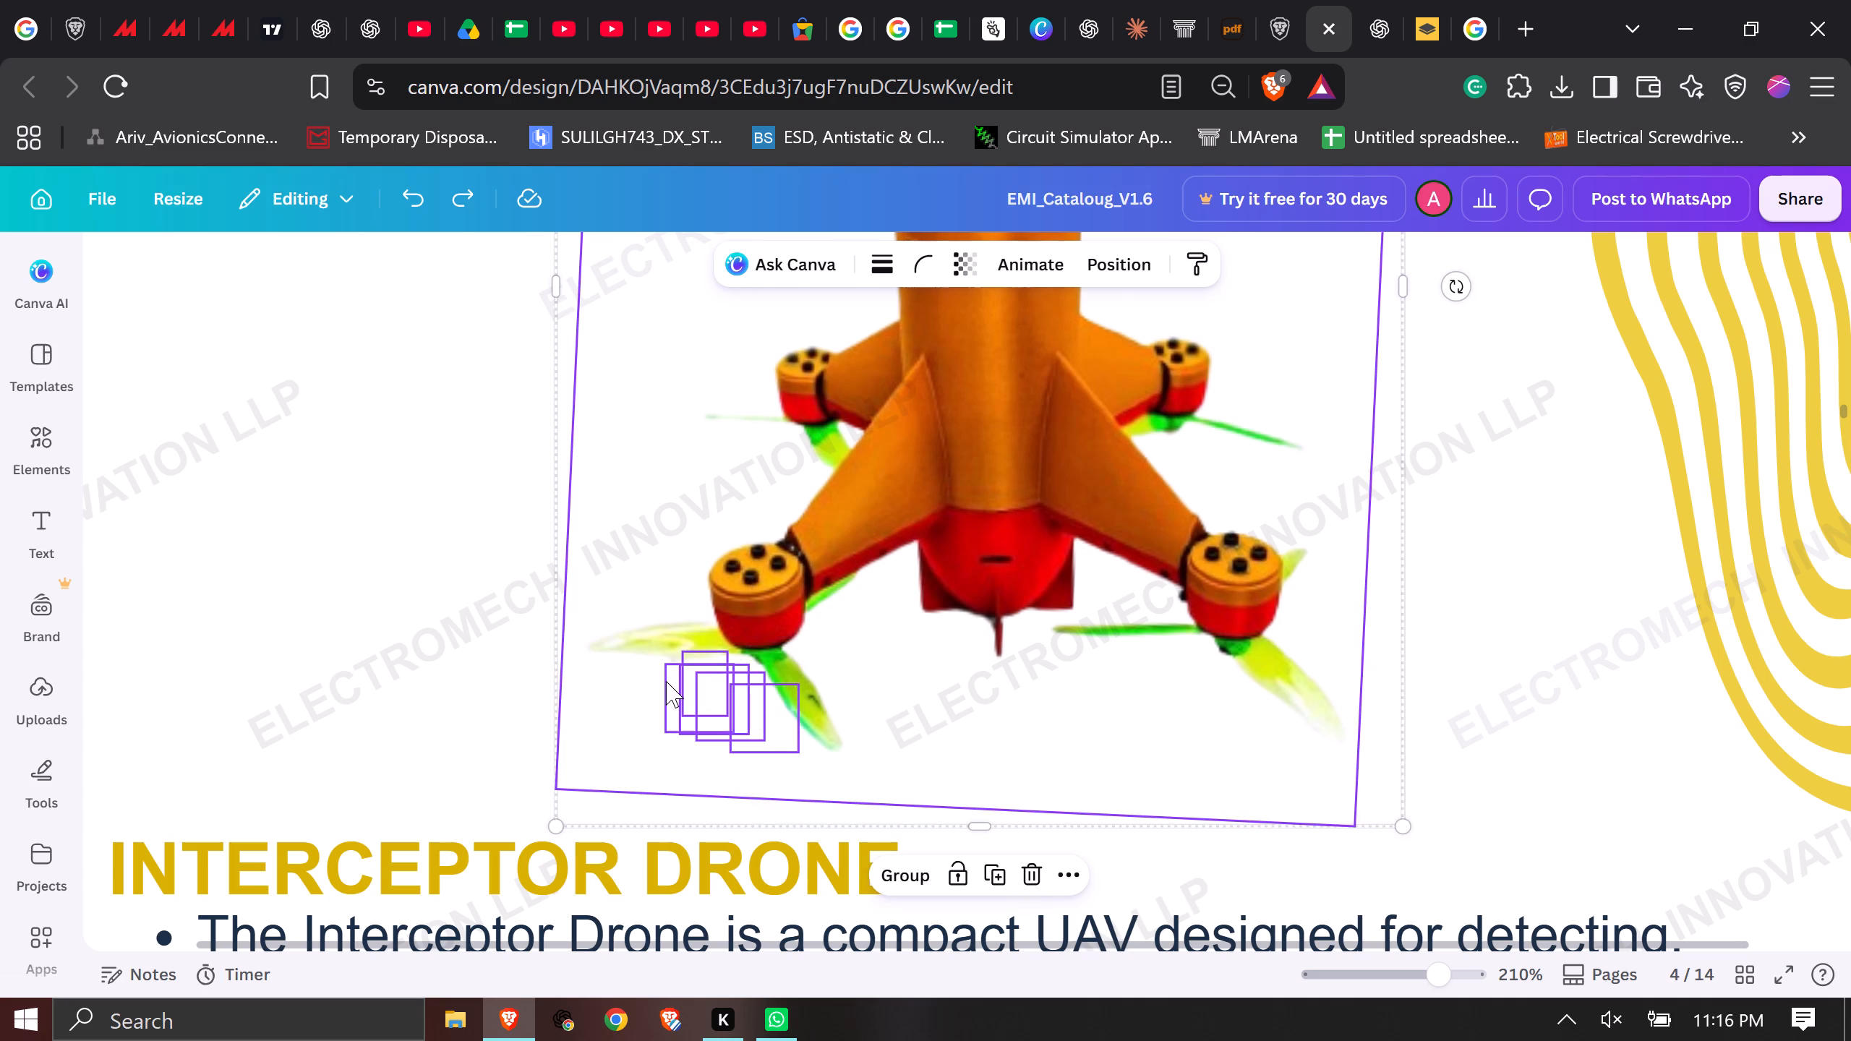
left_click(666, 681, "shift")
left_click(790, 552, "shift")
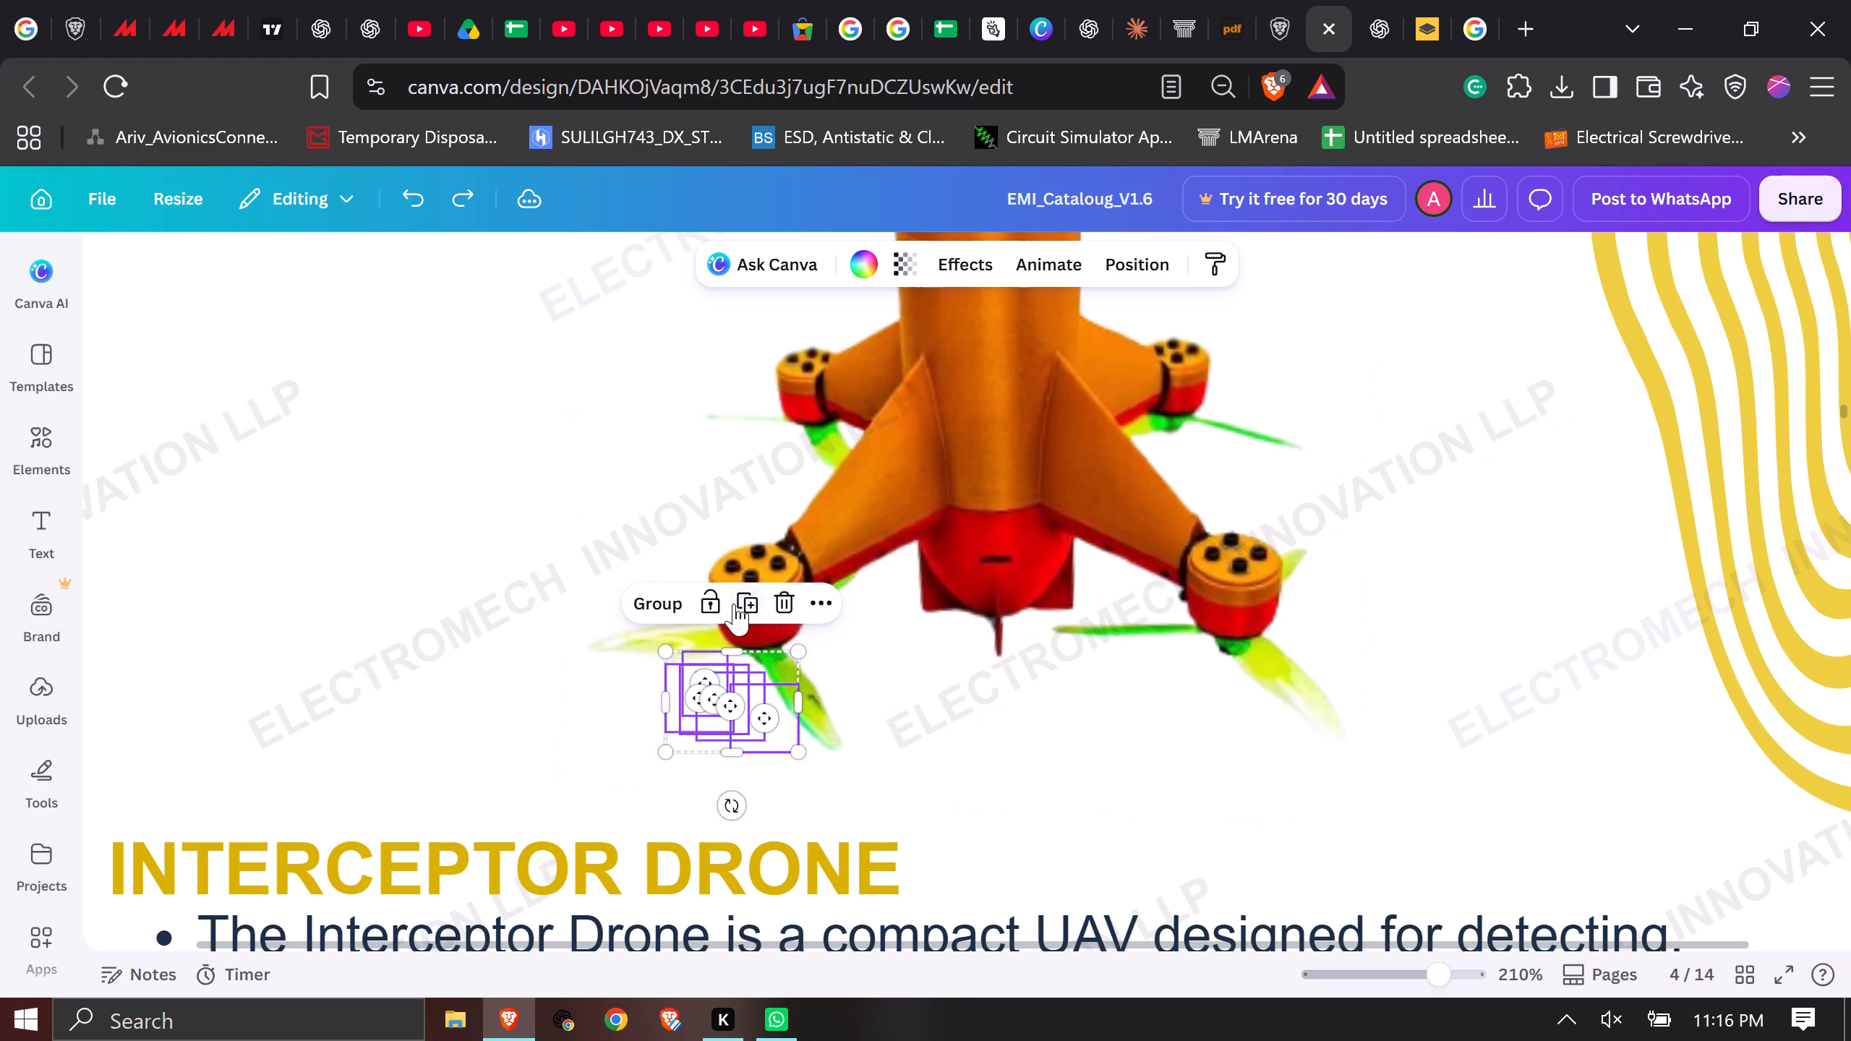
left_click(667, 596)
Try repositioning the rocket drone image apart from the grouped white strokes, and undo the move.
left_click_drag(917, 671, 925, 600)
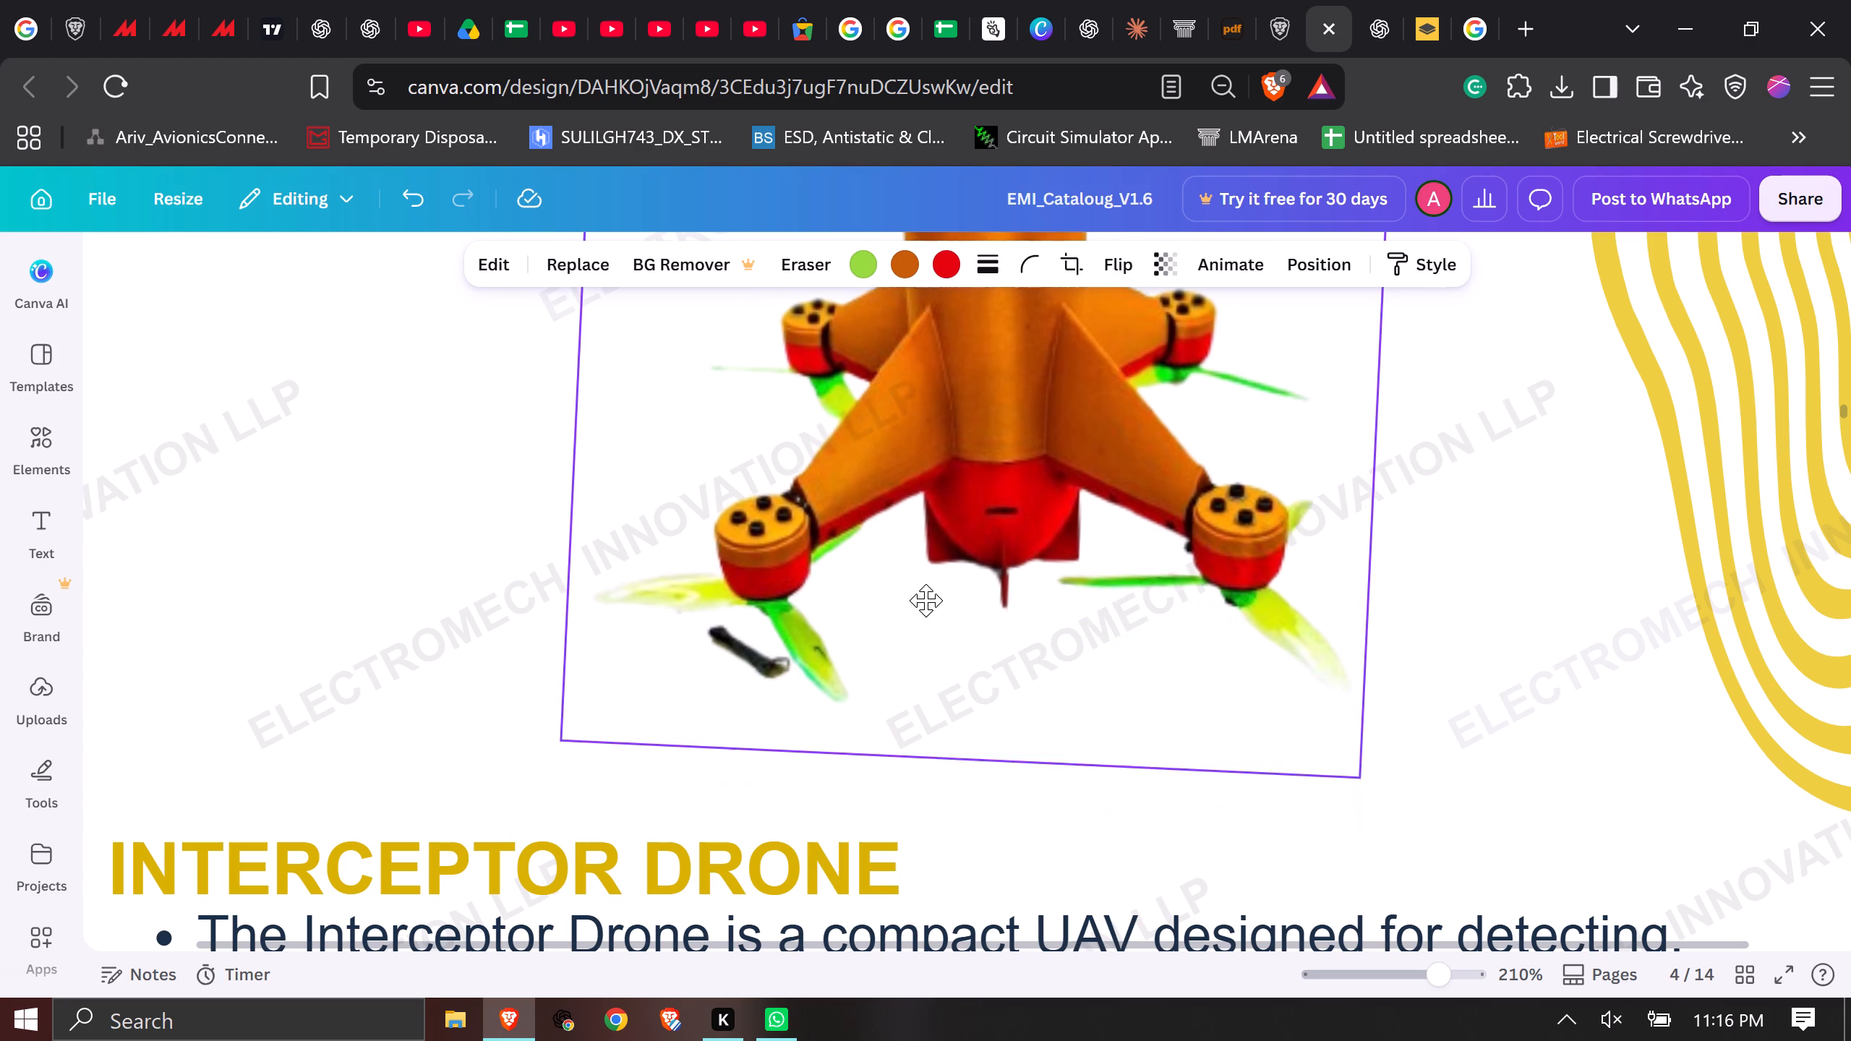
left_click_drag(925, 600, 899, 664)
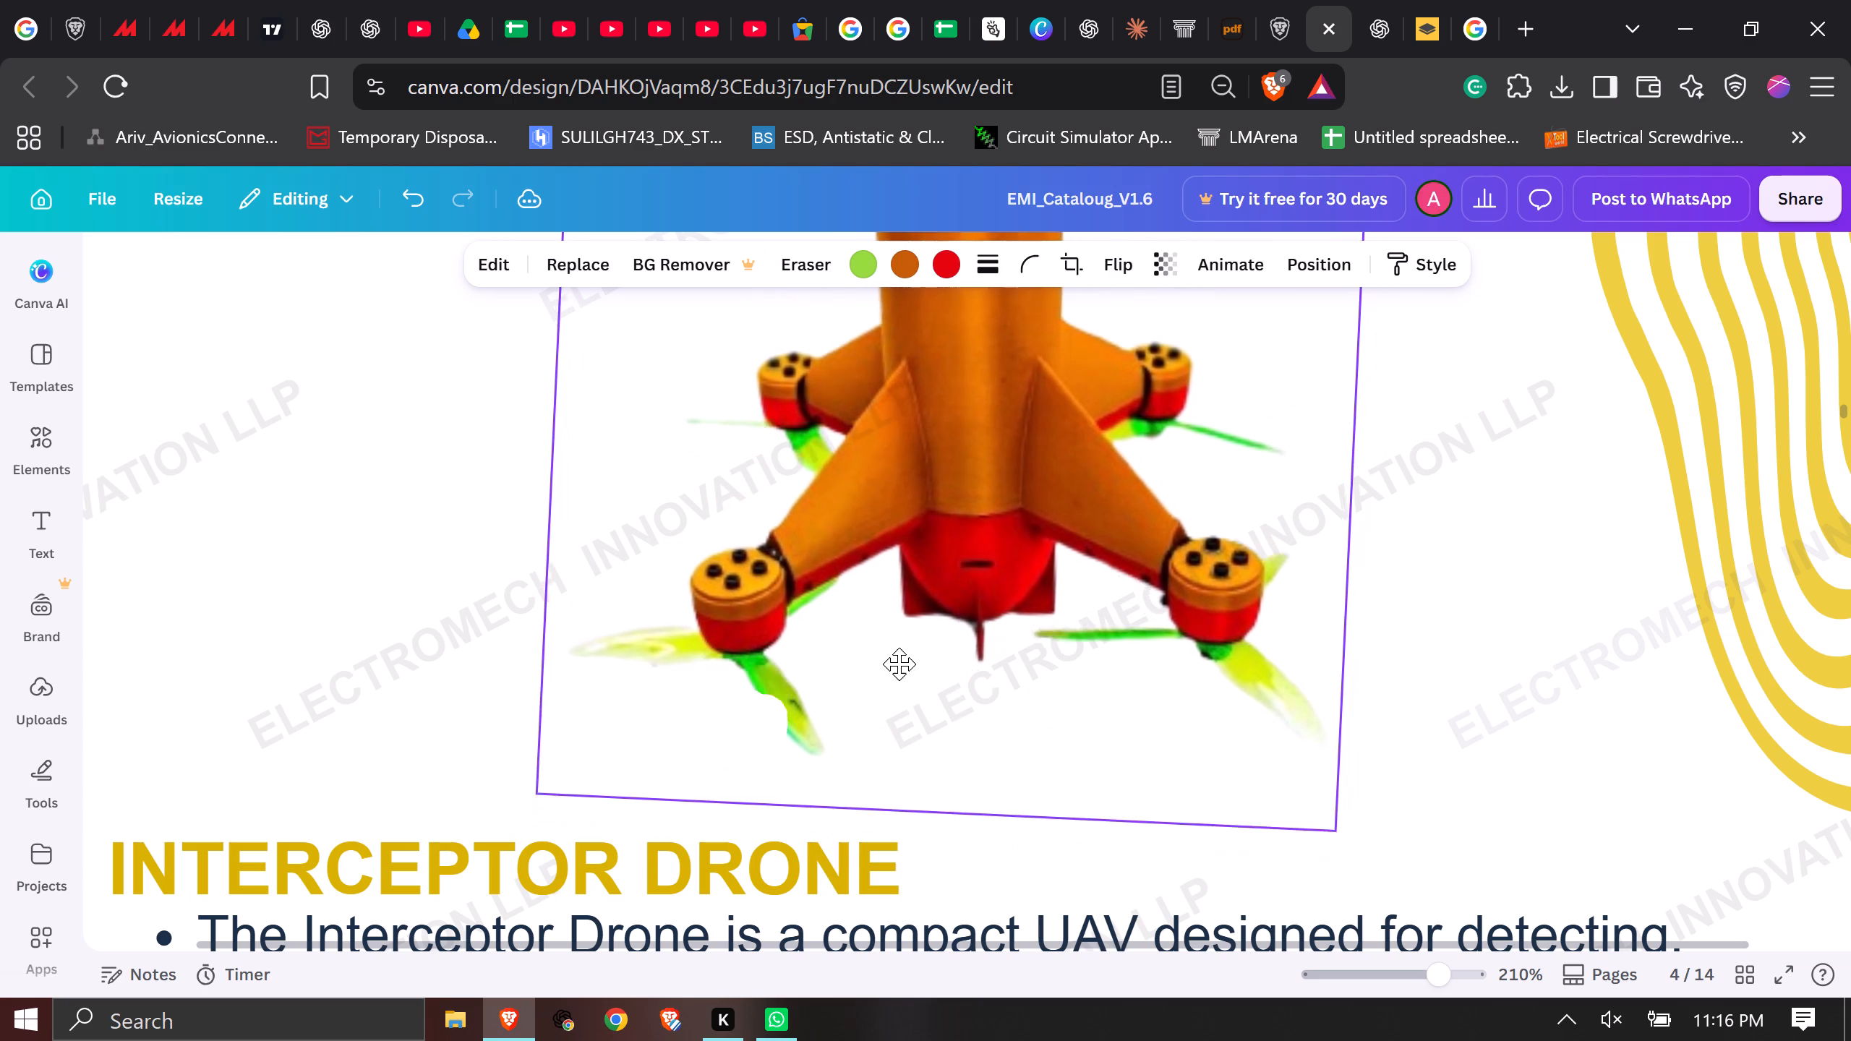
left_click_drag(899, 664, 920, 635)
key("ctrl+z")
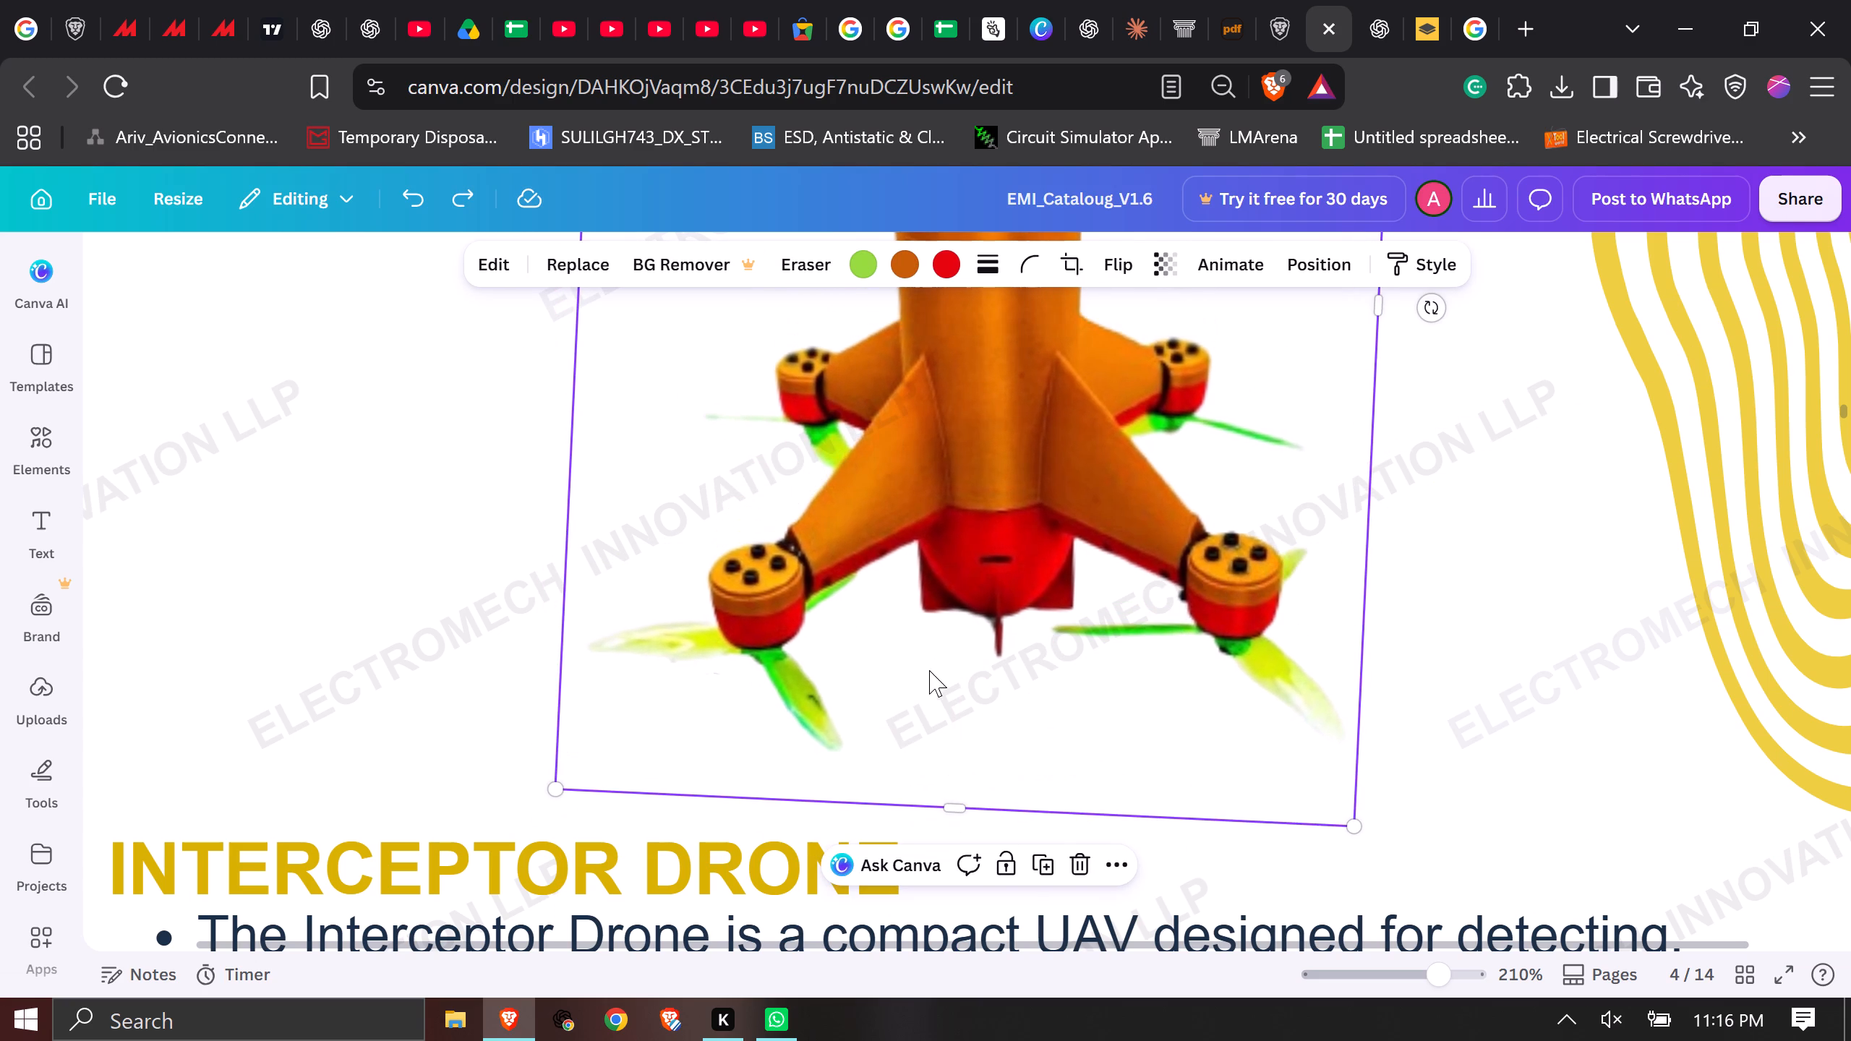
Group the white stroke patch together with the rocket drone image.
left_click(764, 686)
left_click(814, 693, "shift")
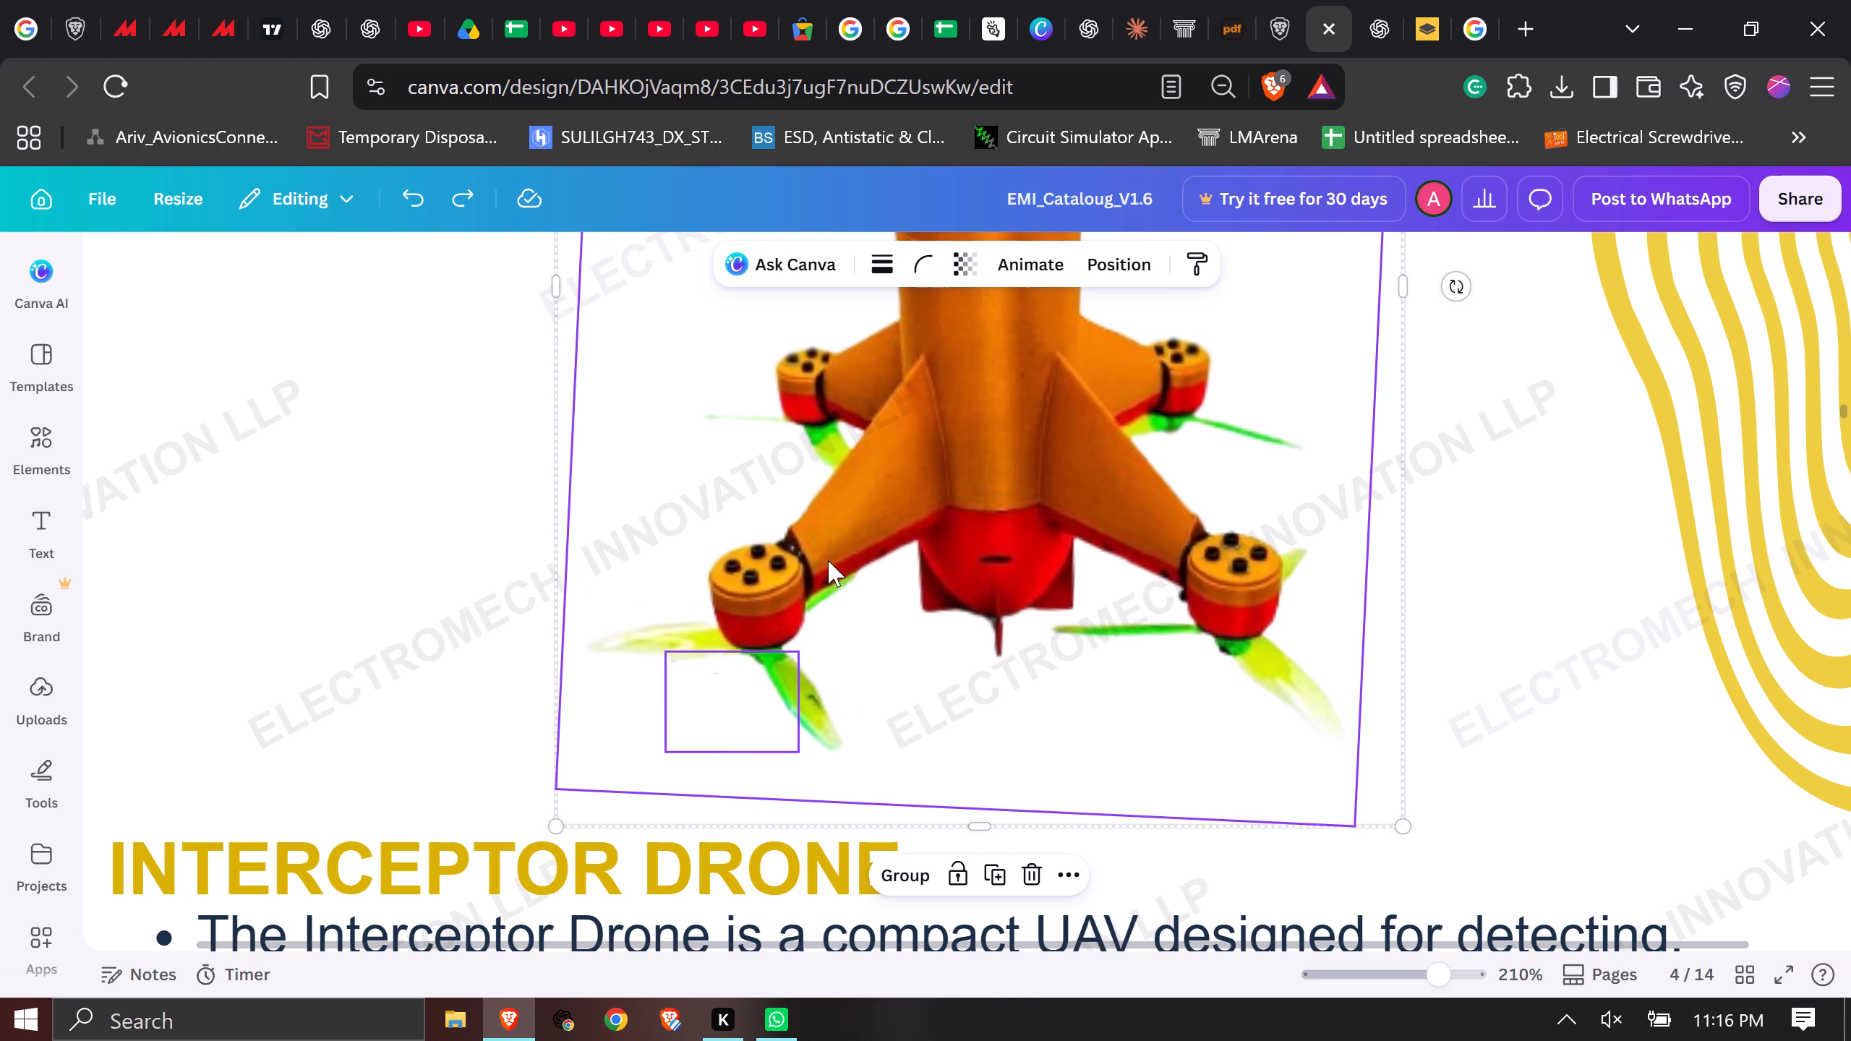
scroll(1128, 475, "up", 7)
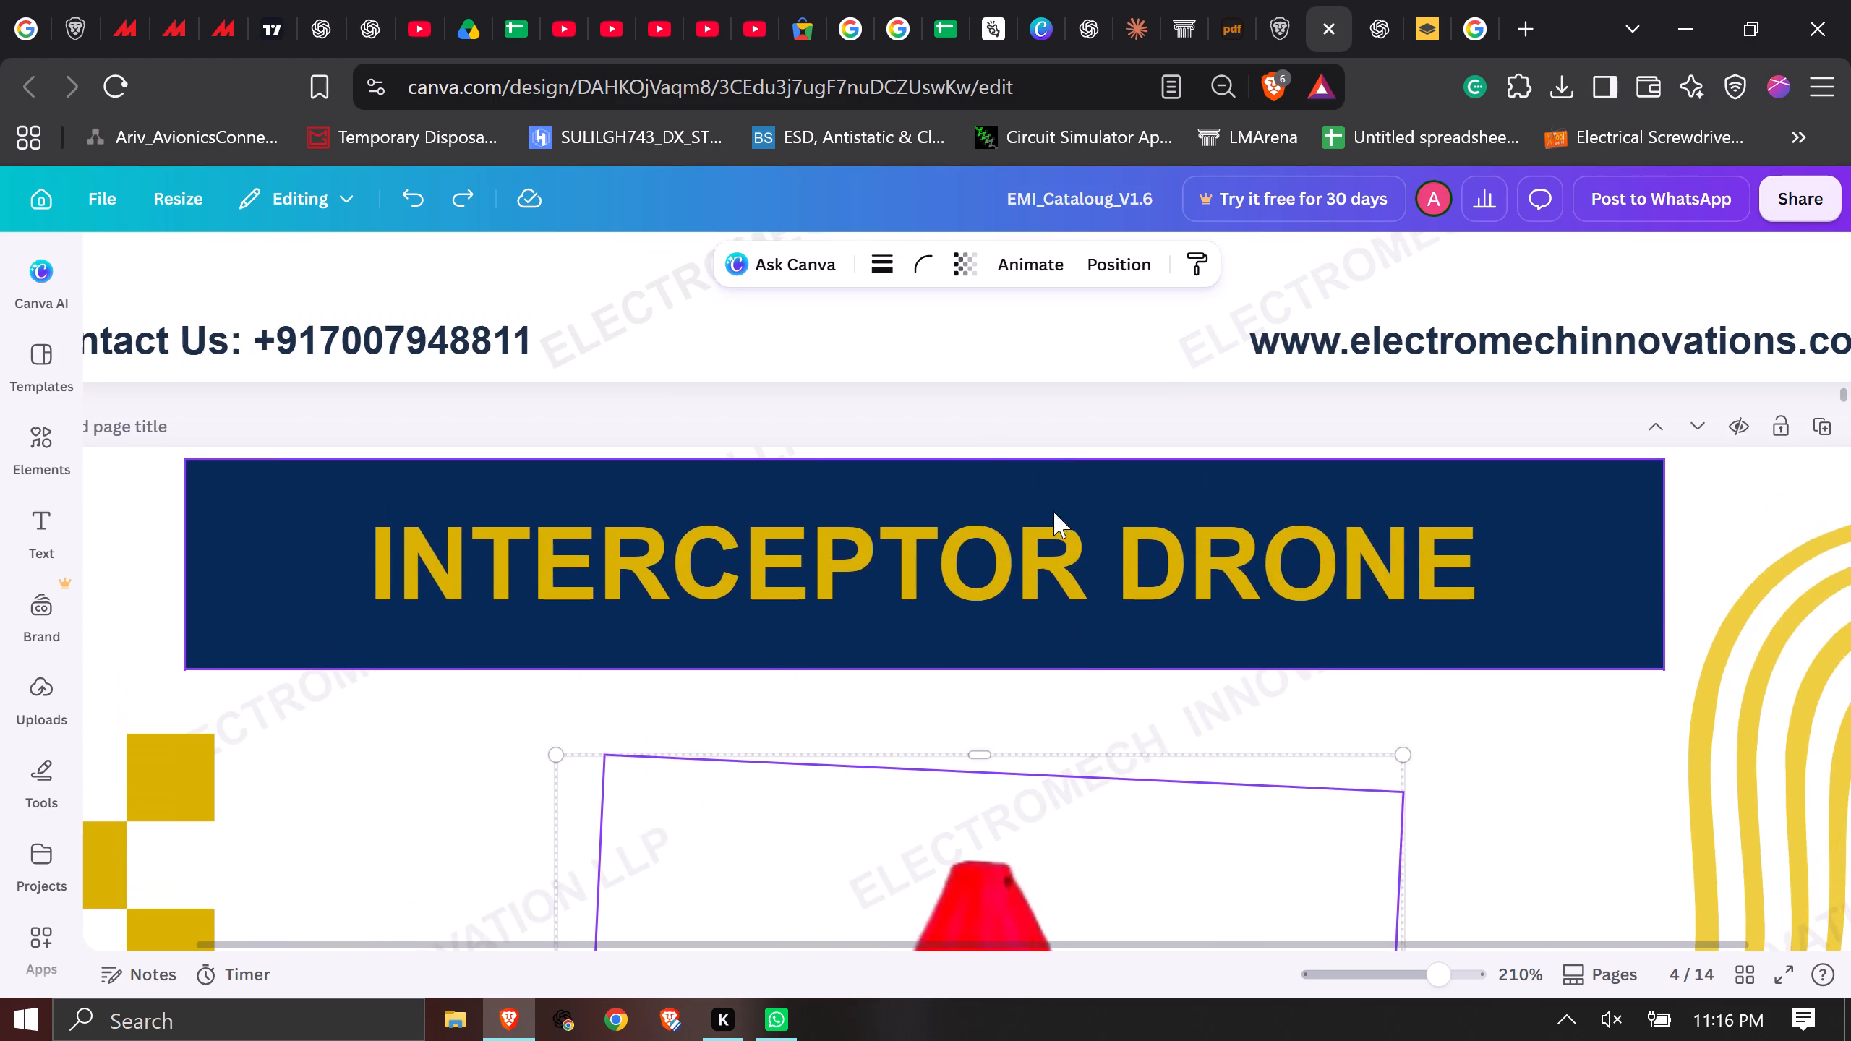
scroll(1002, 531, "down", 9)
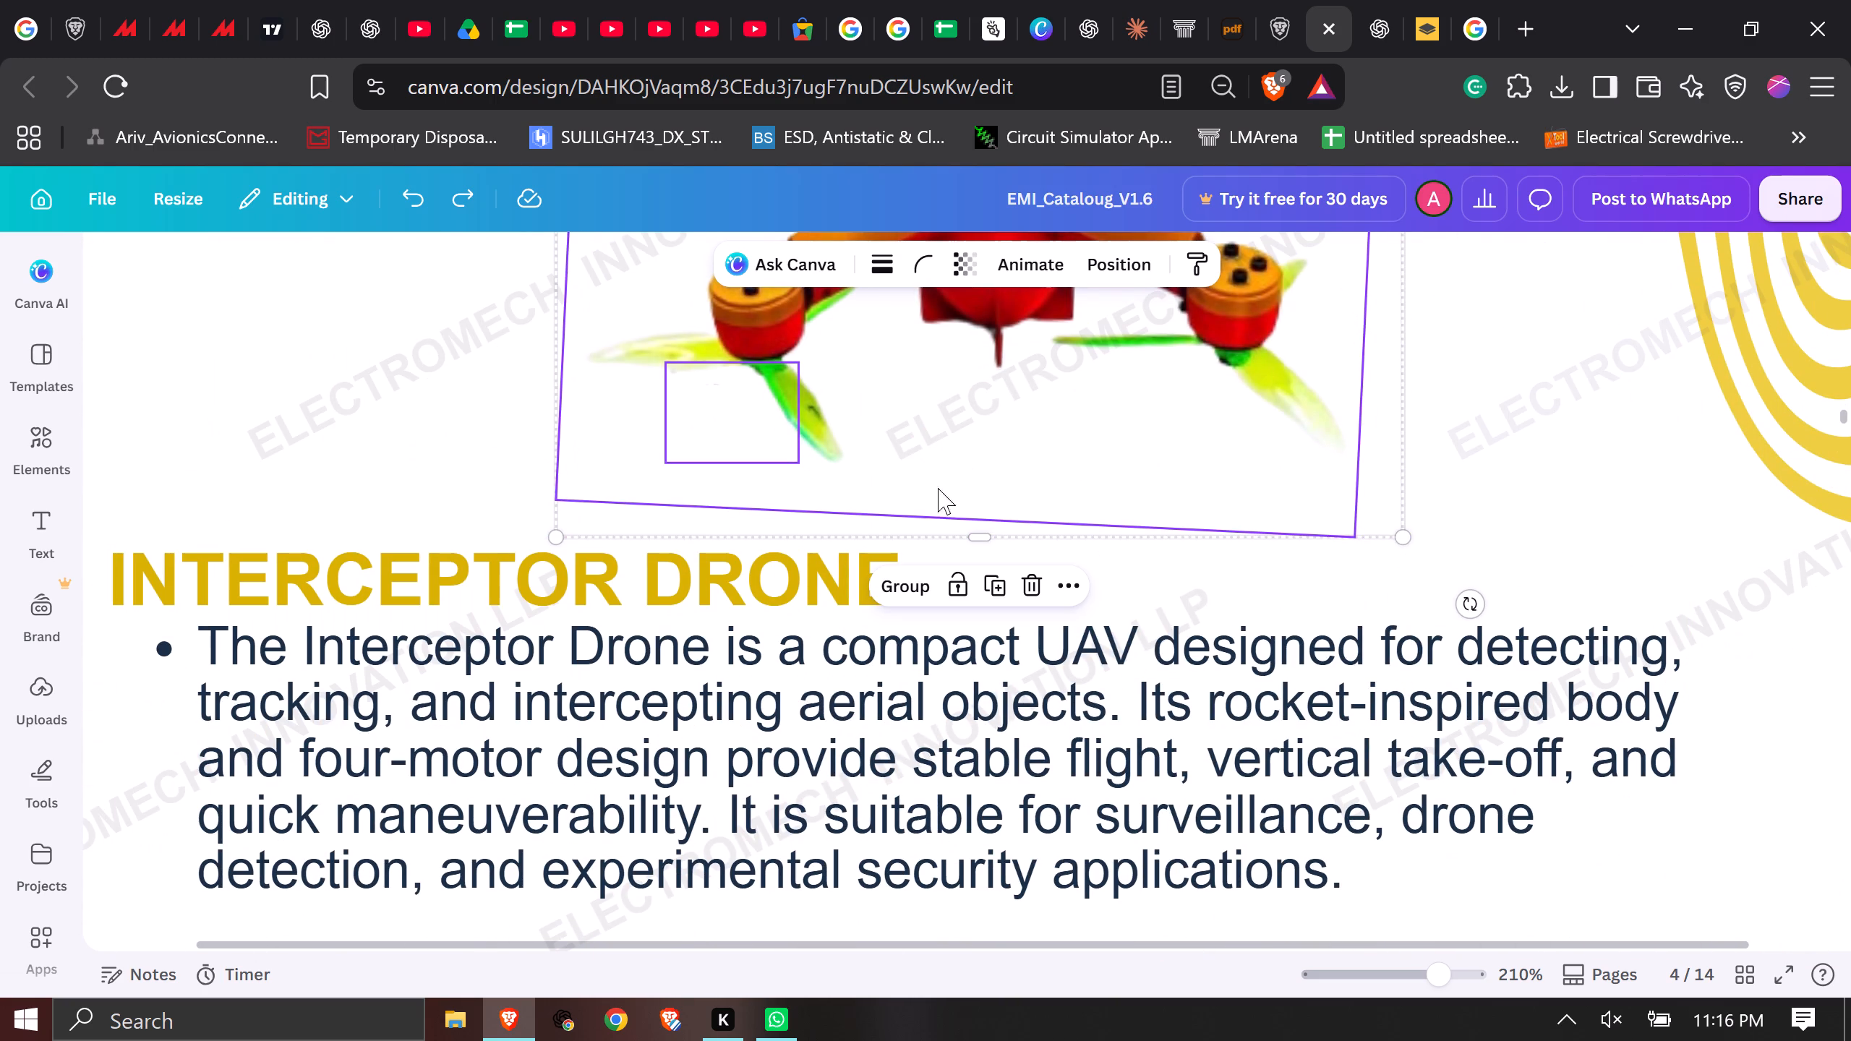
left_click(893, 586)
Move the grouped rocket drone up, closer to the INTERCEPTOR DRONE title banner.
scroll(935, 531, "up", 2)
left_click_drag(986, 607, 988, 499)
scroll(986, 530, "up", 2)
scroll(1002, 609, "down", 4, "ctrl")
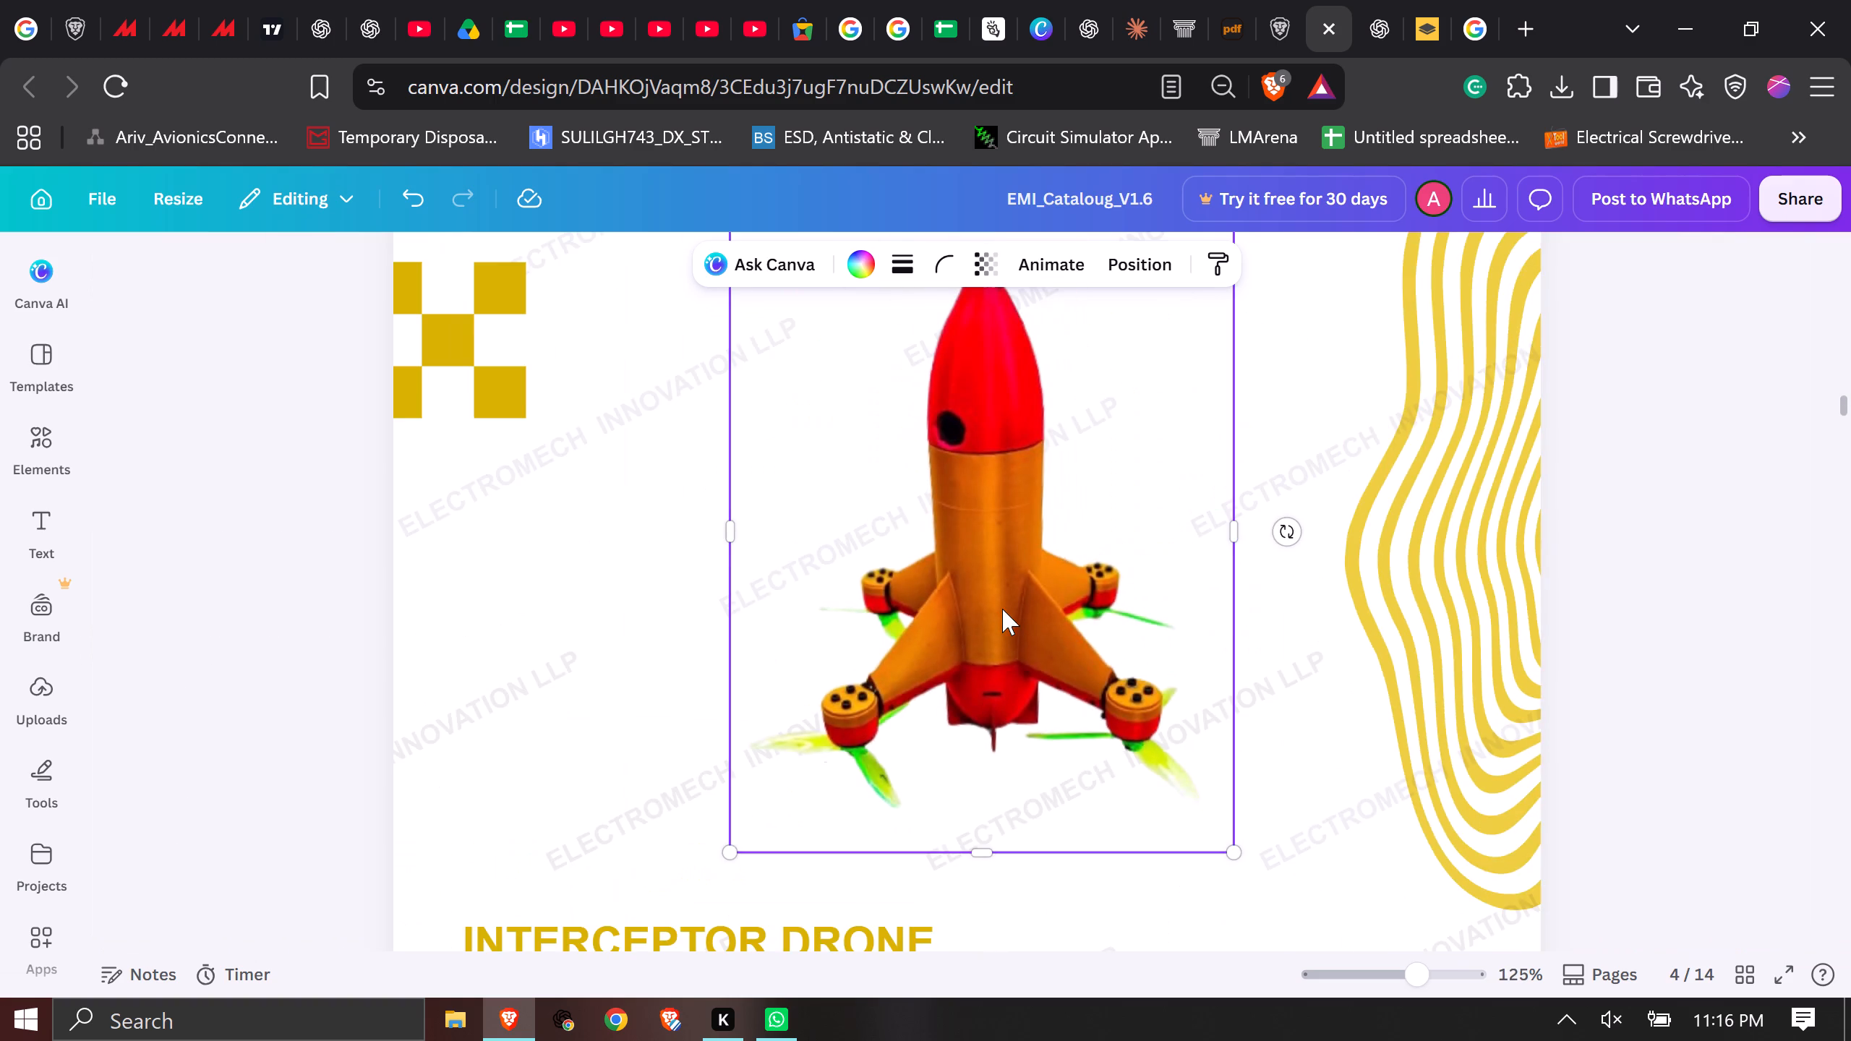
scroll(1005, 606, "up", 2)
scroll(1005, 606, "down", 2)
scroll(1348, 615, "down", 2)
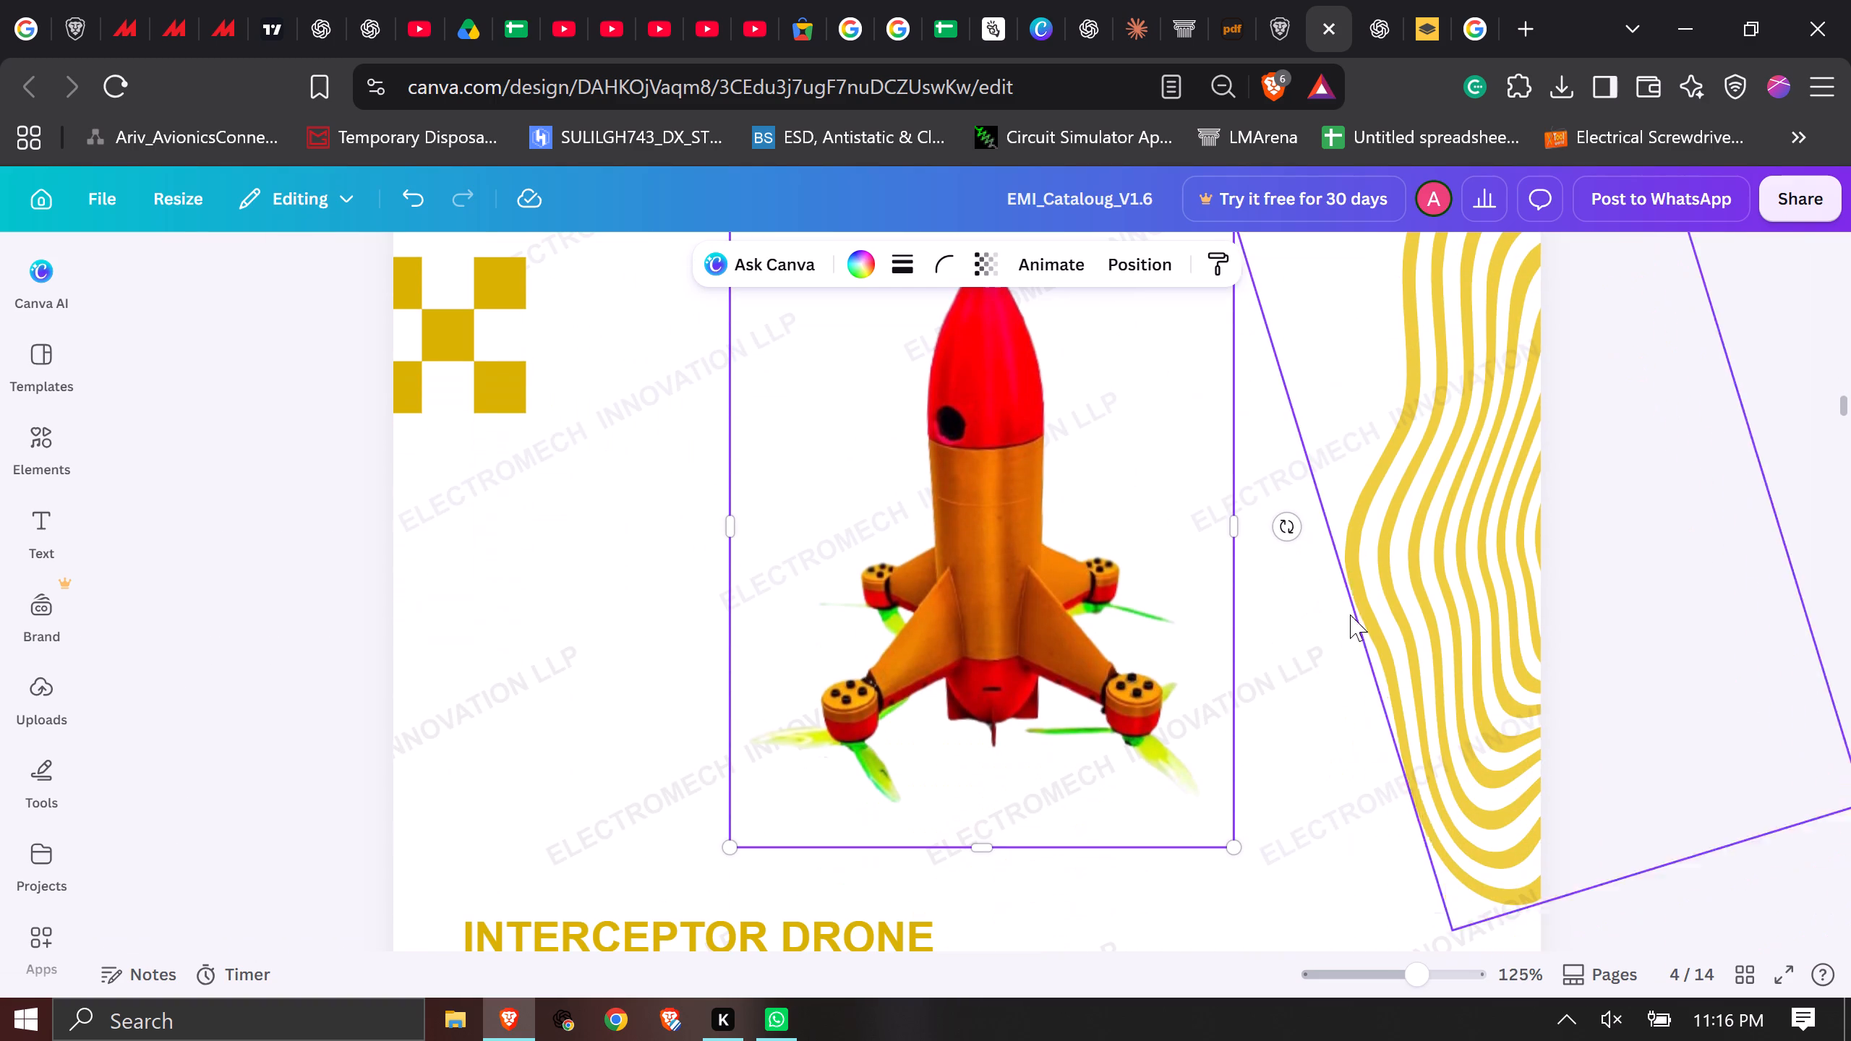
left_click(1622, 600)
Enlarge the grouped rocket drone slightly and lower it to just above the INTERCEPTOR DRONE description heading.
scroll(1618, 605, "down", 3, "ctrl")
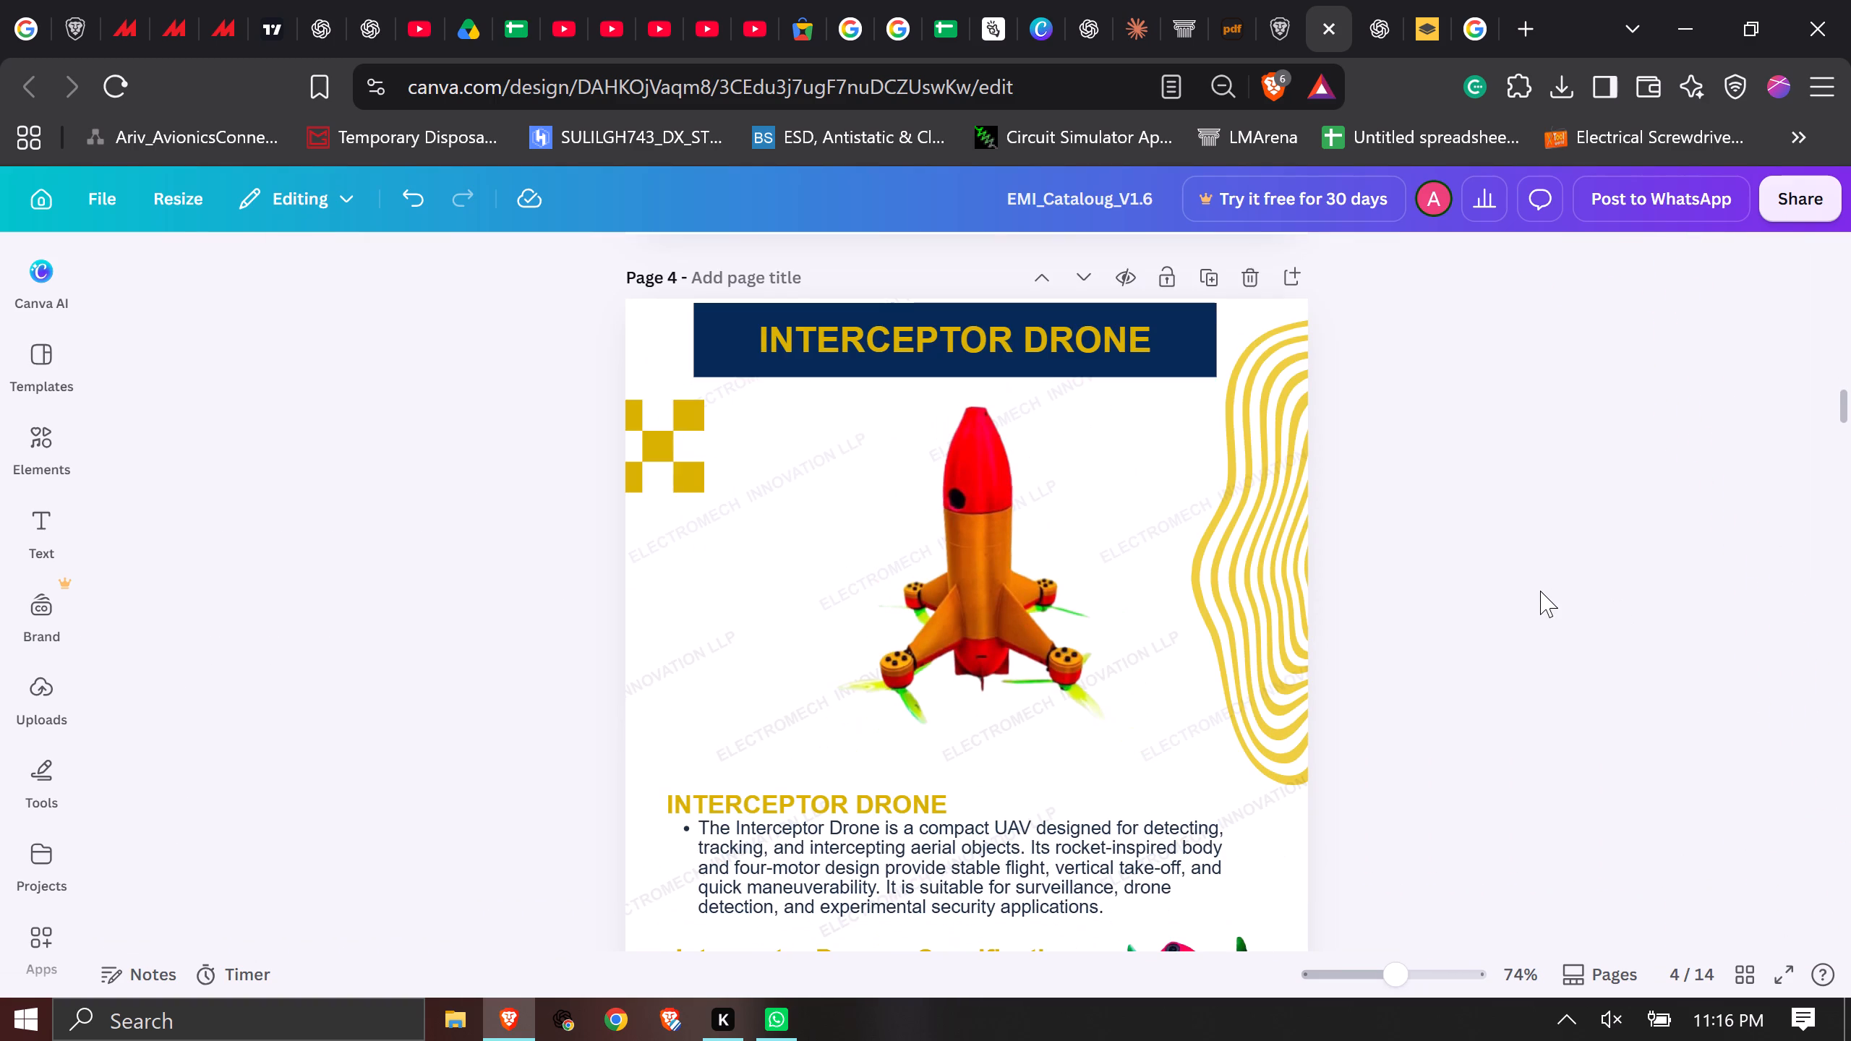
scroll(1540, 591, "down", 2)
scroll(1416, 616, "down", 1)
scroll(1474, 589, "up", 4)
scroll(1474, 589, "down", 3, "ctrl")
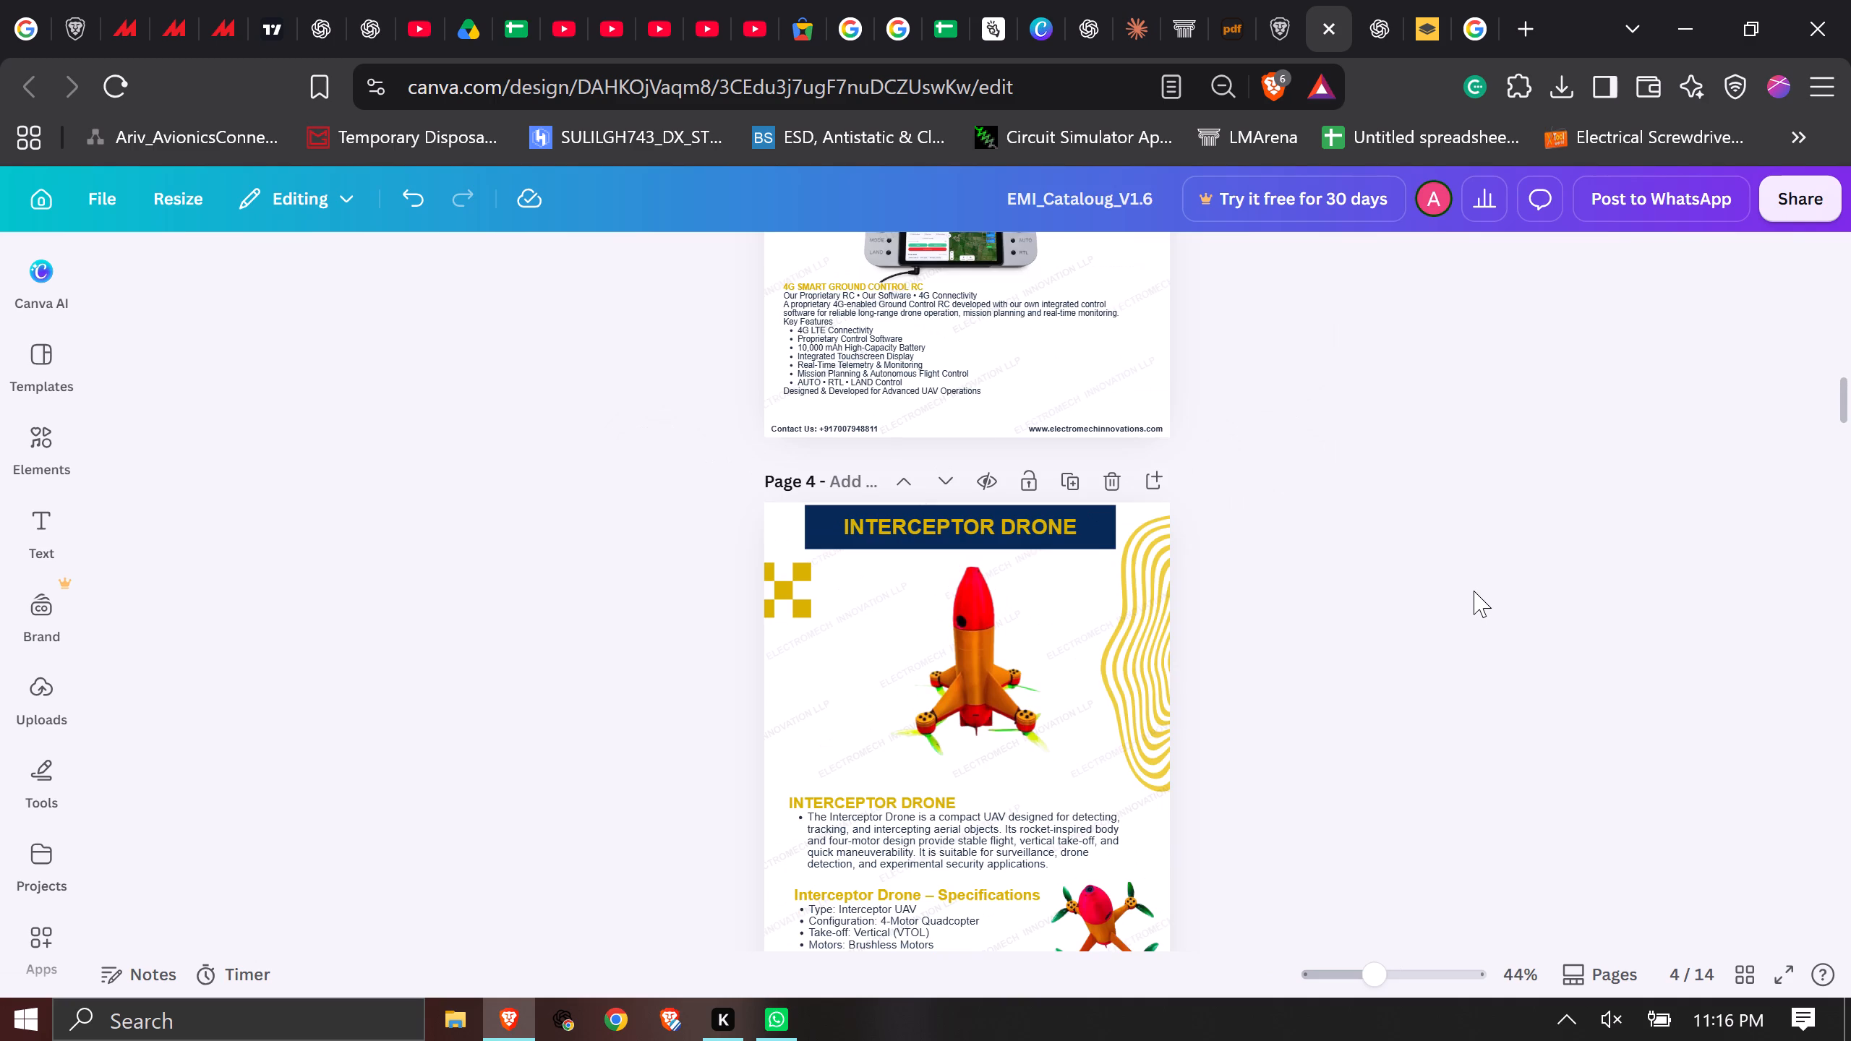
scroll(1474, 591, "up", 4, "ctrl")
left_click(1089, 622)
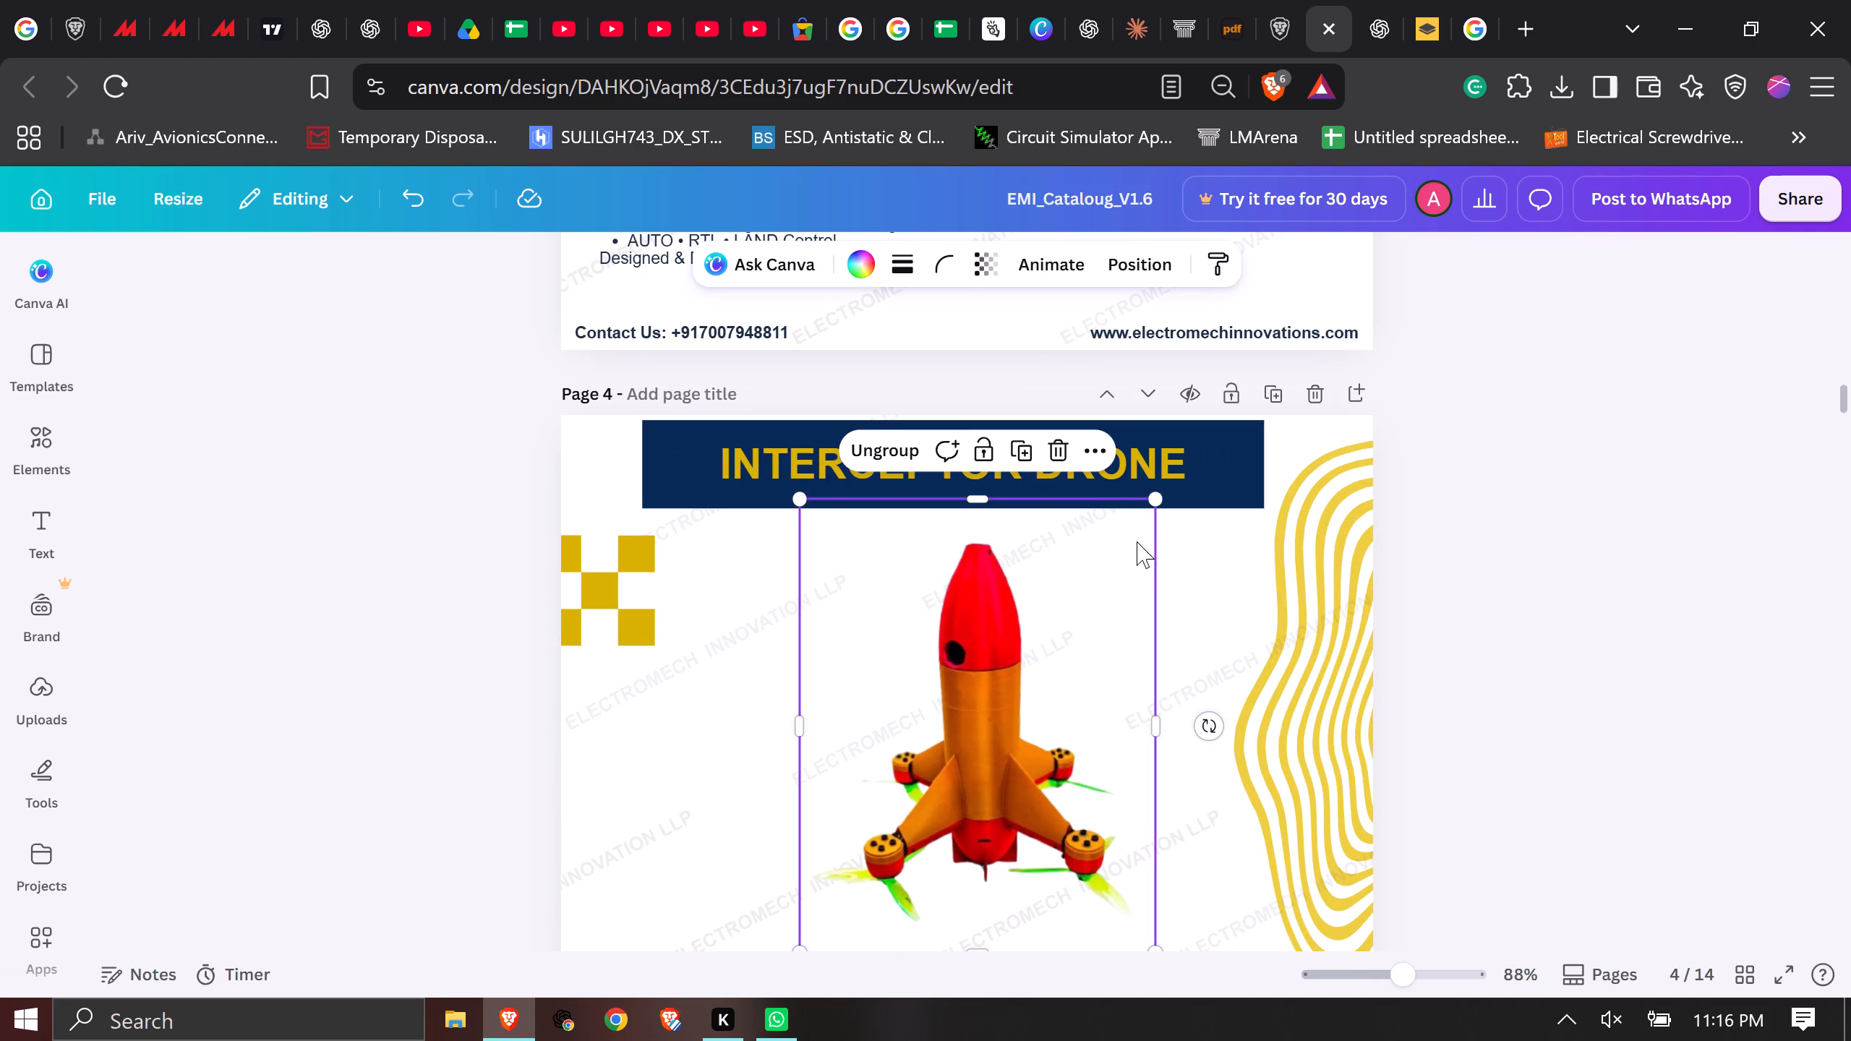
left_click_drag(1157, 505, 1170, 468)
scroll(1134, 531, "down", 2)
scroll(1083, 457, "up", 1)
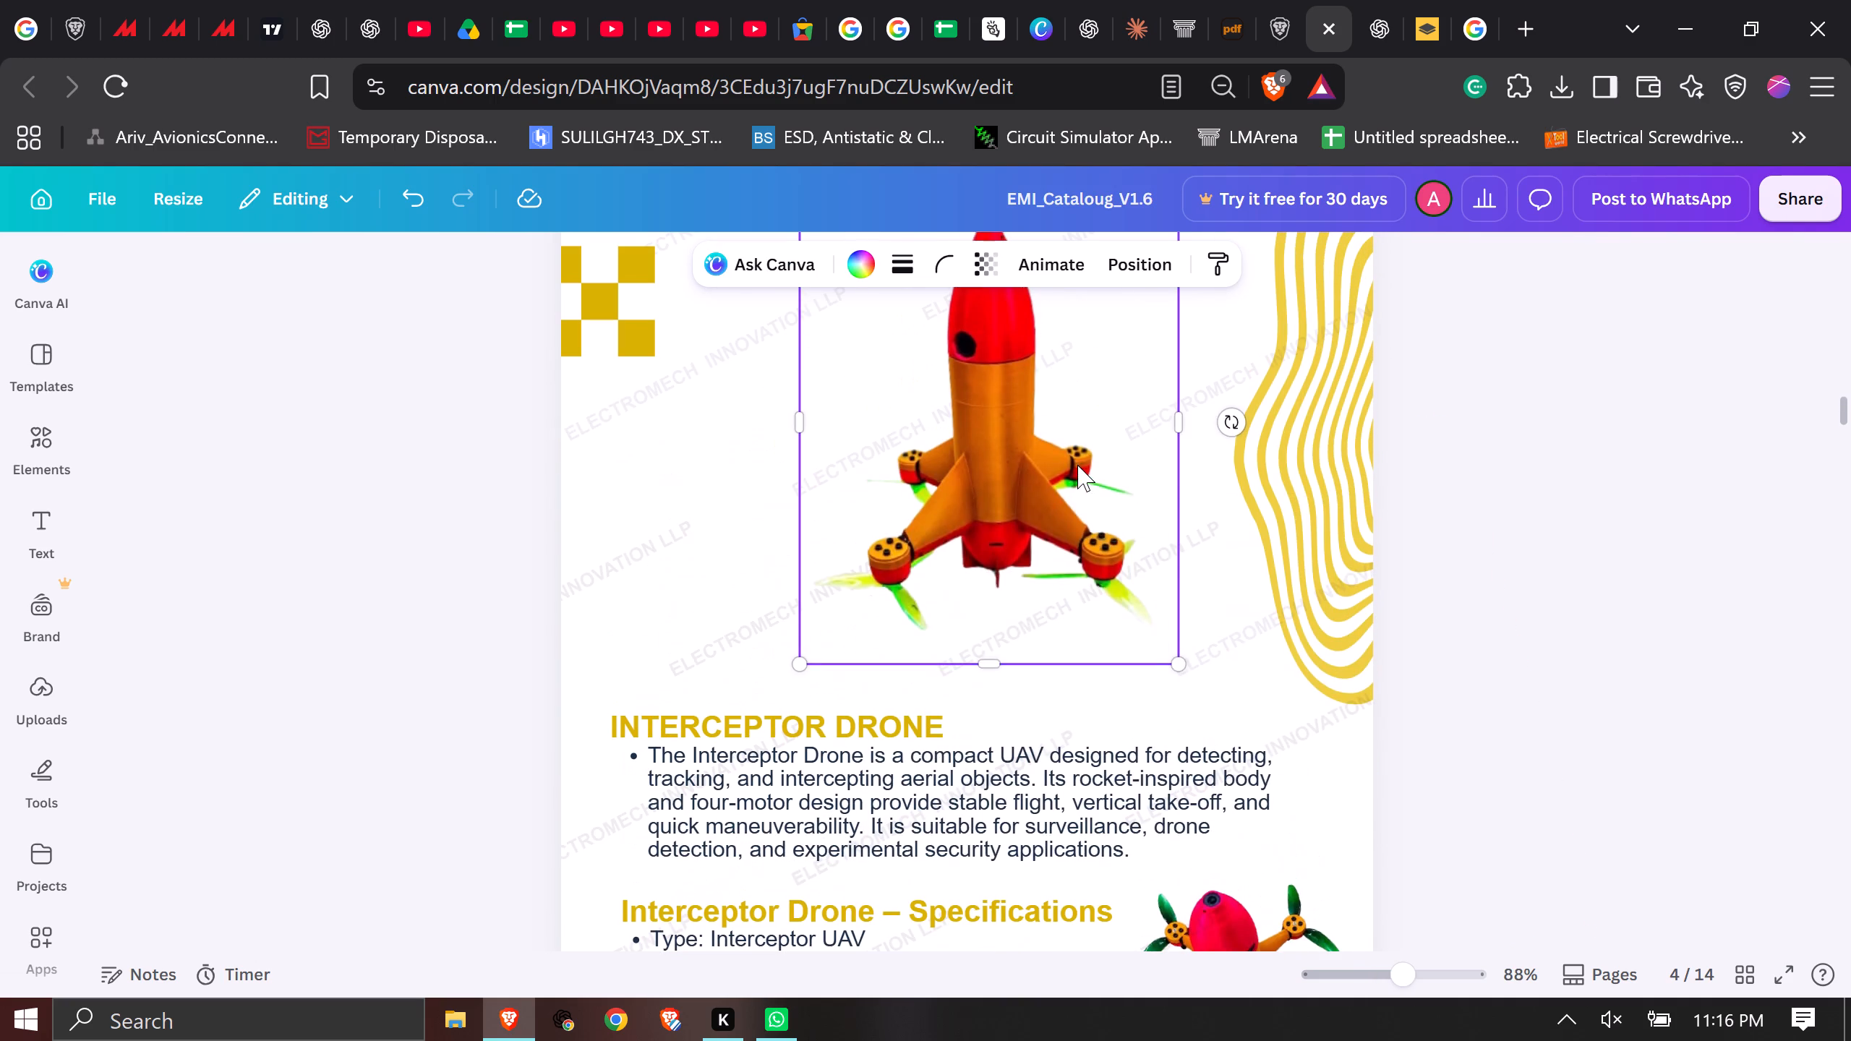
left_click_drag(1069, 480, 1069, 530)
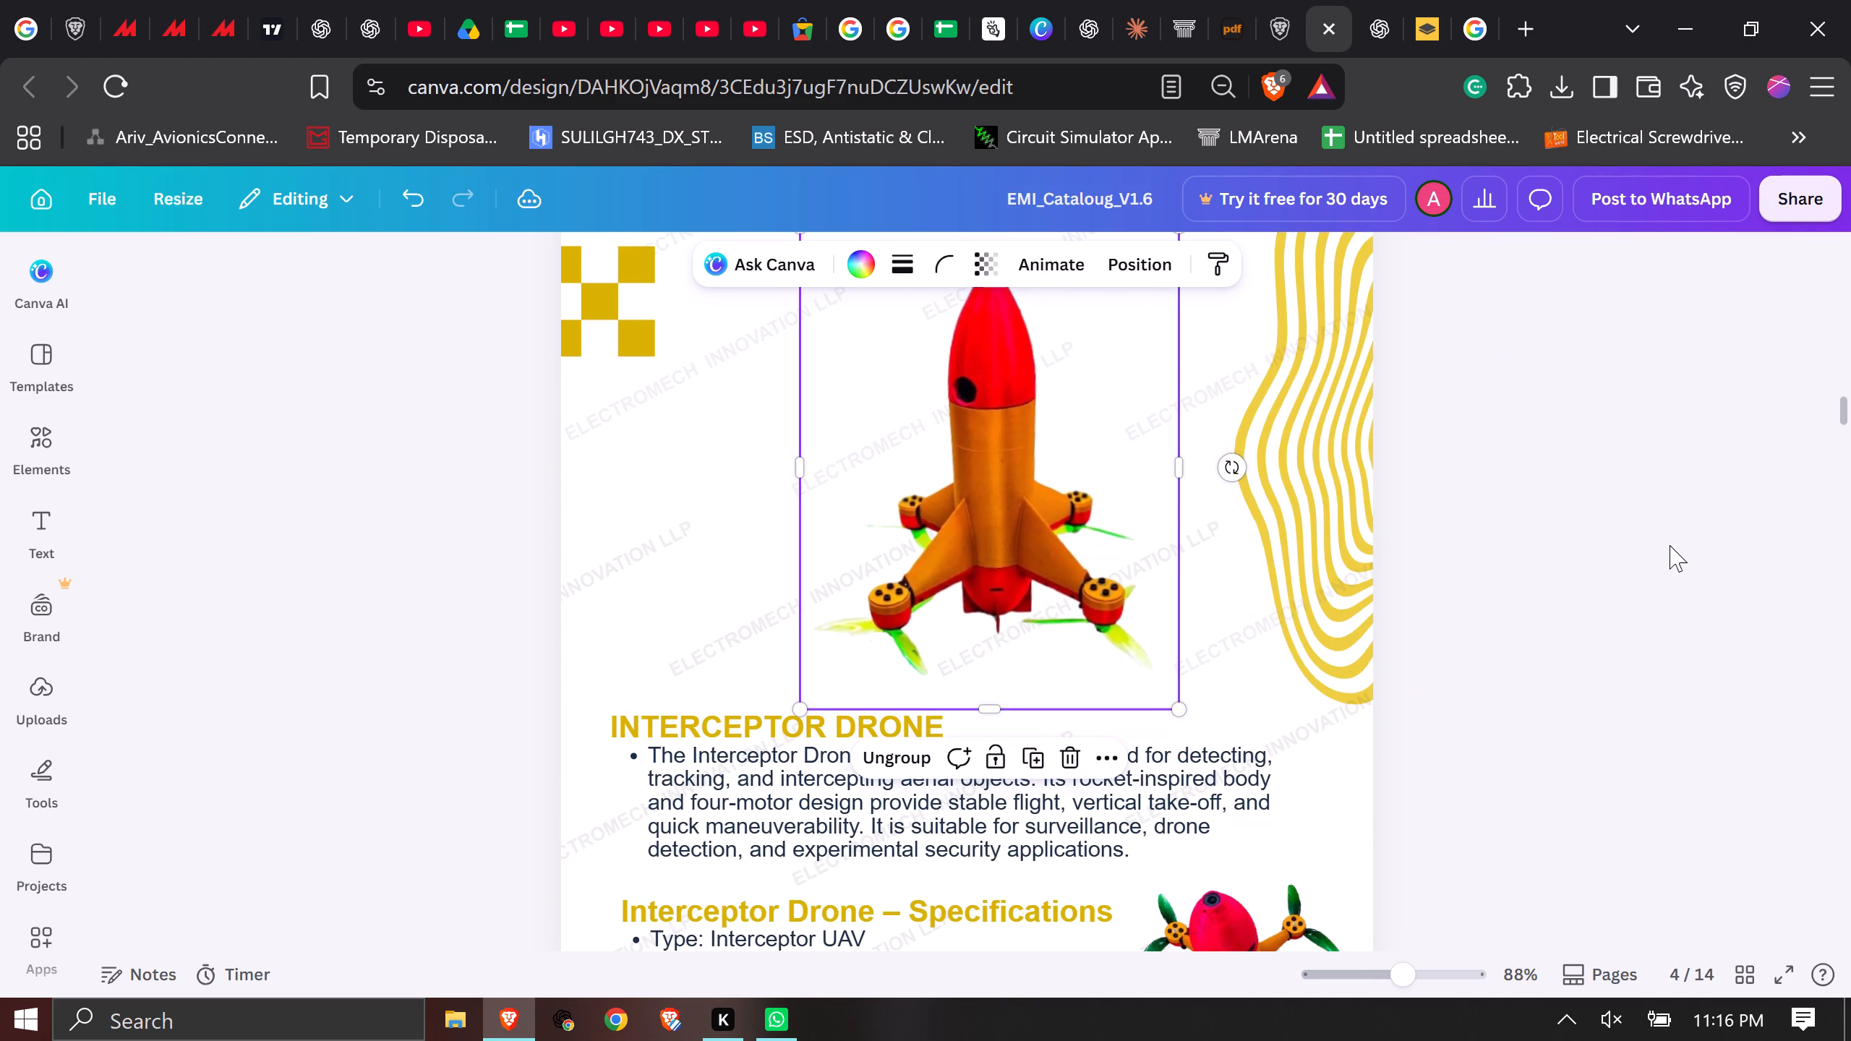
left_click(1621, 560)
Centre the enlarged rocket drone group horizontally on page 4 and raise it slightly beneath the title banner.
scroll(1593, 571, "down", 4, "ctrl")
scroll(1469, 570, "up", 4)
scroll(1469, 570, "down", 5)
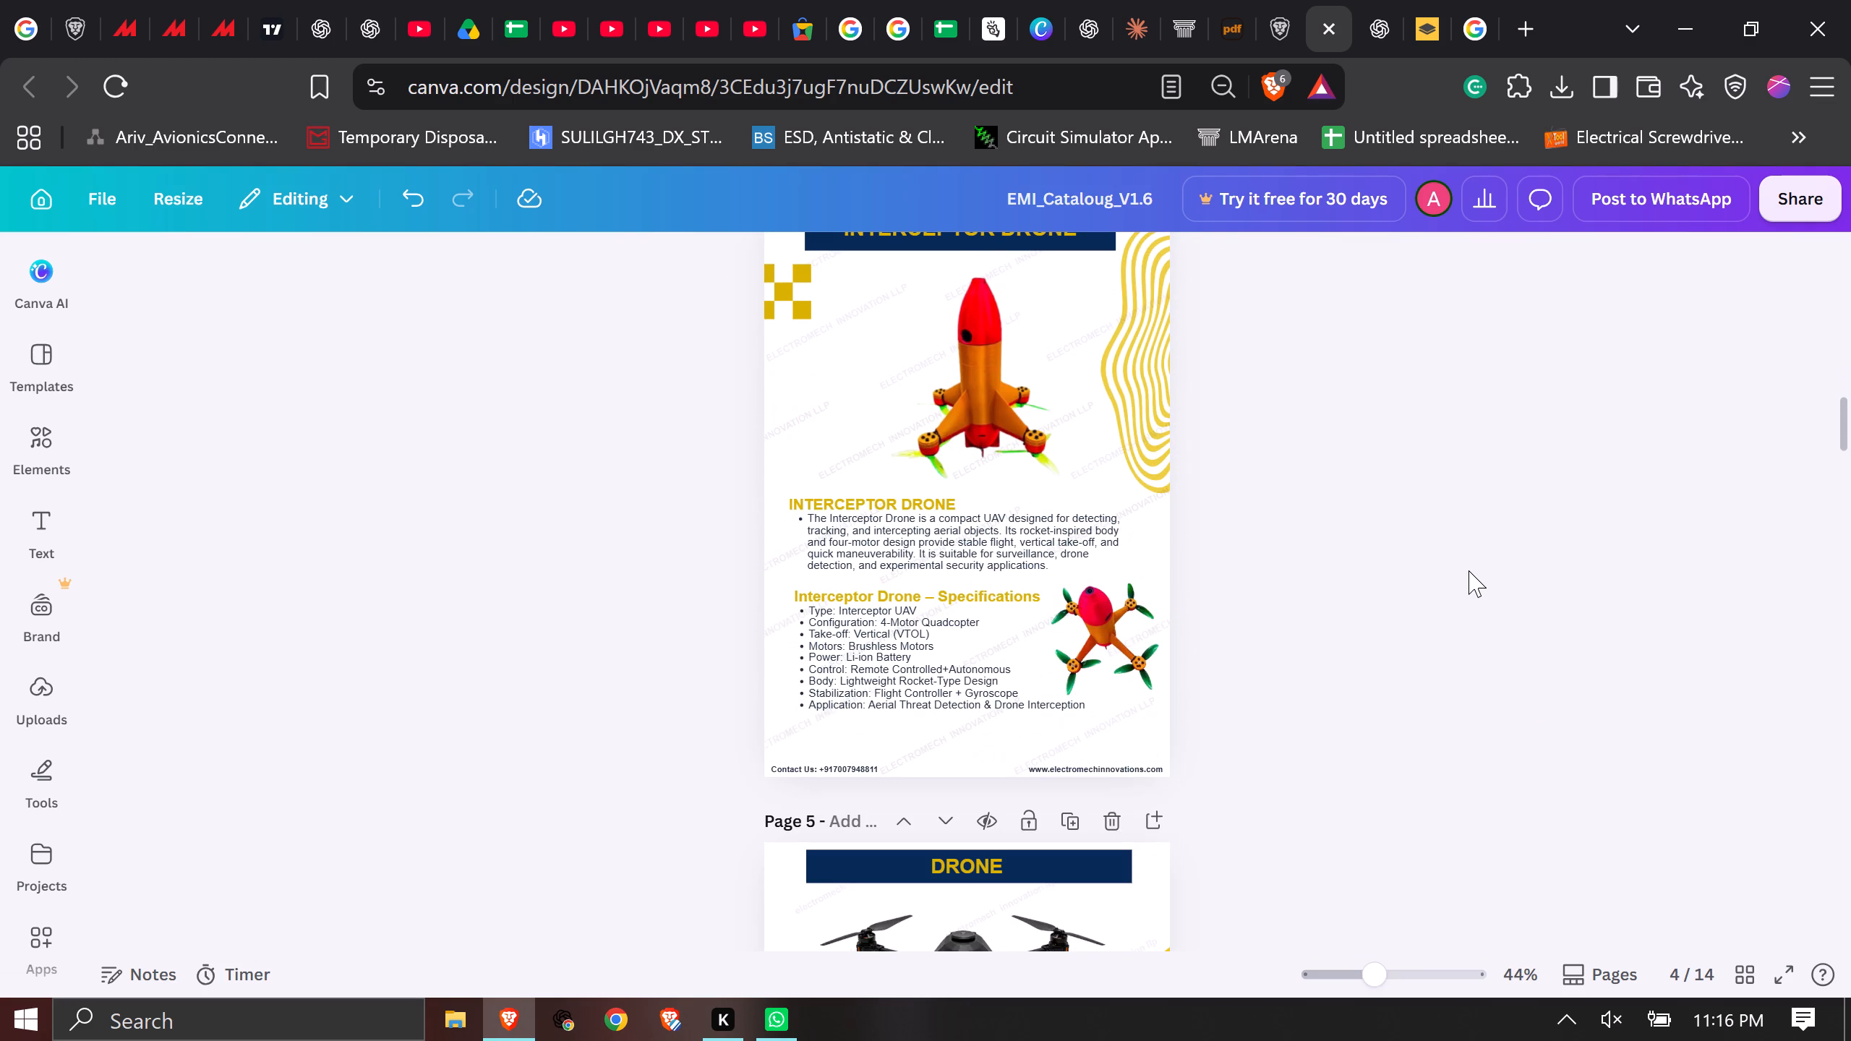
scroll(1261, 544, "up", 4, "ctrl")
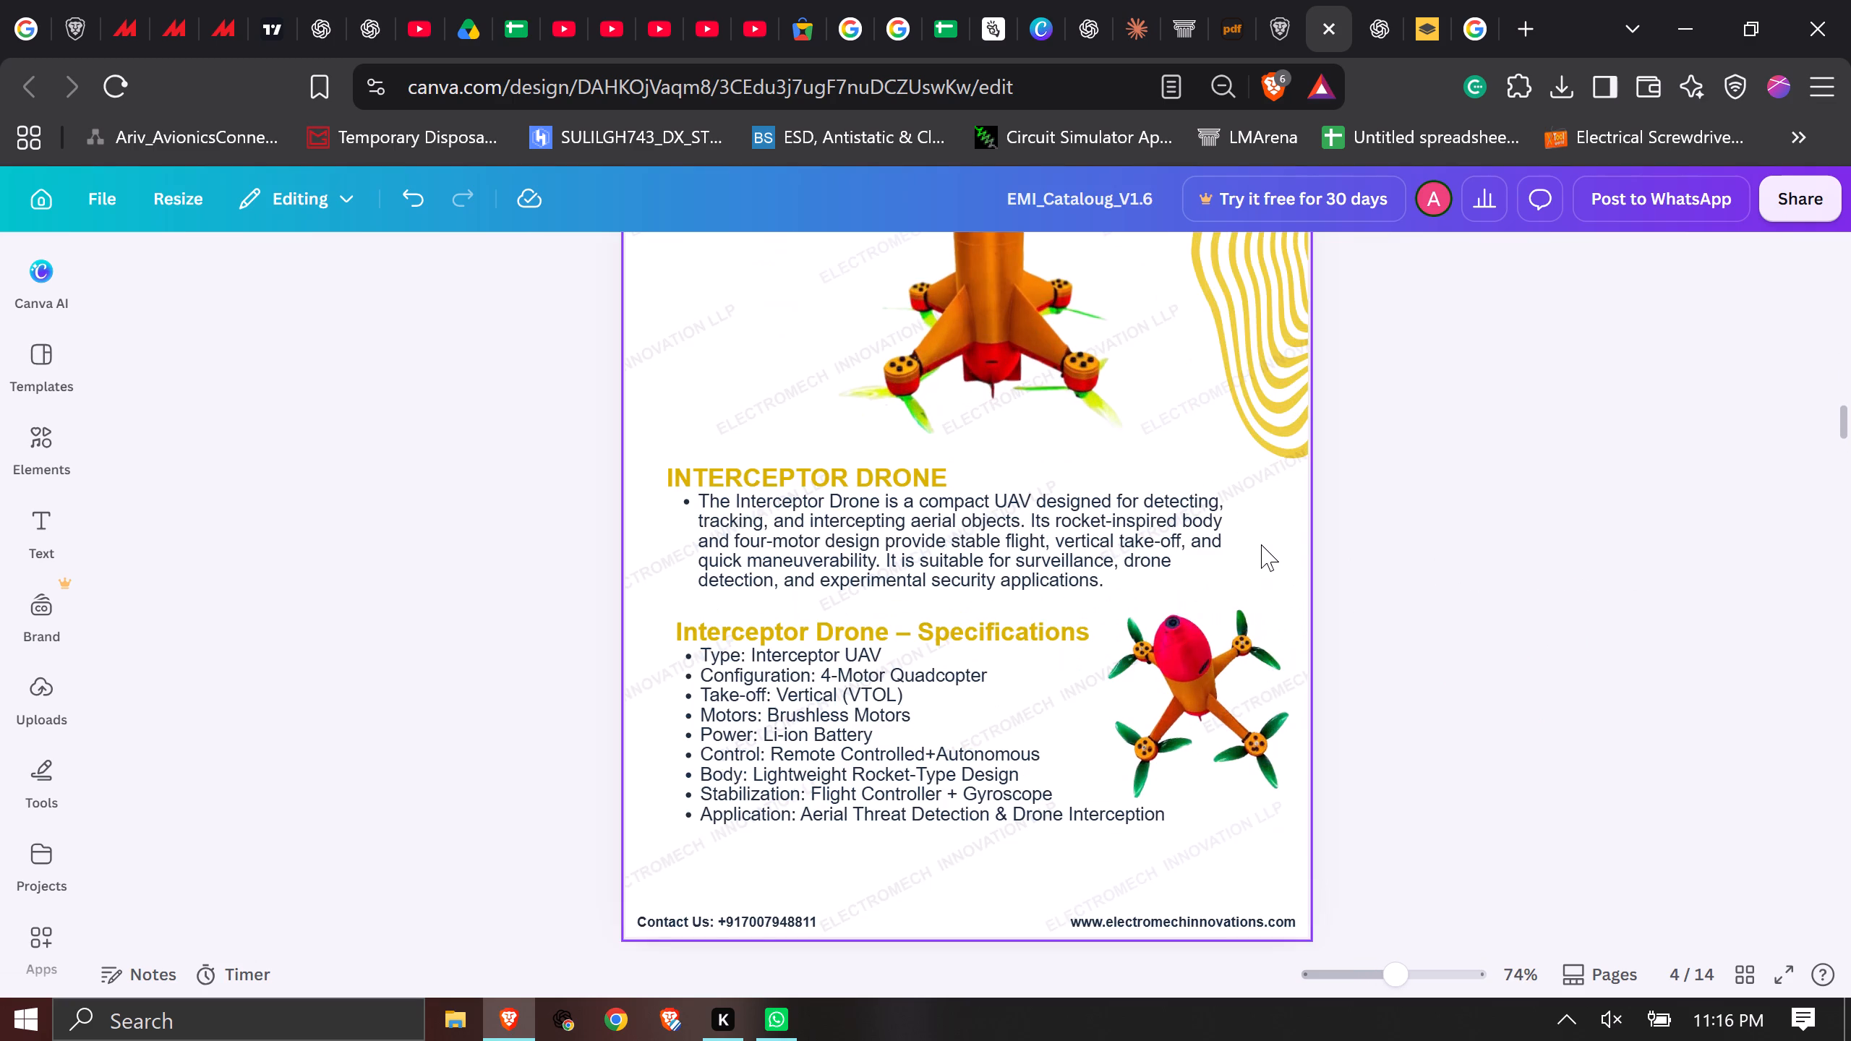
scroll(1244, 542, "up", 2)
scroll(1175, 543, "down", 2)
scroll(1096, 509, "up", 1)
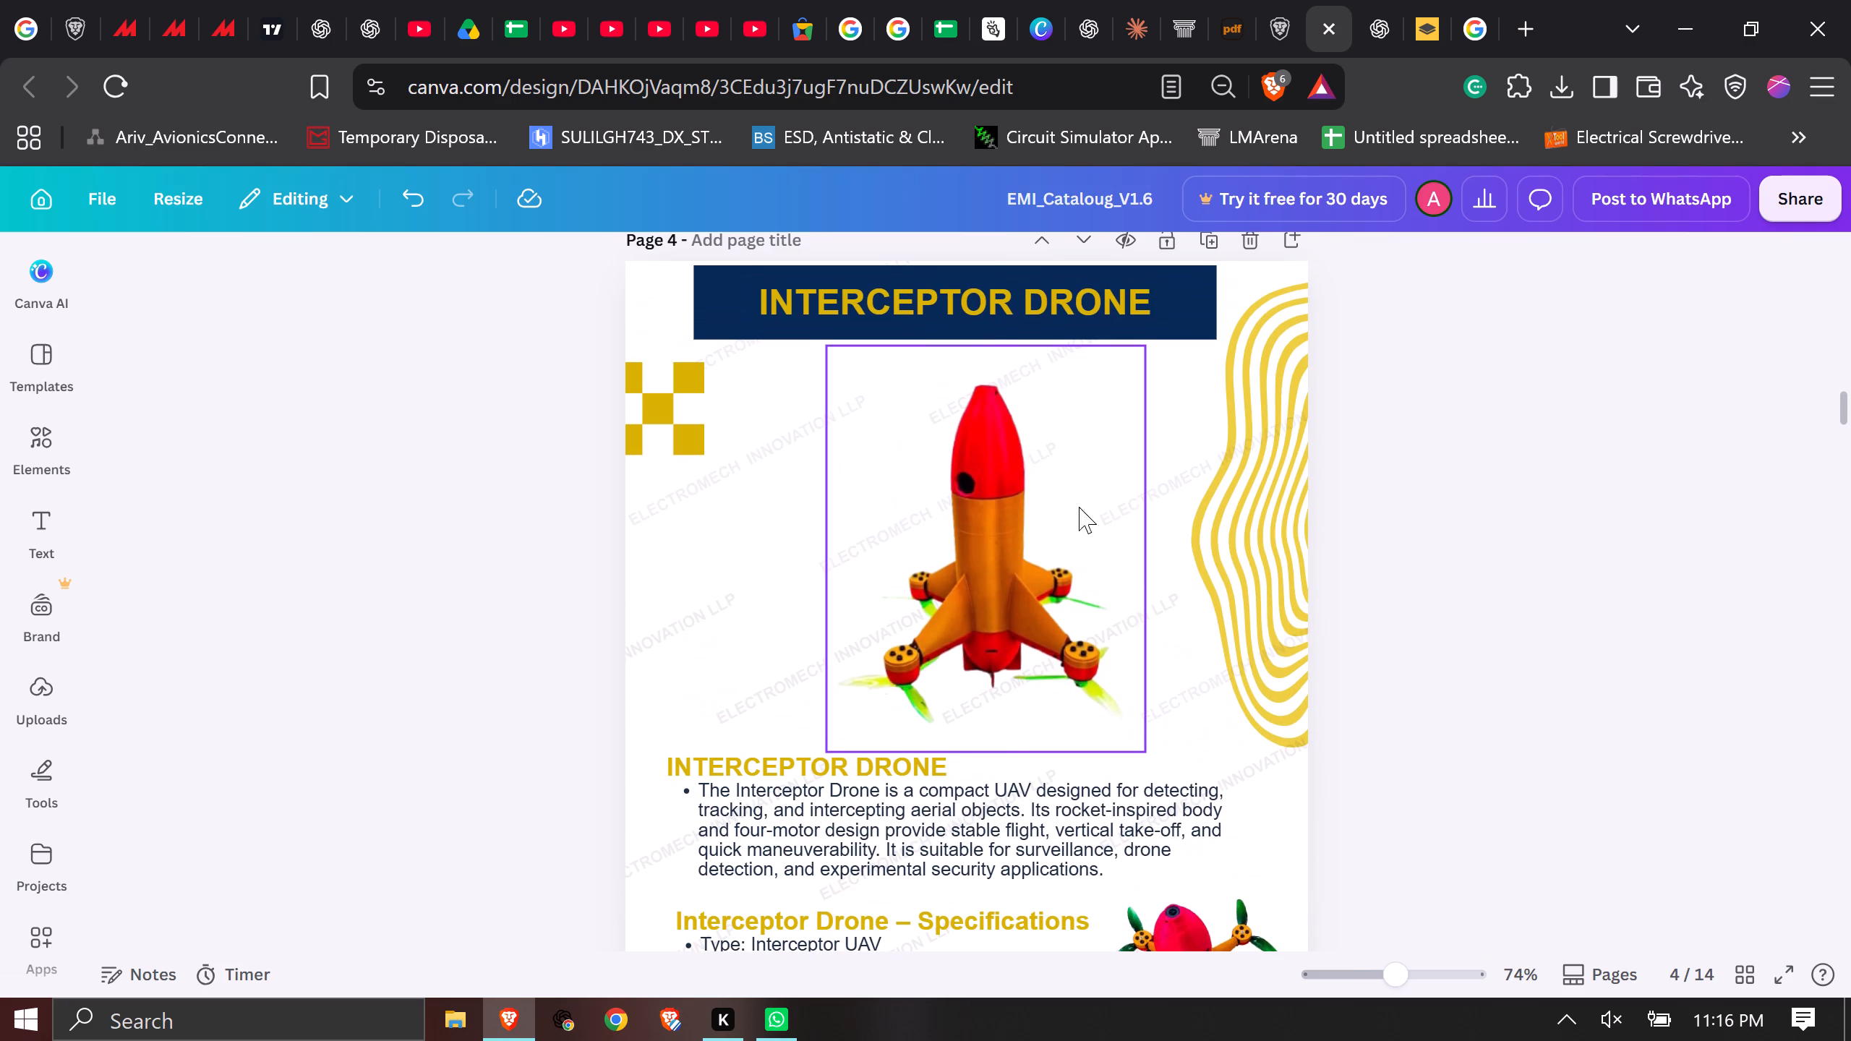
left_click(1046, 505)
left_click_drag(1001, 533, 986, 515)
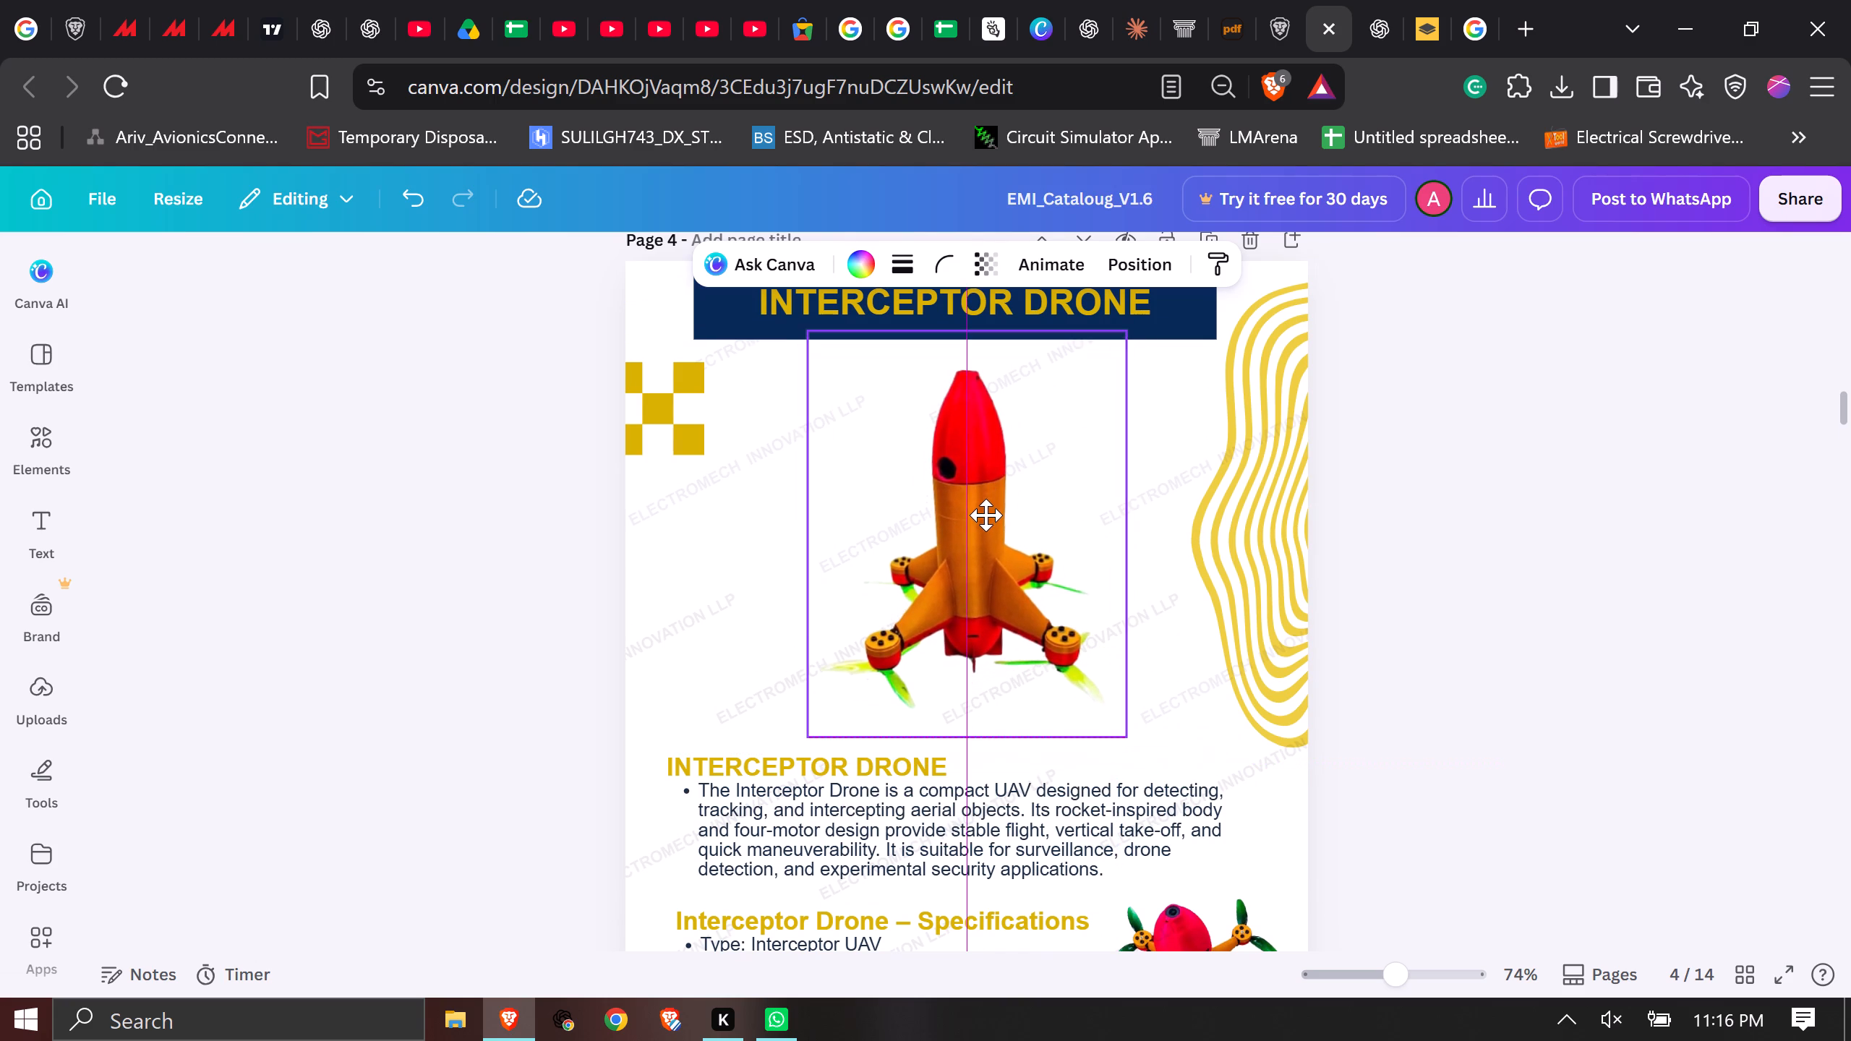
left_click_drag(986, 515, 986, 523)
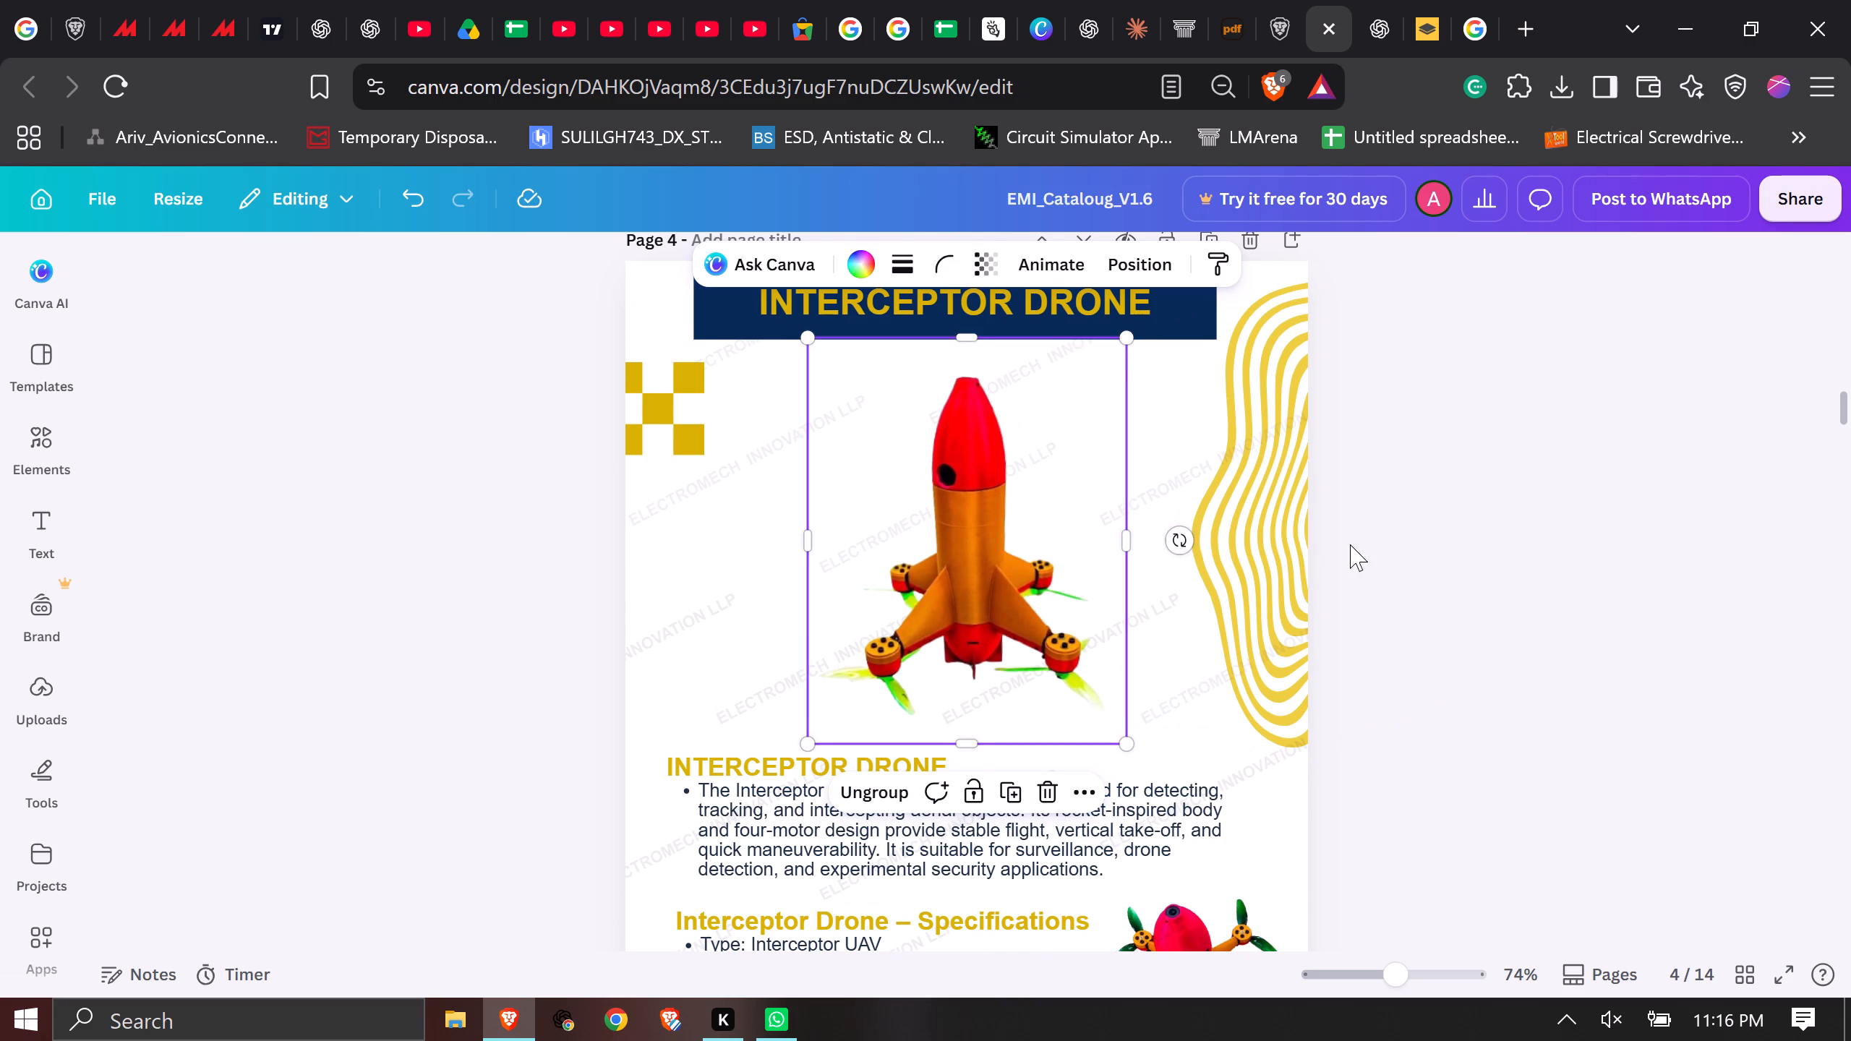
left_click(1380, 543)
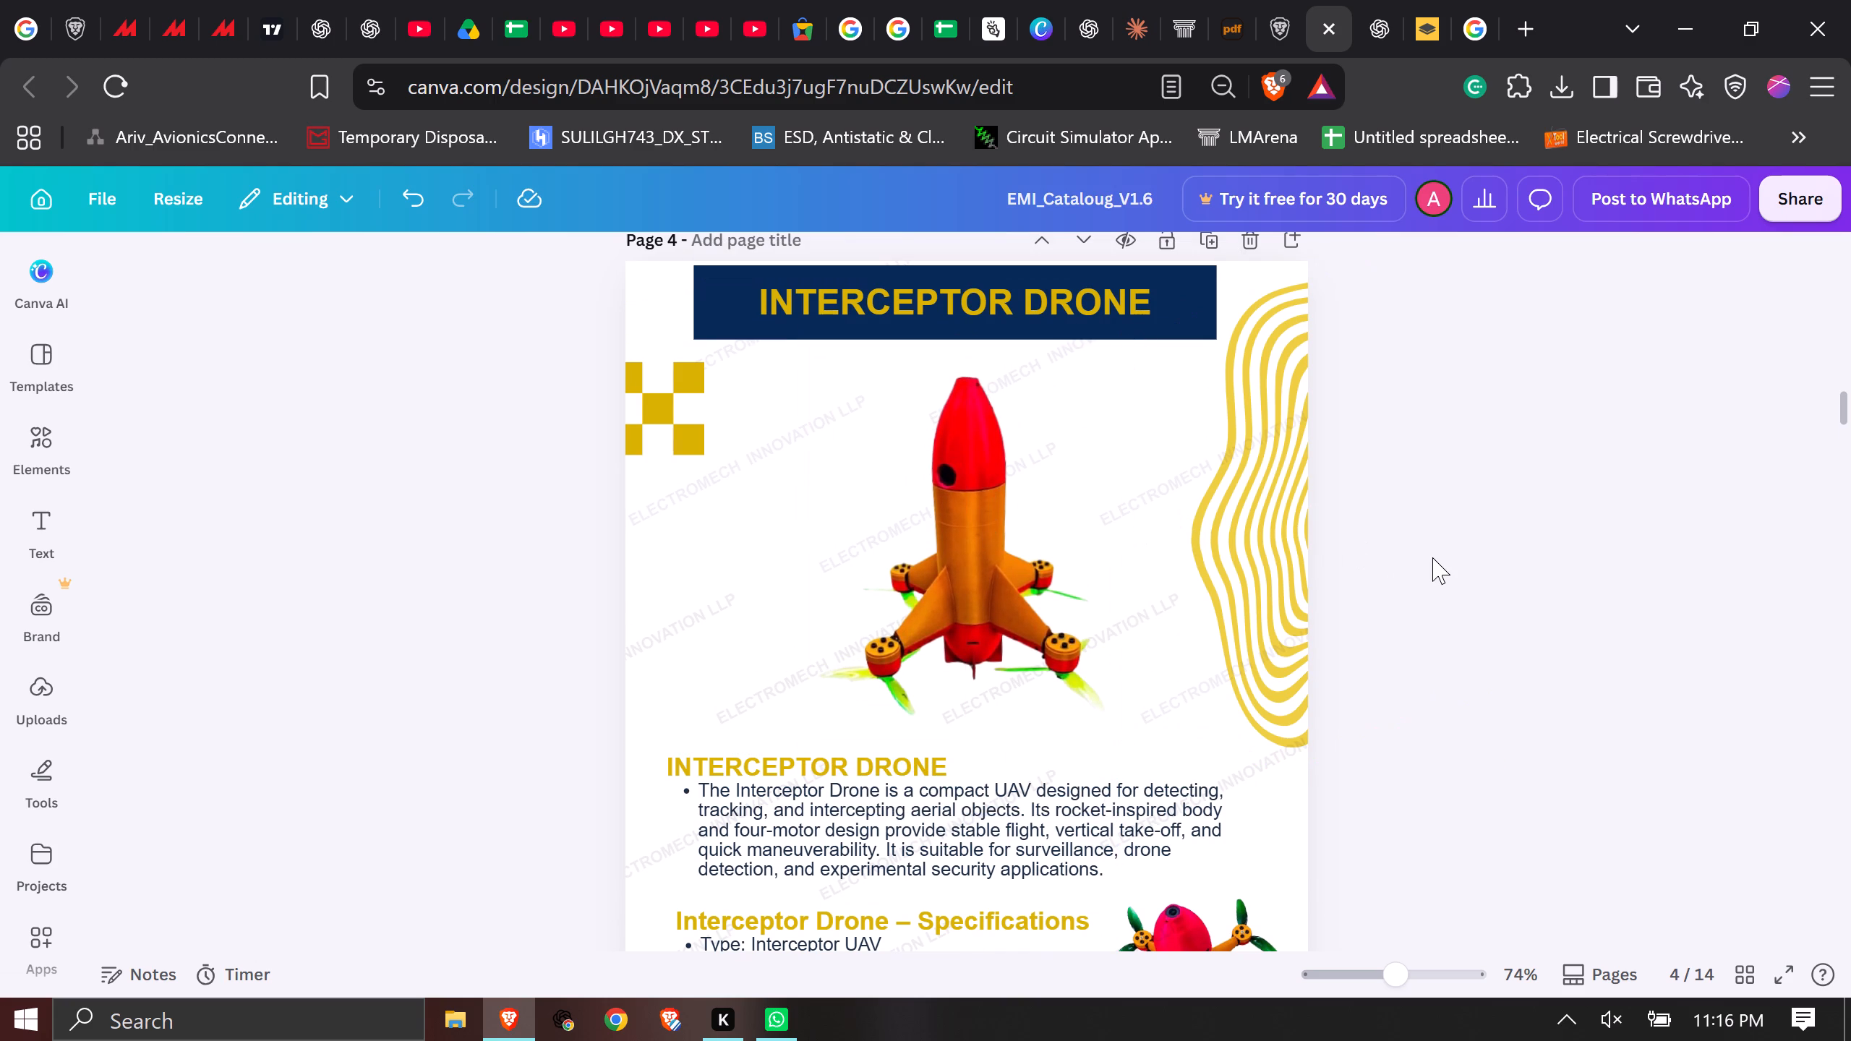
left_click(1432, 557)
Review the rest of the catalogue from the bottom of page 4 through page 14.
scroll(1432, 538, "down", 8)
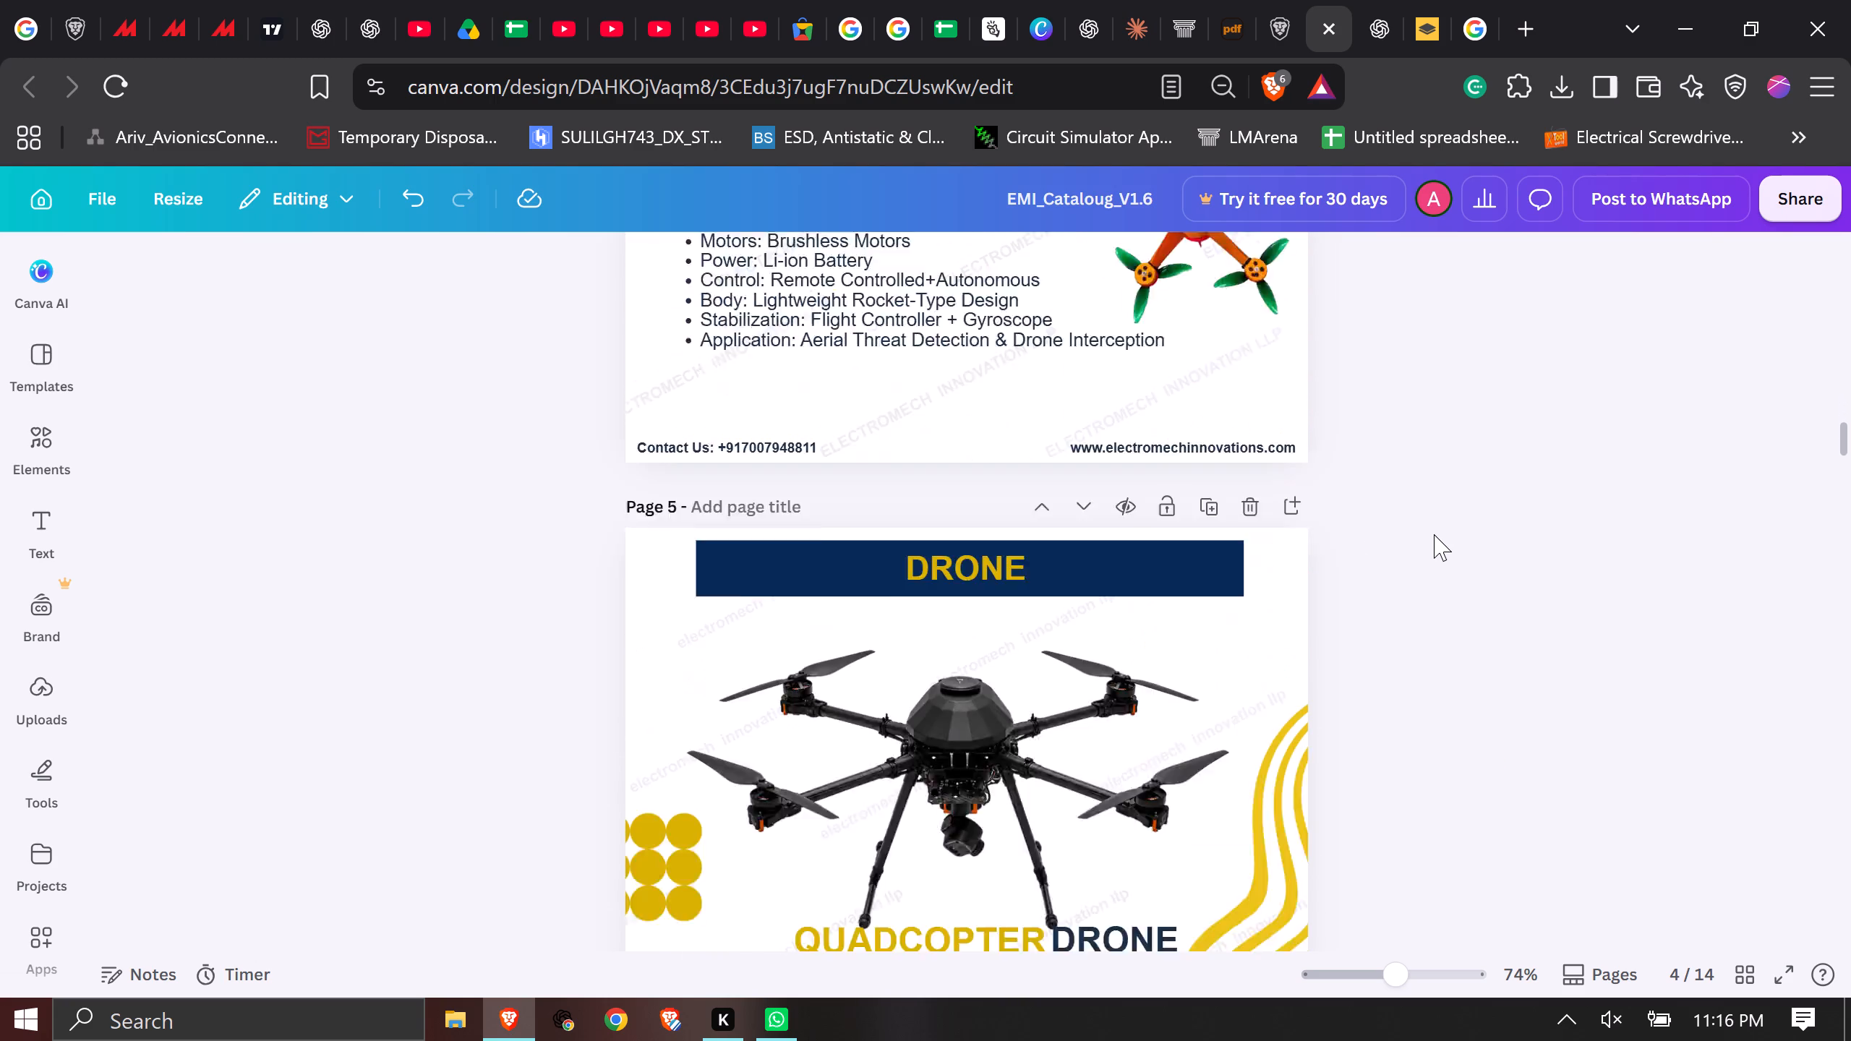
scroll(1431, 545, "down", 6)
scroll(1207, 1040, "down", 11)
scroll(1205, 904, "down", 6)
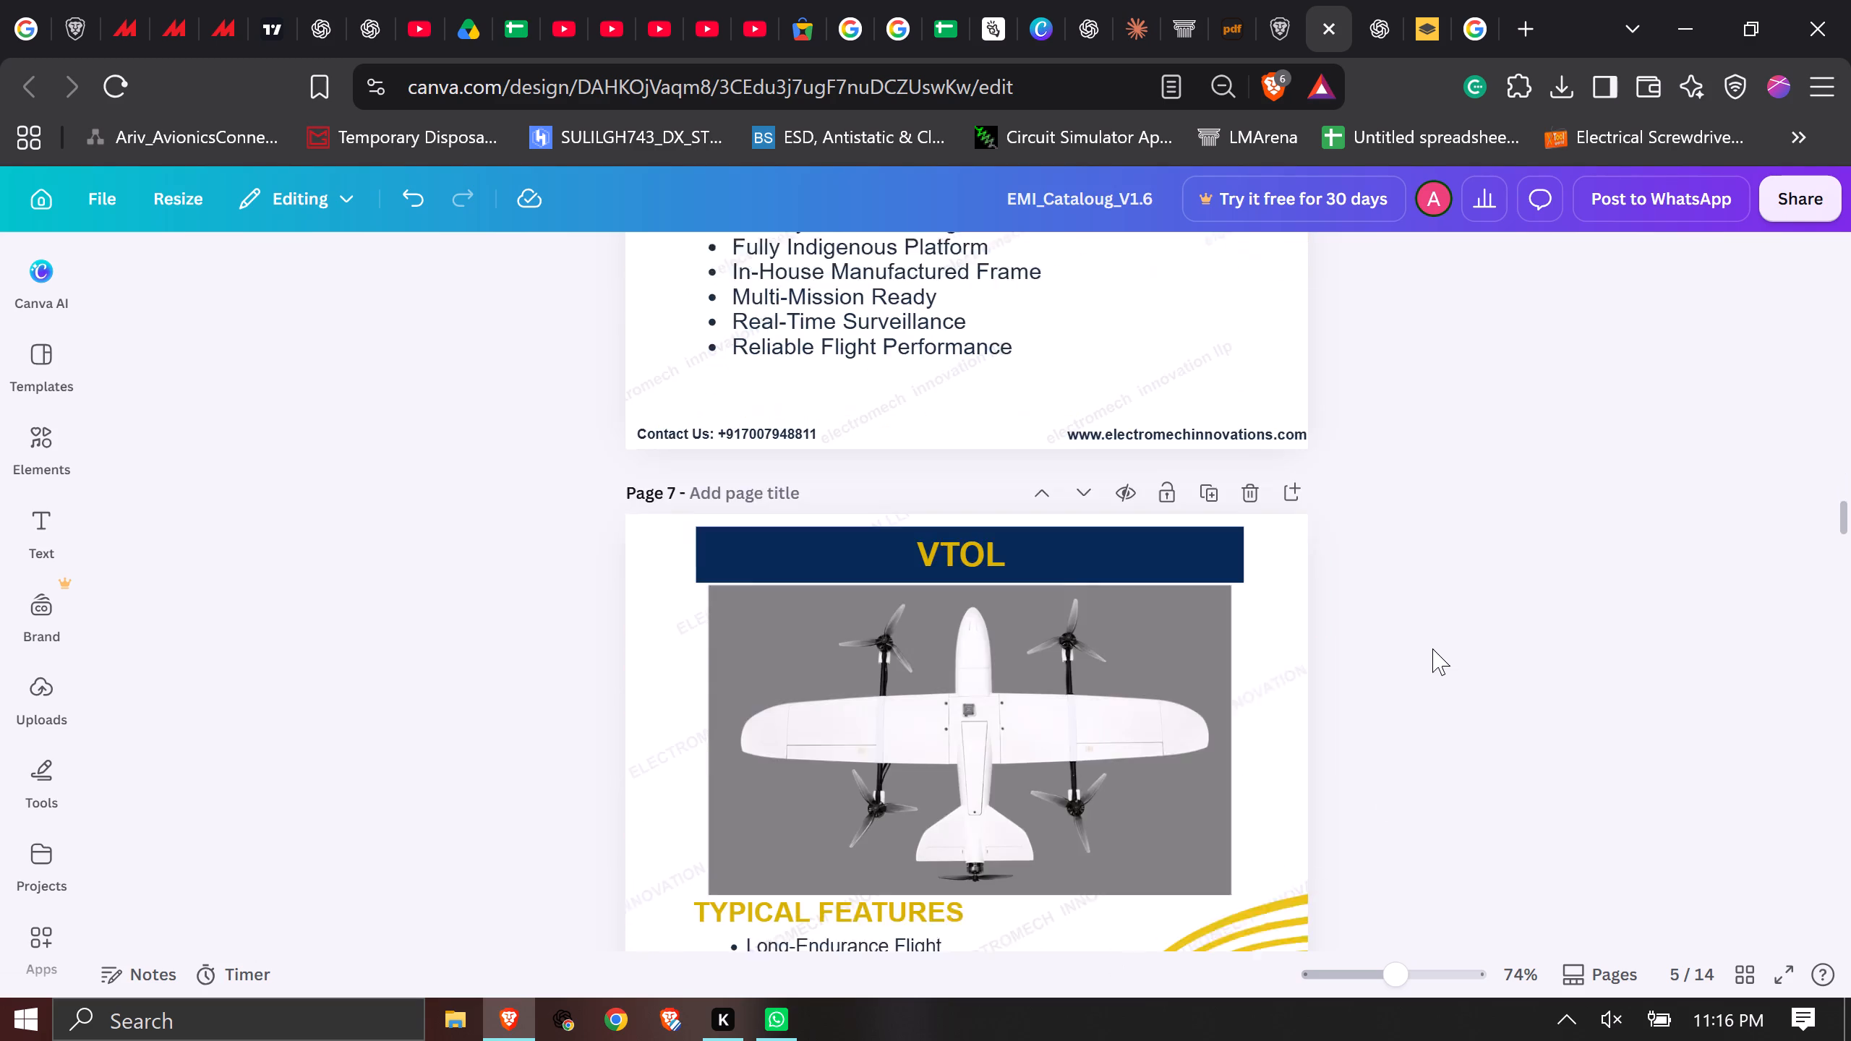
scroll(1465, 568, "down", 19)
scroll(1465, 568, "down", 8)
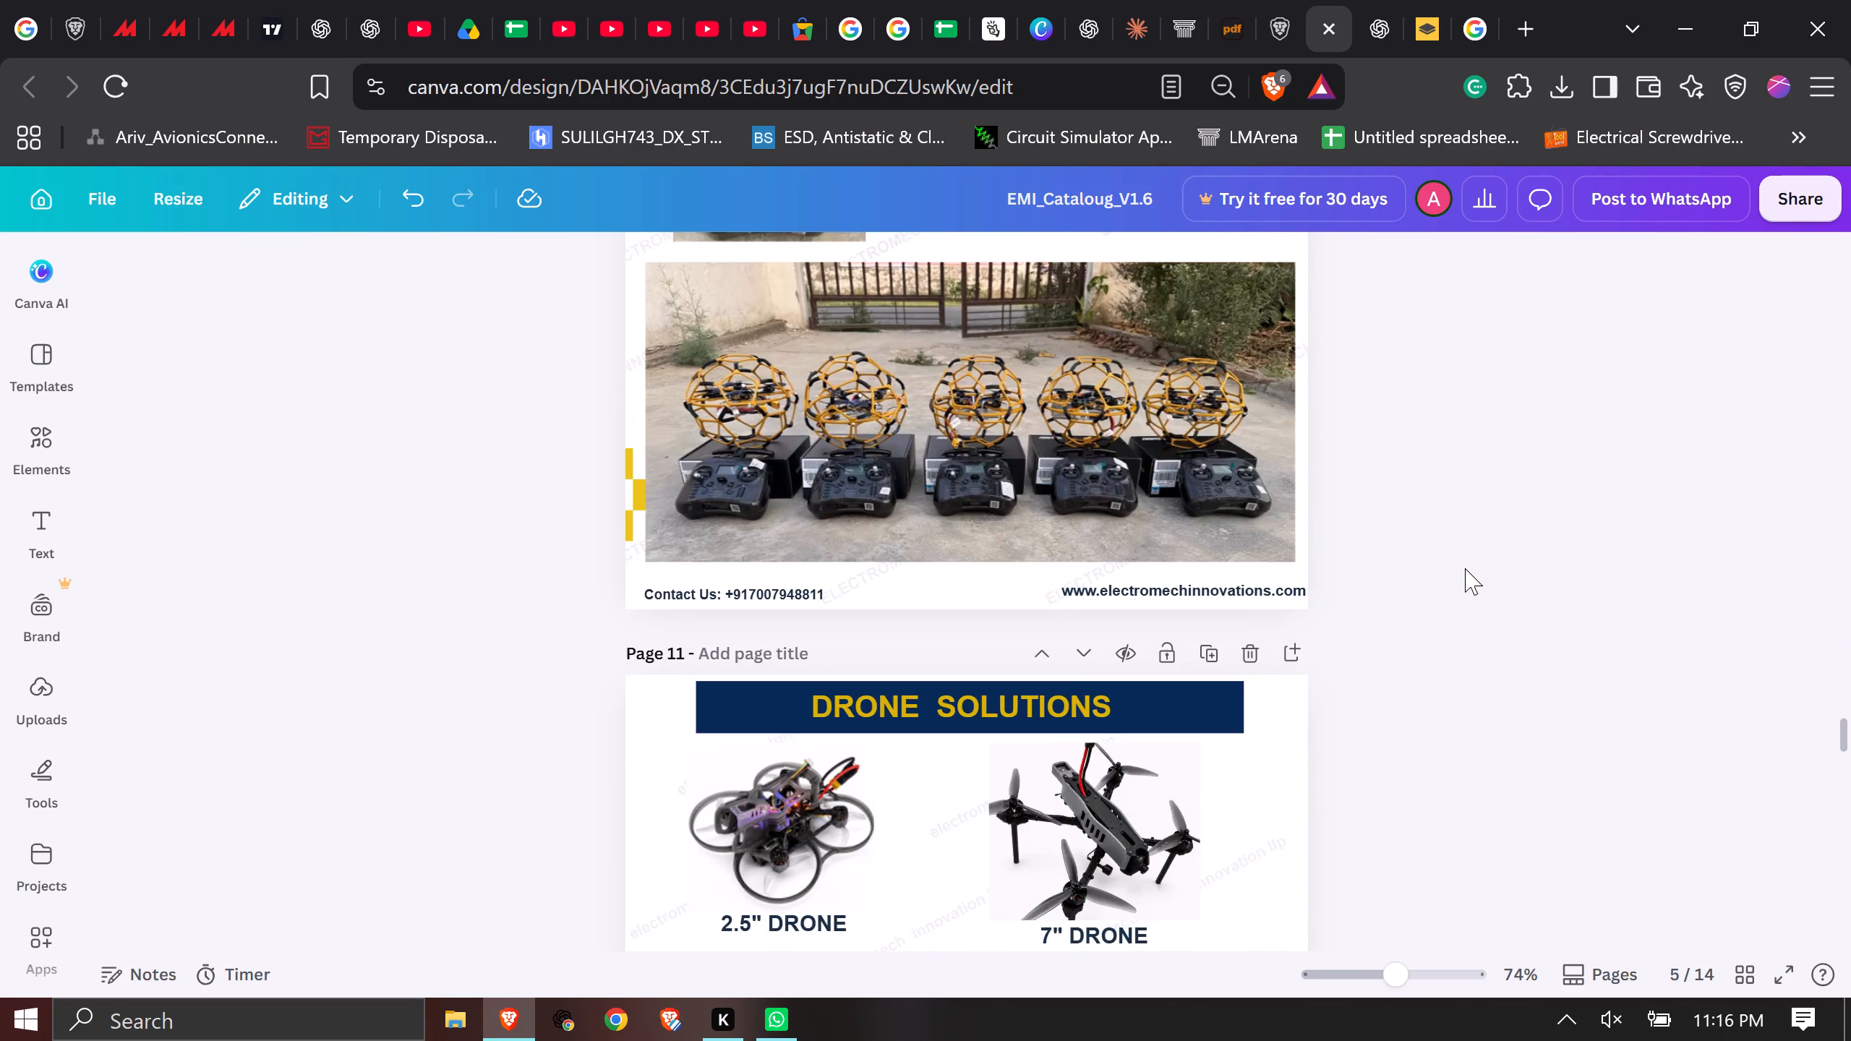
scroll(1465, 568, "down", 16)
scroll(1465, 568, "down", 7)
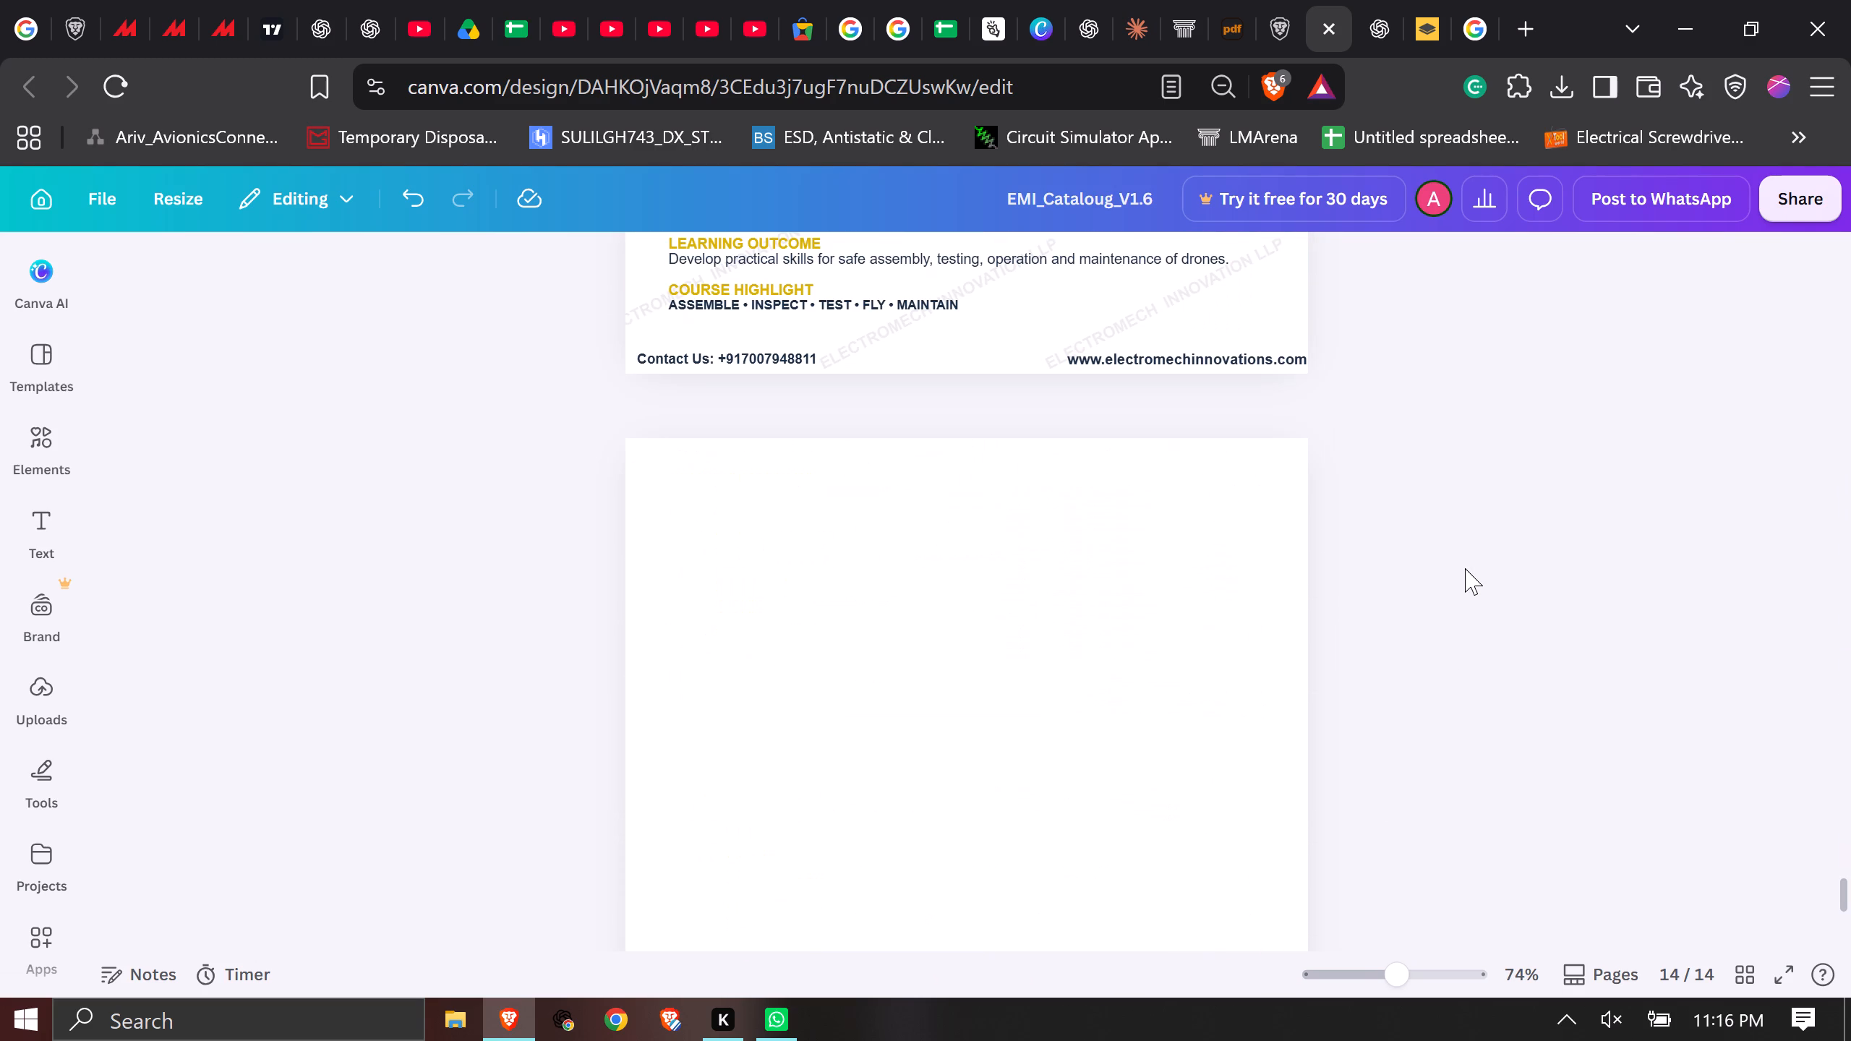
scroll(1465, 568, "down", 4)
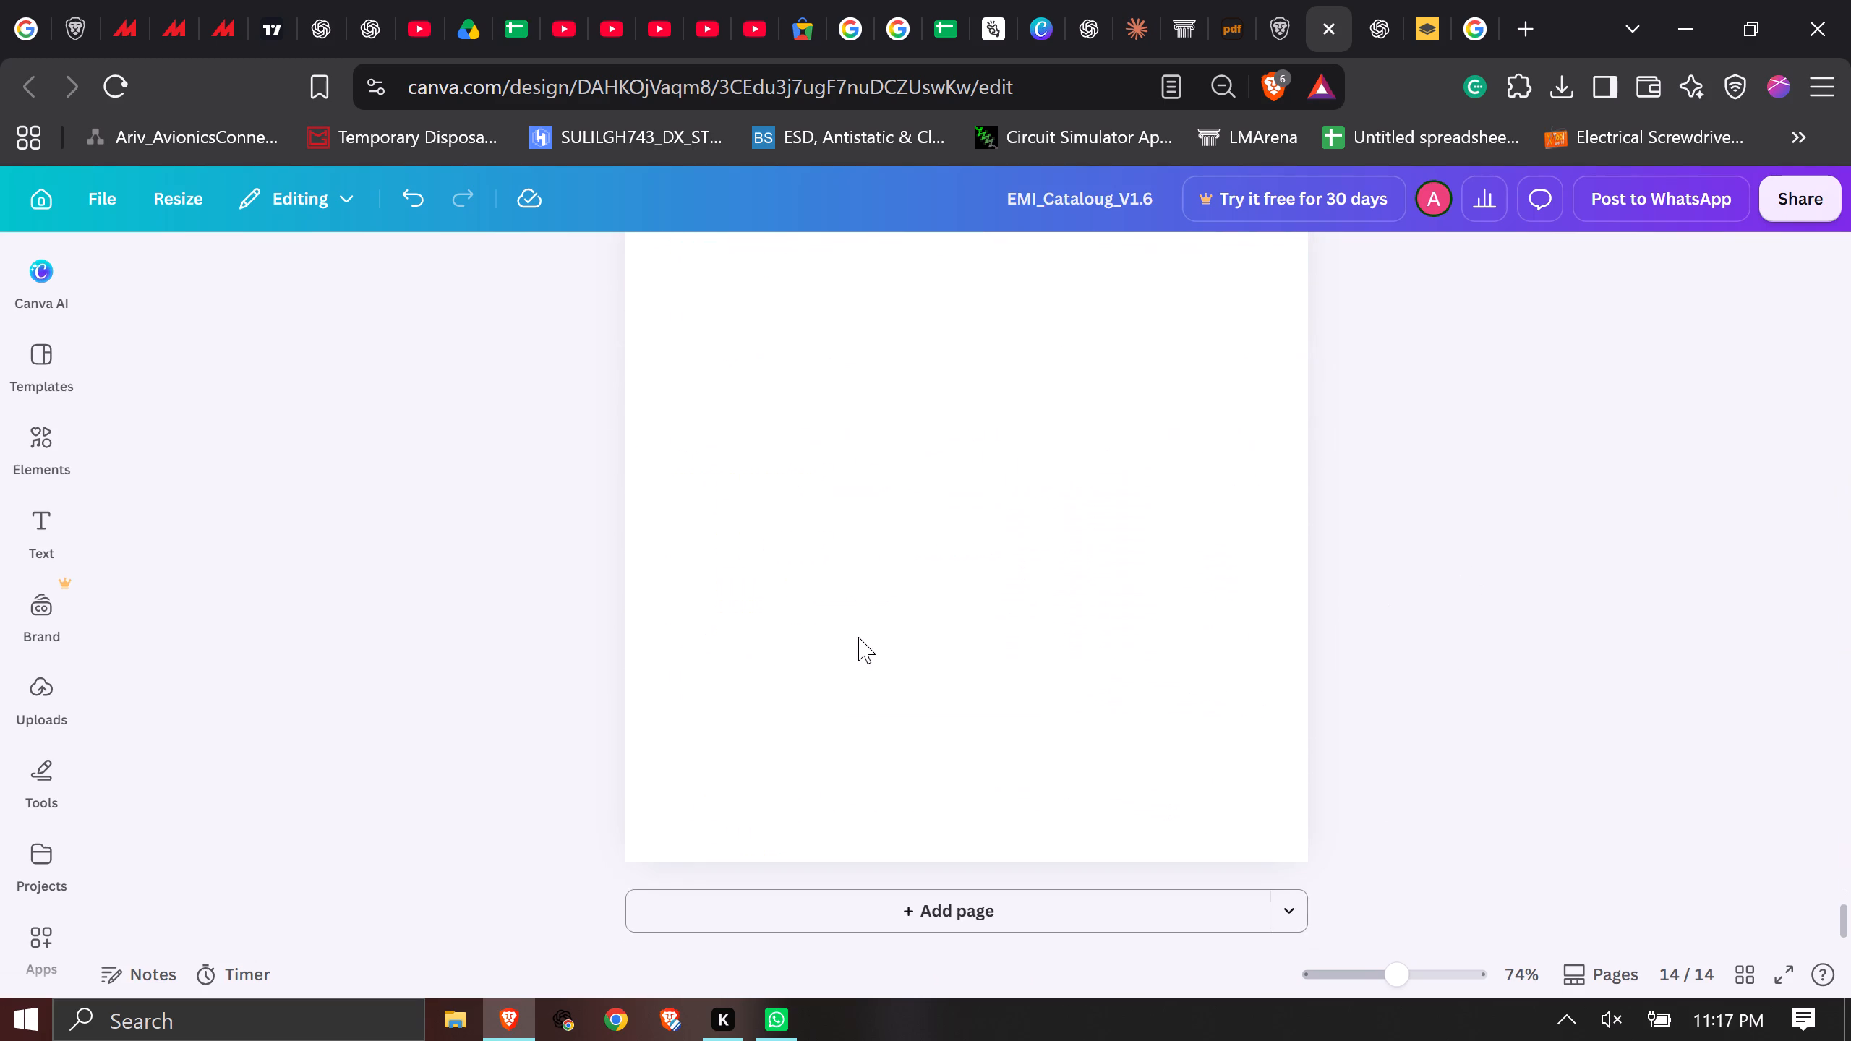
Examine the blank page 14 and compare it with the training content on page 13.
left_click(858, 637)
scroll(1314, 601, "up", 13)
scroll(1314, 601, "down", 14)
left_click(1108, 555)
scroll(1316, 513, "down", 6)
scroll(1316, 513, "up", 6)
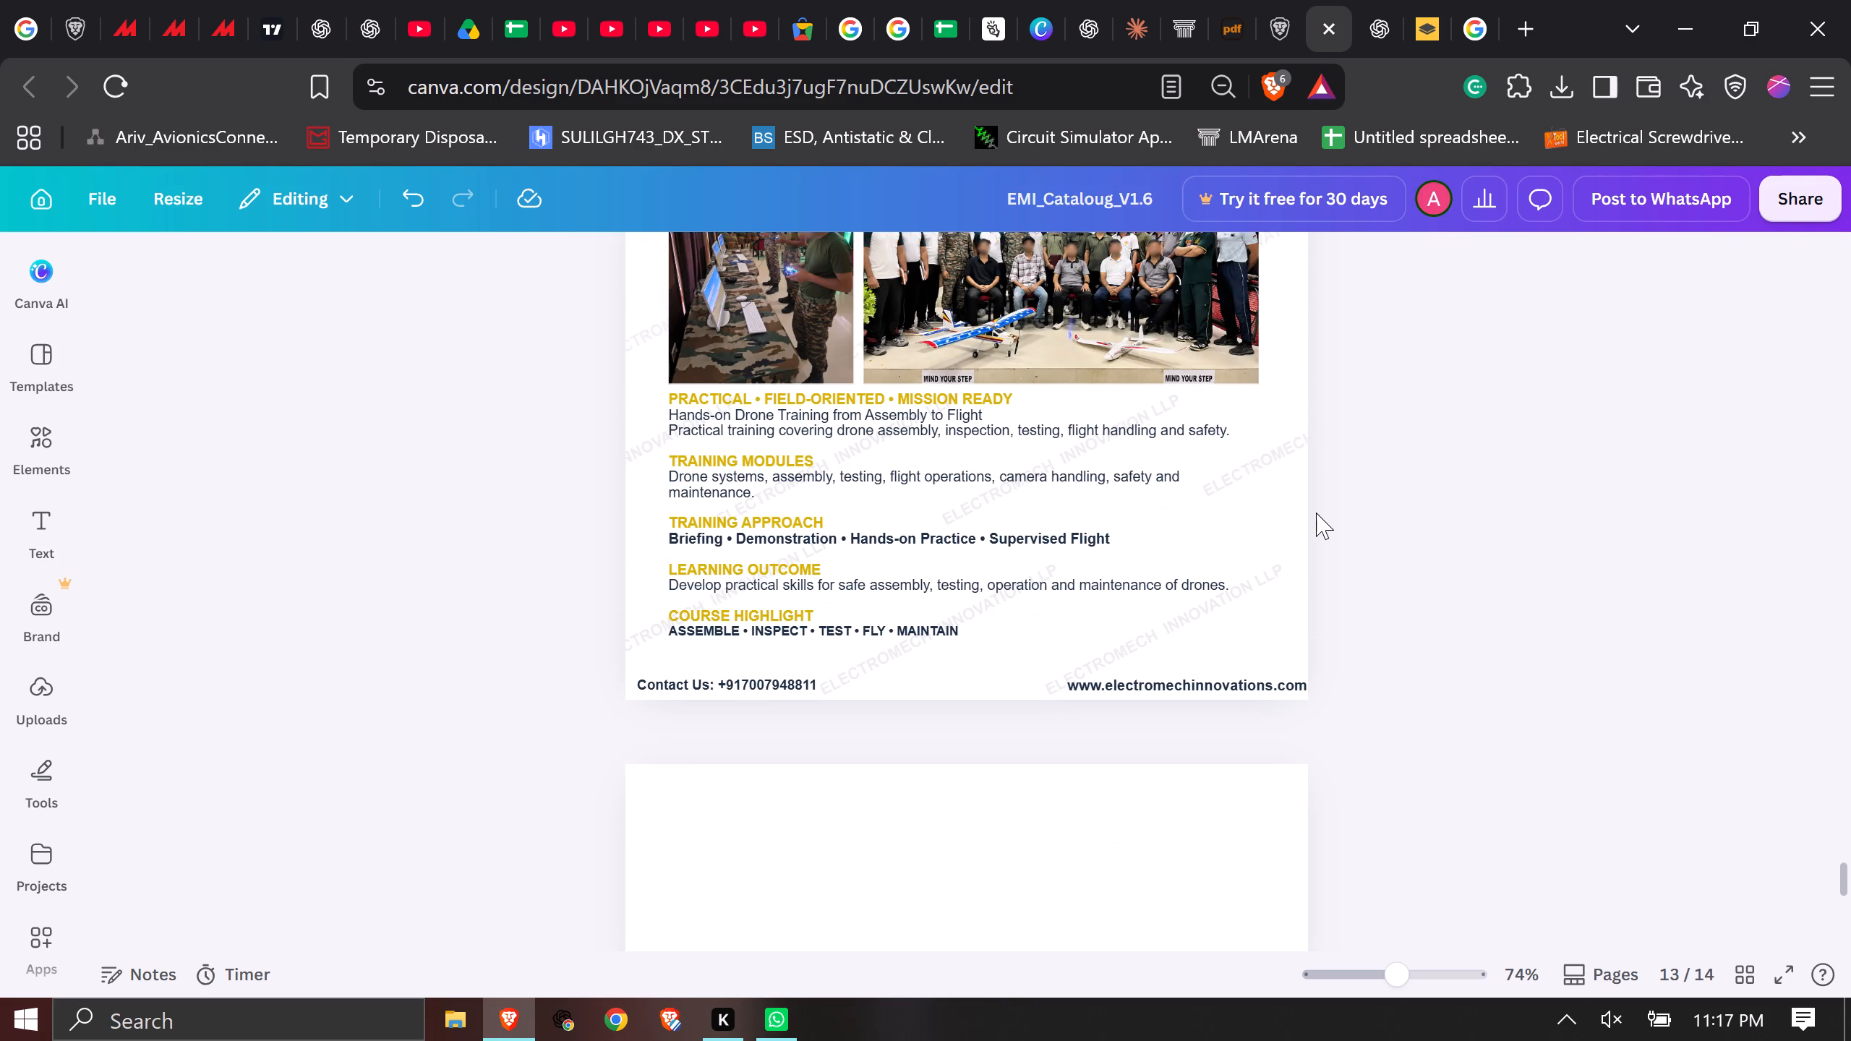
scroll(1316, 513, "down", 3)
scroll(1291, 487, "down", 4, "ctrl")
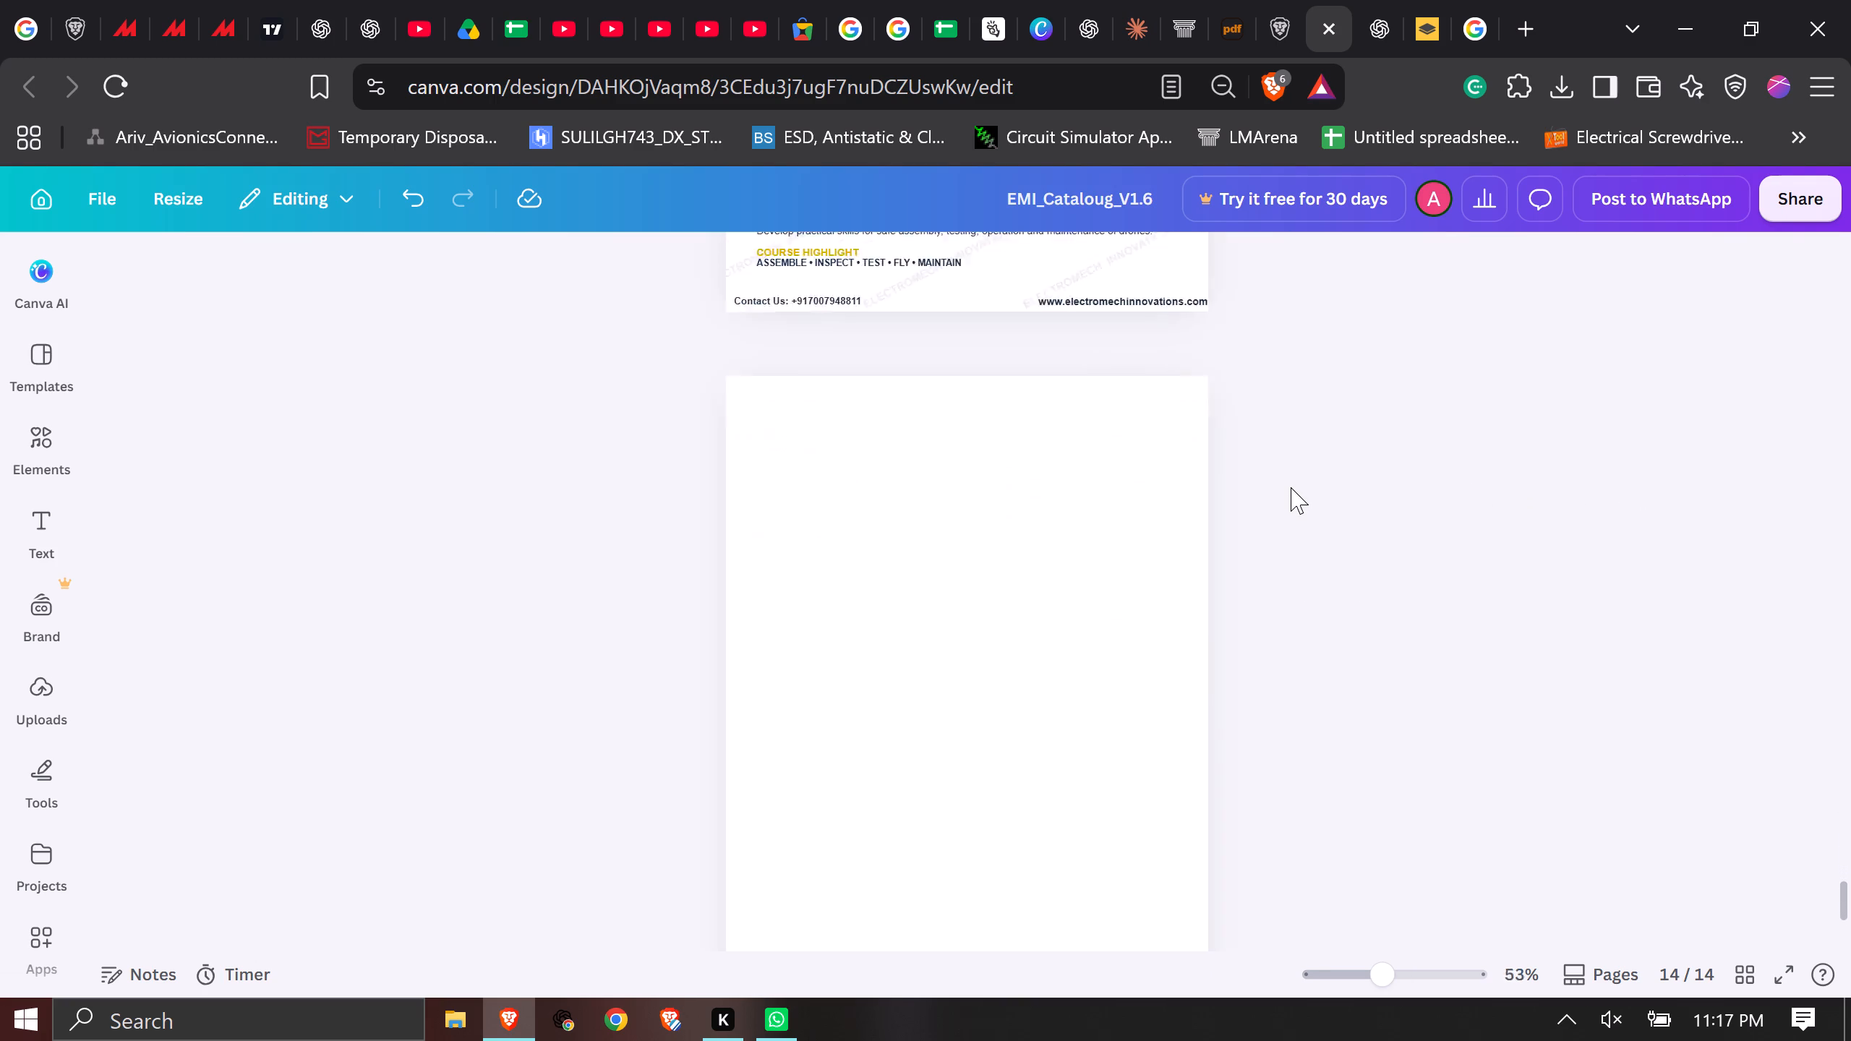
Return from the blank page 14 towards the front of the catalogue and reload the design.
scroll(1291, 487, "down", 1, "ctrl")
scroll(1132, 560, "up", 20)
scroll(1132, 560, "up", 1)
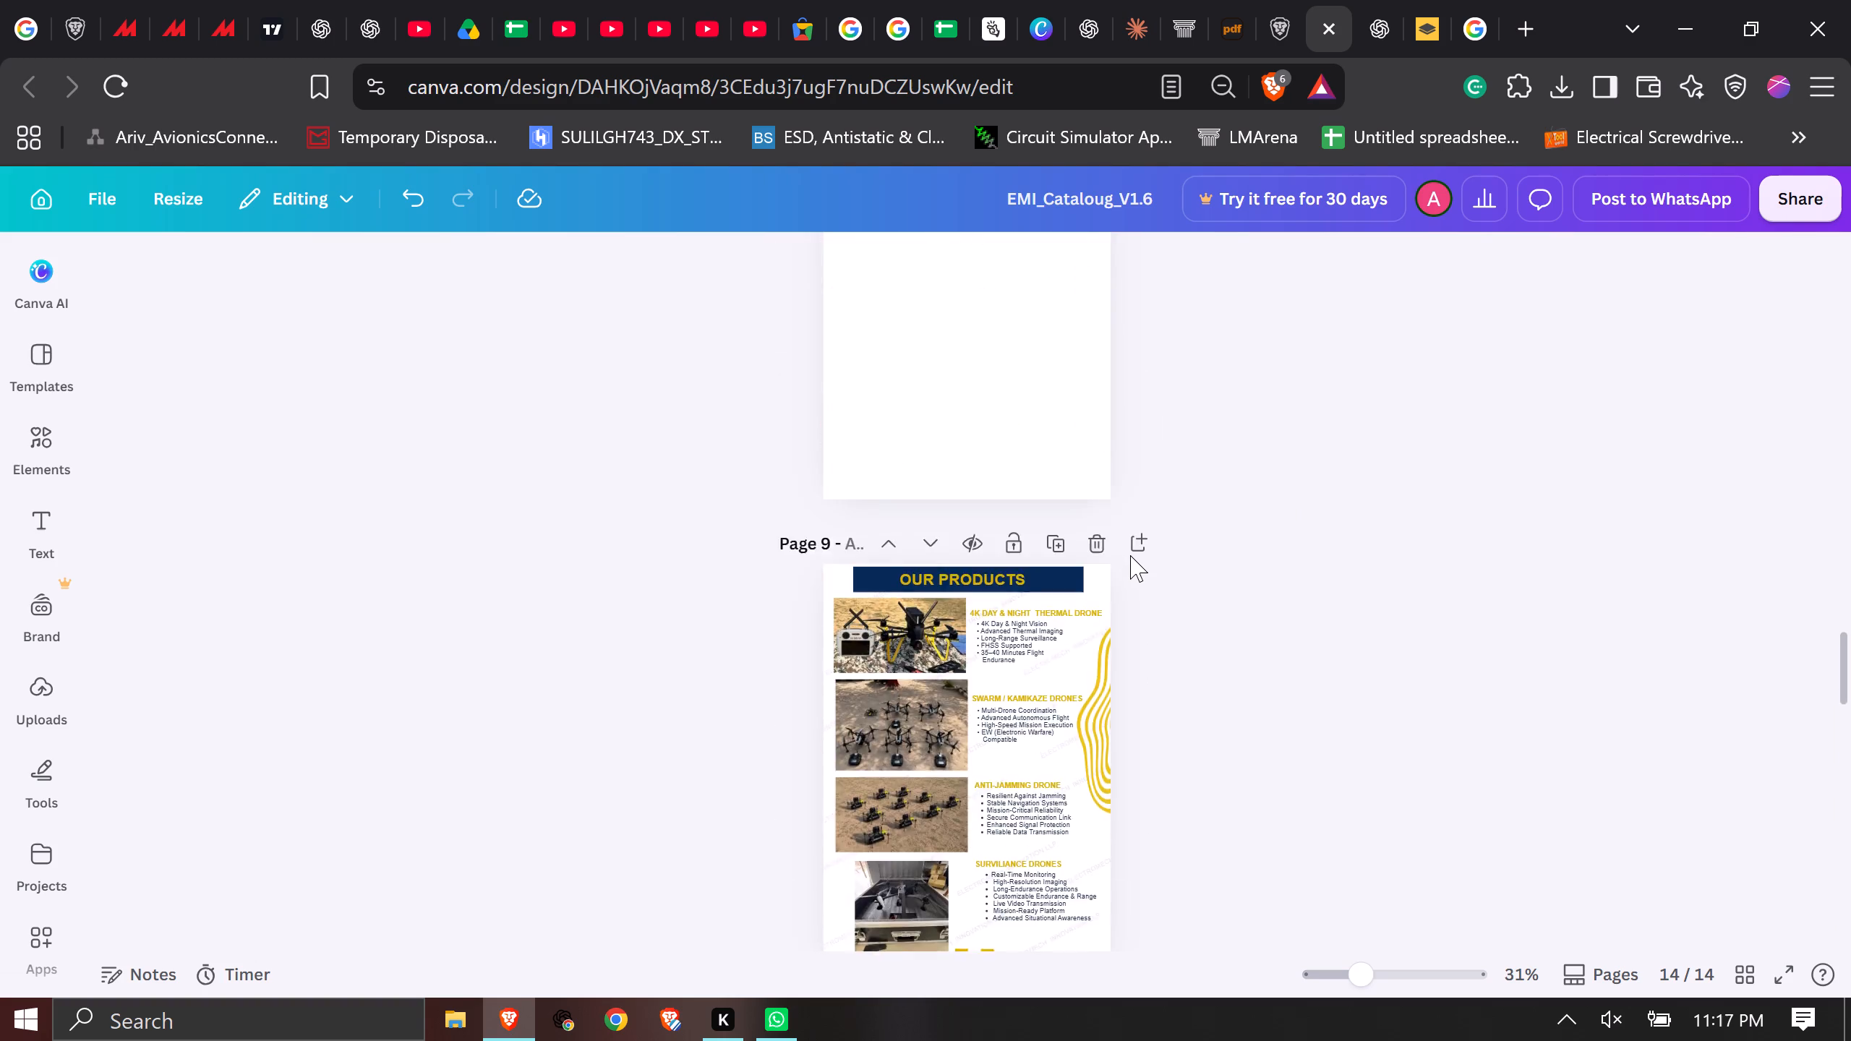
scroll(1130, 555, "up", 16)
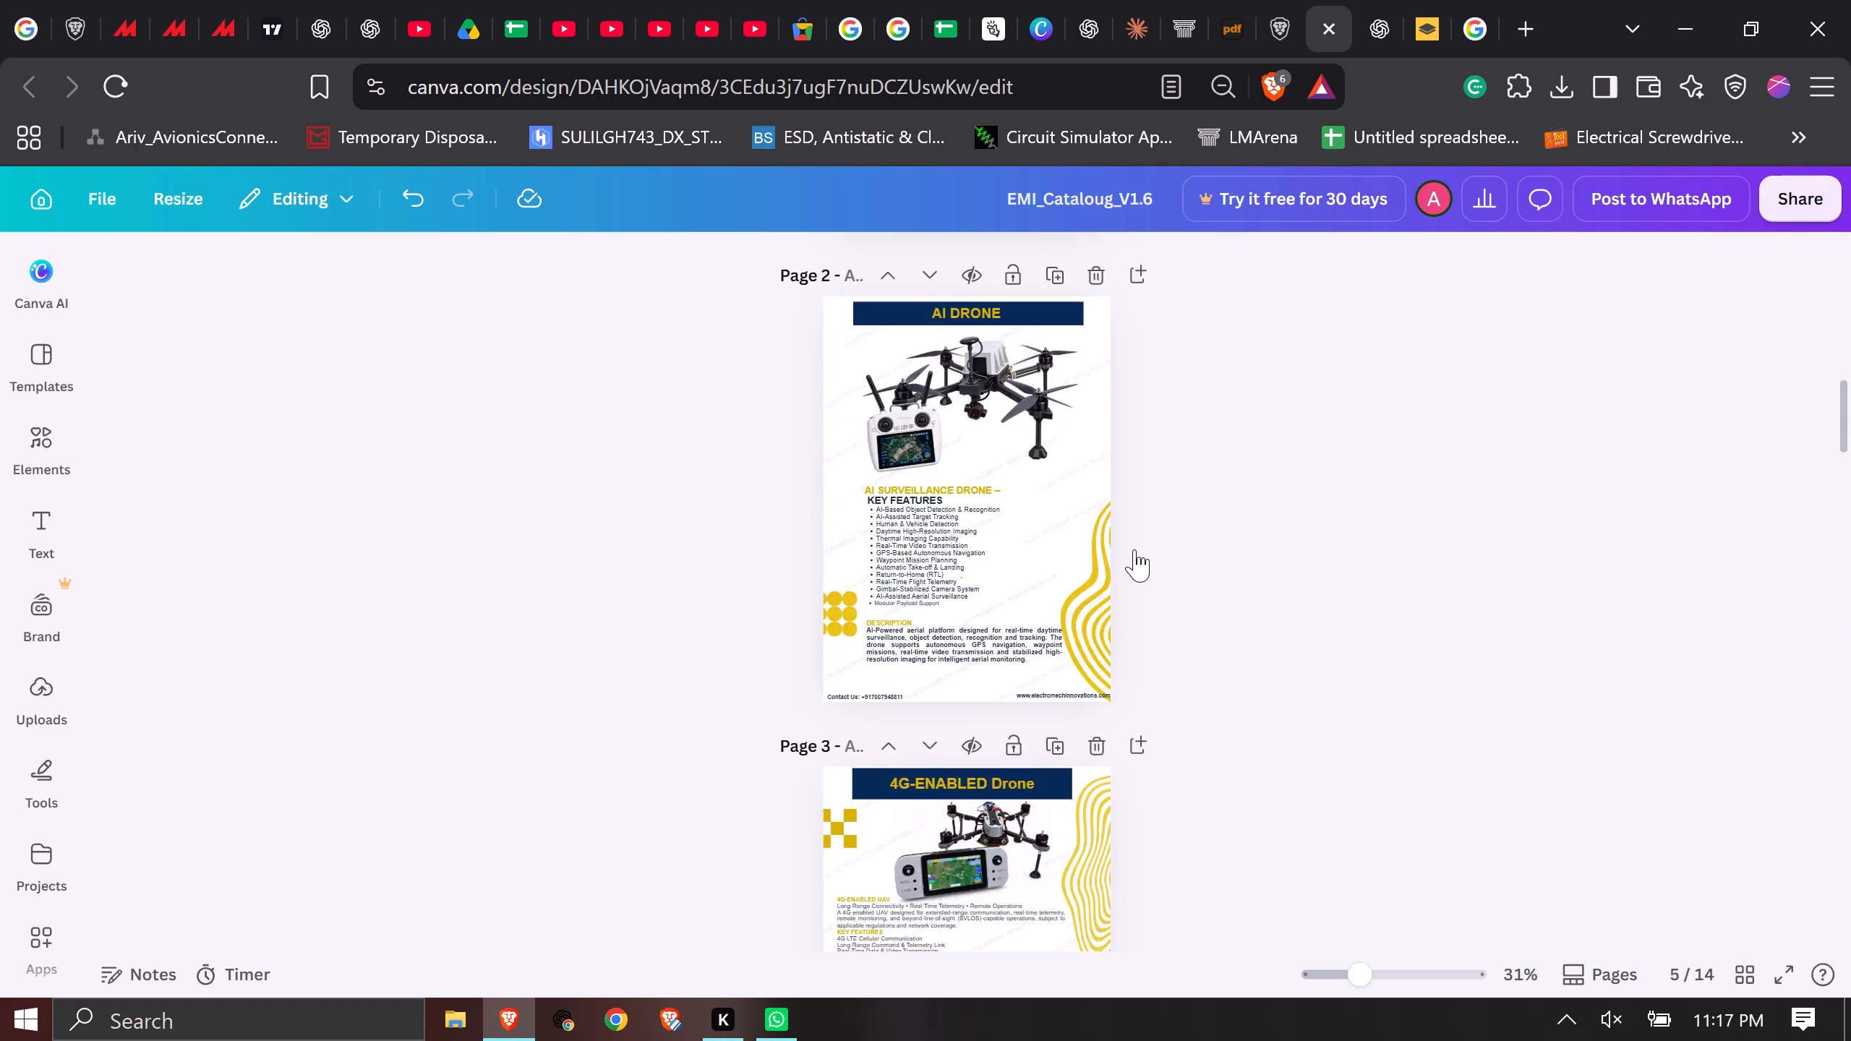
scroll(1134, 549, "up", 8)
left_click(118, 91)
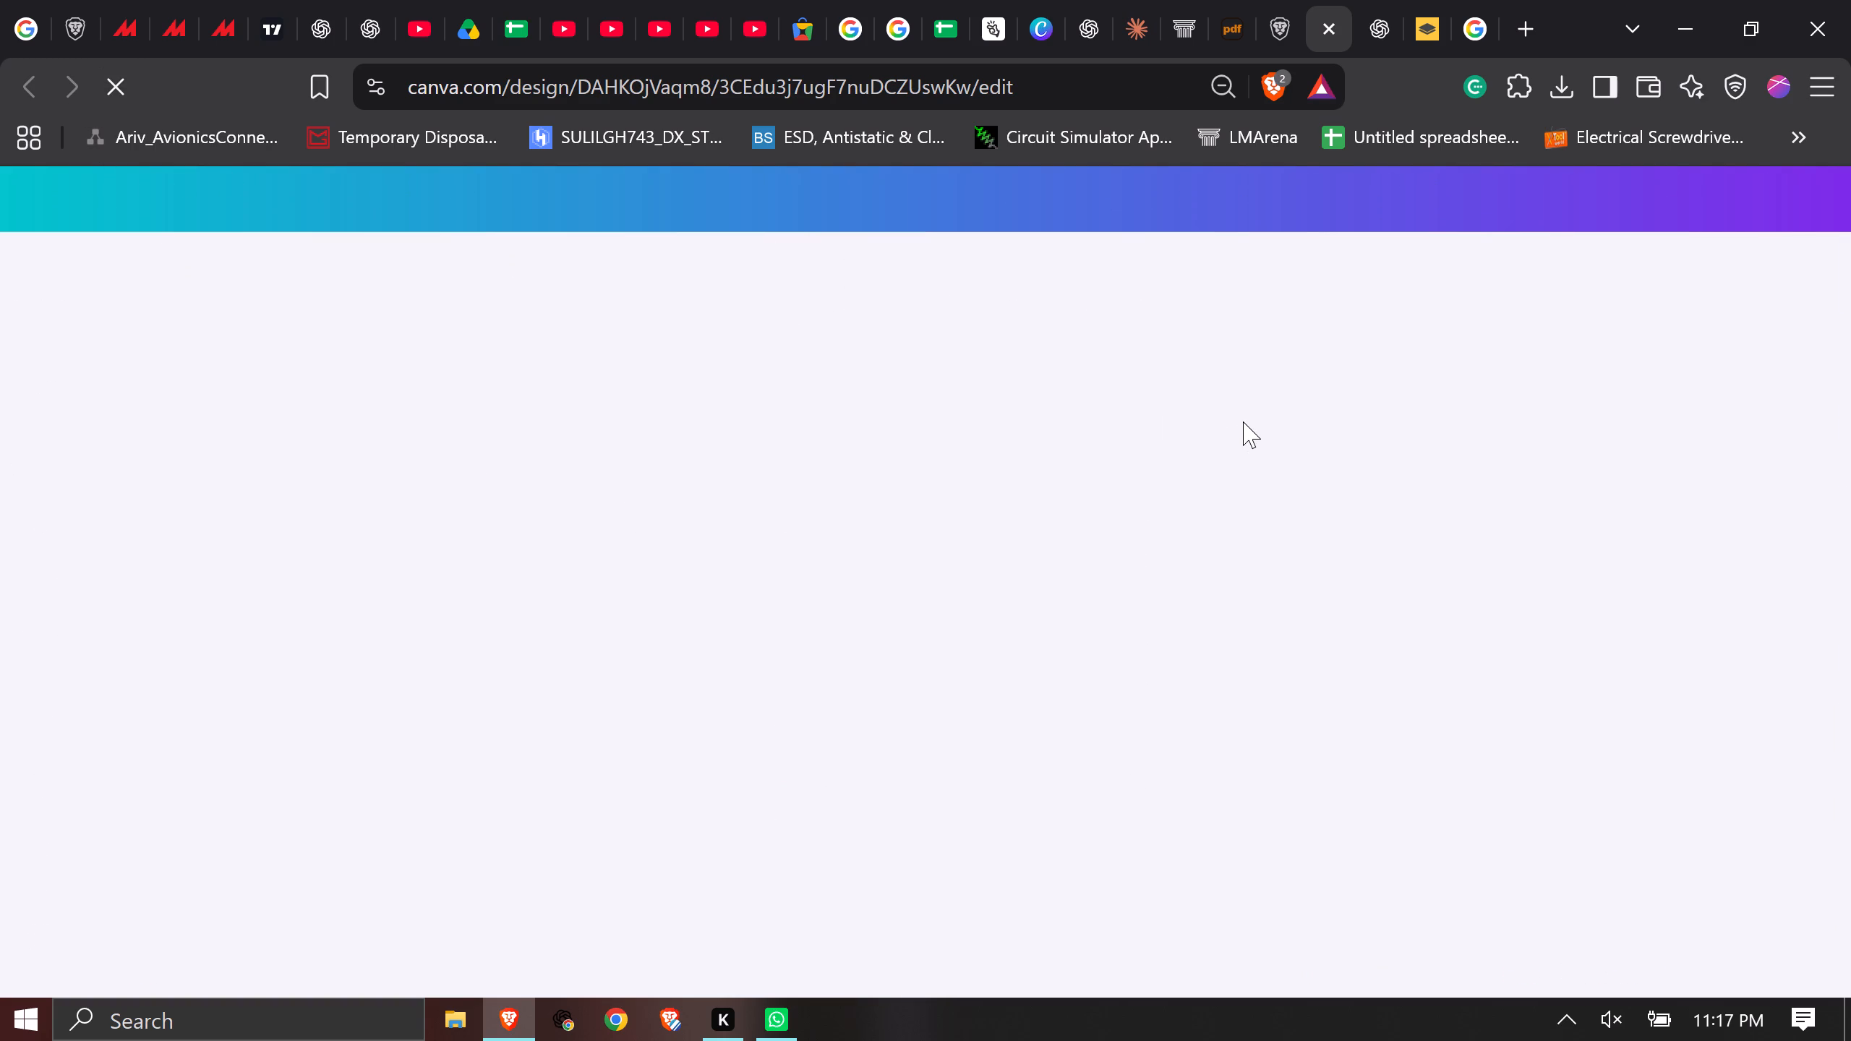
Review the reloaded catalogue down to page 14, checking that every page's content is displayed.
scroll(1354, 582, "down", 20)
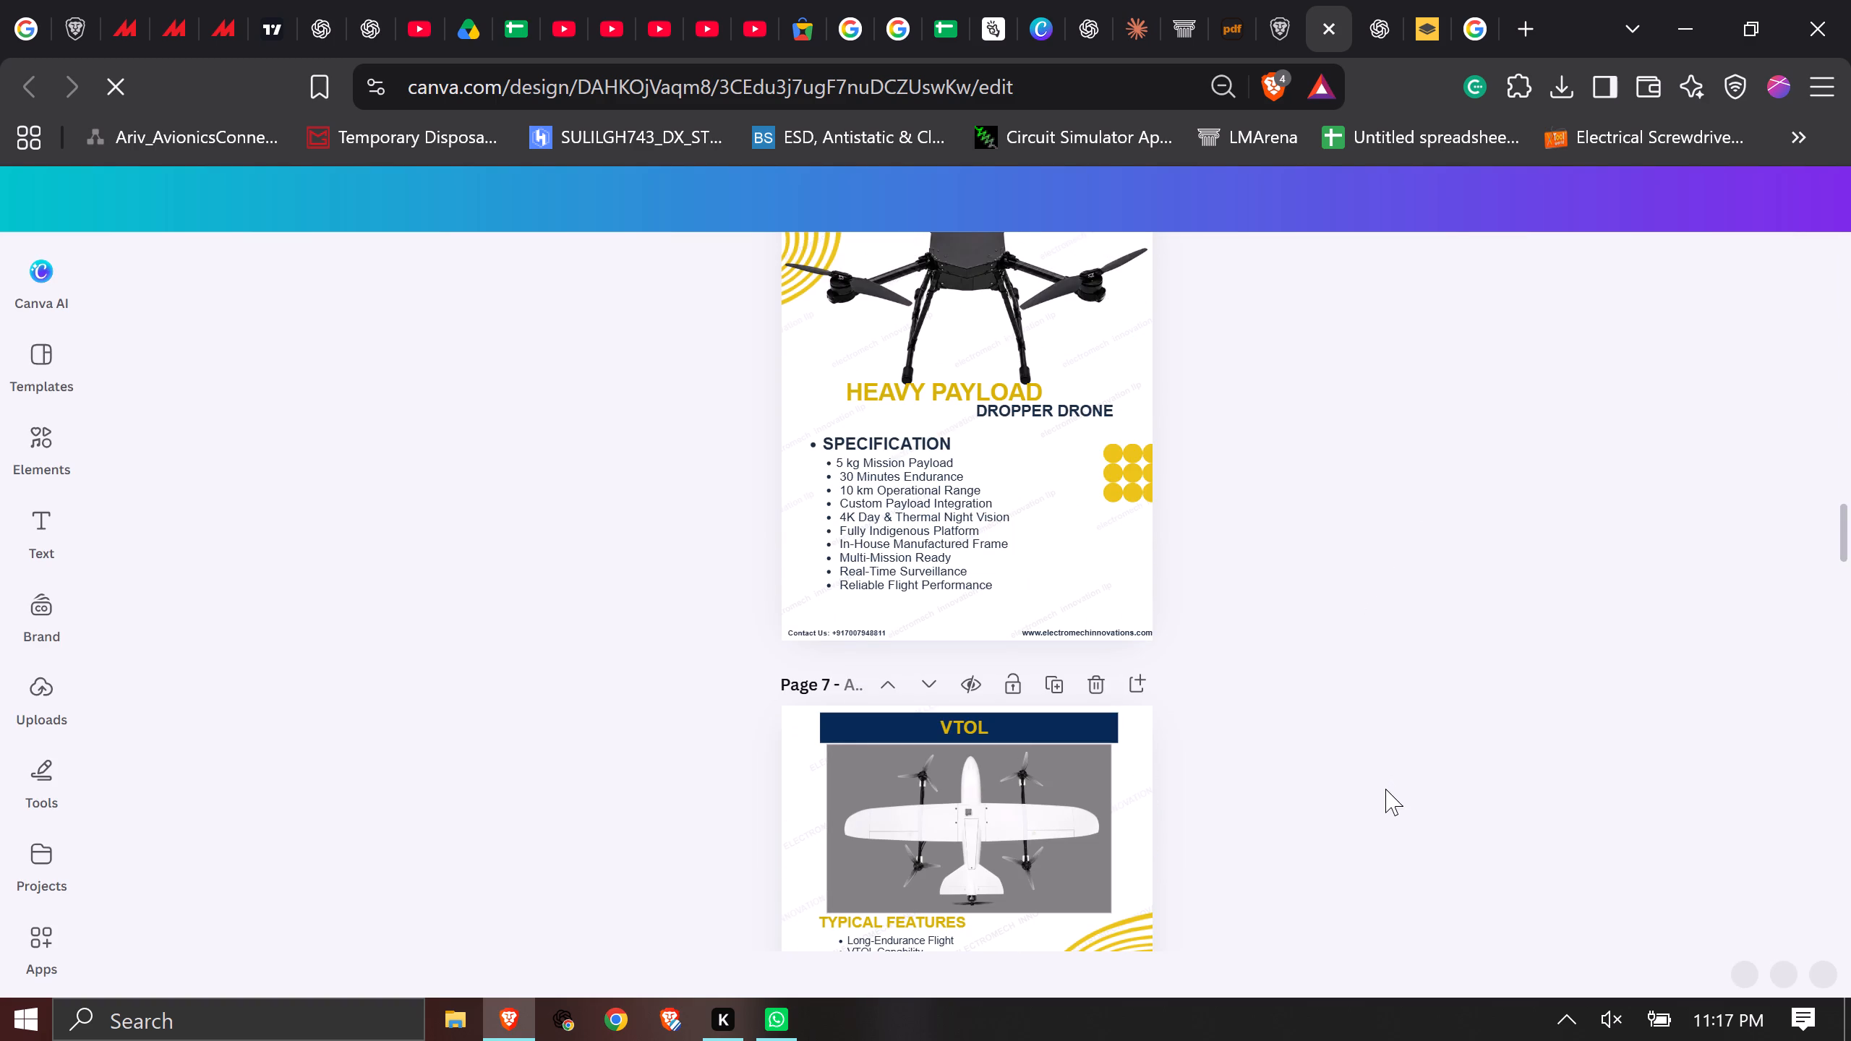
scroll(1392, 550, "down", 8)
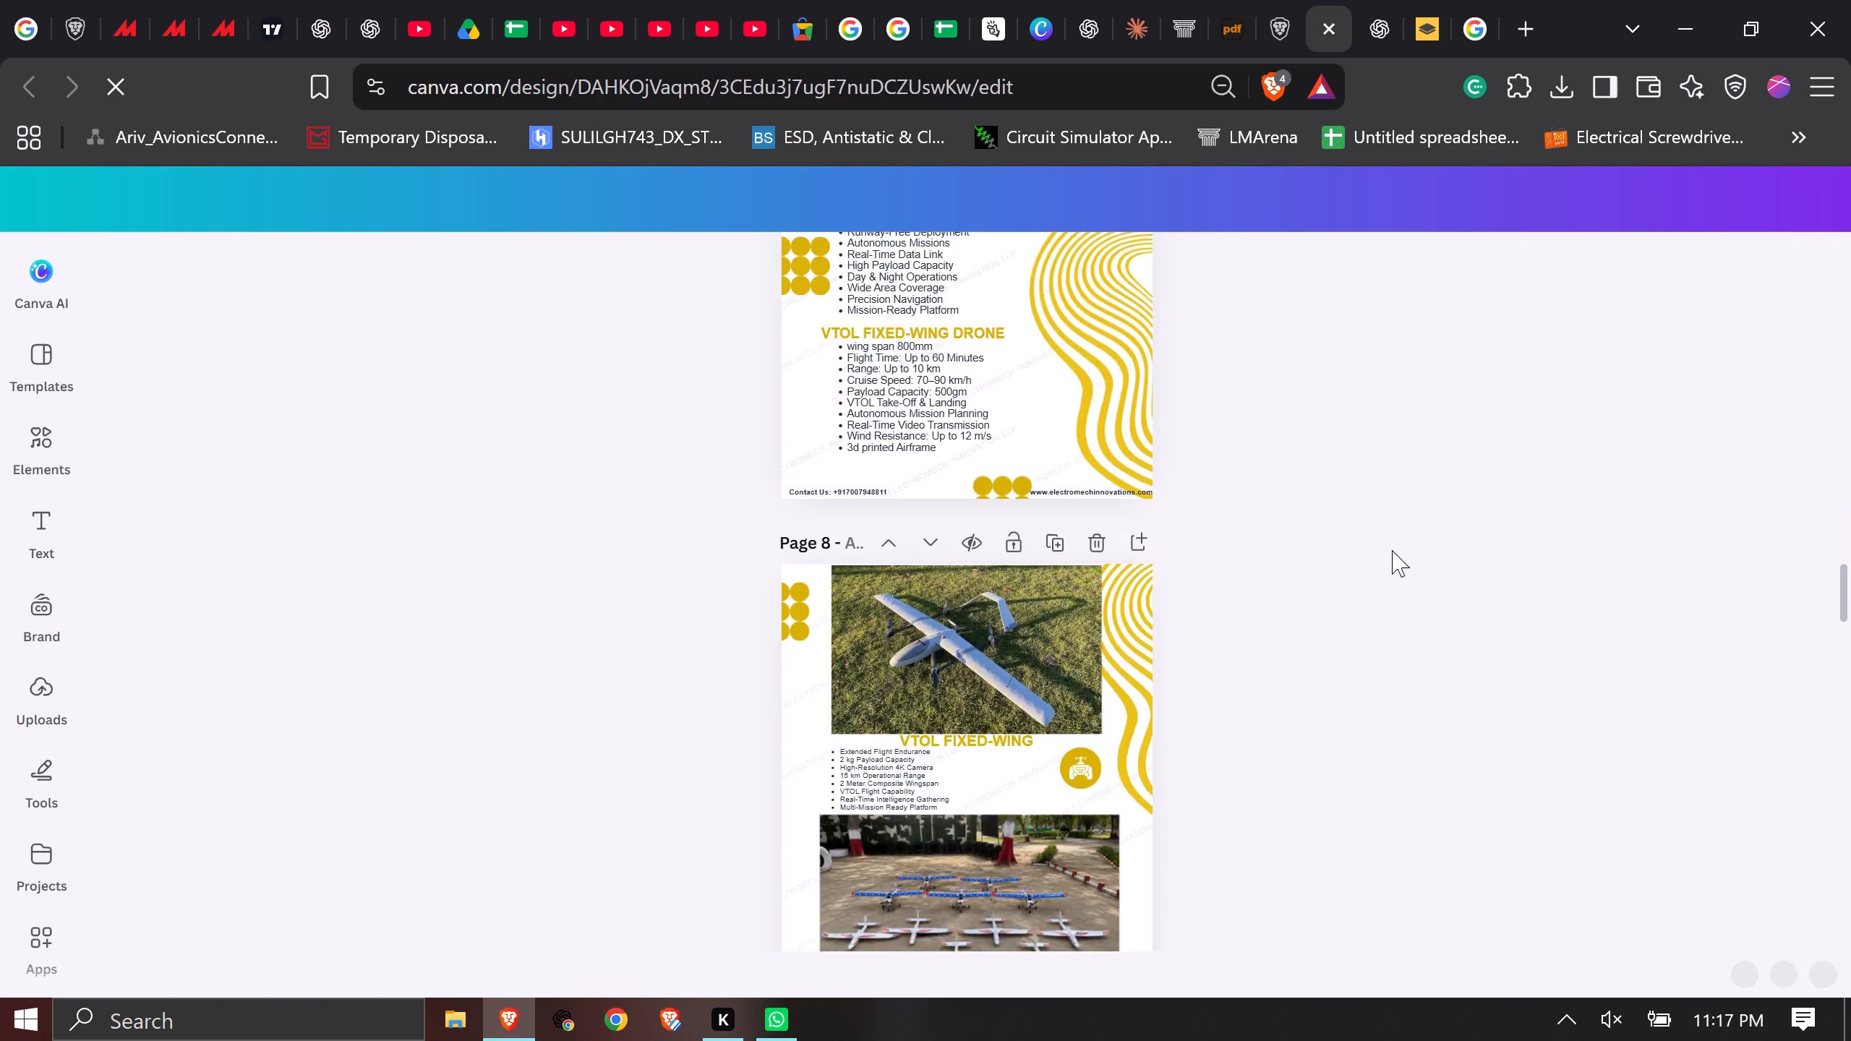
scroll(1392, 550, "down", 16)
scroll(1393, 518, "down", 6)
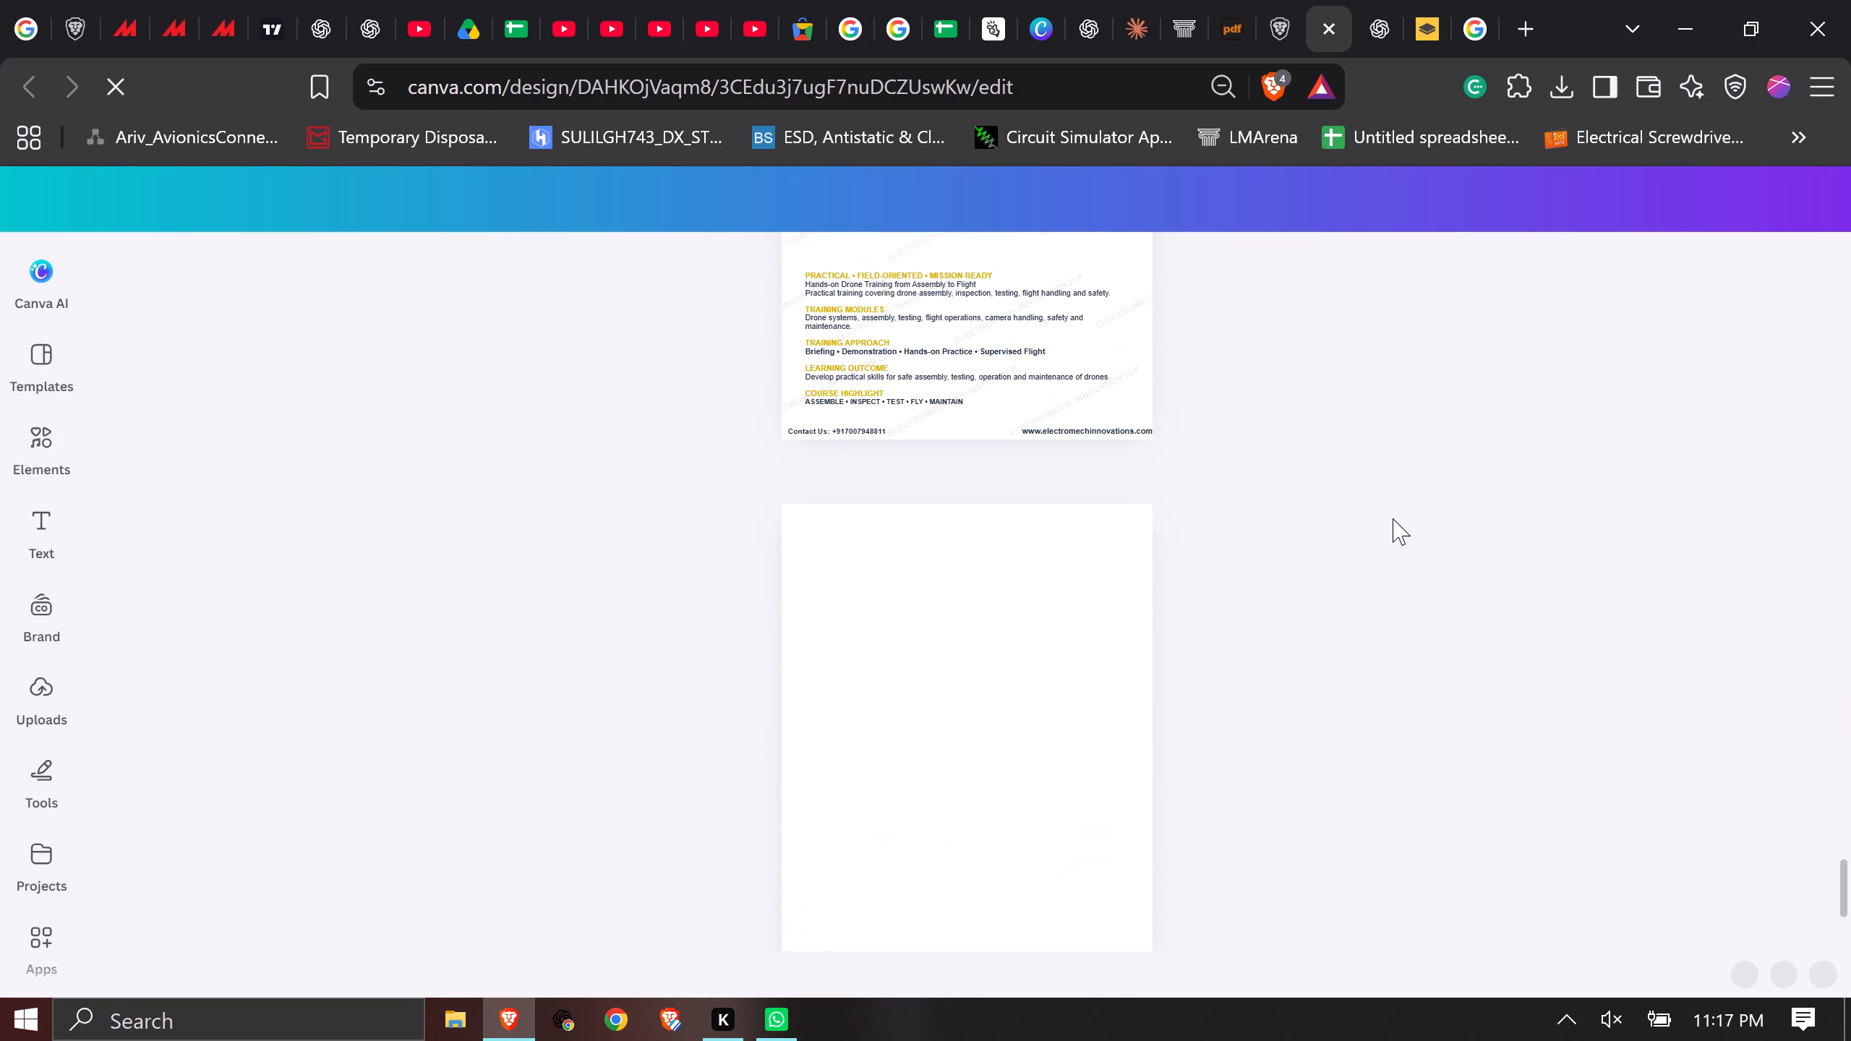
scroll(1393, 516, "down", 9)
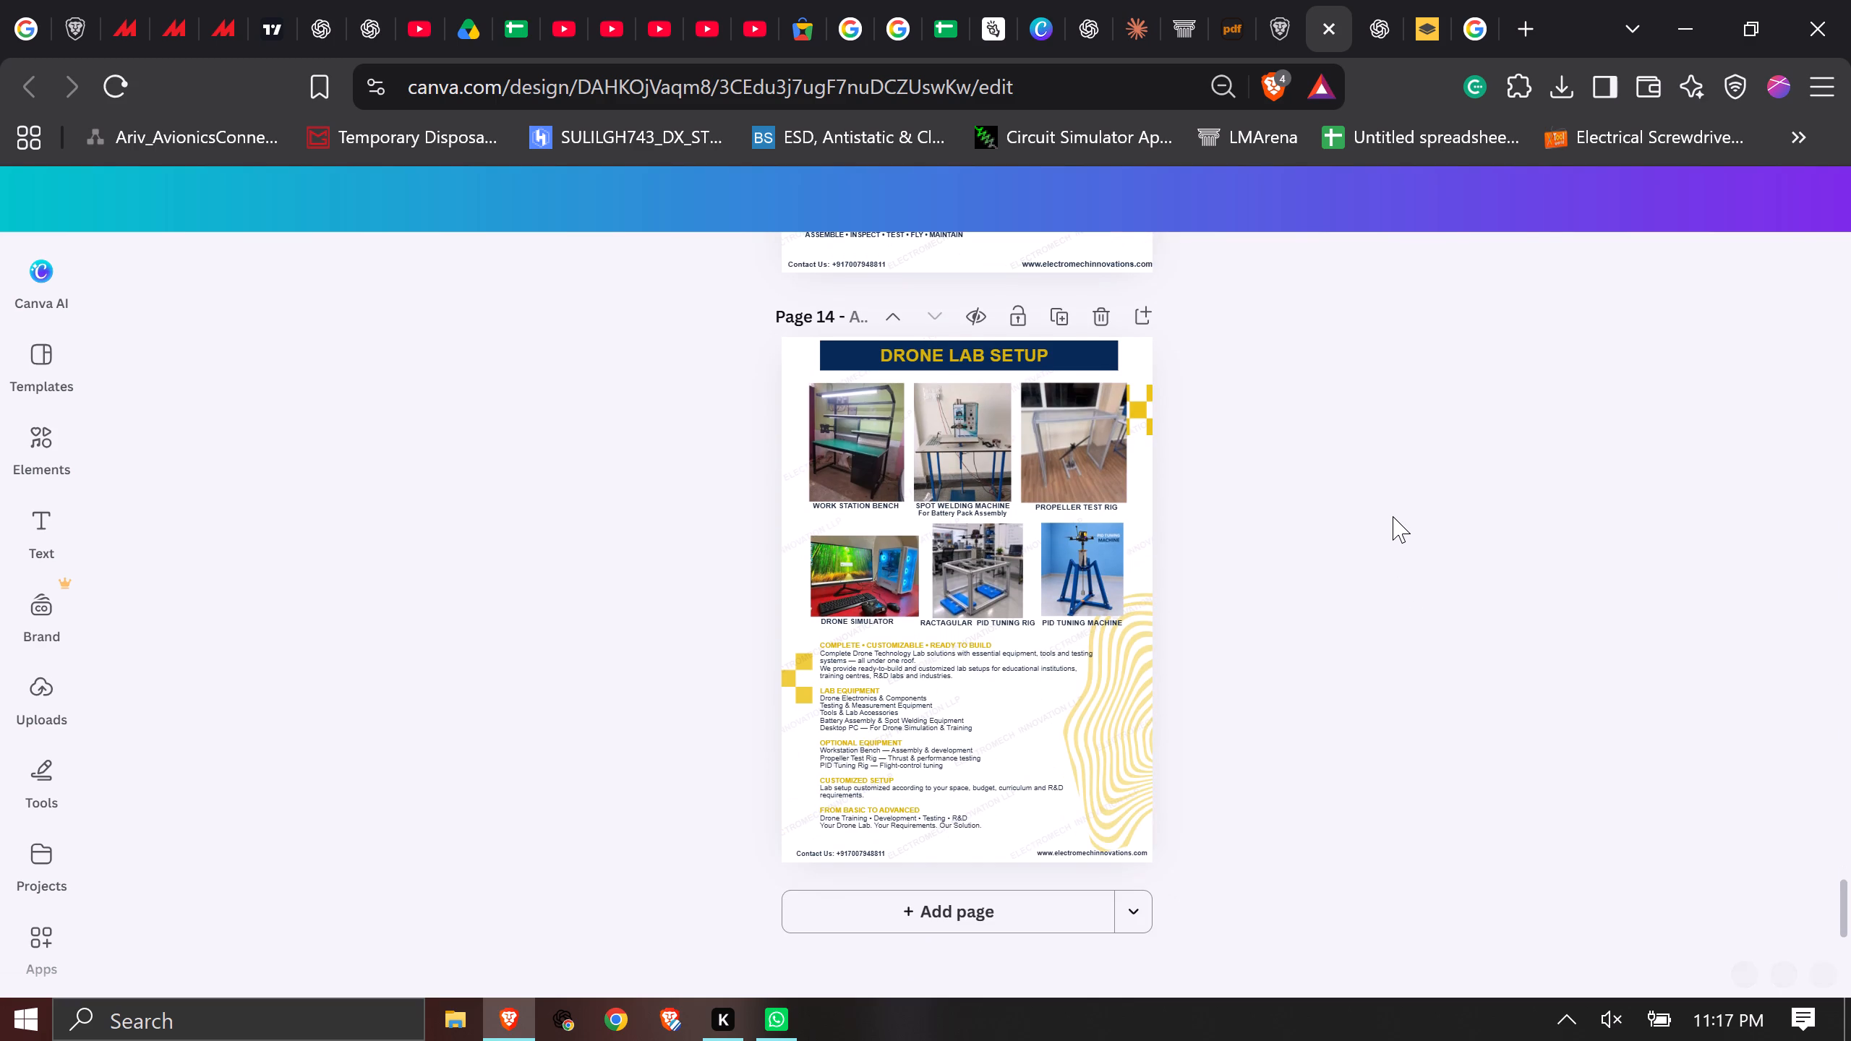
scroll(1393, 516, "down", 4)
Review the catalogue in reverse from page 14 to page 1, checking the page 4 Interceptor Drone layout on the way.
scroll(1393, 516, "up", 5)
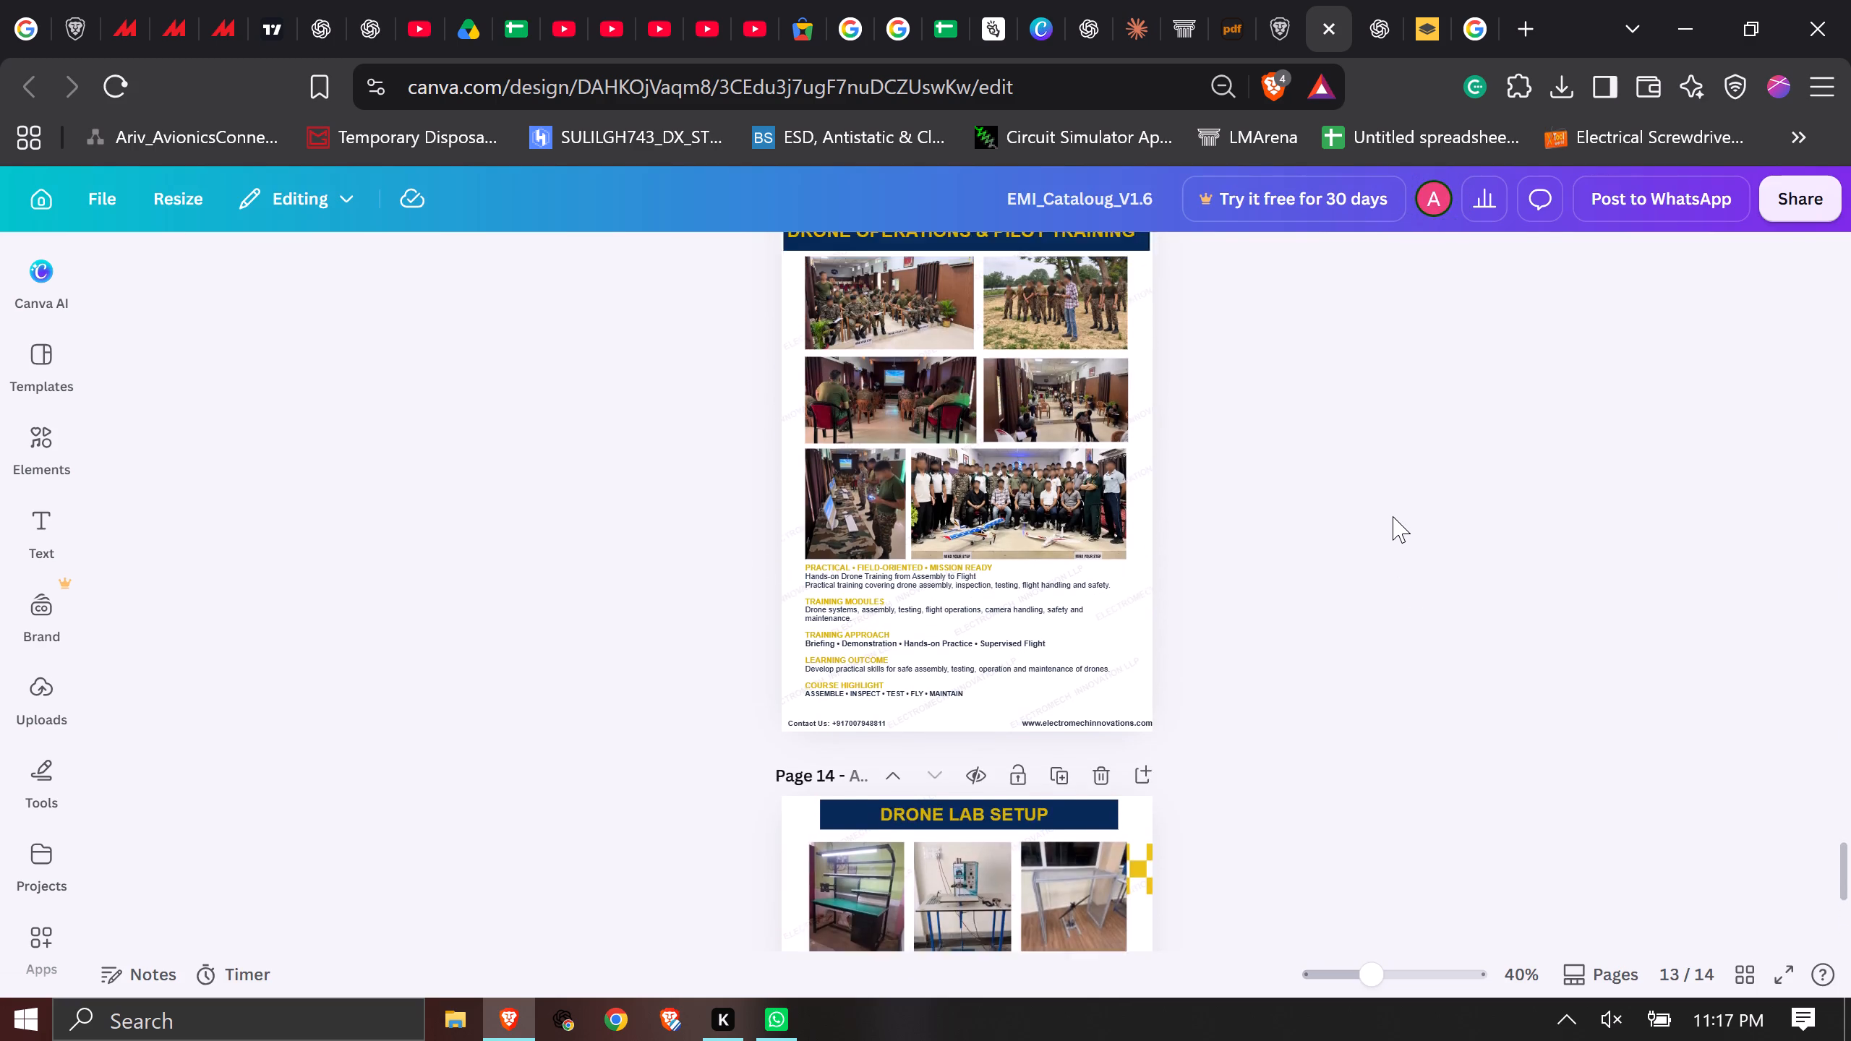
scroll(1393, 516, "up", 14)
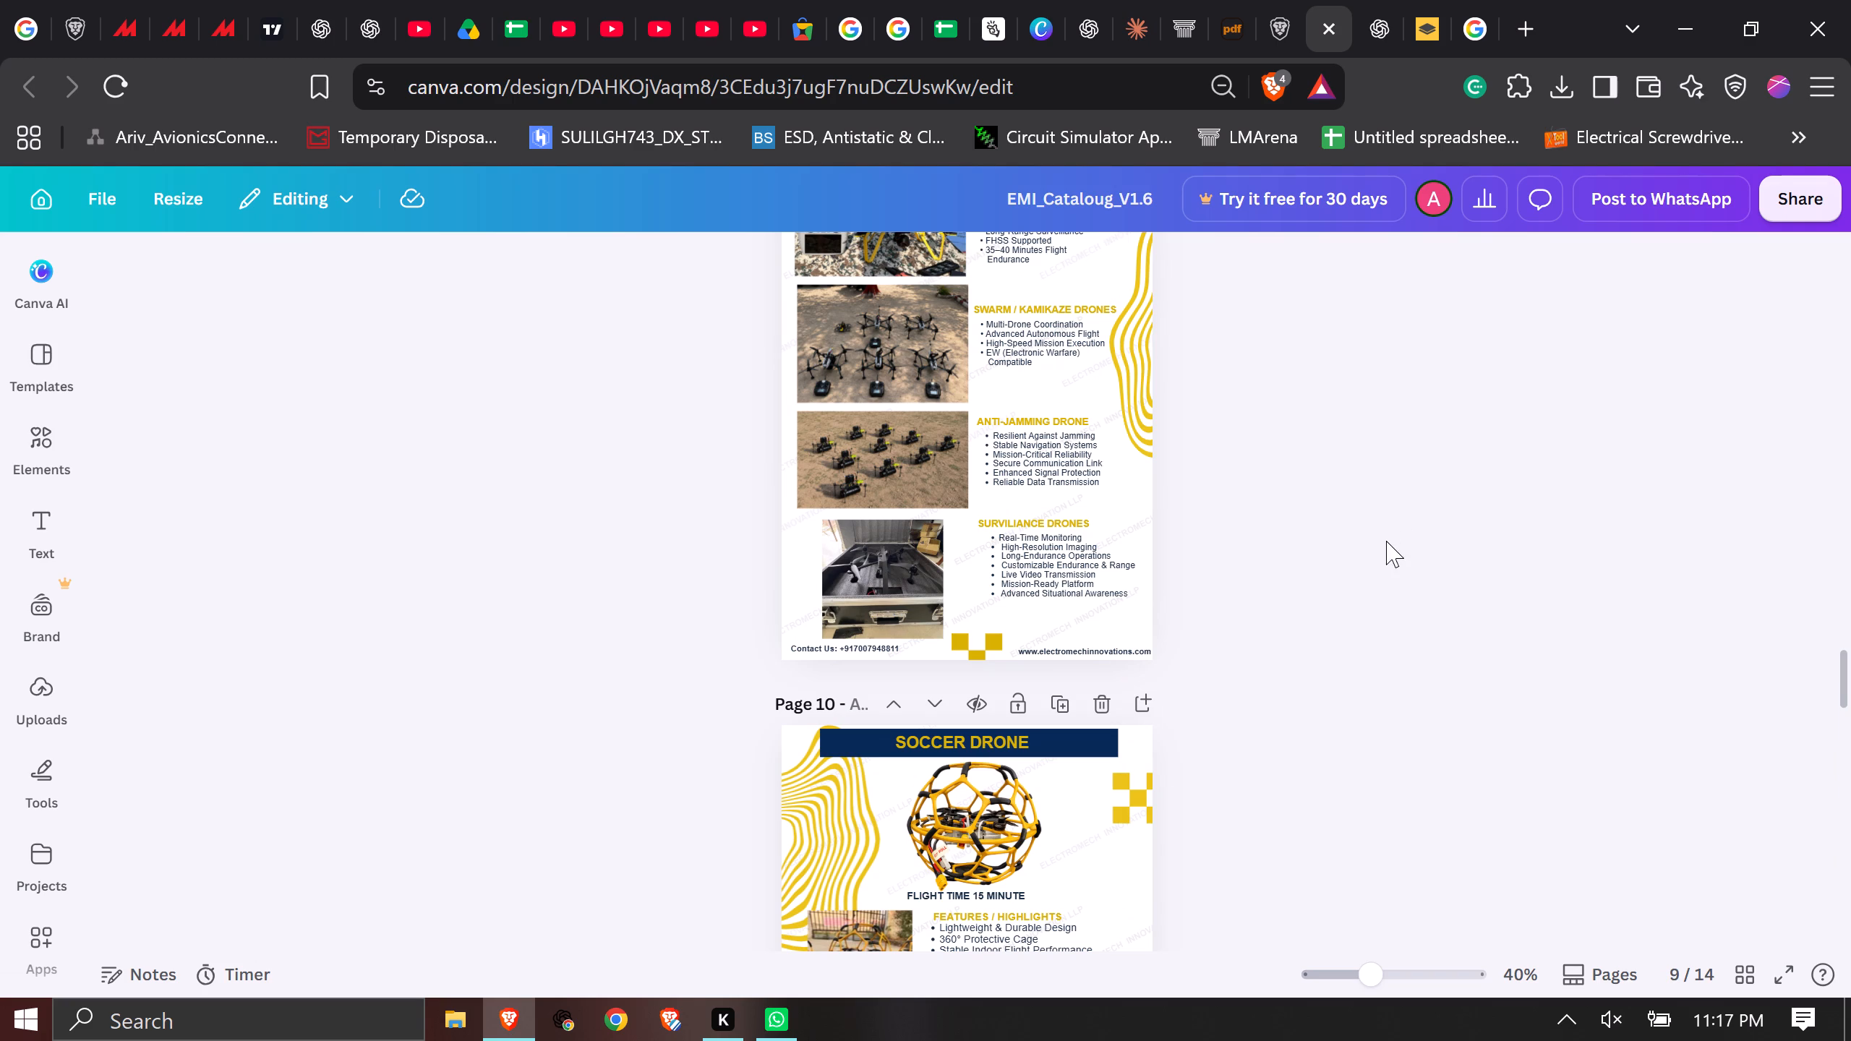
scroll(1371, 612, "up", 4)
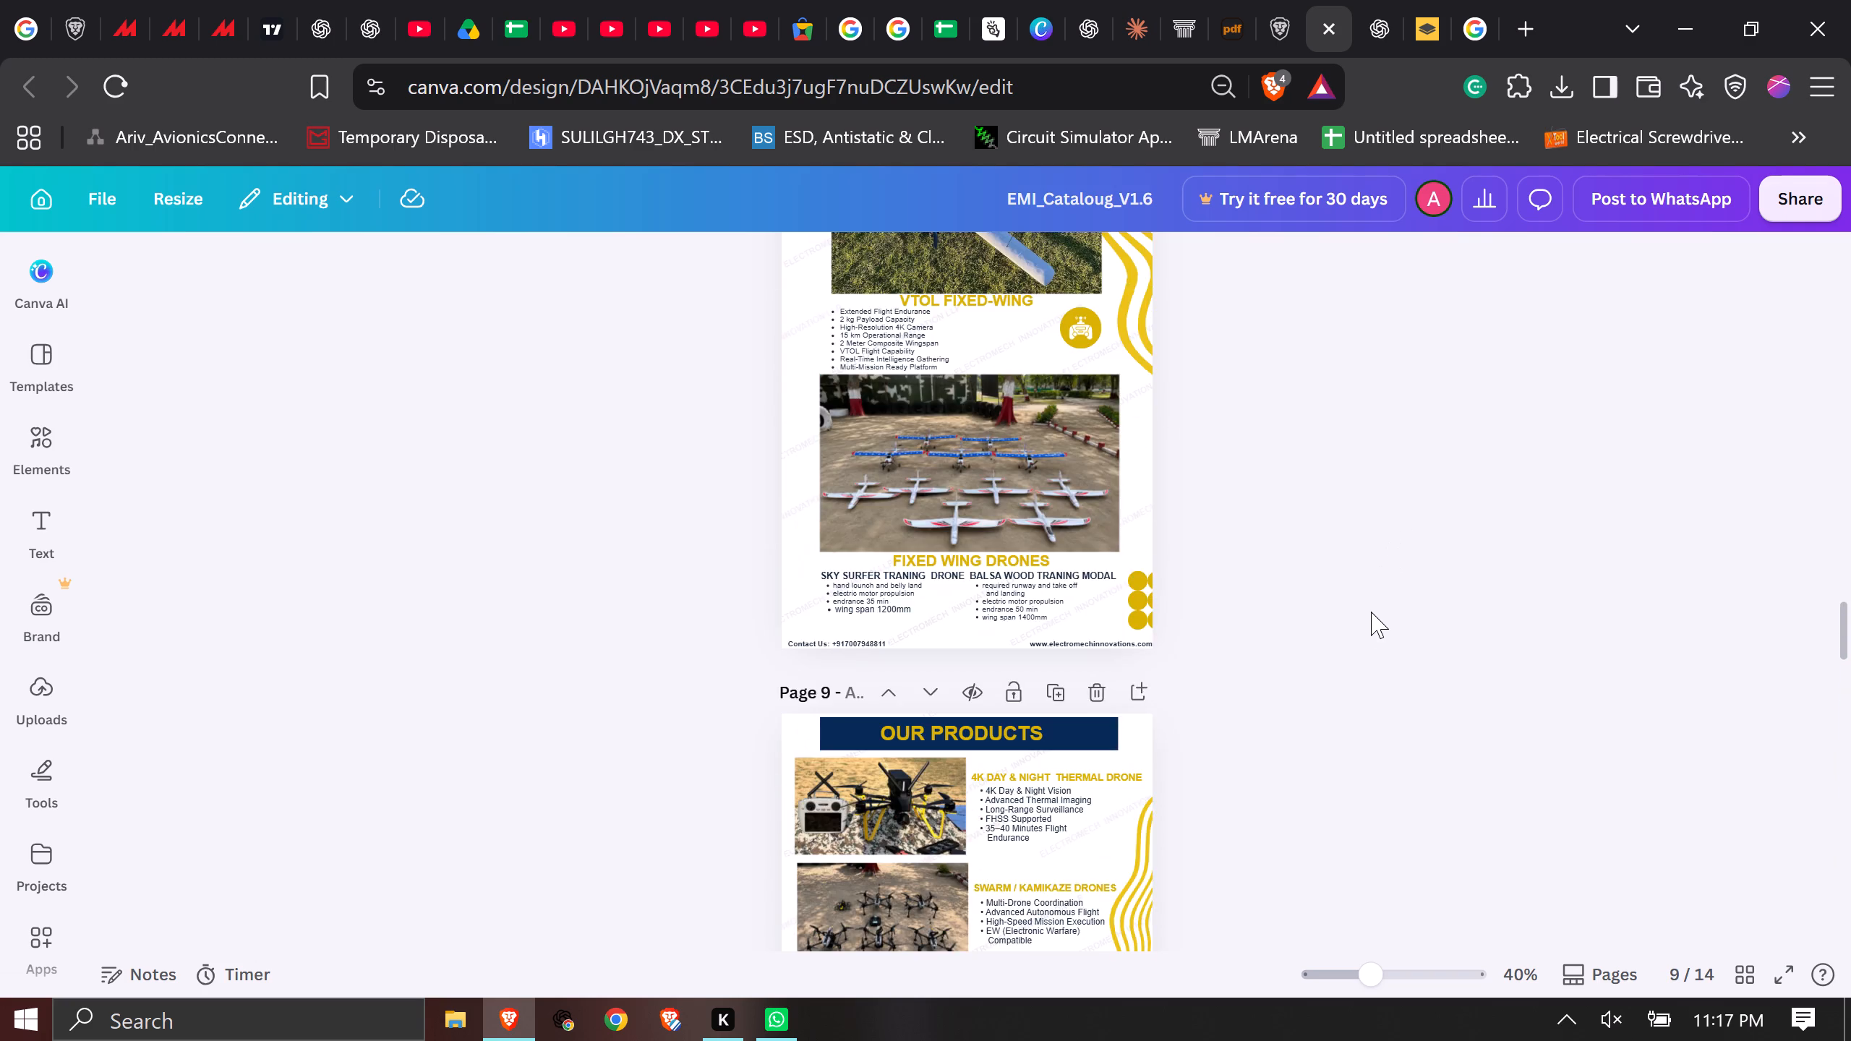
scroll(1371, 612, "up", 14)
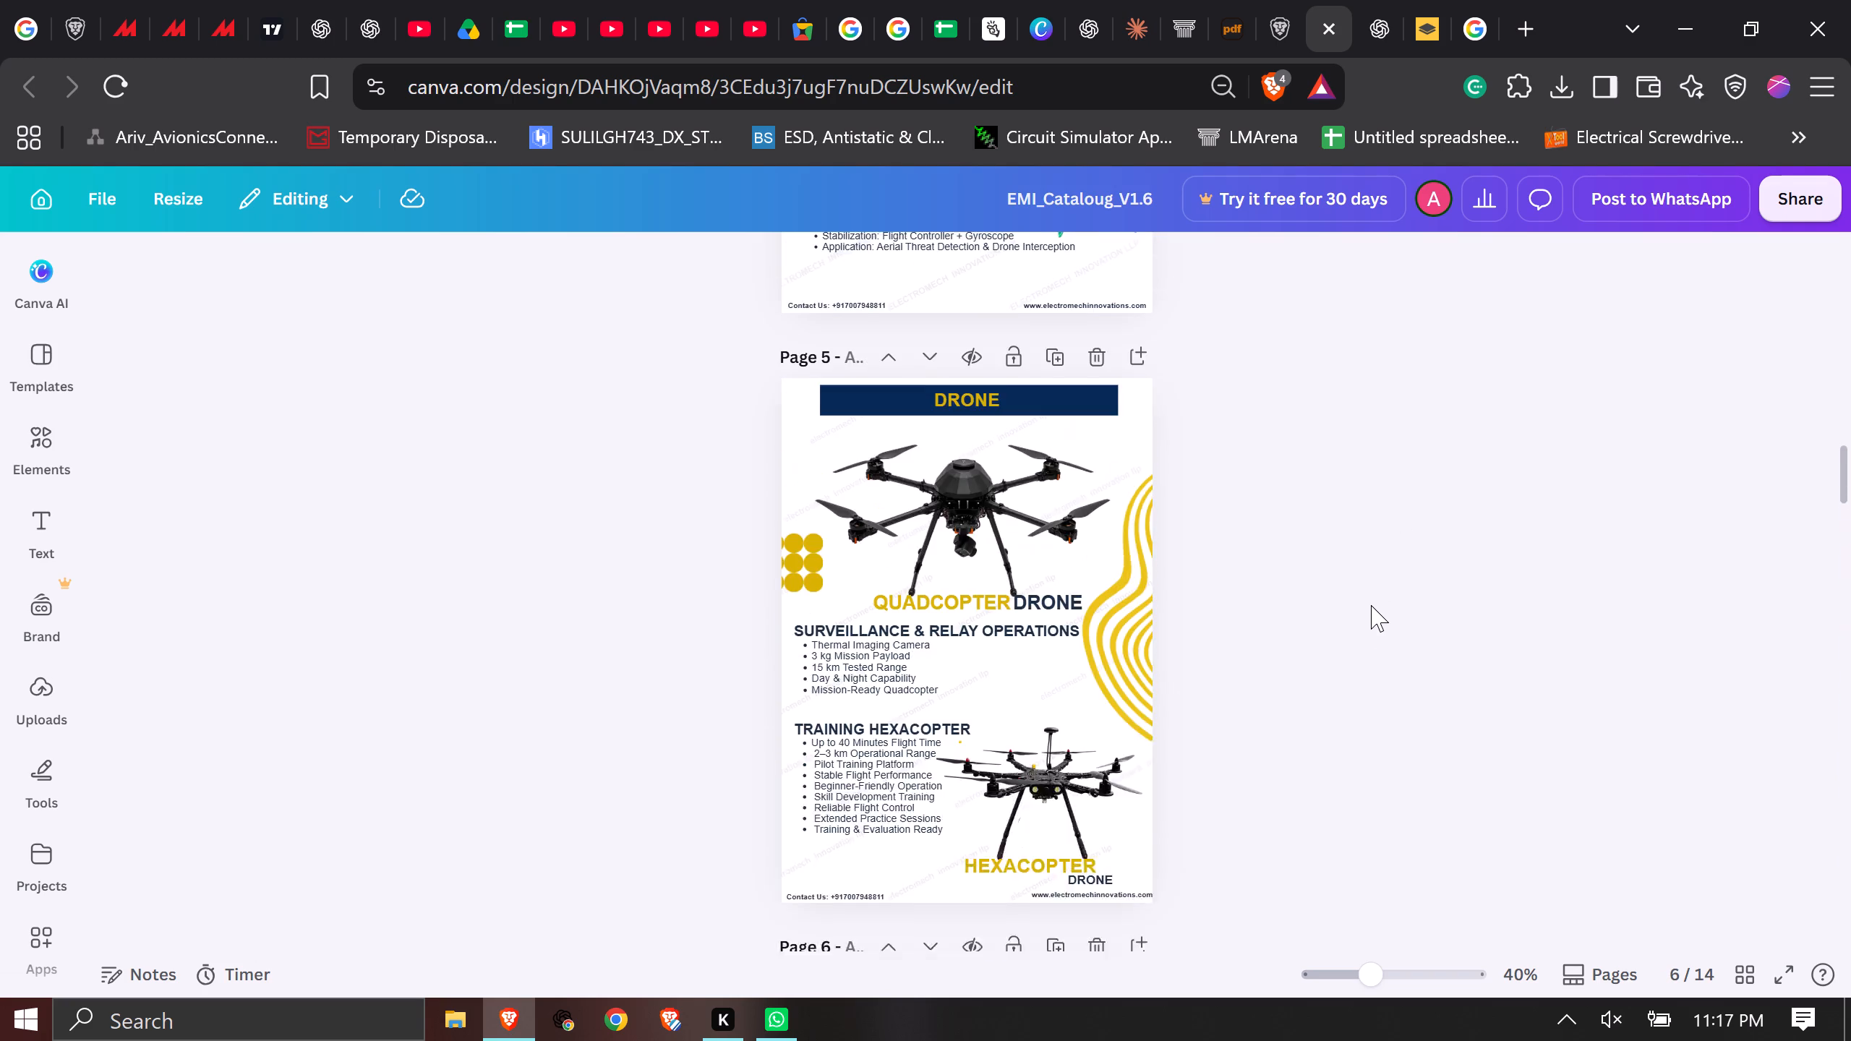
scroll(1371, 605, "up", 5)
scroll(1371, 605, "down", 2)
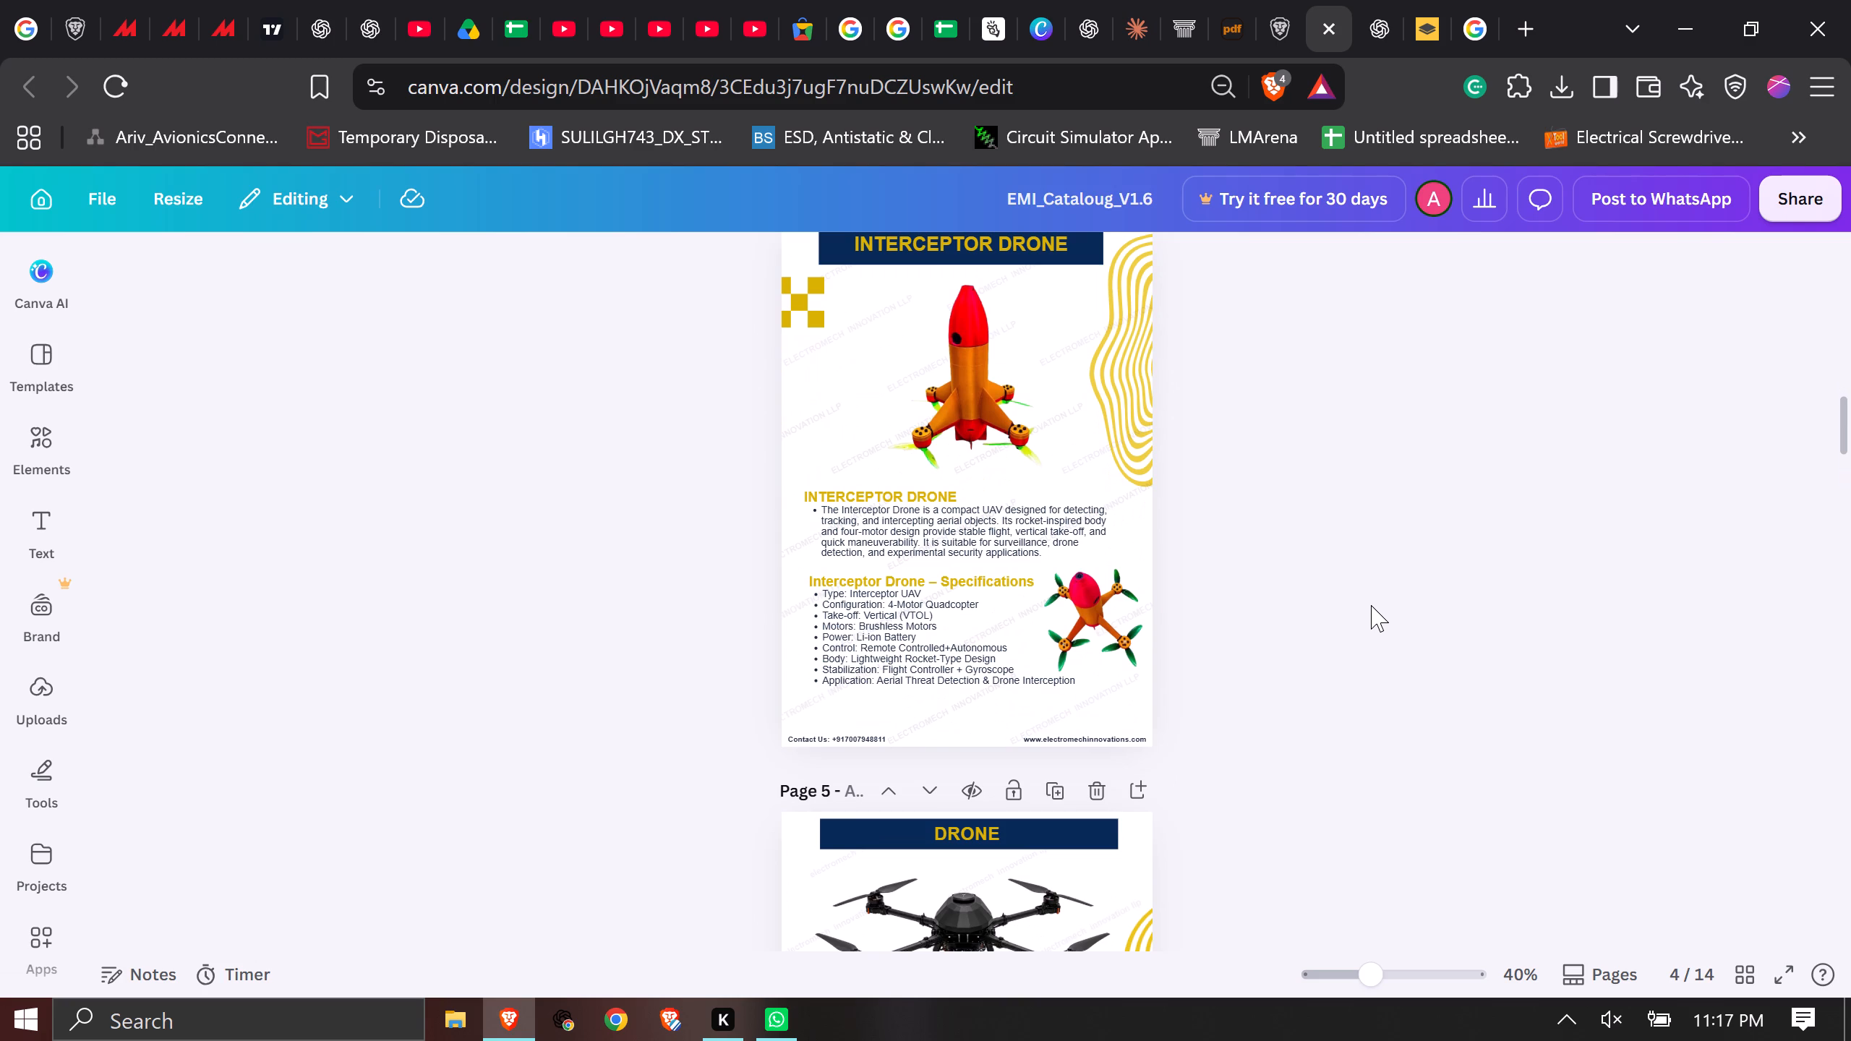
scroll(1371, 605, "up", 4)
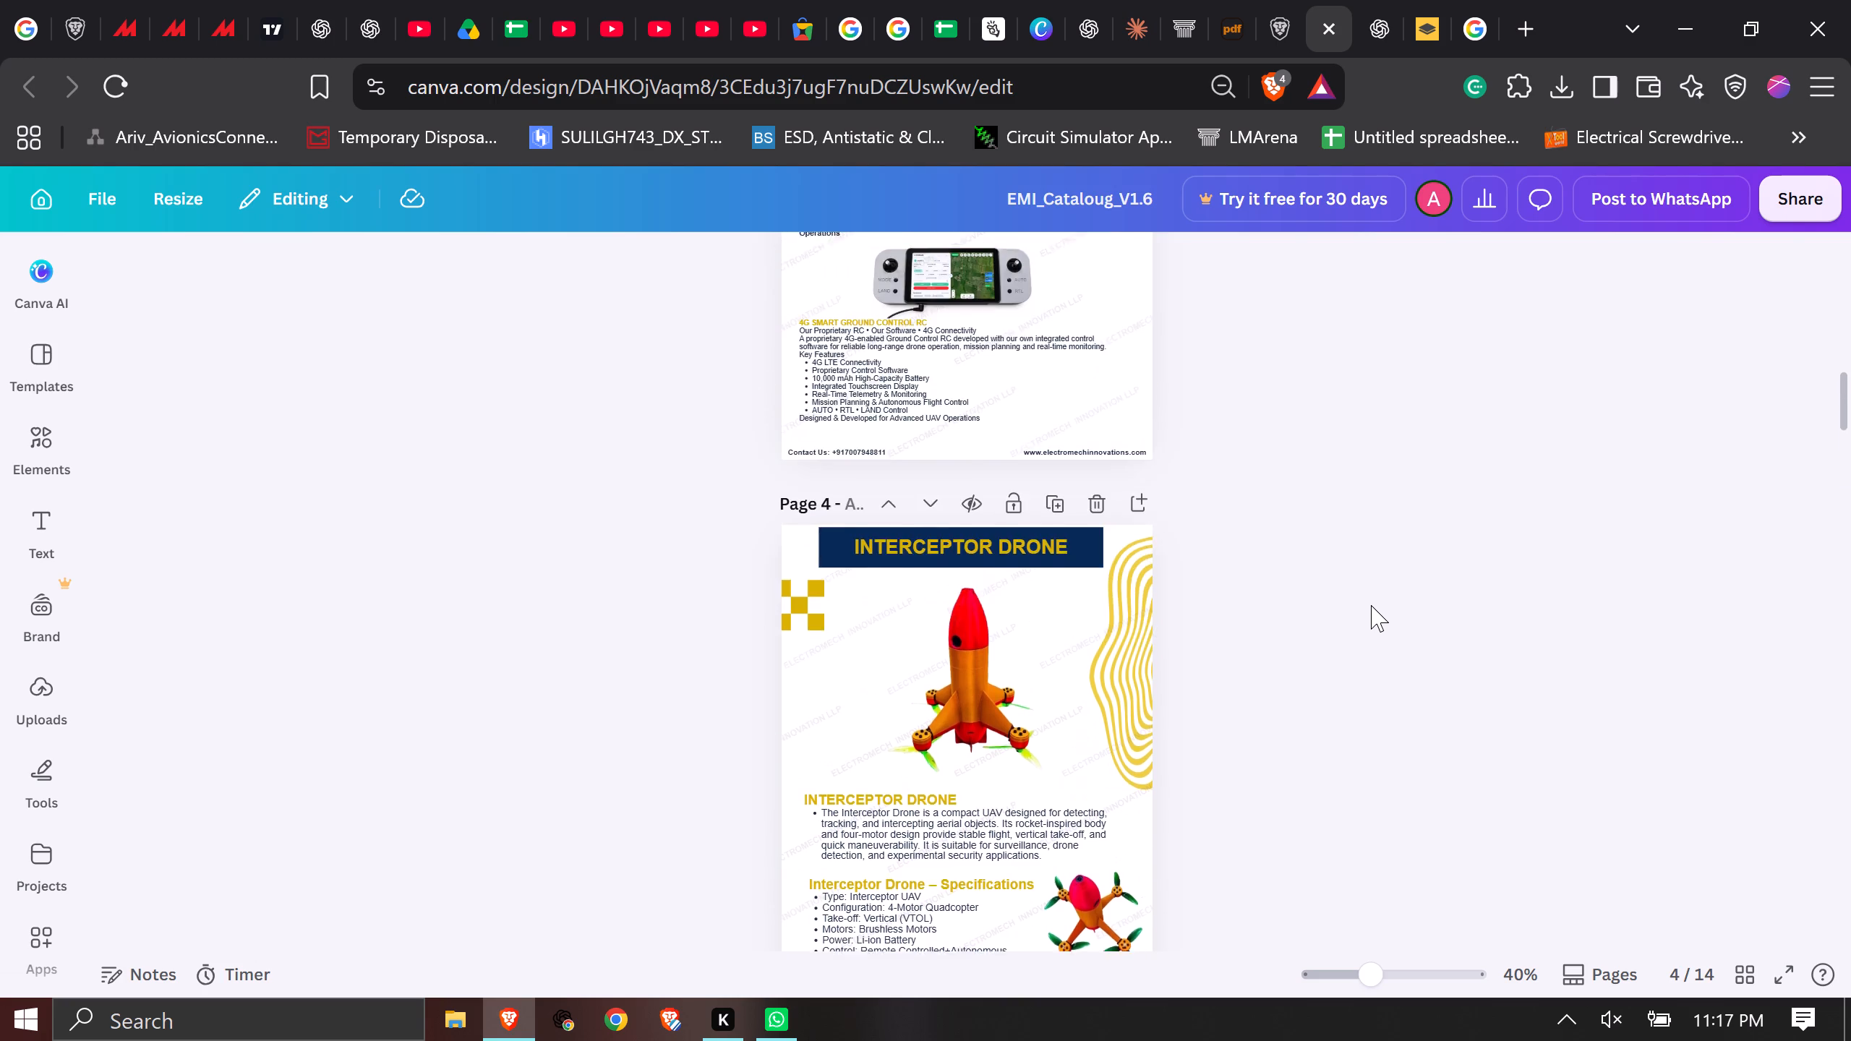
scroll(1371, 605, "up", 3)
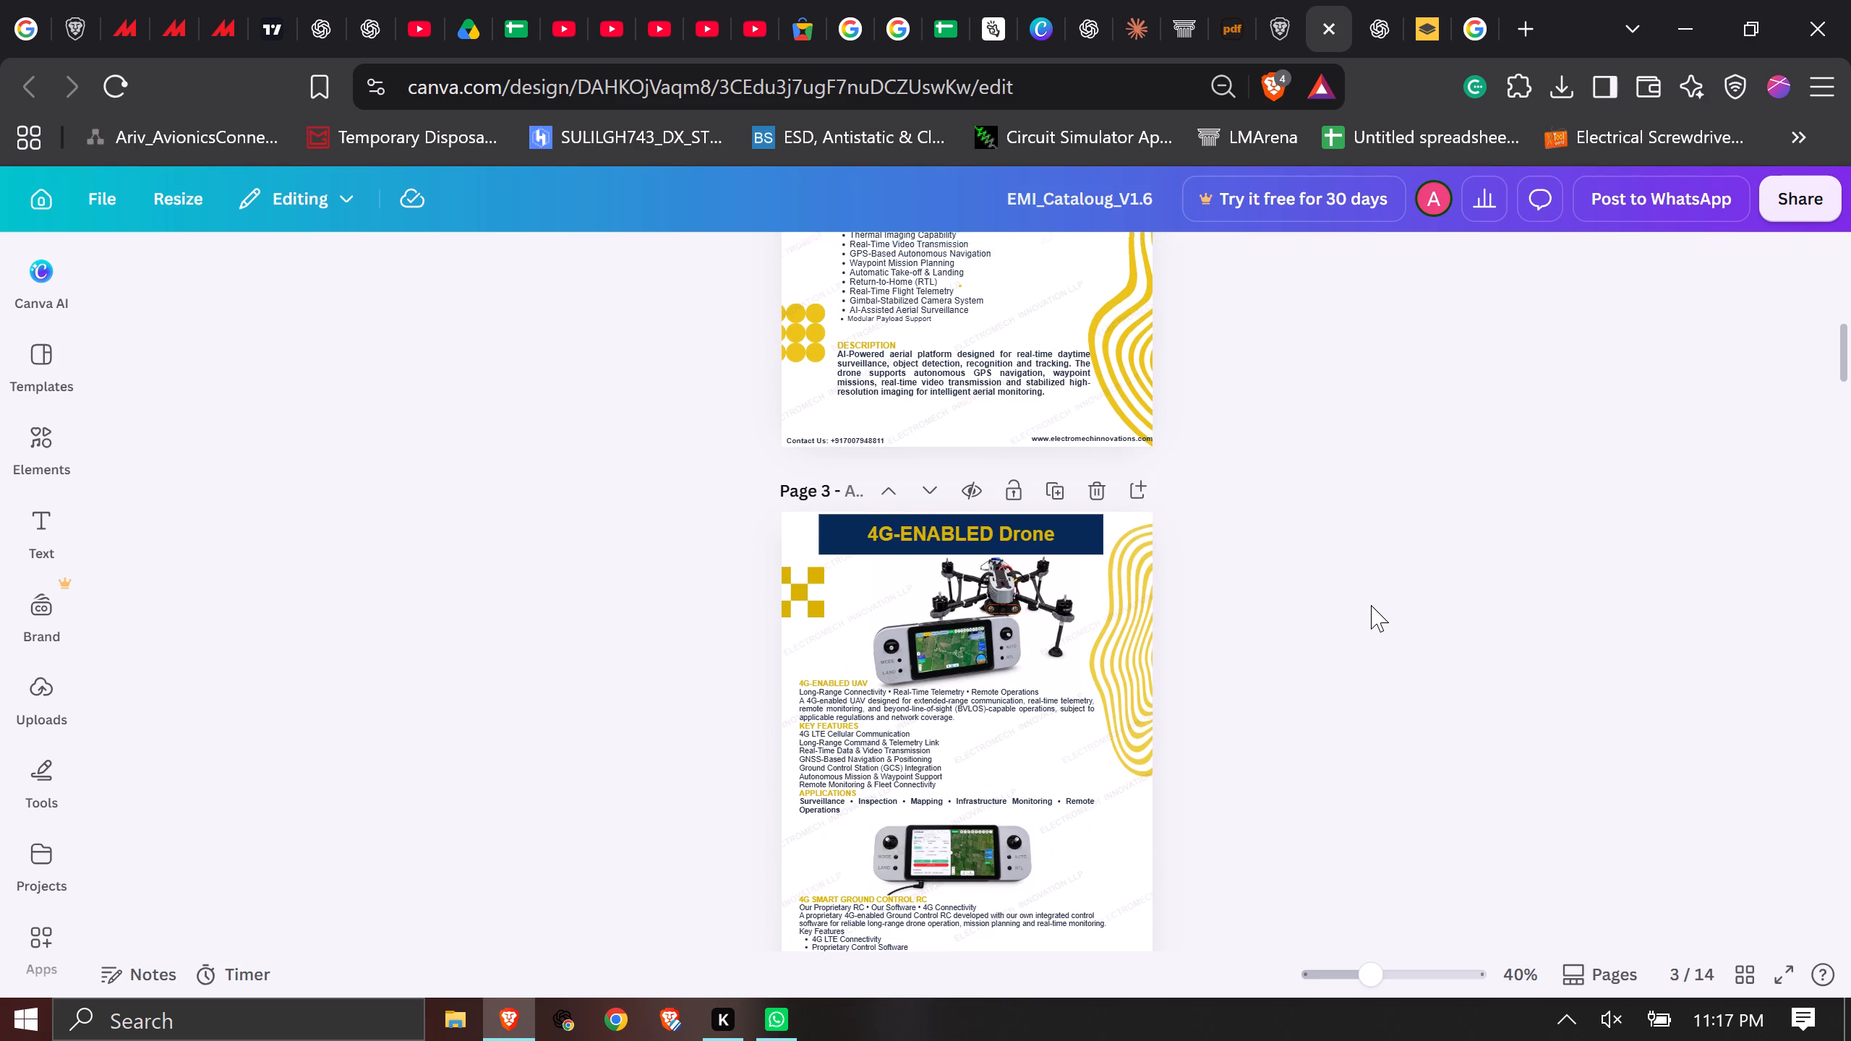
scroll(1371, 605, "up", 9)
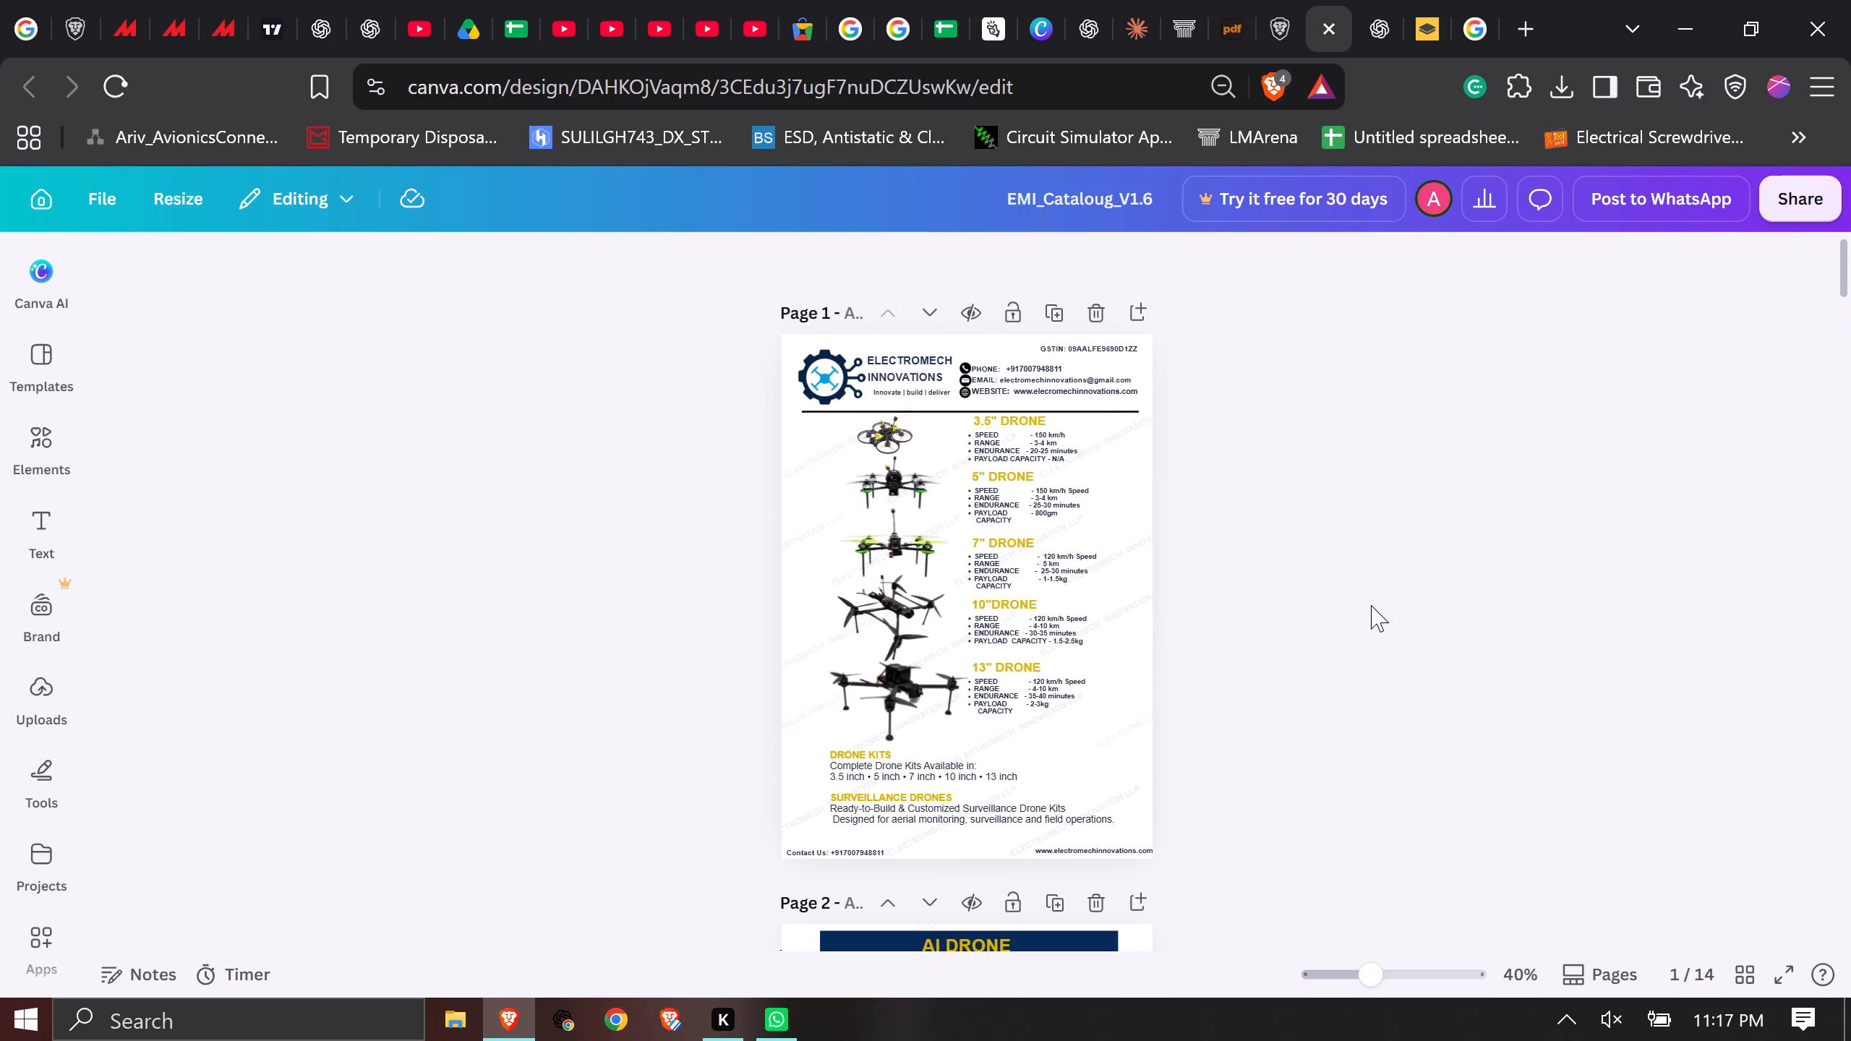
Examine the drone listing on page 1, the AI DRONE page and the 4G-ENABLED Drone page.
scroll(1371, 605, "down", 3)
scroll(1371, 605, "up", 4)
scroll(1371, 605, "down", 1)
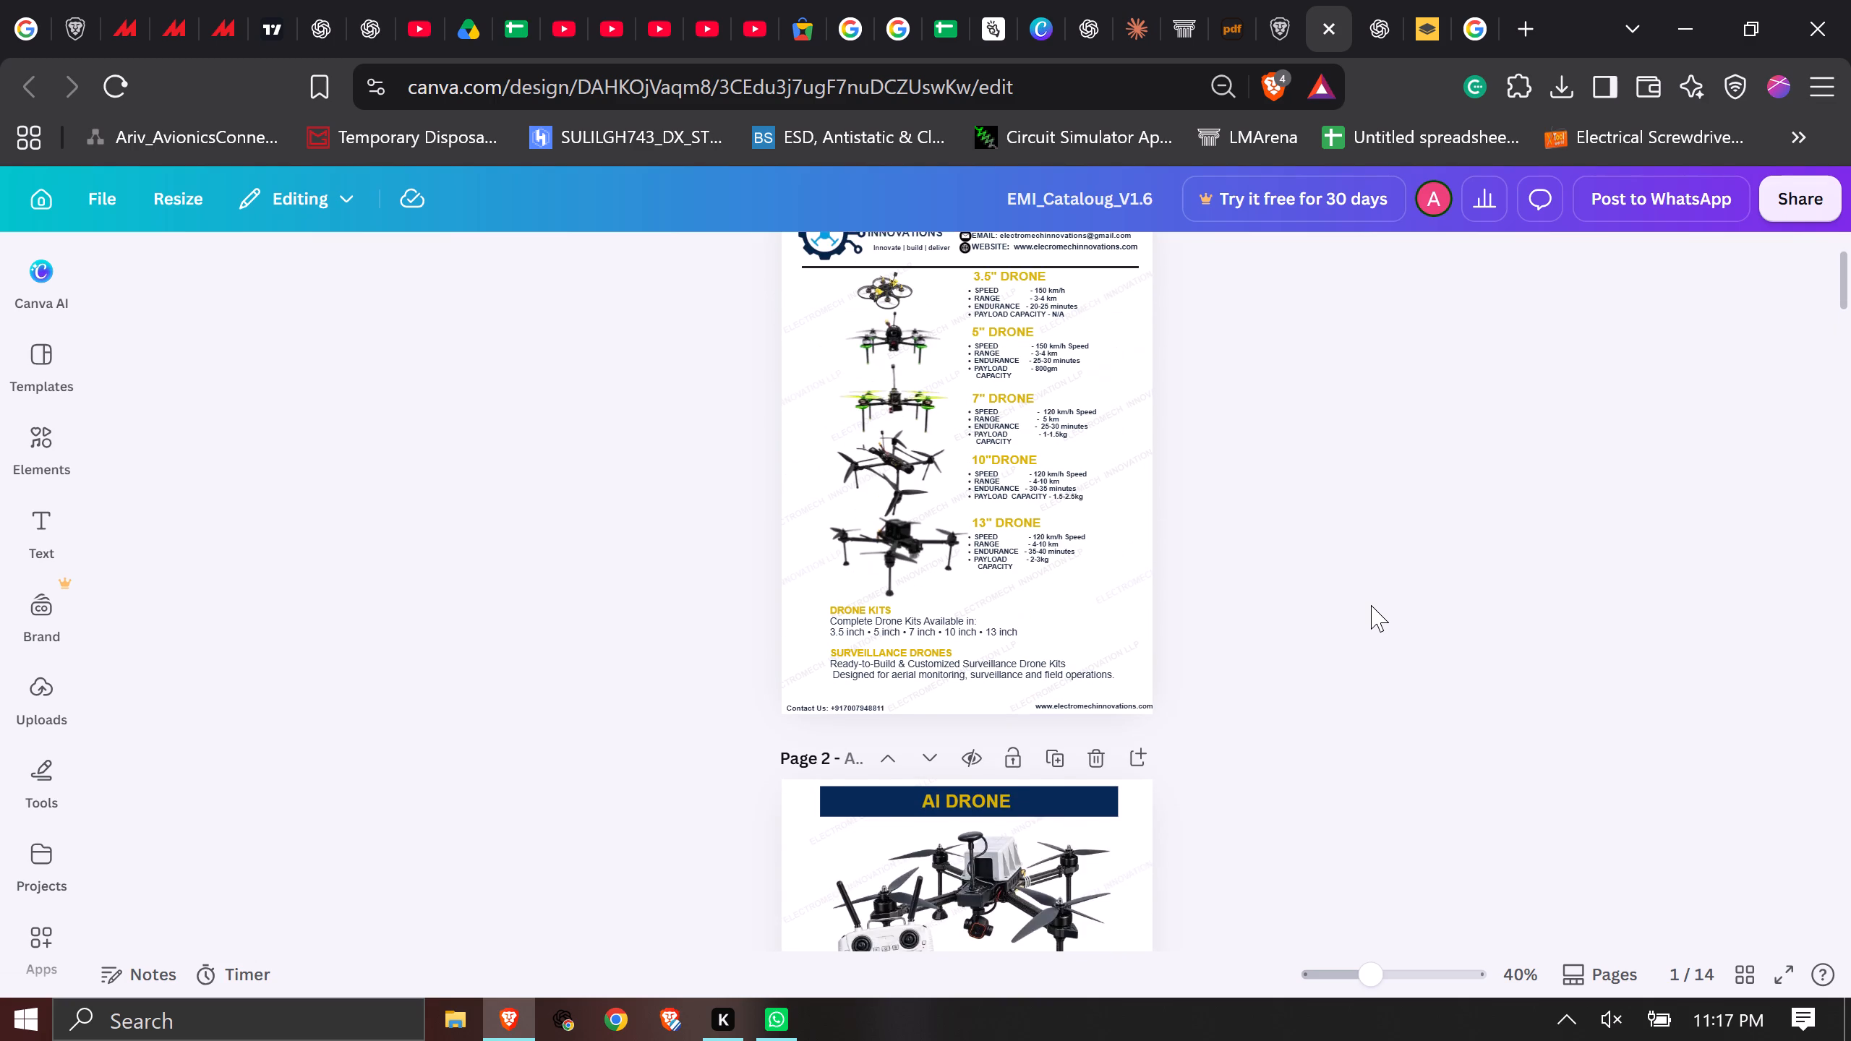
scroll(1371, 605, "up", 1)
scroll(1371, 605, "down", 4)
scroll(1371, 605, "up", 1)
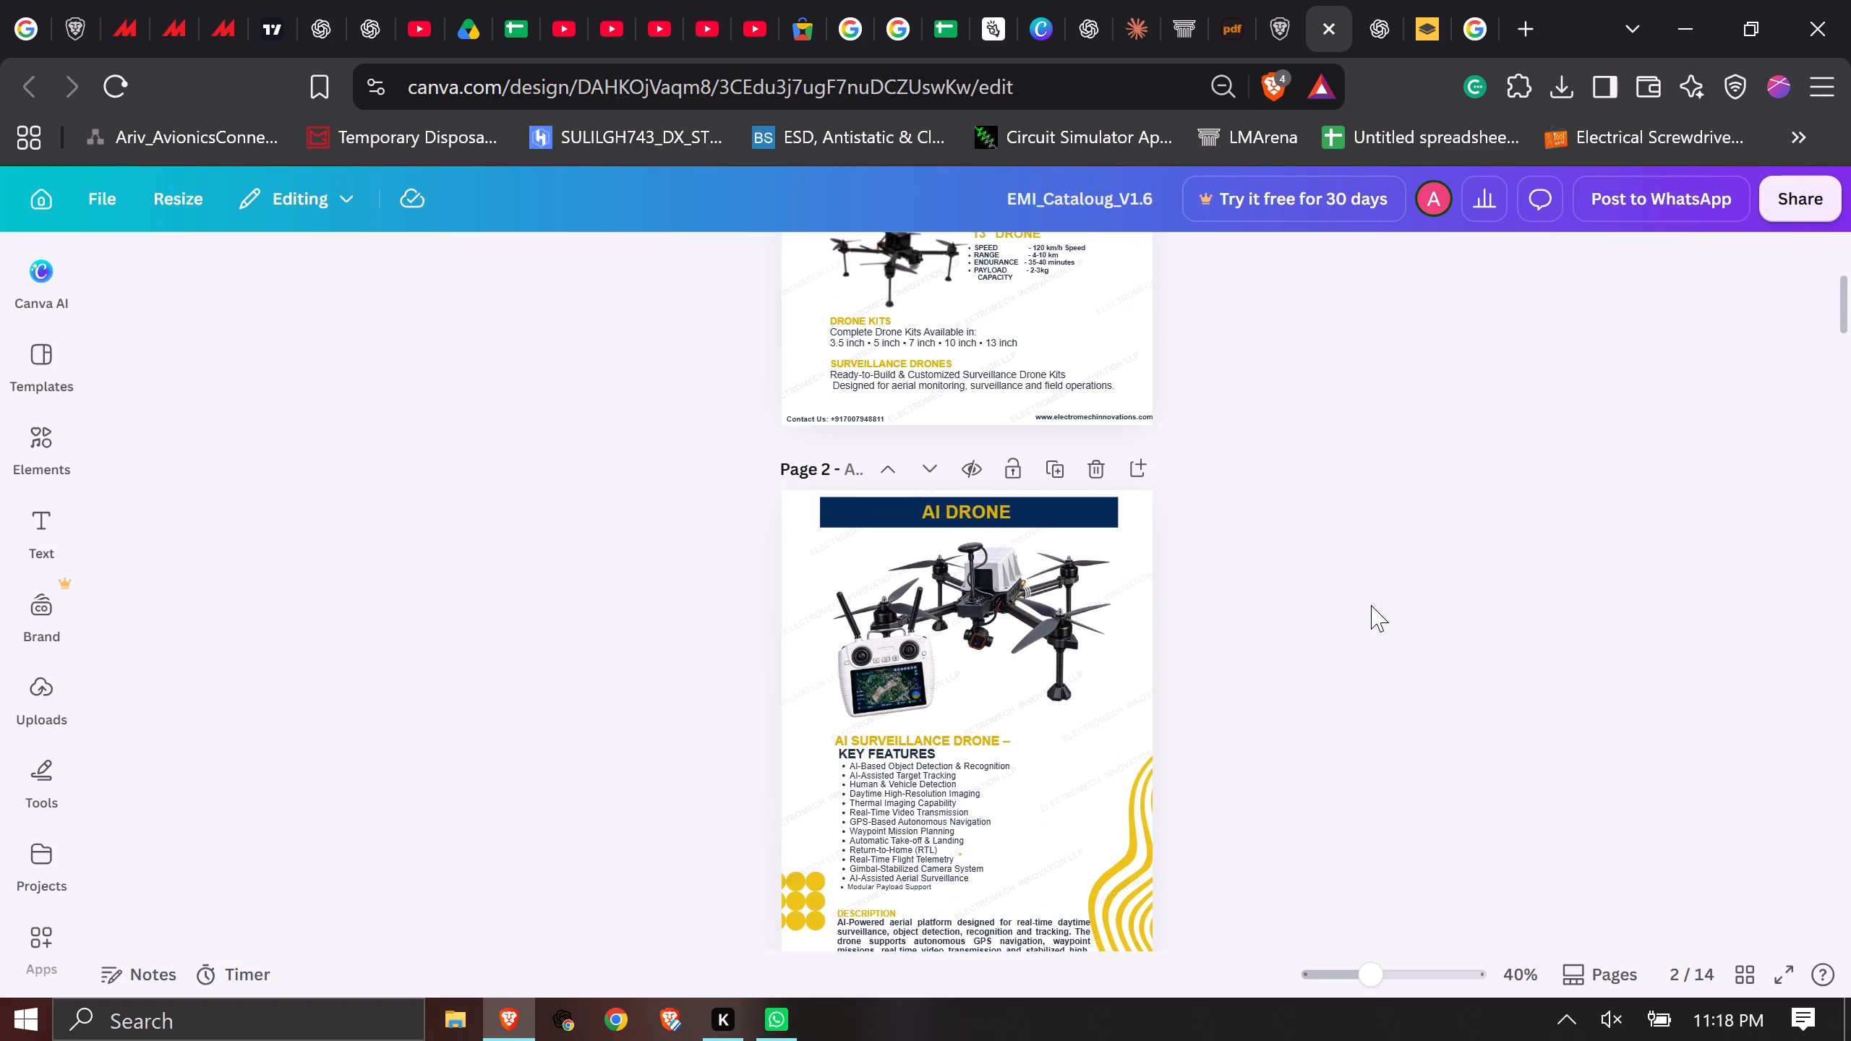
scroll(1371, 605, "down", 4)
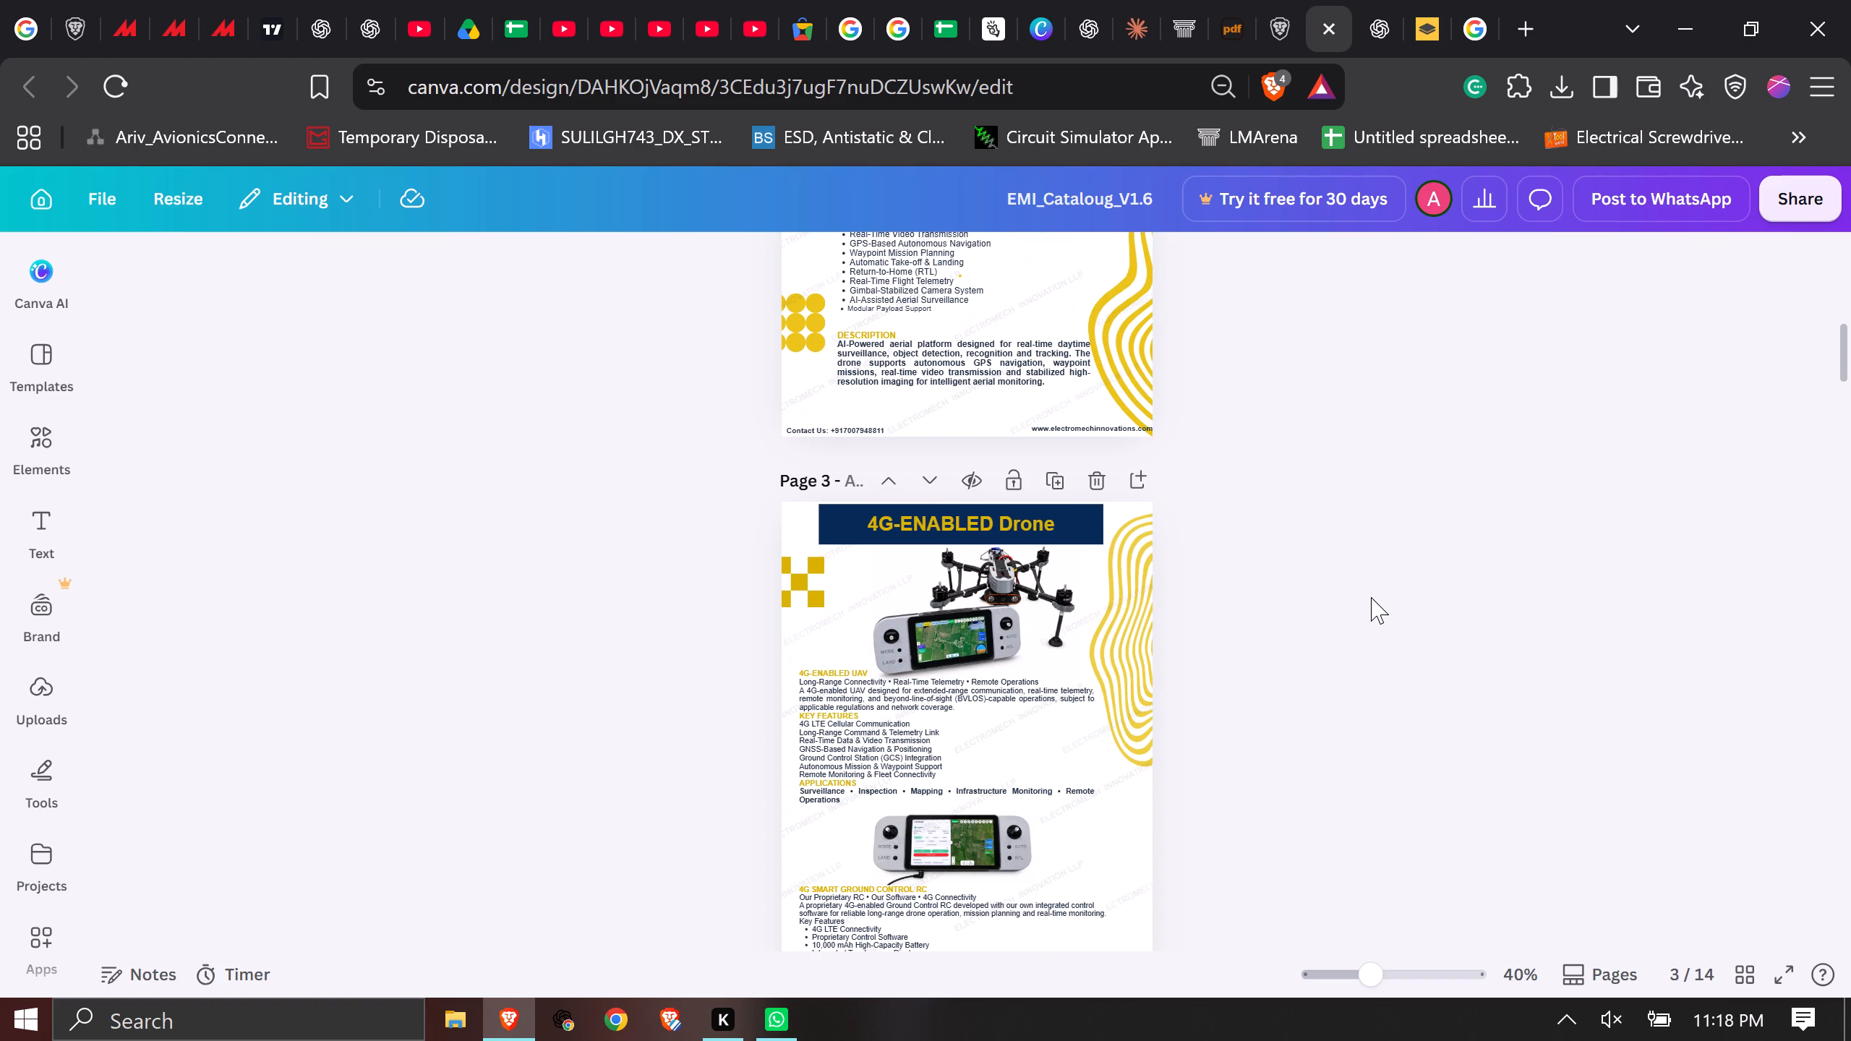
scroll(1371, 599, "down", 3)
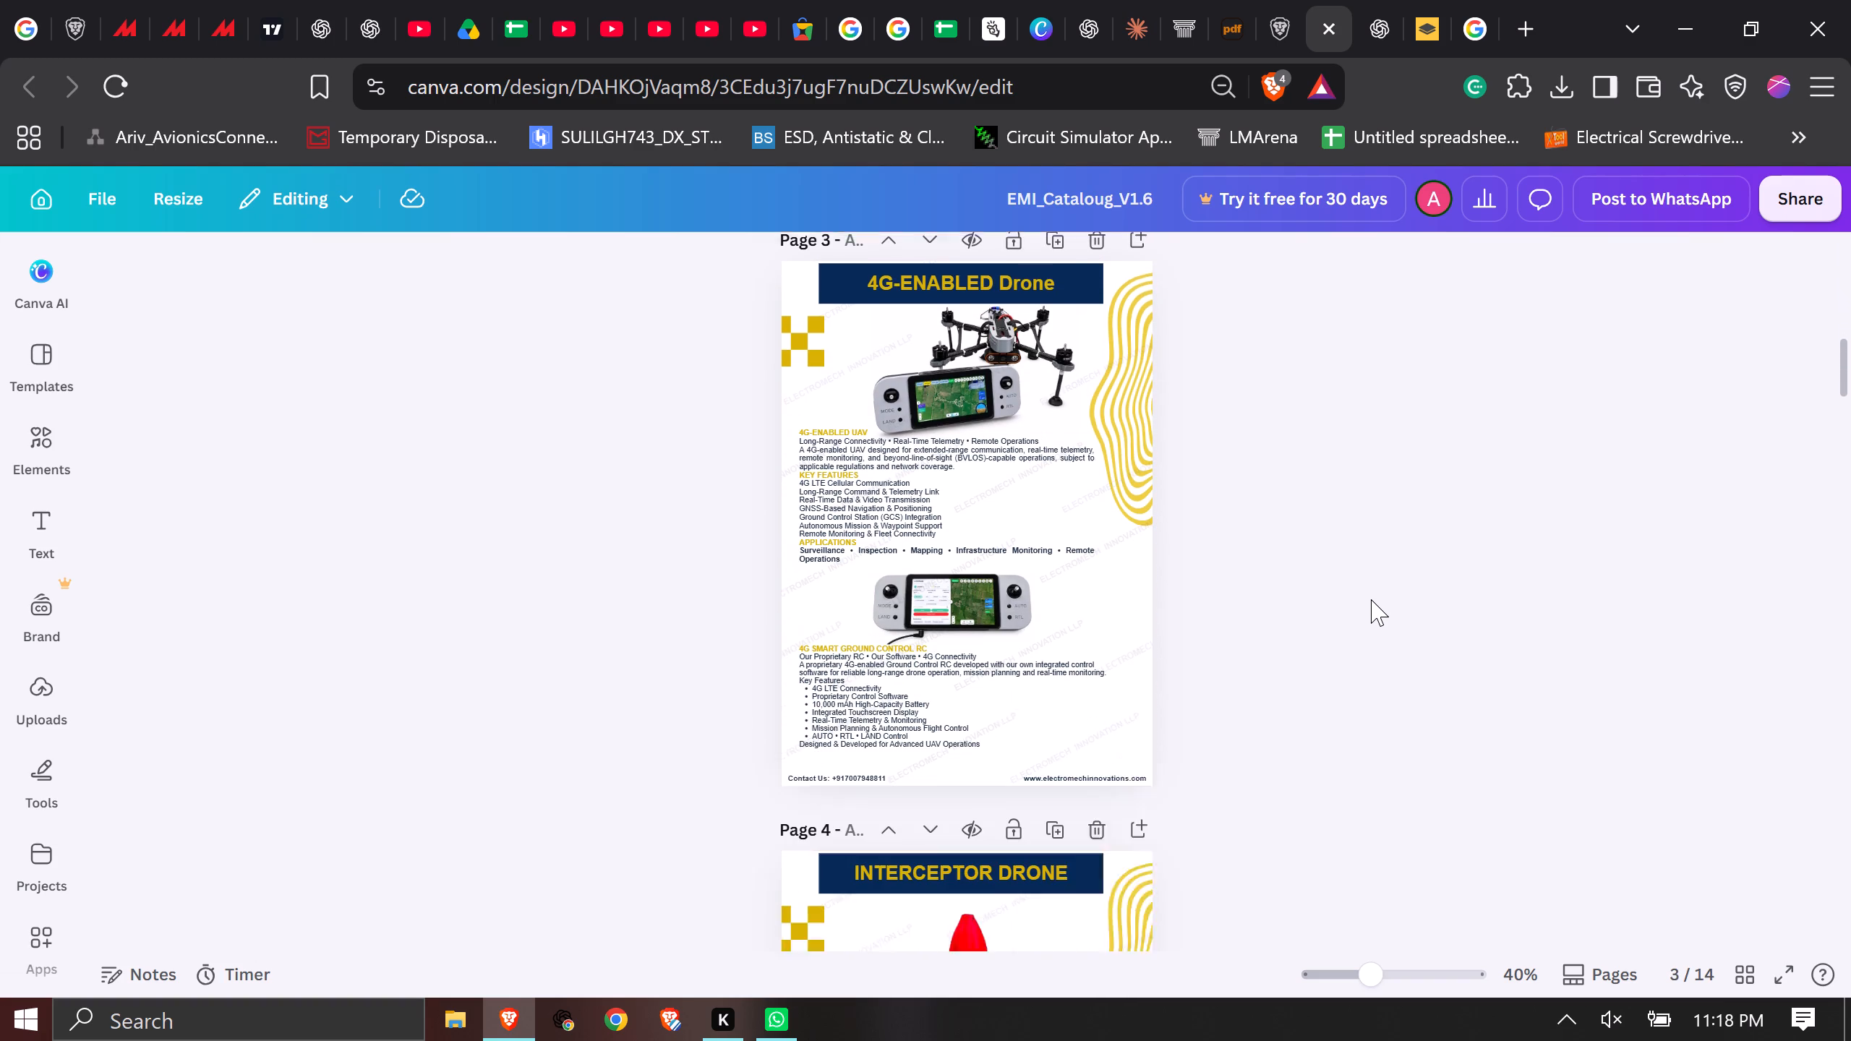
scroll(1371, 599, "up", 11)
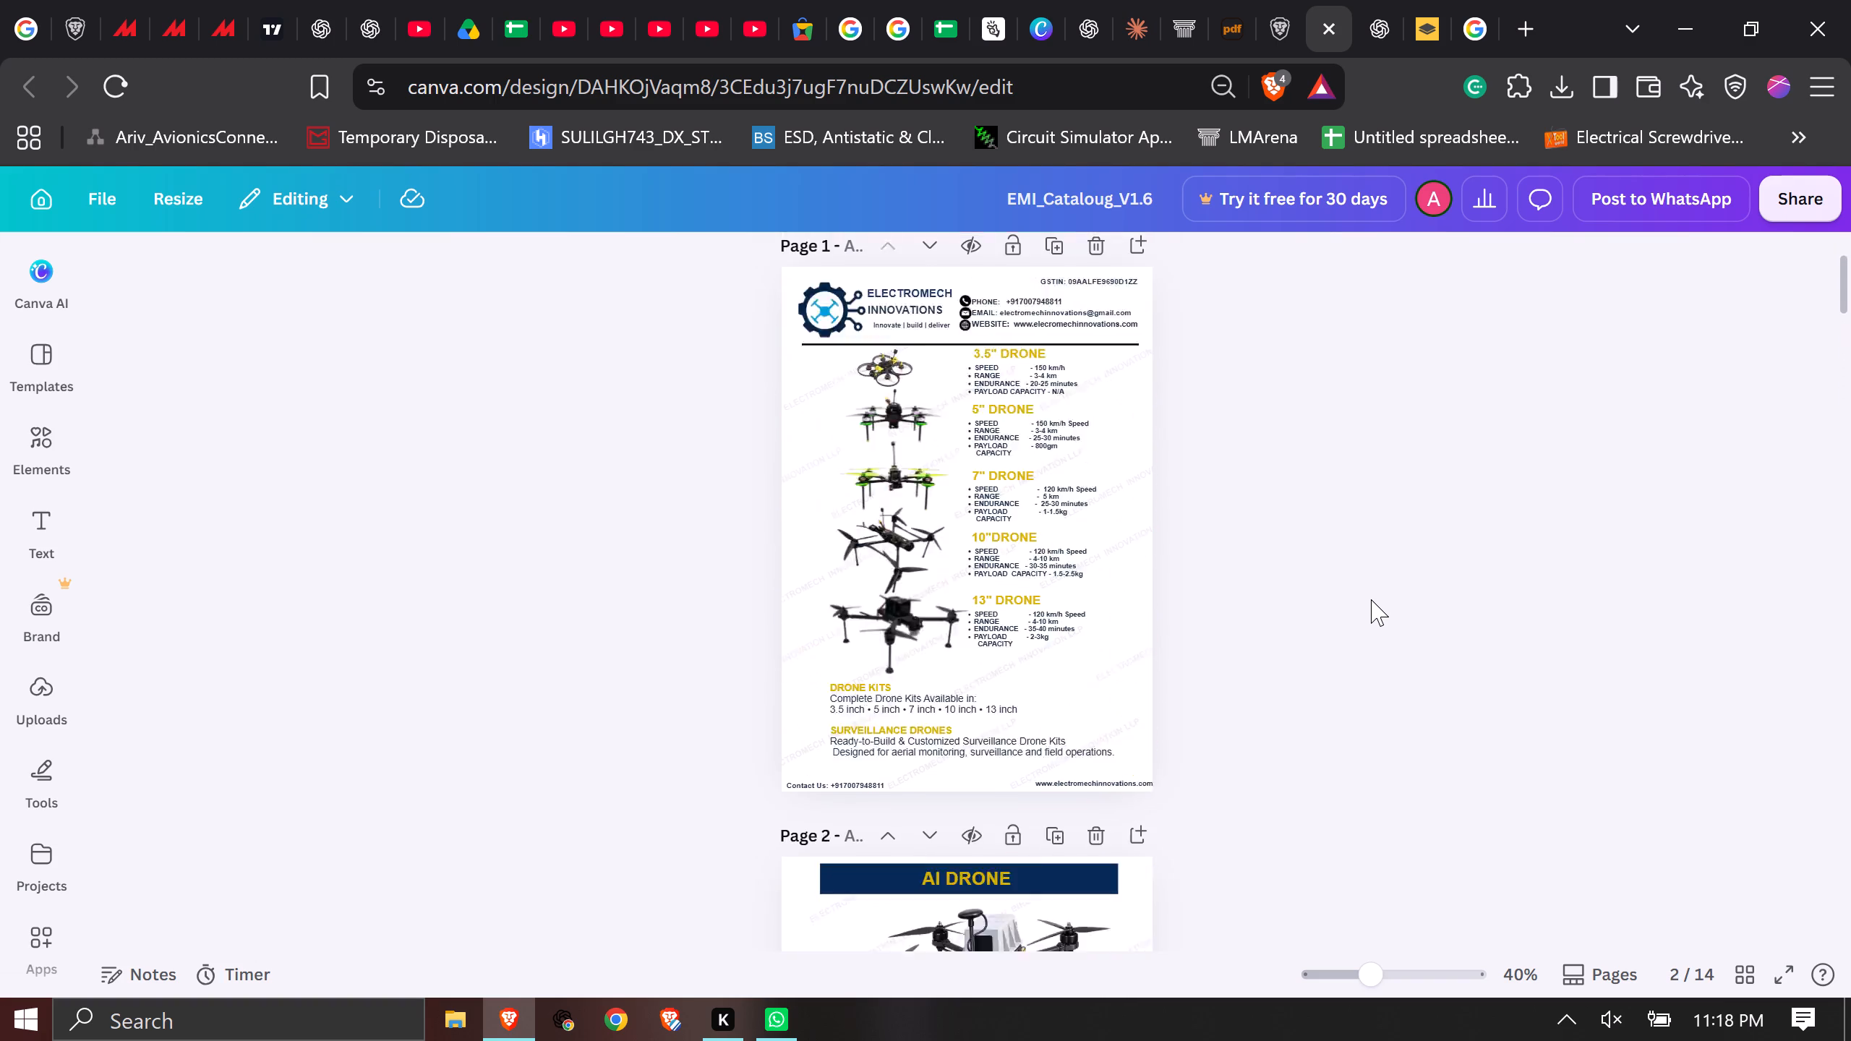
Examine the layouts and text of pages 4 through 8, ending at the VTOL FIXED-WING and FIXED WING DRONES page.
scroll(1371, 599, "down", 12)
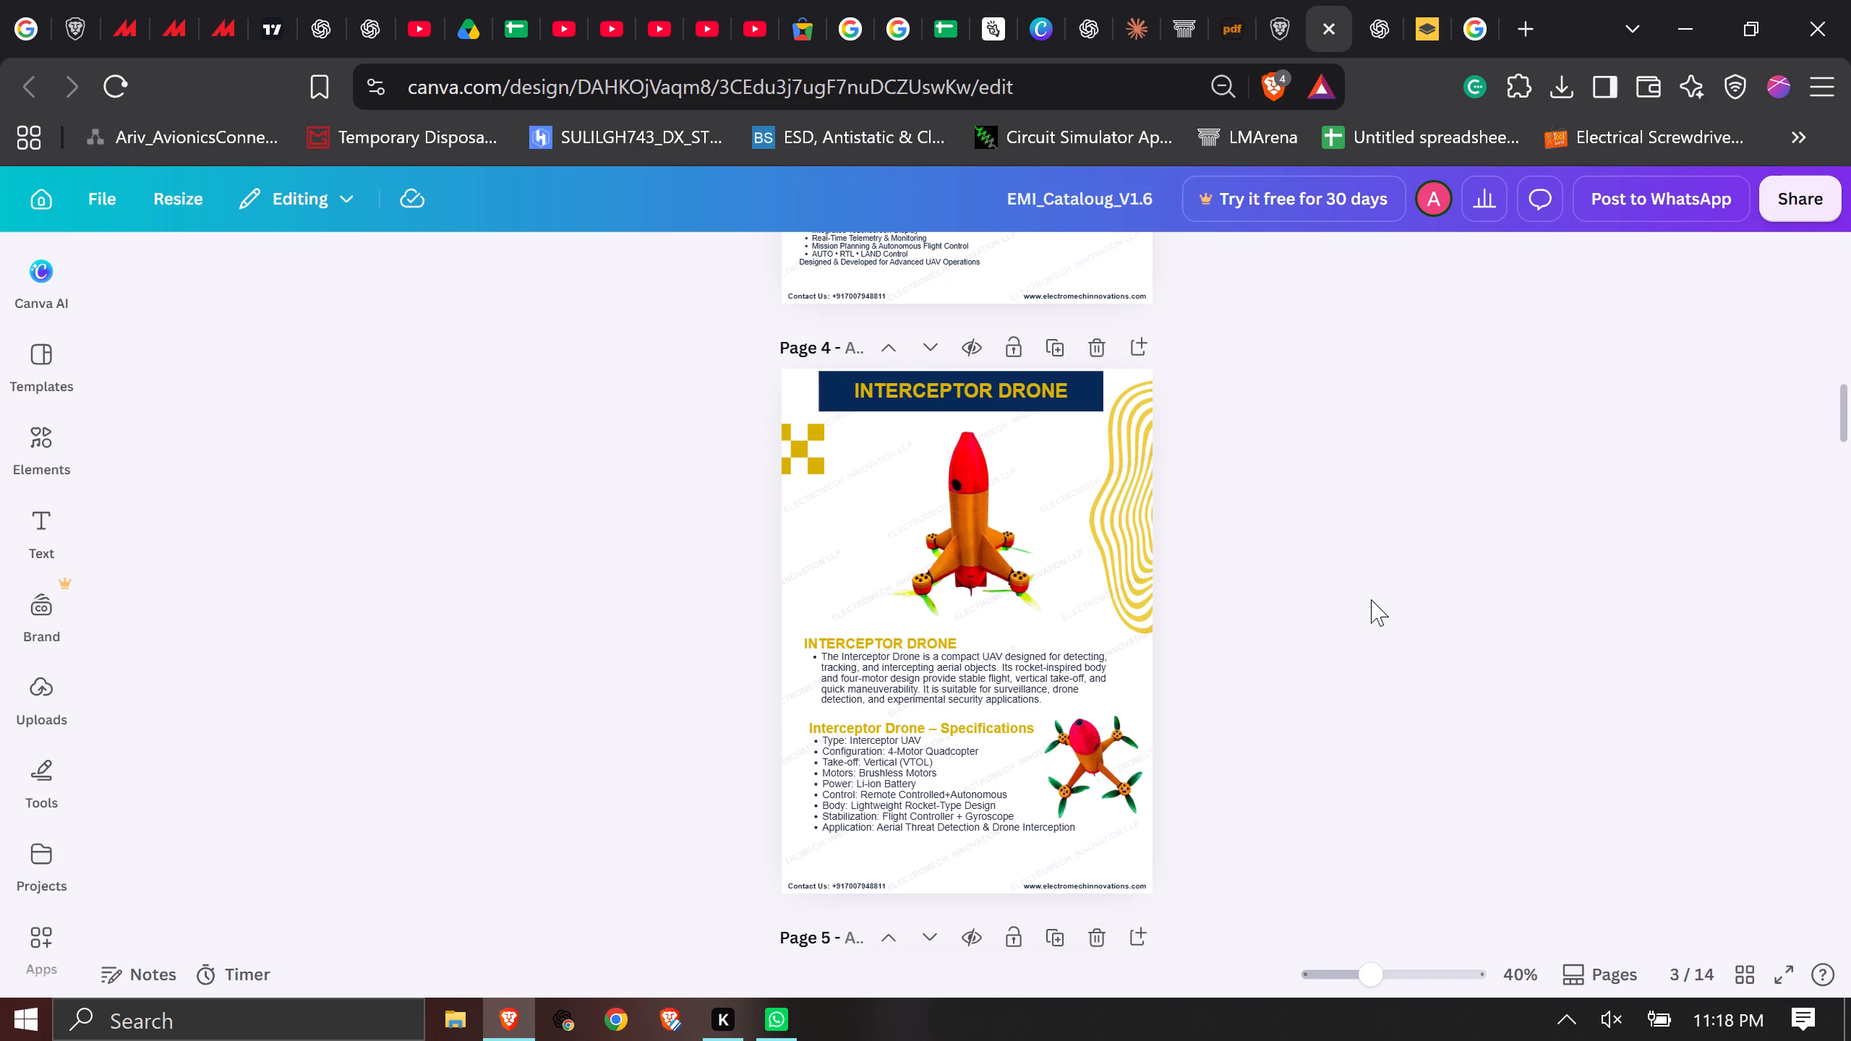
scroll(1371, 599, "down", 5)
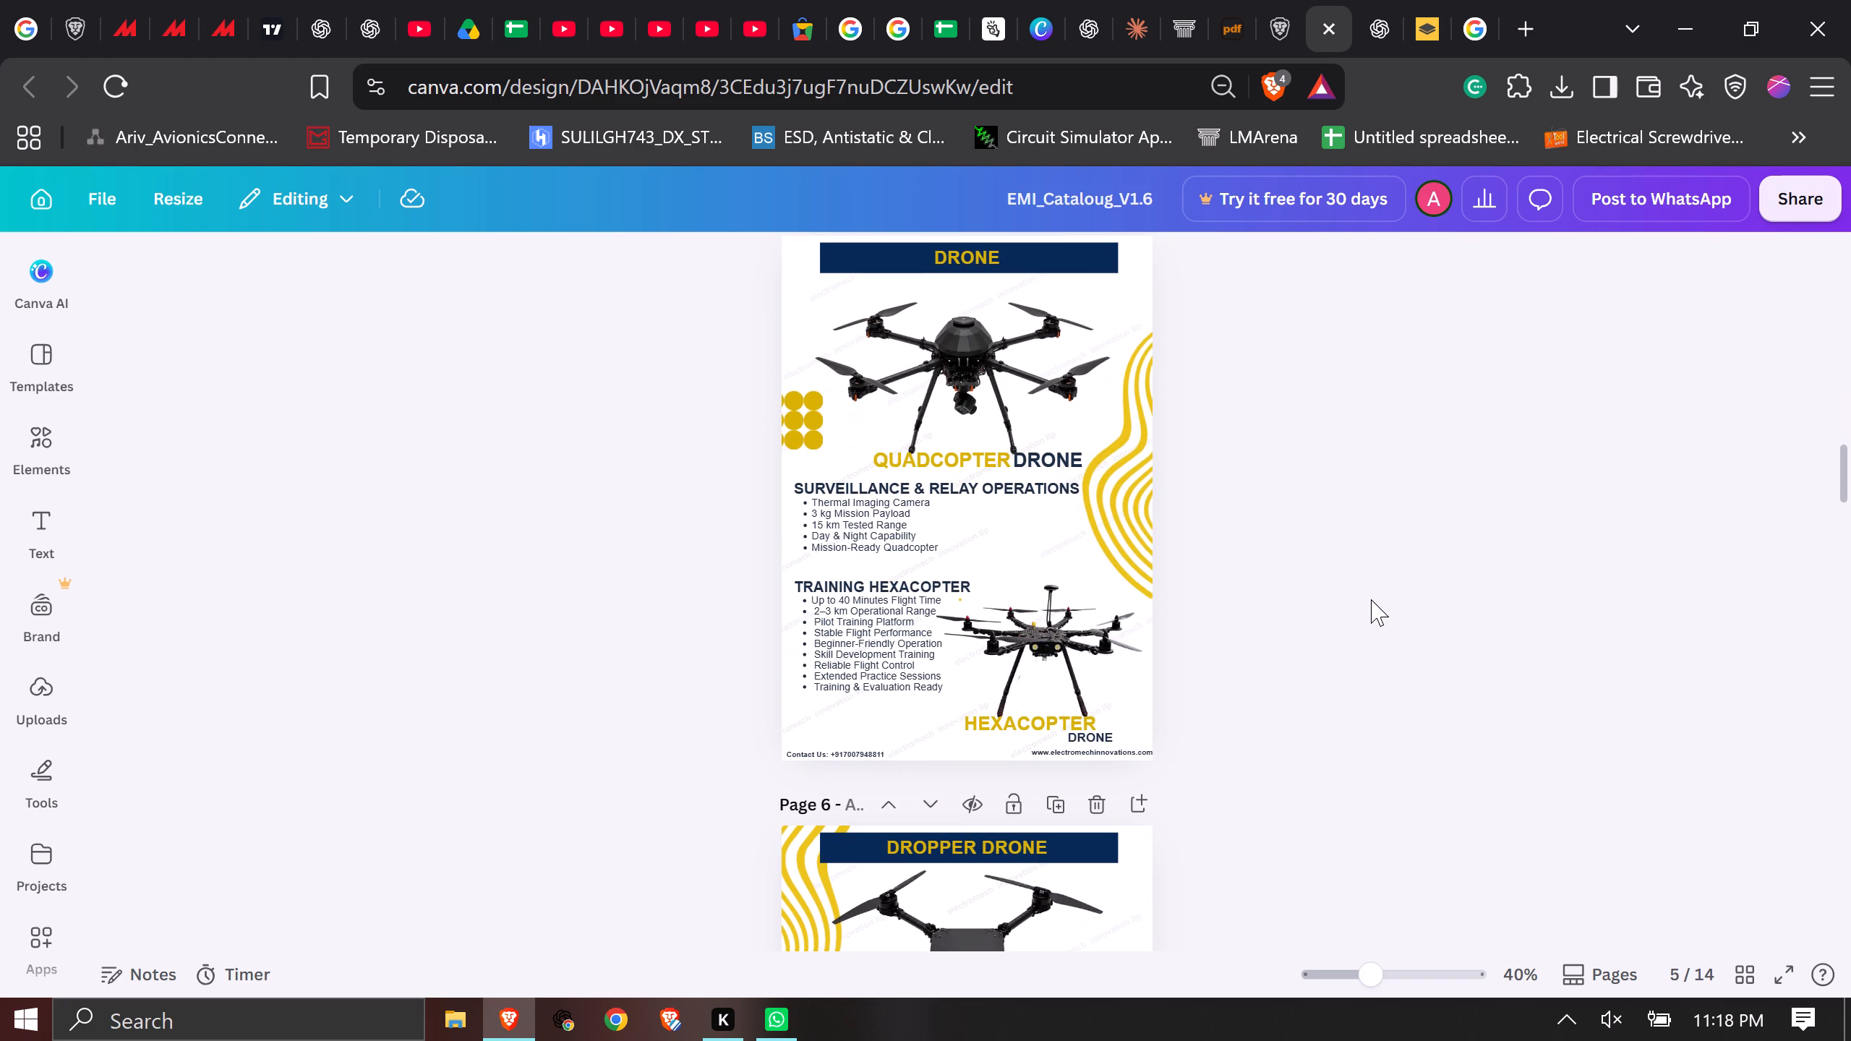
scroll(1371, 599, "down", 2)
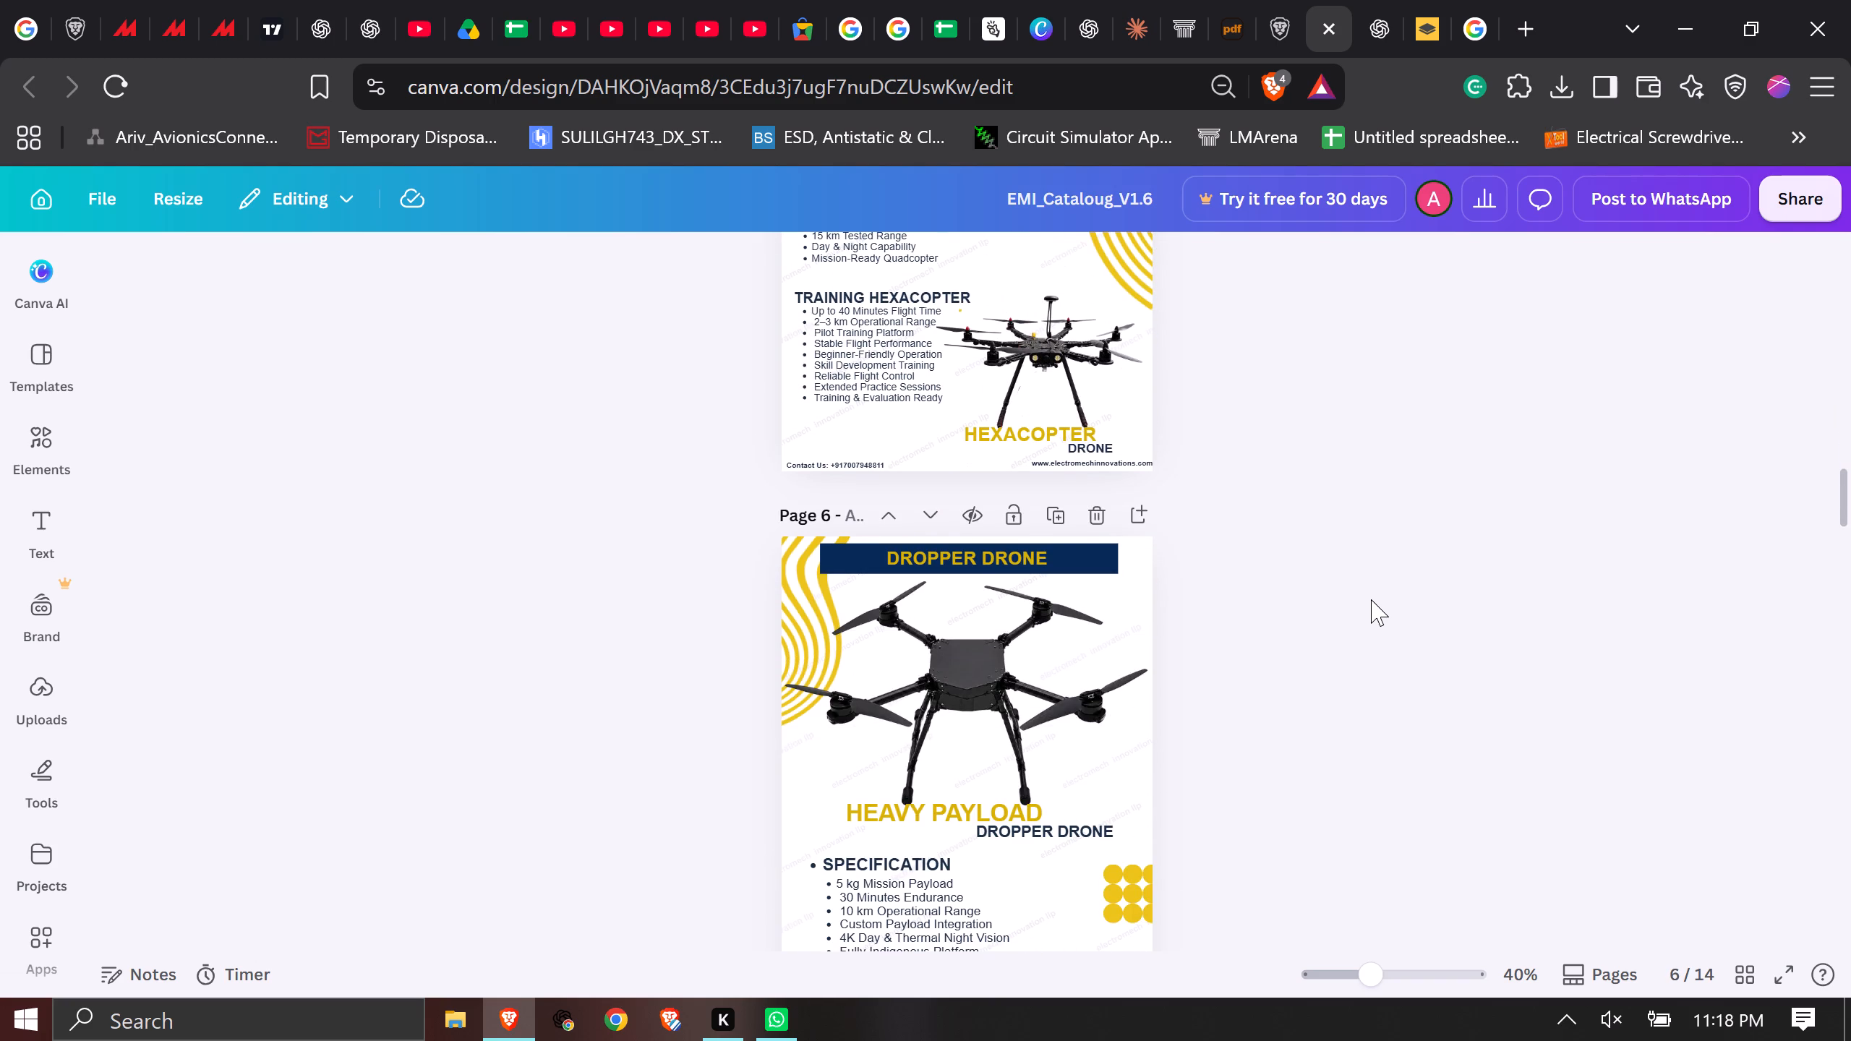
scroll(1371, 599, "up", 1)
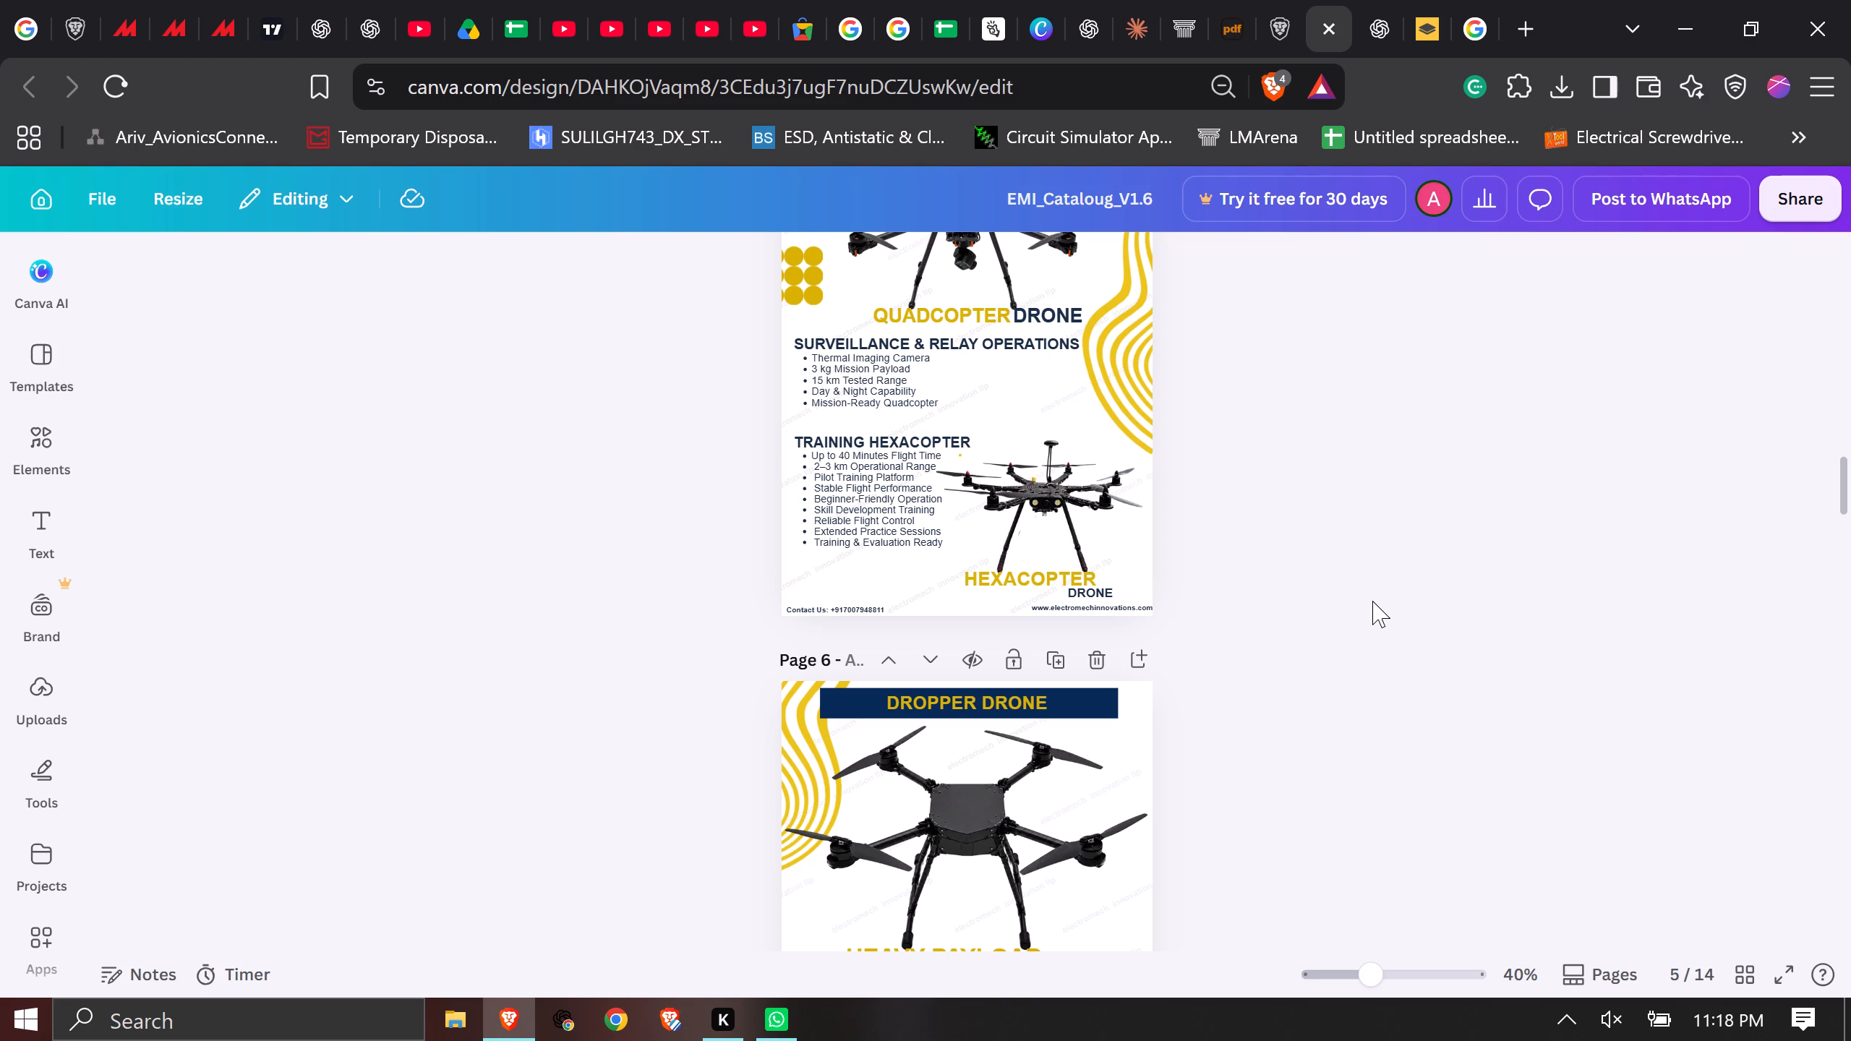
scroll(1352, 620, "down", 8)
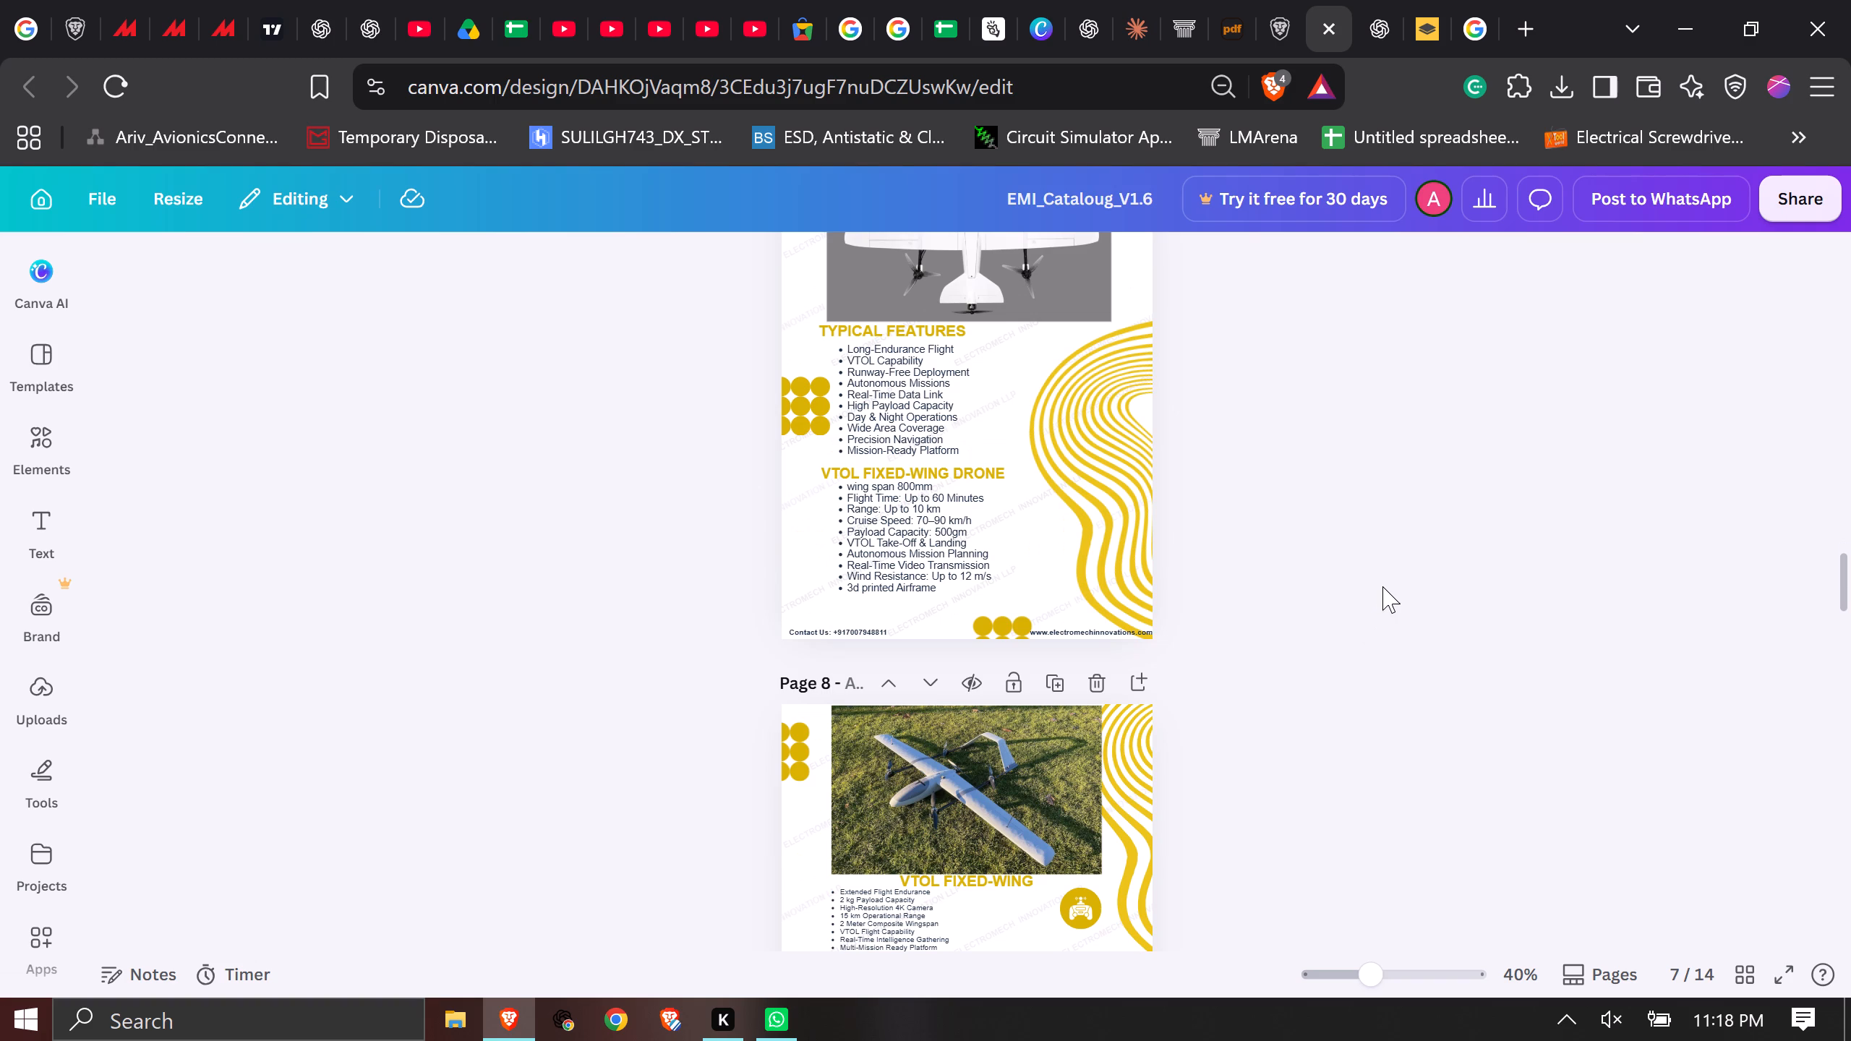
scroll(1144, 641, "down", 2)
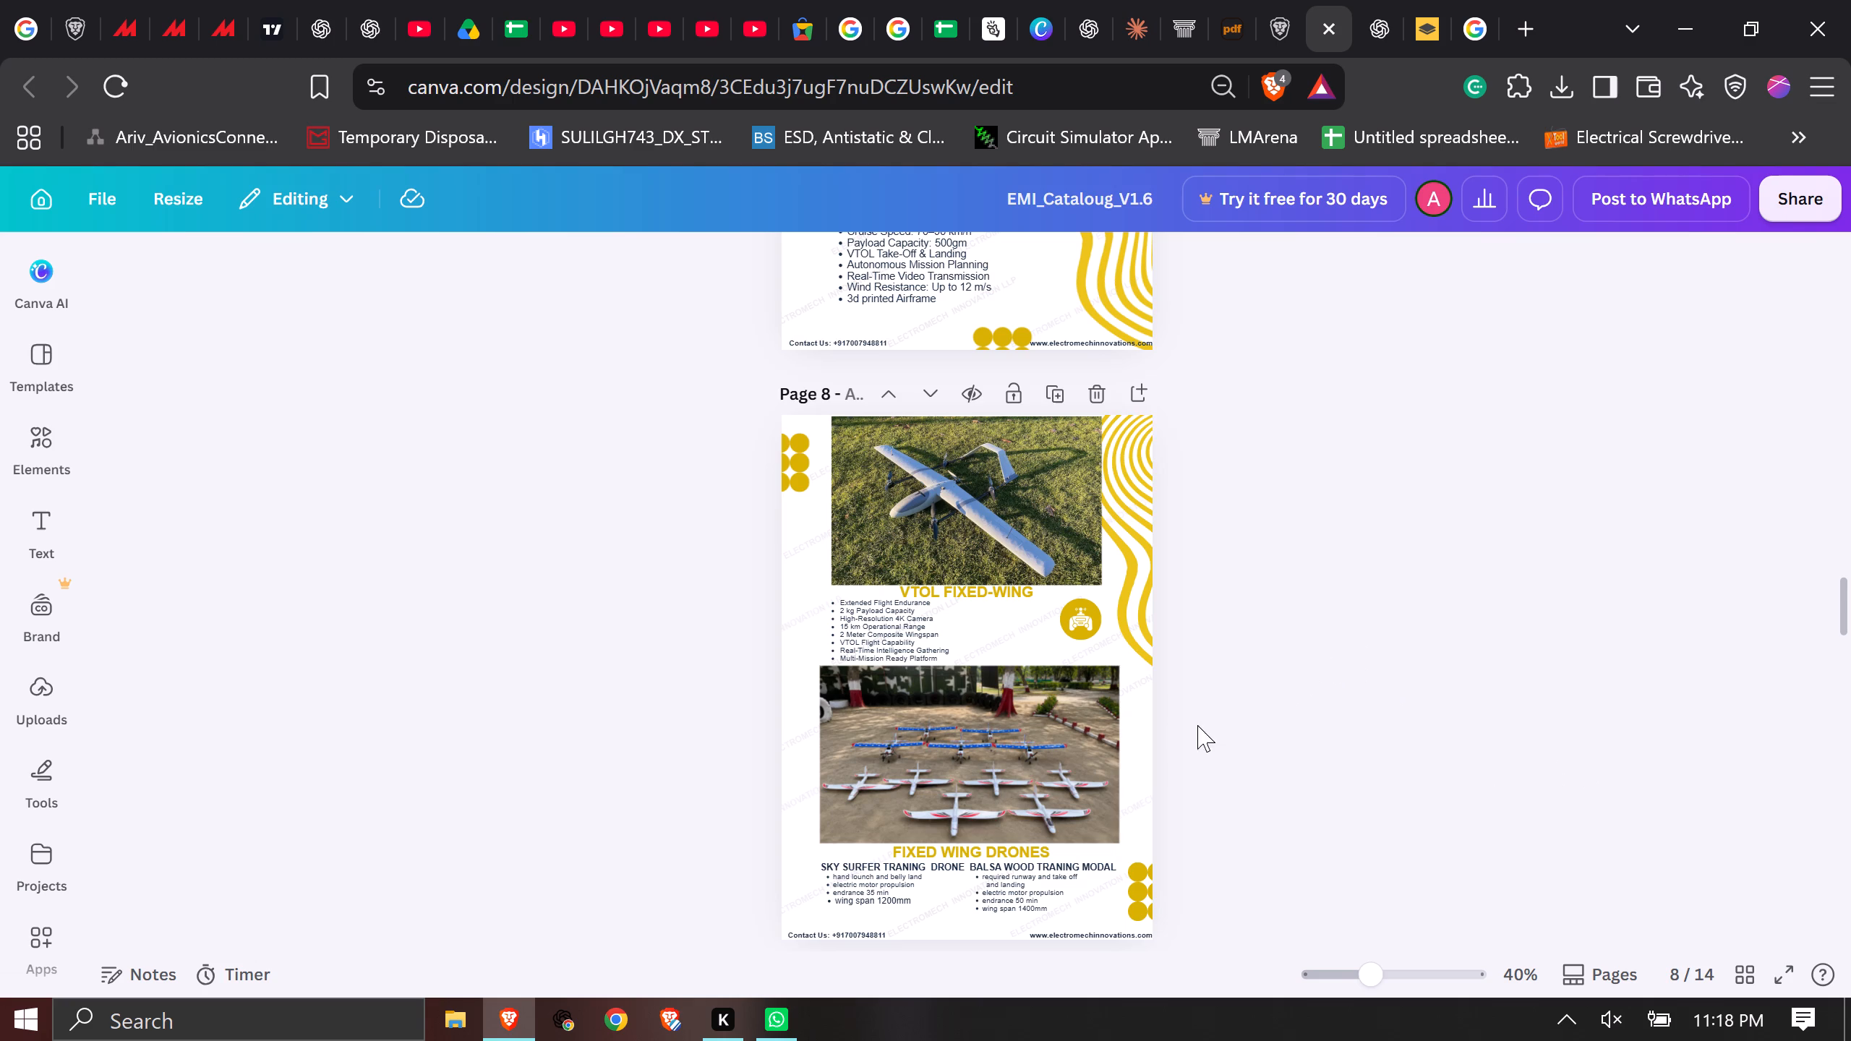
Cut the bullets from "2 Meter Composite Wingspan" through "Multi-Mission Ready Platform" out of page 8's VTOL FIXED-WING list and remove the leftover empty bullet.
scroll(996, 713, "up", 14, "ctrl")
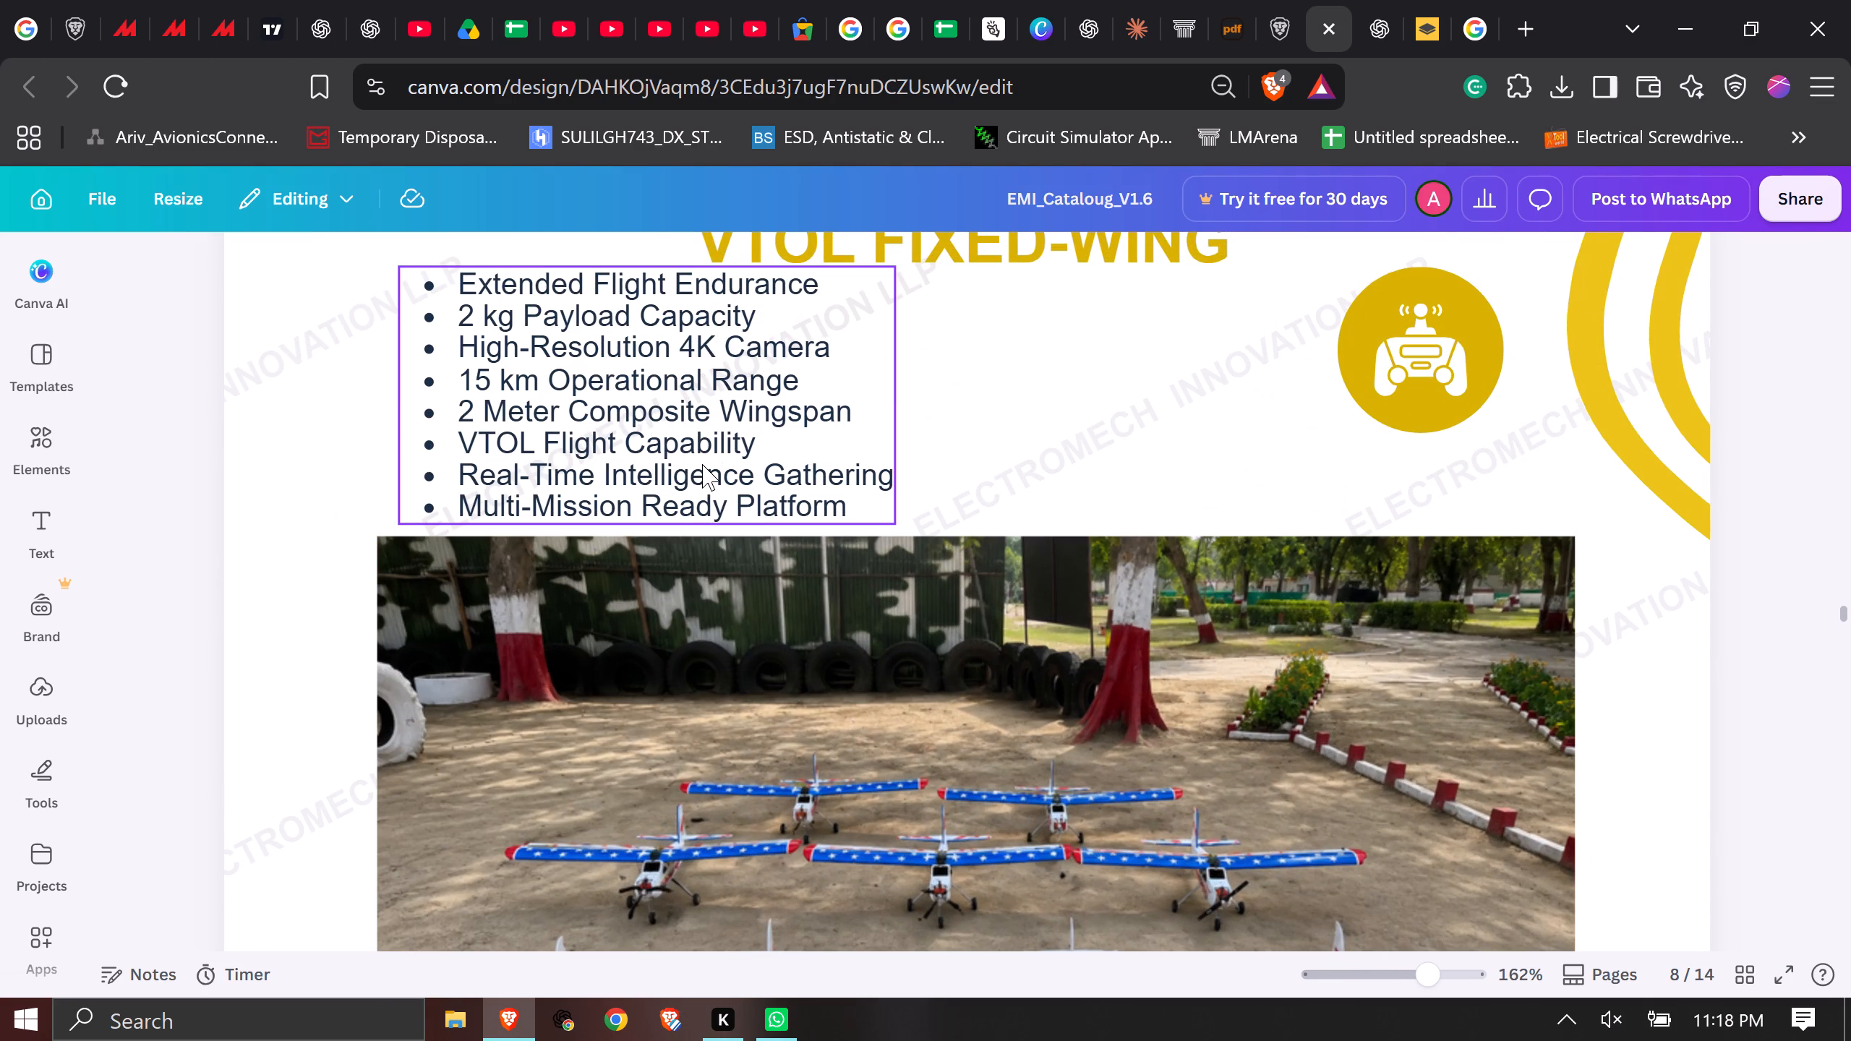
left_click(702, 464)
left_click(790, 450)
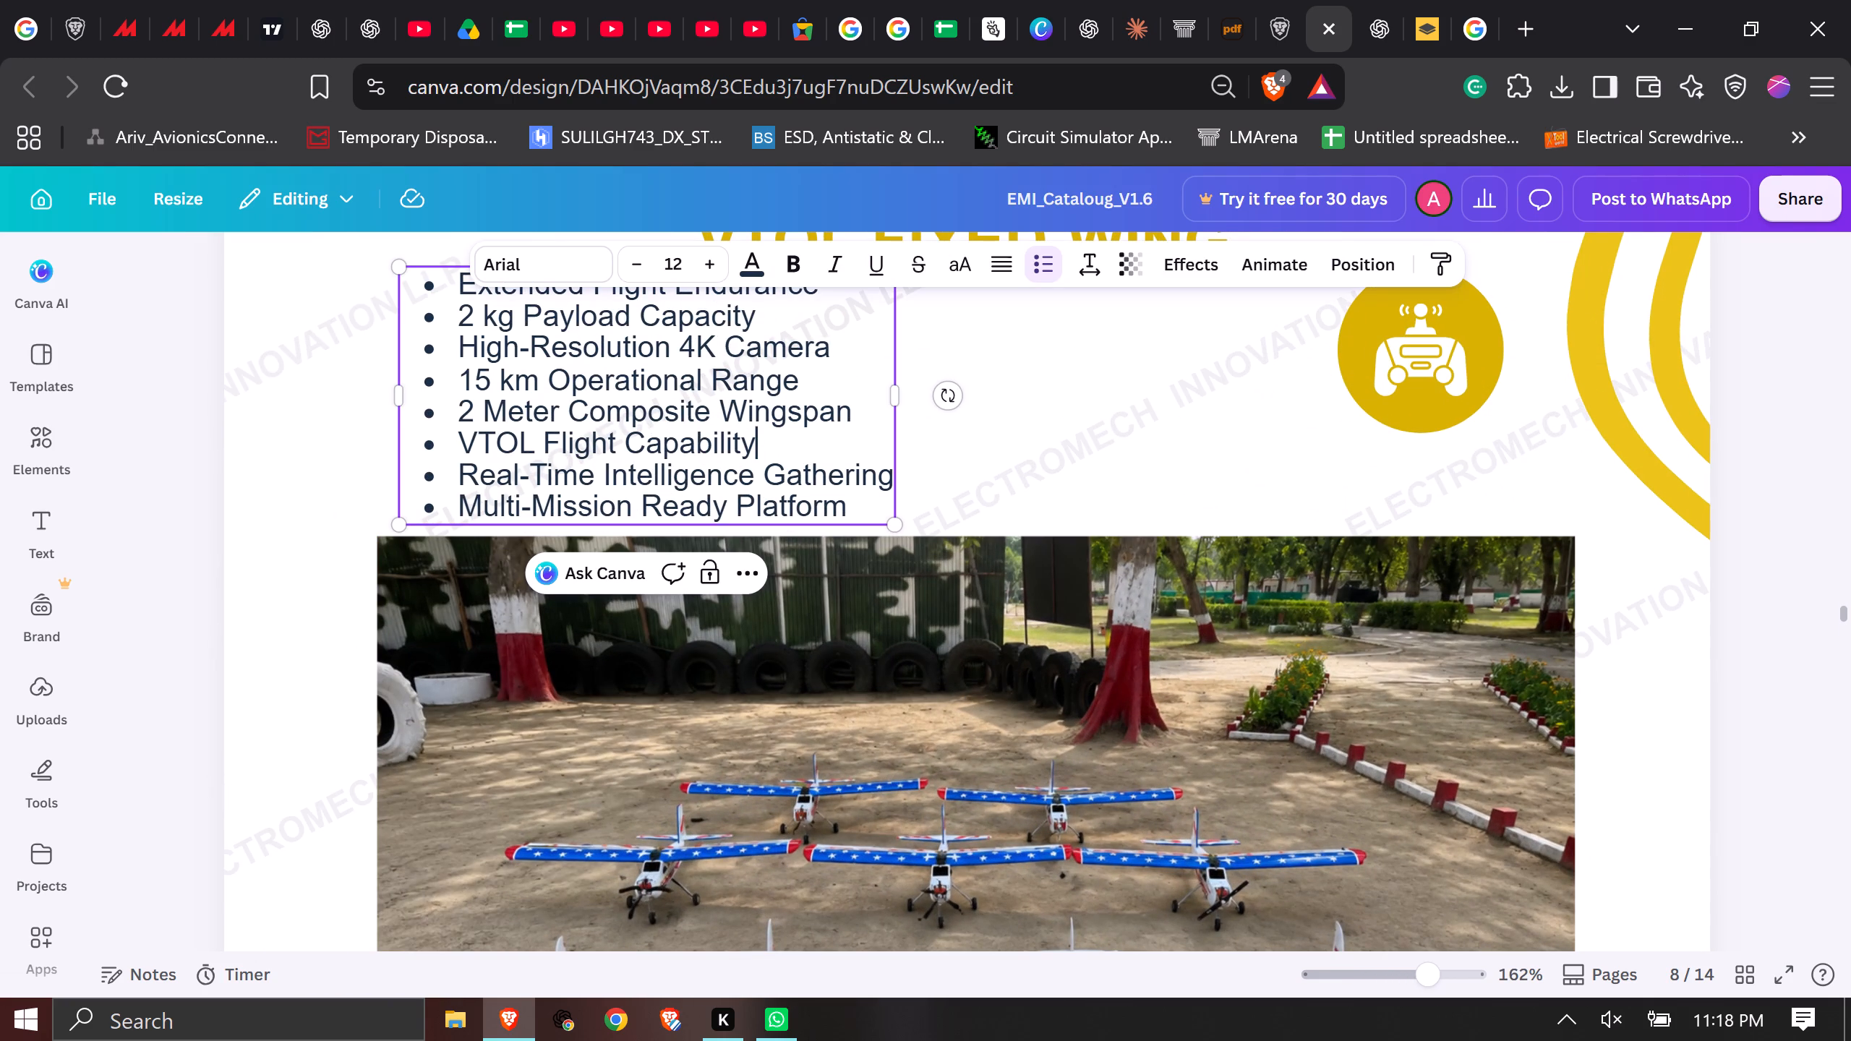
left_click_drag(860, 517, 471, 414)
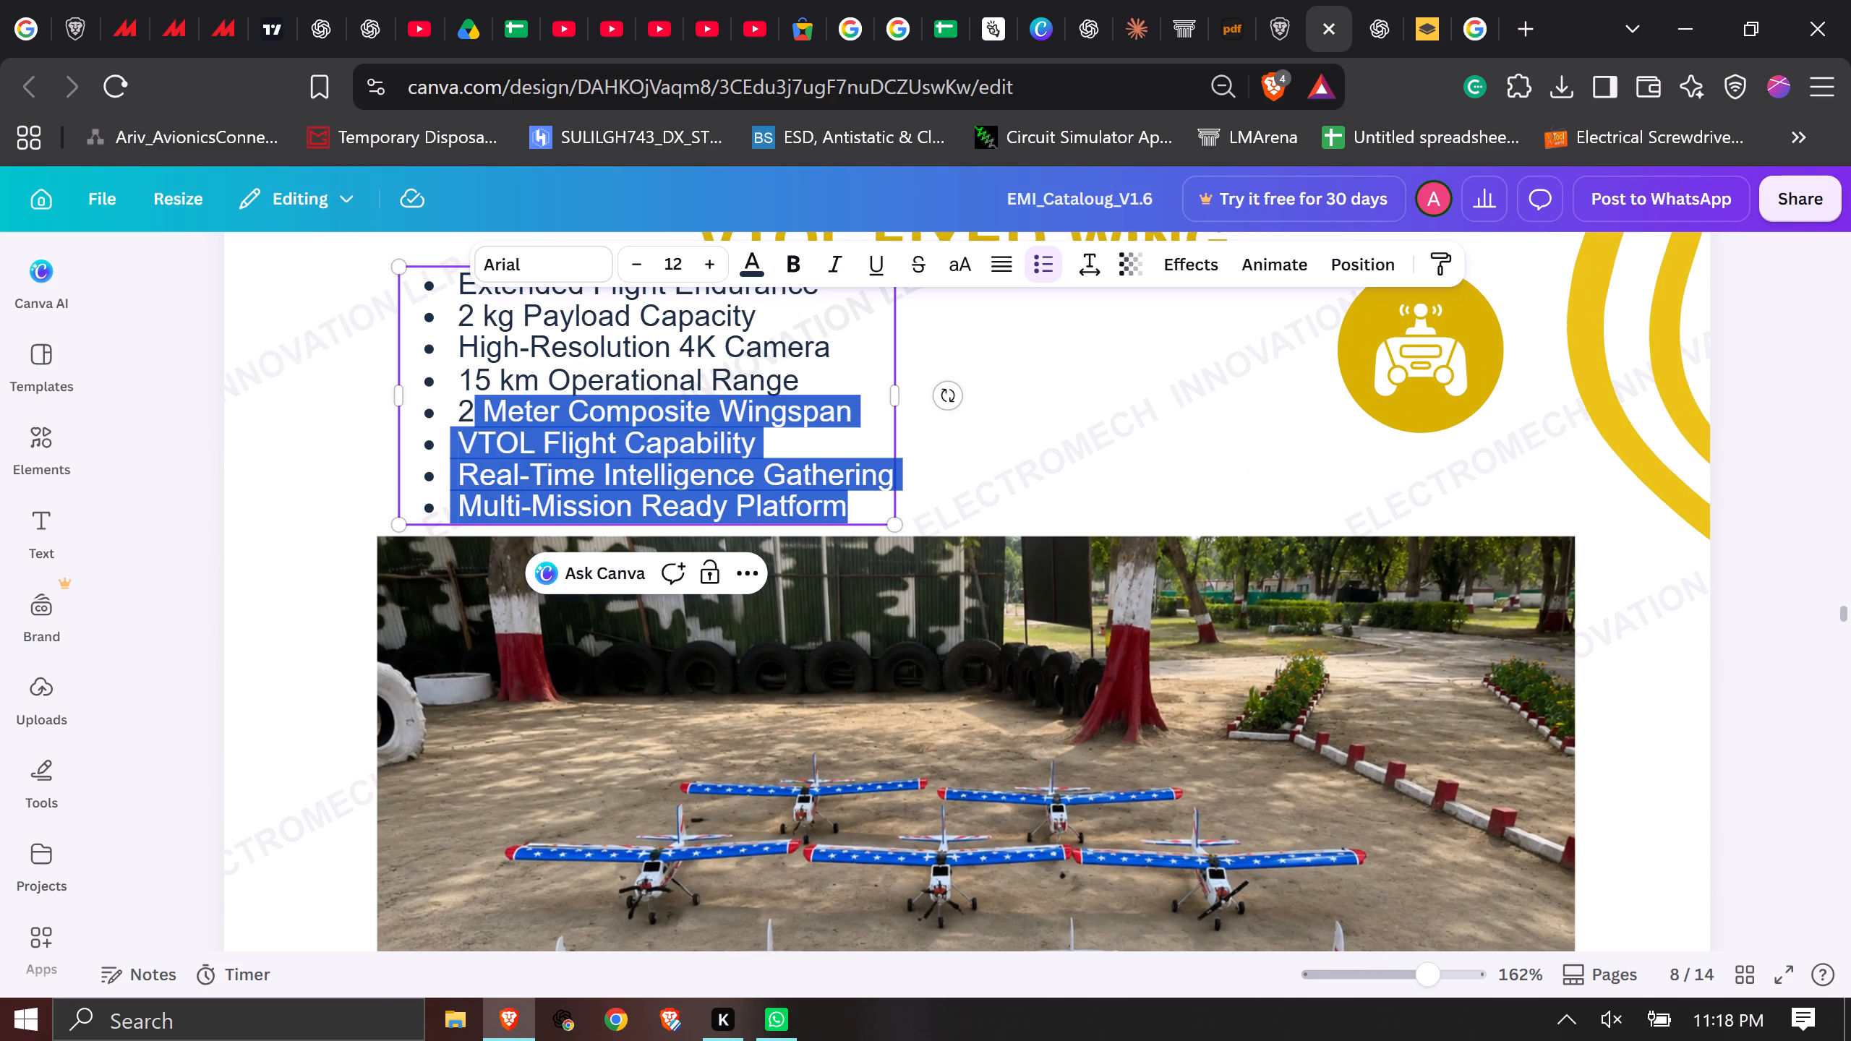
left_click_drag(471, 414, 456, 411)
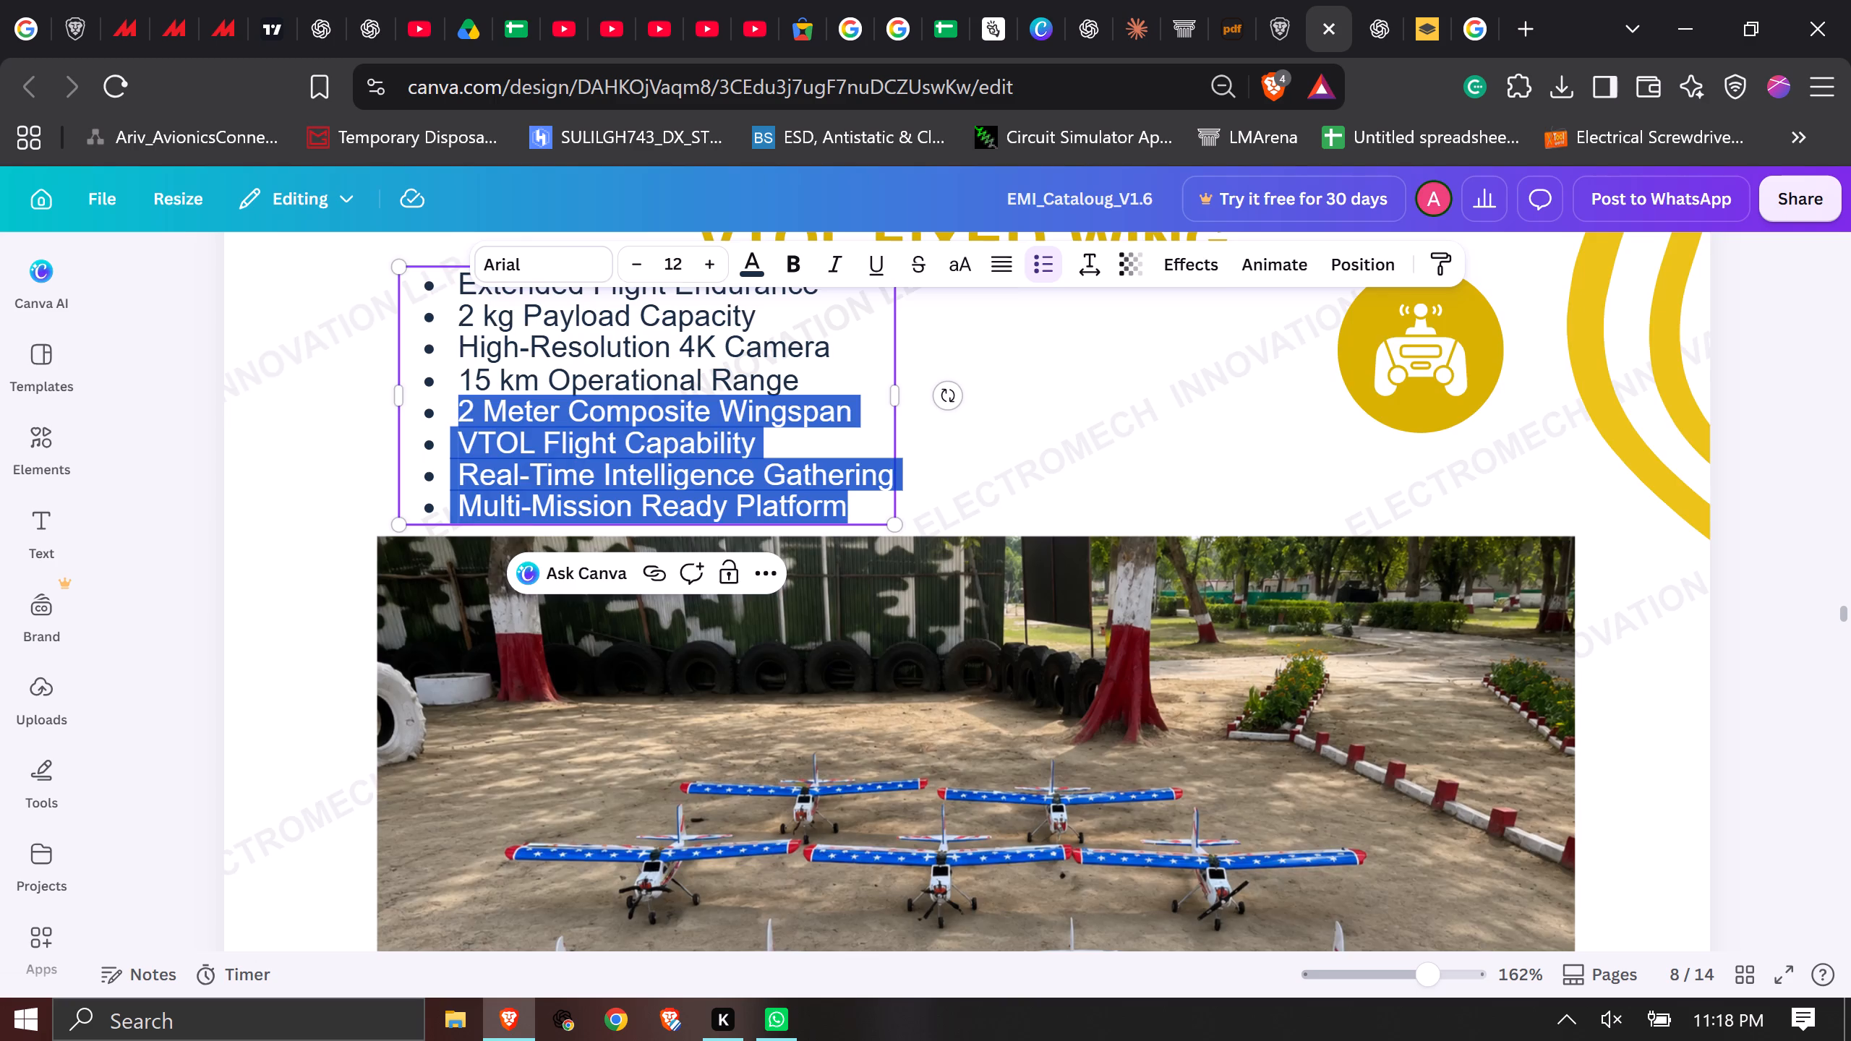
scroll(468, 411, "up", 1)
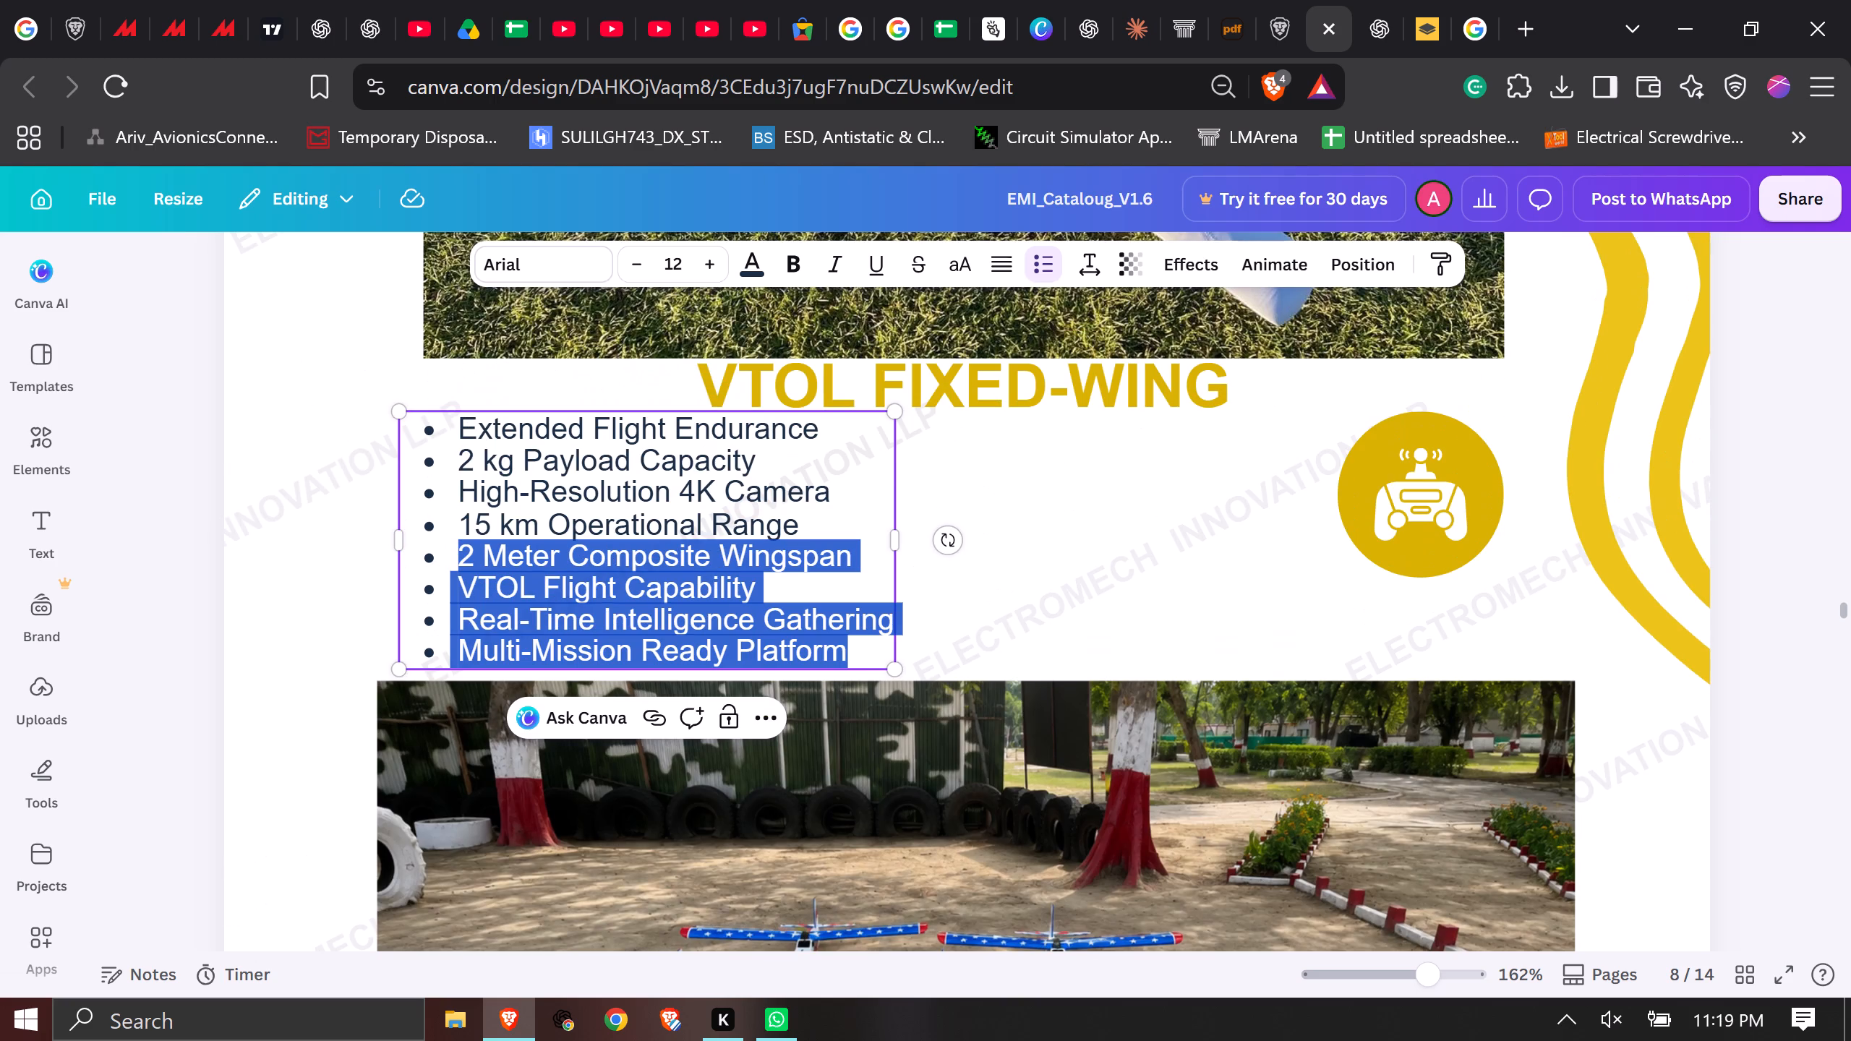
key("ctrl+x")
key("BackSpace")
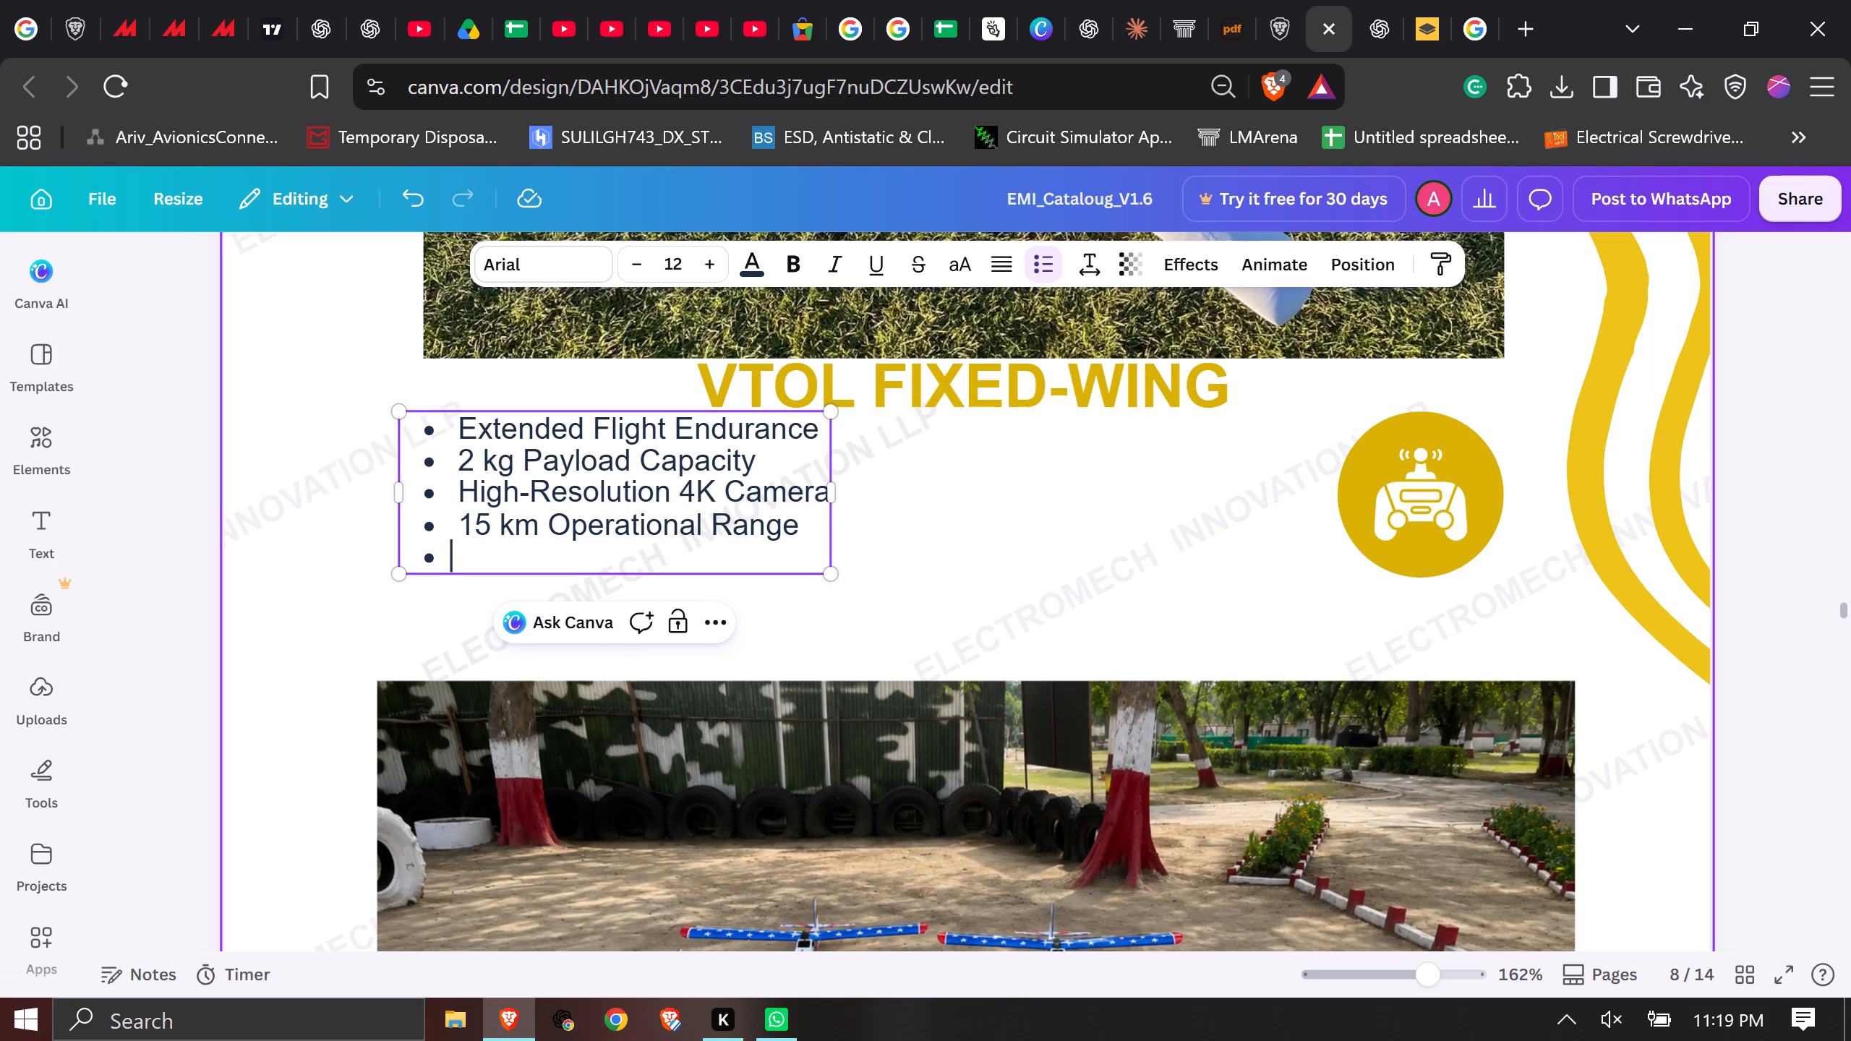
key("BackSpace")
key("BackSpace")
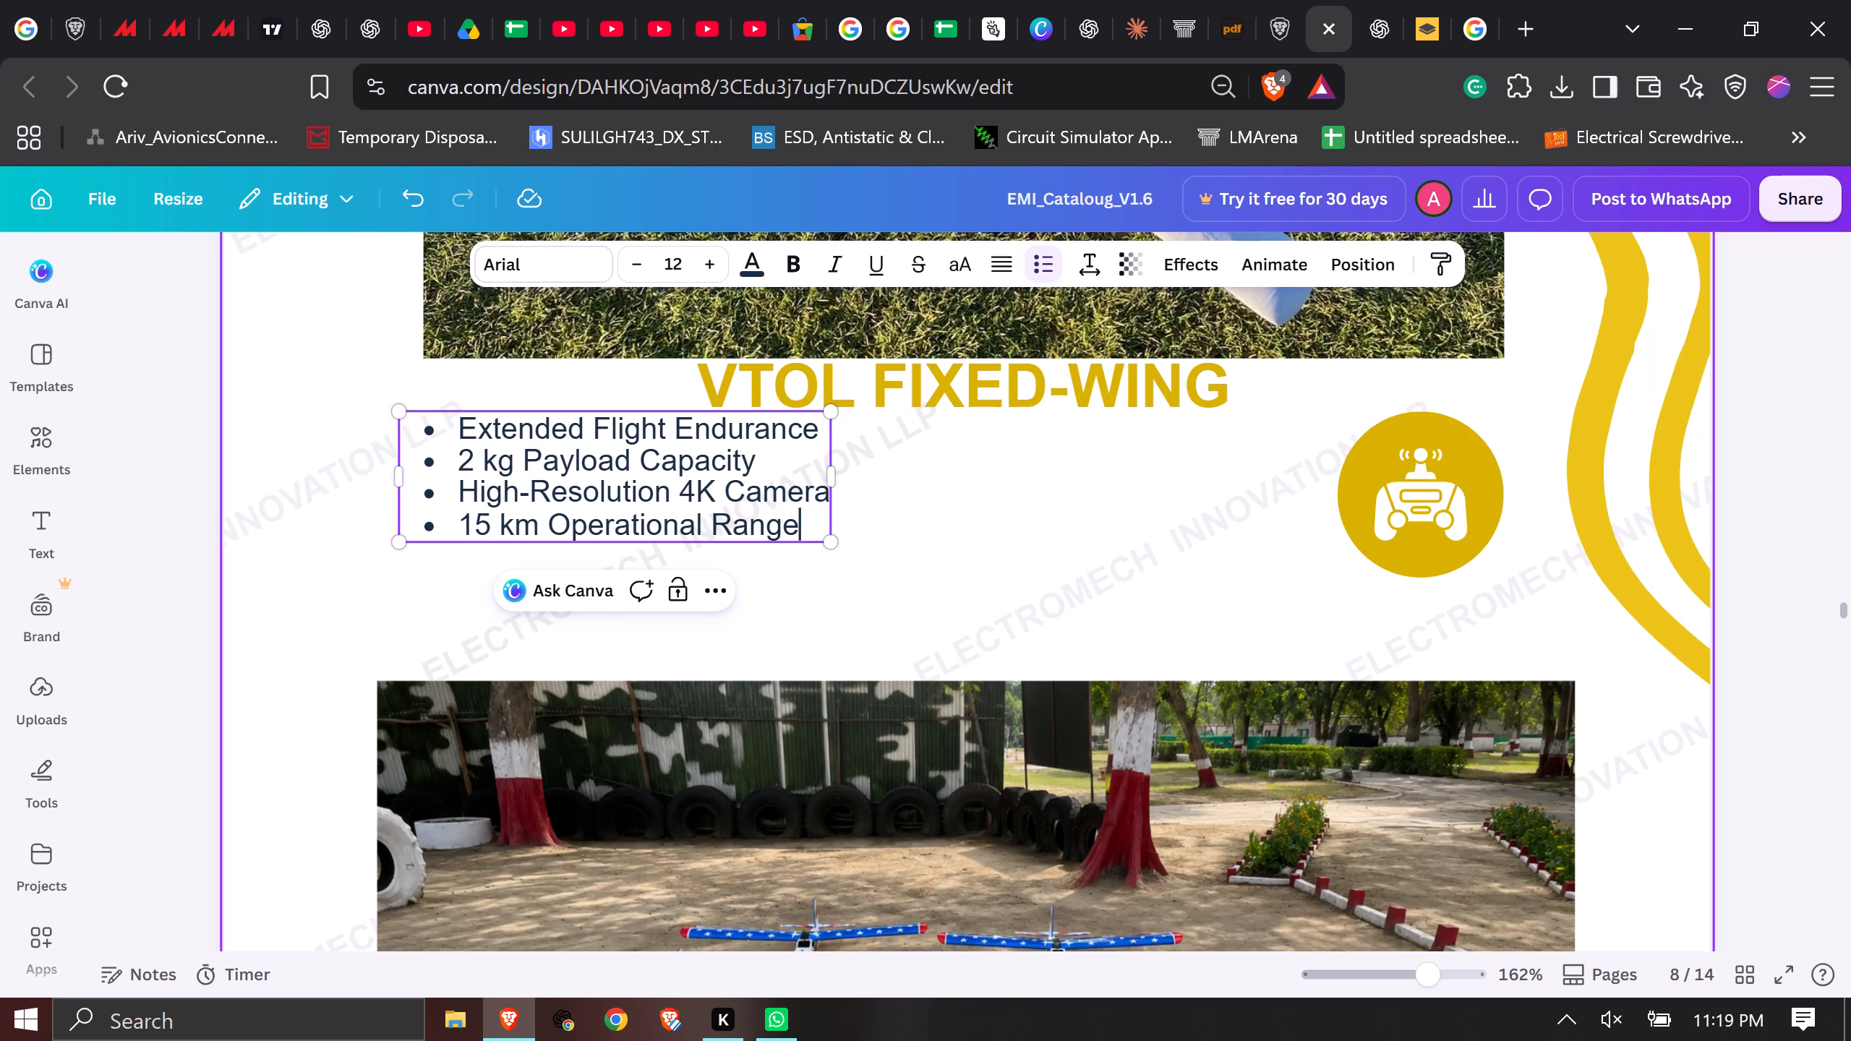
Move the shortened VTOL FIXED-WING bullet list slightly down, into the space between its heading and the lower photo.
left_click(1069, 575)
left_click(722, 507)
left_click_drag(706, 487, 706, 534)
Duplicate page 8's VTOL FIXED-WING bullet list and place the copy level with the original, between it and the gold controller badge.
left_click(739, 411)
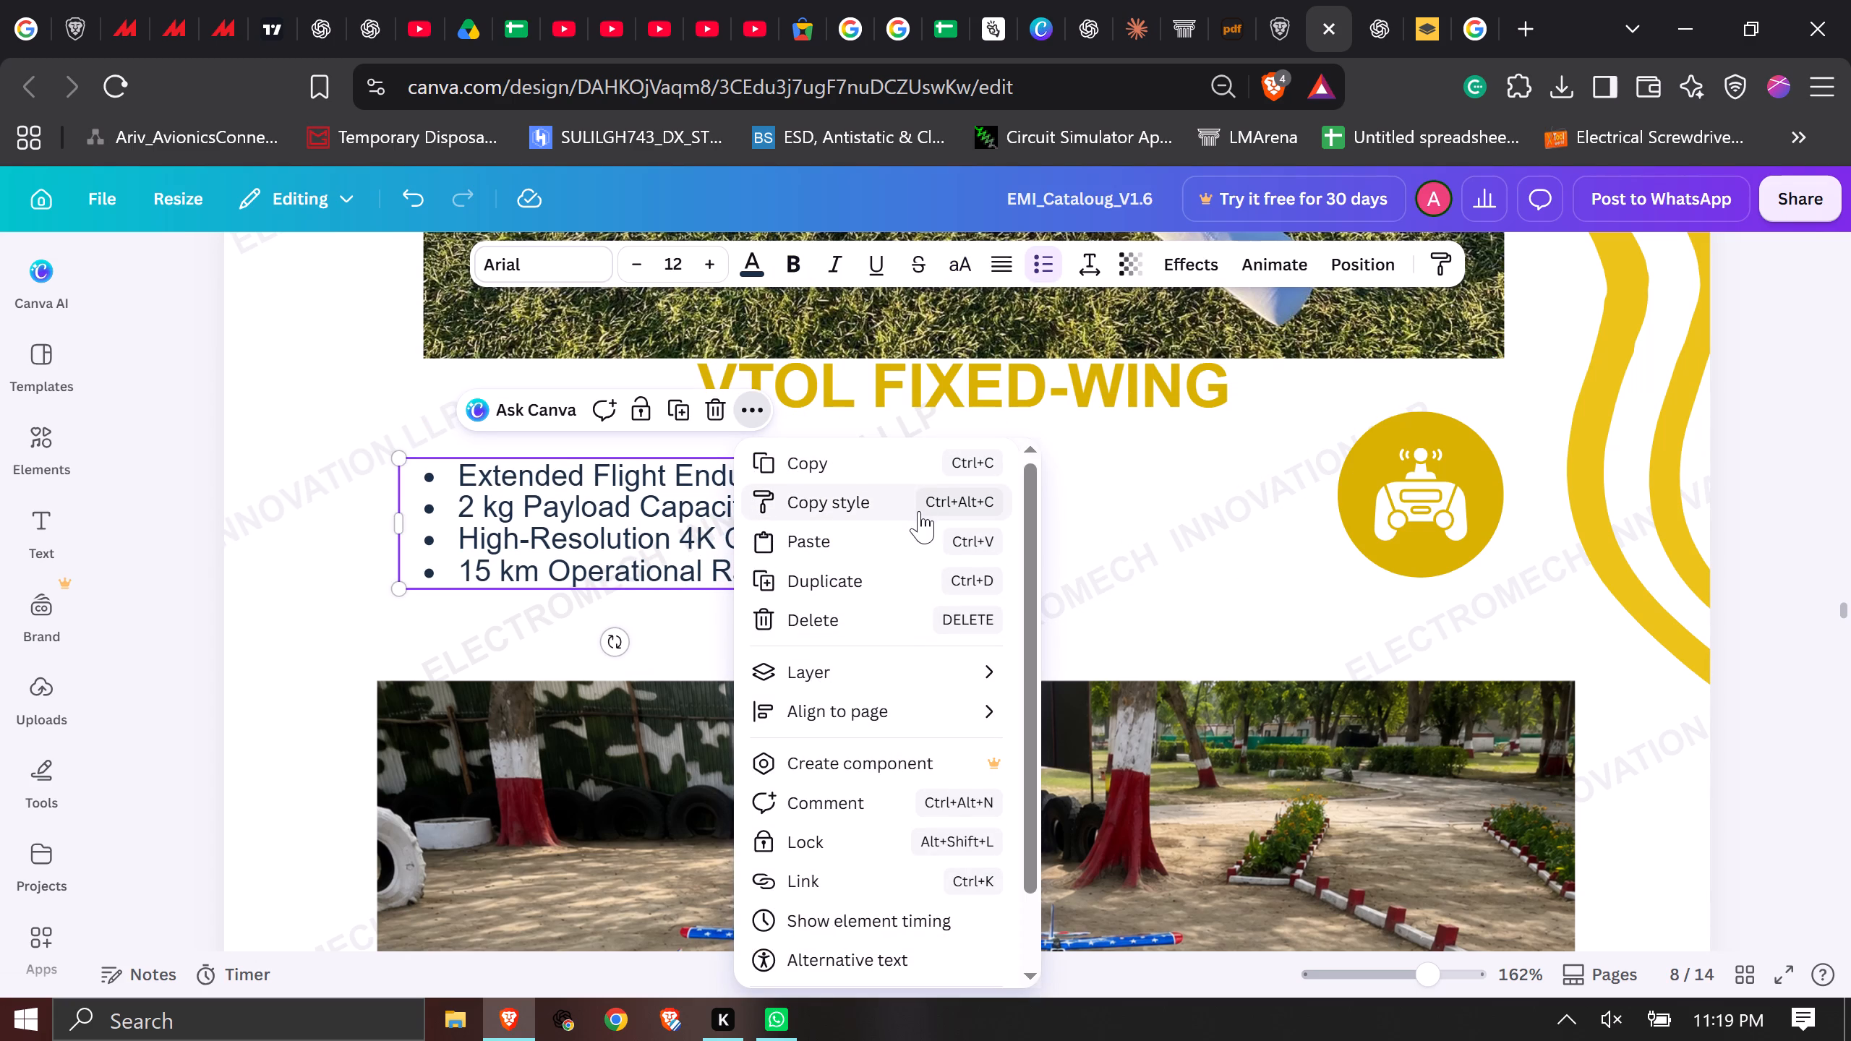
left_click(902, 574)
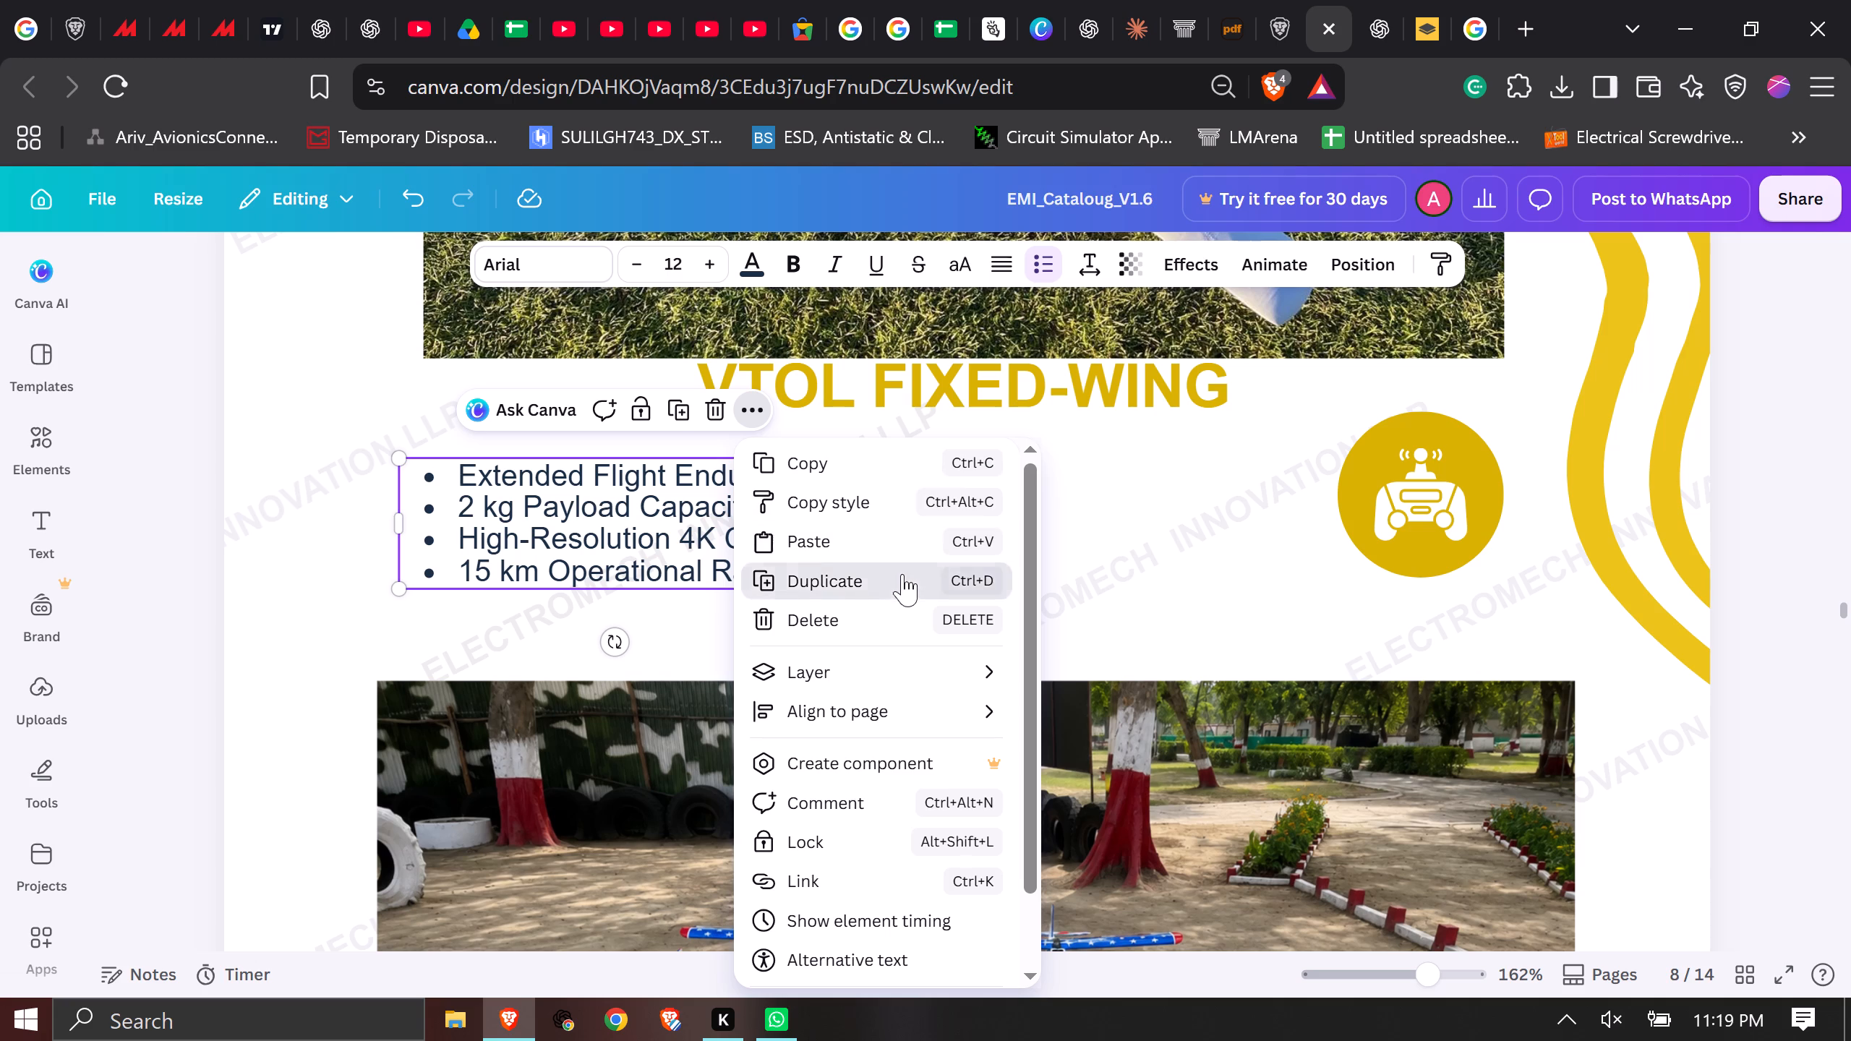
left_click_drag(826, 558, 1252, 523)
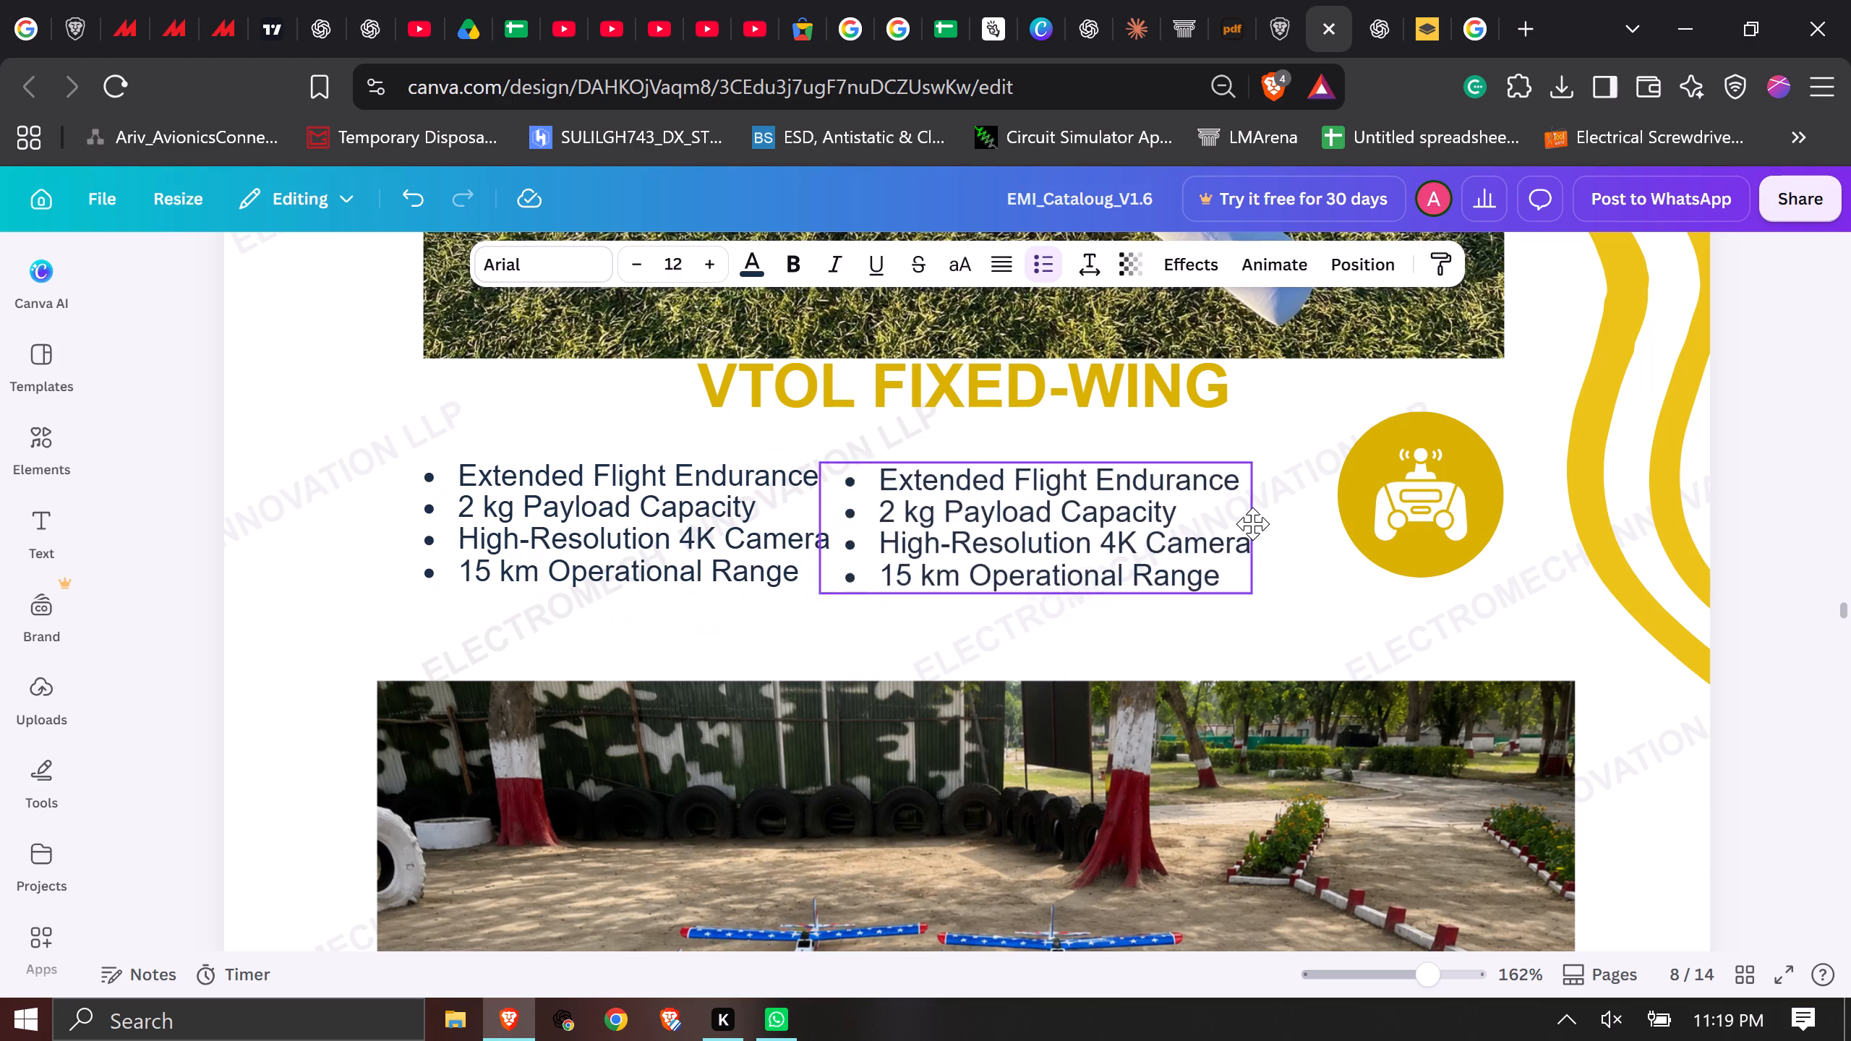
left_click_drag(1252, 523, 1300, 532)
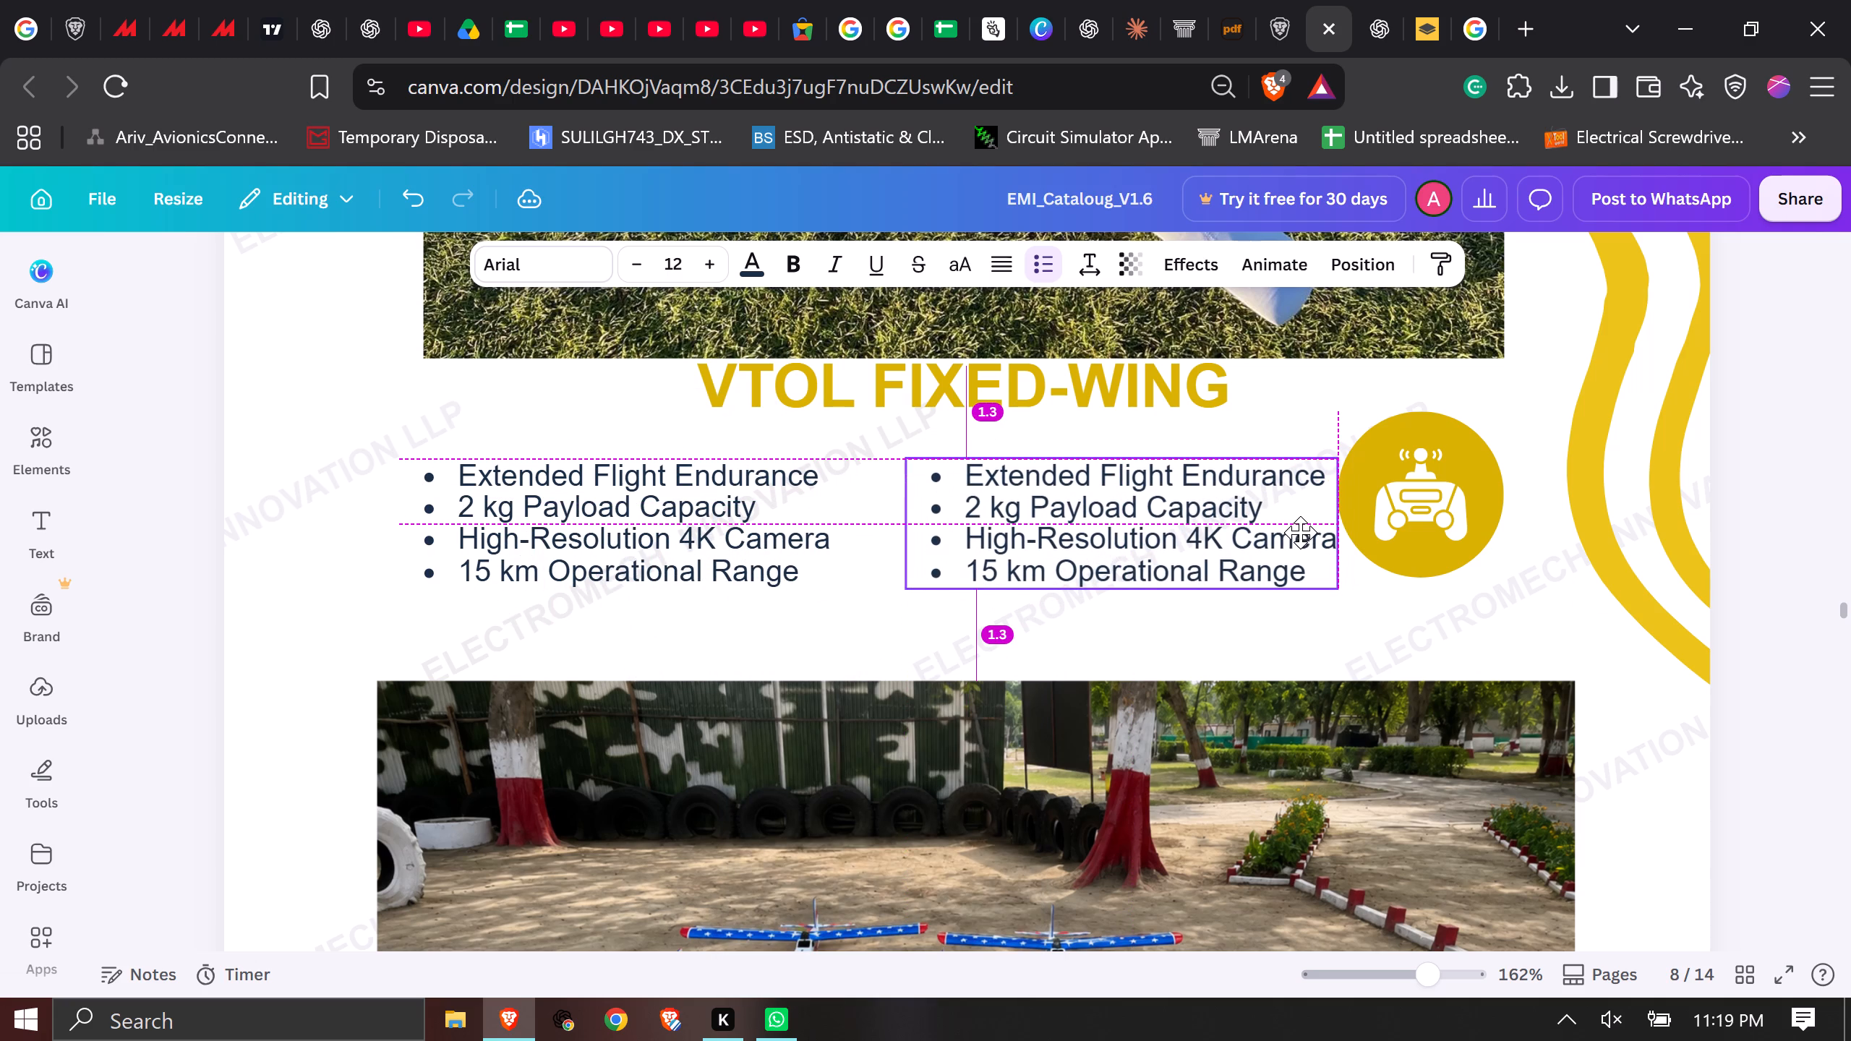
left_click_drag(1300, 532, 1278, 532)
Replace the duplicate list's text with the cut bullets, "2 Meter Composite Wingspan" through "Multi-Mission Ready Platform", and remove the trailing empty bullet.
triple_click(1278, 532)
triple_click(1278, 532)
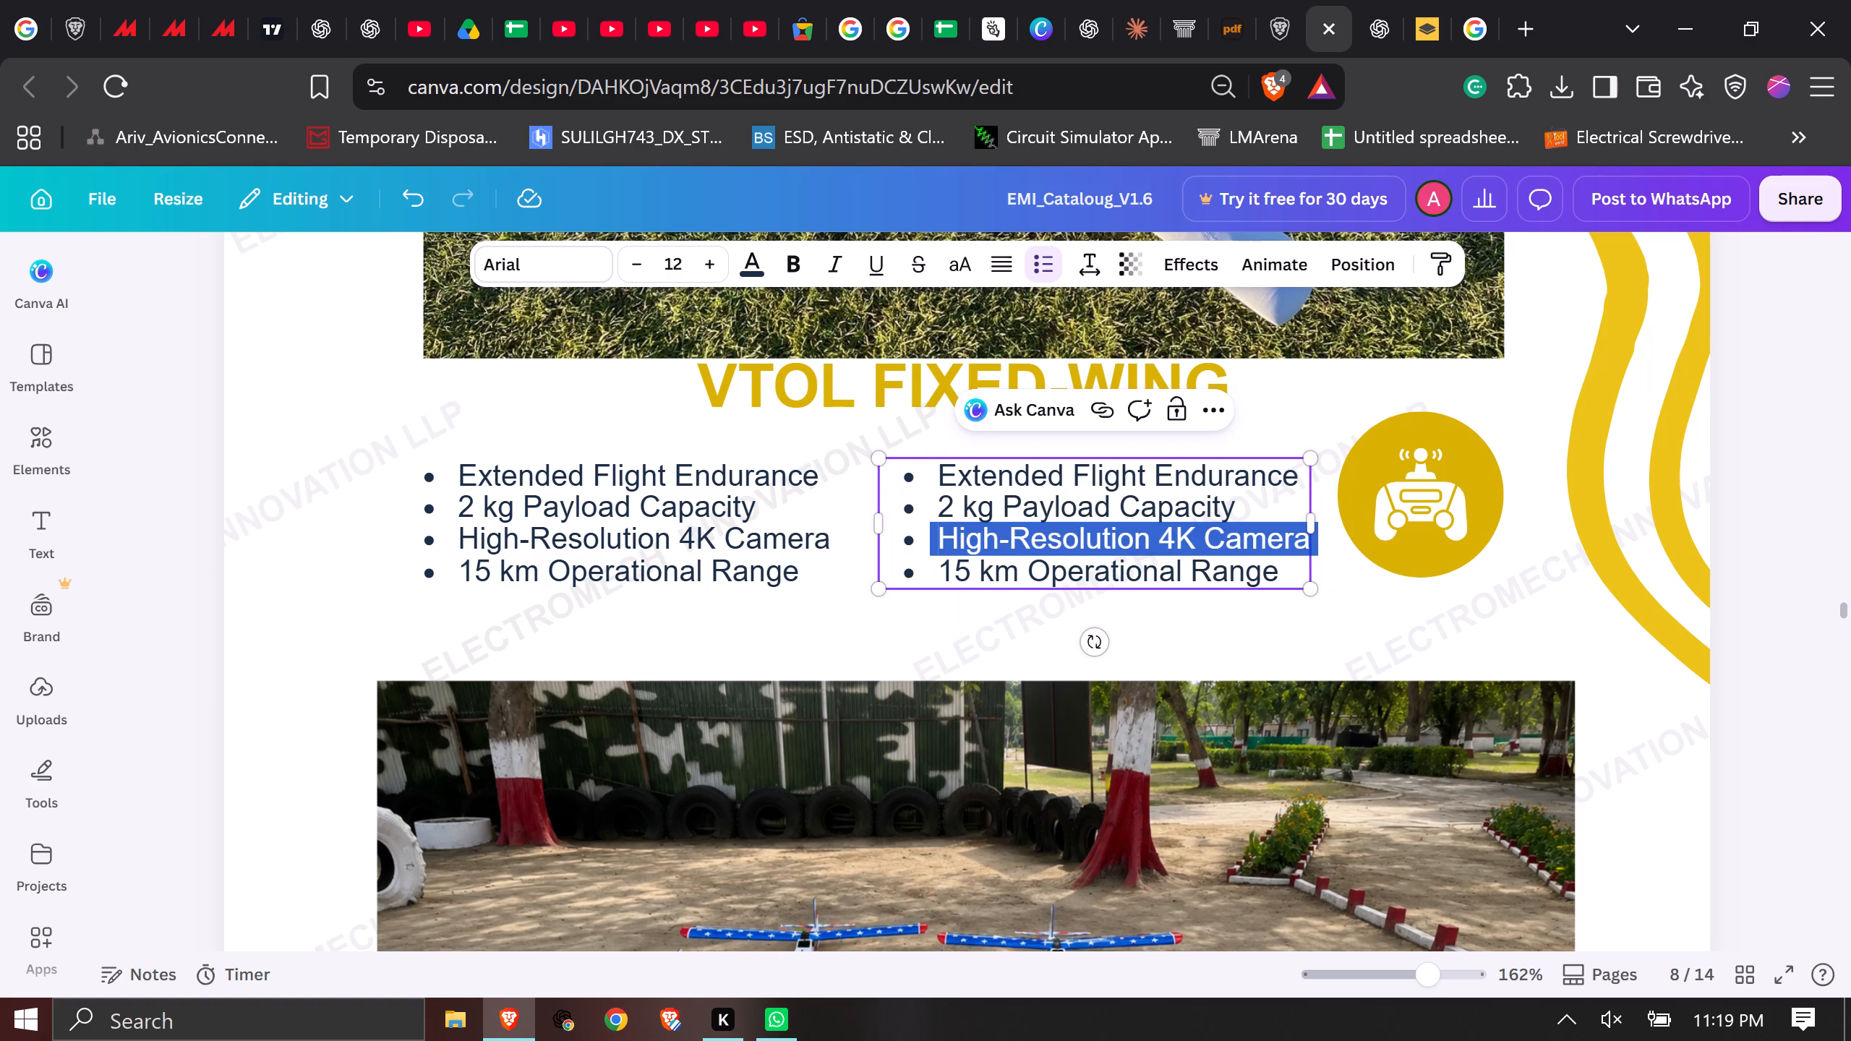
double_click(1278, 532)
key("ctrl+a")
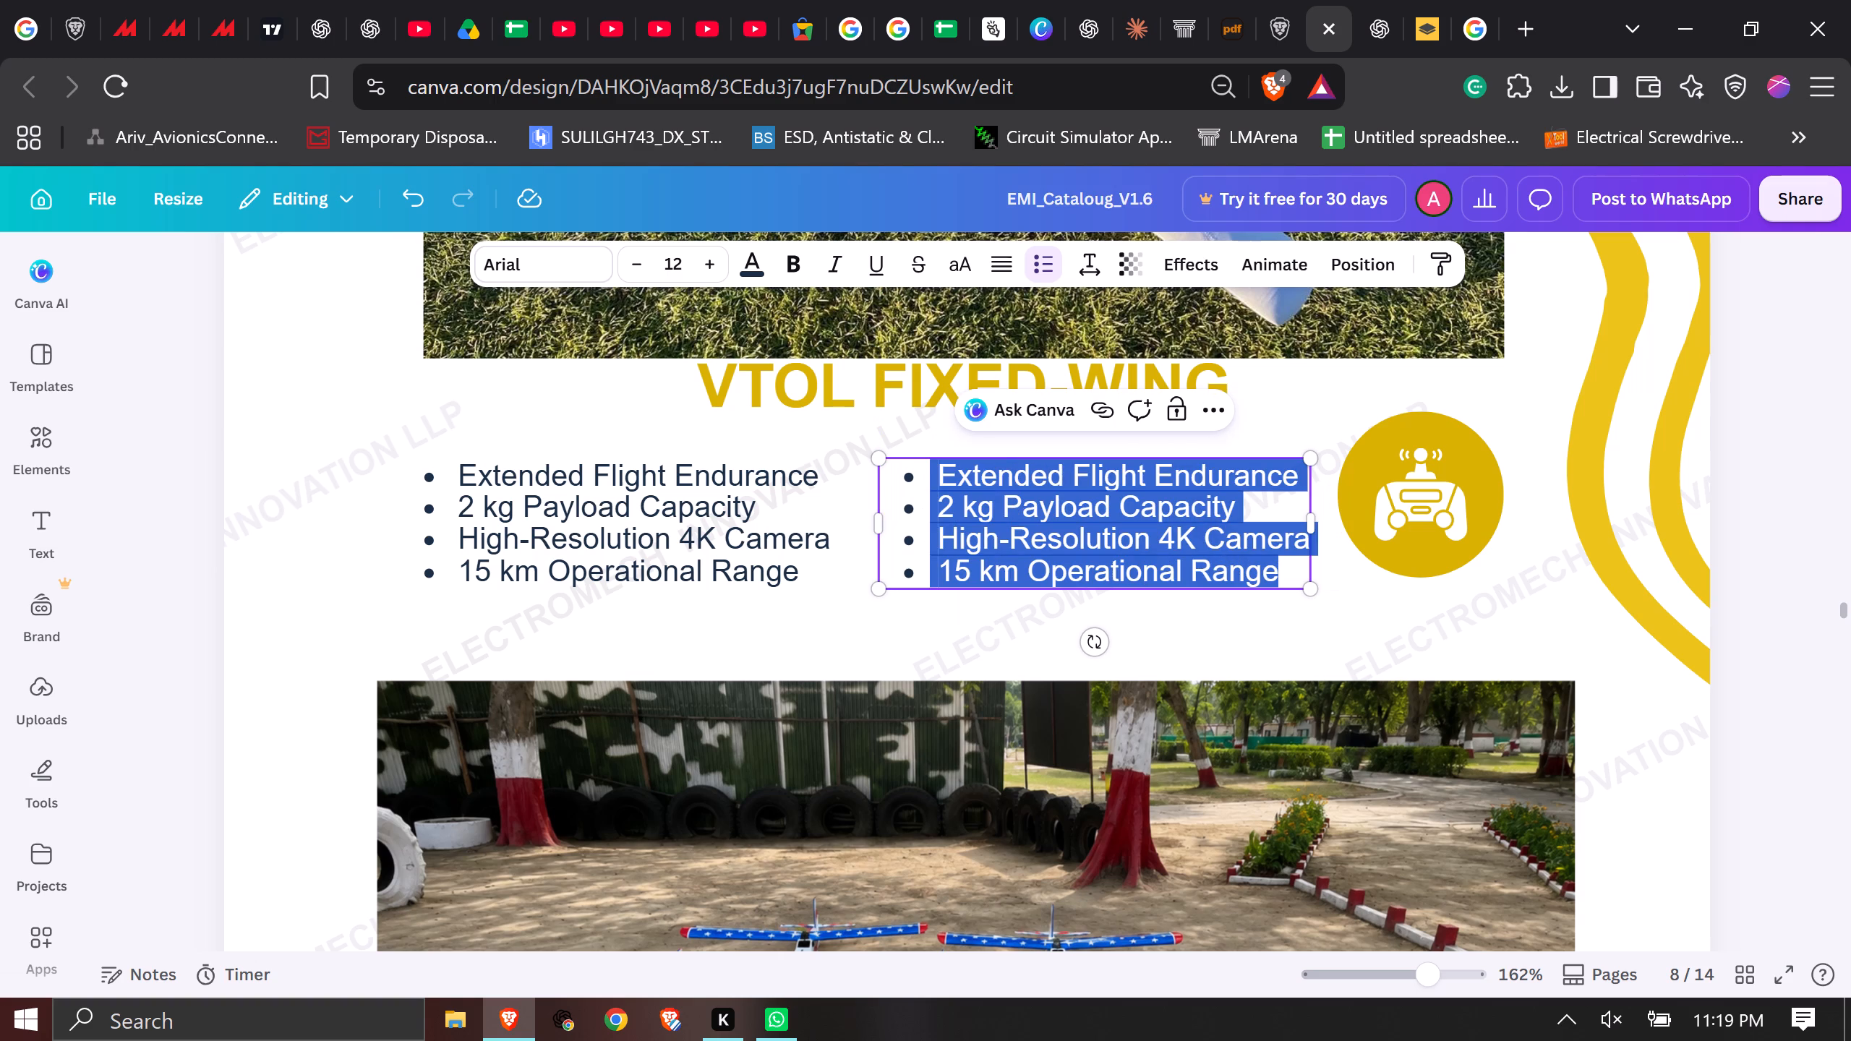
key("ctrl+v")
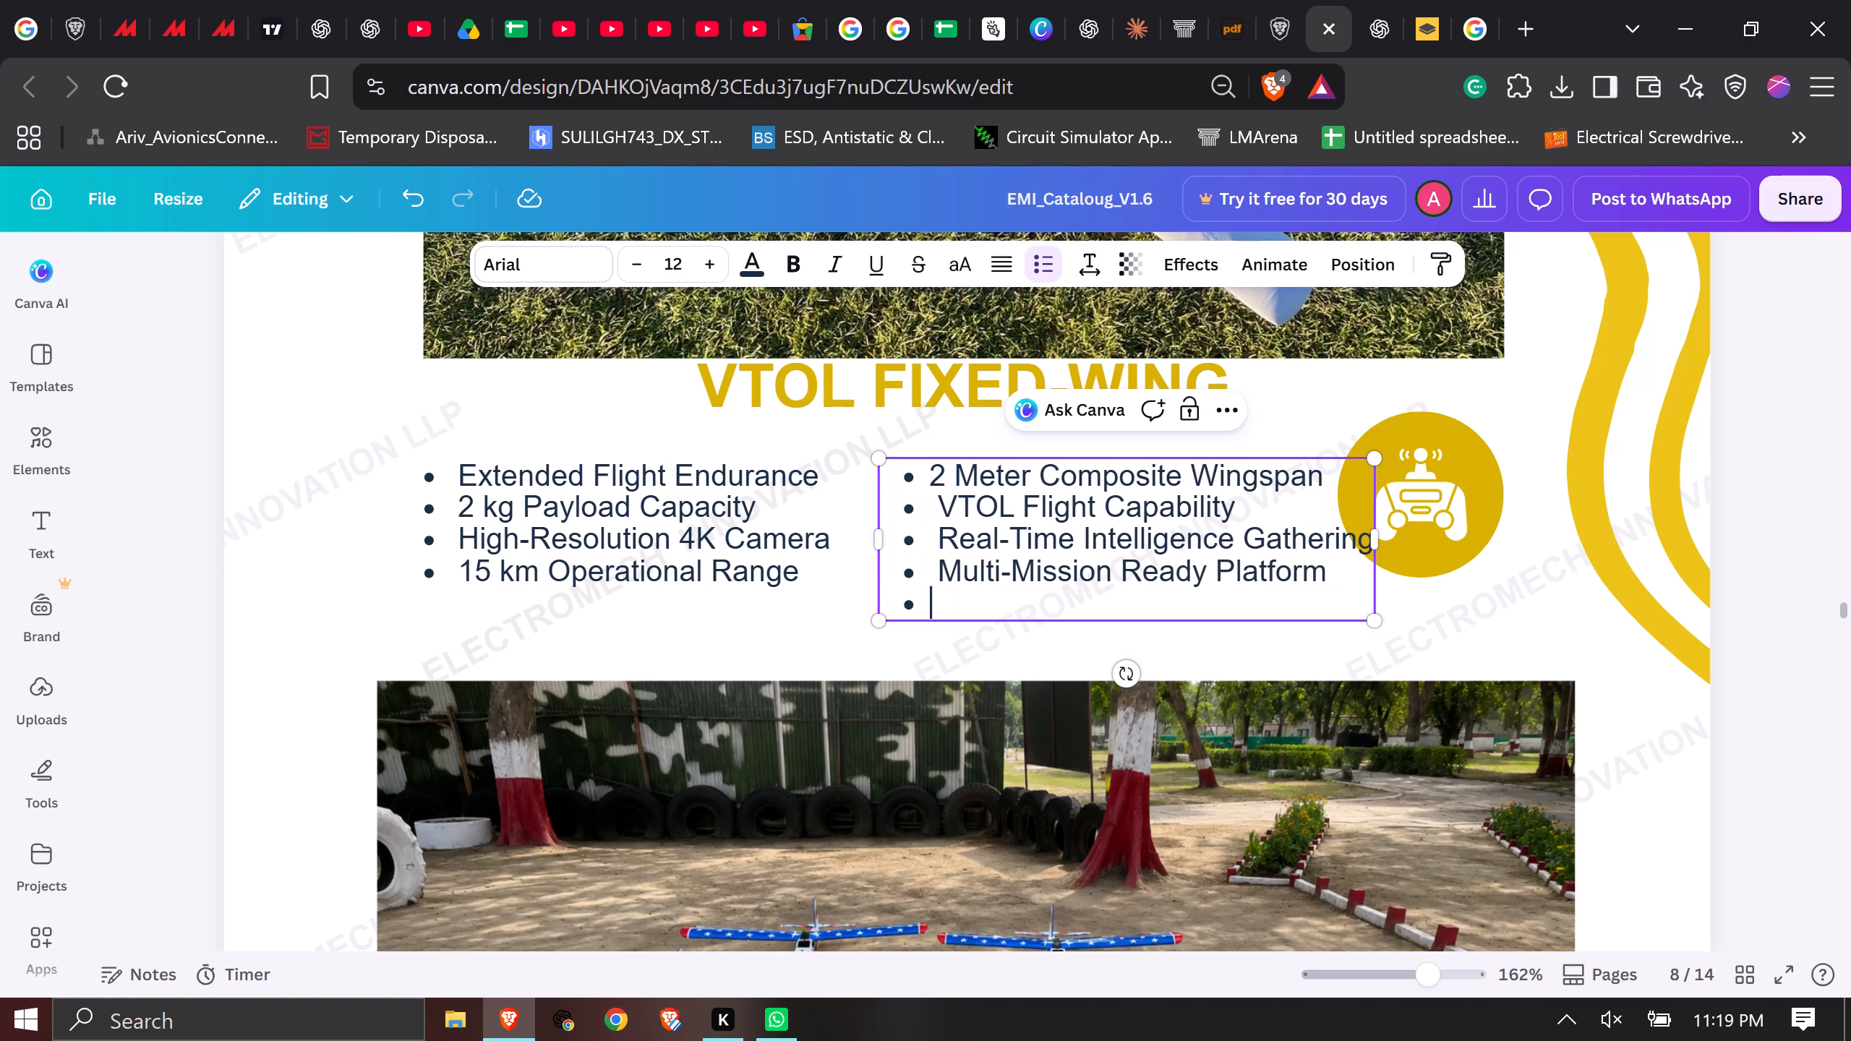
key("BackSpace")
left_click(1850, 470)
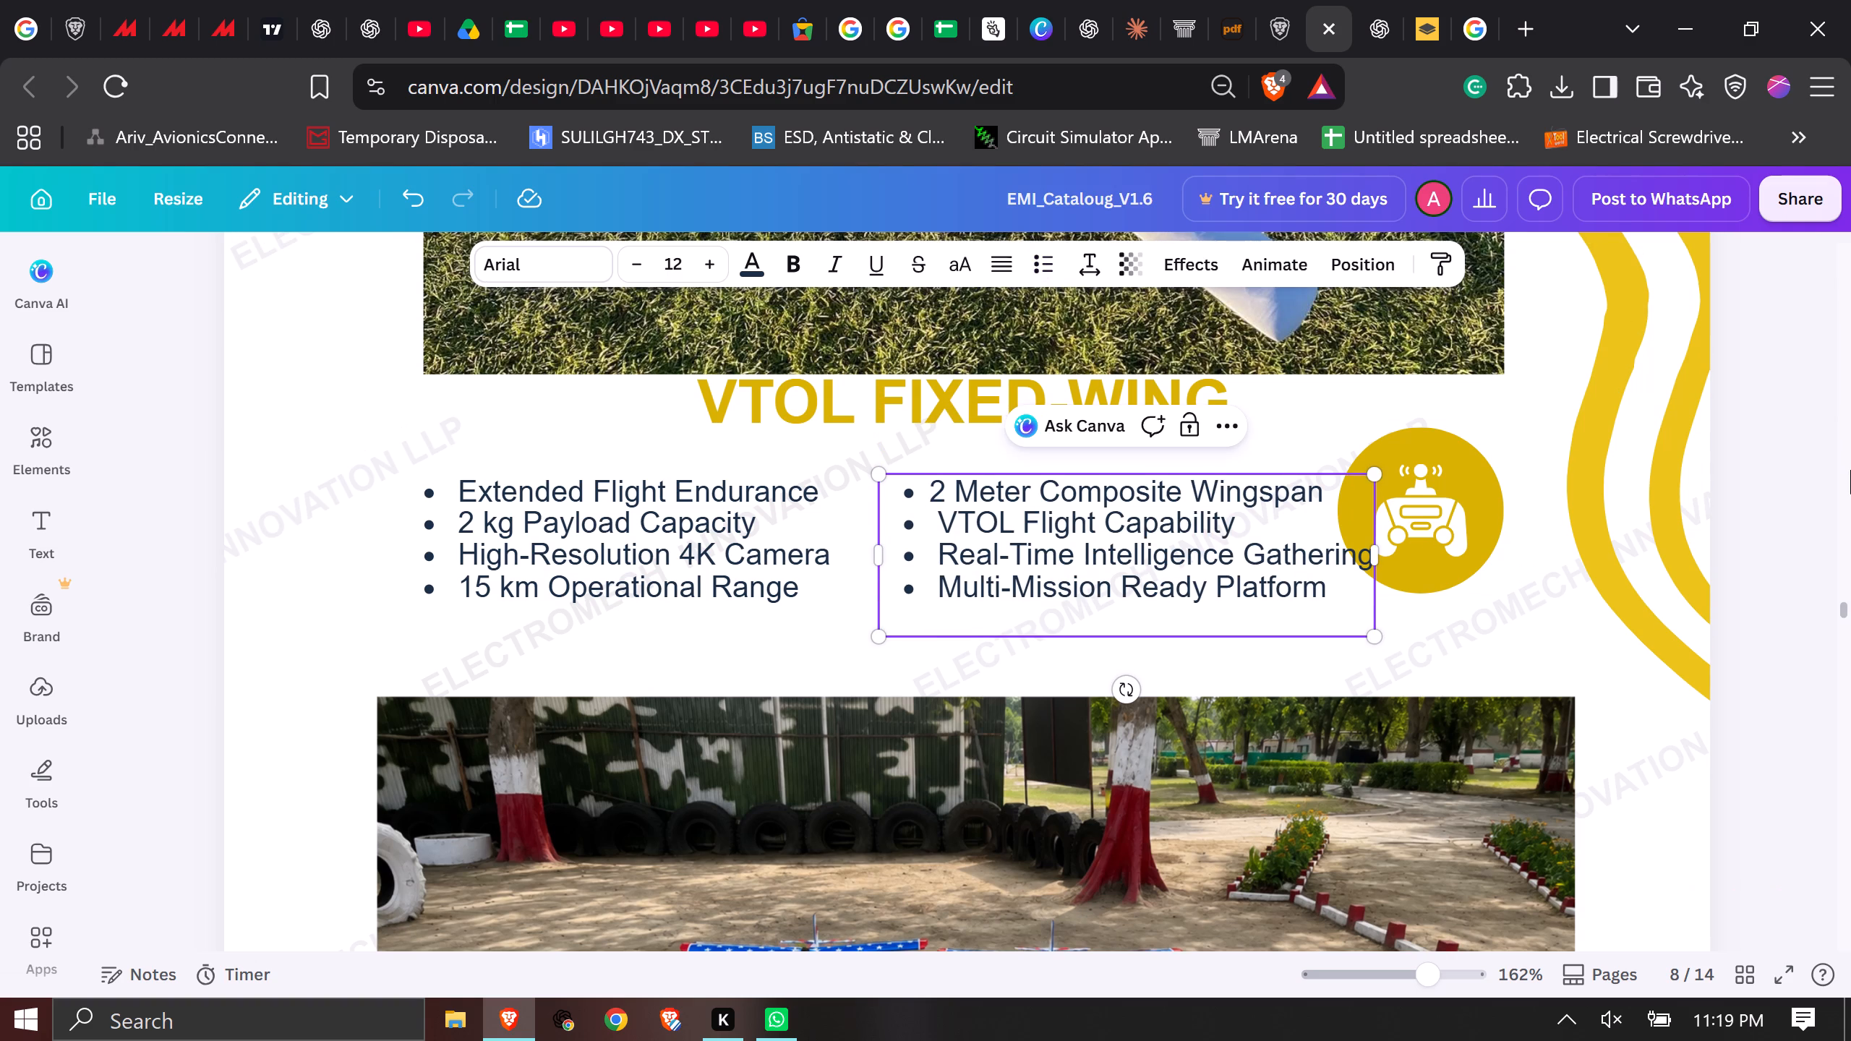
Move the gold controller badge slightly toward the yellow waves, clear of the second VTOL FIXED-WING bullet column.
left_click_drag(1476, 508, 1527, 501)
left_click(1677, 475)
scroll(1772, 495, "down", 4, "ctrl")
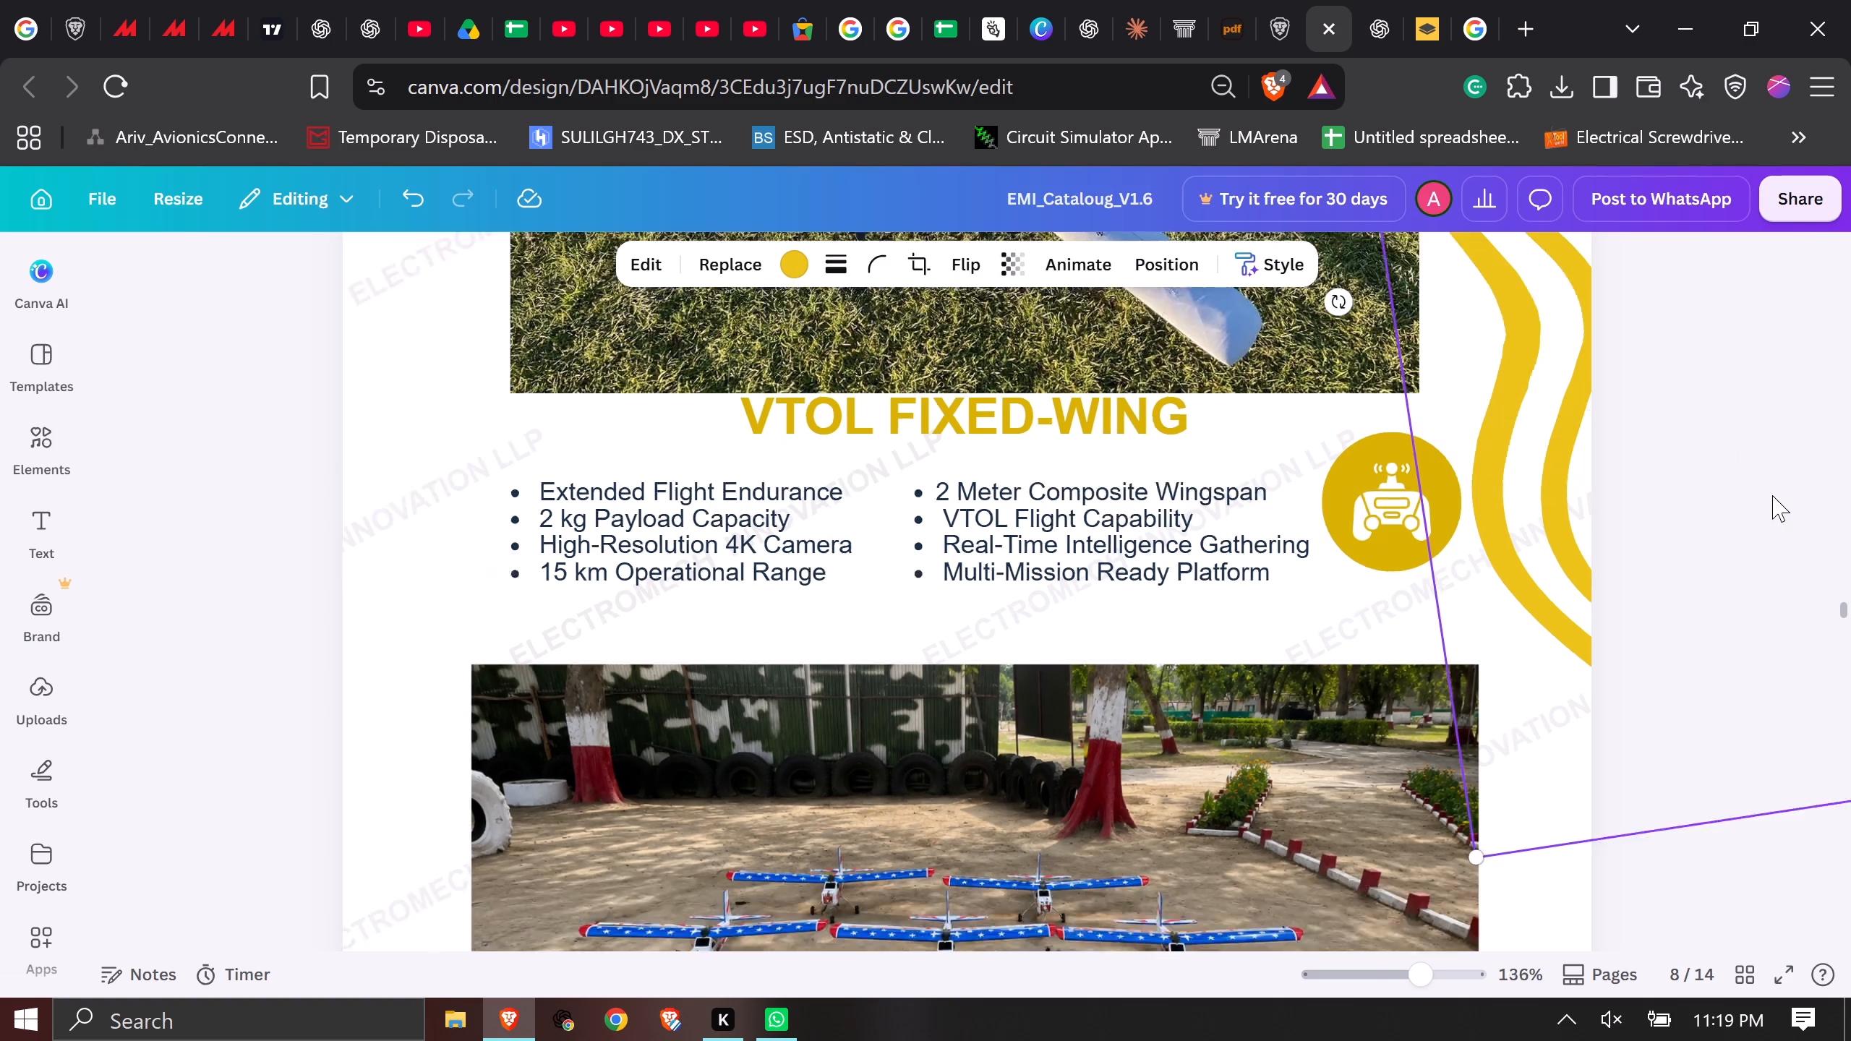
left_click(1758, 515)
scroll(1662, 549, "up", 2)
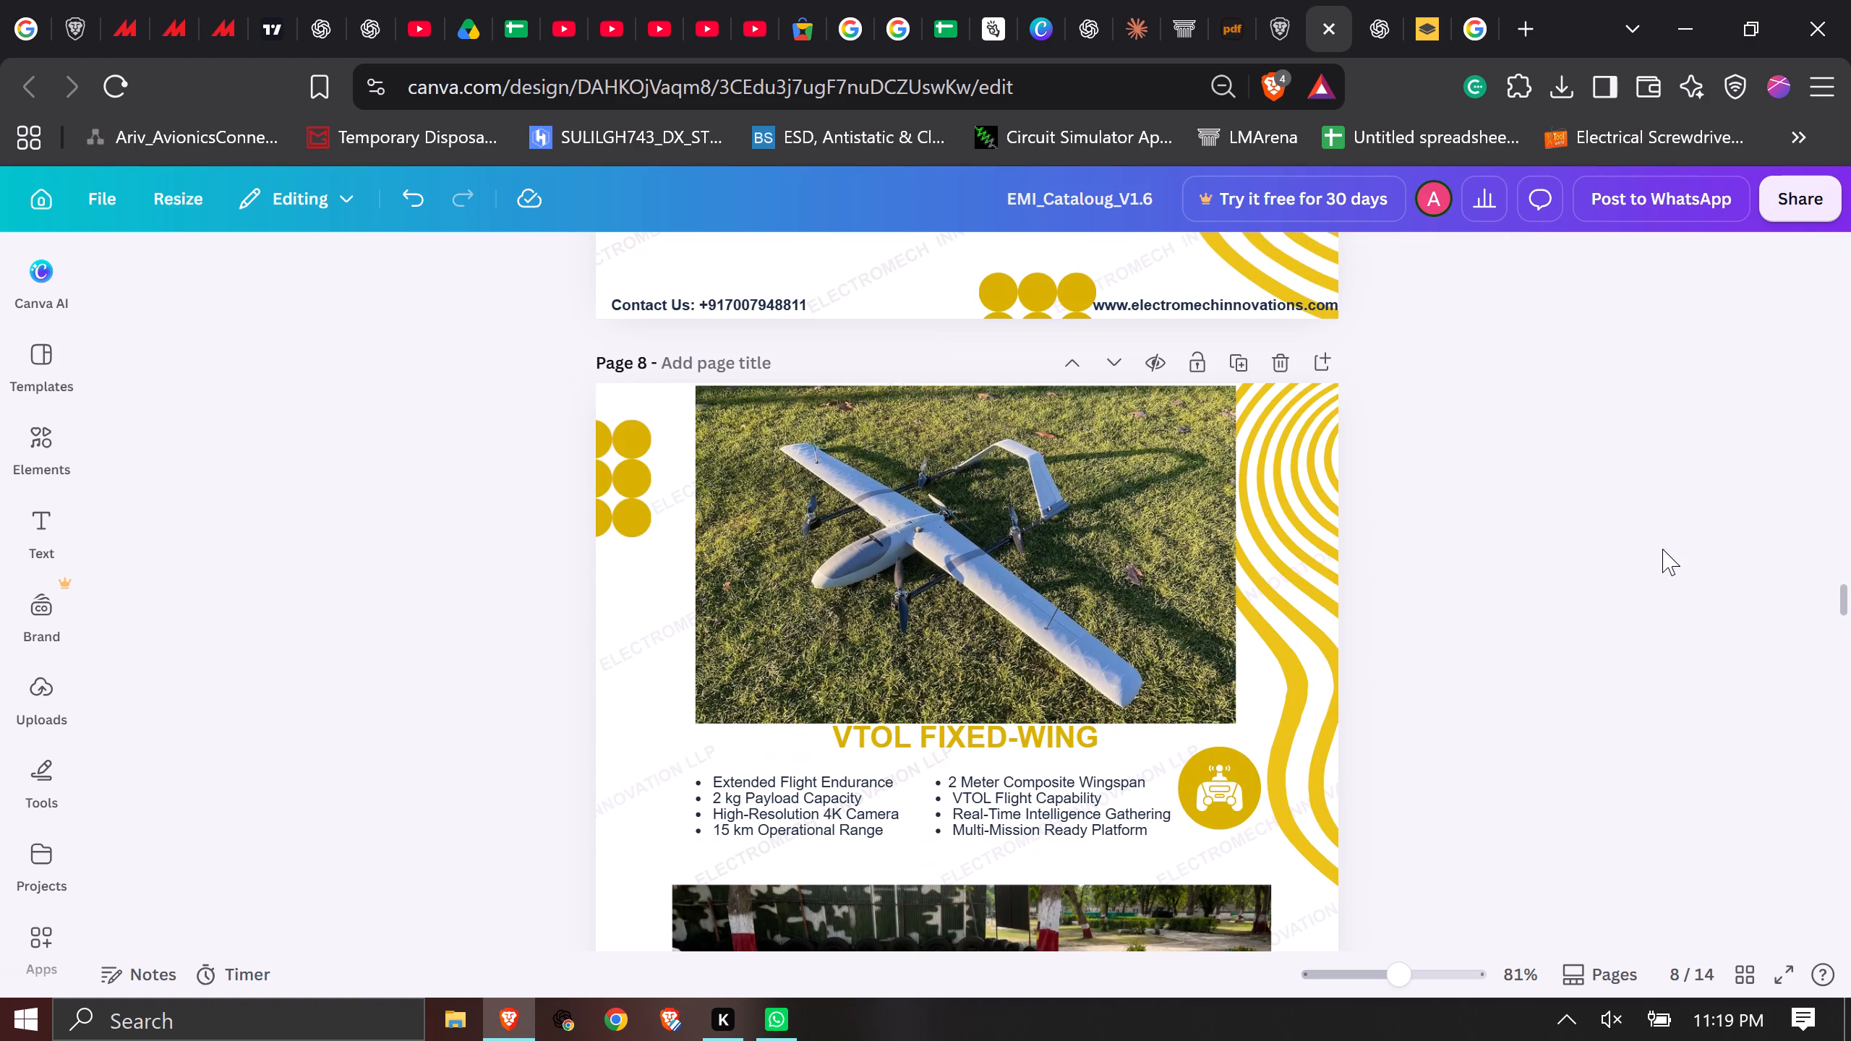
Set the gold controller badge's transparency to 34.
left_click(1196, 818)
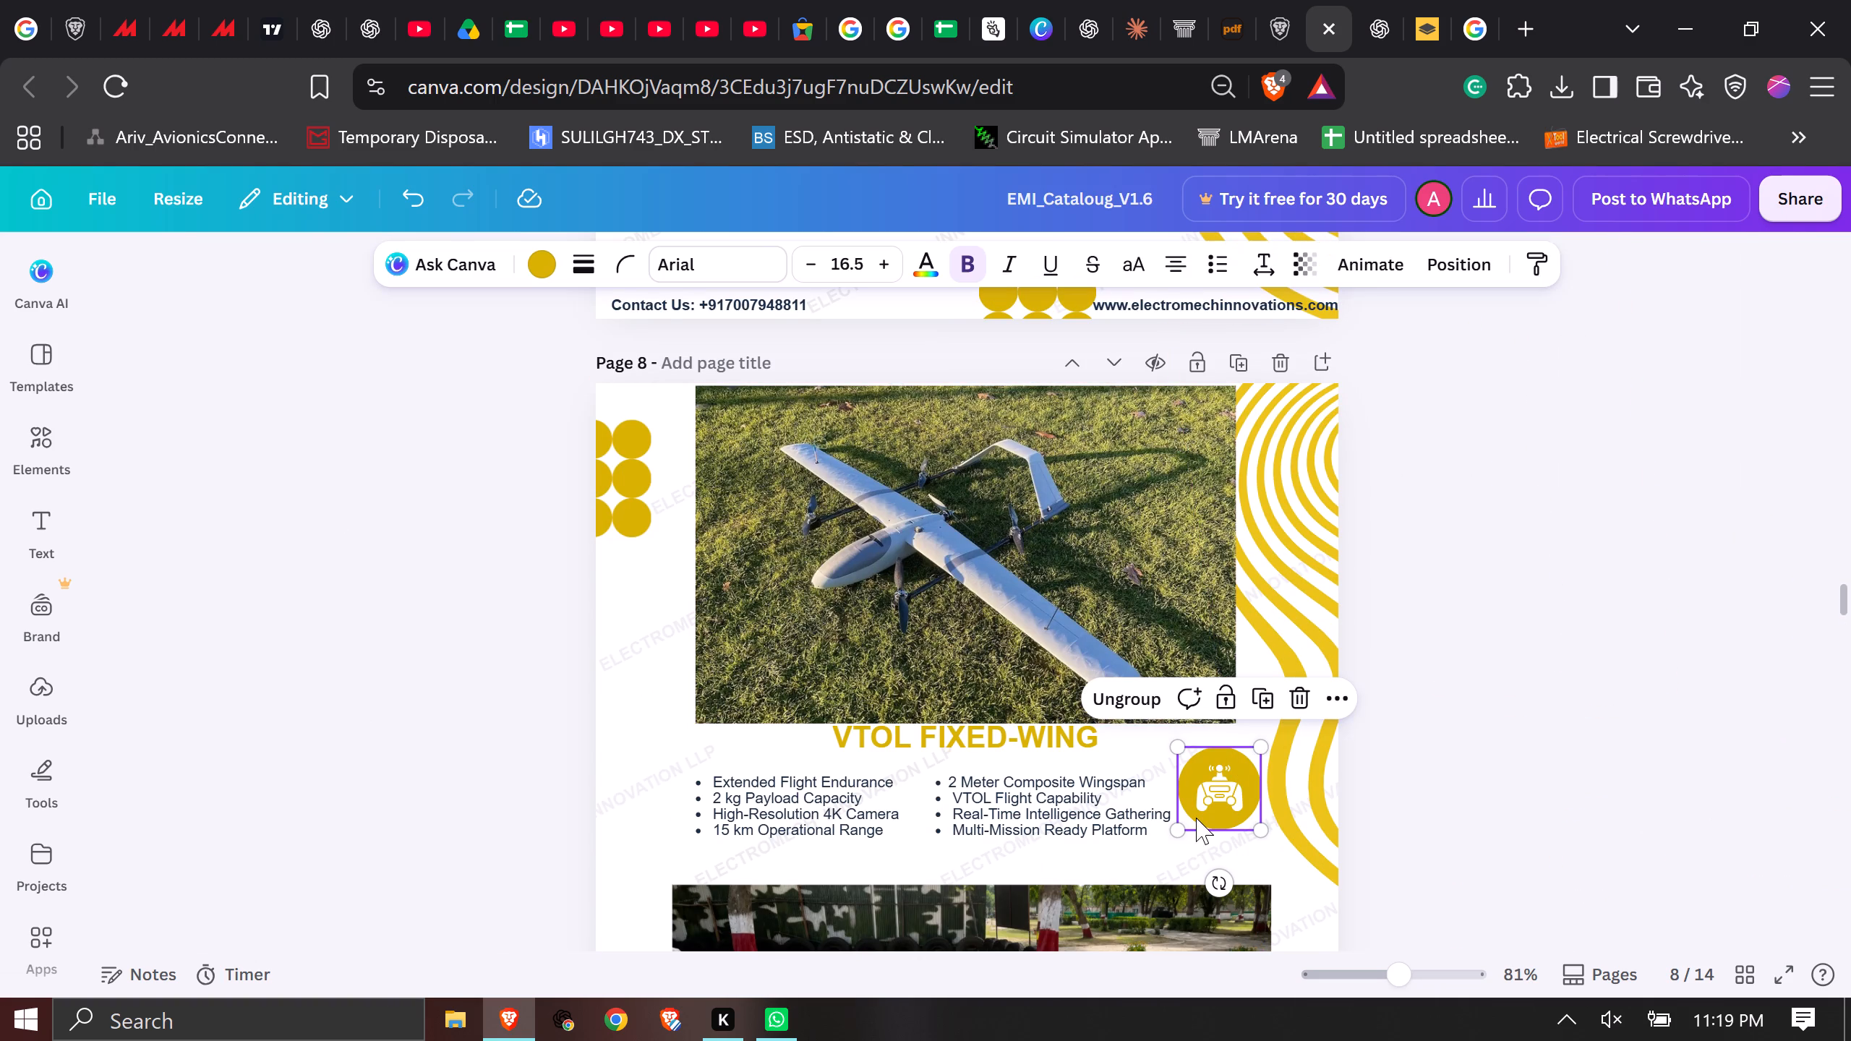
left_click(1300, 268)
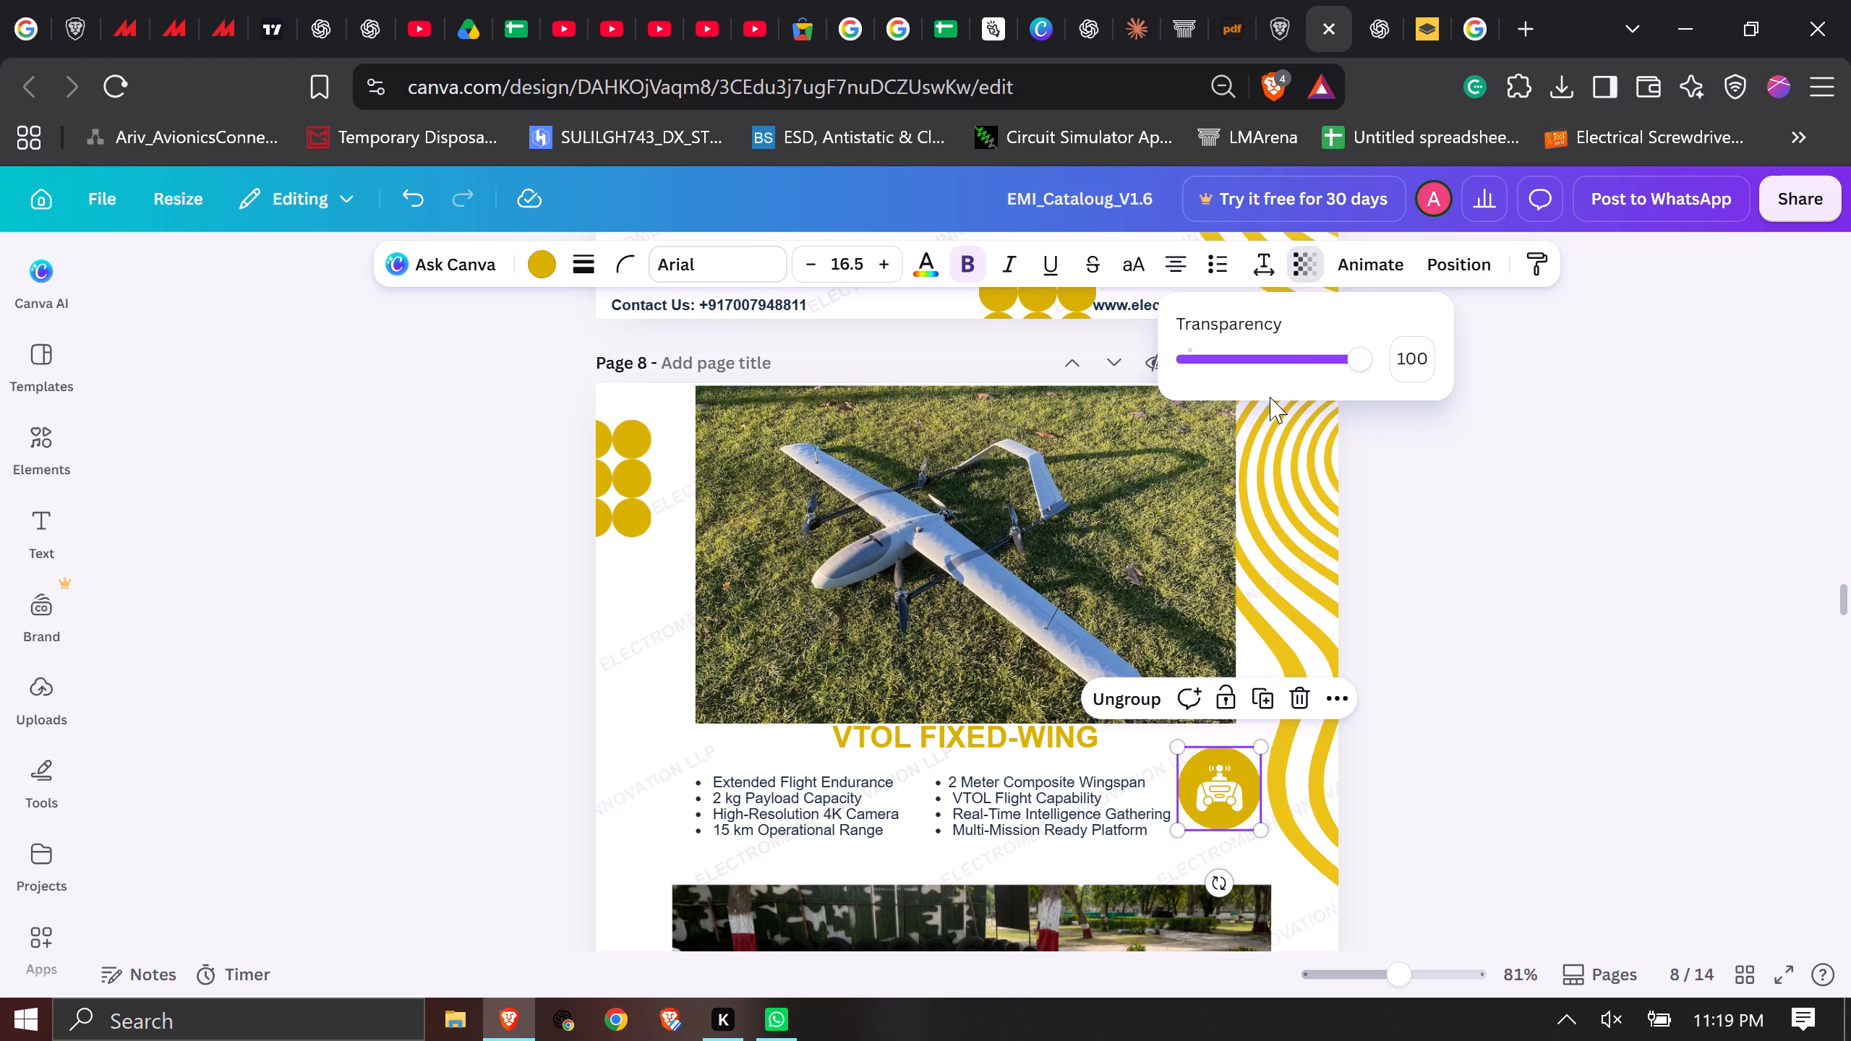
left_click(1293, 359)
left_click(1246, 353)
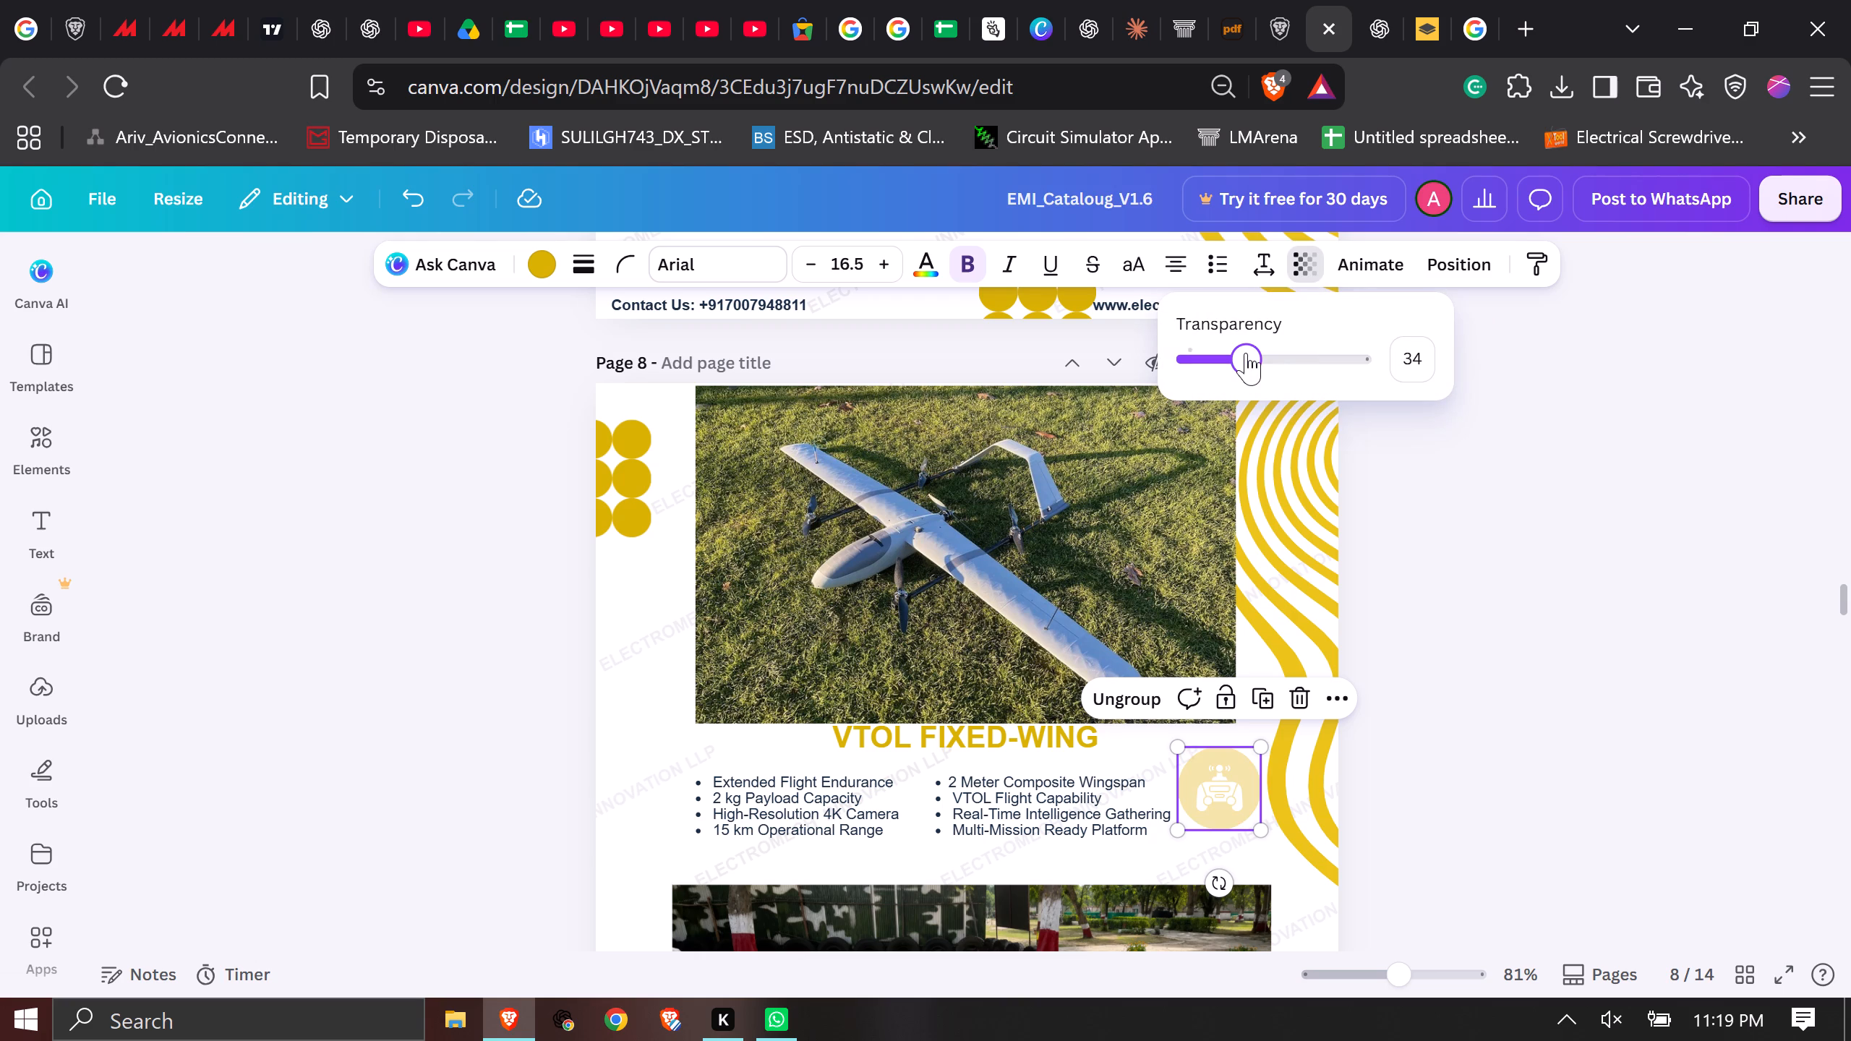
left_click(1539, 662)
left_click(1734, 687)
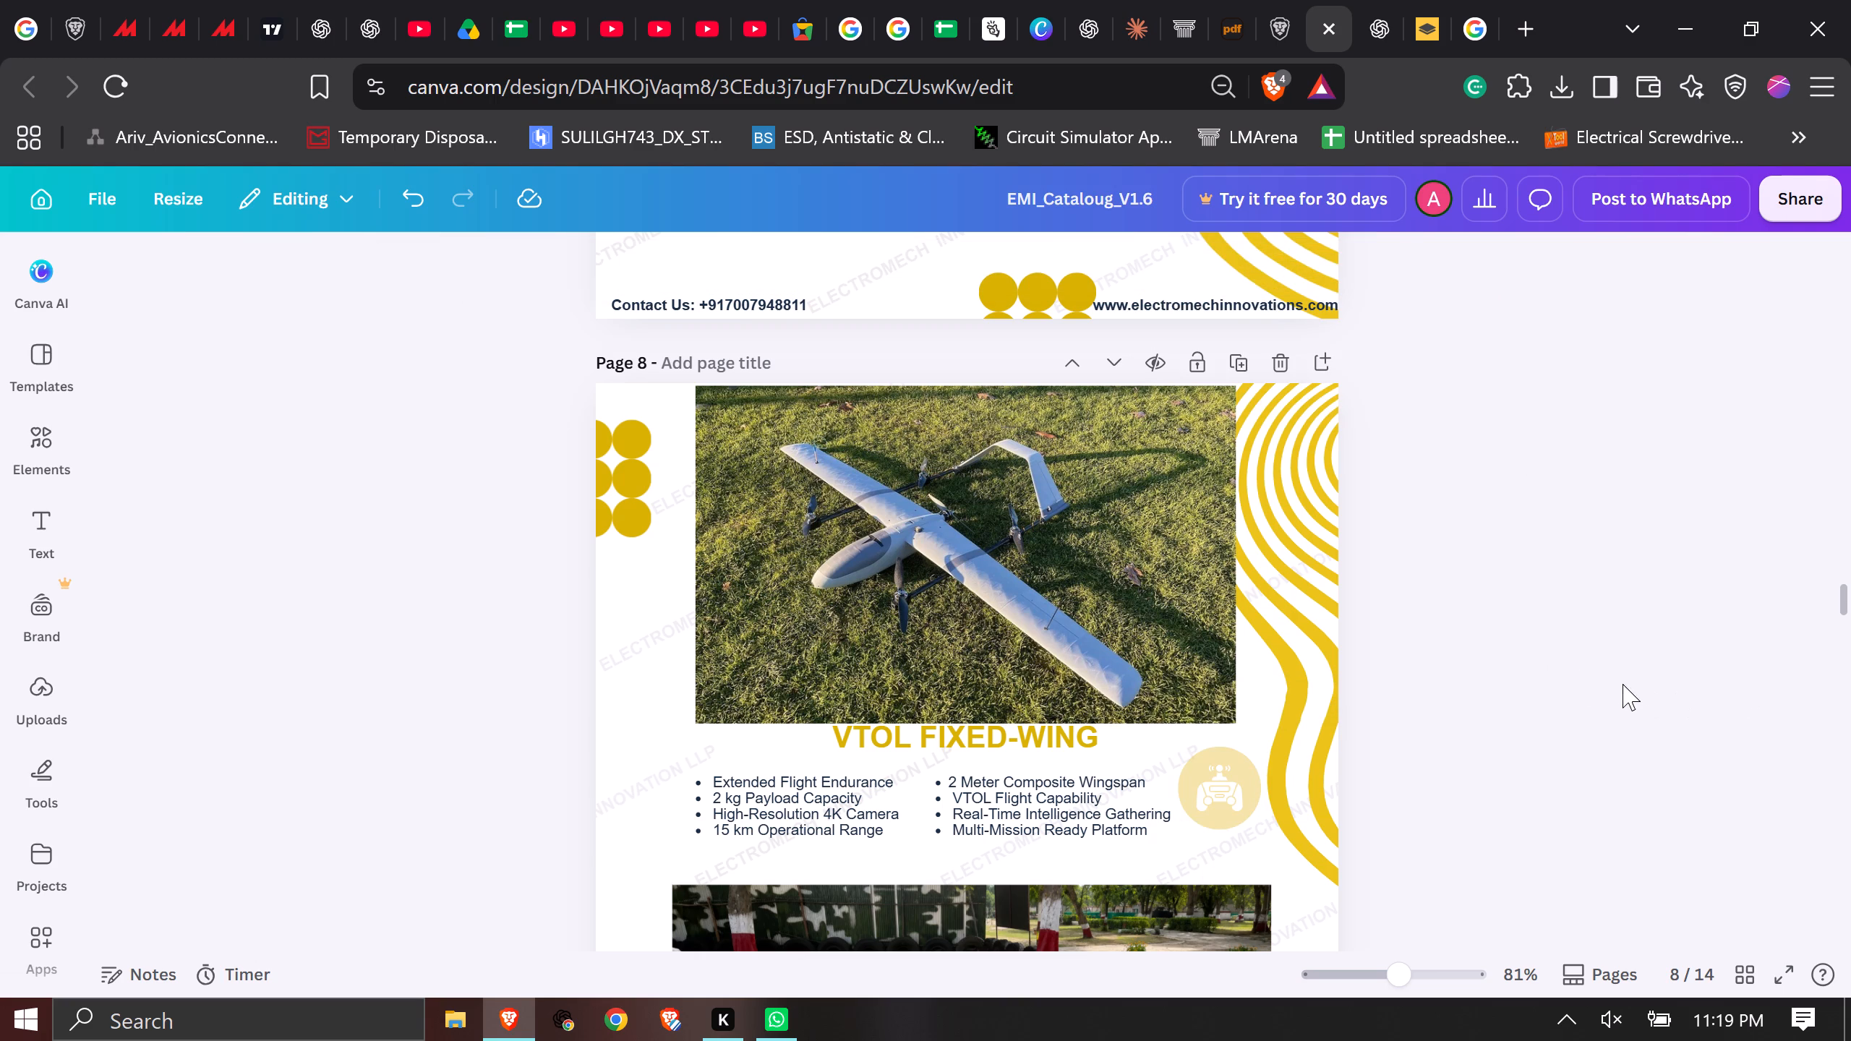
Move the VTOL FIXED-WING heading slightly down, away from the photo's lower edge and closer to its bullet lists.
scroll(1609, 648, "down", 2)
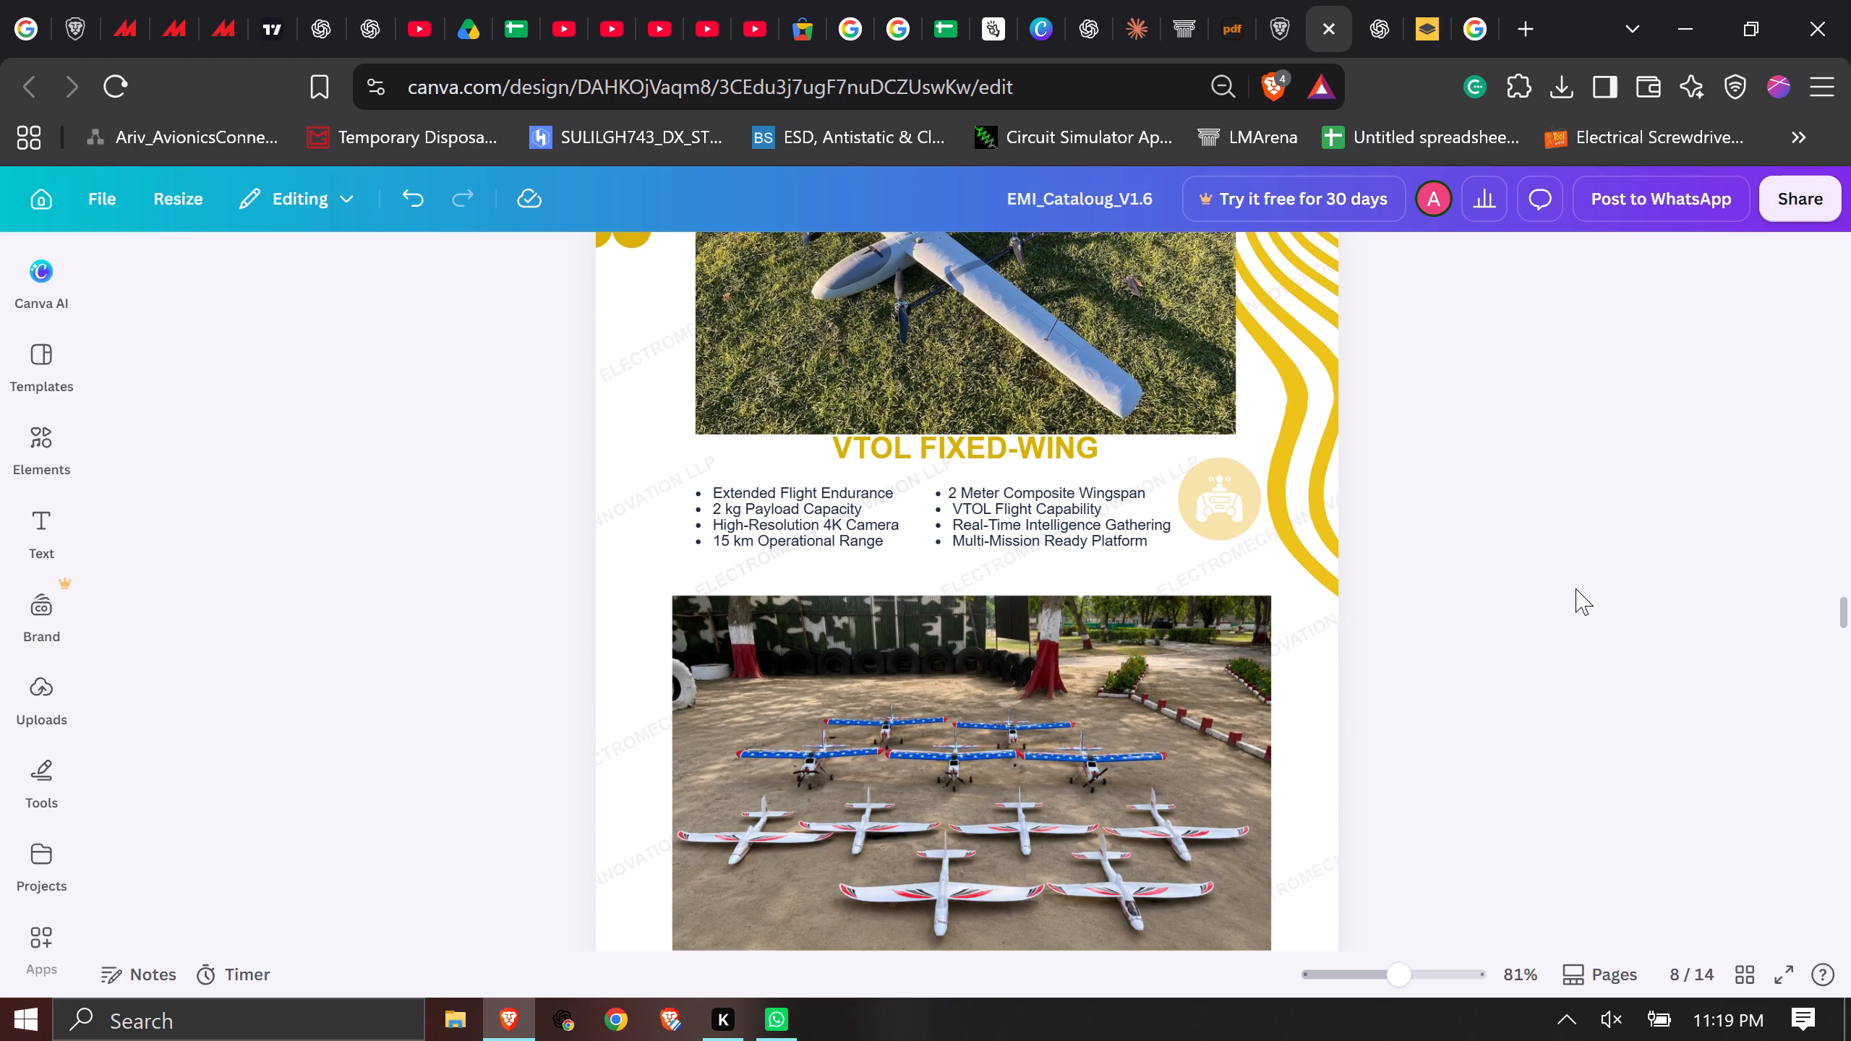
scroll(1466, 594, "down", 4)
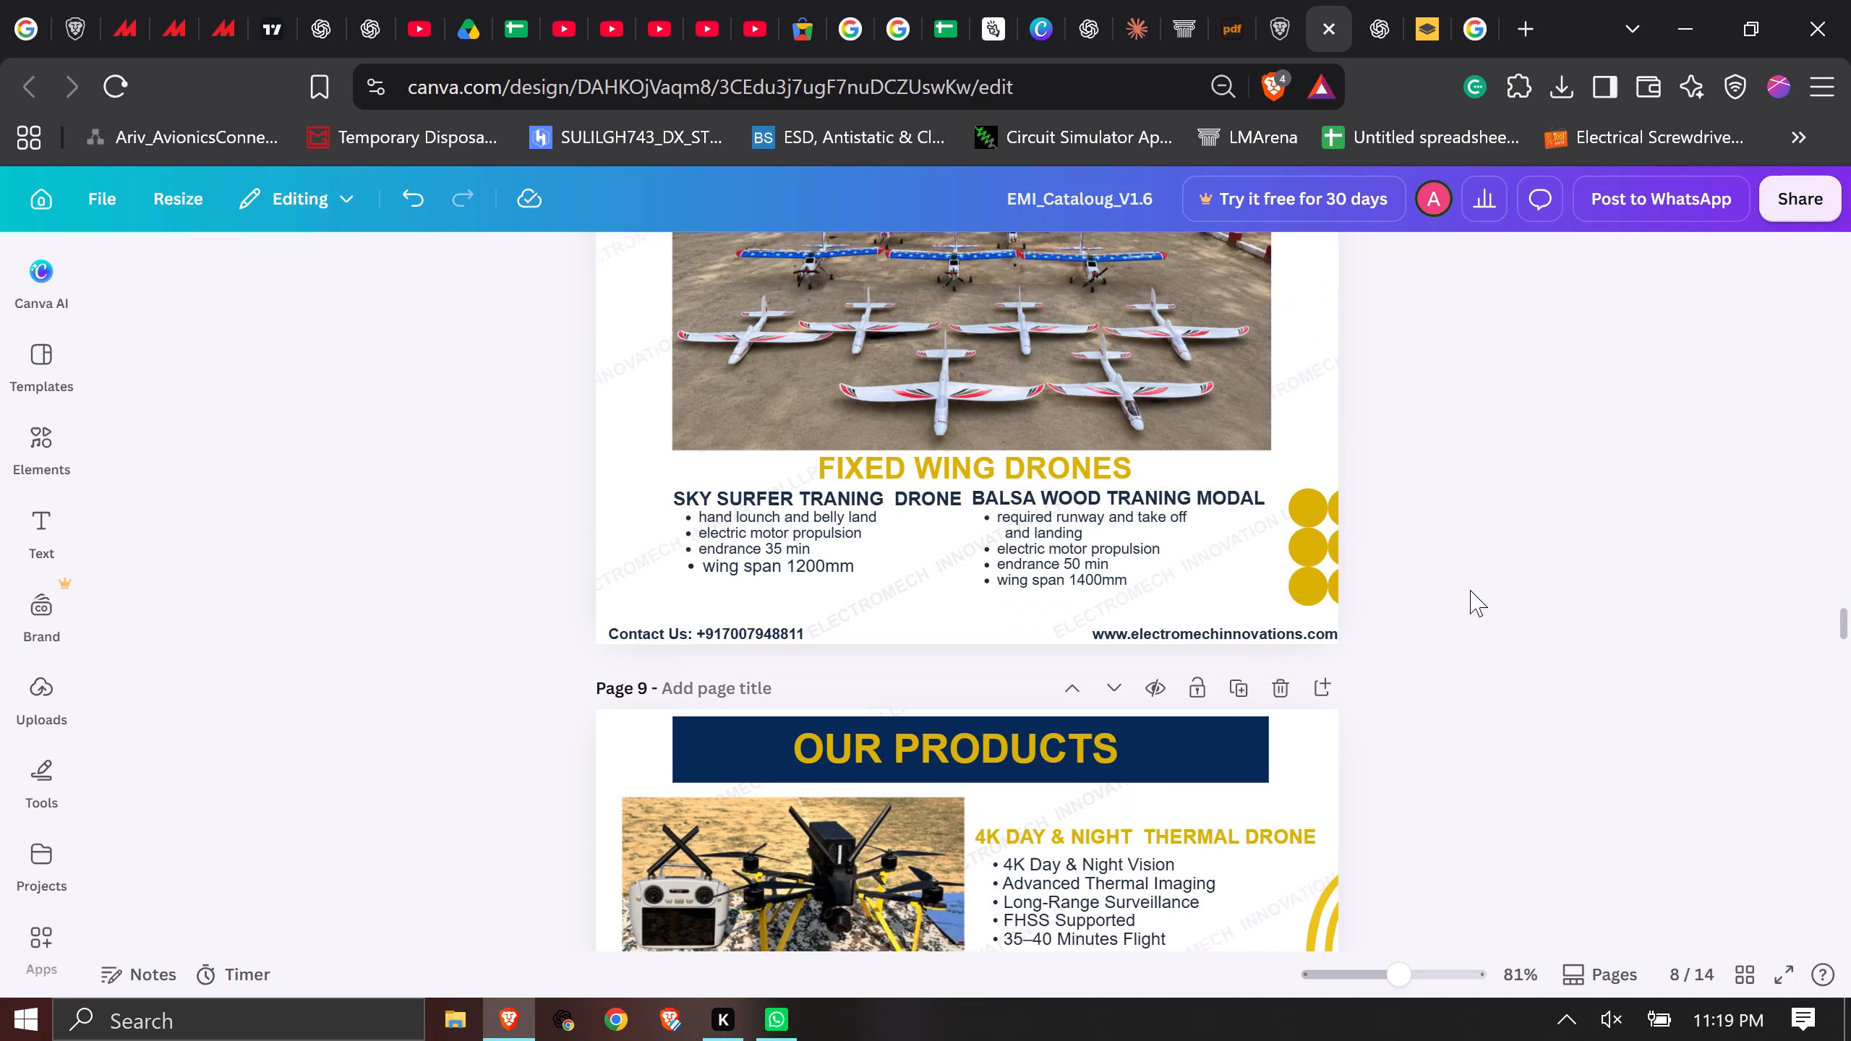
scroll(1470, 601, "up", 5)
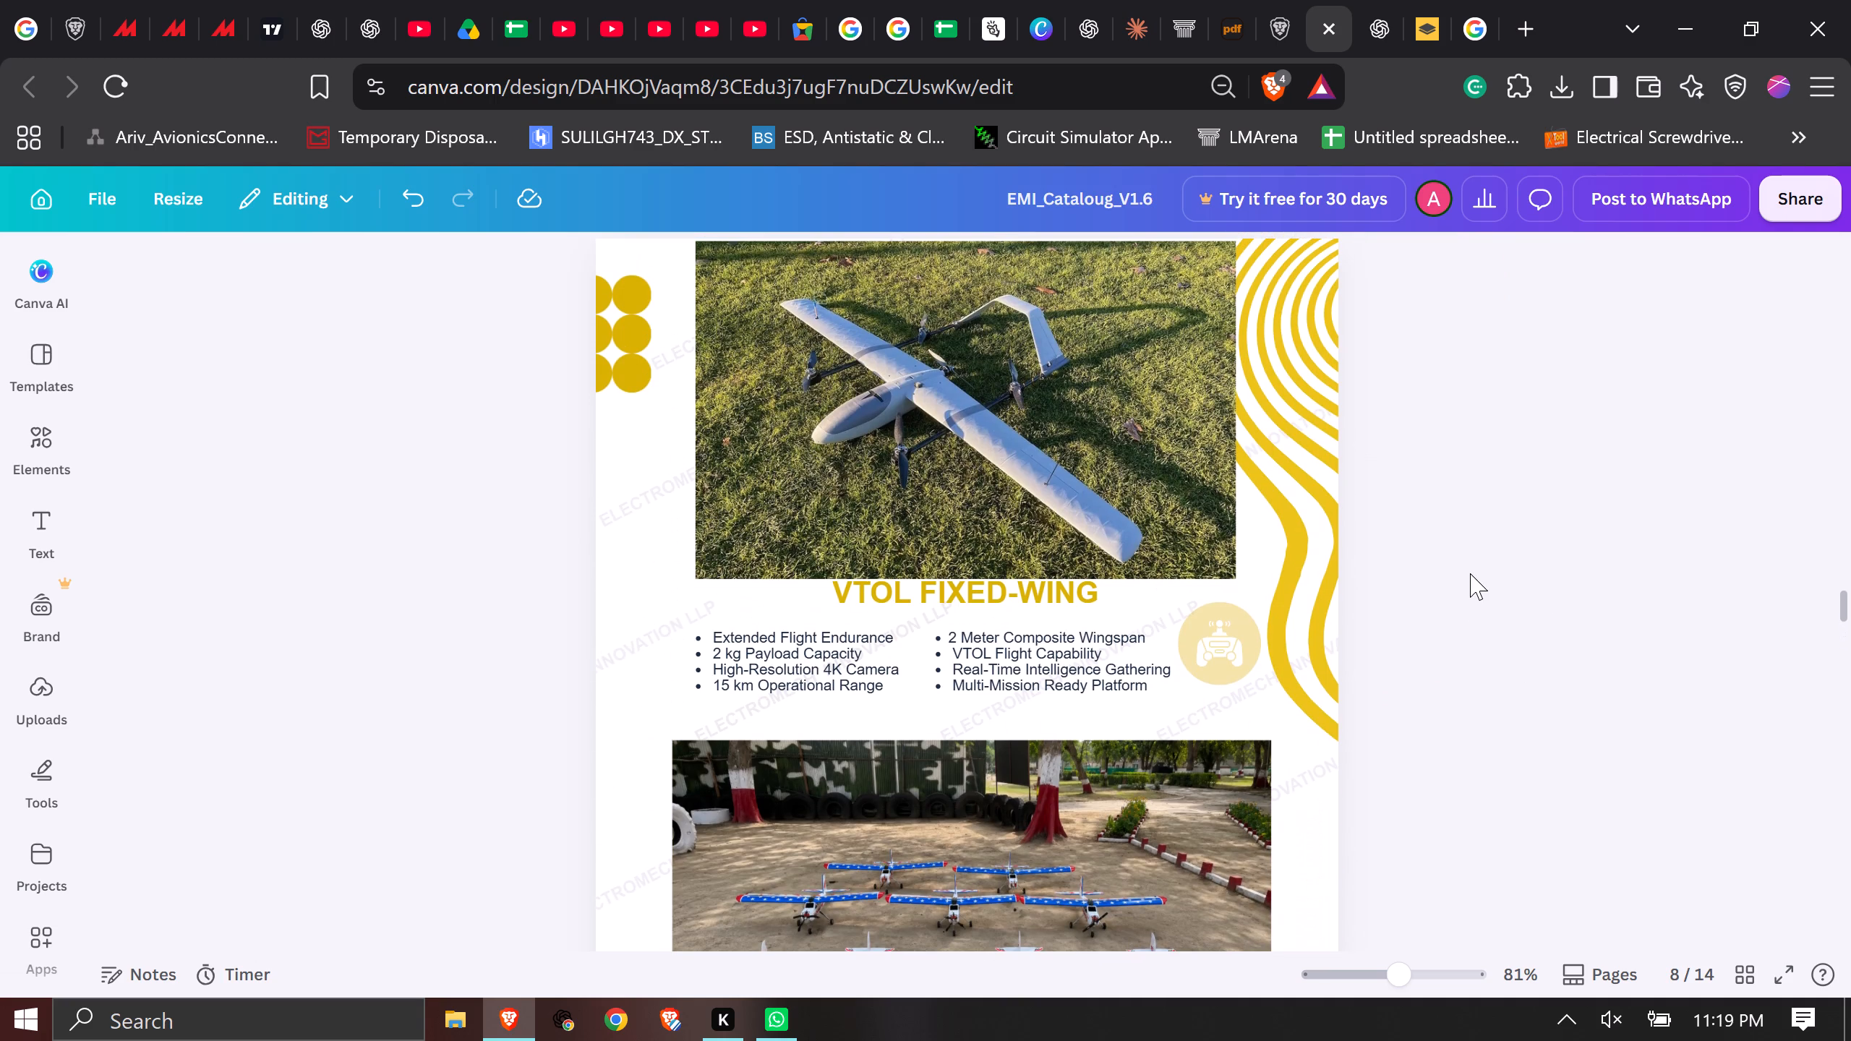
left_click(1006, 589)
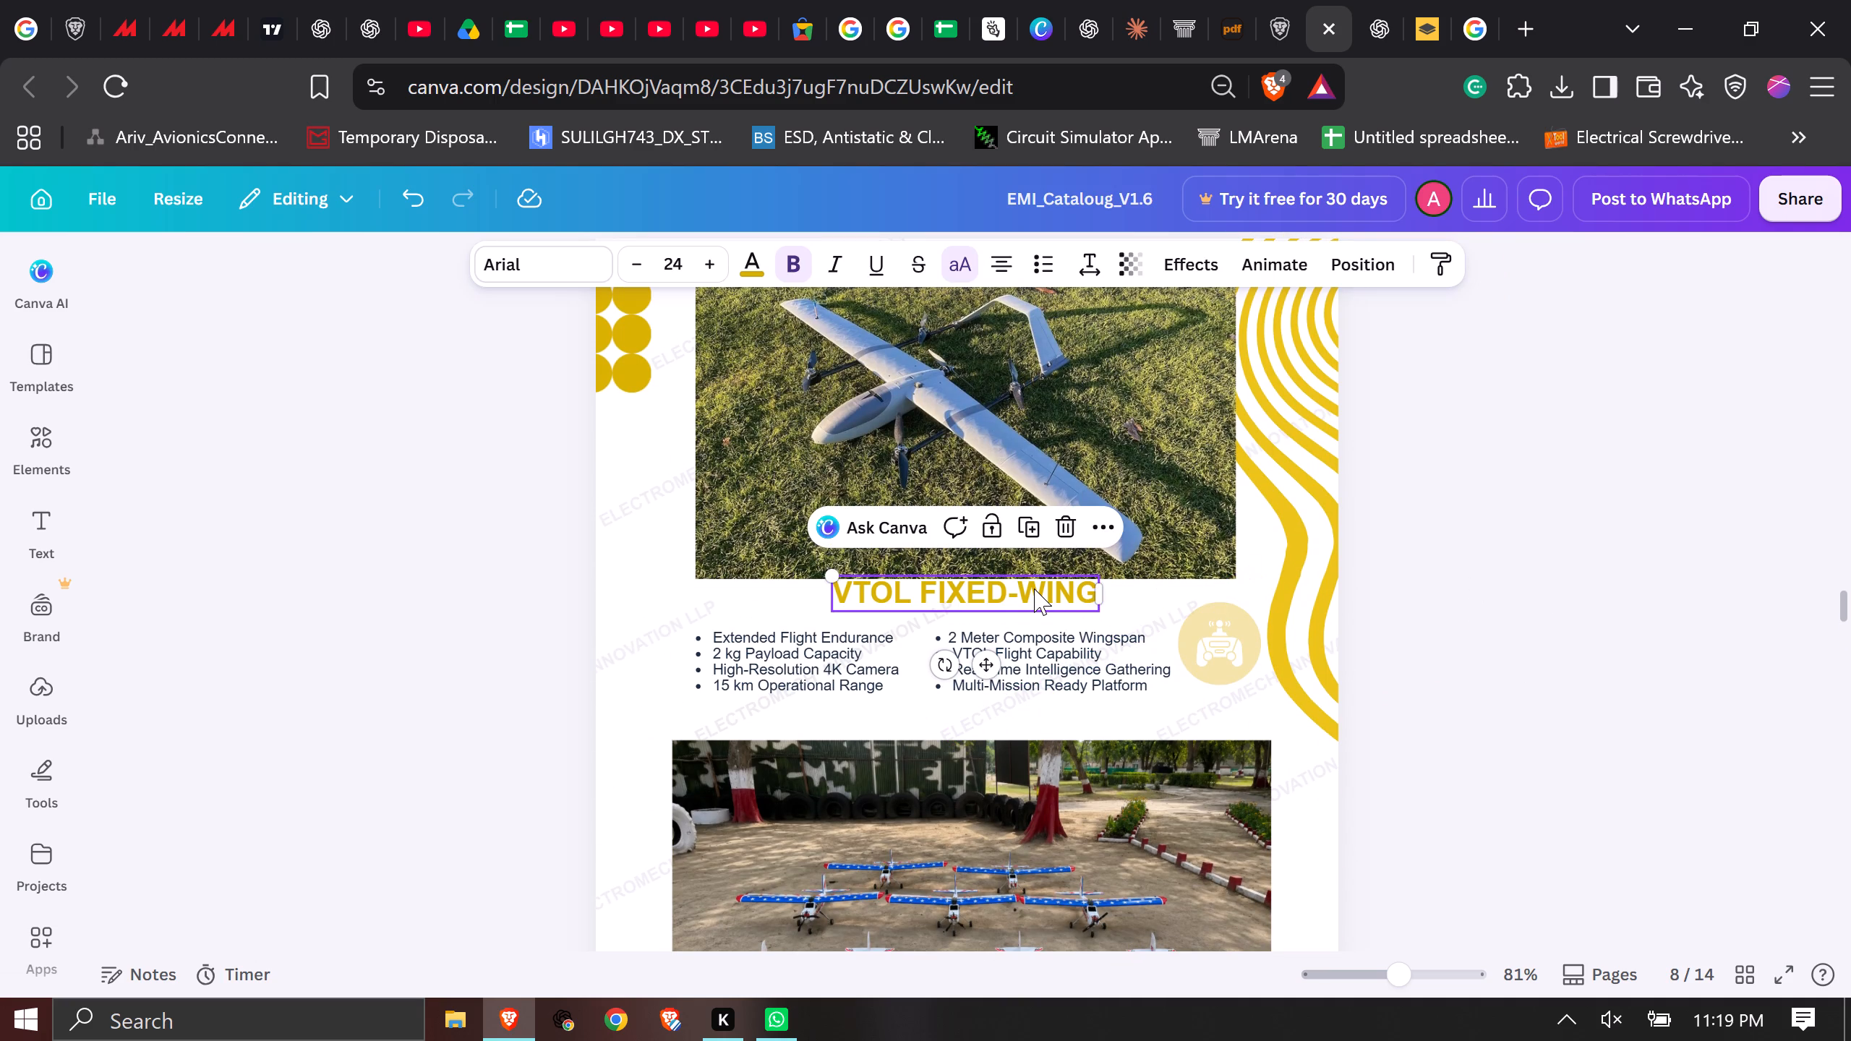
left_click_drag(1034, 588, 1035, 600)
left_click(1475, 591)
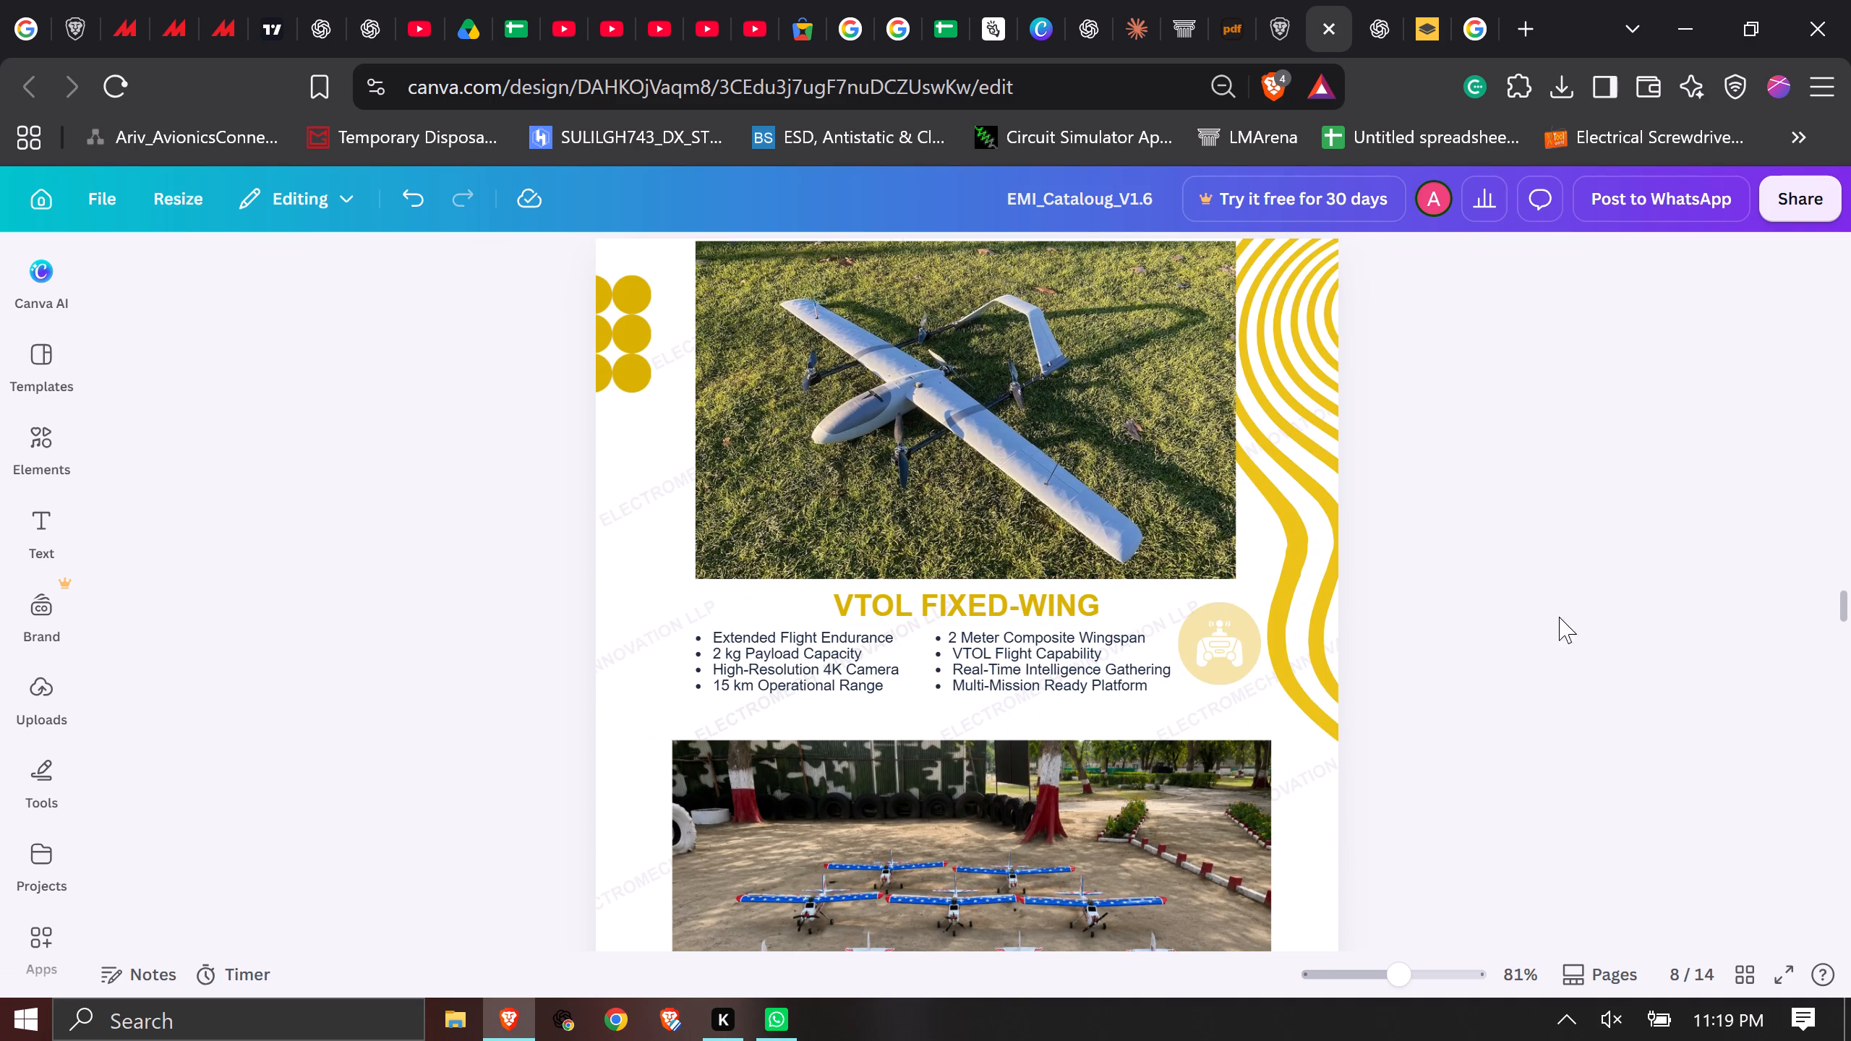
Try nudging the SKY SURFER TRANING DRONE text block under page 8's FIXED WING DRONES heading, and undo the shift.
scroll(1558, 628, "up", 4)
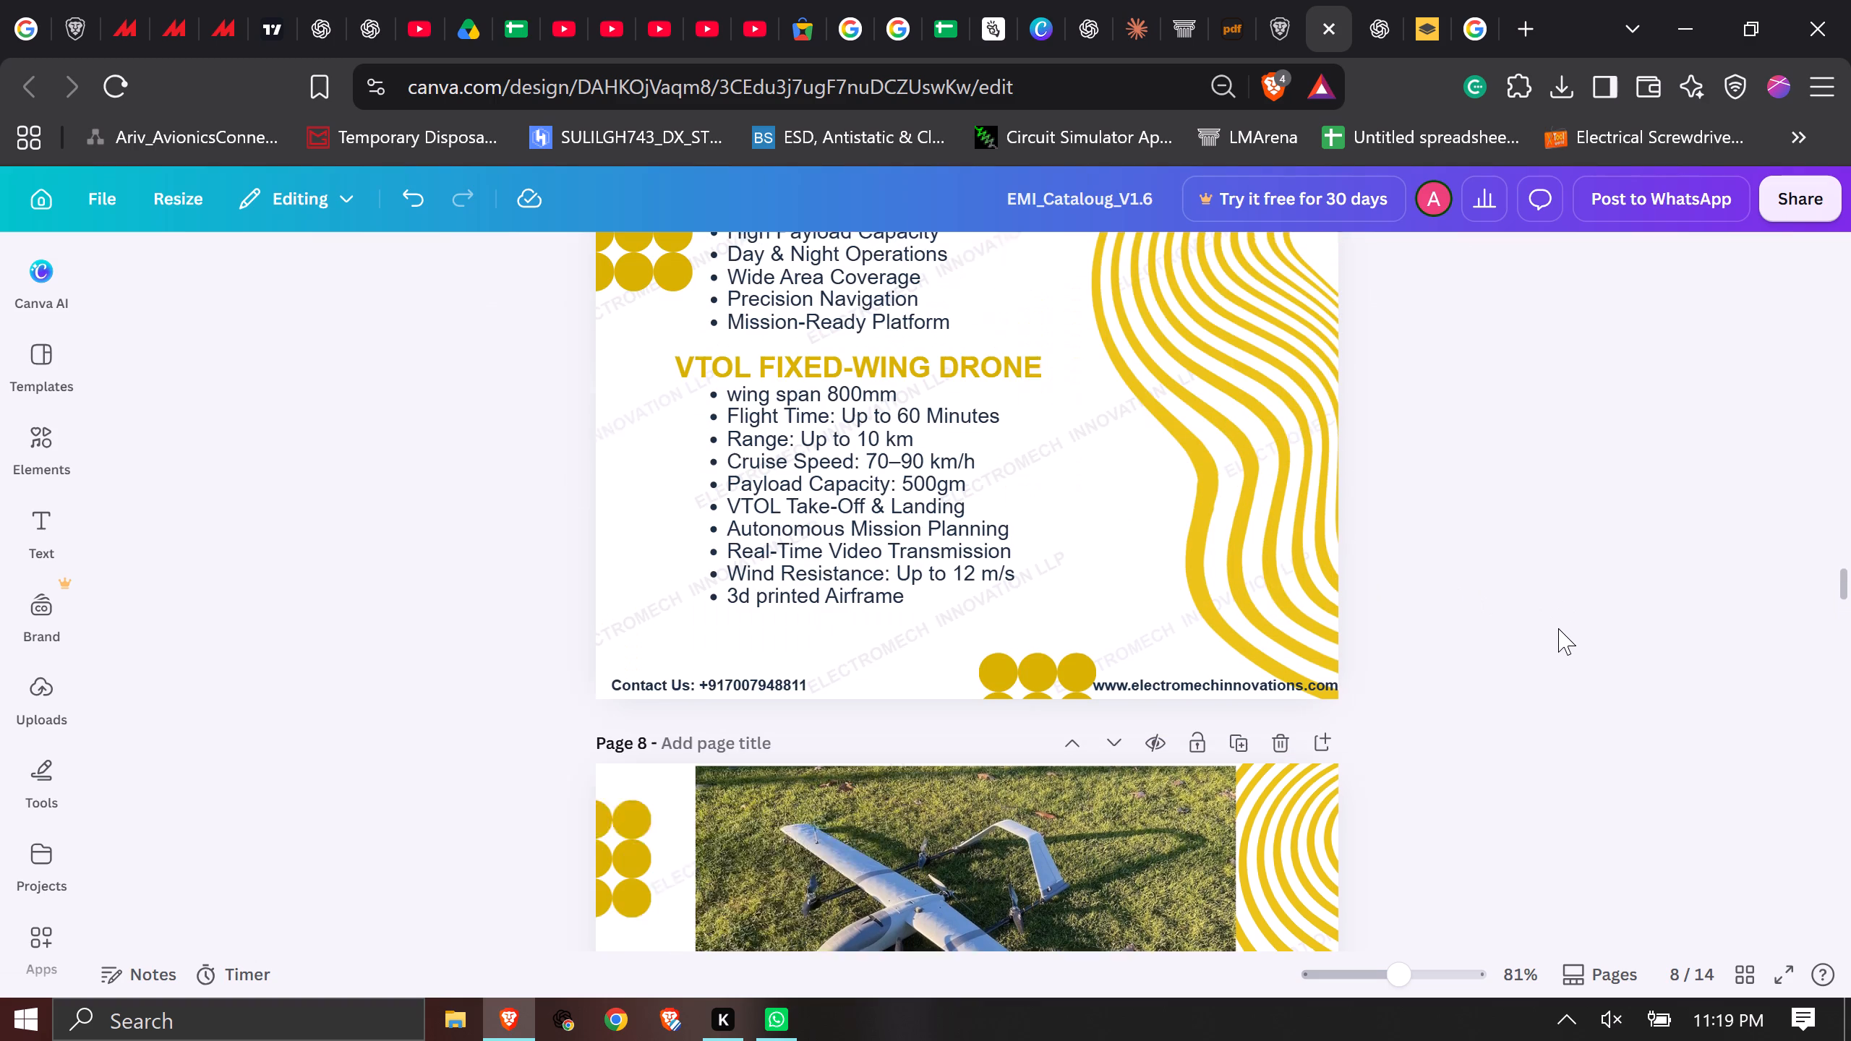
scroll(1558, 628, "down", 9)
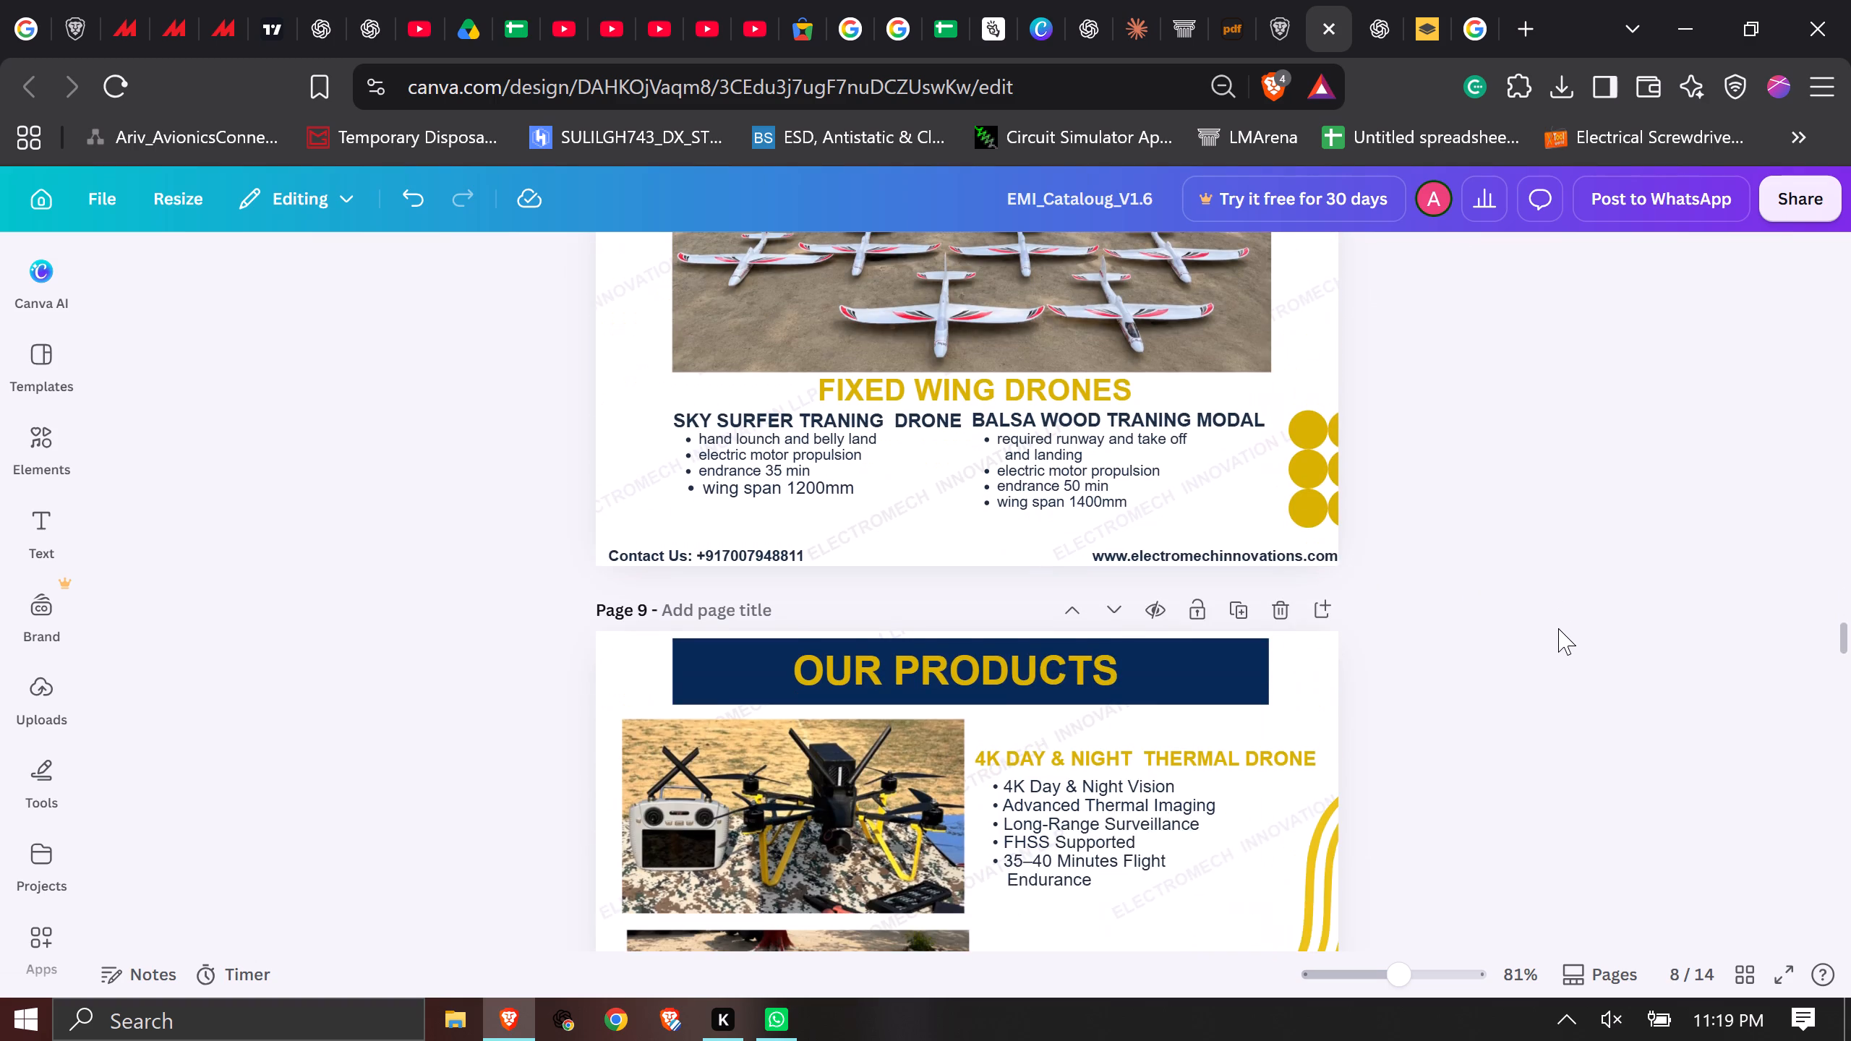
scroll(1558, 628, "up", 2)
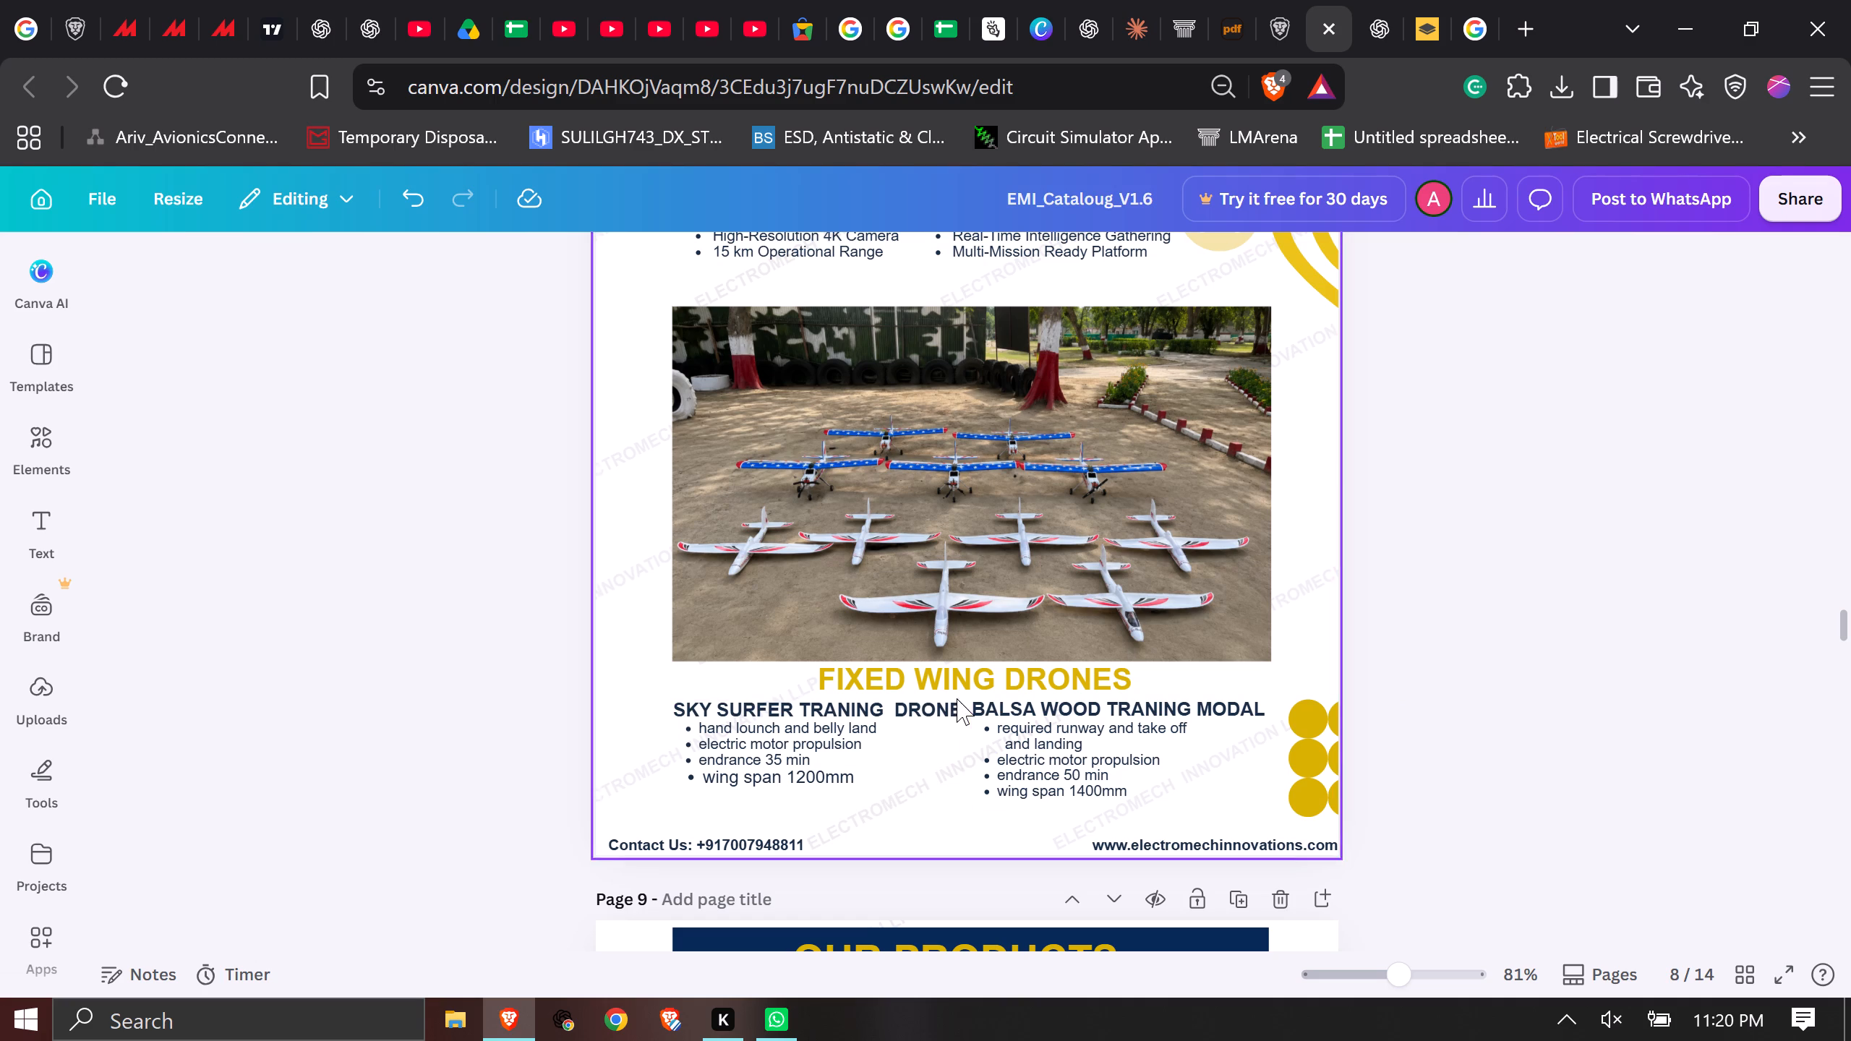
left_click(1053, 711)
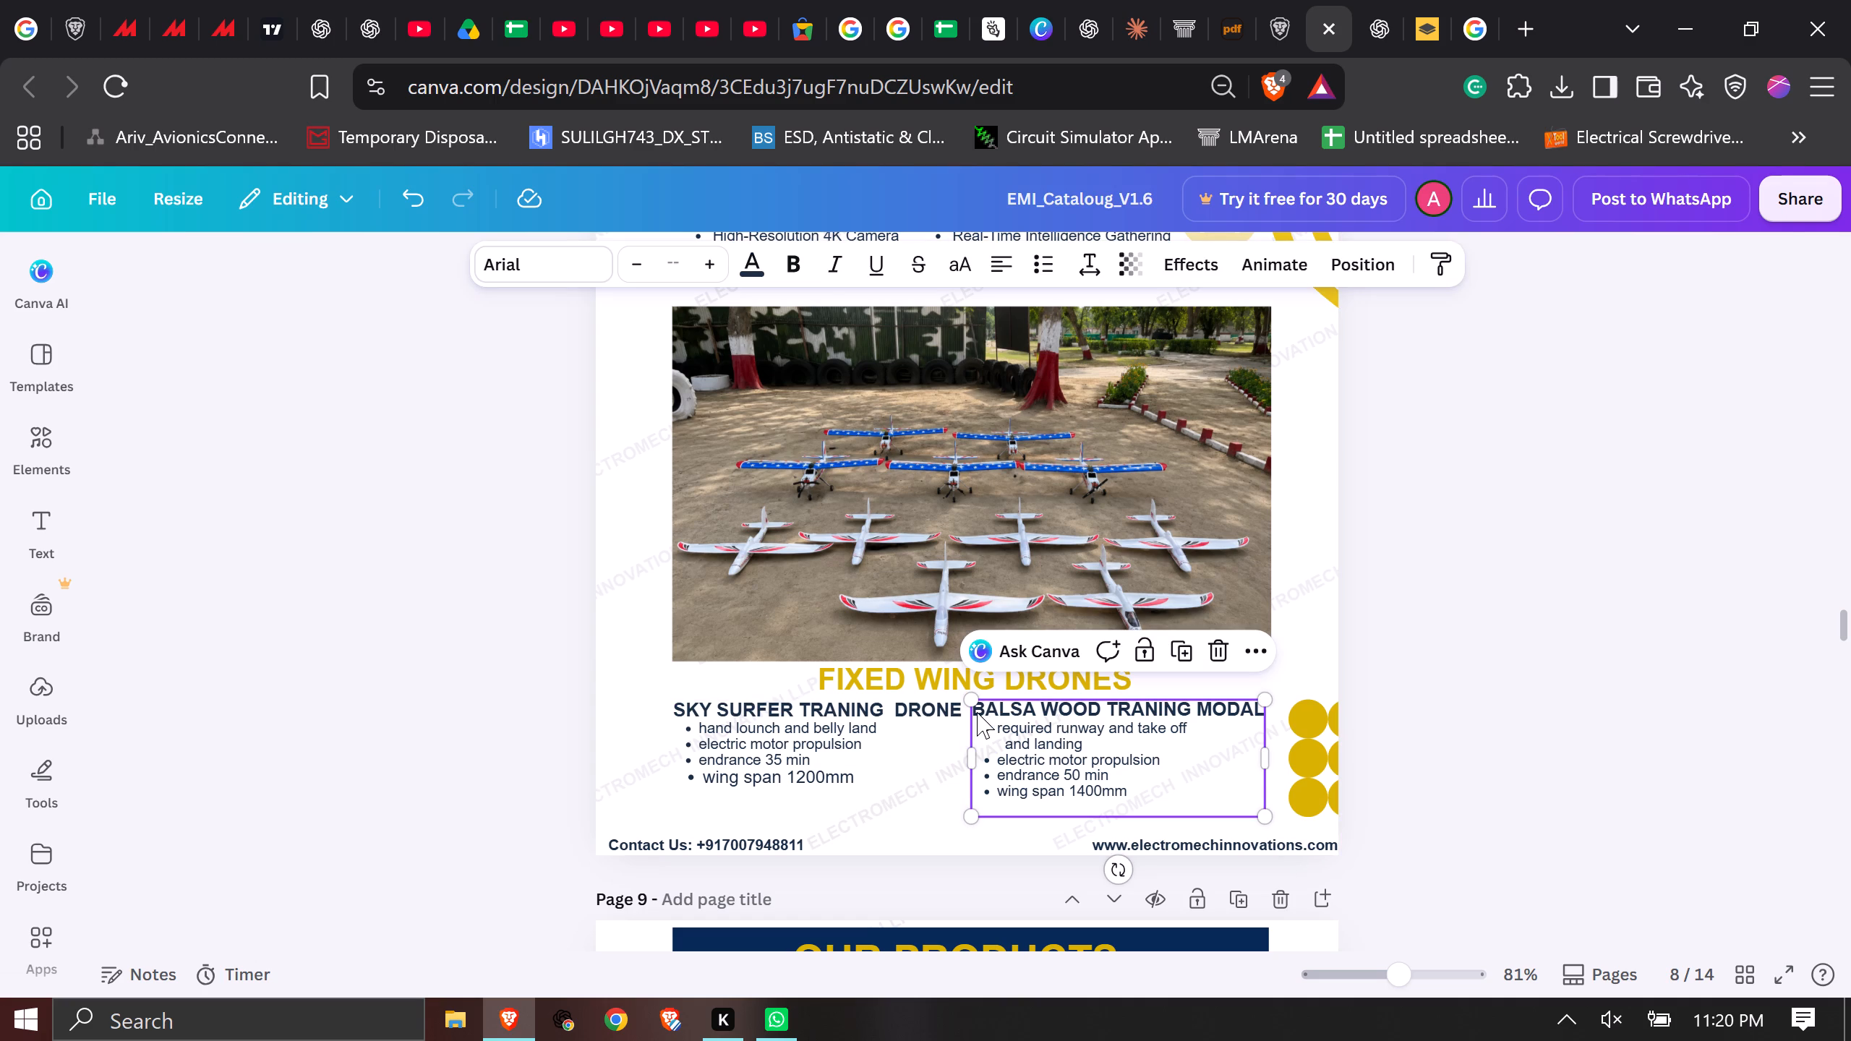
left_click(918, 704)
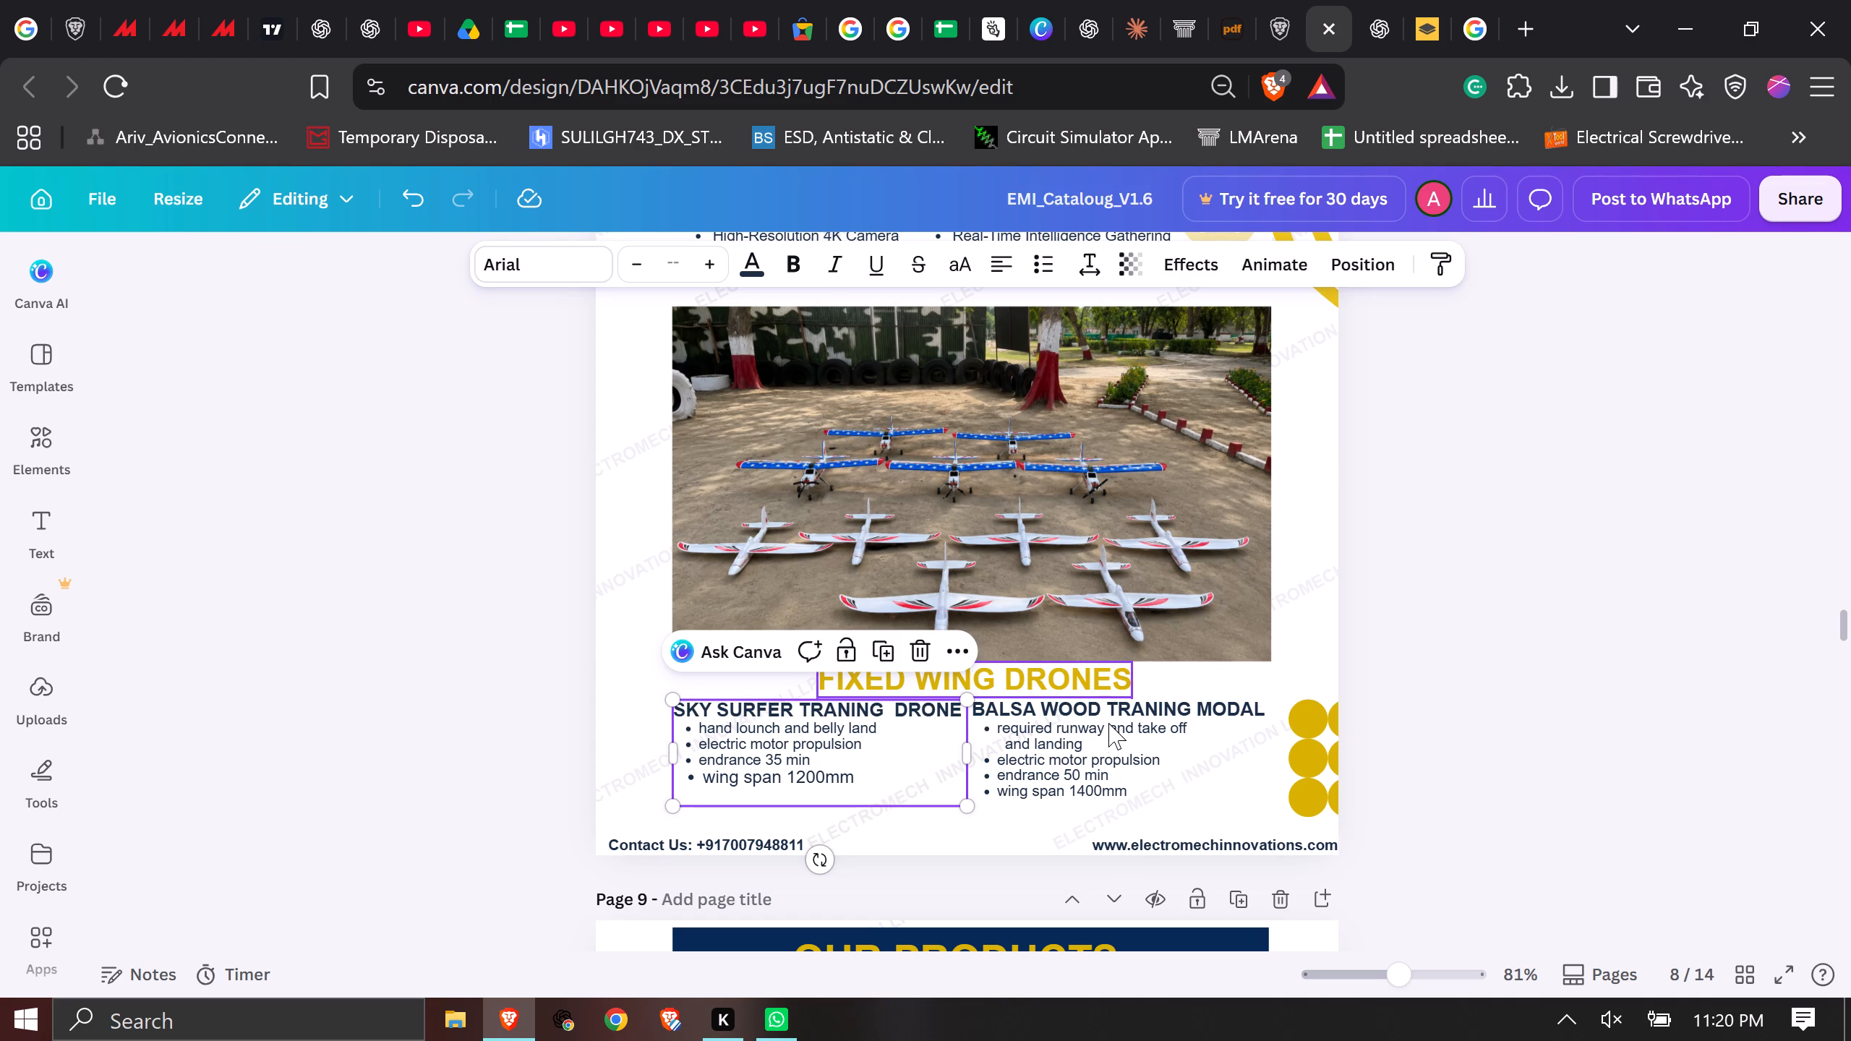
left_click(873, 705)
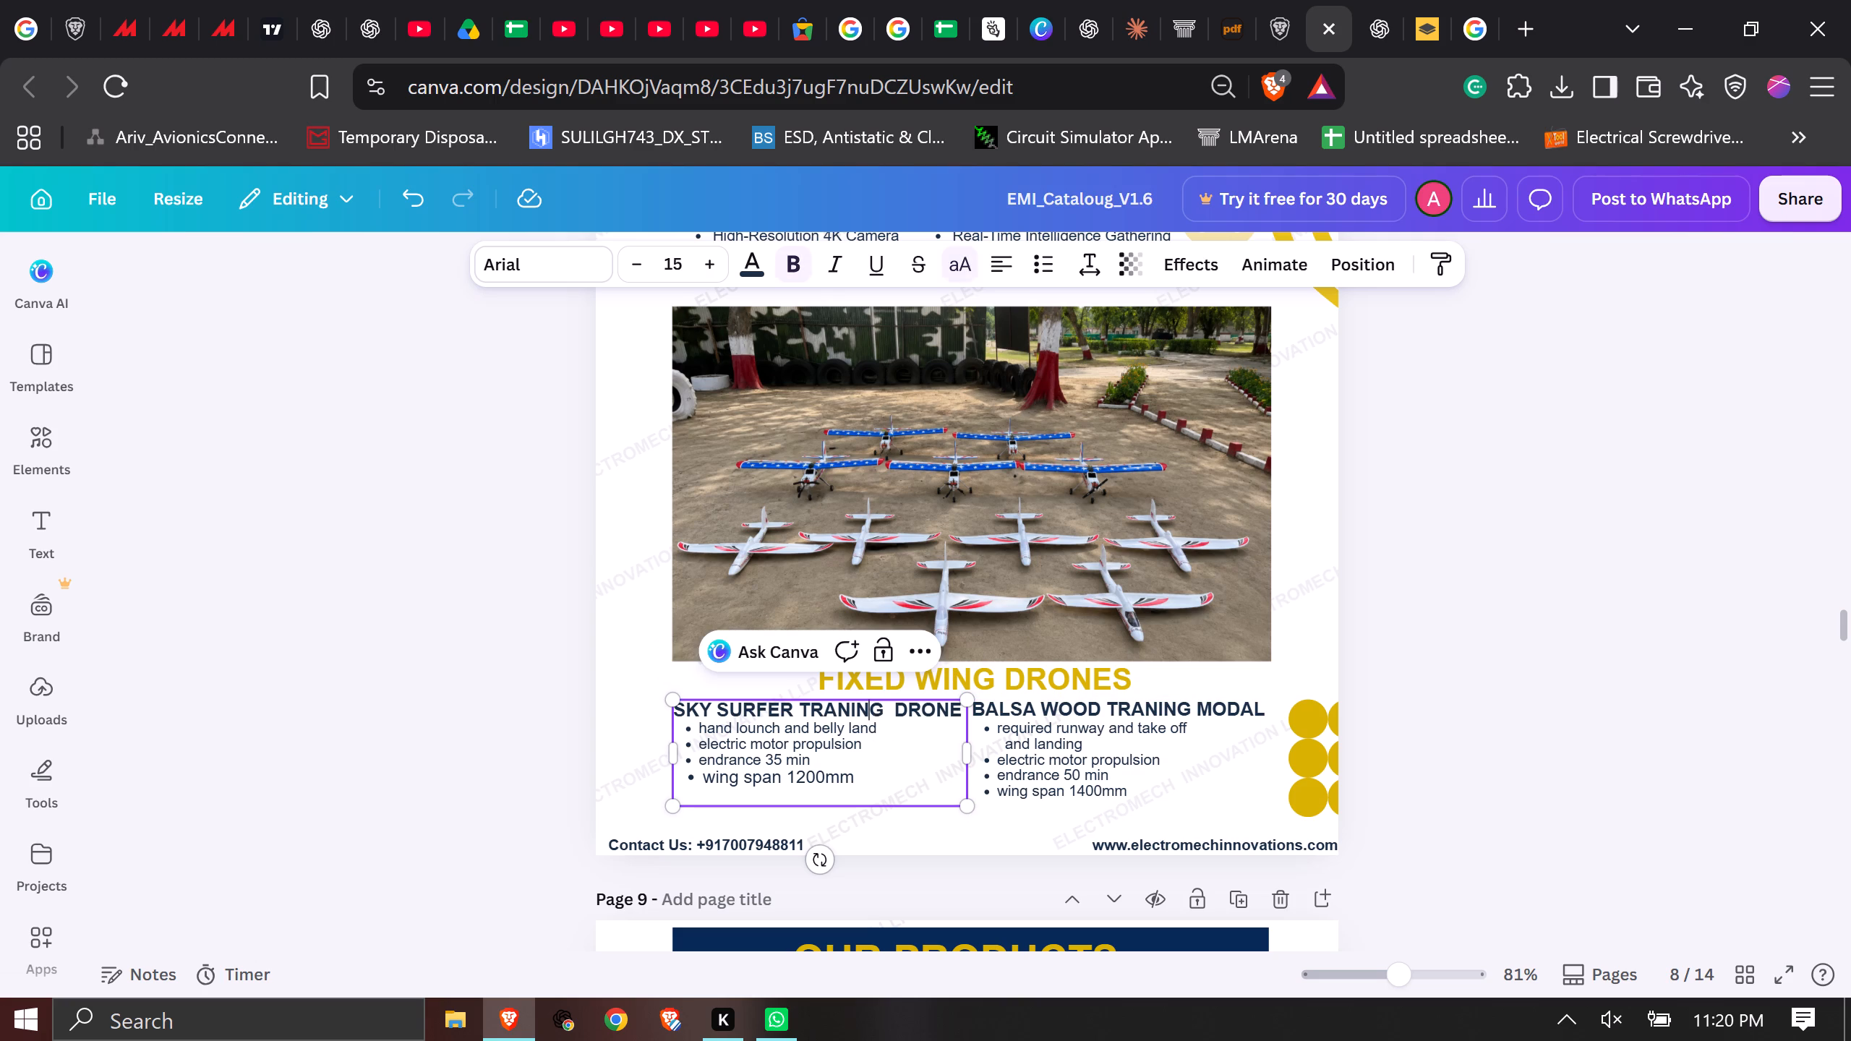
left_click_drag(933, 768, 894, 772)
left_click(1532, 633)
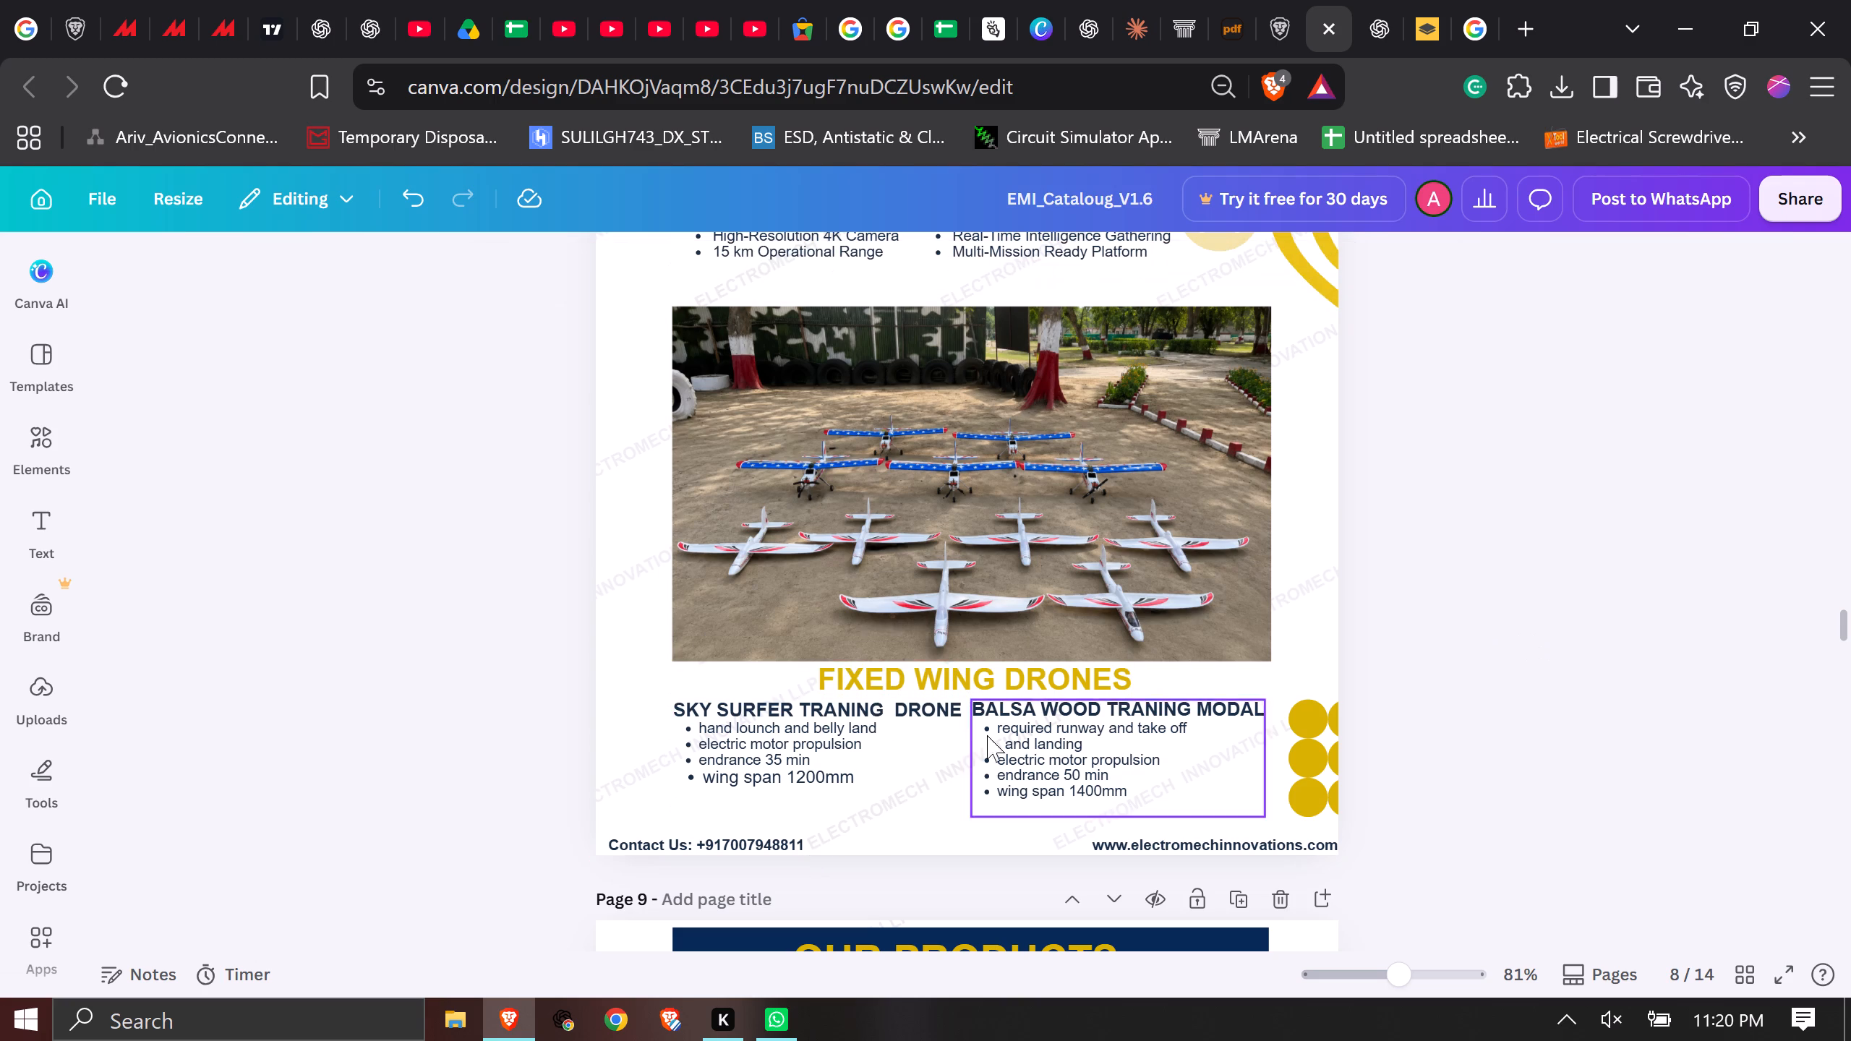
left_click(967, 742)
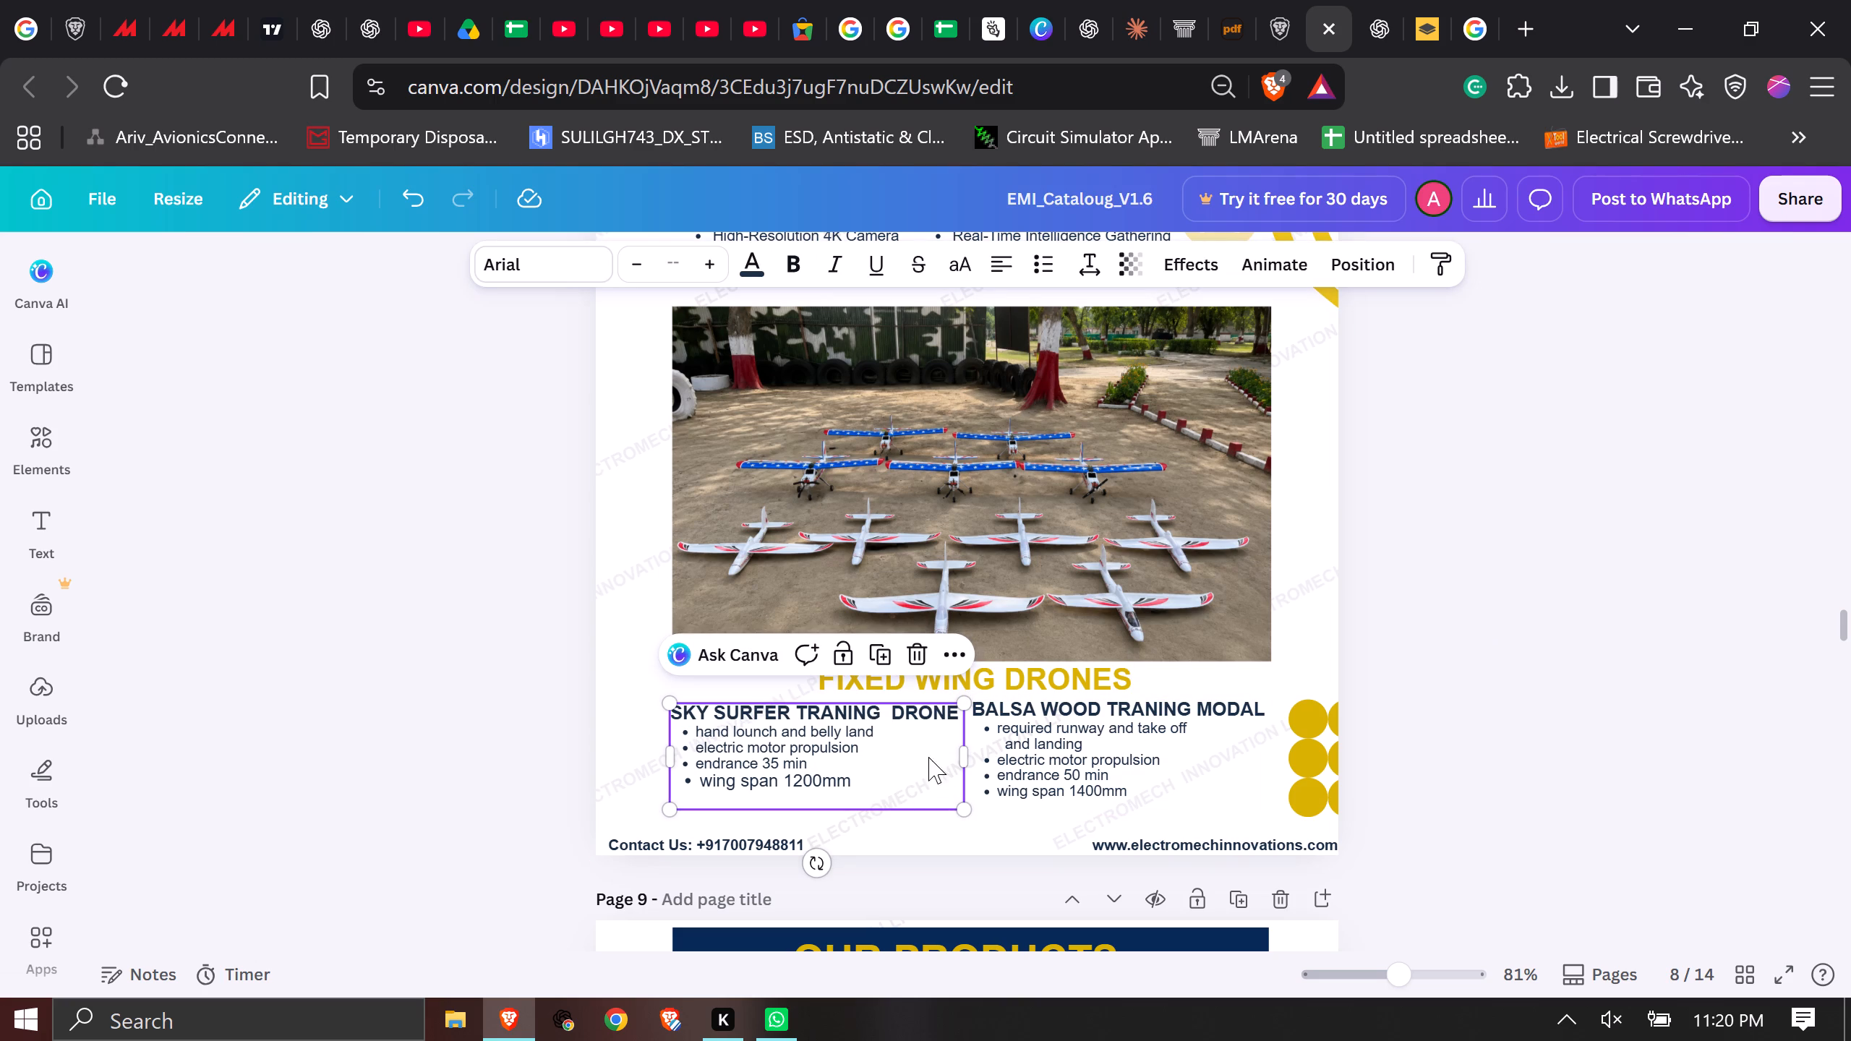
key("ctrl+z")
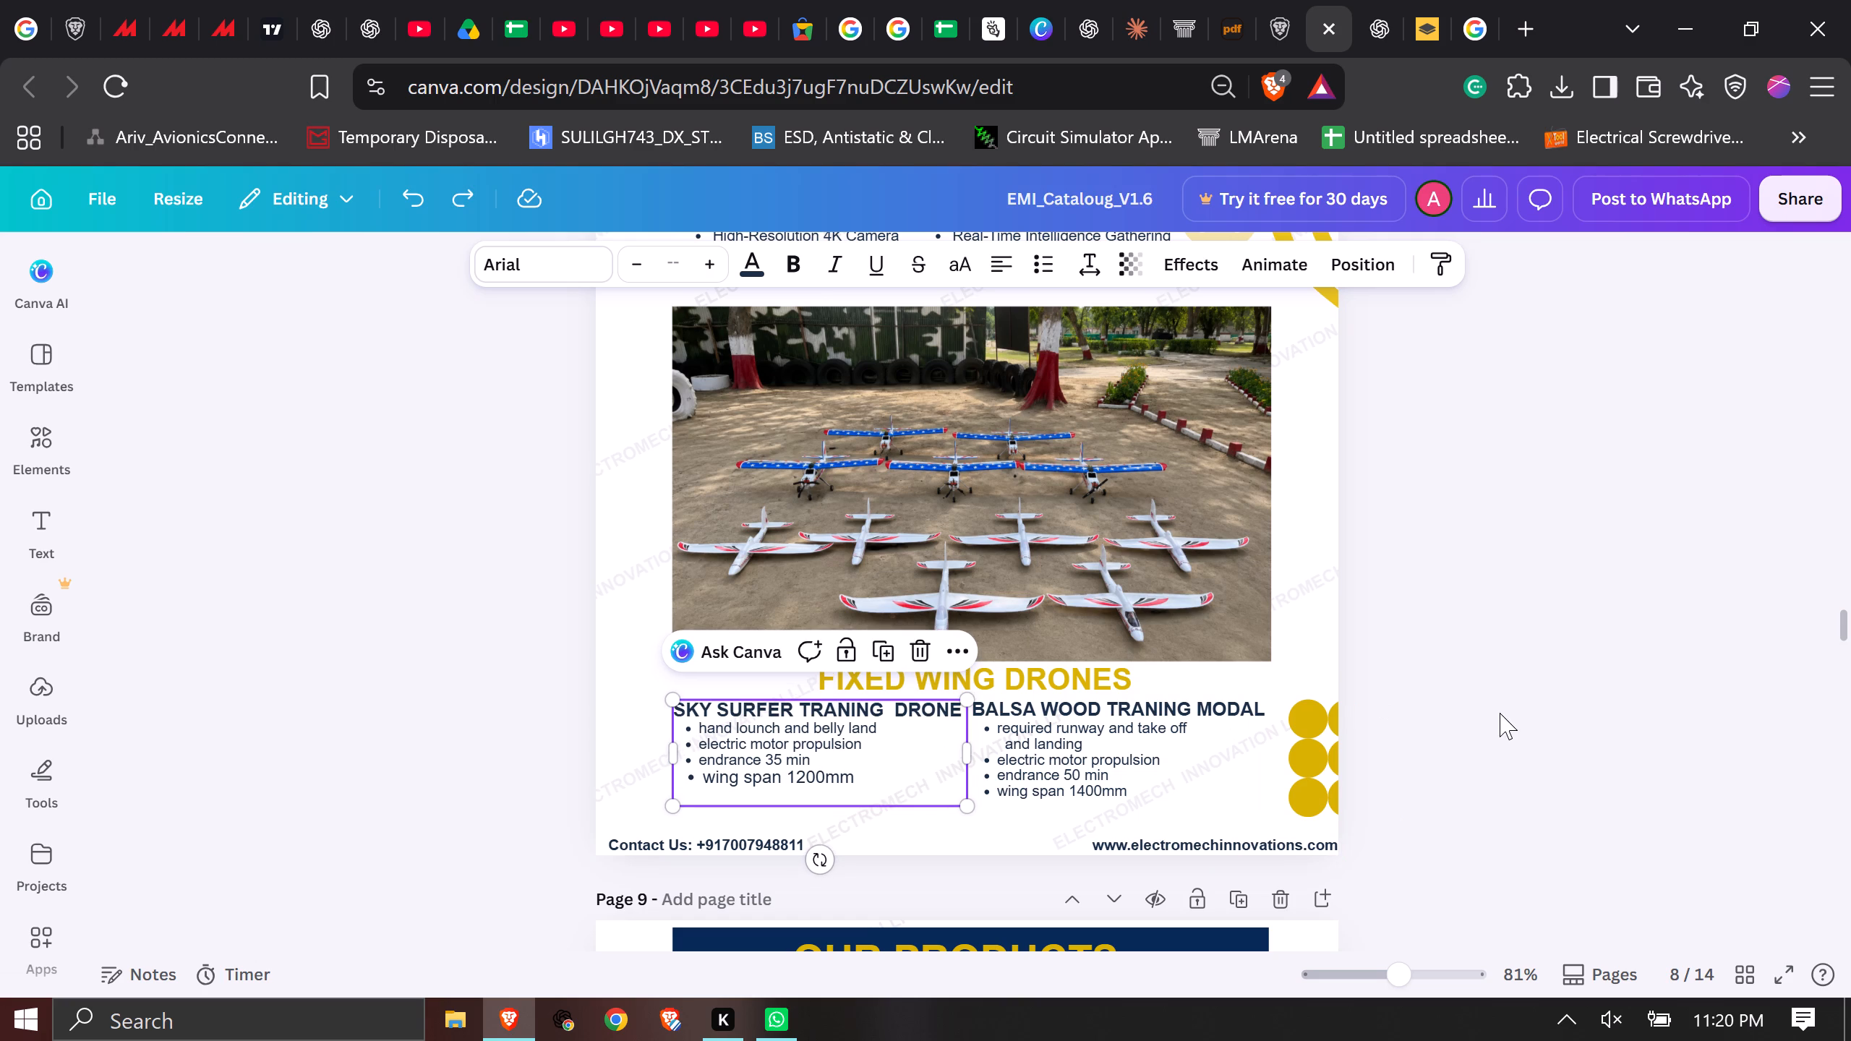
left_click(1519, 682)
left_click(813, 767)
Look back through the catalogue from page 8 to page 1, checking the page layouts and heading styles.
scroll(1322, 573, "up", 2)
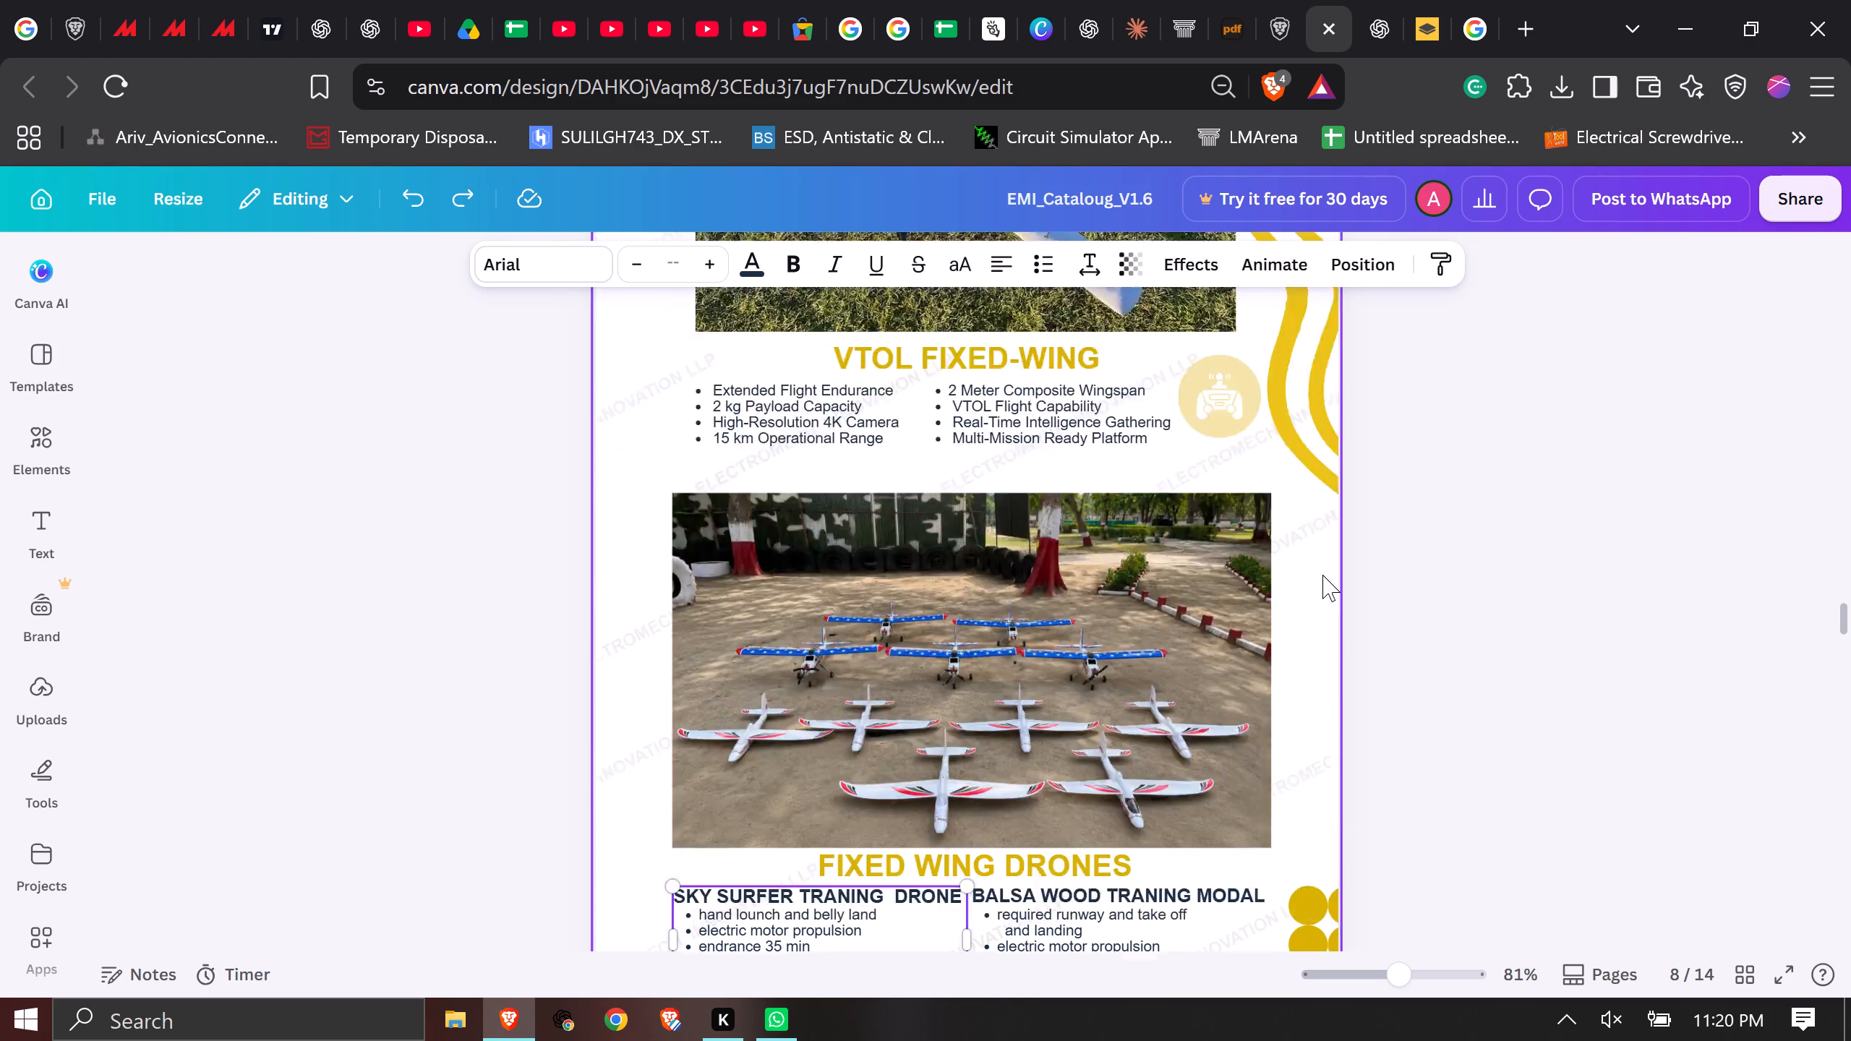
scroll(1322, 575, "up", 4)
left_click(1440, 565)
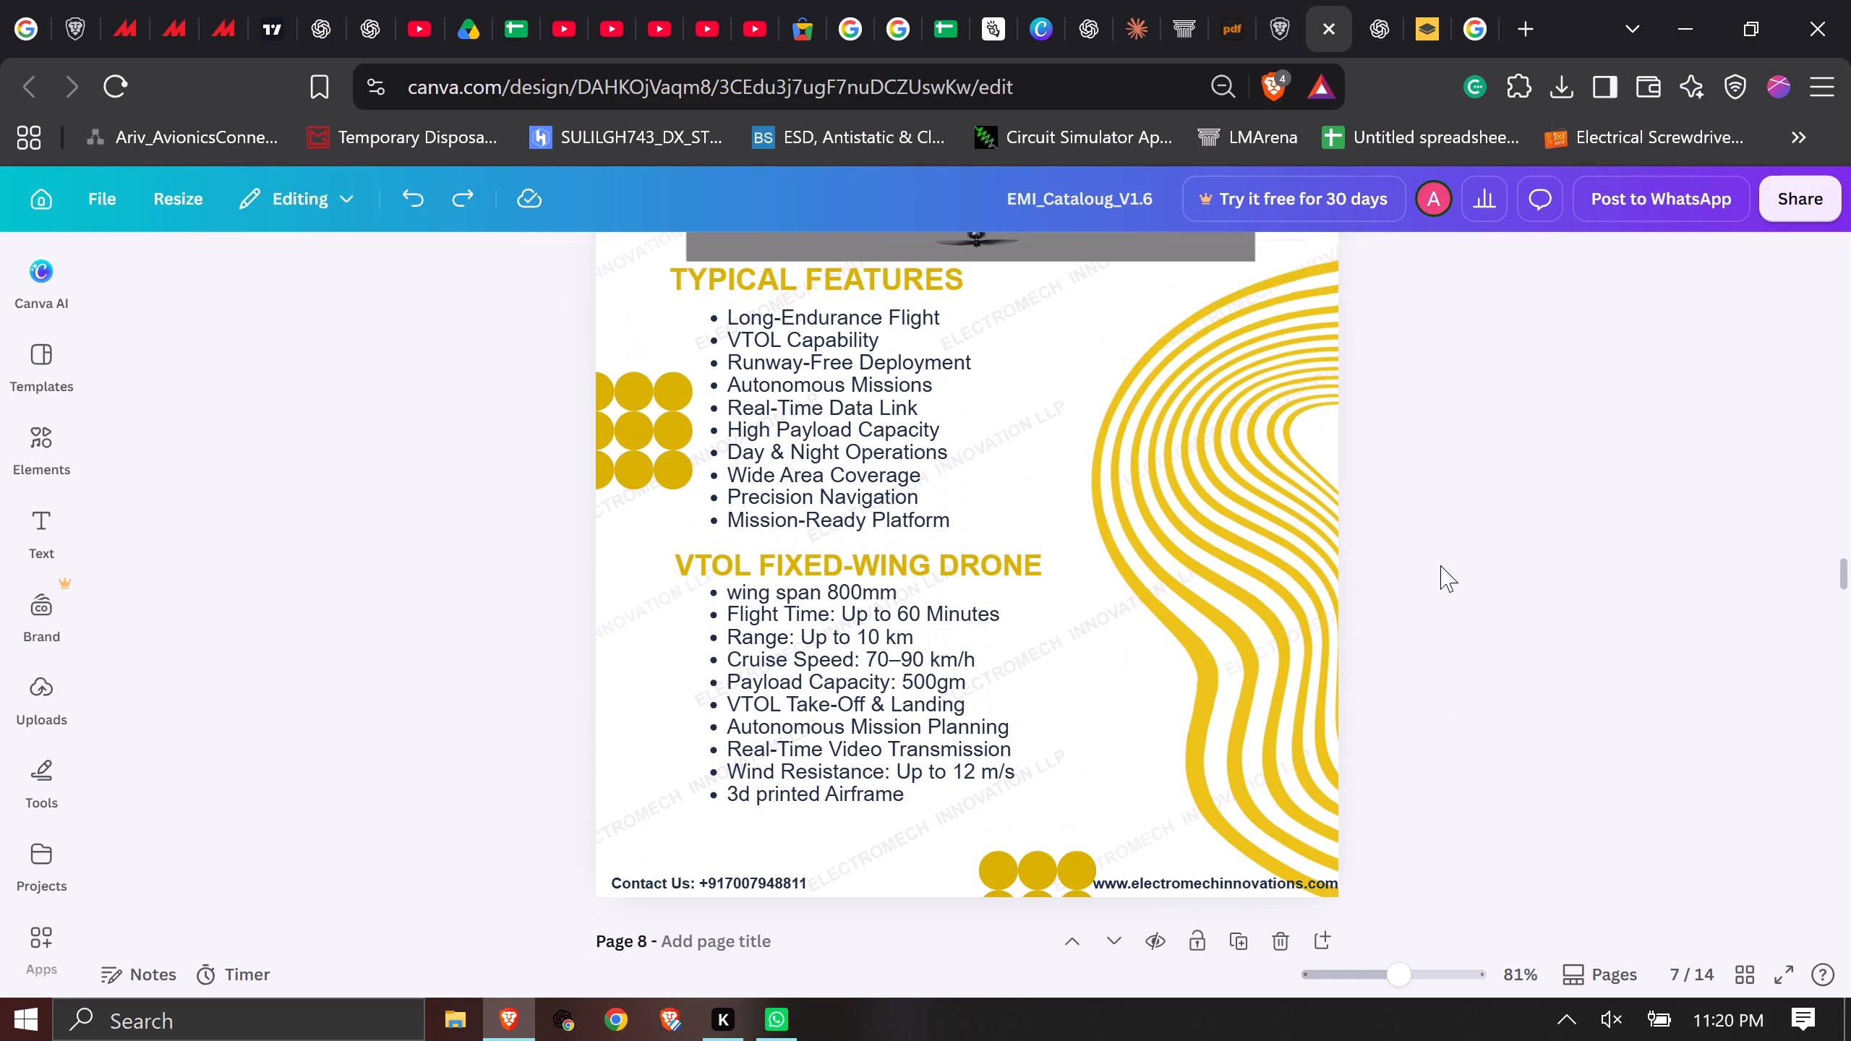
scroll(1636, 573, "up", 5)
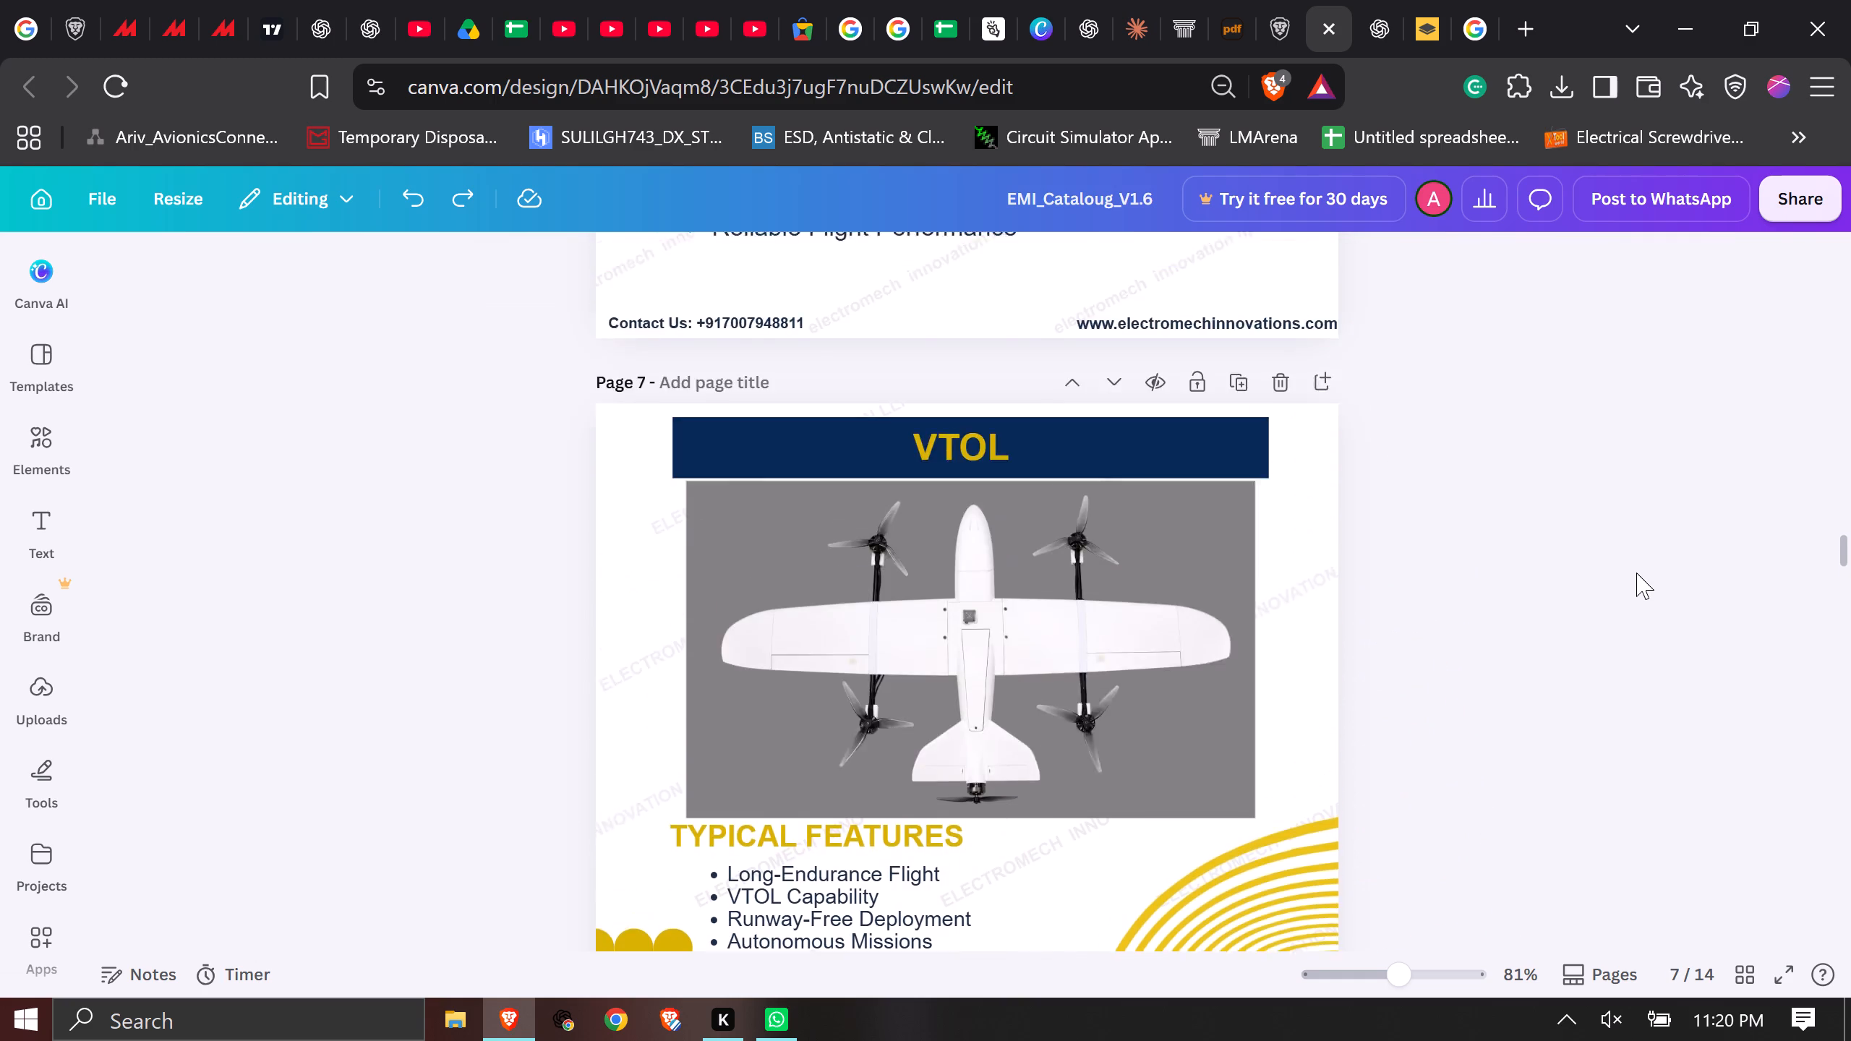
scroll(1636, 573, "up", 5)
scroll(1636, 571, "down", 7)
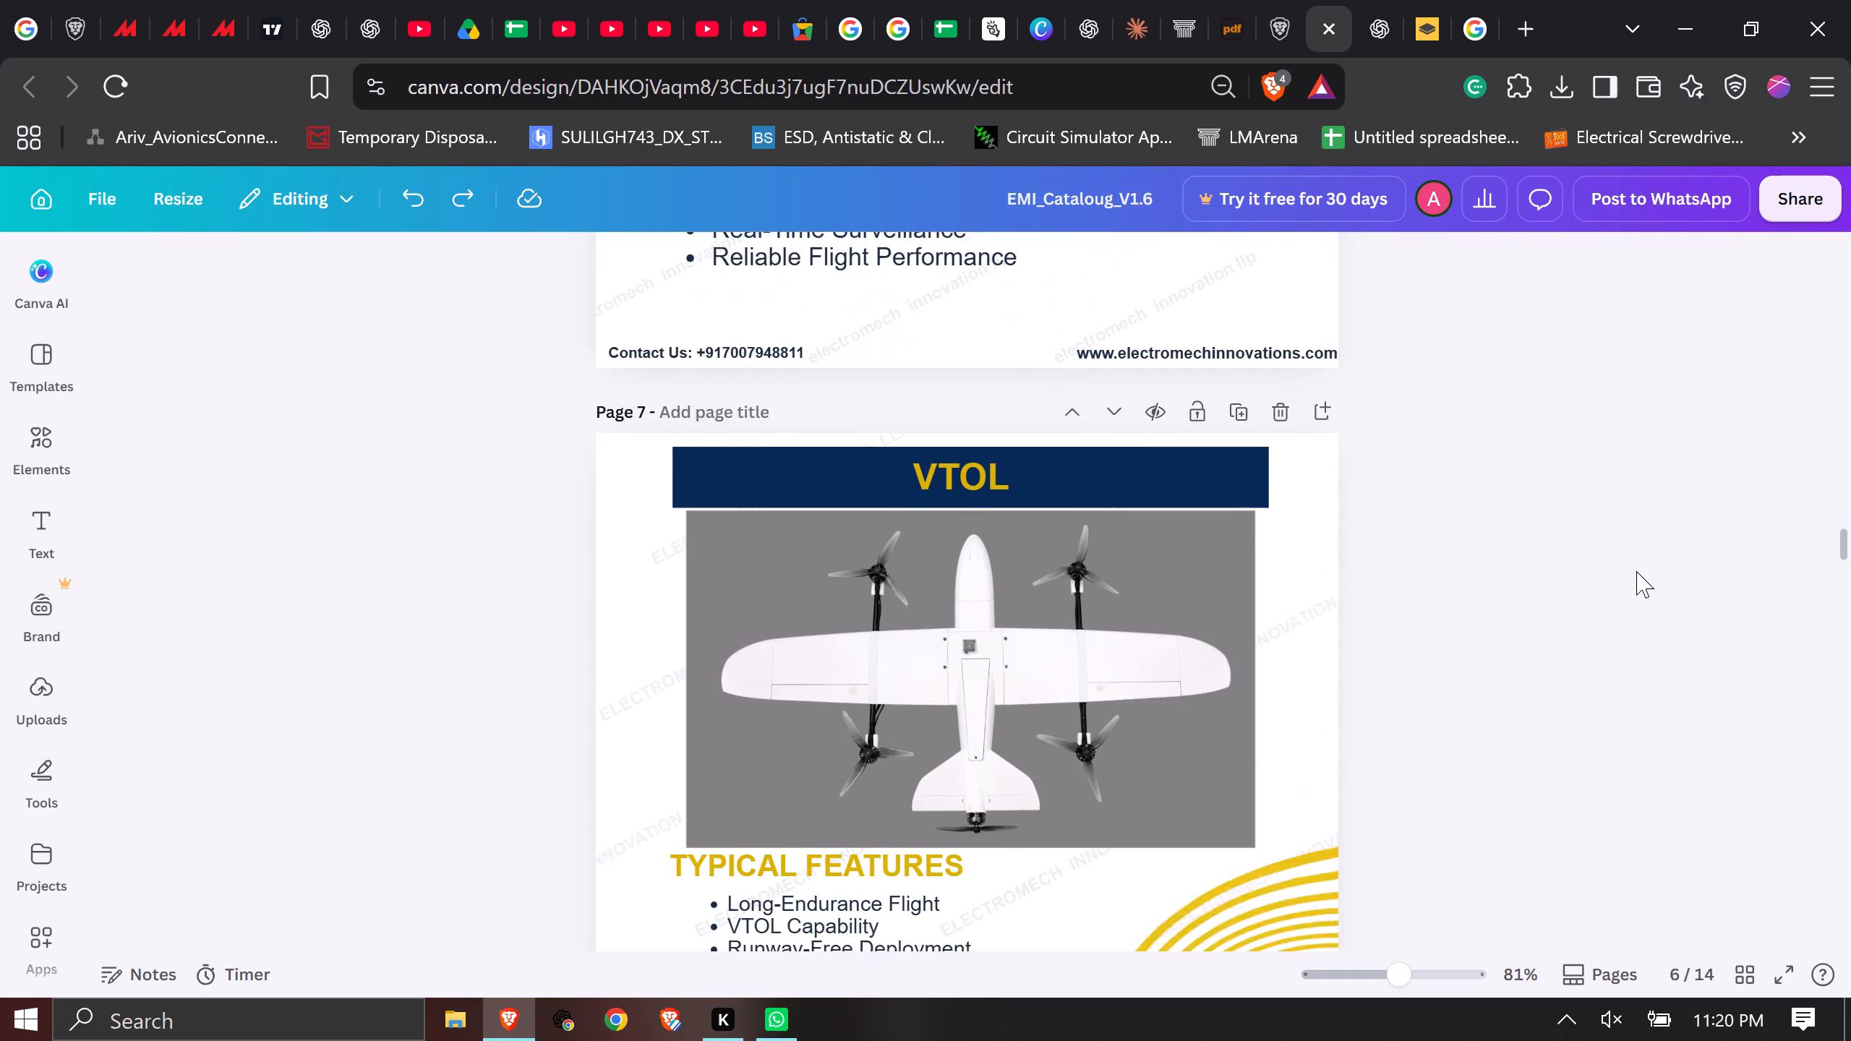
scroll(1636, 571, "down", 1)
scroll(1636, 571, "up", 9)
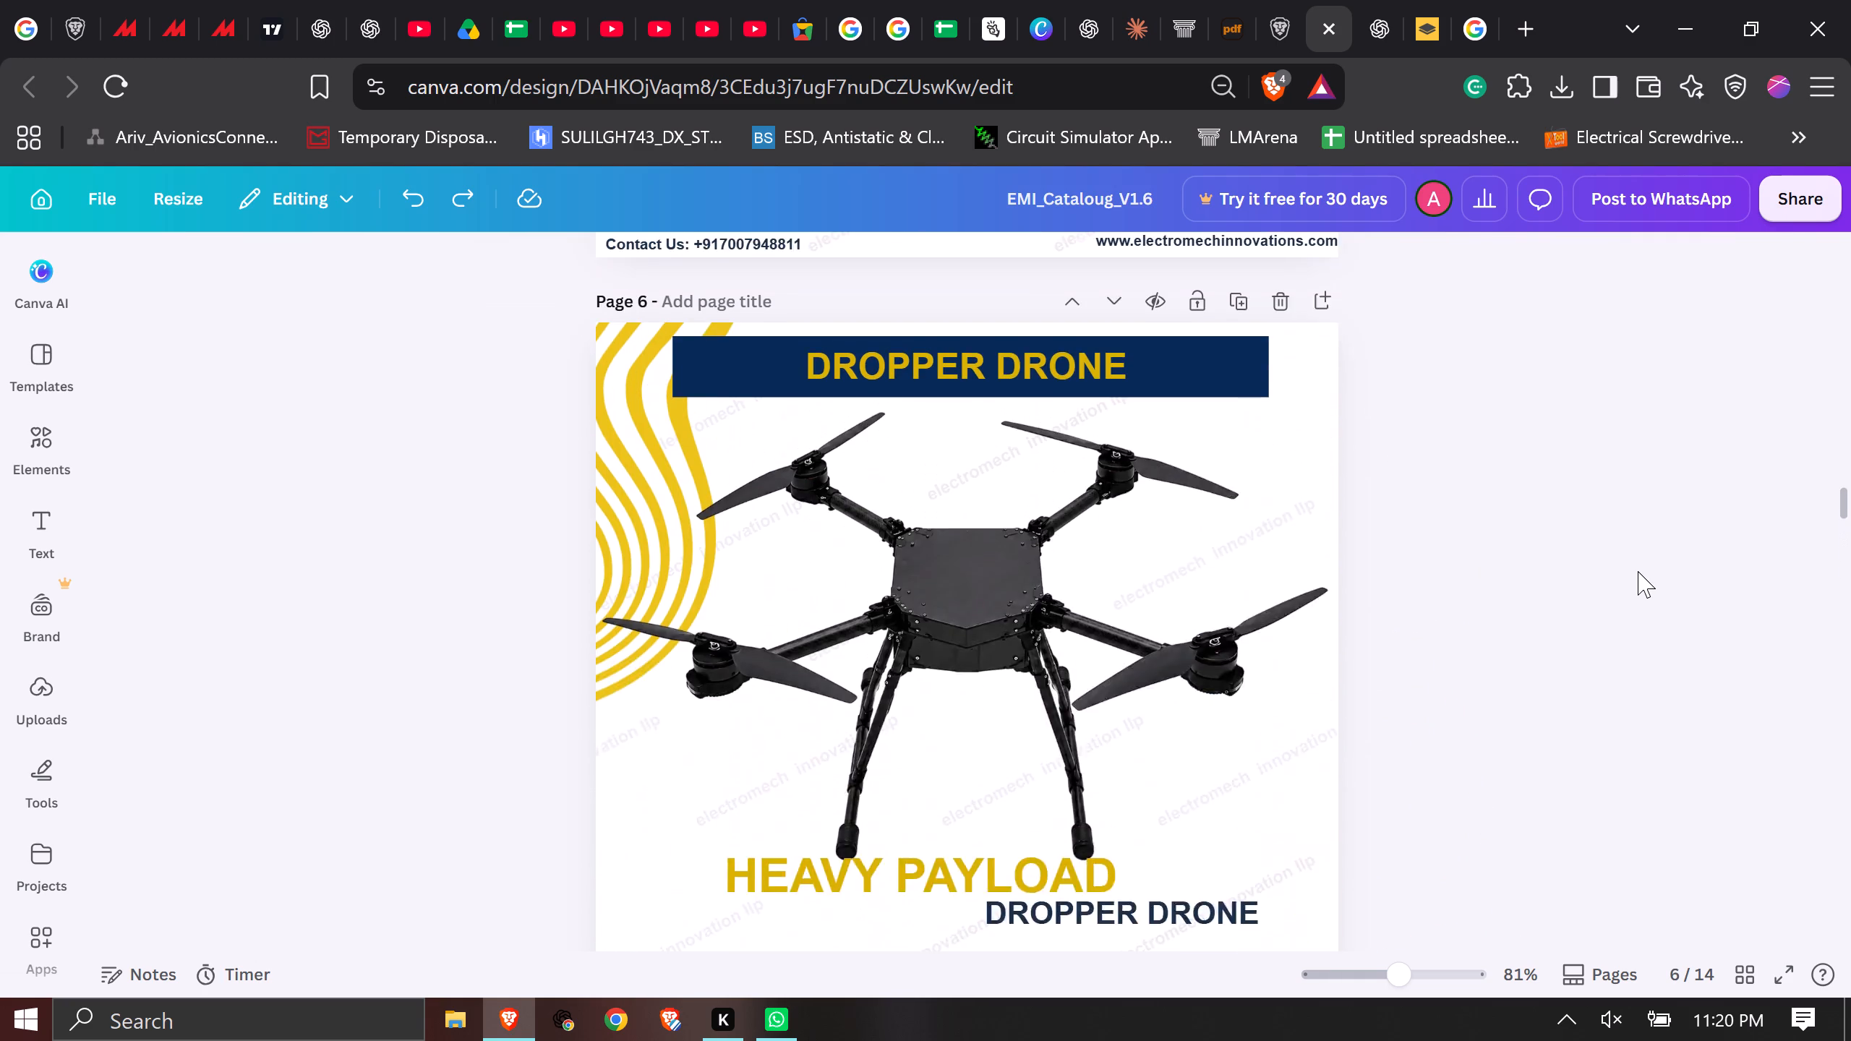
scroll(1638, 571, "up", 12)
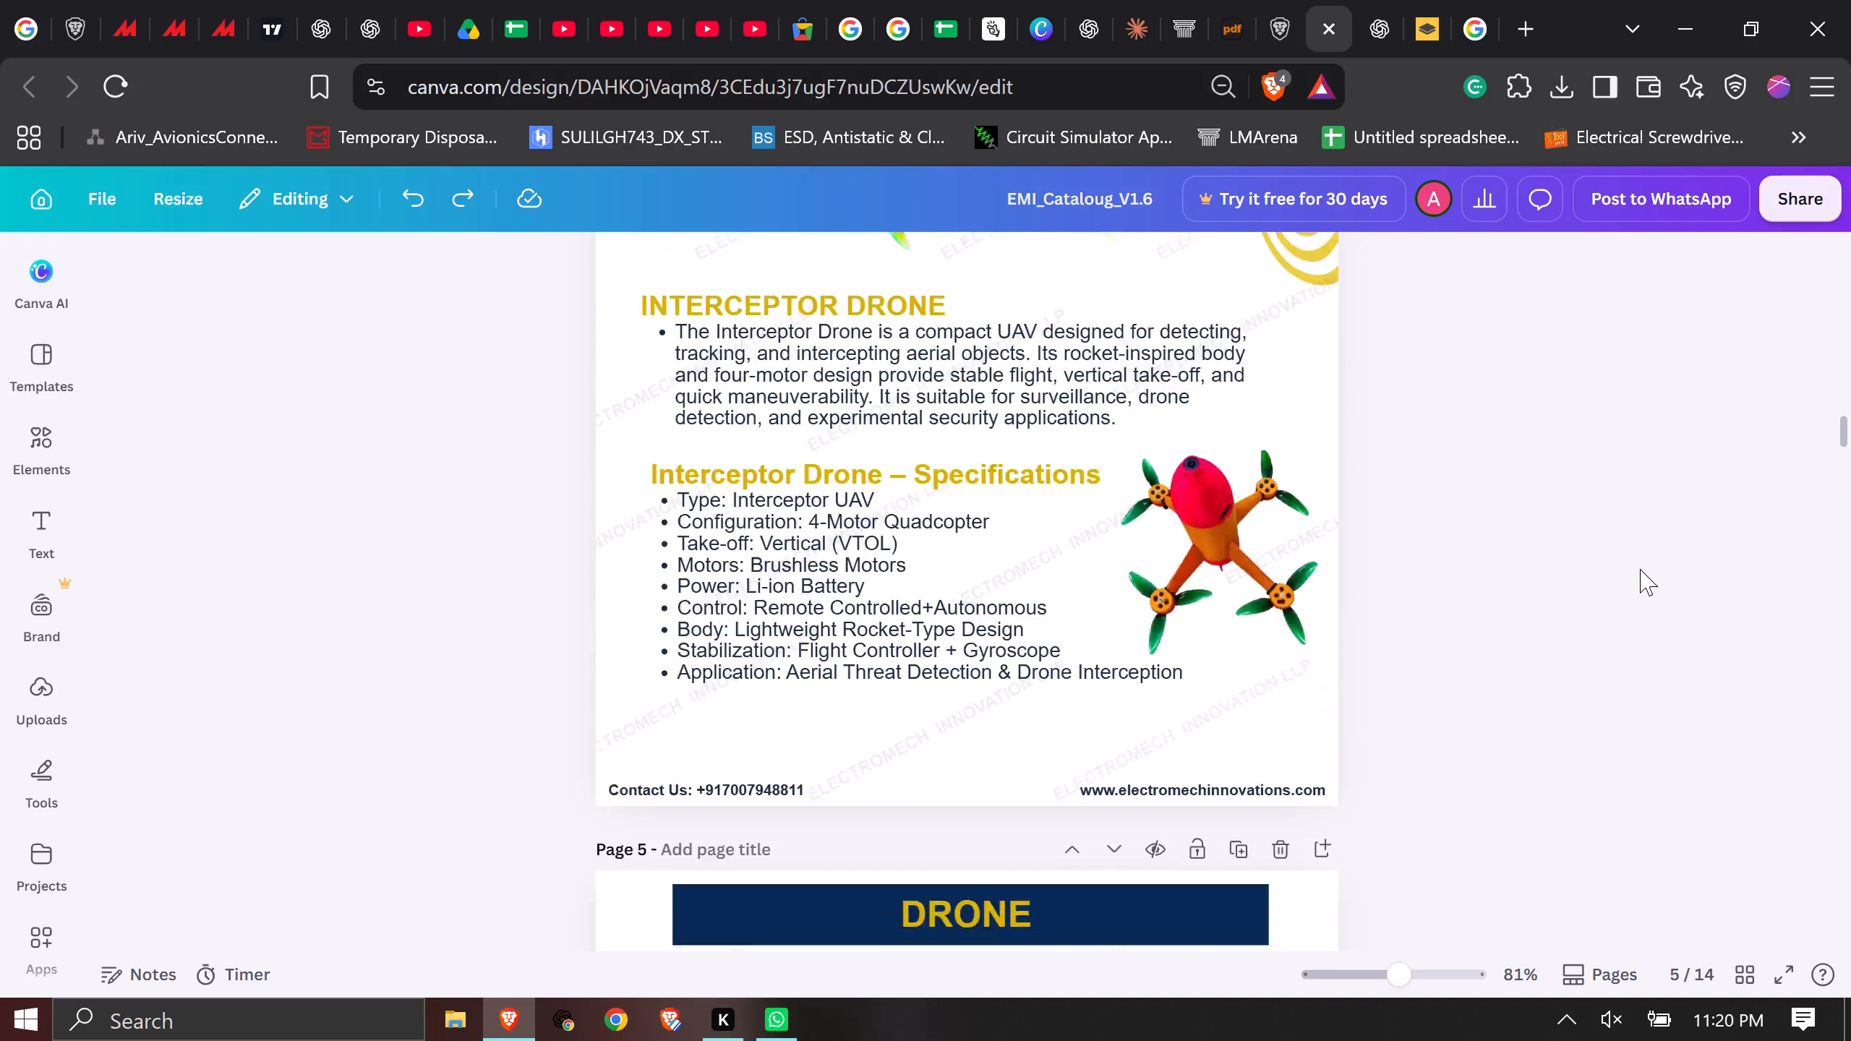
scroll(1641, 569, "up", 18)
scroll(1642, 563, "up", 3)
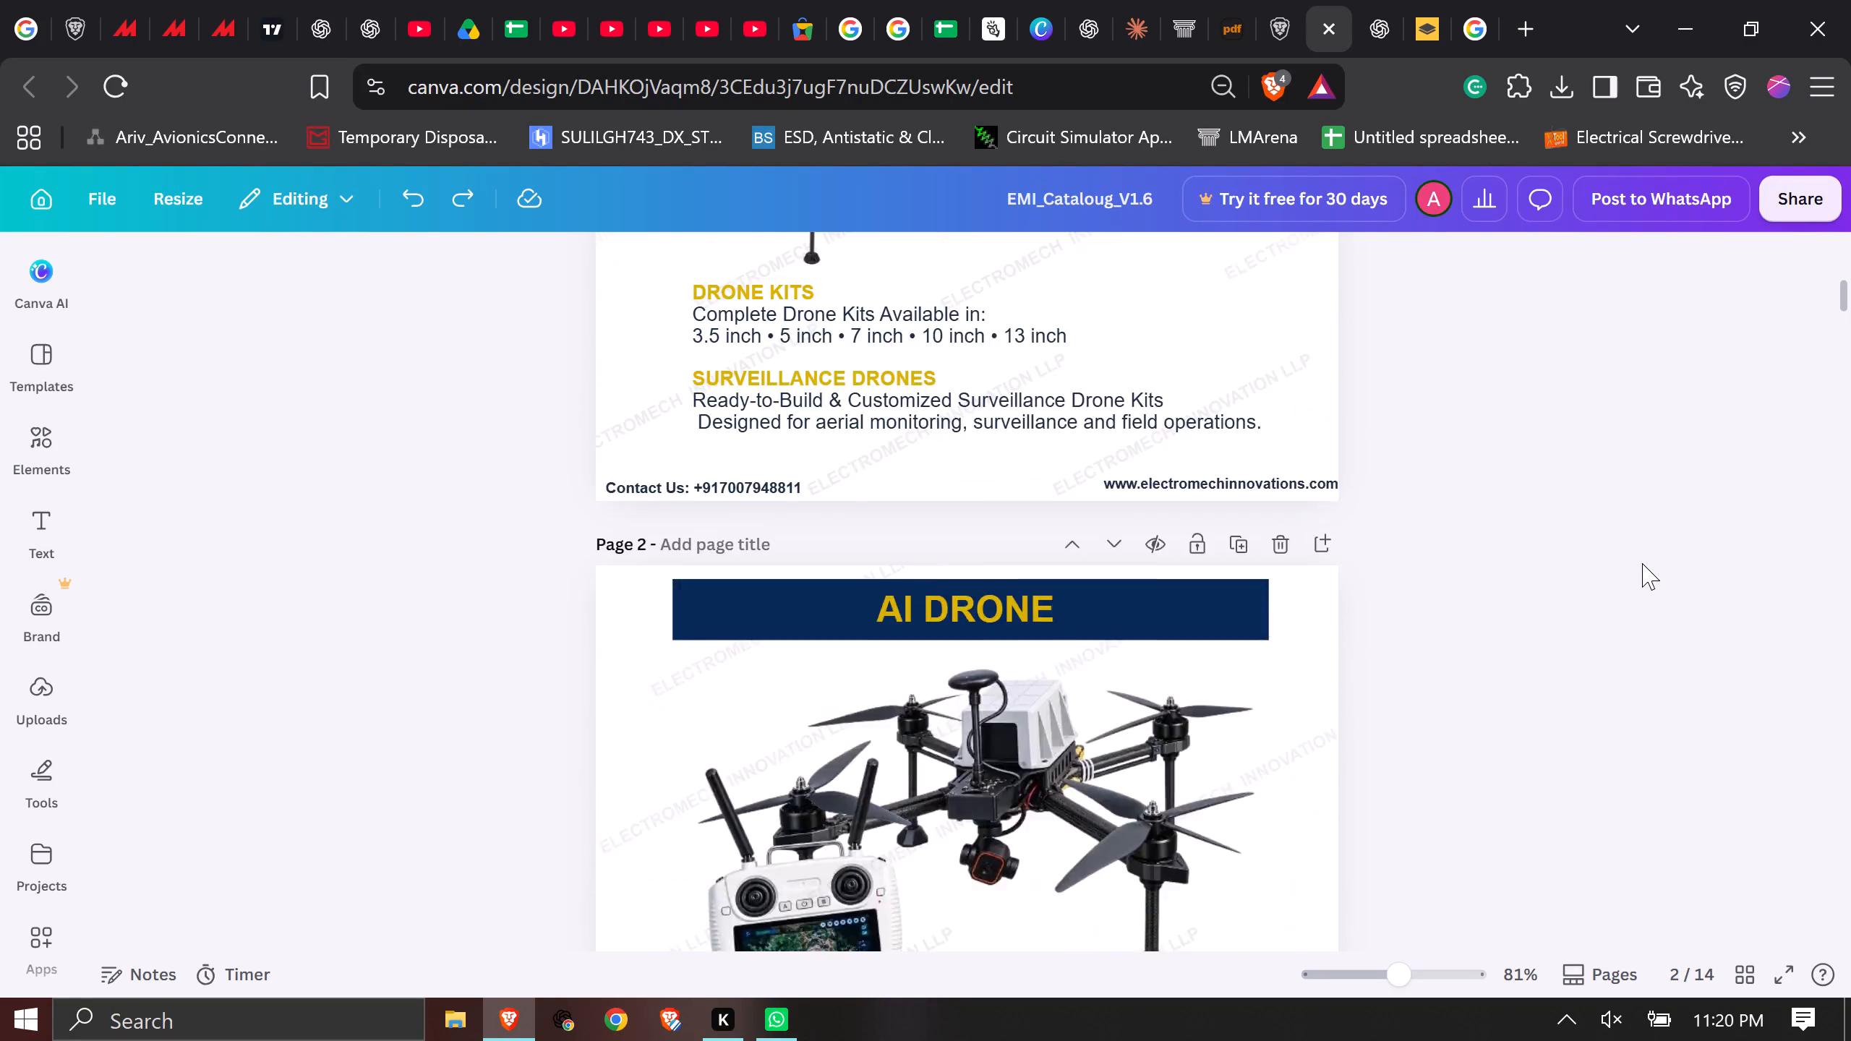
scroll(1642, 563, "up", 13)
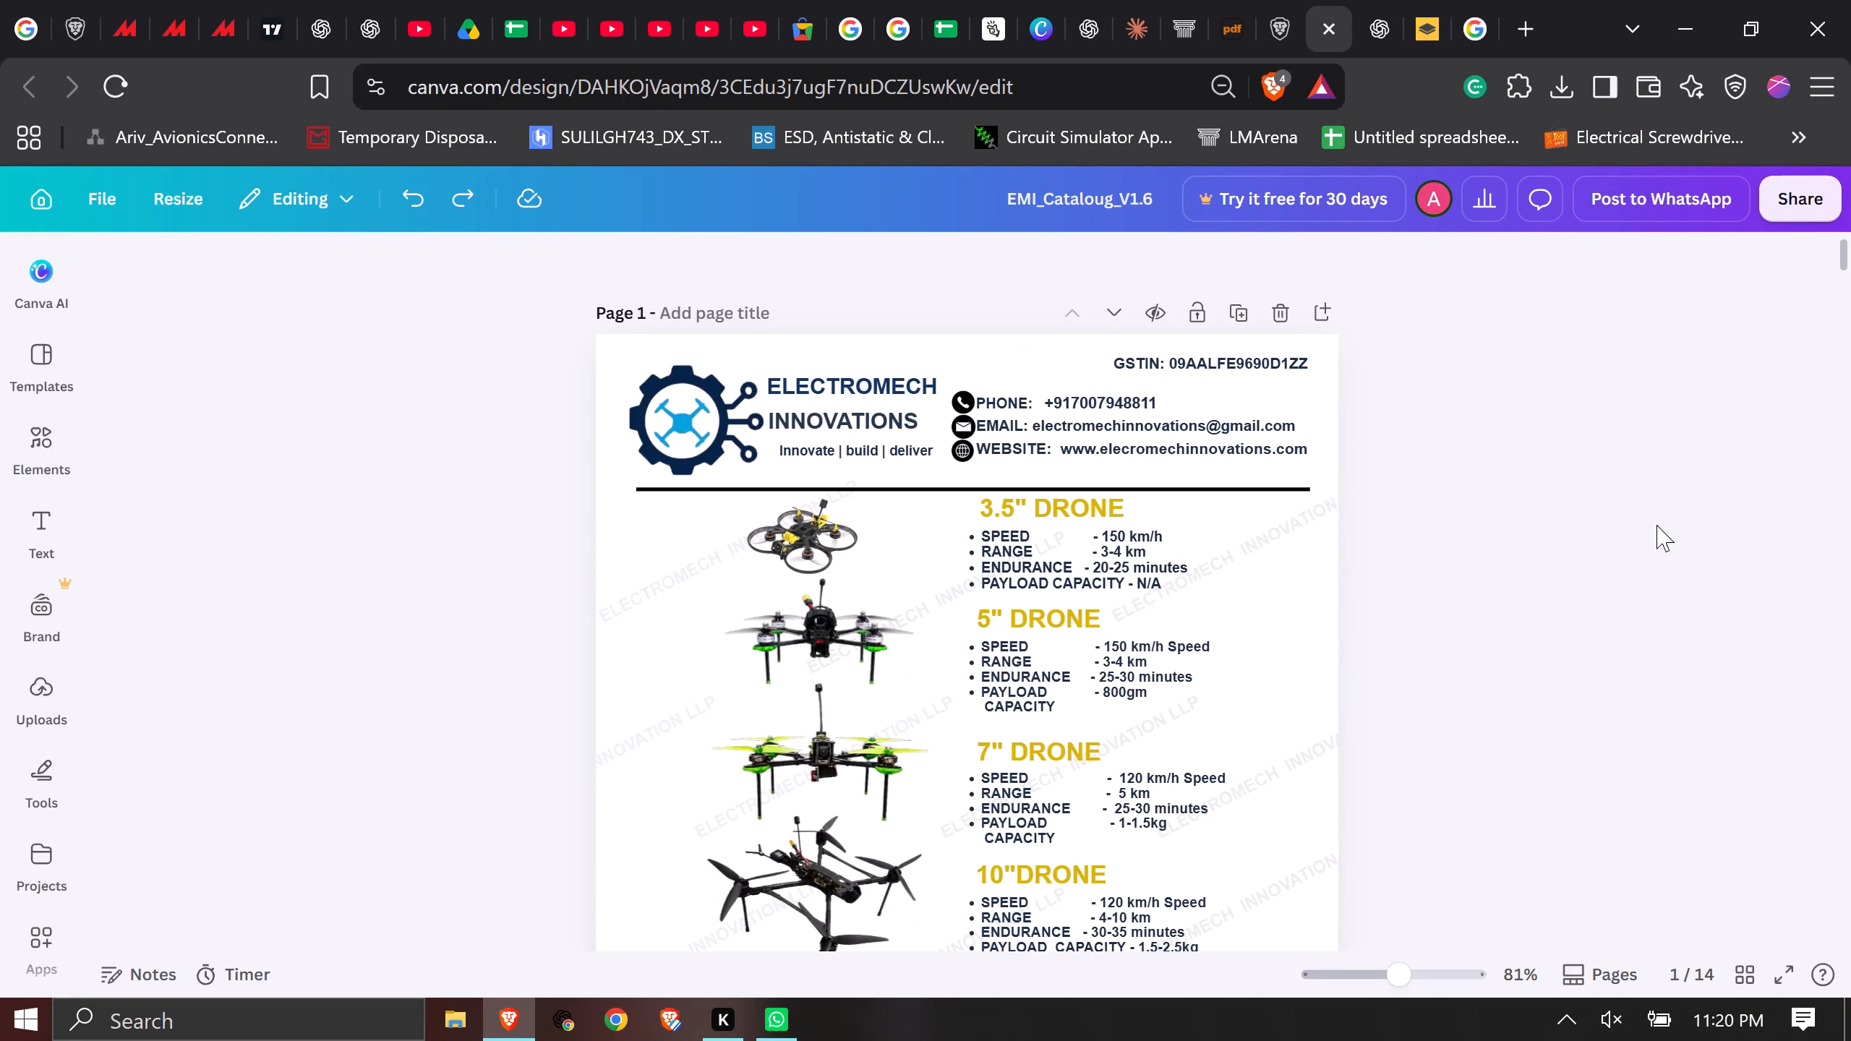
scroll(1657, 525, "up", 1)
scroll(1660, 512, "down", 5)
scroll(1662, 505, "up", 6)
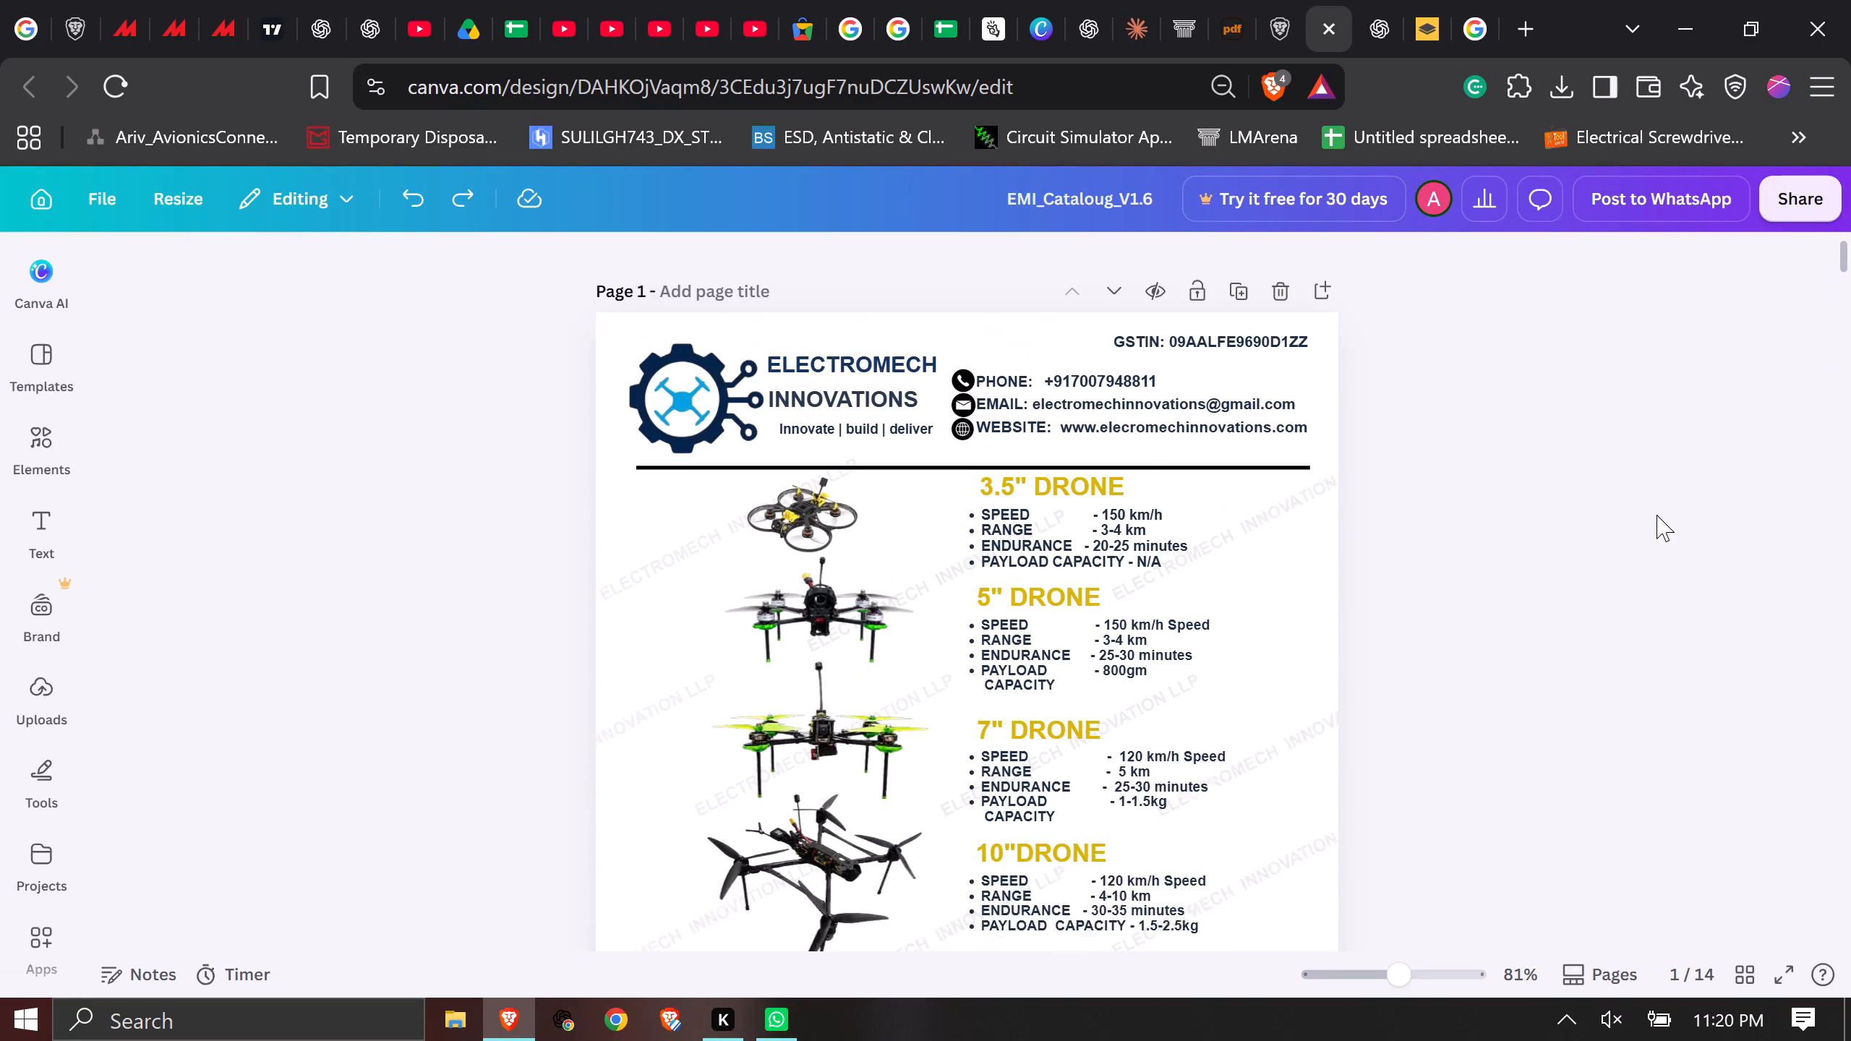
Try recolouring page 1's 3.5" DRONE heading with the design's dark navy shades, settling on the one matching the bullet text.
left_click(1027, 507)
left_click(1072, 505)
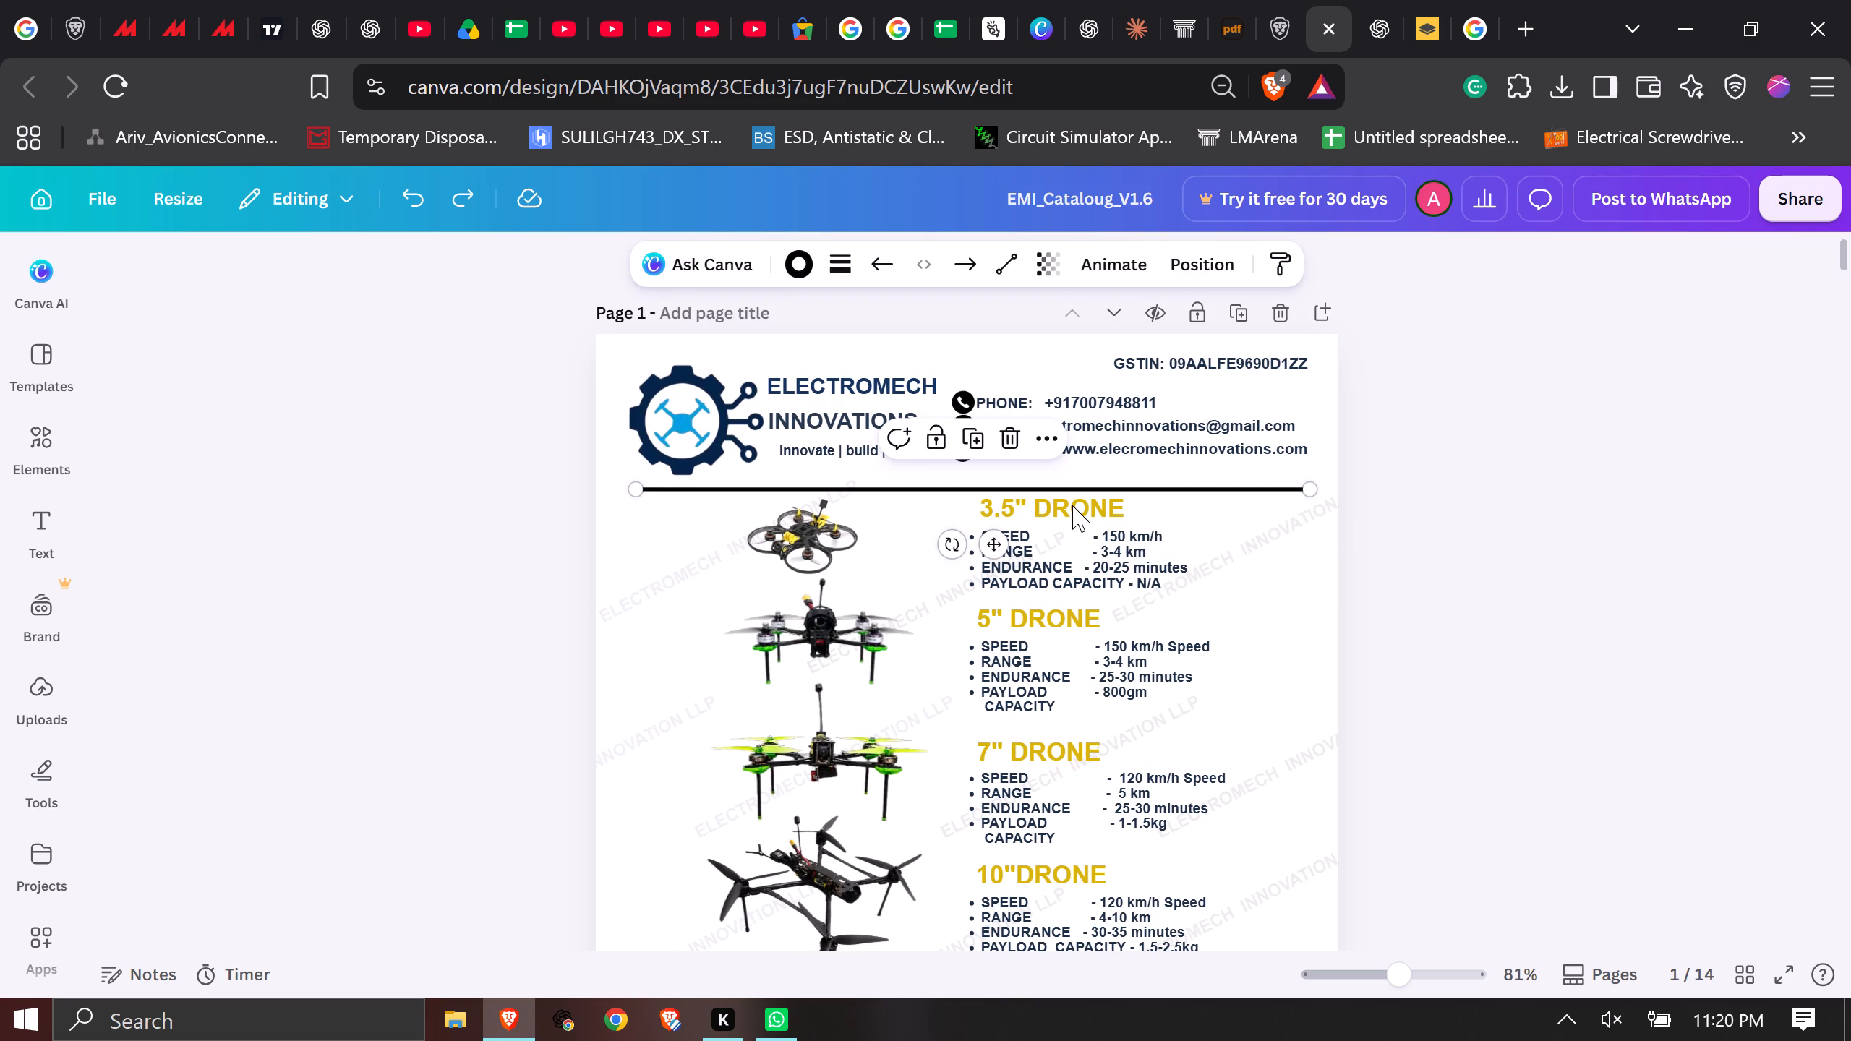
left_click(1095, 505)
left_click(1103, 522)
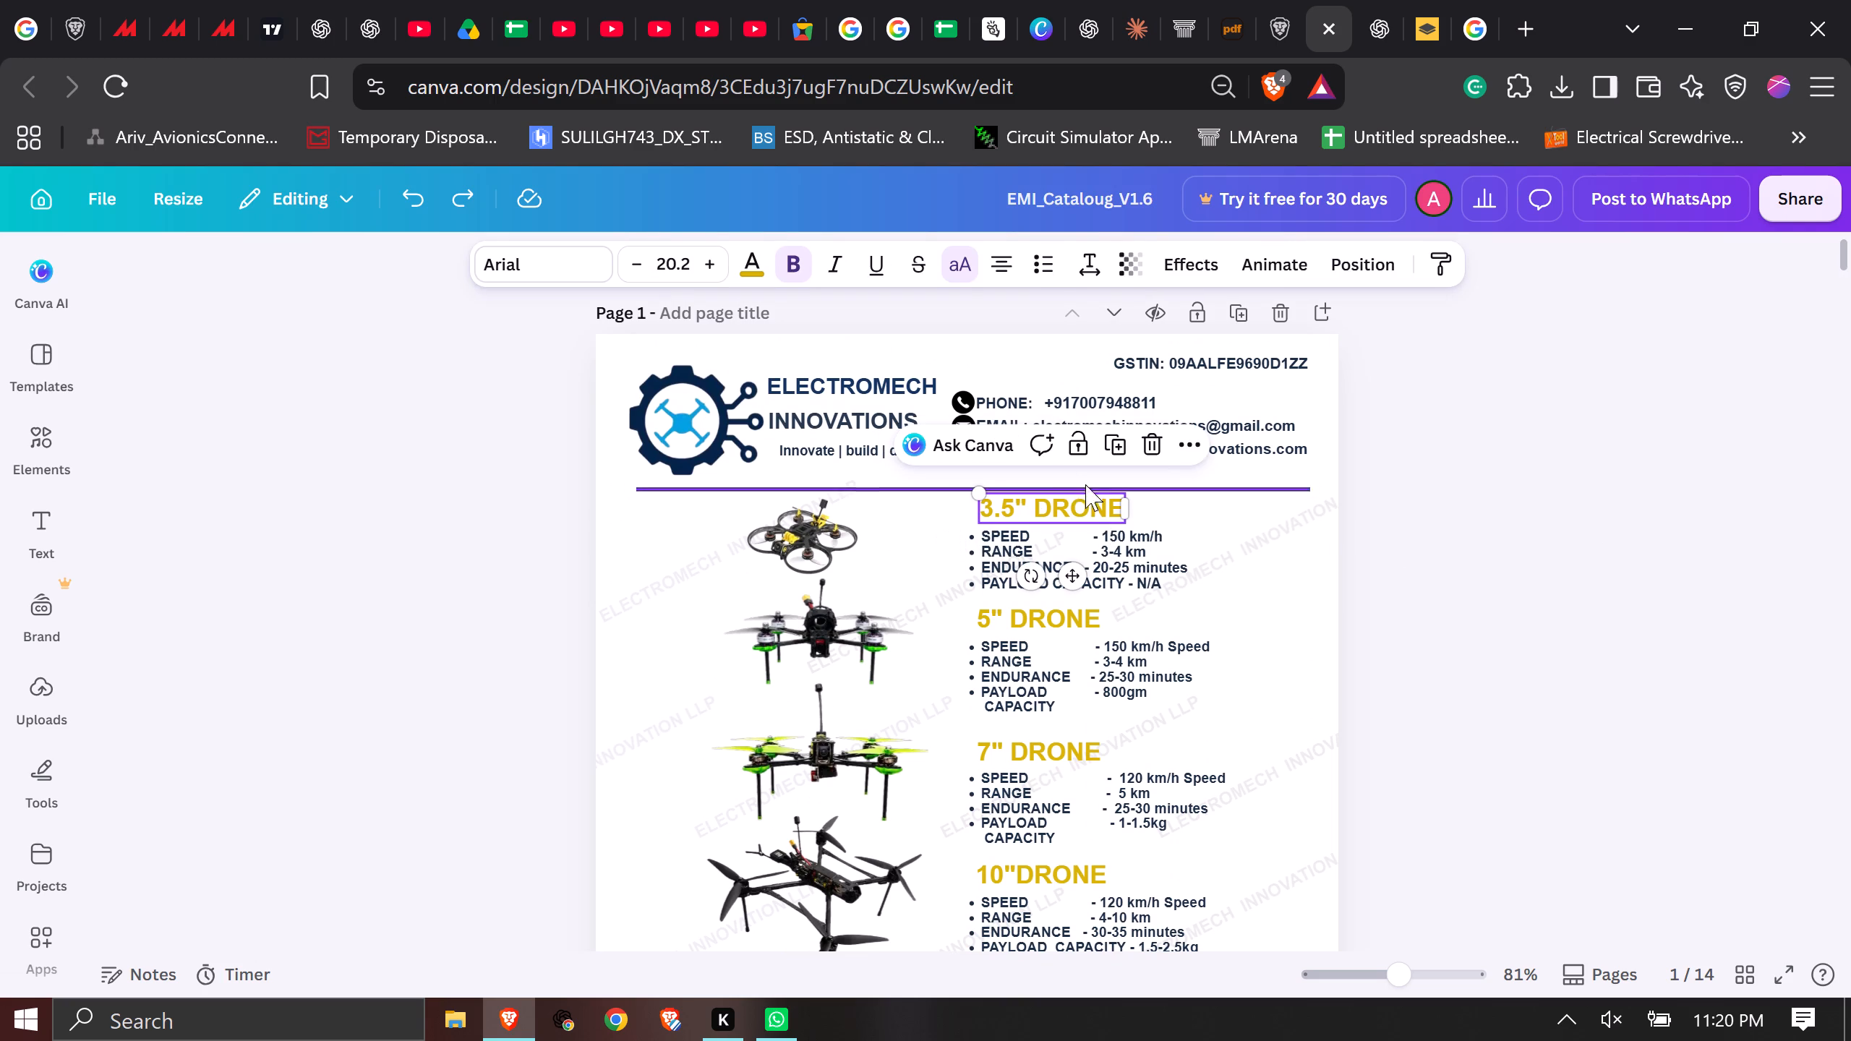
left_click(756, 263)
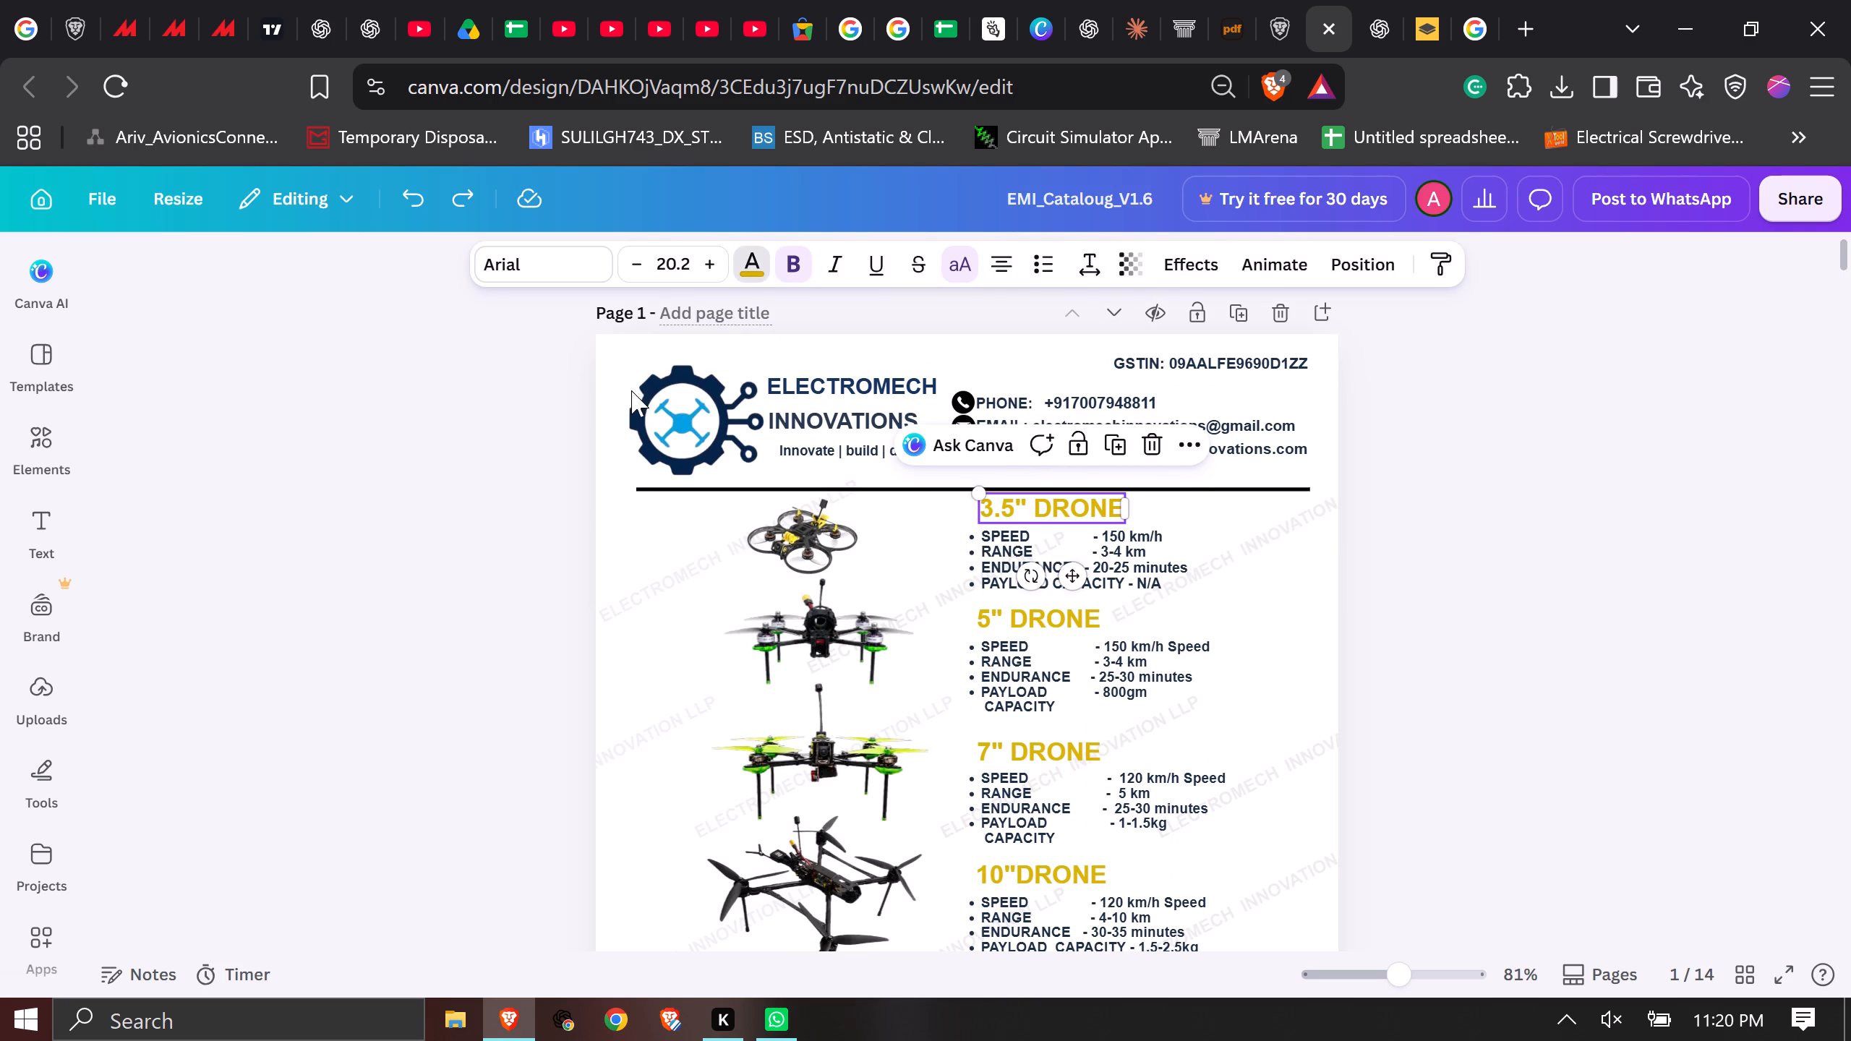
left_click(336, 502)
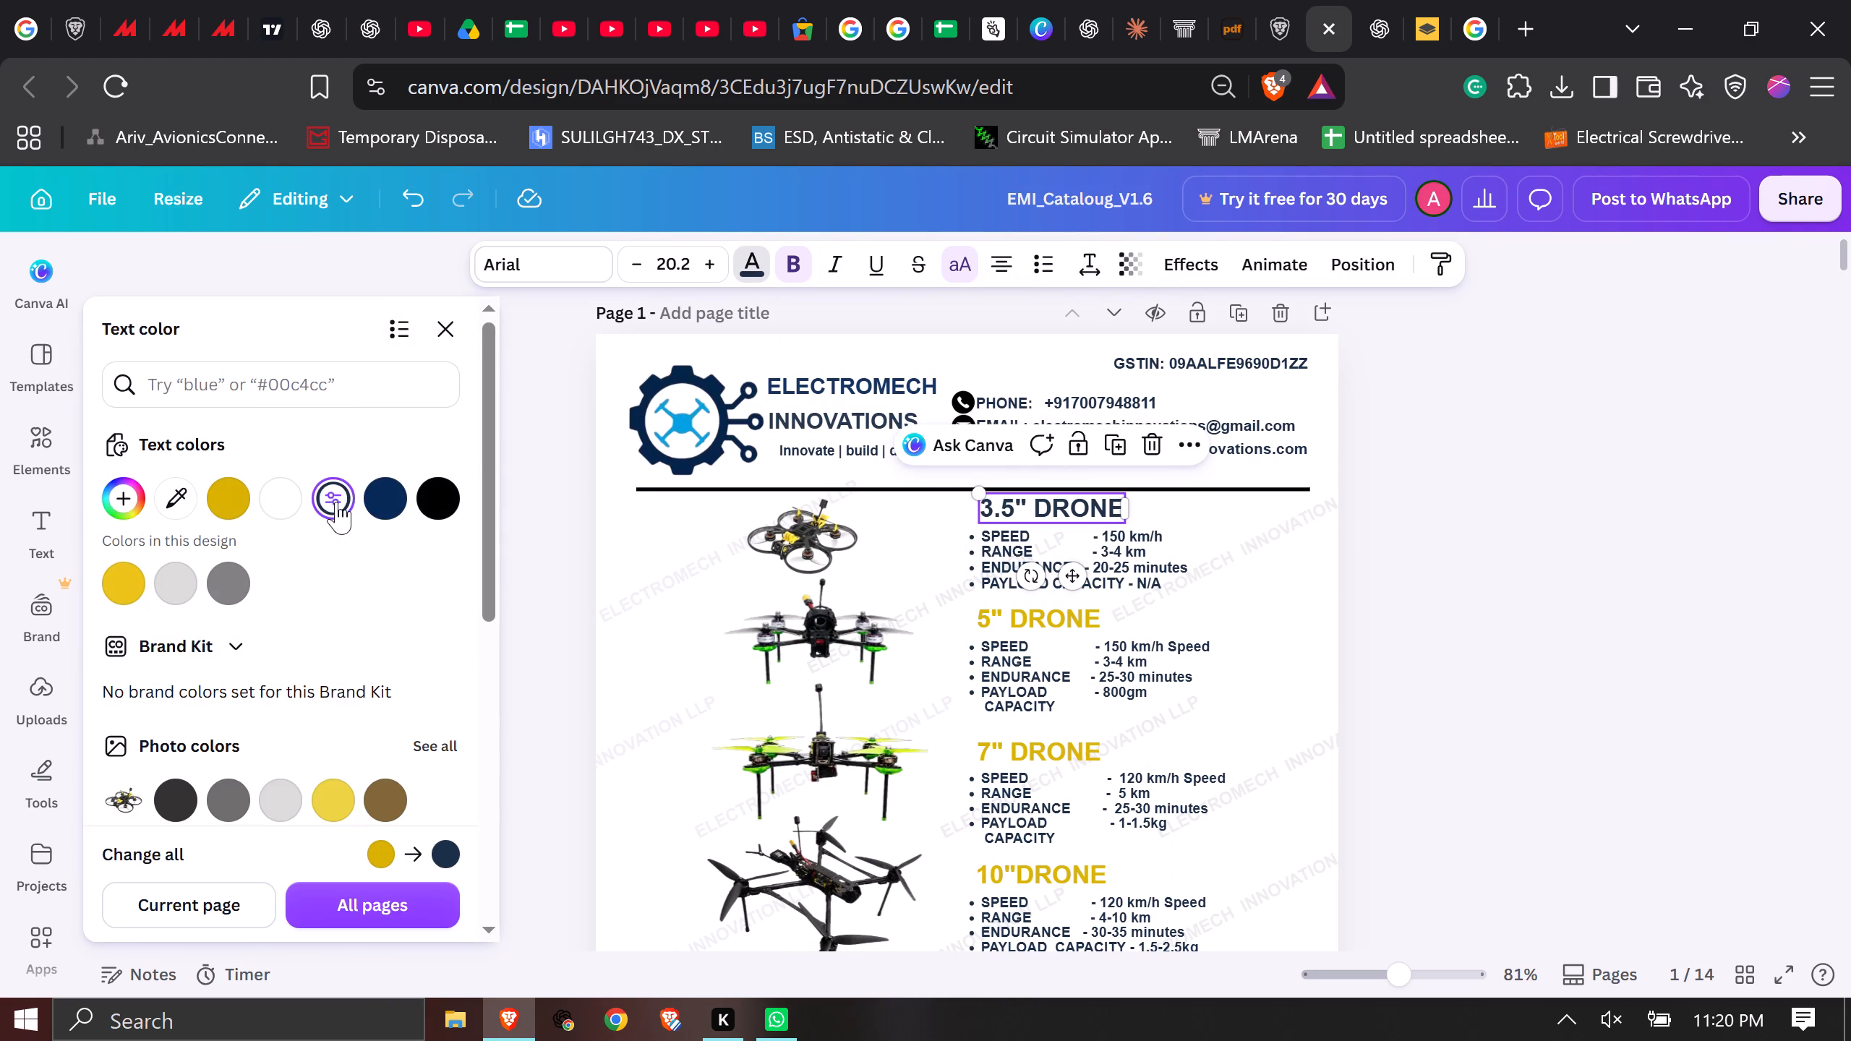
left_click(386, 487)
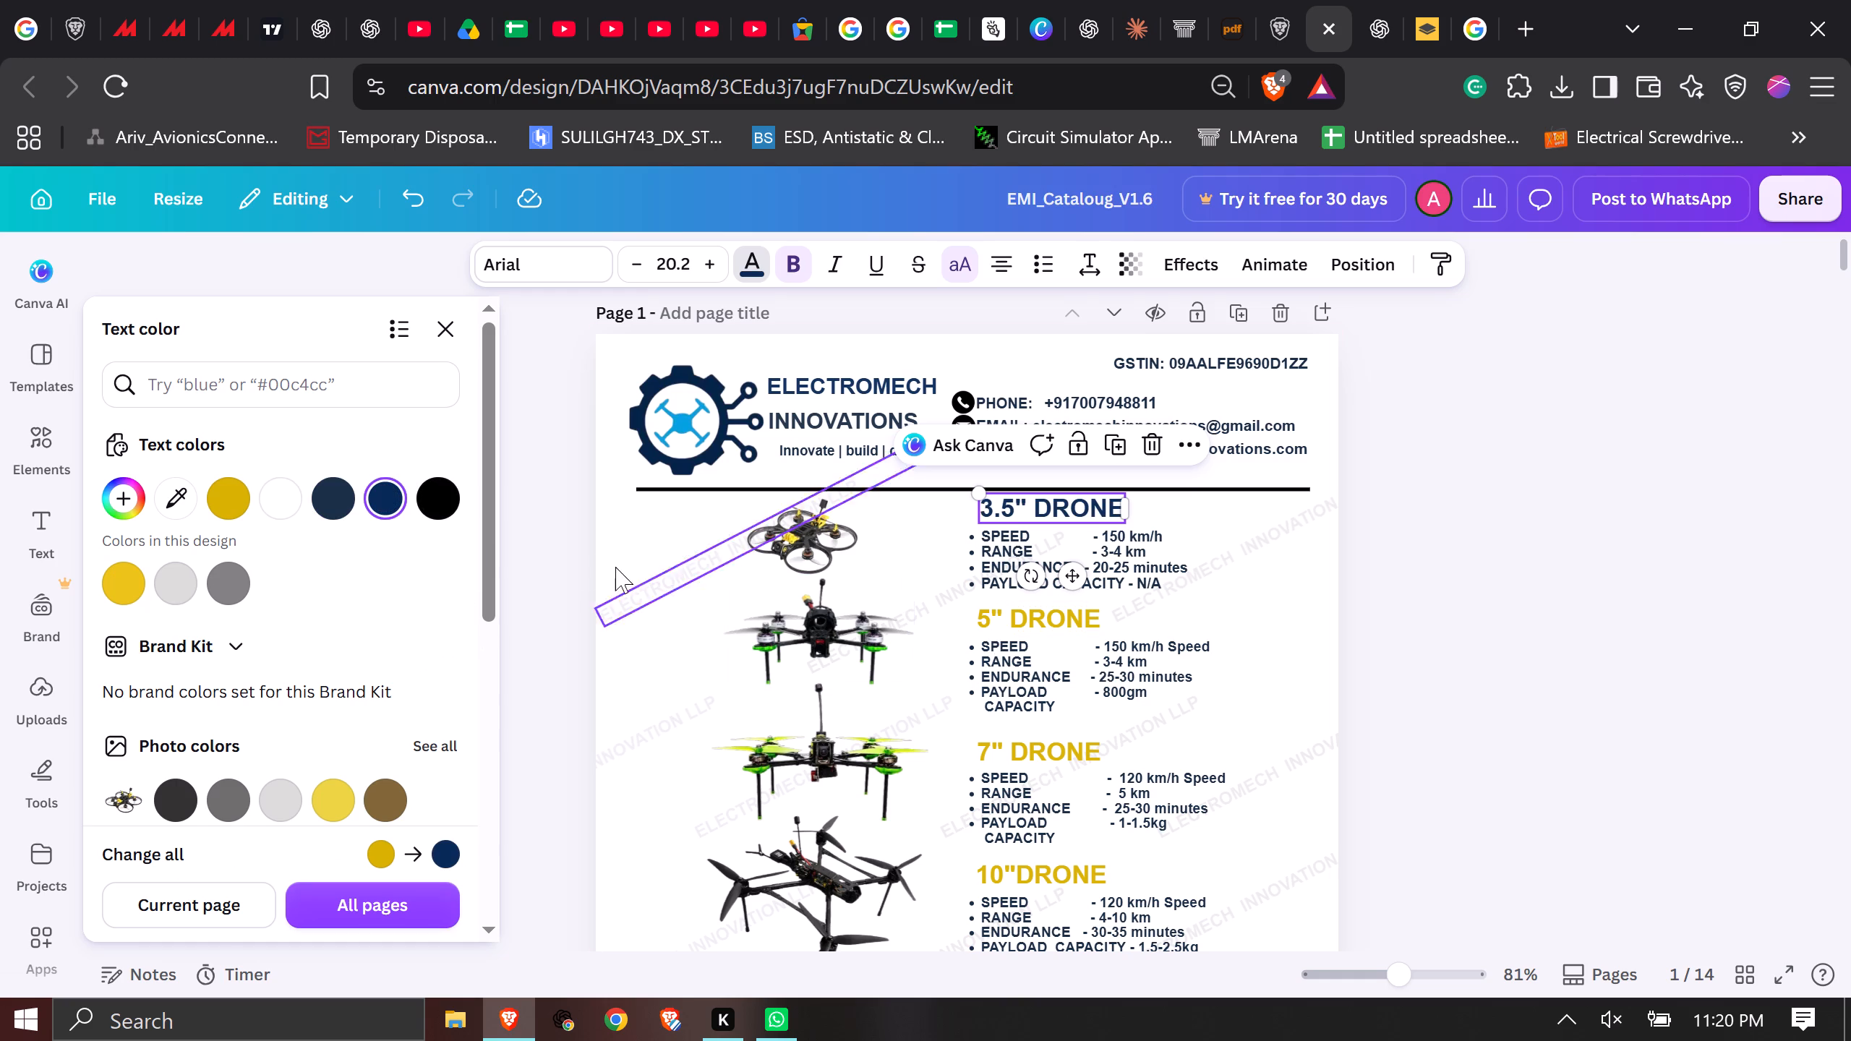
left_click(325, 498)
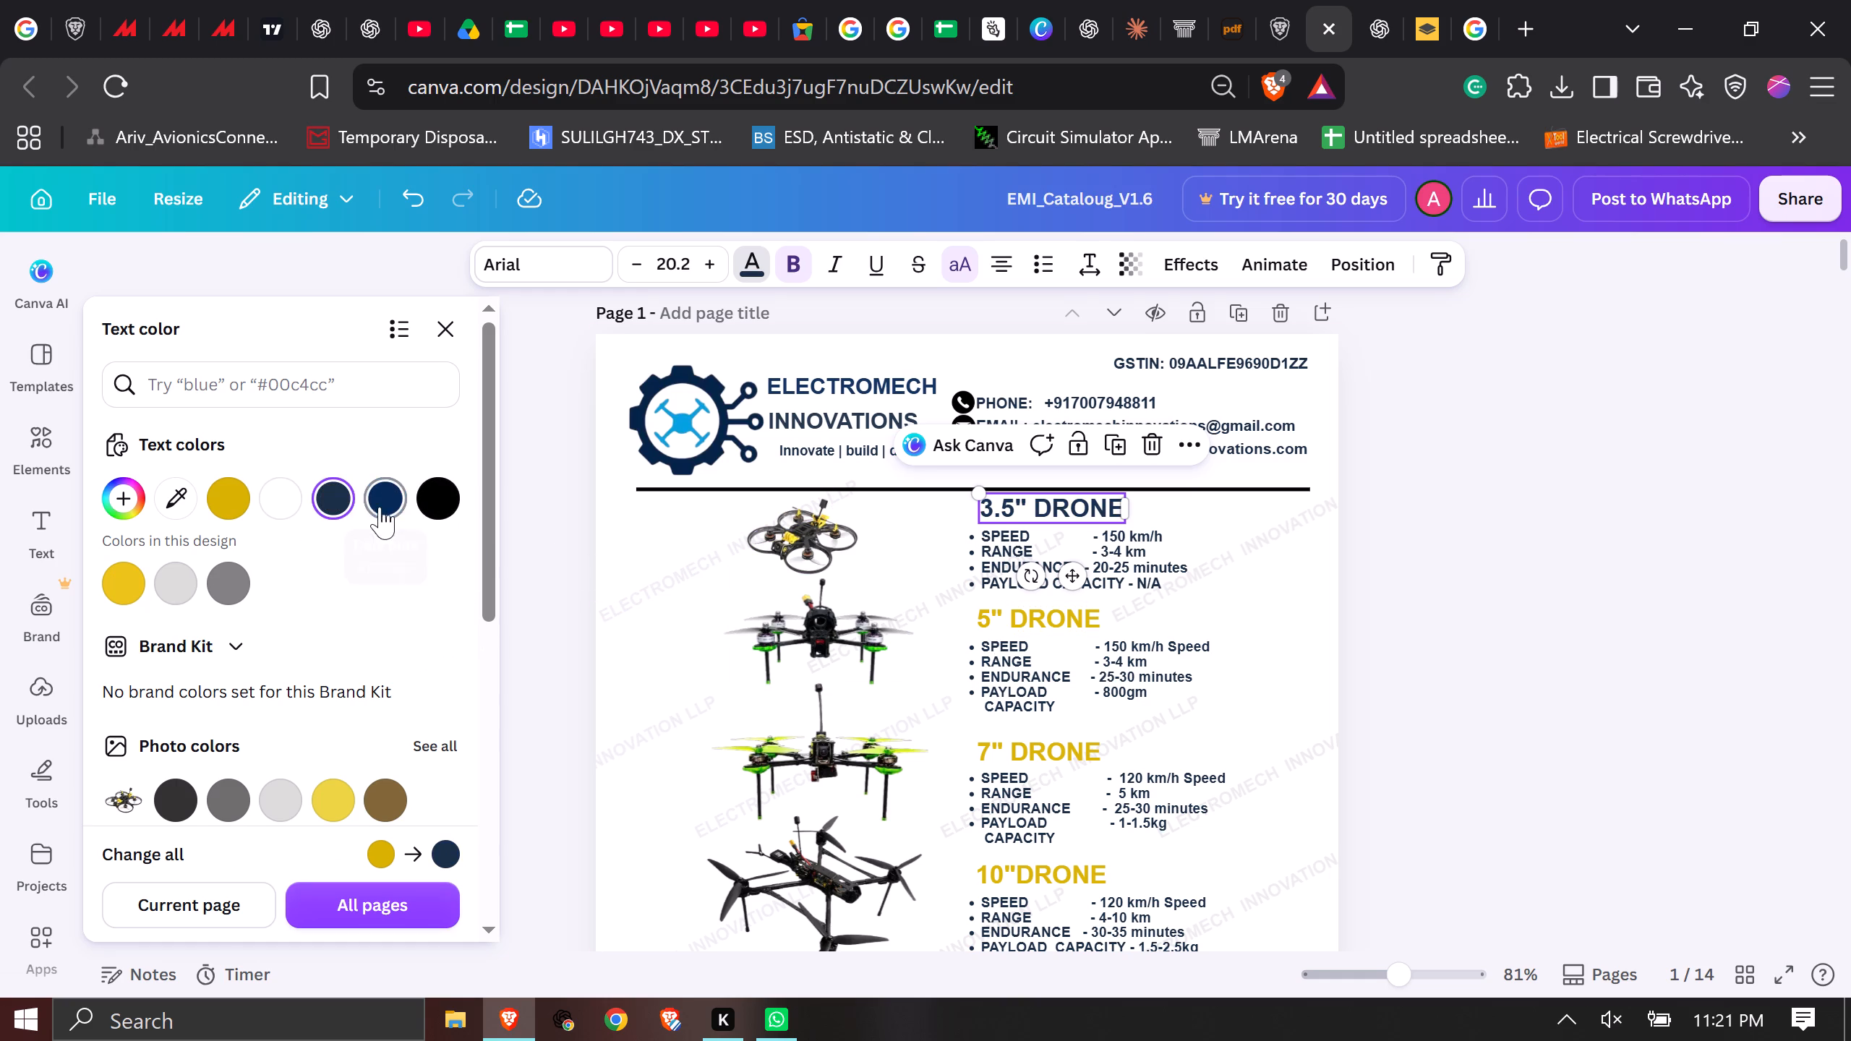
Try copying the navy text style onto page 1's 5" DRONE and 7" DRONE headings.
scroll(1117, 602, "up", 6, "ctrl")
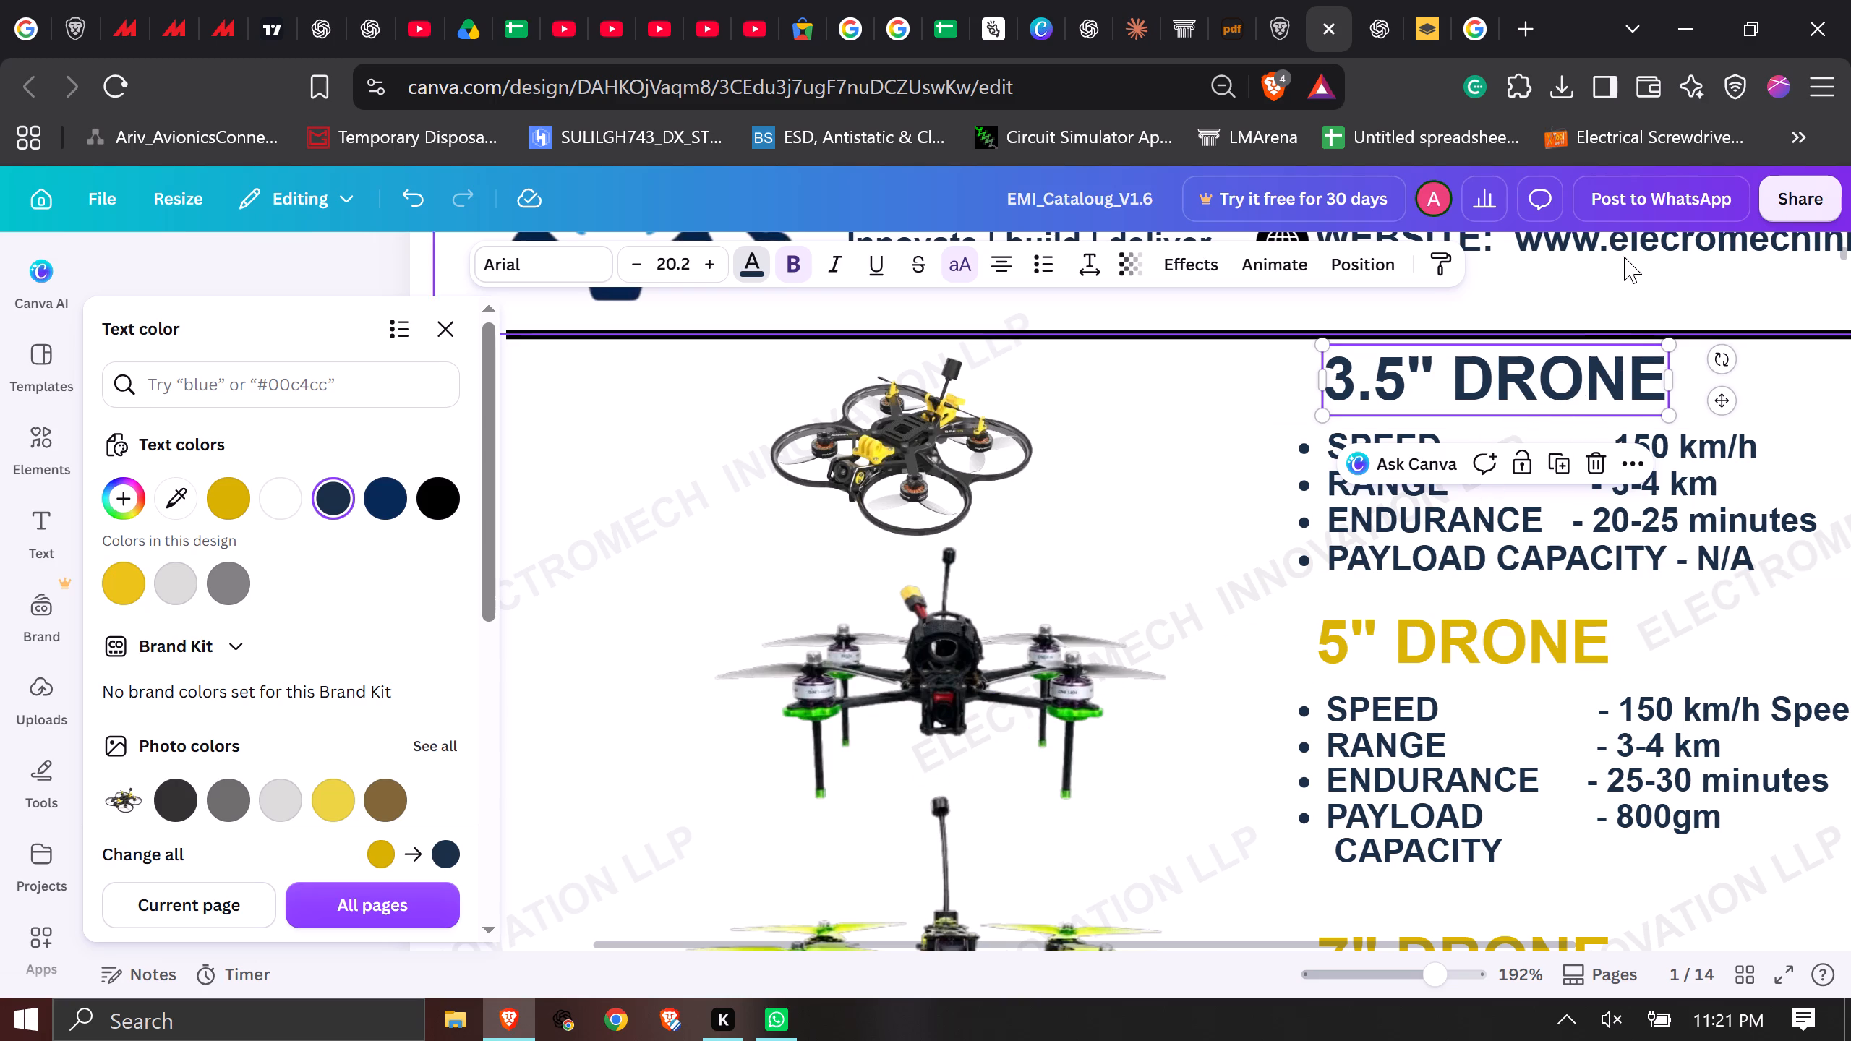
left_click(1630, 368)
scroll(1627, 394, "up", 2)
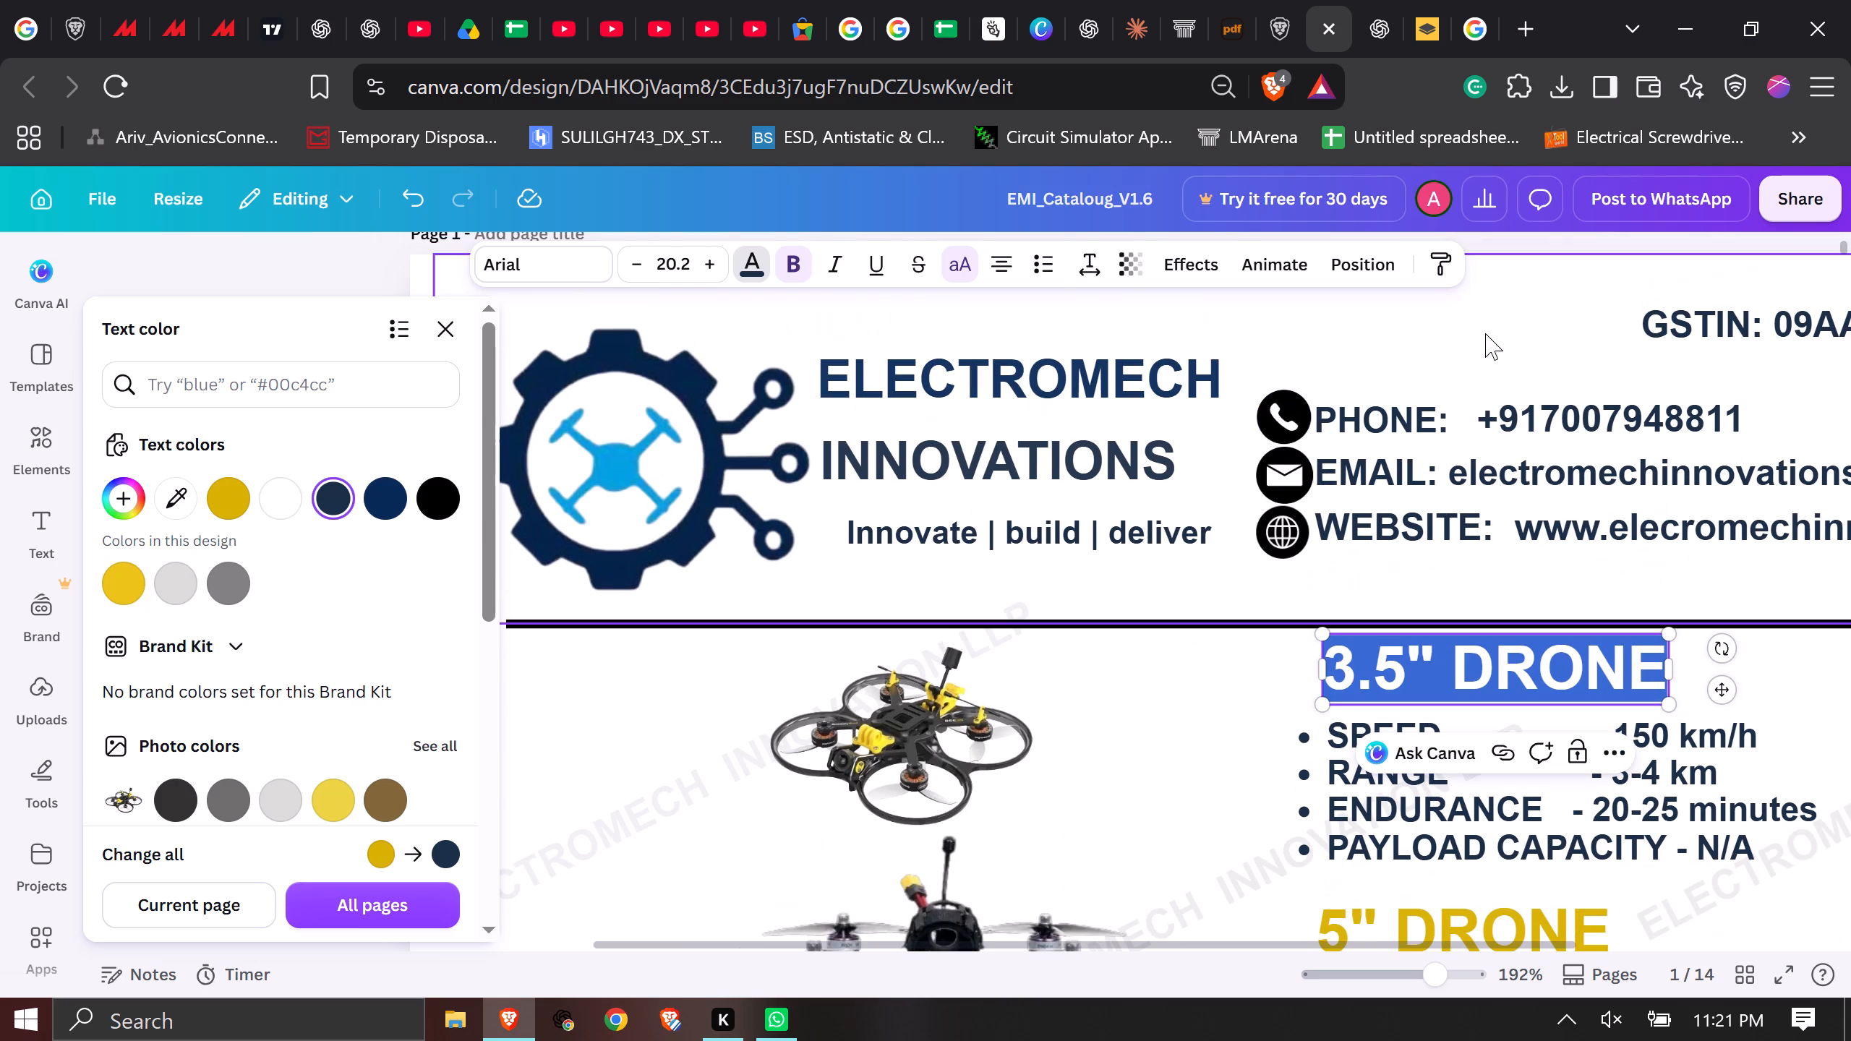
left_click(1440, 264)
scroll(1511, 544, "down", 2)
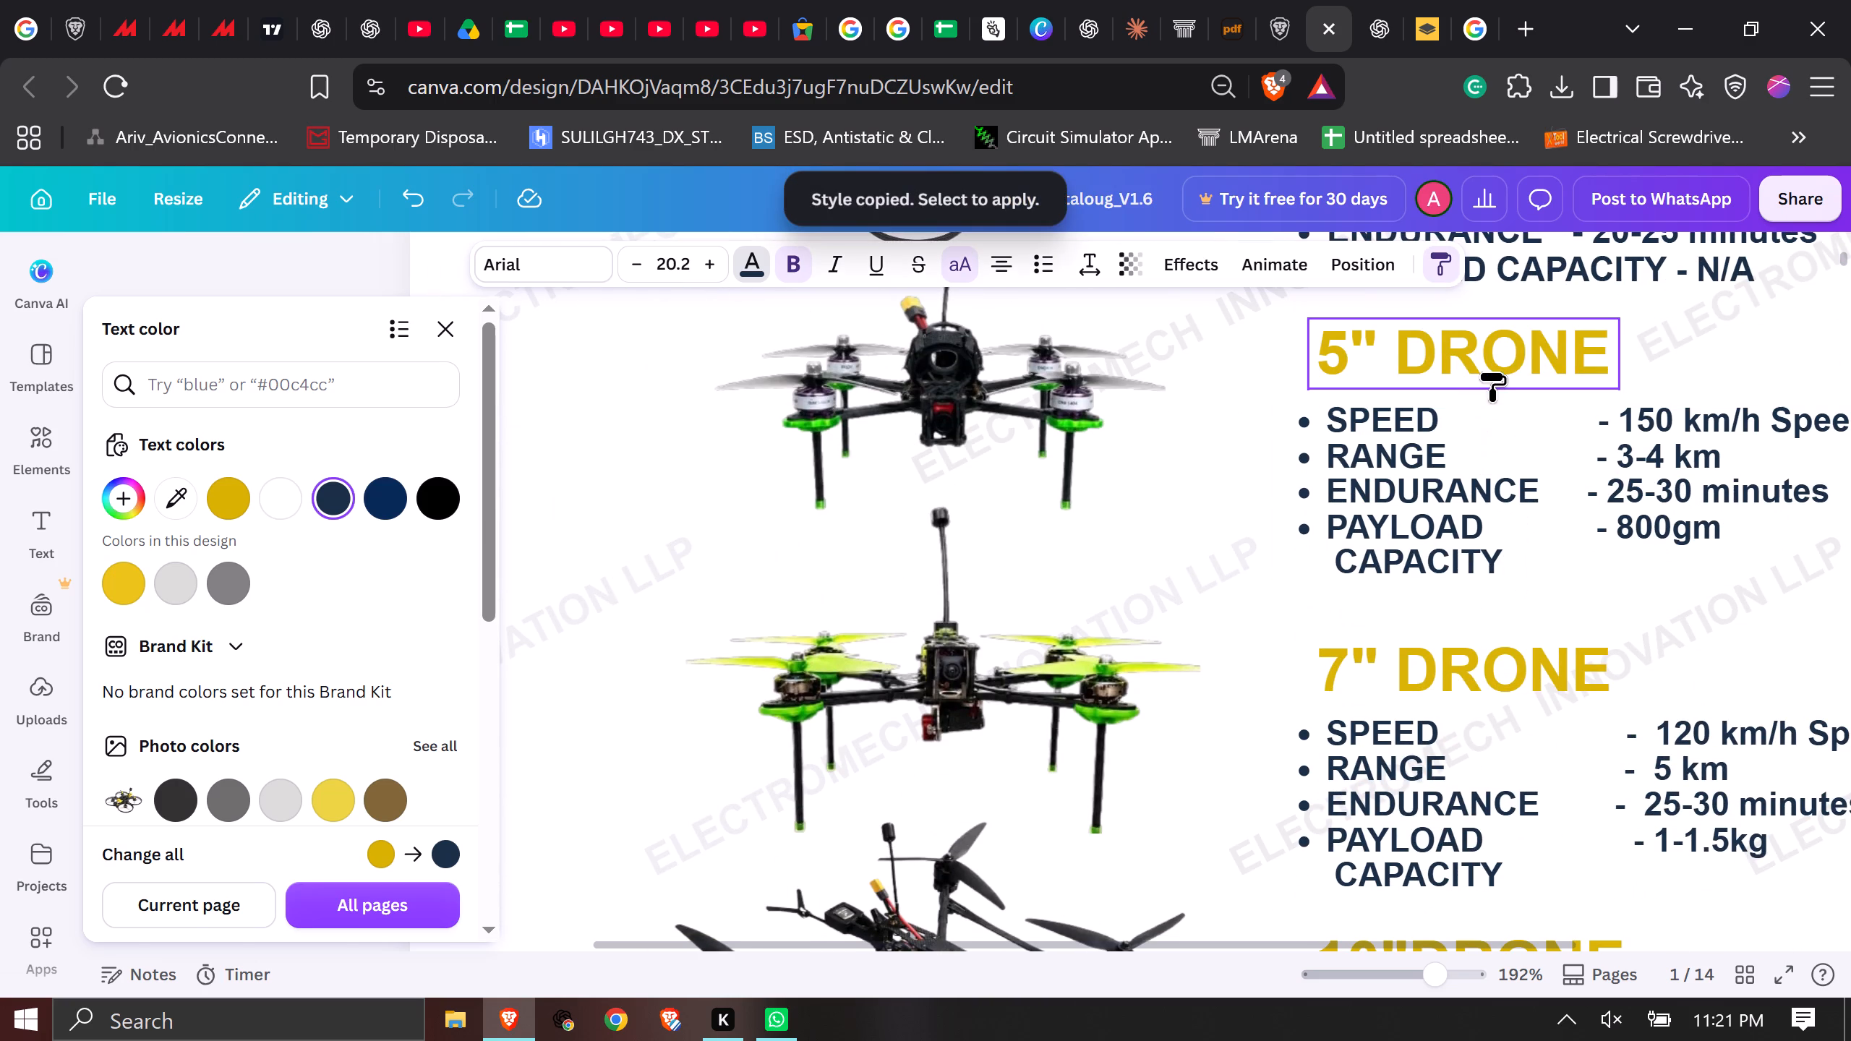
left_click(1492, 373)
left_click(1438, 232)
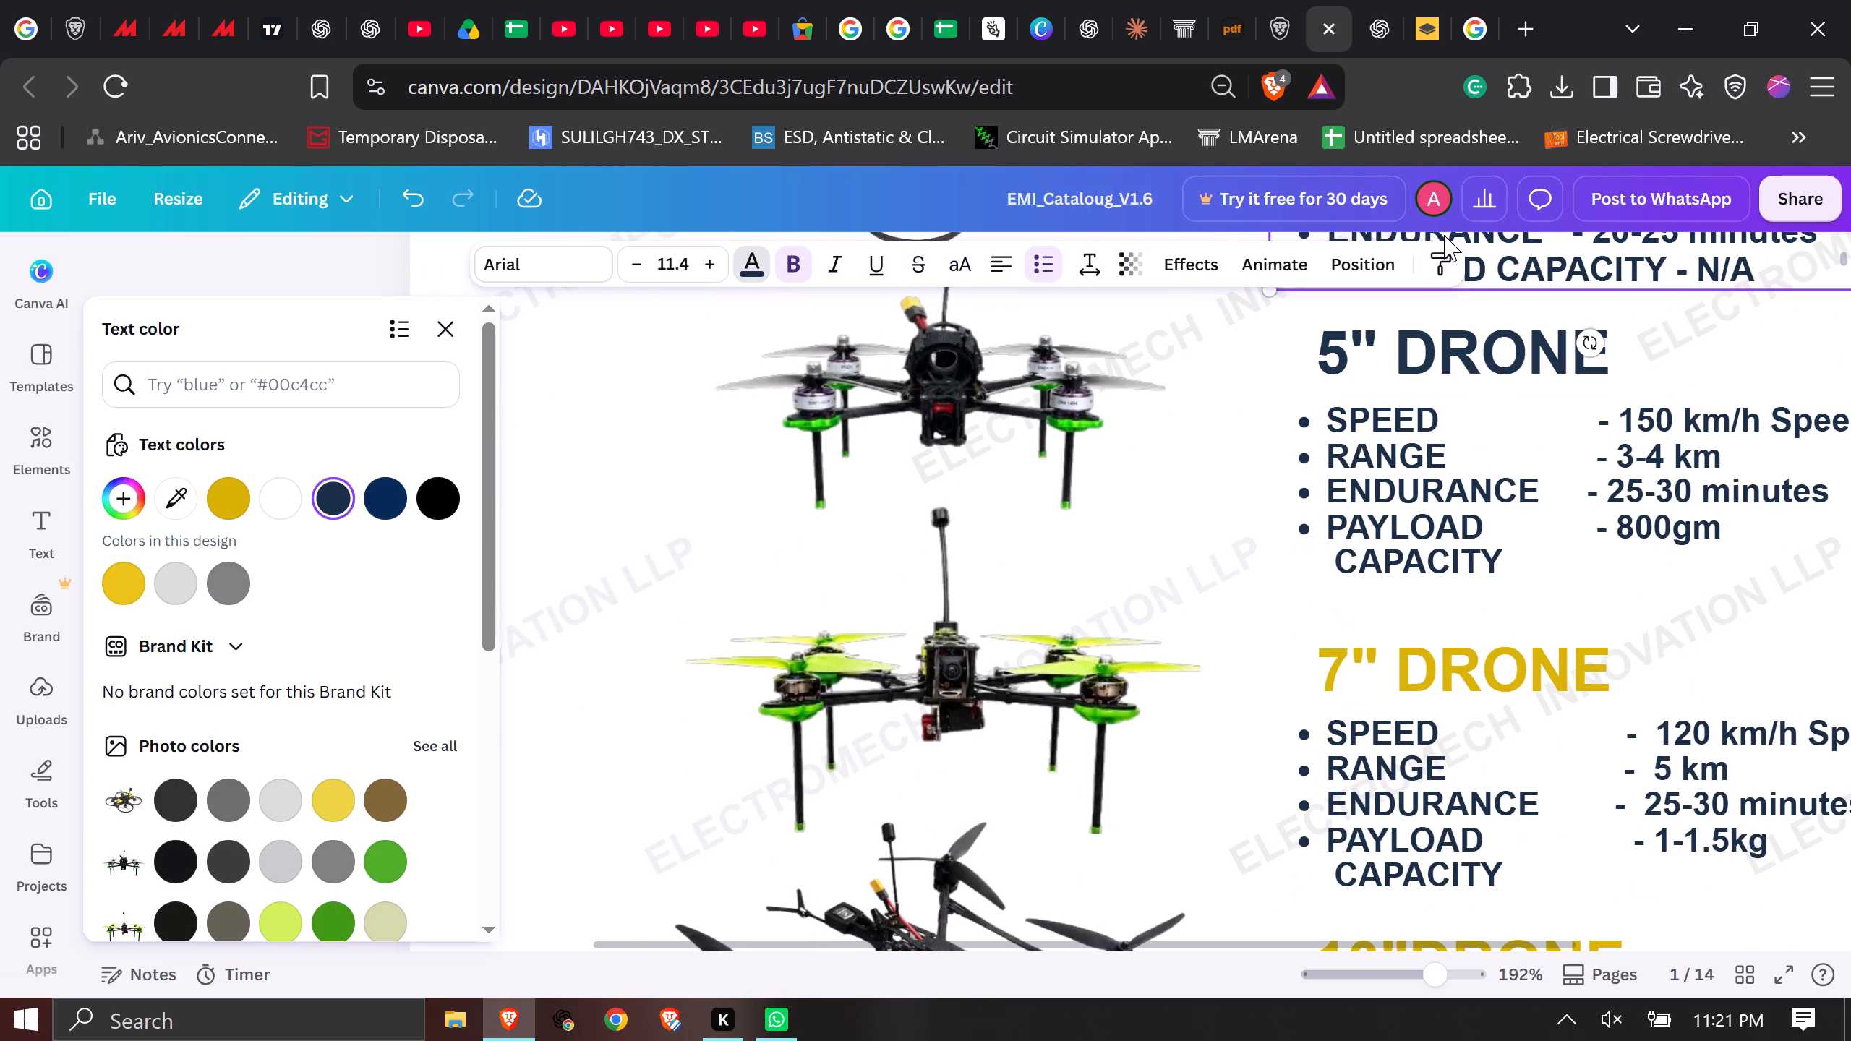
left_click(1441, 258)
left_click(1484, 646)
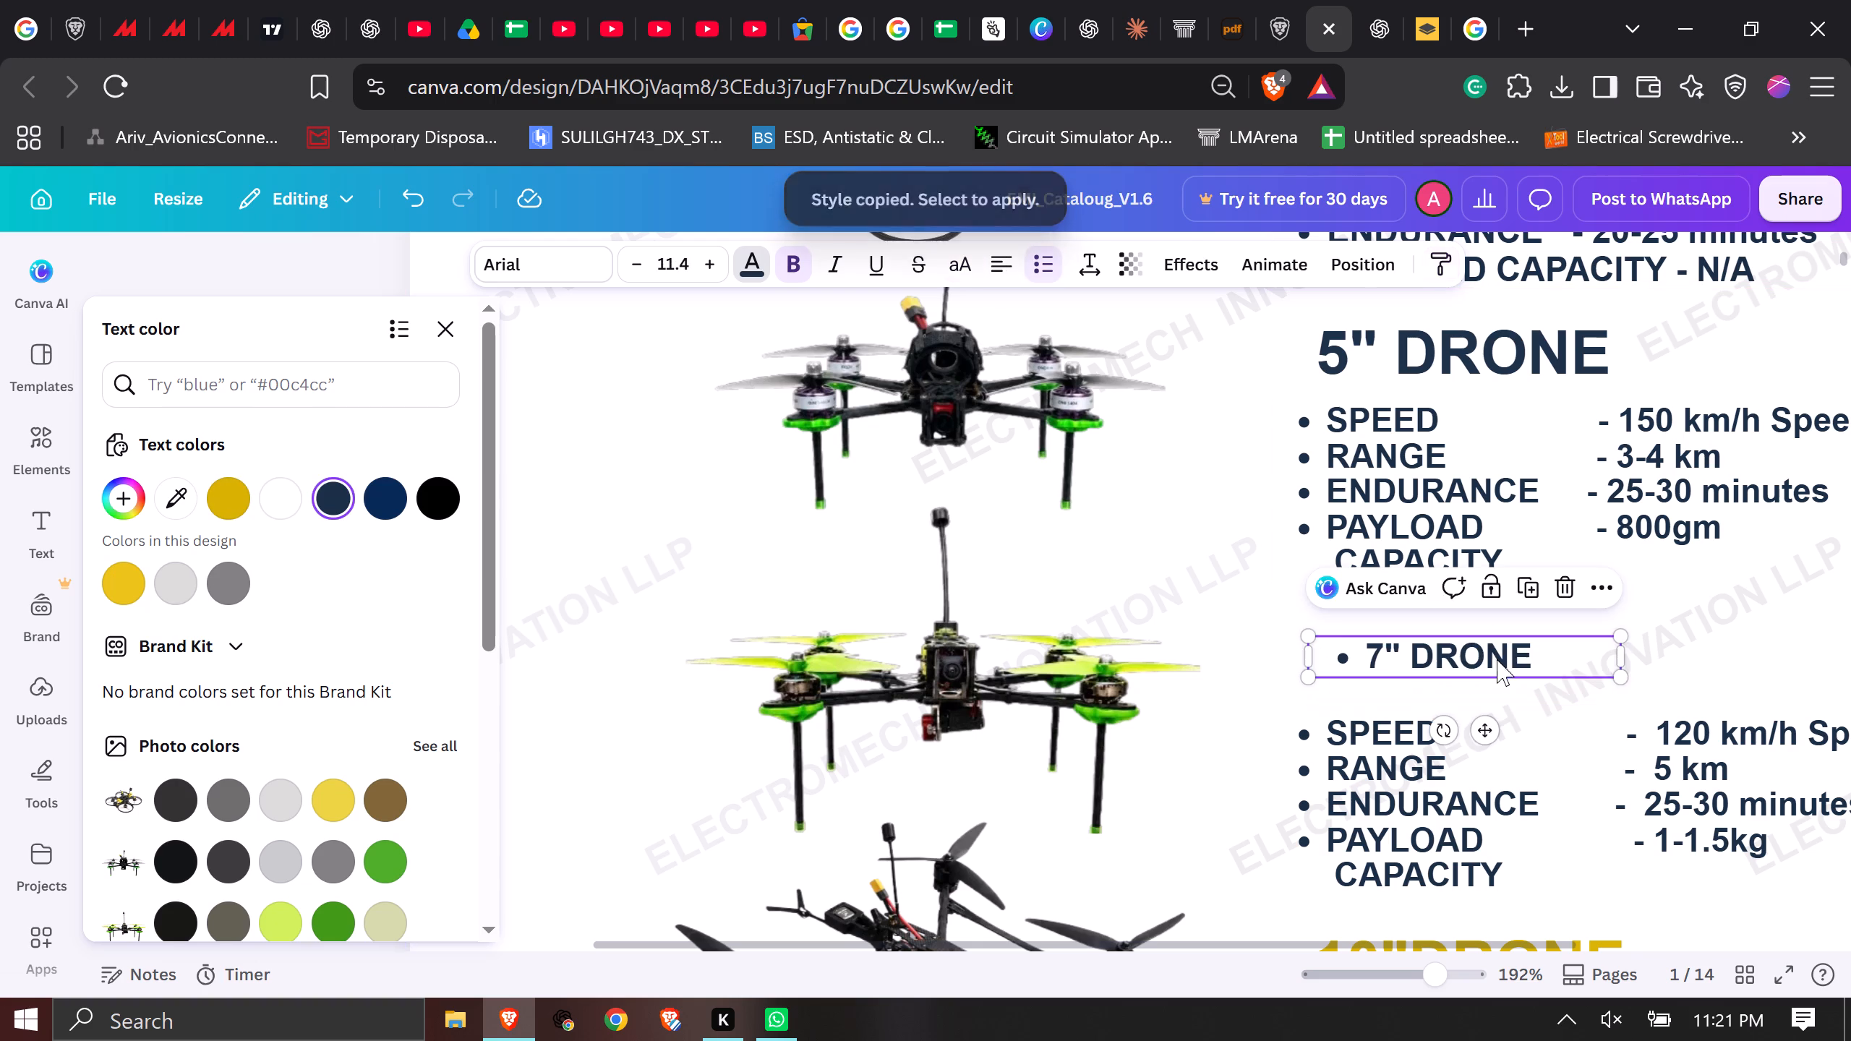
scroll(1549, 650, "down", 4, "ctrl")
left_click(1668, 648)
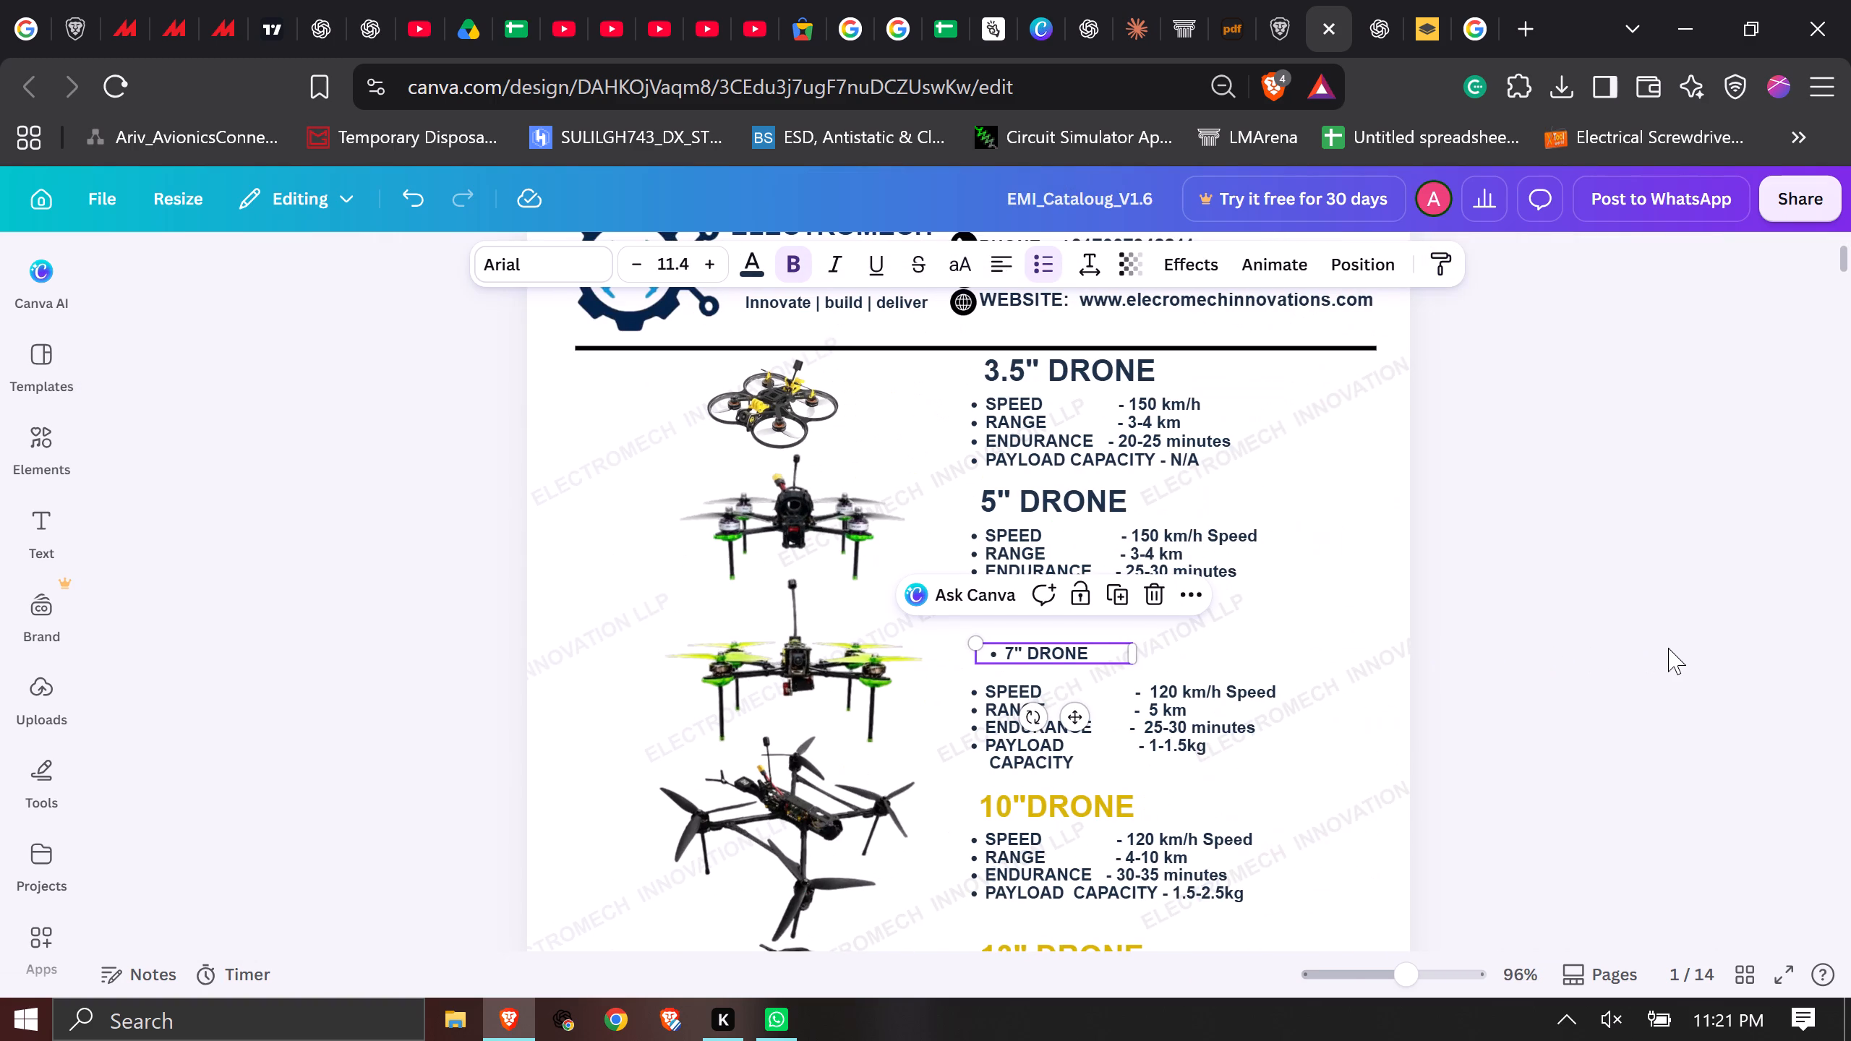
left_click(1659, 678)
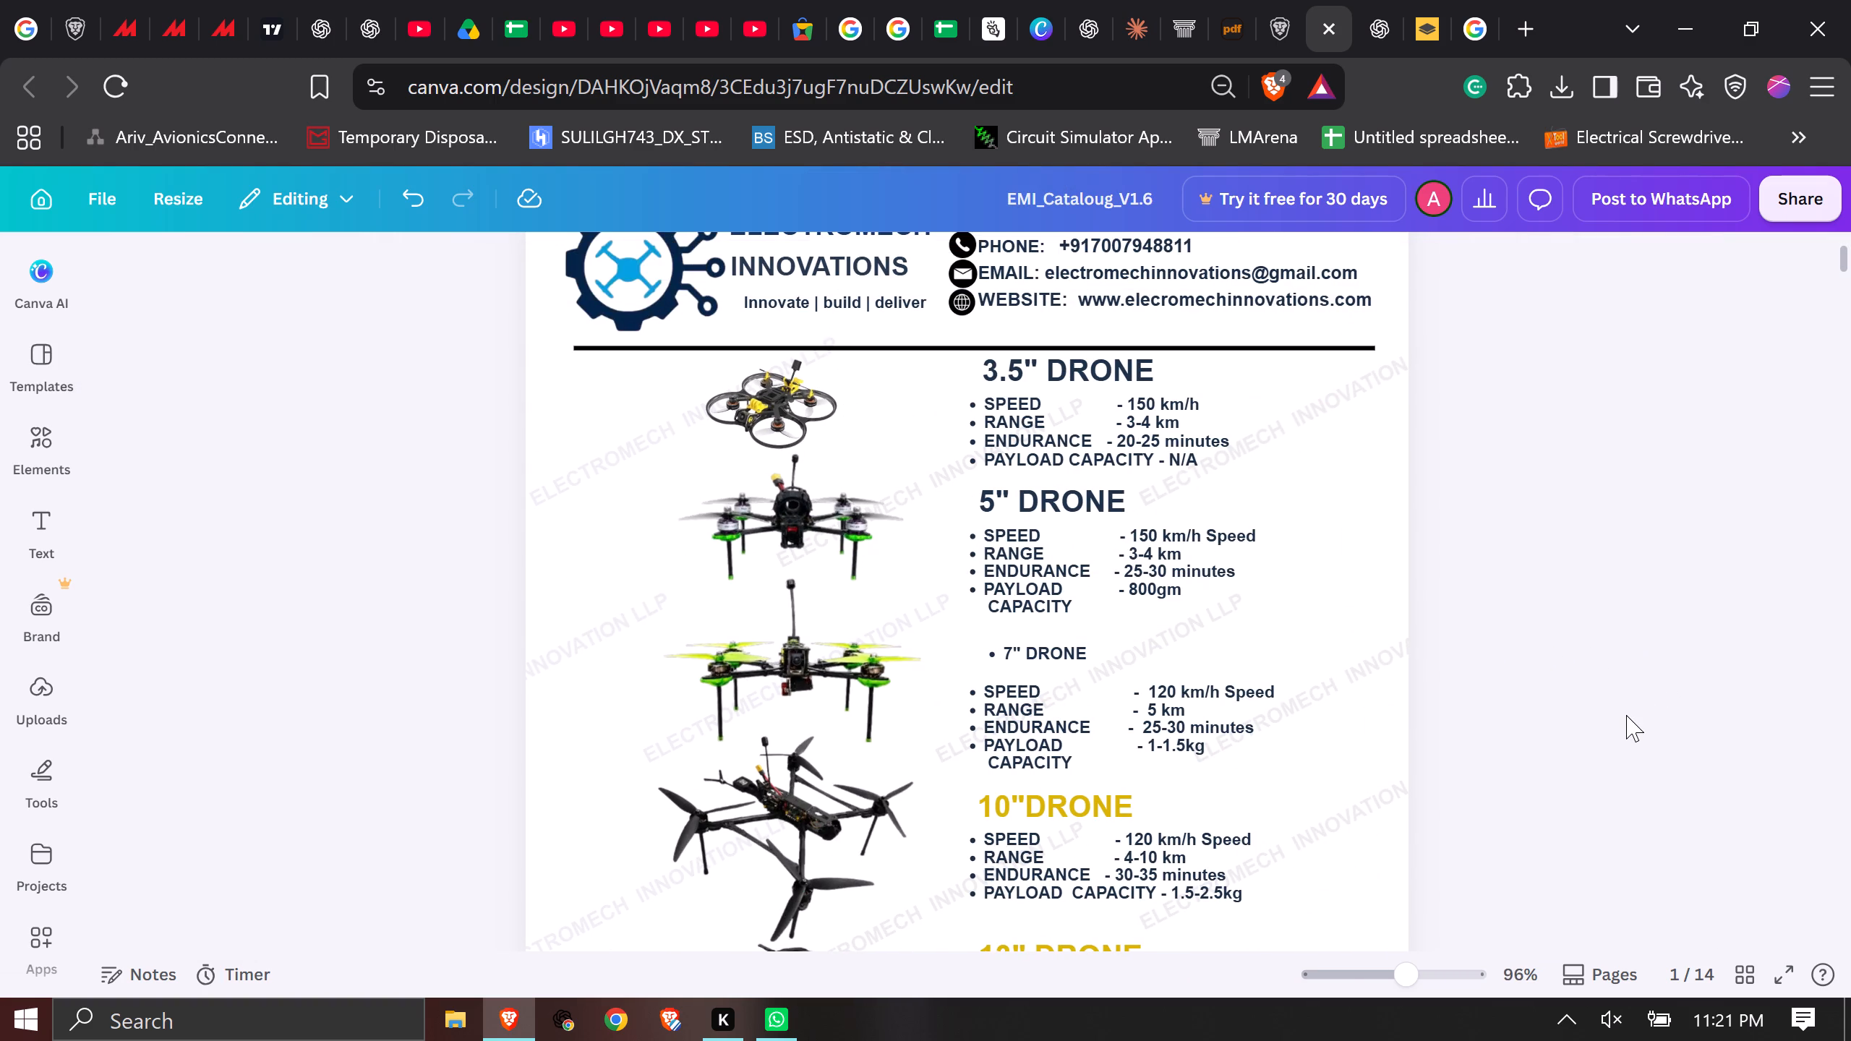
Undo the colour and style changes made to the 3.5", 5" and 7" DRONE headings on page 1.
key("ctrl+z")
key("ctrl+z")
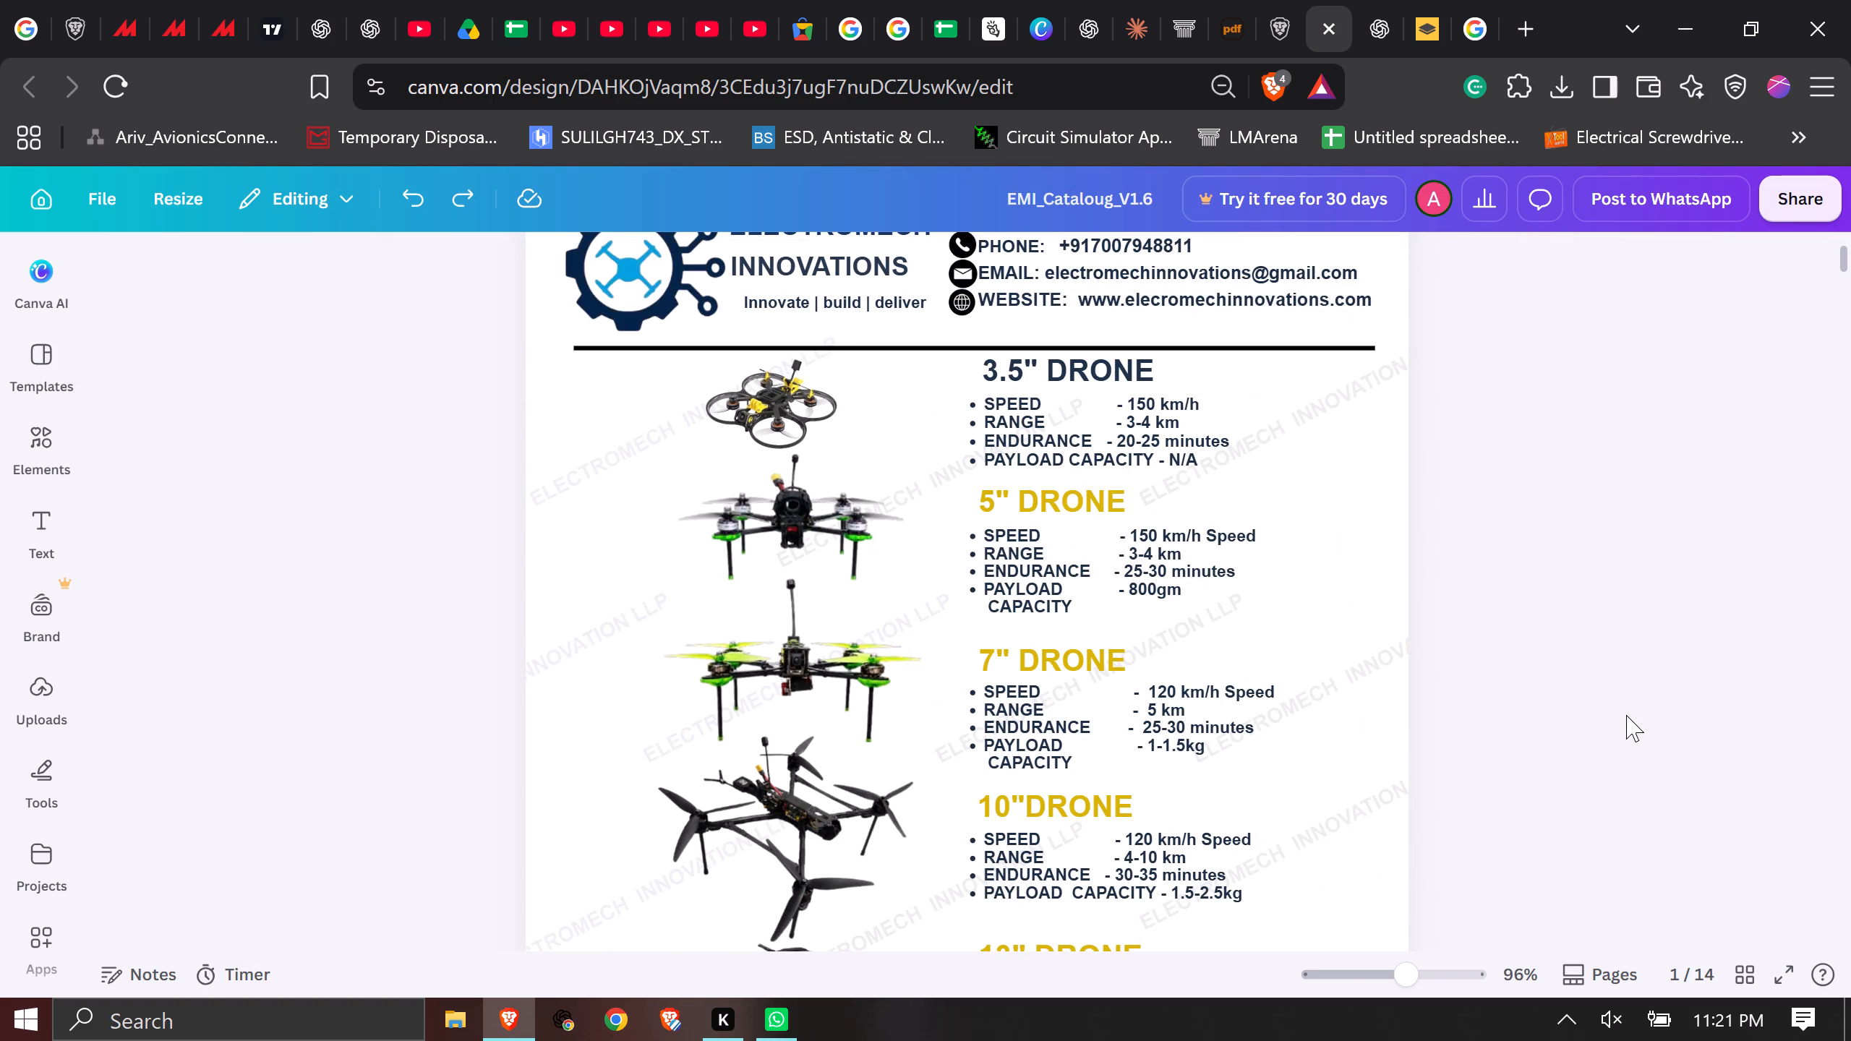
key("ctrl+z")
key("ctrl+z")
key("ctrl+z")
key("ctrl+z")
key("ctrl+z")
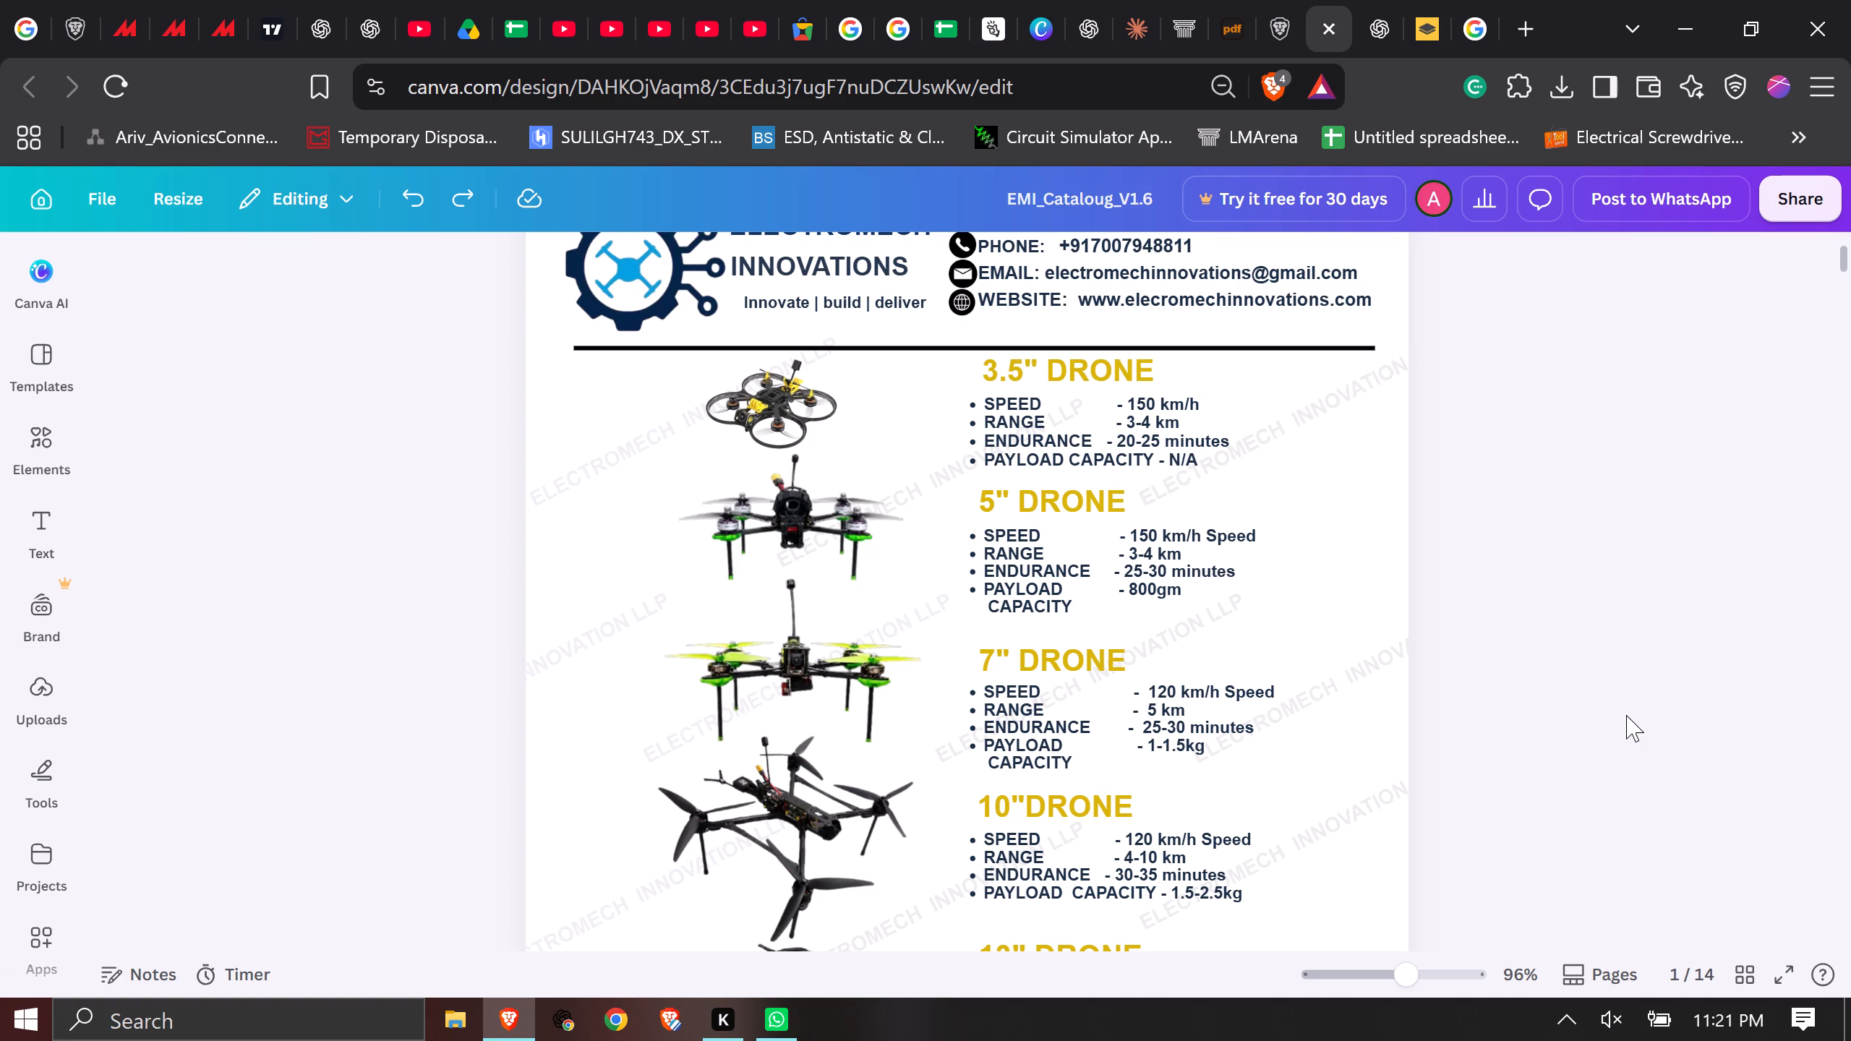
Look through pages 1 to 5, checking the drone sections and how their headings are laid out.
scroll(1626, 715, "down", 5)
scroll(1597, 750, "up", 1)
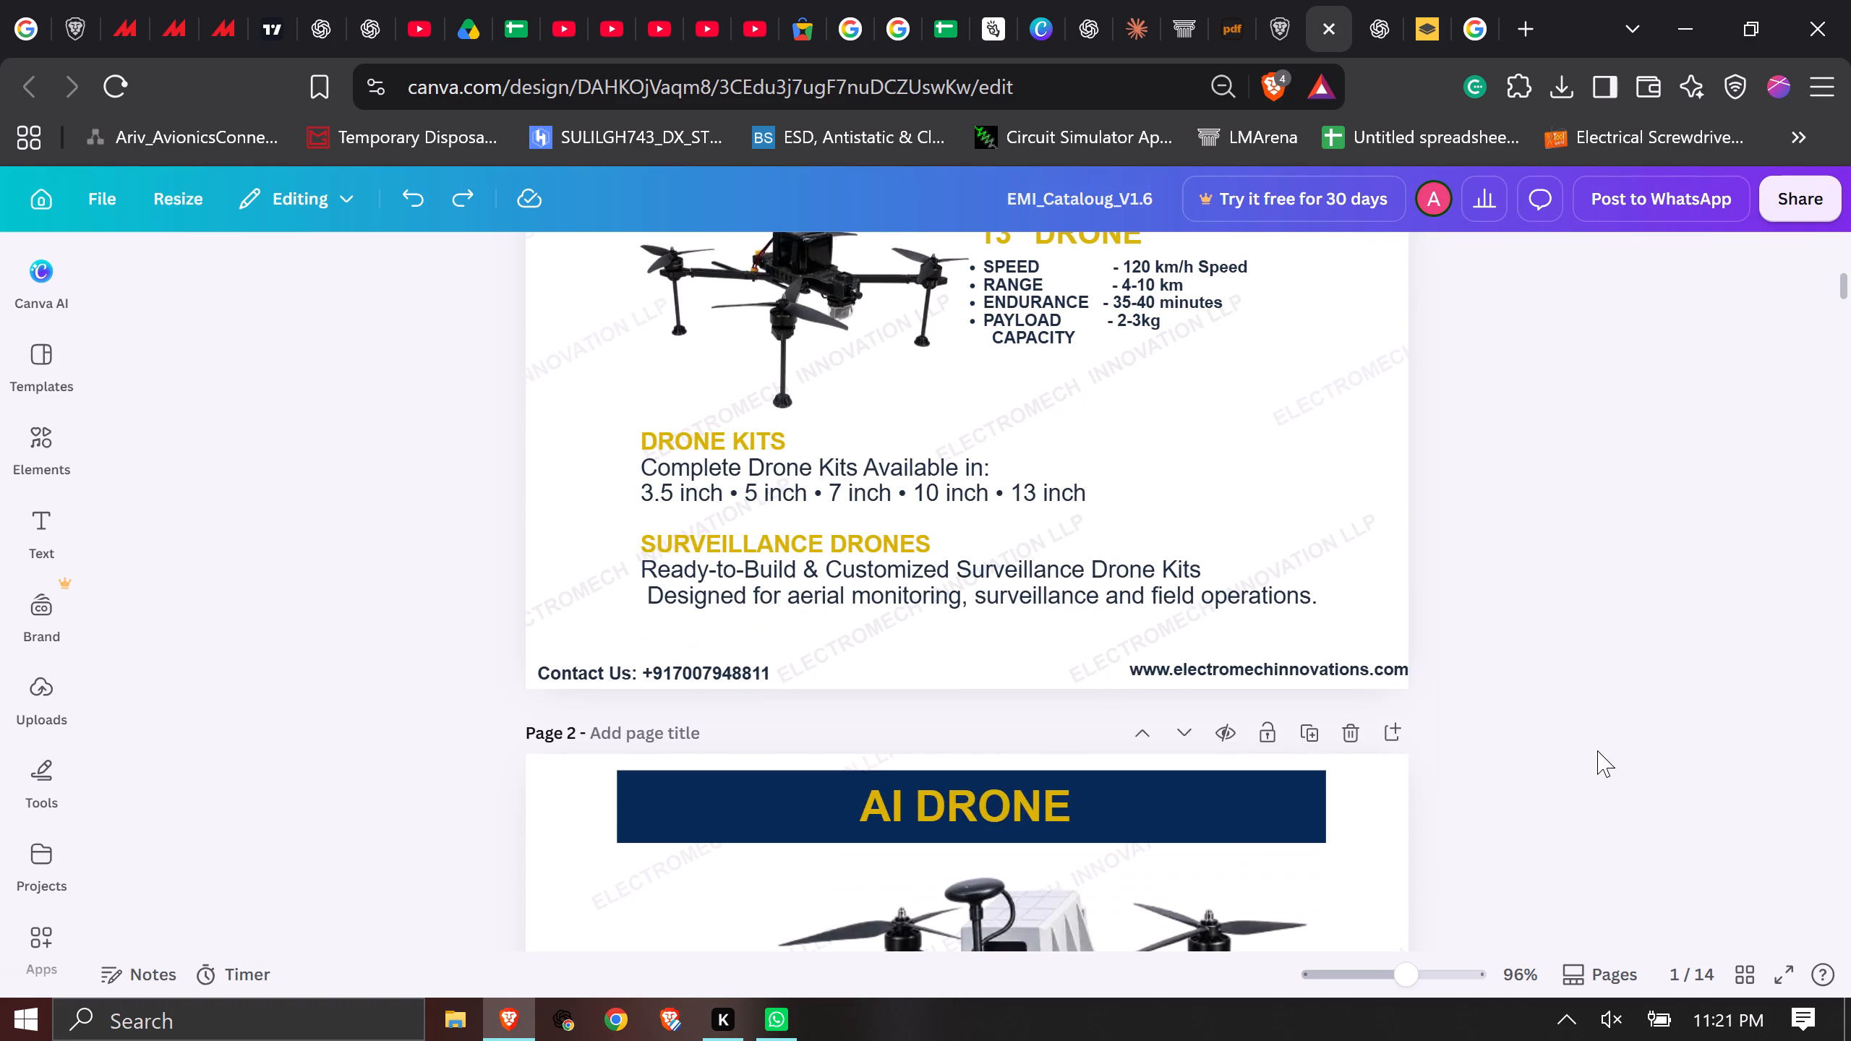
scroll(1597, 750, "up", 4)
scroll(1596, 748, "down", 2)
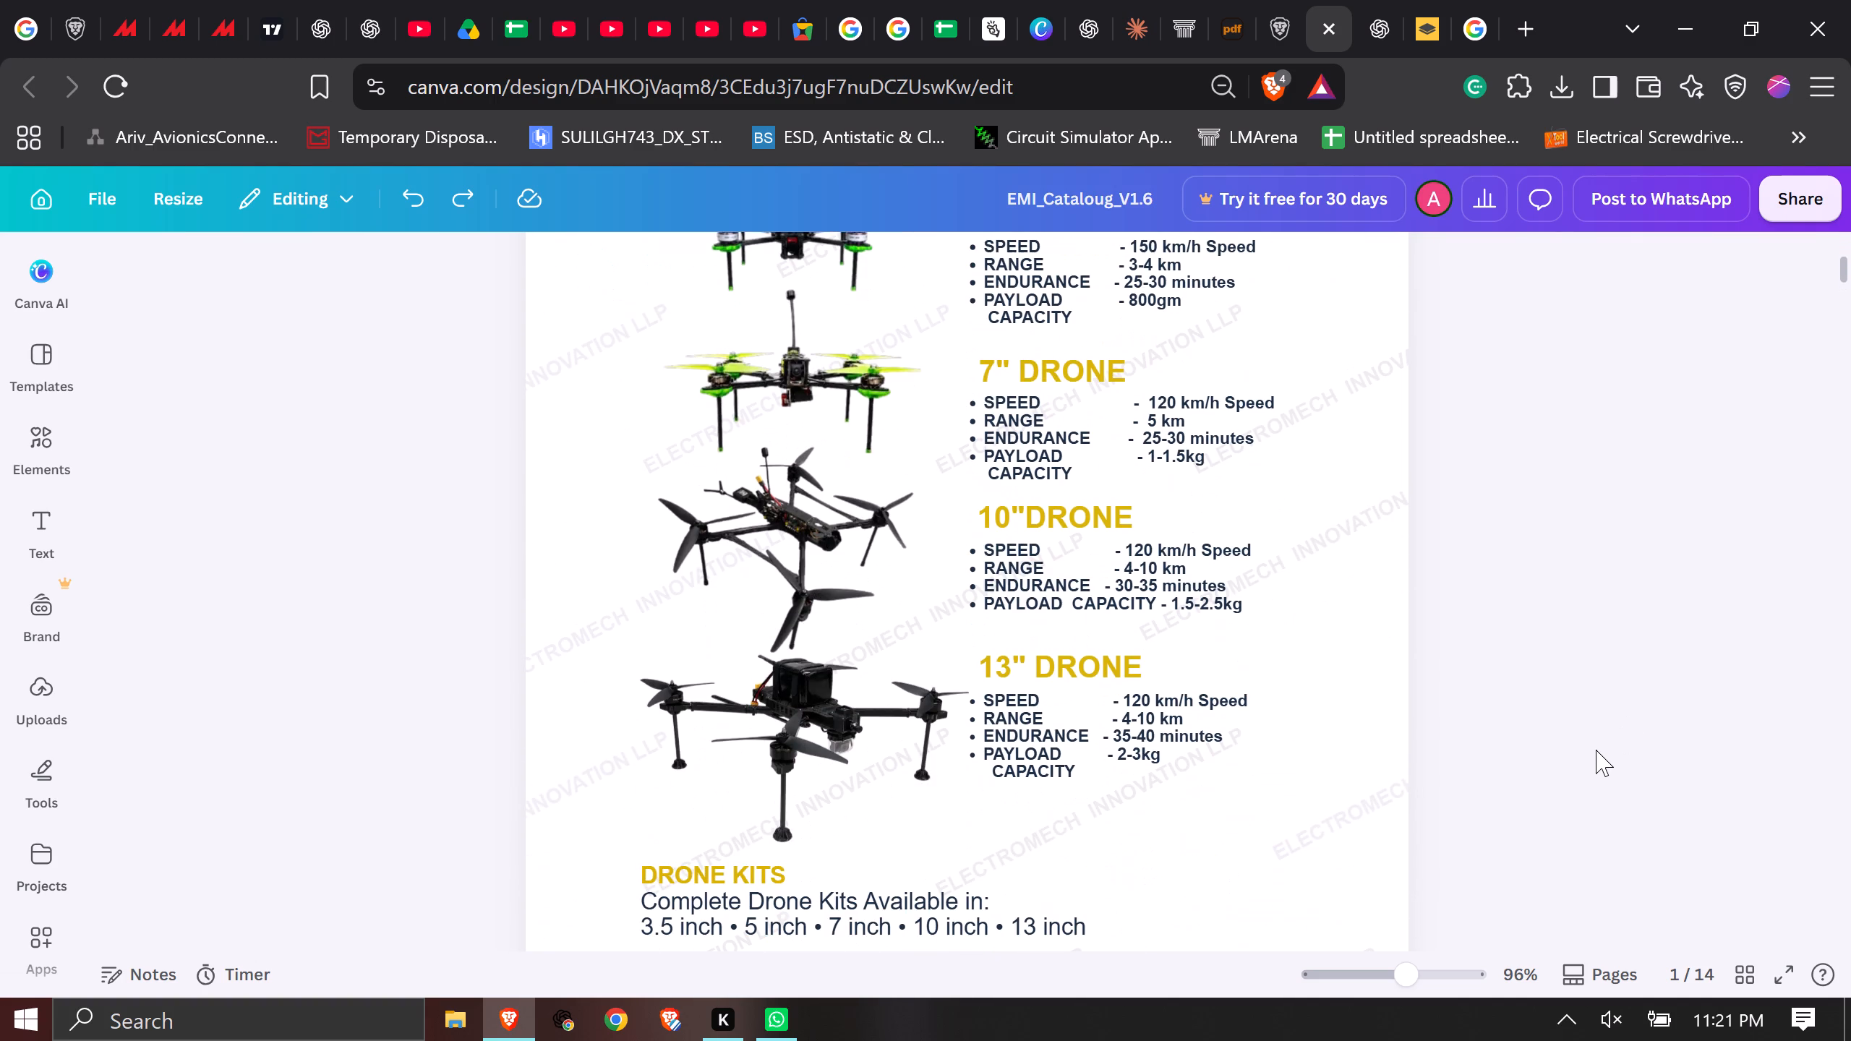
scroll(1730, 538, "down", 2)
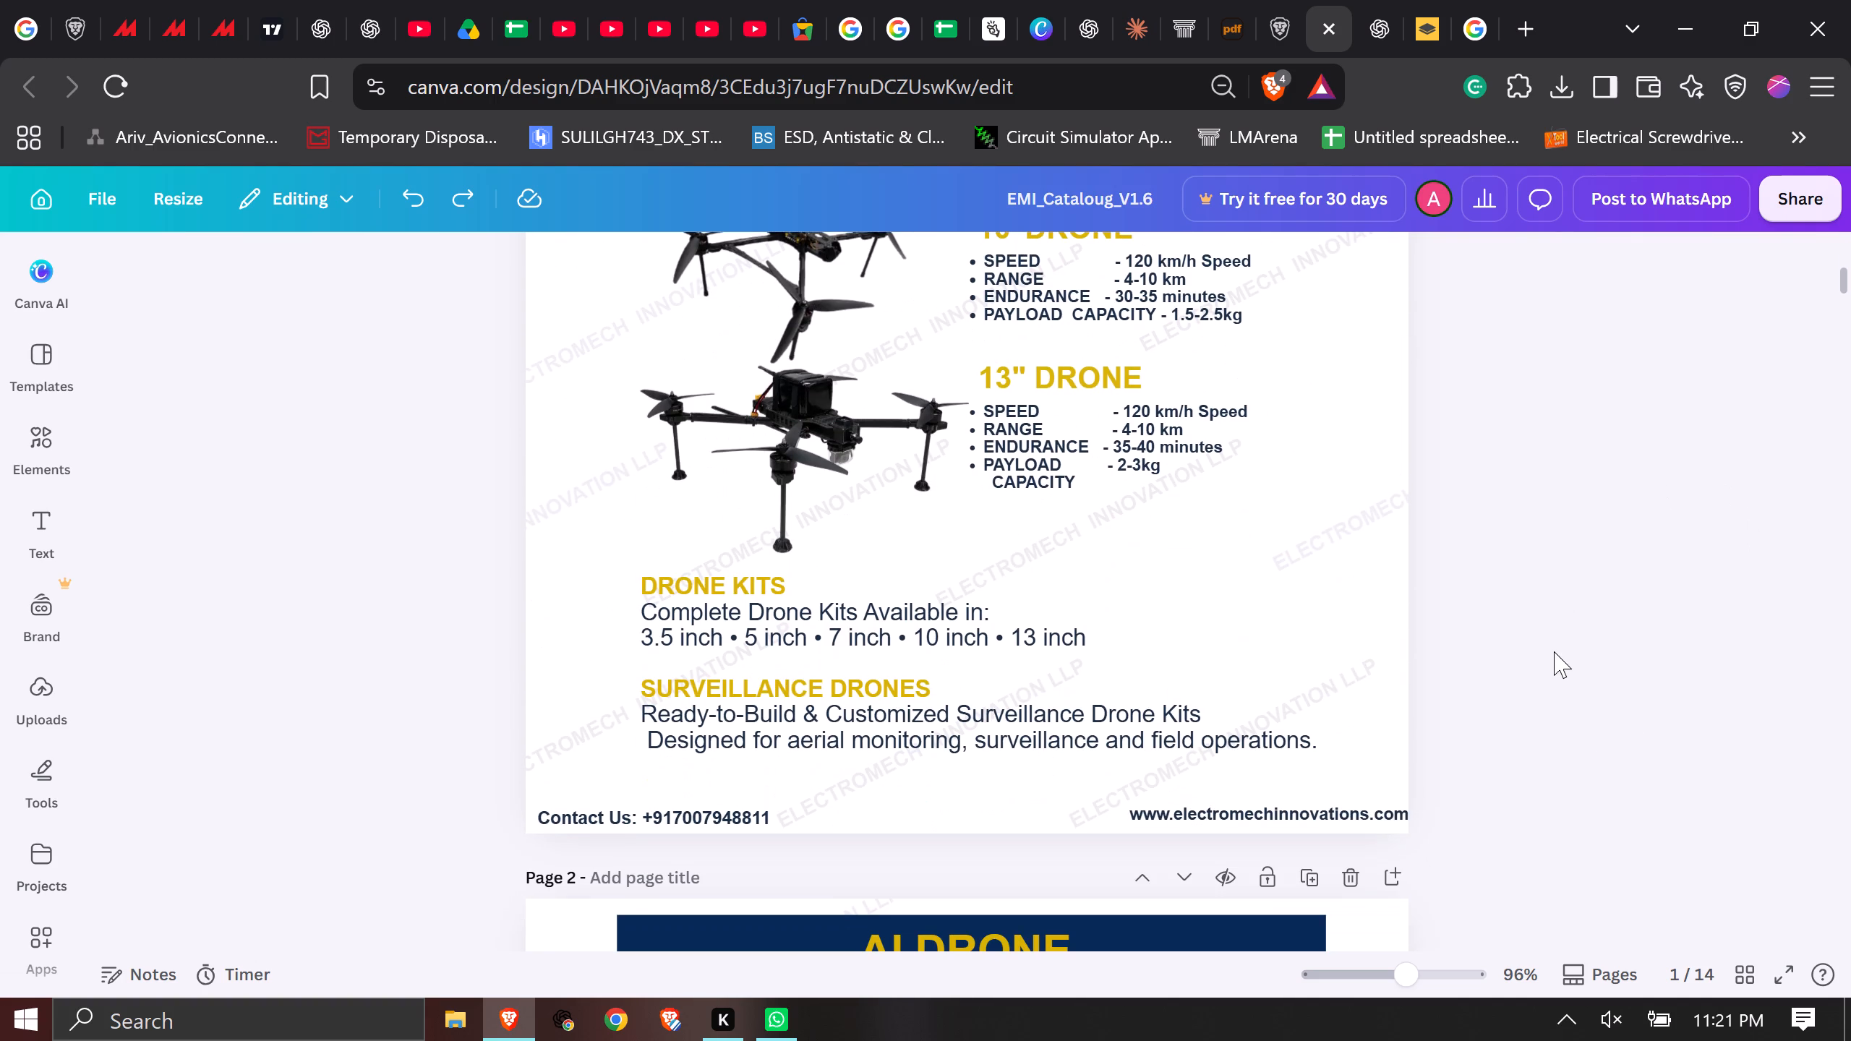
scroll(1568, 643, "down", 15)
scroll(1572, 640, "down", 19)
scroll(1572, 640, "up", 3)
scroll(1572, 640, "down", 4)
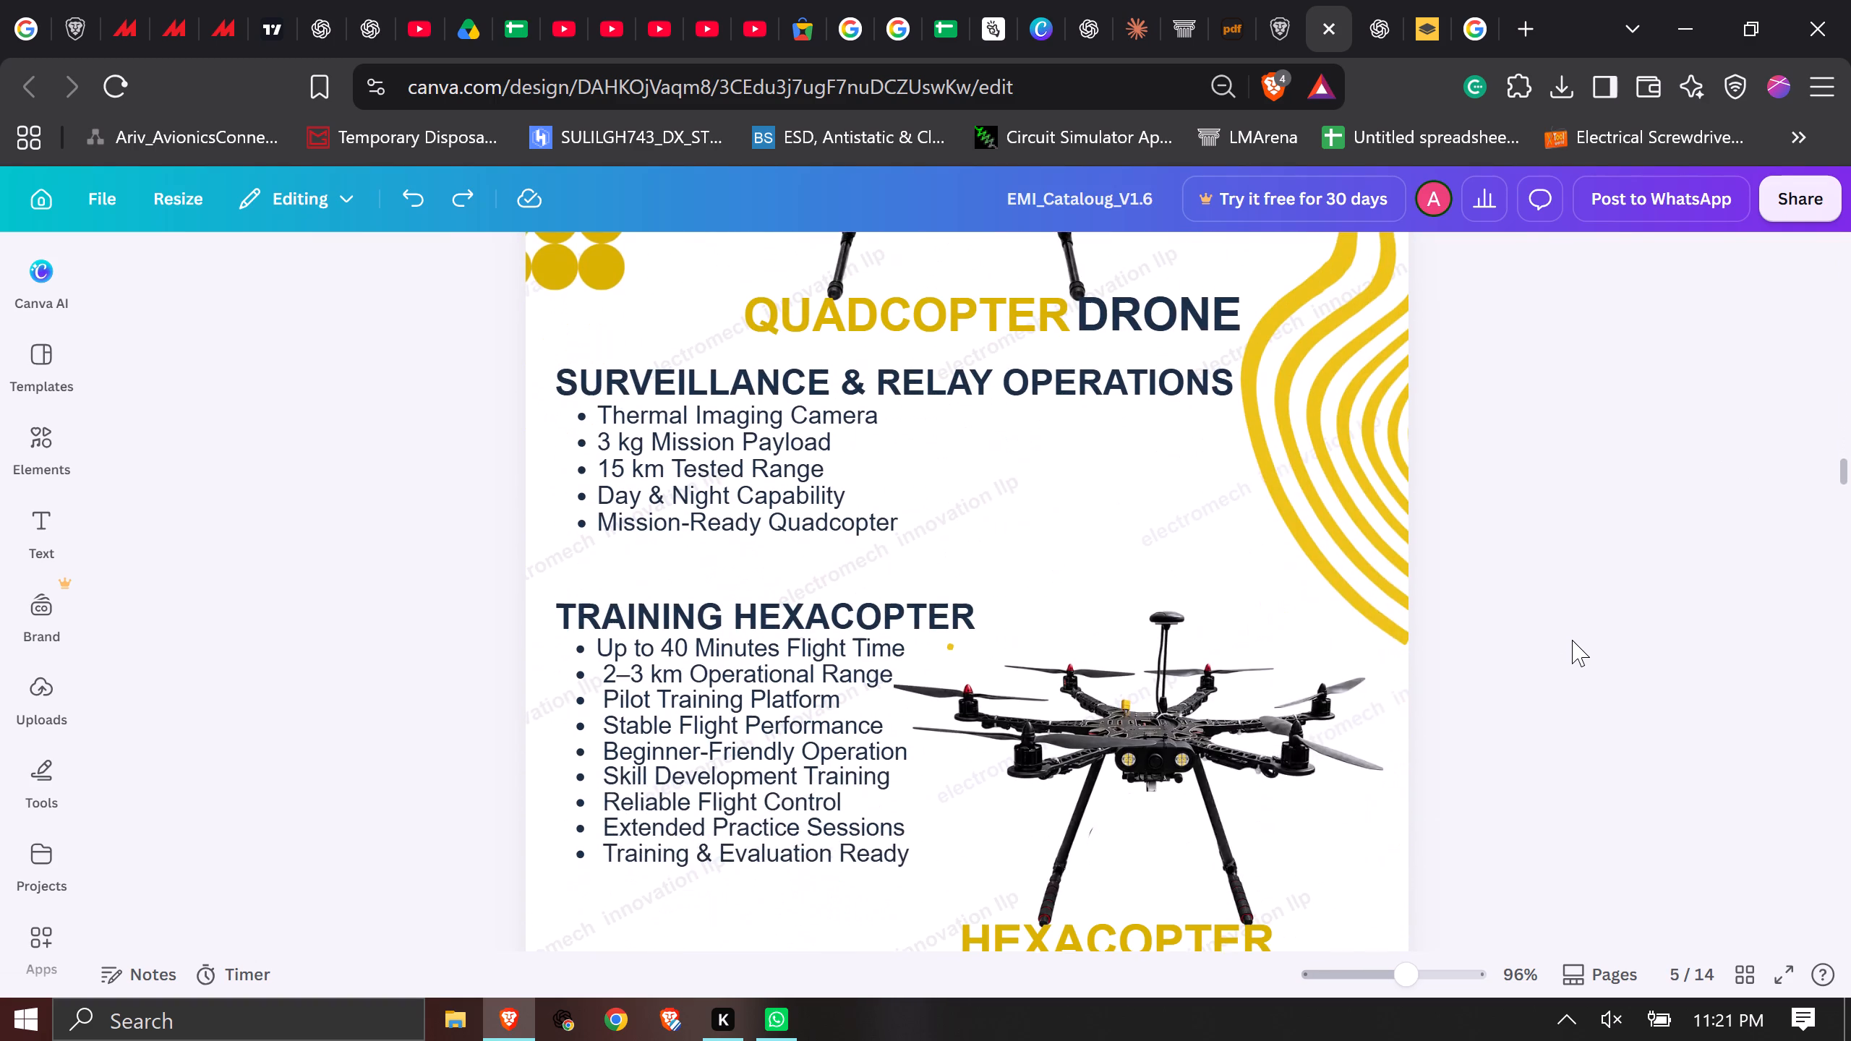
Stagger page 5's QUADCOPTER DRONE heading over two lines, raising QUADCOPTER between the drone's legs and placing DRONE below its end.
scroll(1390, 623, "up", 2)
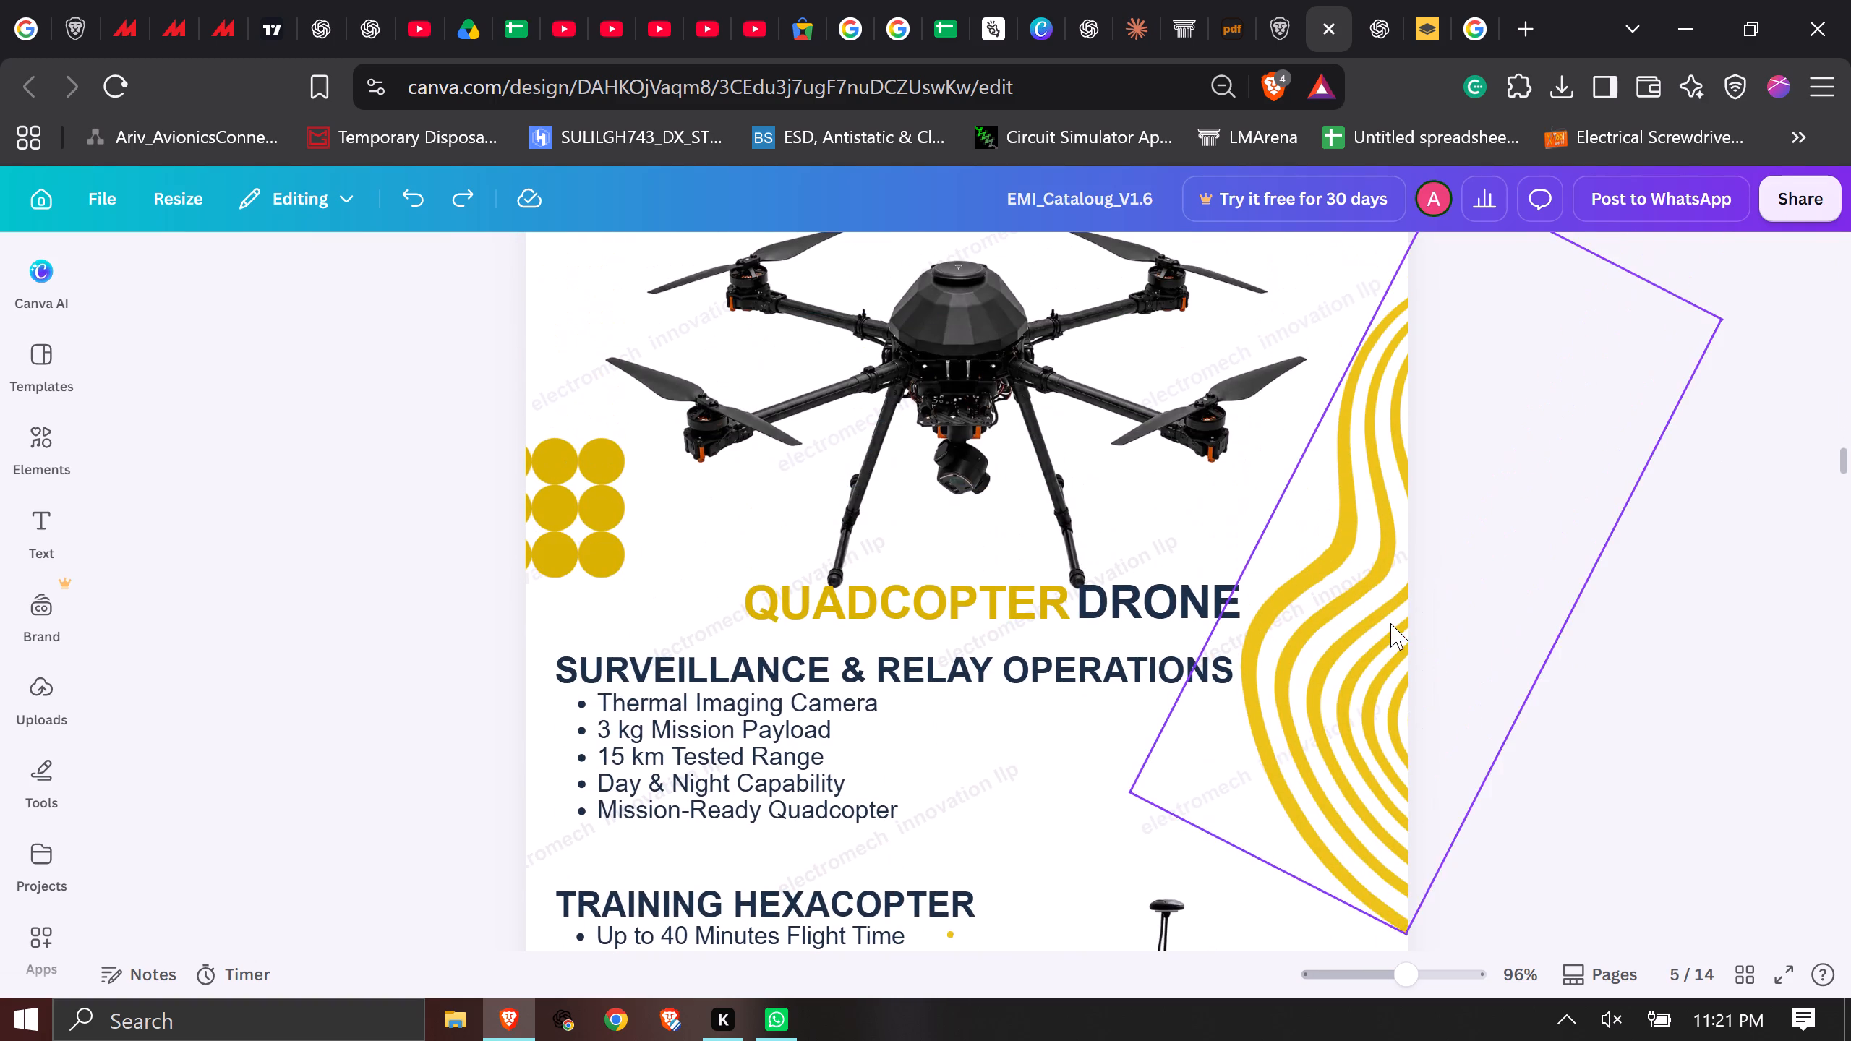
scroll(1820, 574, "down", 5, "ctrl")
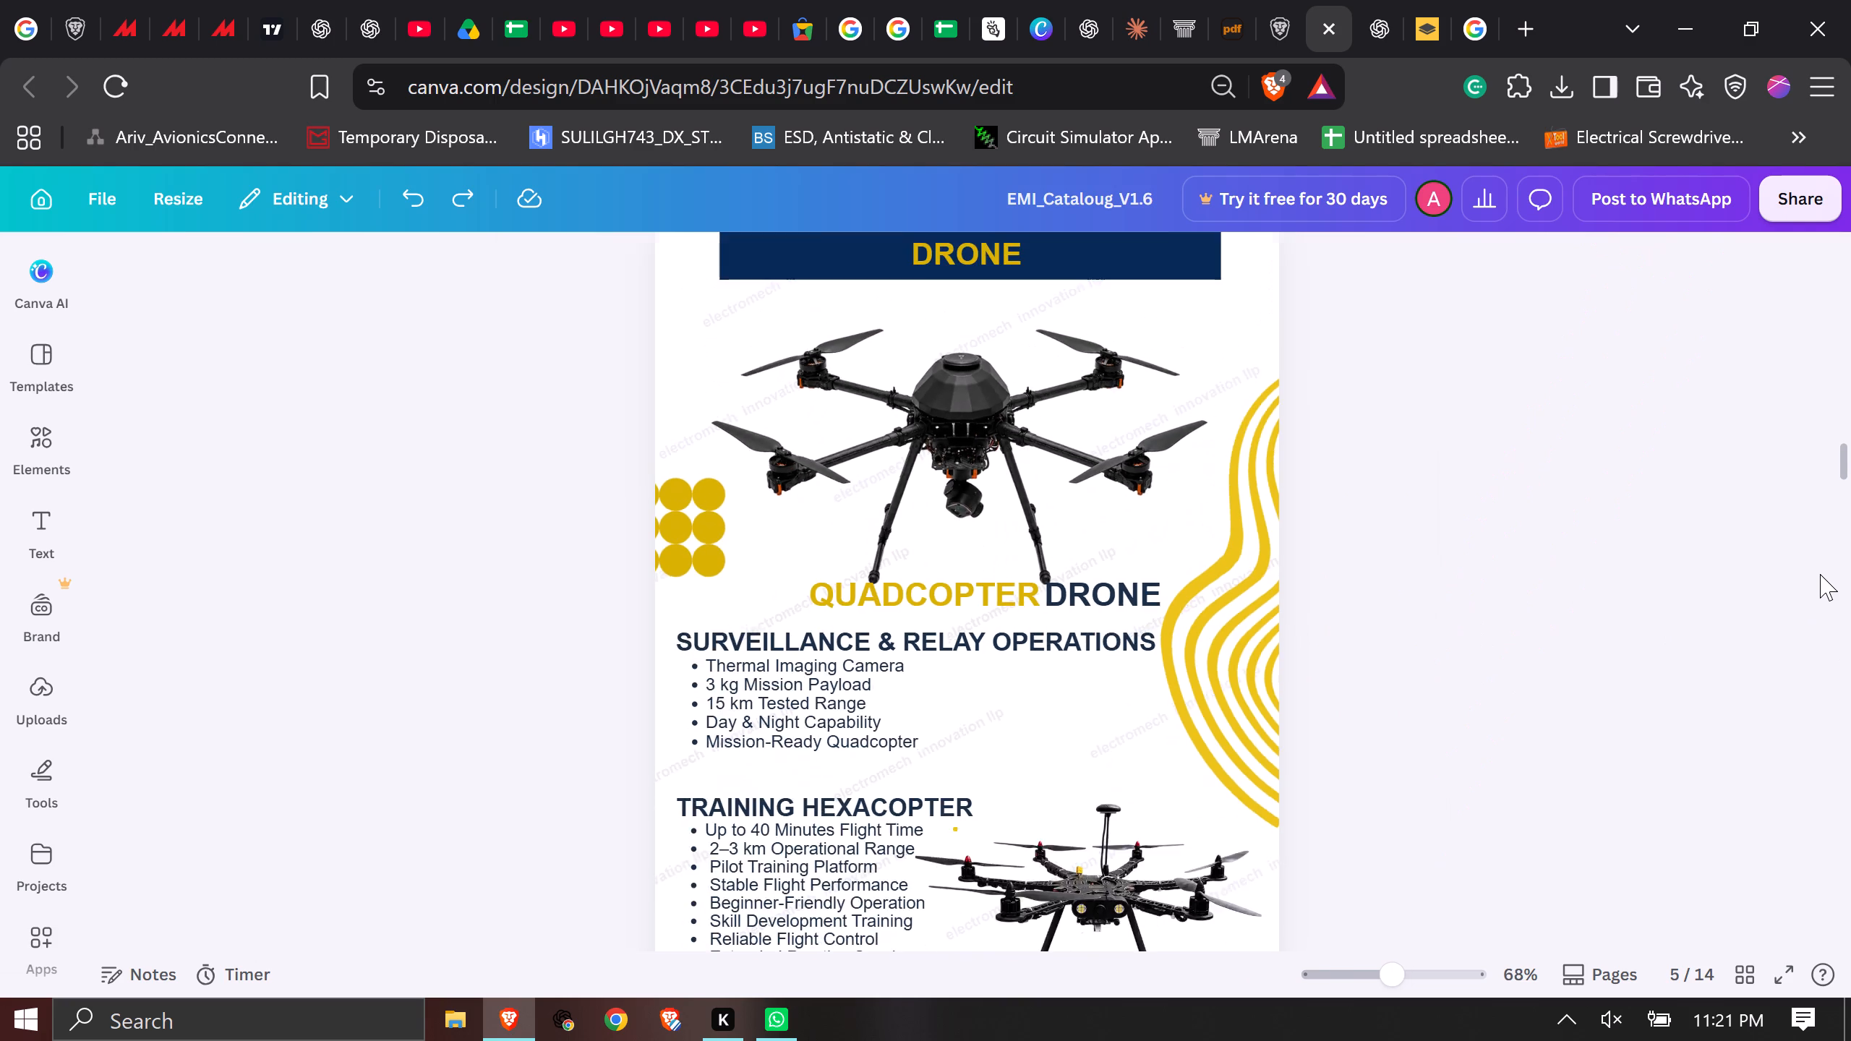
scroll(1277, 622, "up", 9, "ctrl")
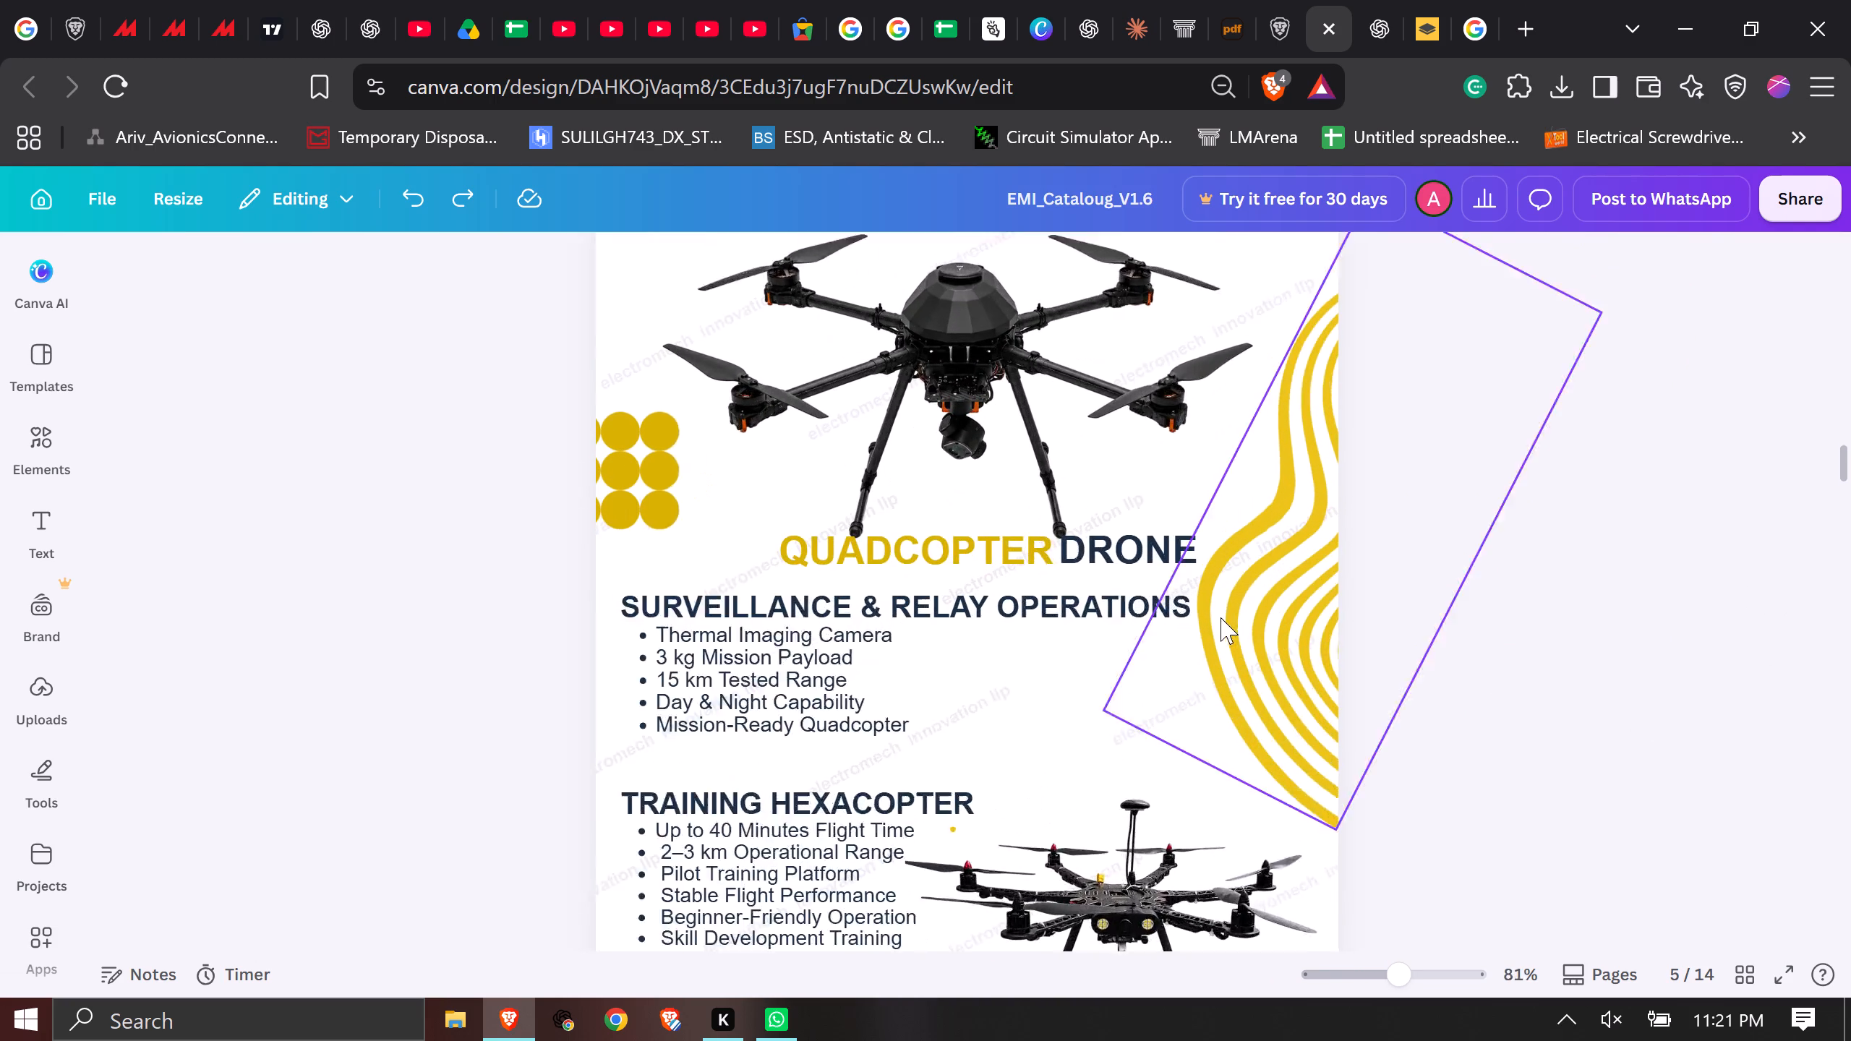
left_click(1004, 530)
left_click(1095, 529)
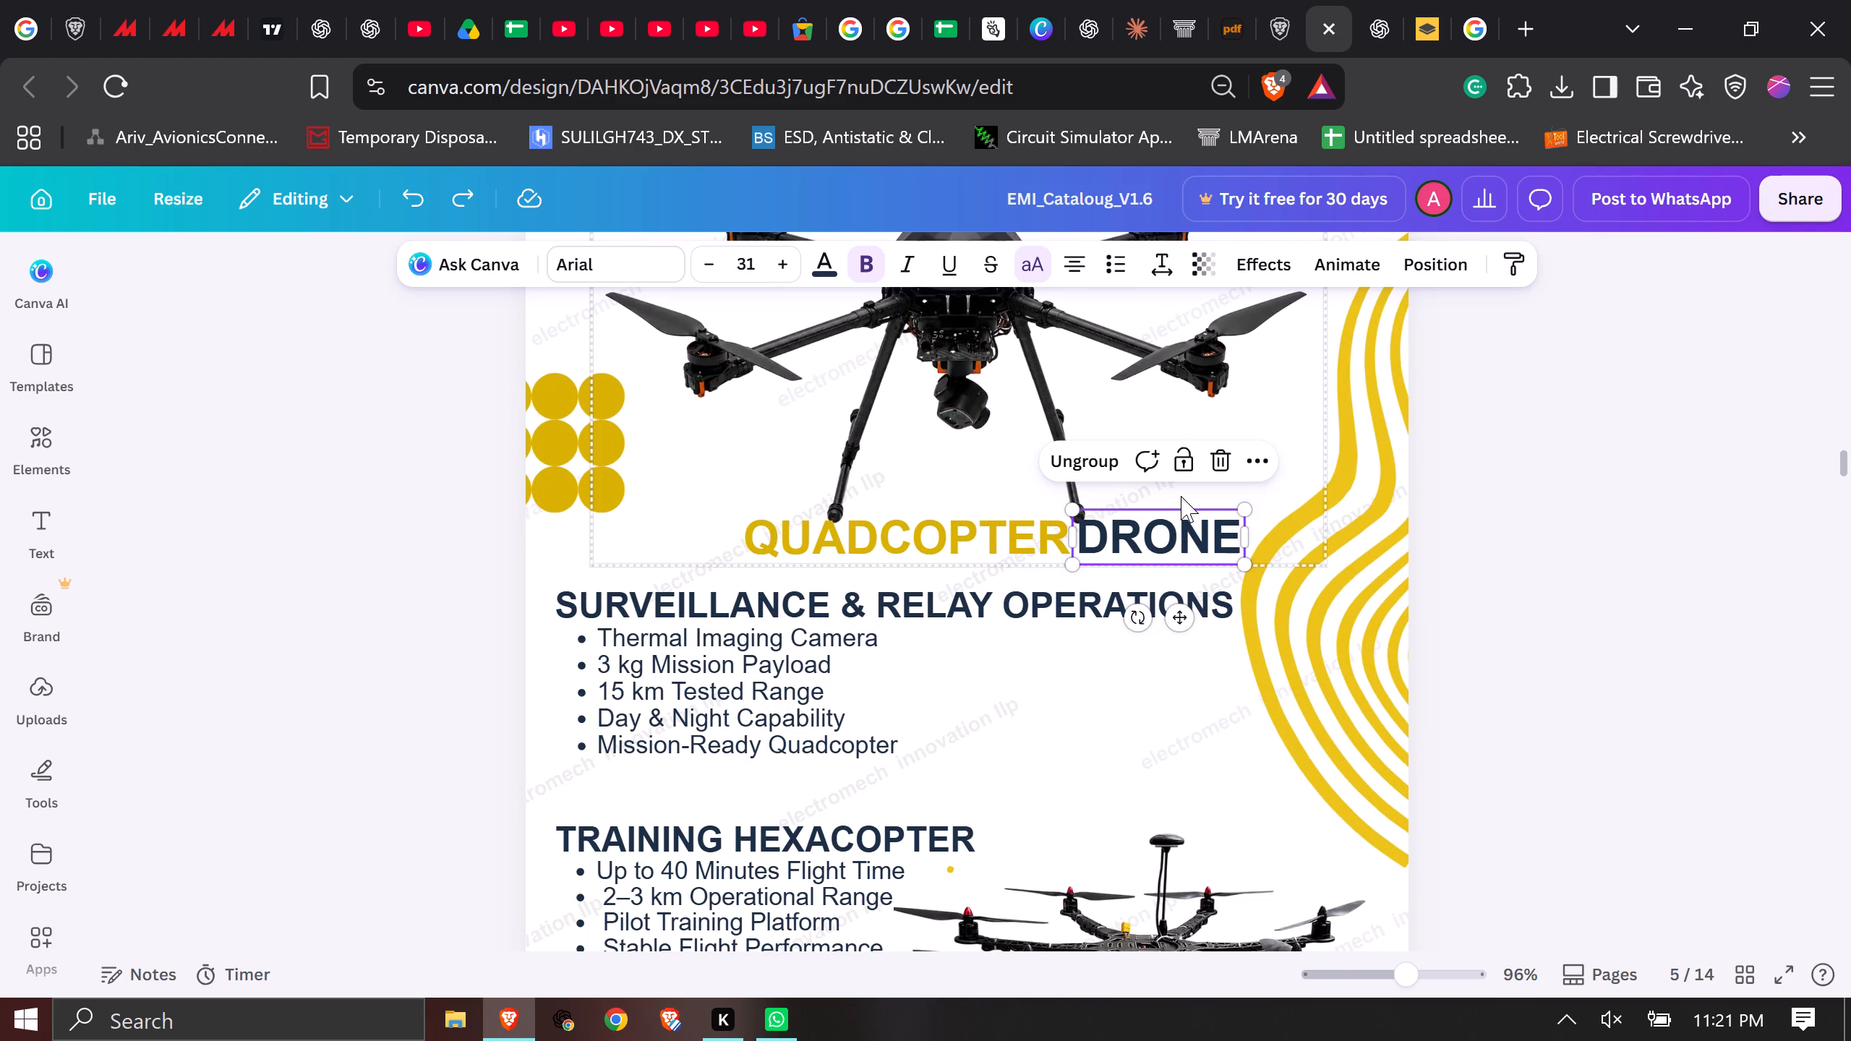
left_click(1009, 537)
left_click_drag(1014, 534, 997, 481)
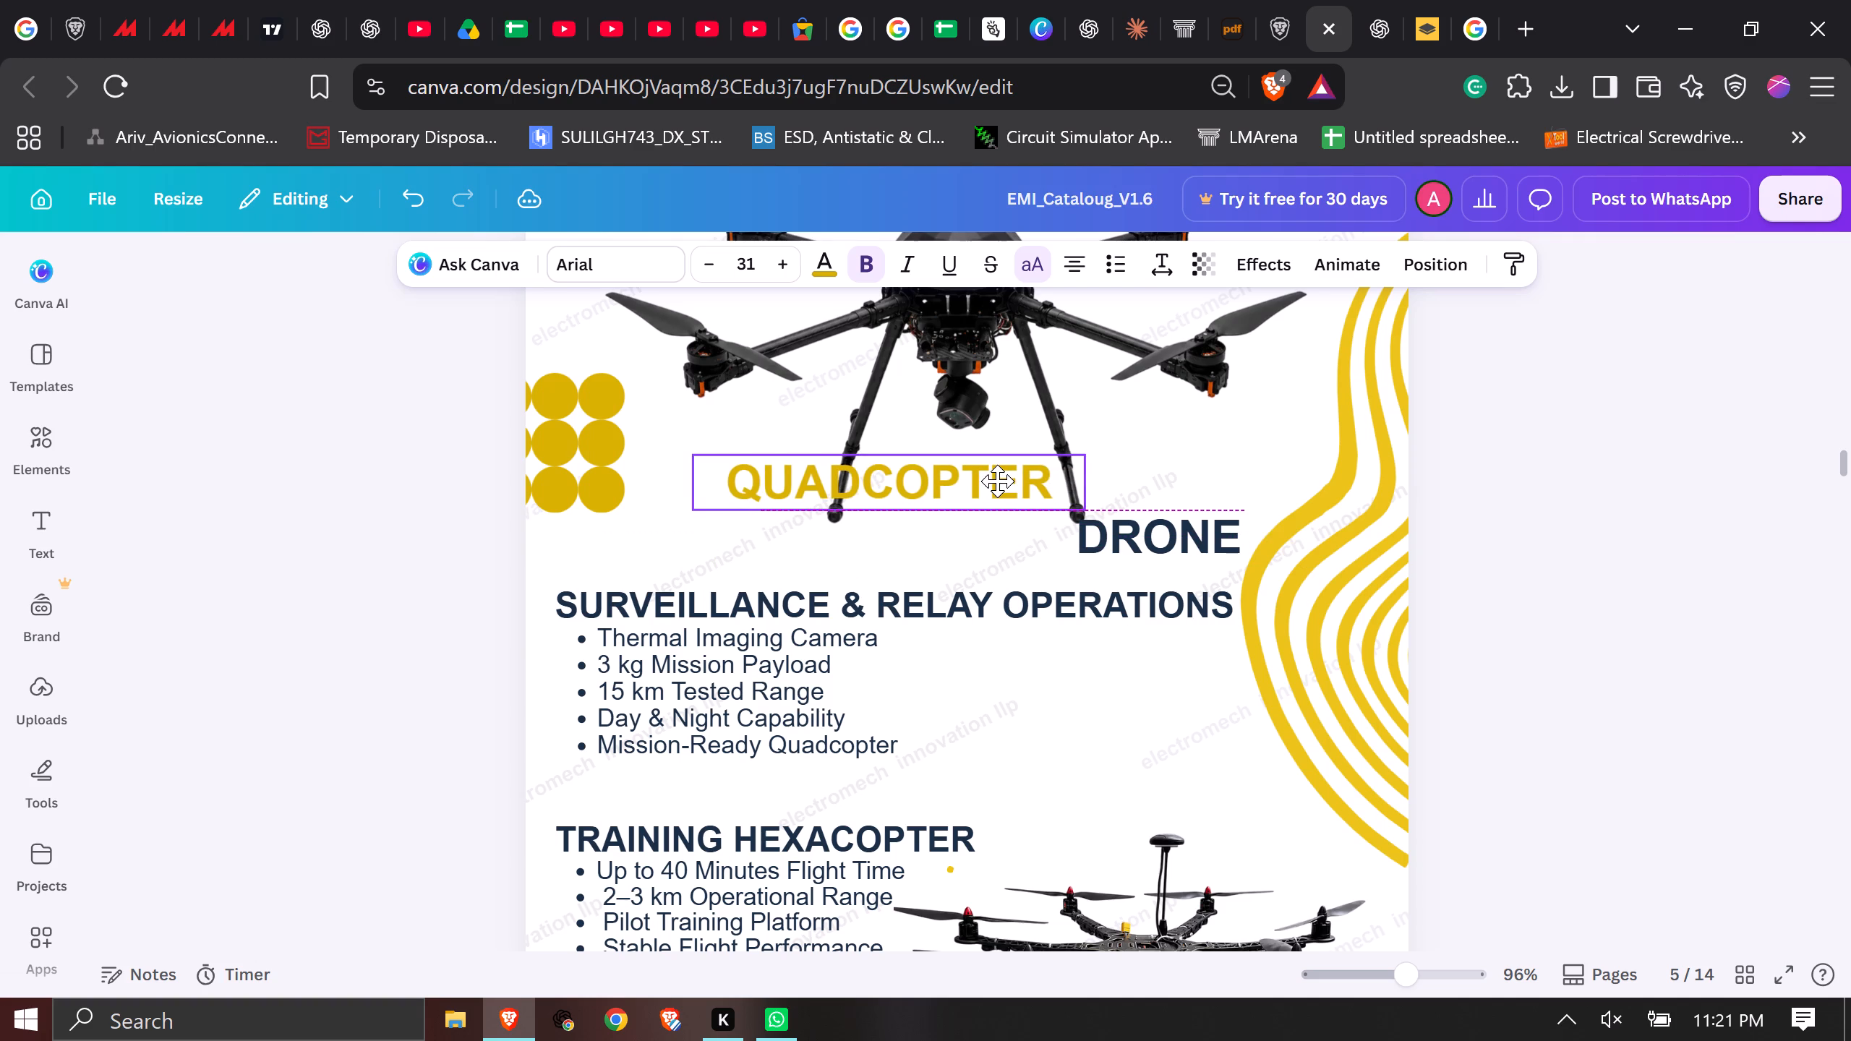
left_click_drag(997, 481, 991, 481)
left_click_drag(1147, 541, 1052, 549)
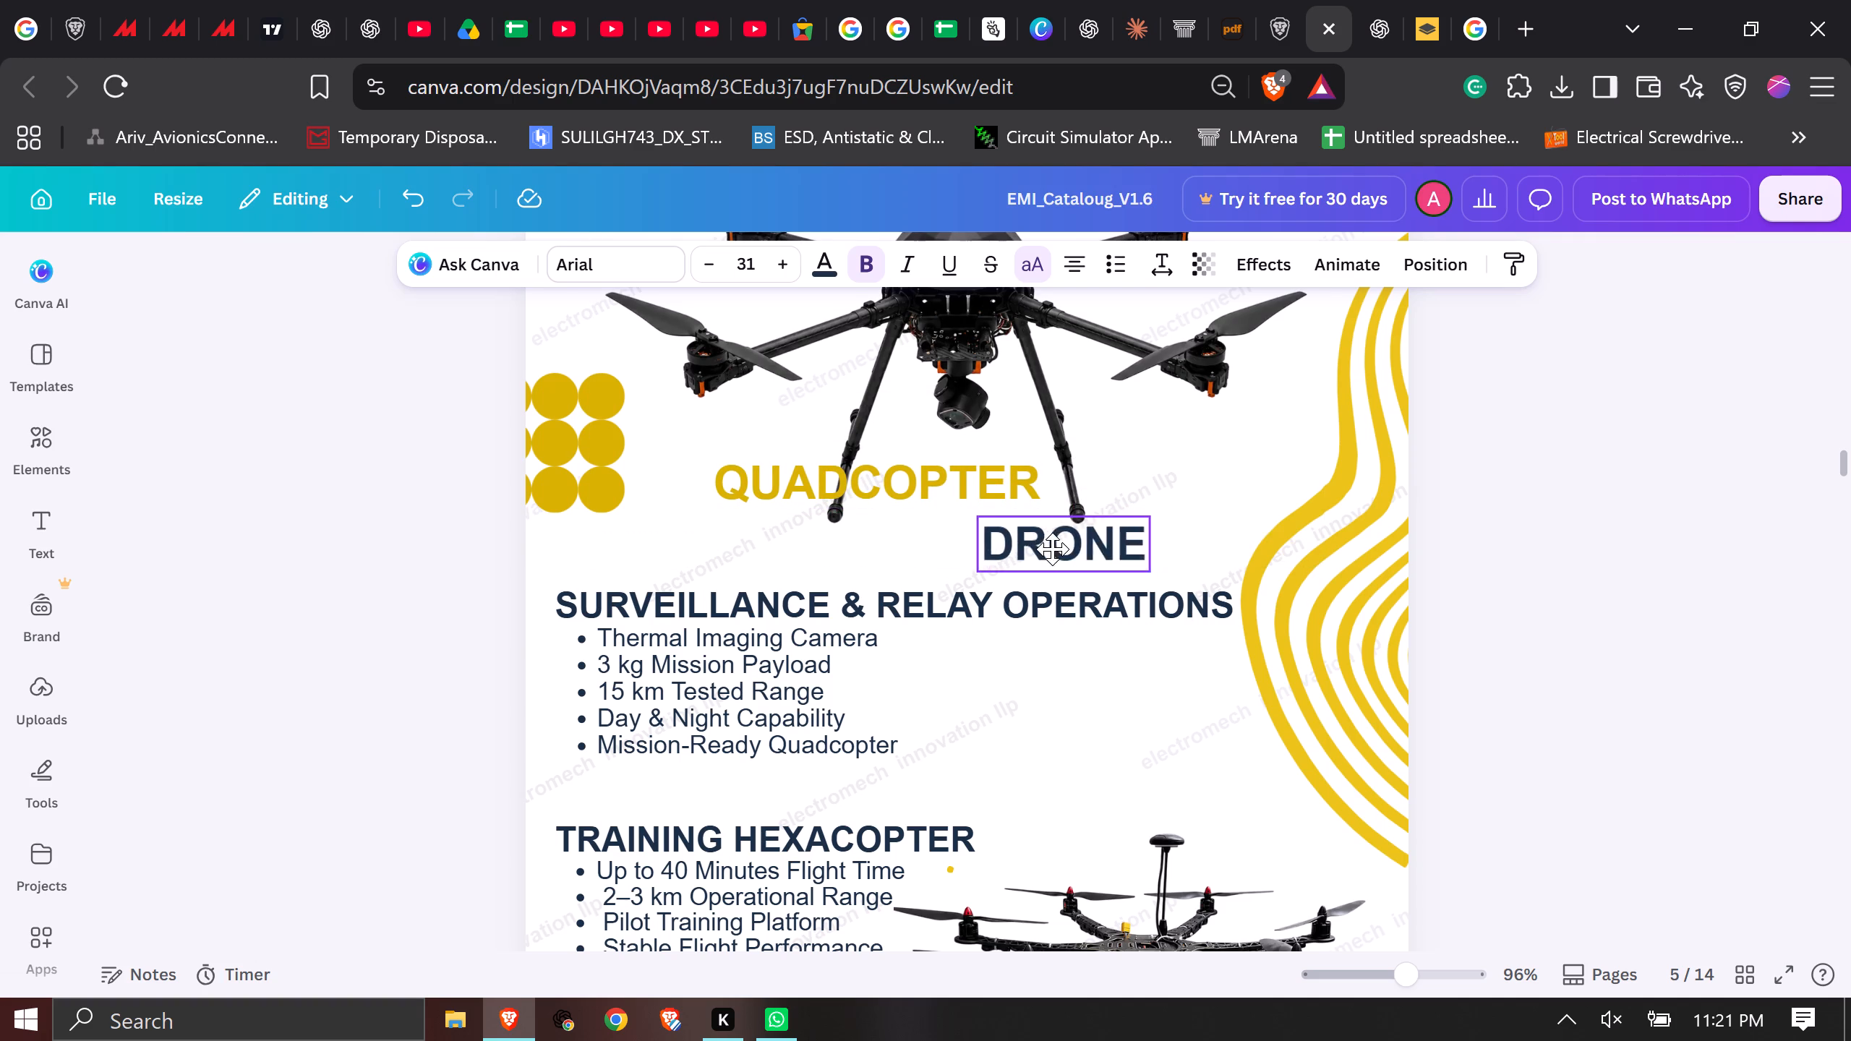
left_click_drag(1052, 549, 1038, 538)
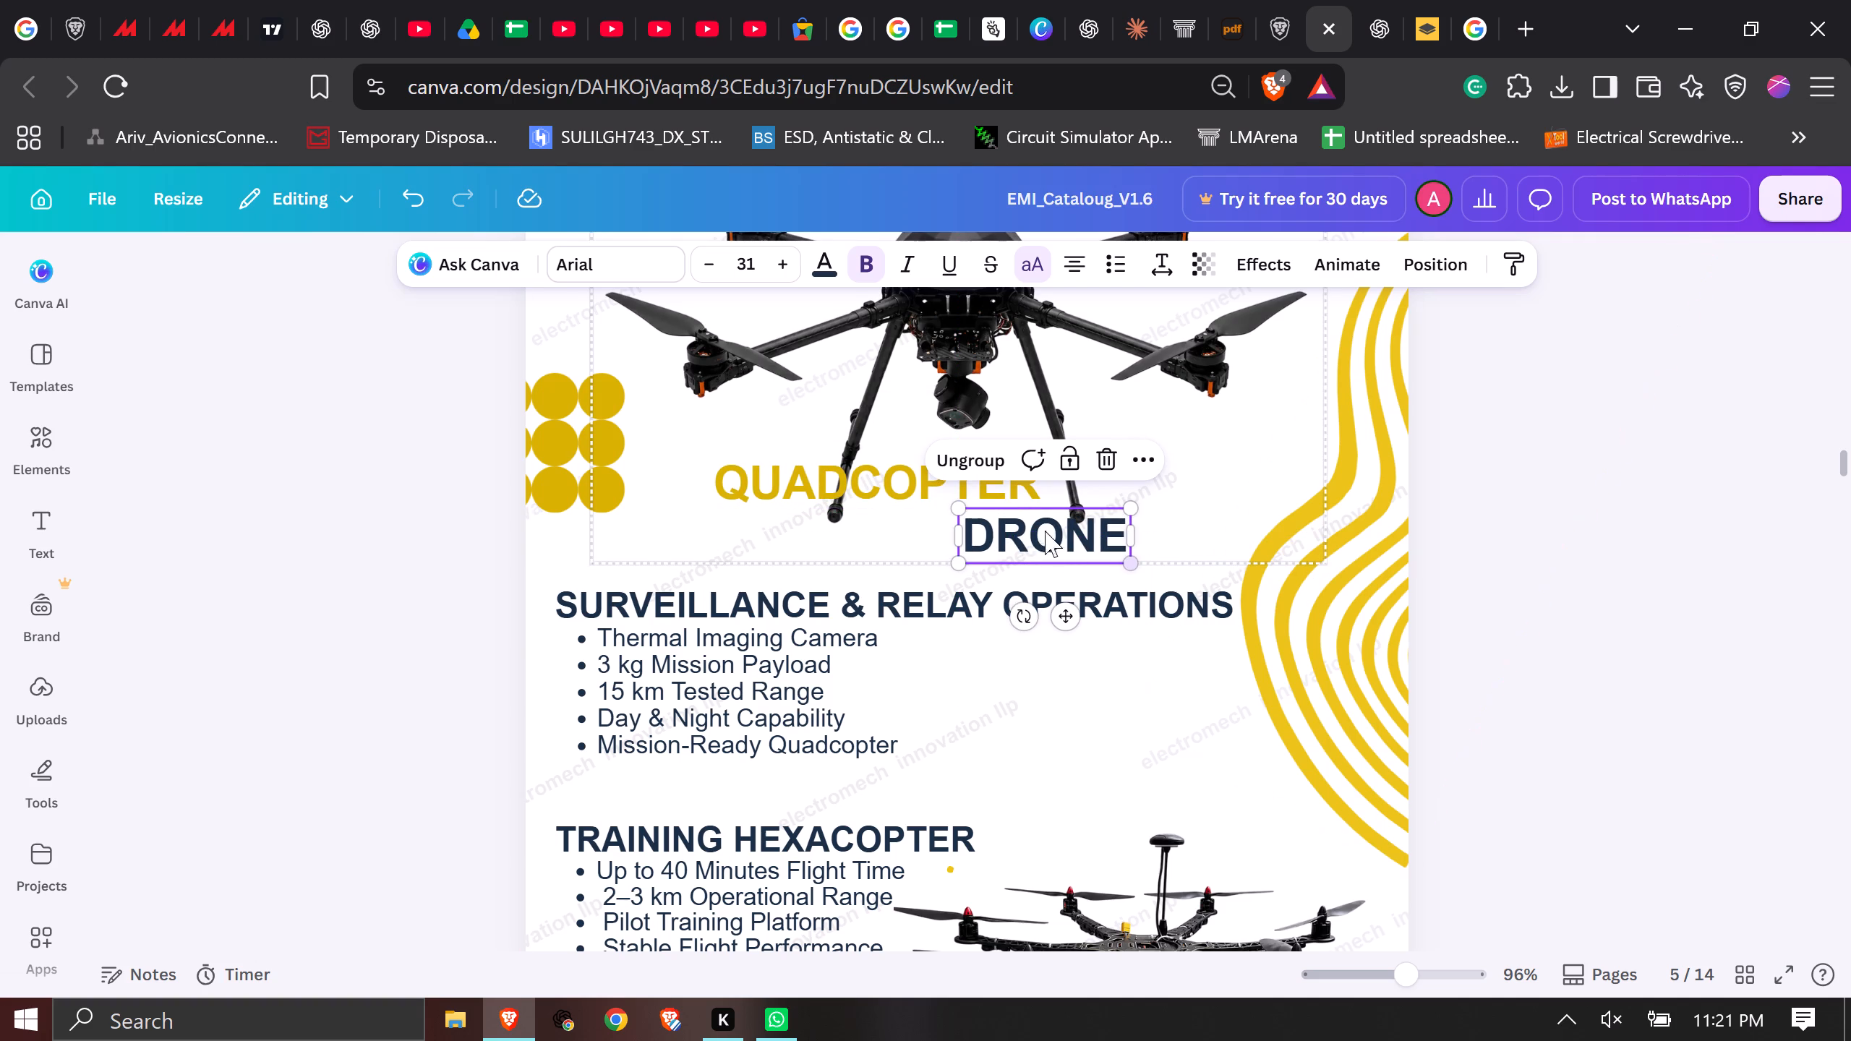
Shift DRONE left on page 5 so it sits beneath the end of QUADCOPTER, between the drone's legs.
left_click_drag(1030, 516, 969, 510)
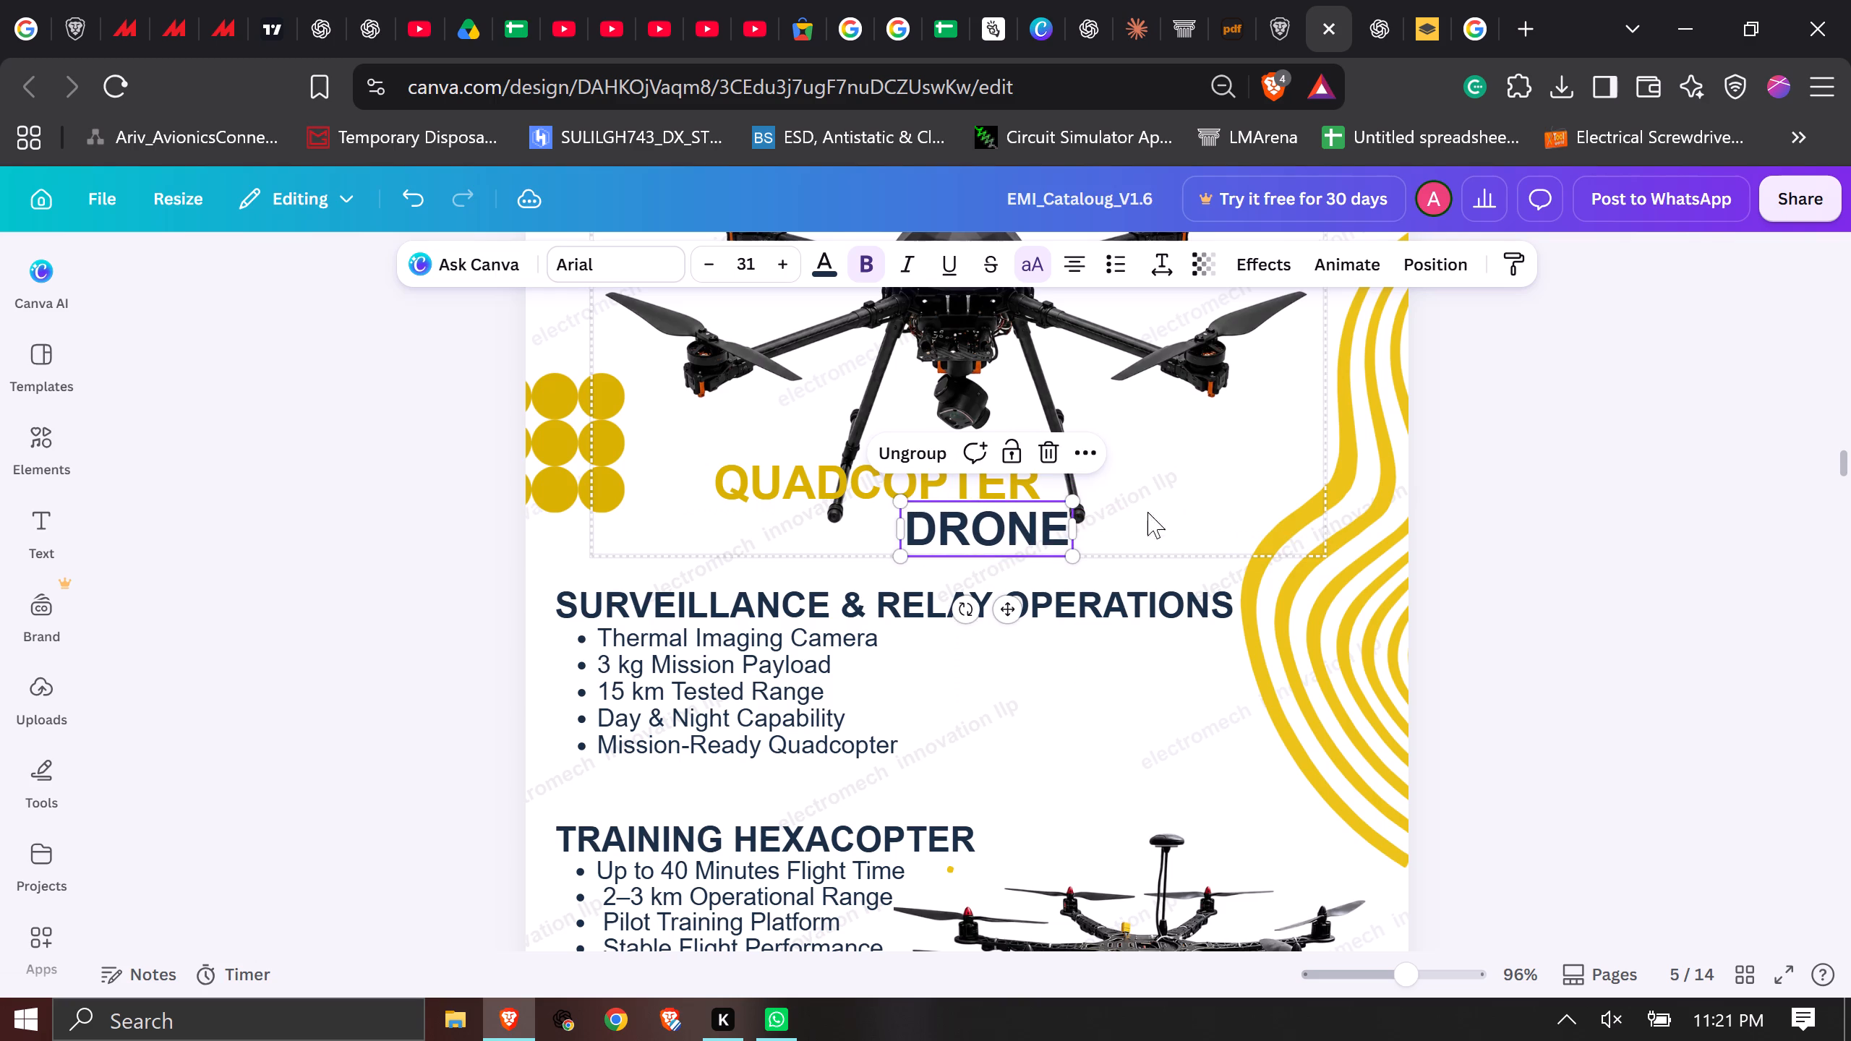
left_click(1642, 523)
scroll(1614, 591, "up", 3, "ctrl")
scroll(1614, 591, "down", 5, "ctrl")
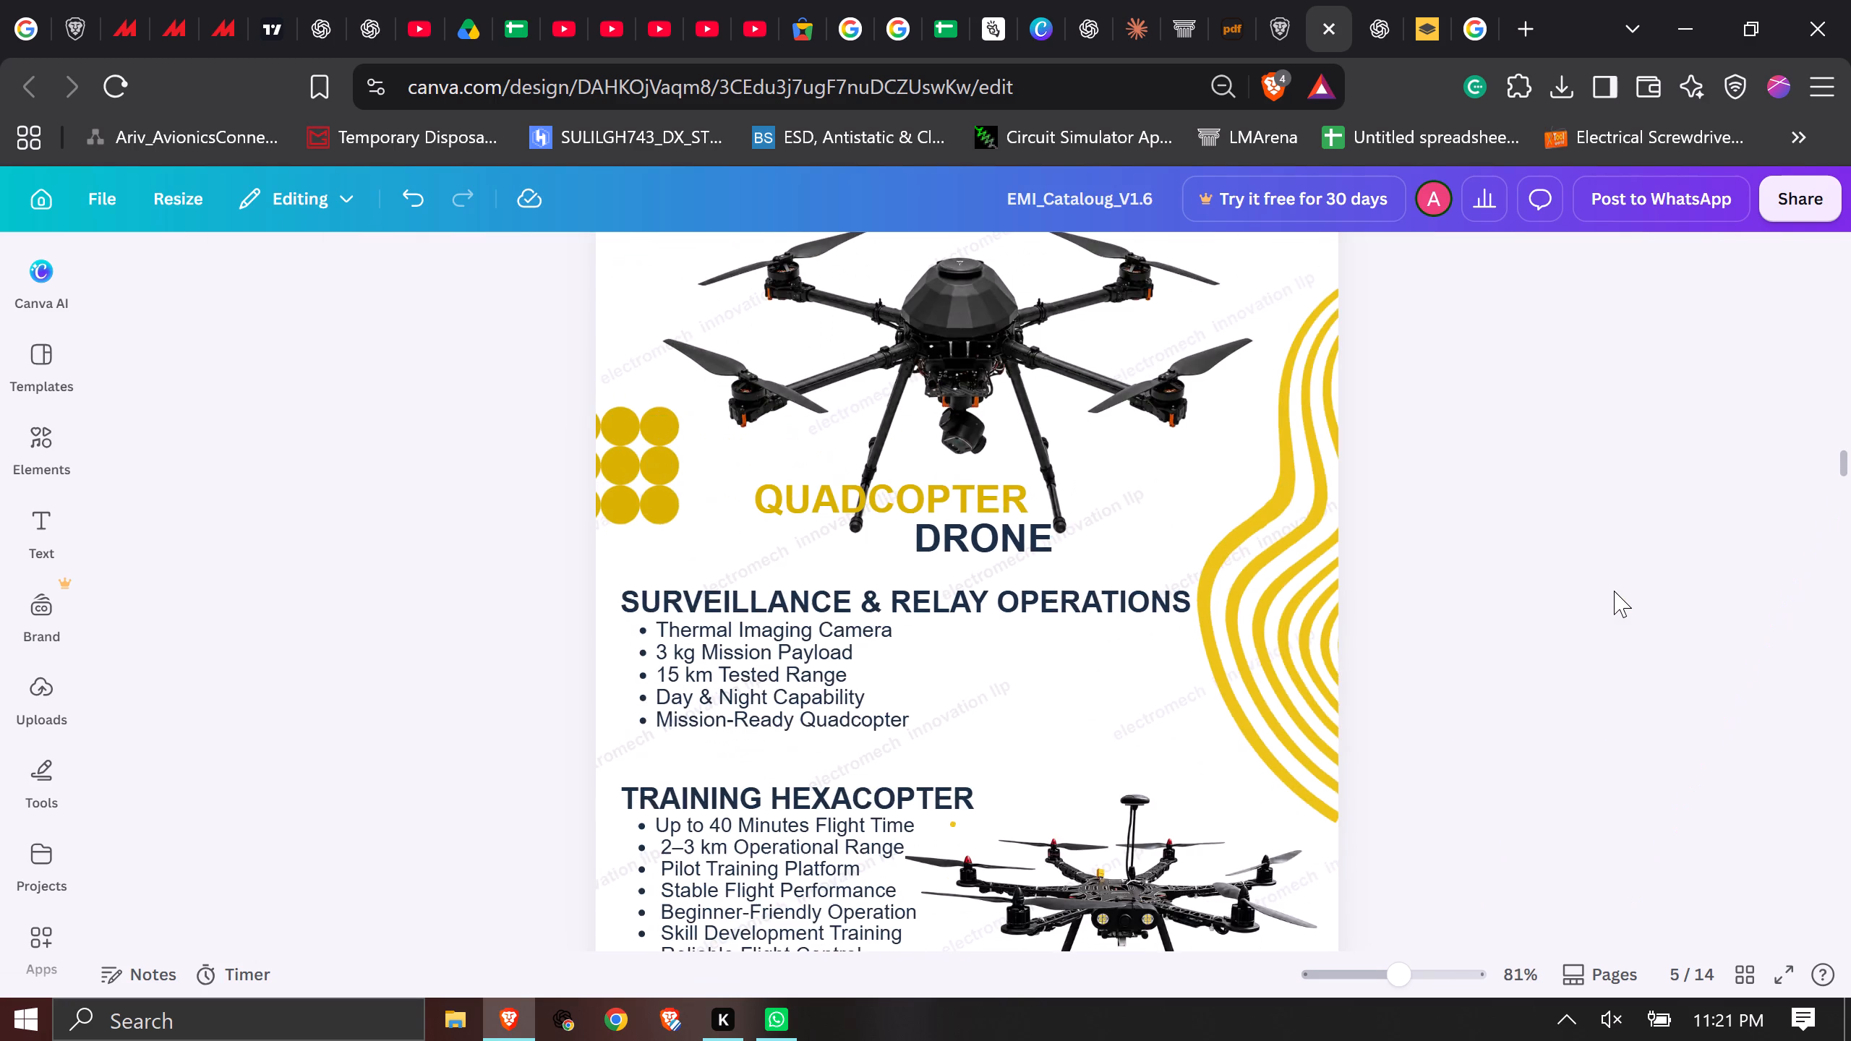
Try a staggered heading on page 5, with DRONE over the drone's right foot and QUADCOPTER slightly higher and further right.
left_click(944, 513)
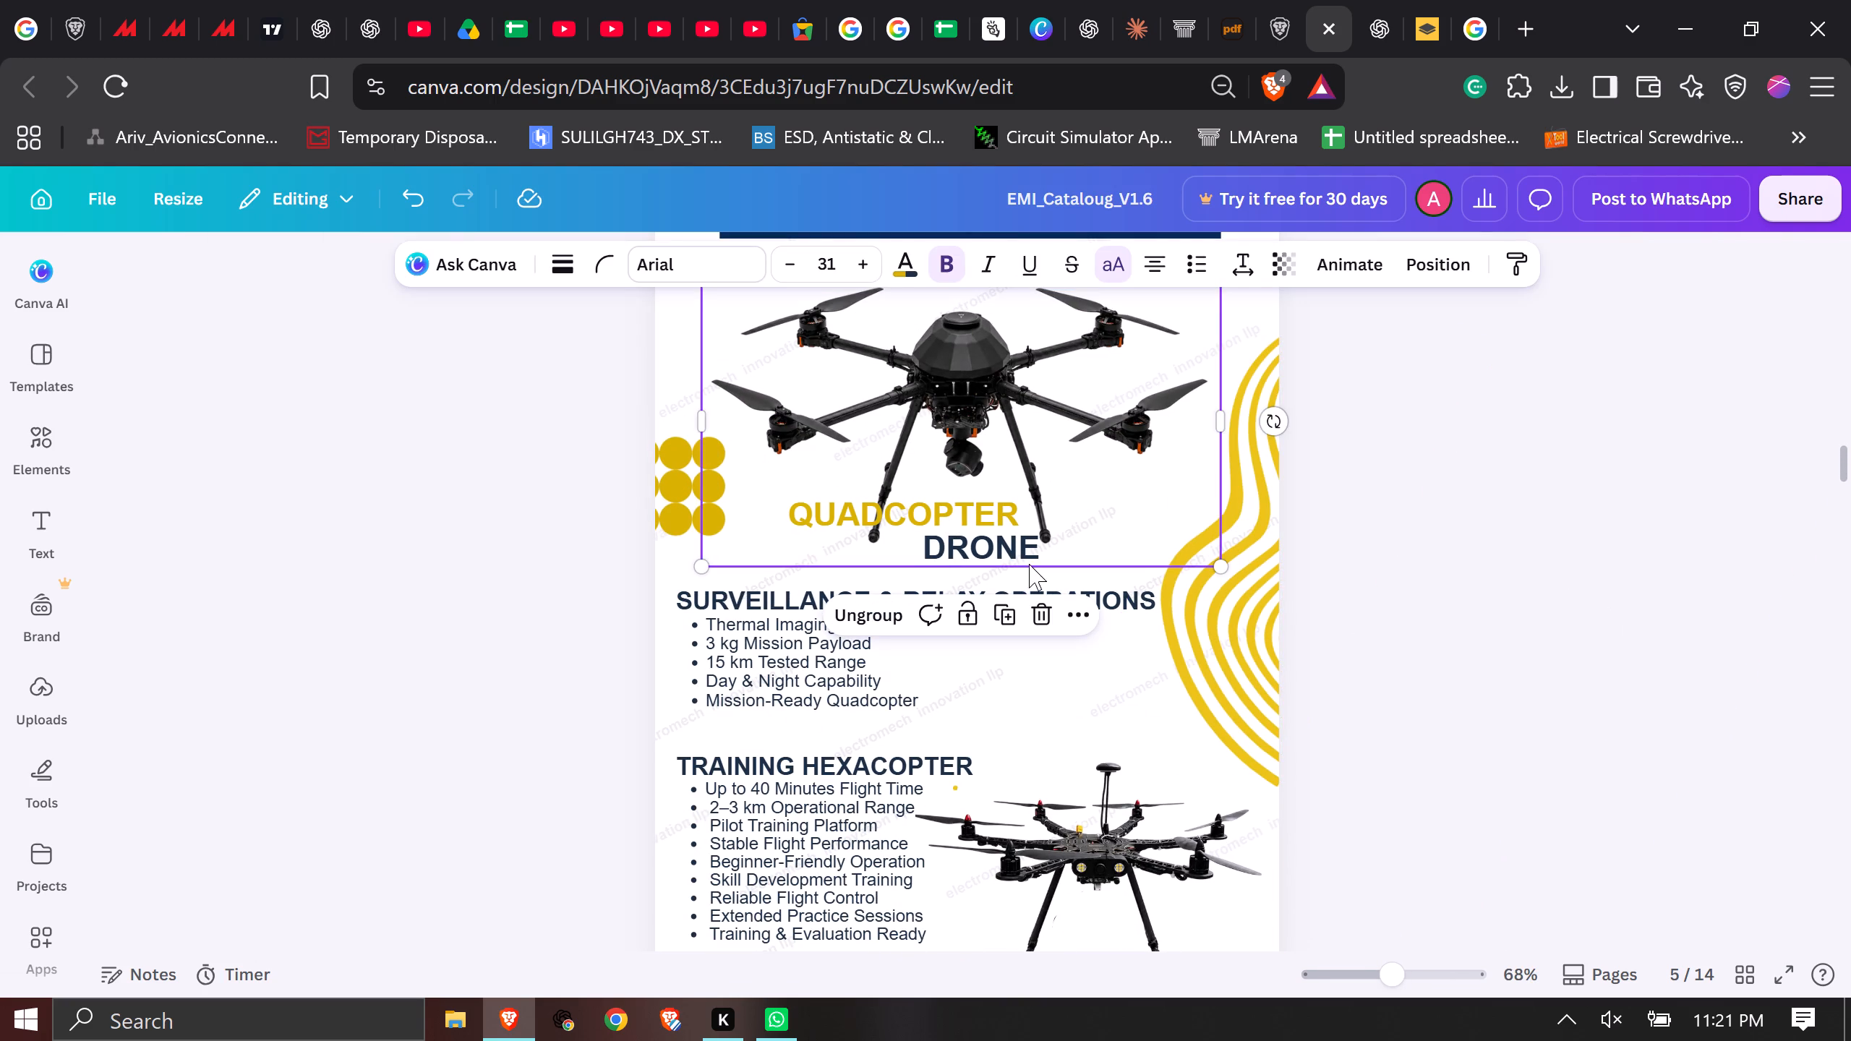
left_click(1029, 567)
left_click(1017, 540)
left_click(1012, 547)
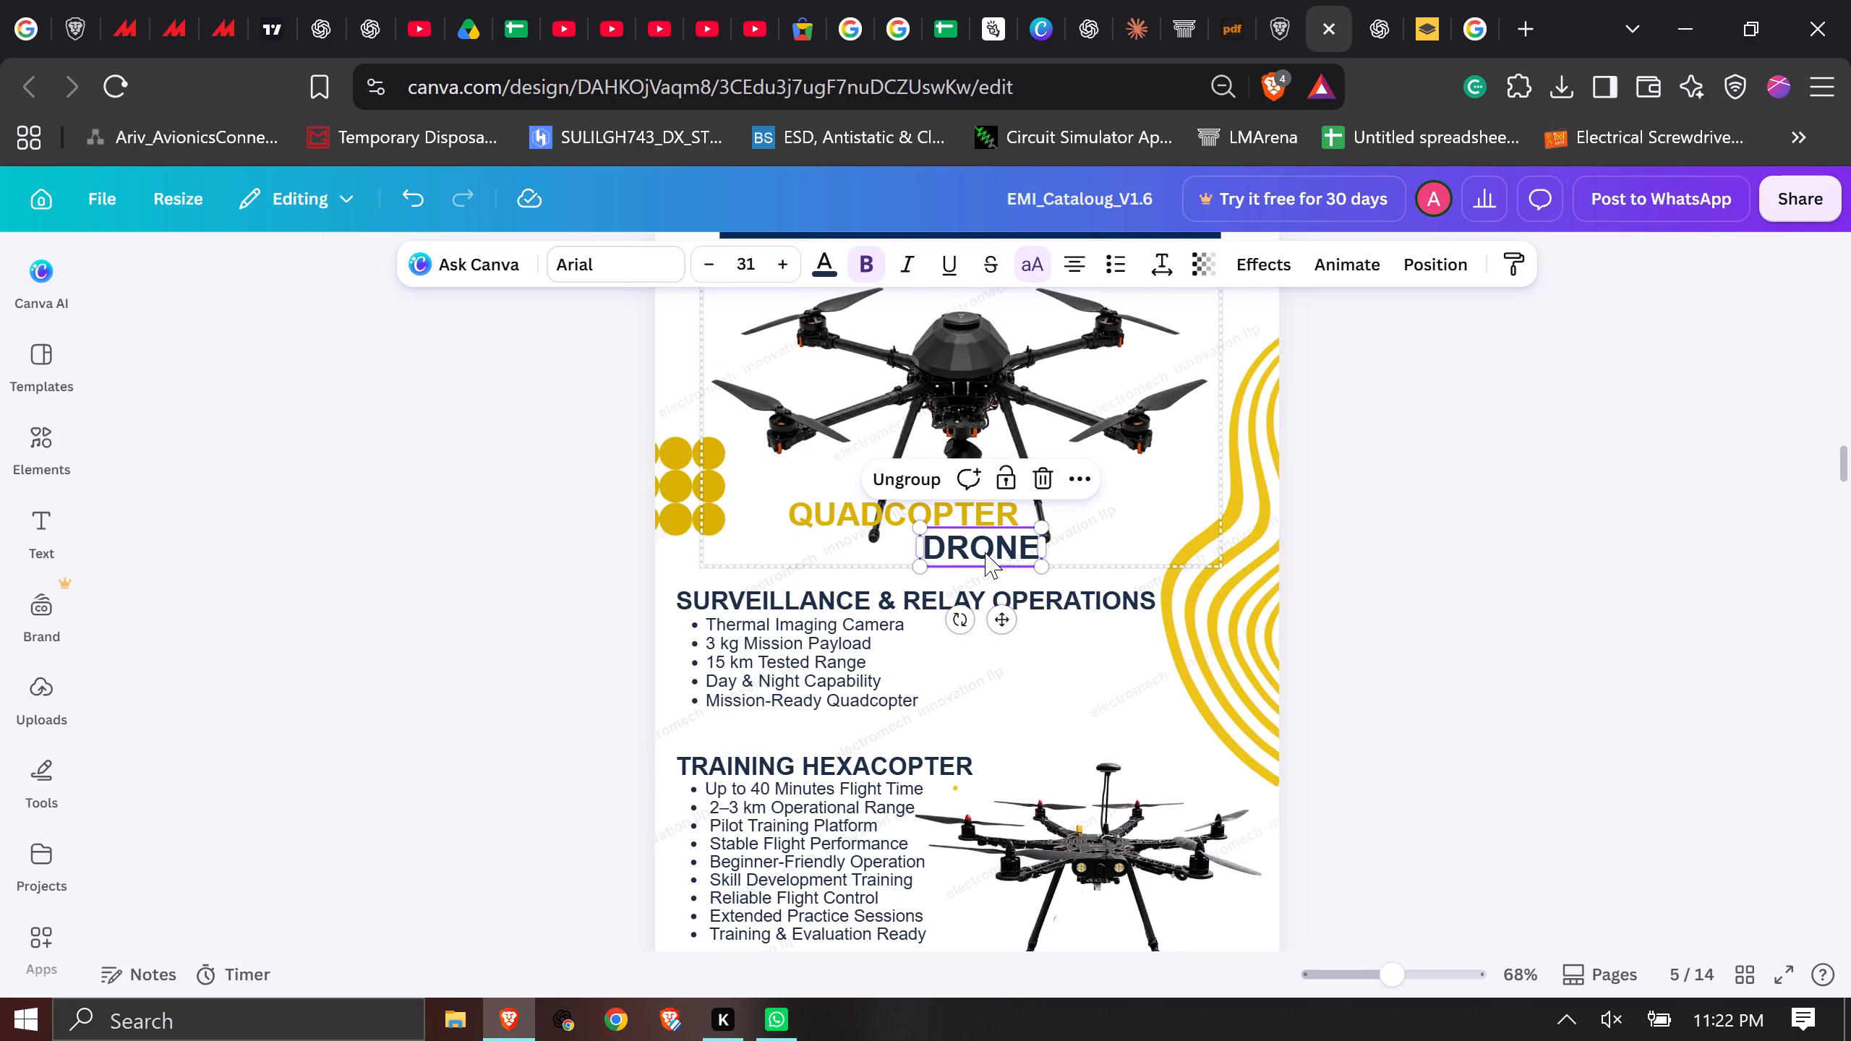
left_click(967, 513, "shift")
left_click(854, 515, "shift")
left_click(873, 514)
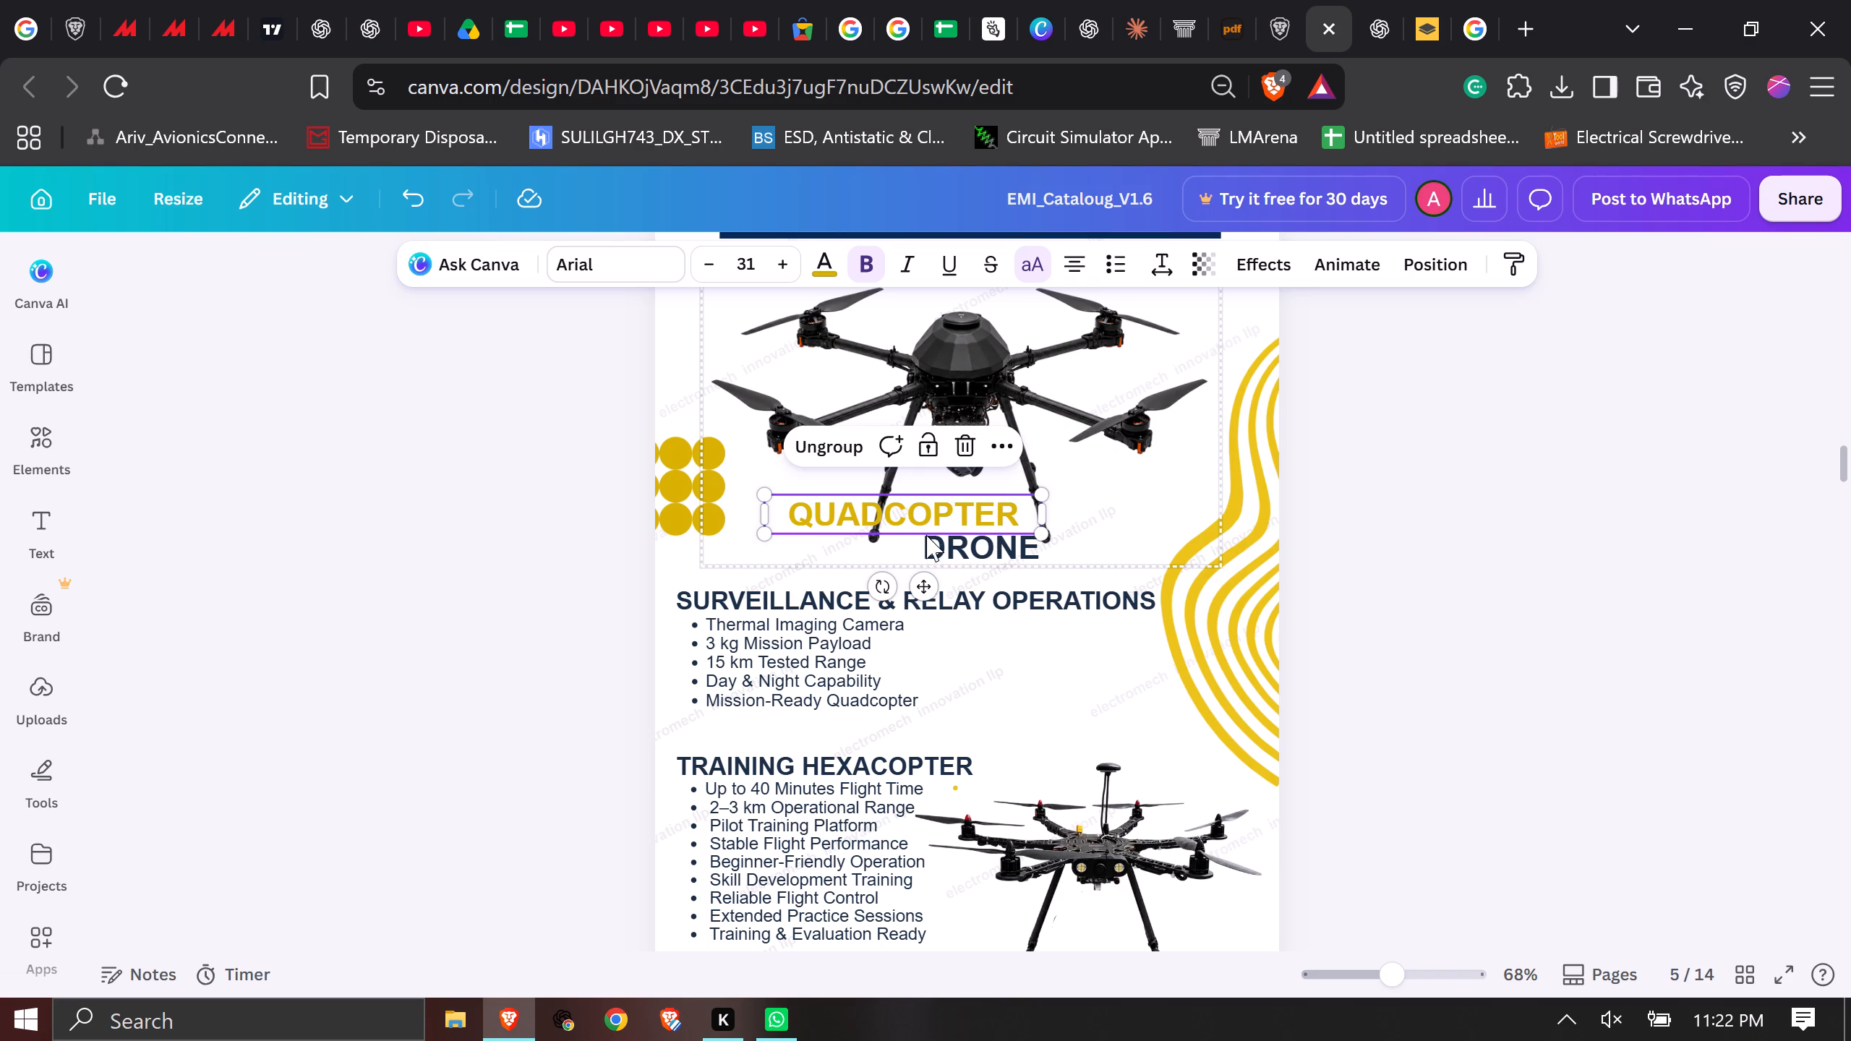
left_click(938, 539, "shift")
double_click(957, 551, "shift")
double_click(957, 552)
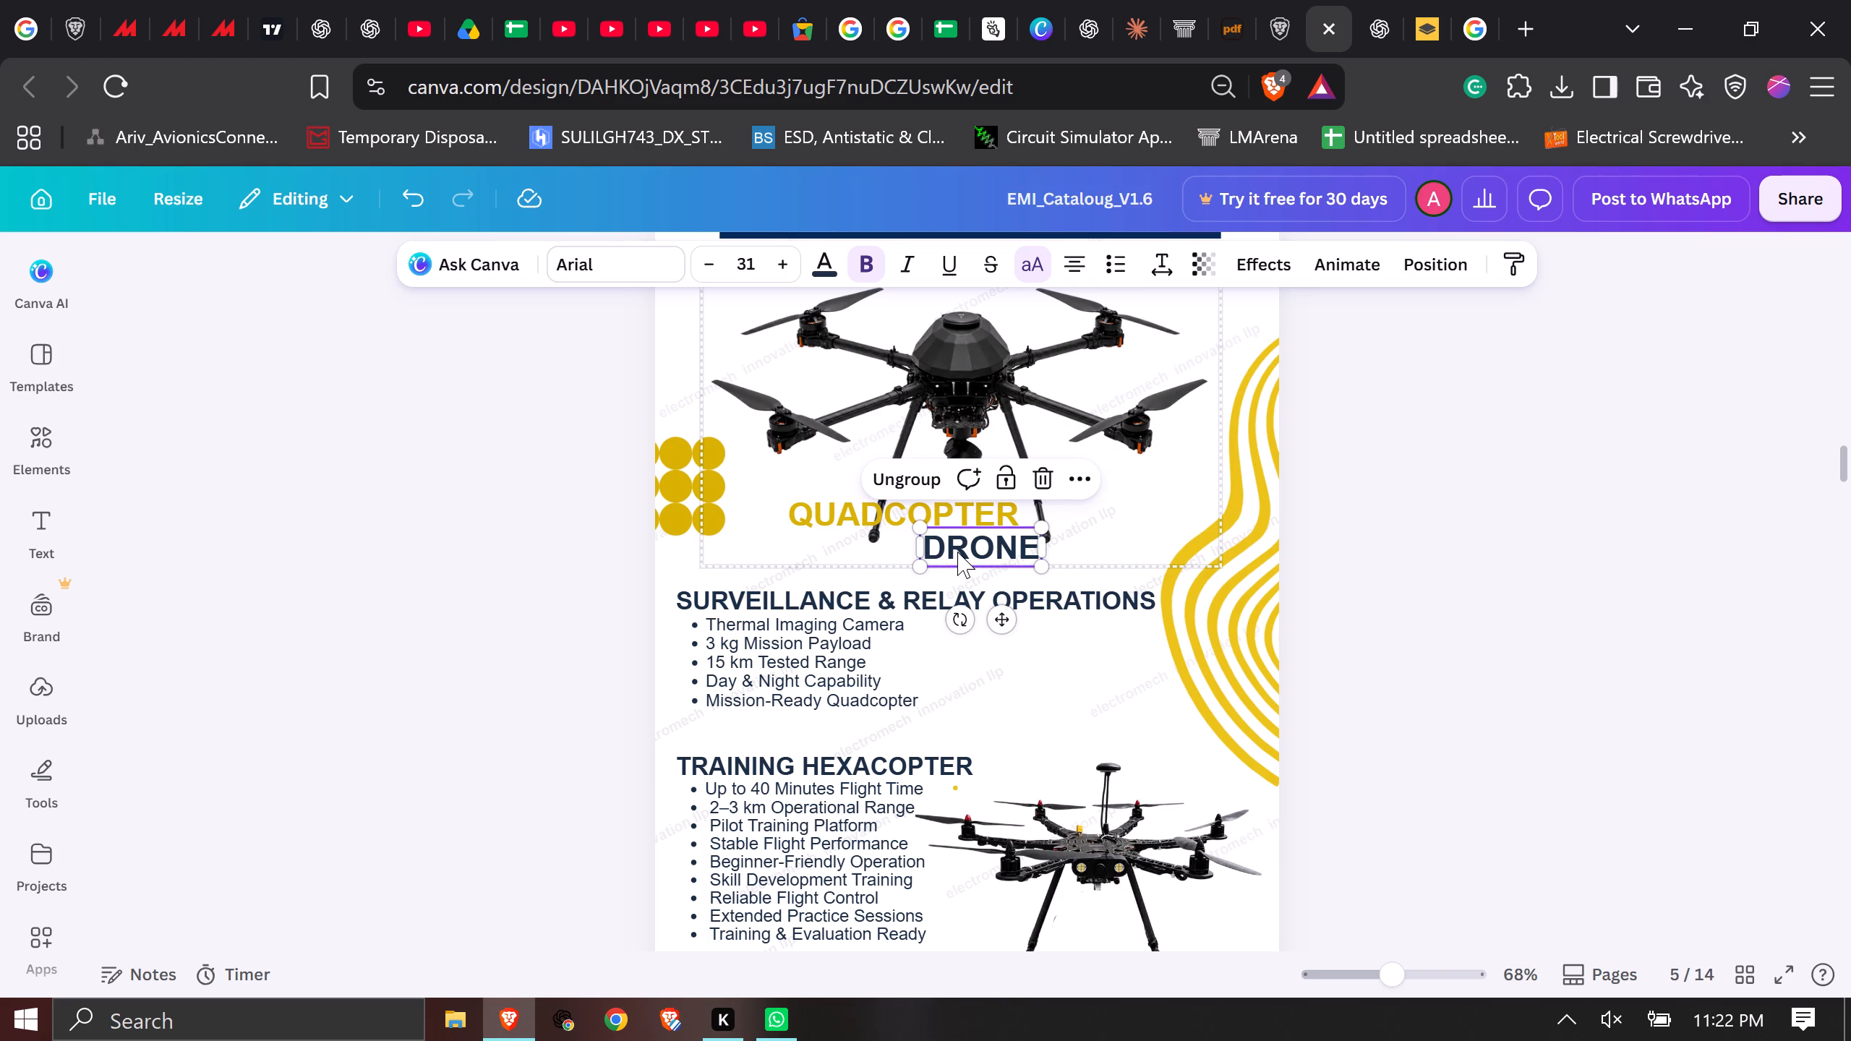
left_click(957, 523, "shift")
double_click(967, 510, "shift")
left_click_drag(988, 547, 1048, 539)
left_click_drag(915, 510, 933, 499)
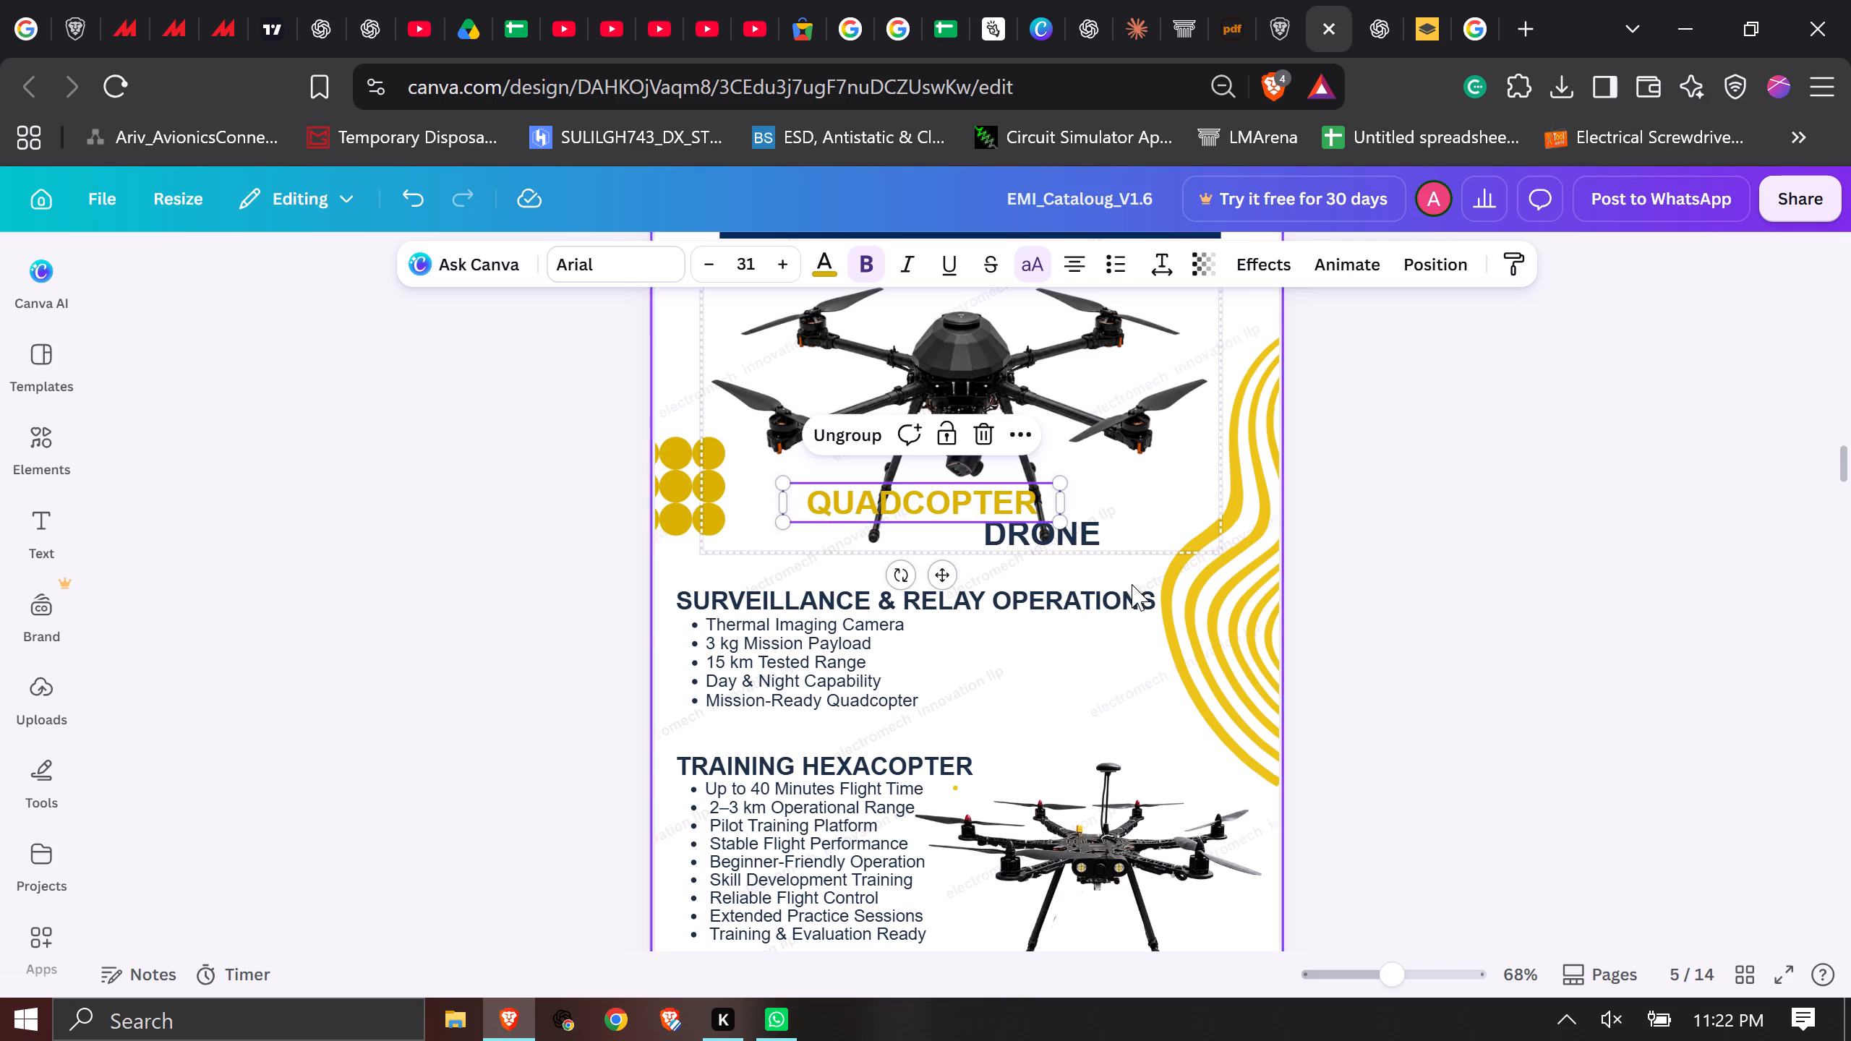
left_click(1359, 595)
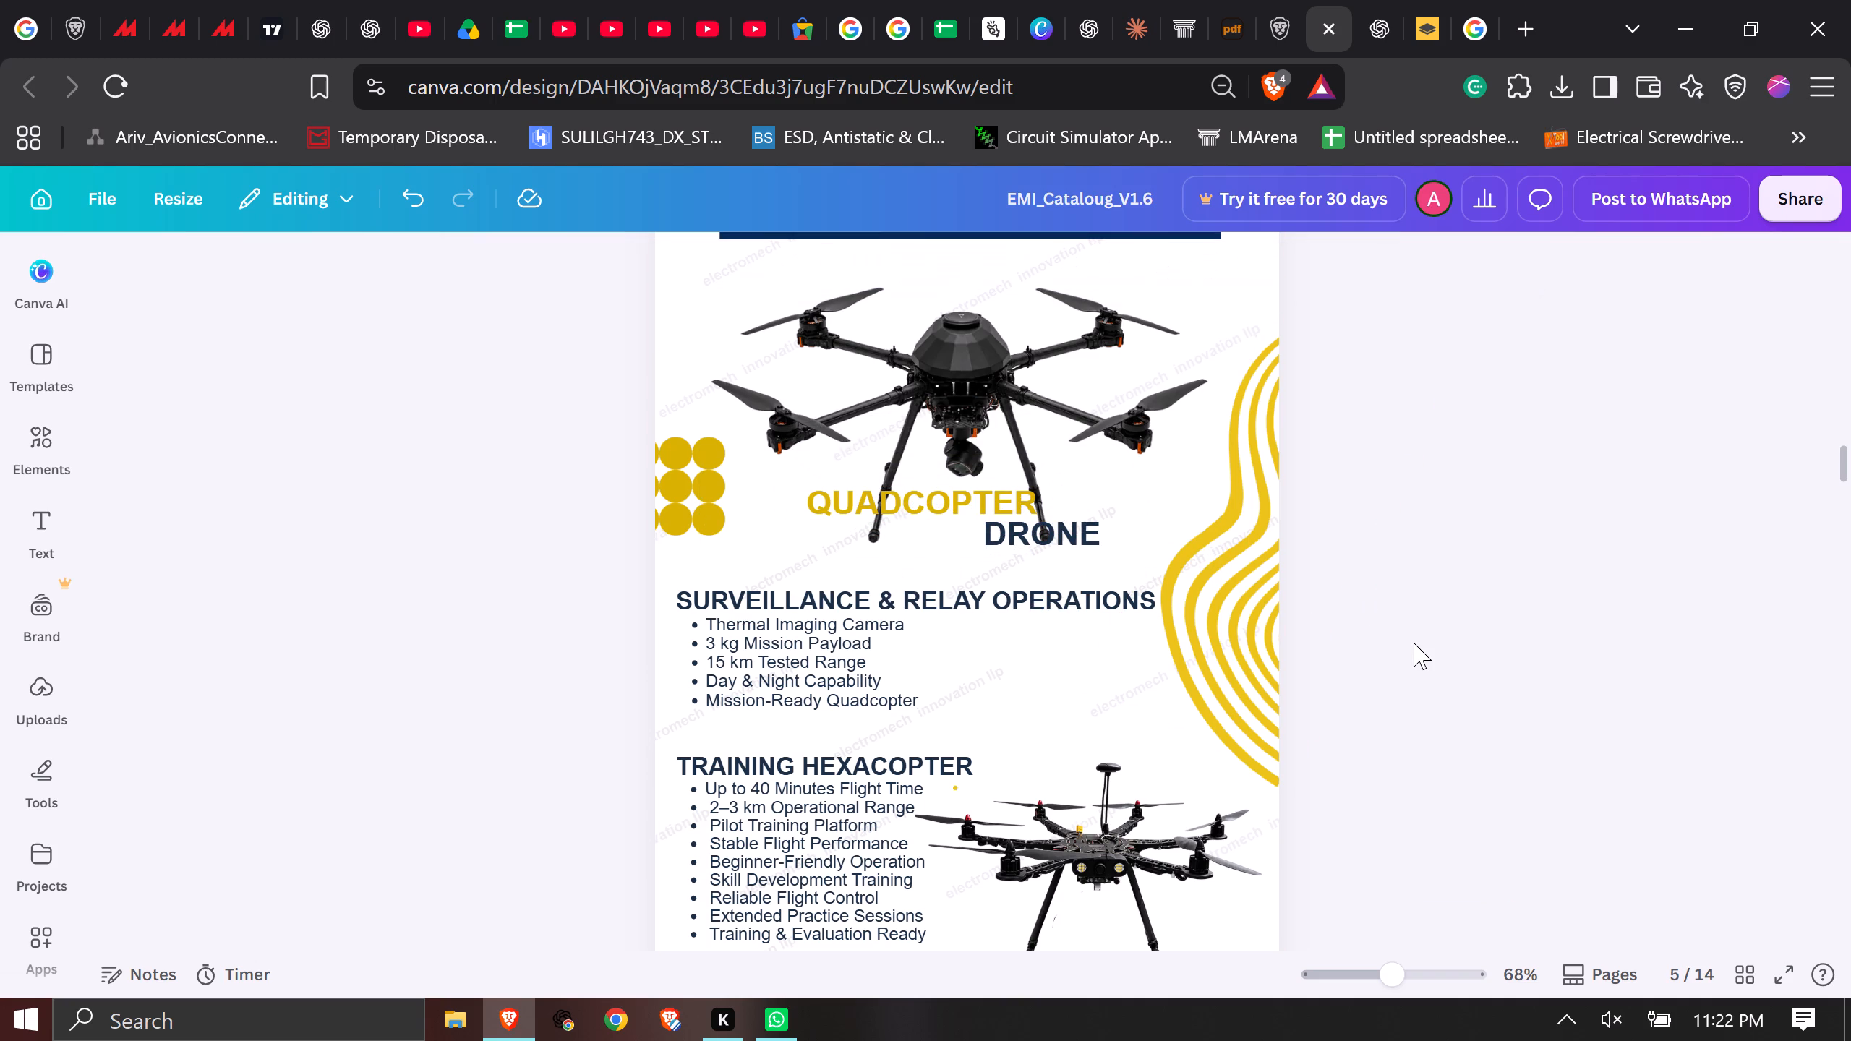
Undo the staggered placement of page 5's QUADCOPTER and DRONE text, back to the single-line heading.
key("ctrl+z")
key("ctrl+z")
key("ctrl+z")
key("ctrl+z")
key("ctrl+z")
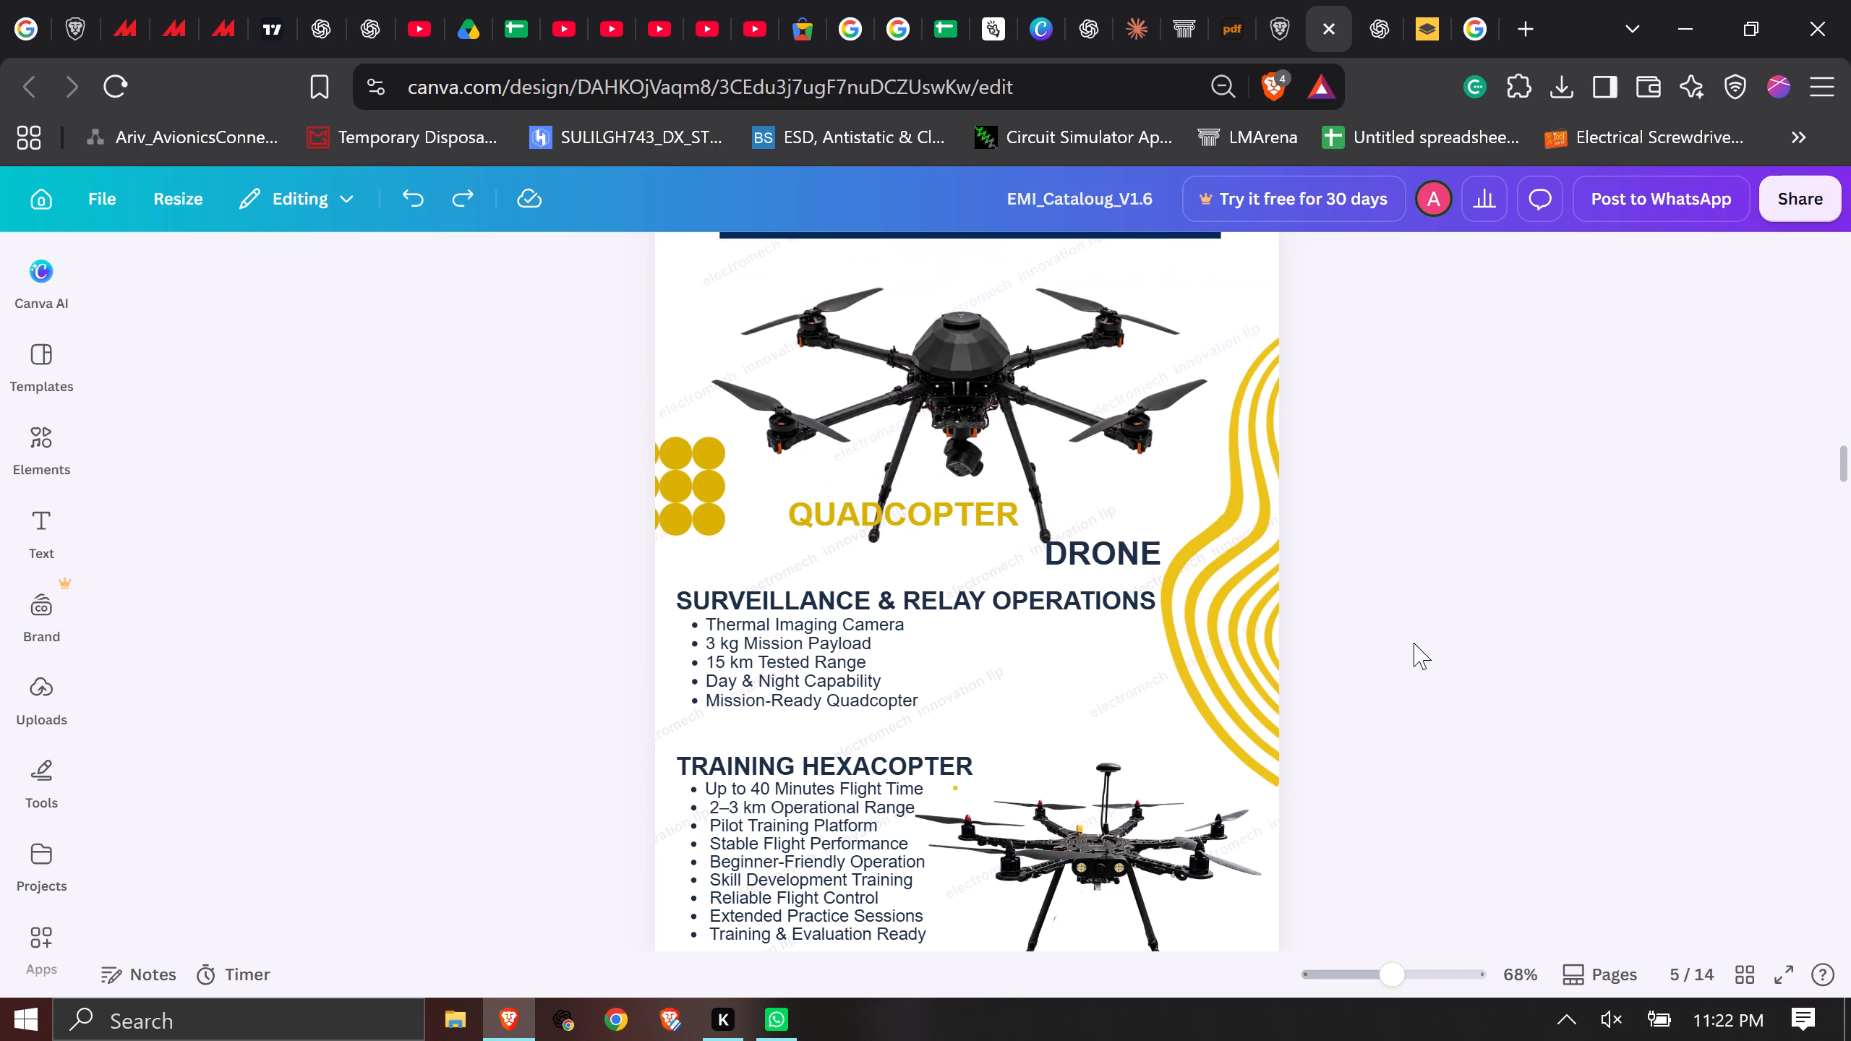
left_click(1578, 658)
Lower page 5's DRONE and QUADCOPTER text slightly, keeping both words on one line just below the drone's feet.
left_click(981, 534)
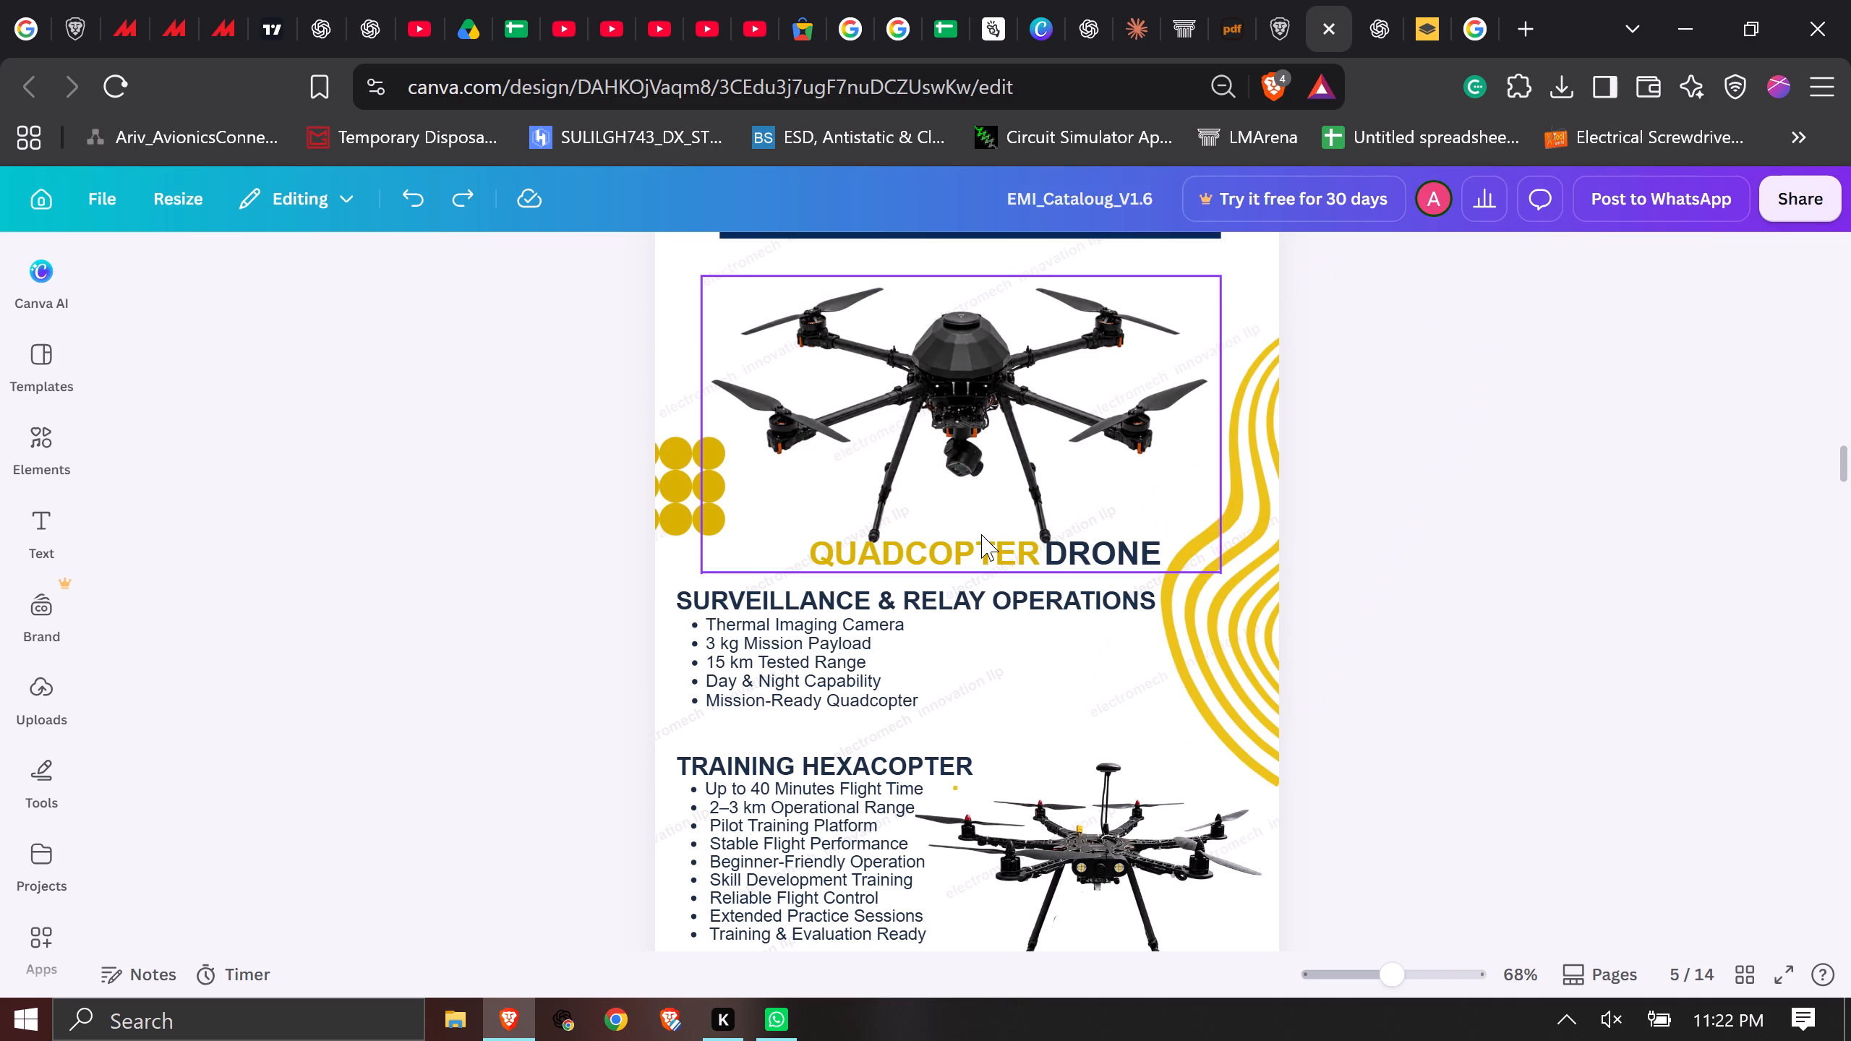
left_click(988, 550)
left_click(1085, 571)
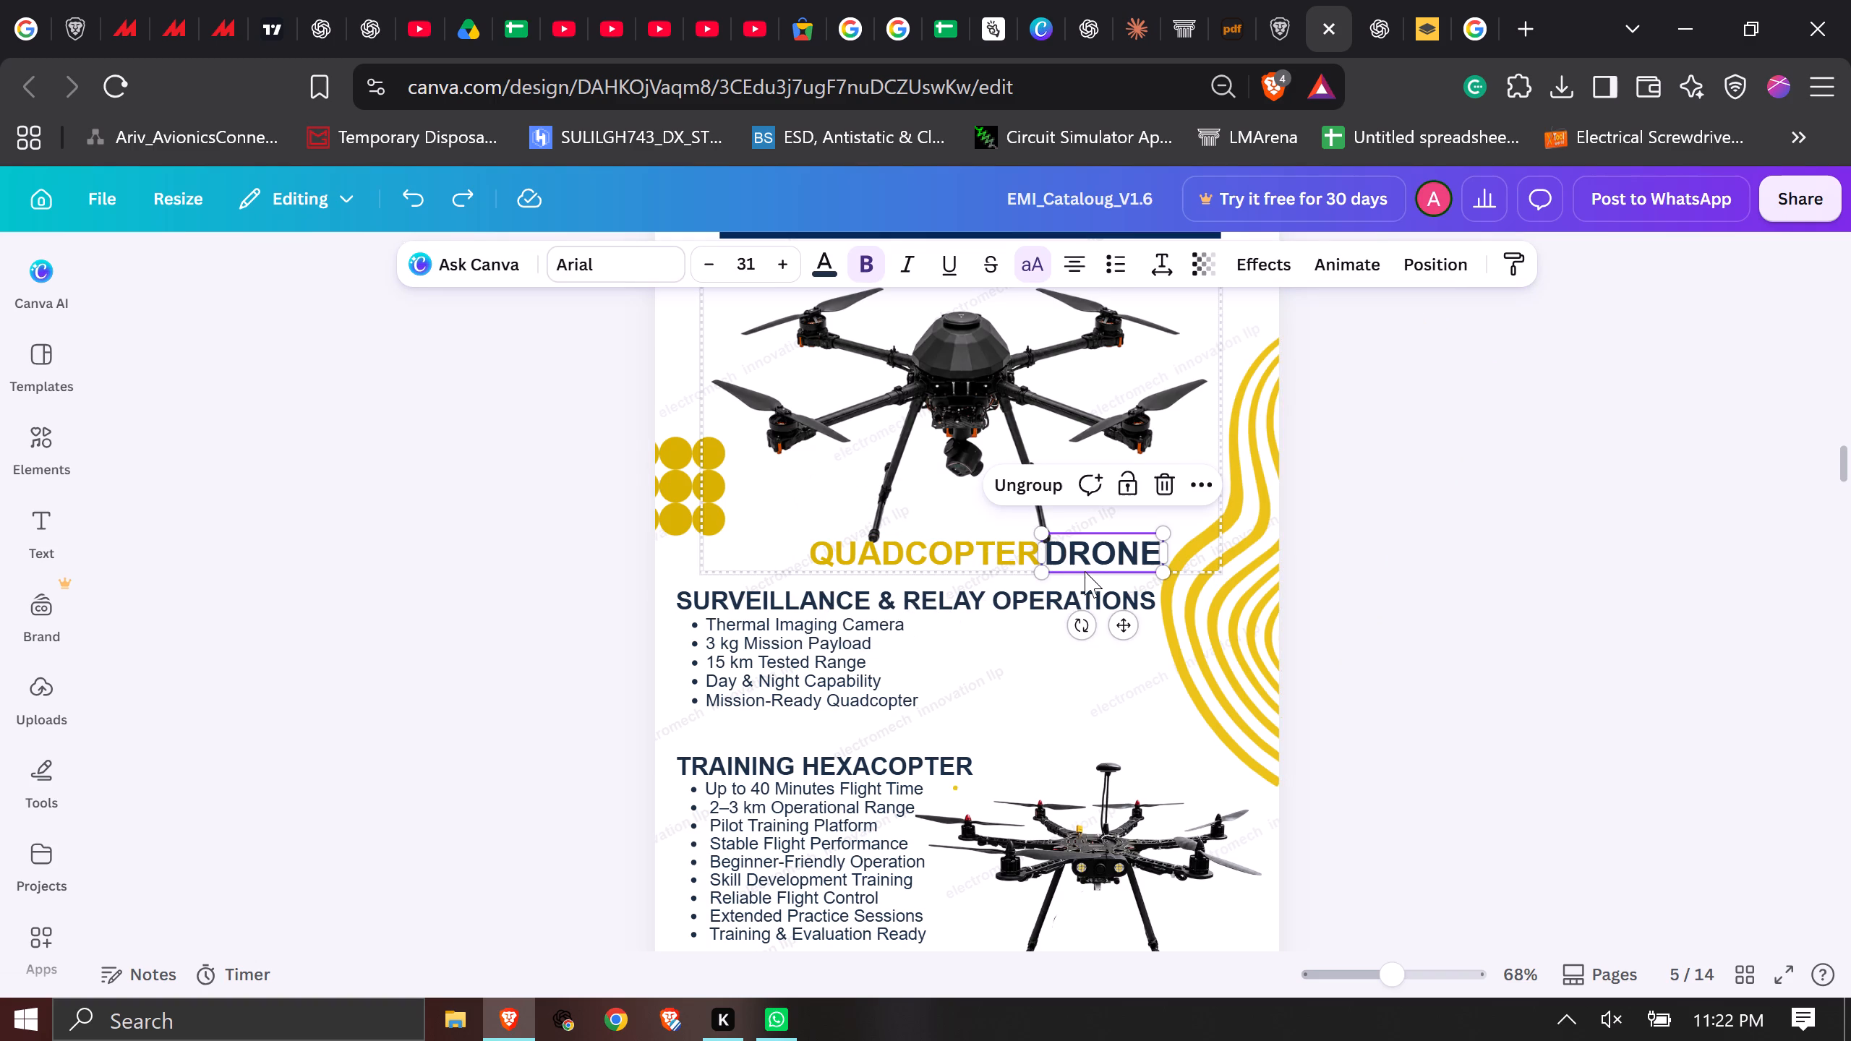
left_click(988, 552, "shift")
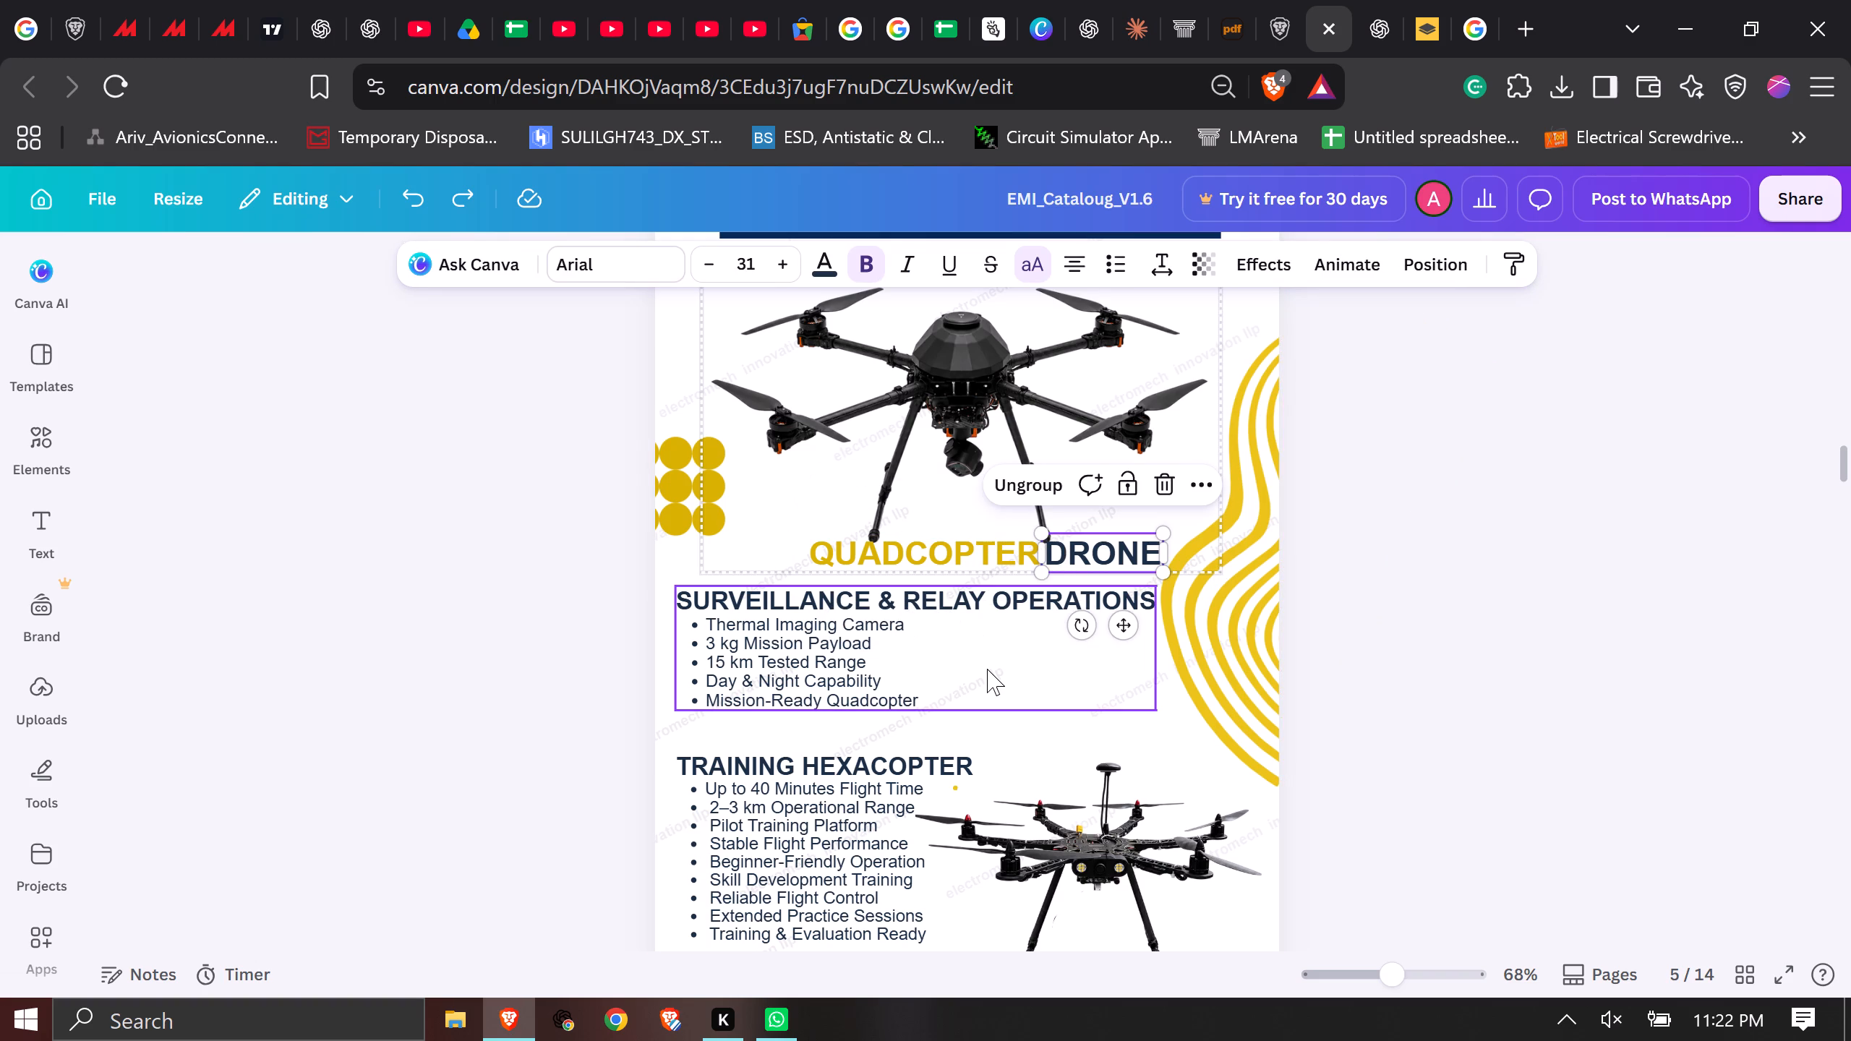
key("Down")
key("Down")
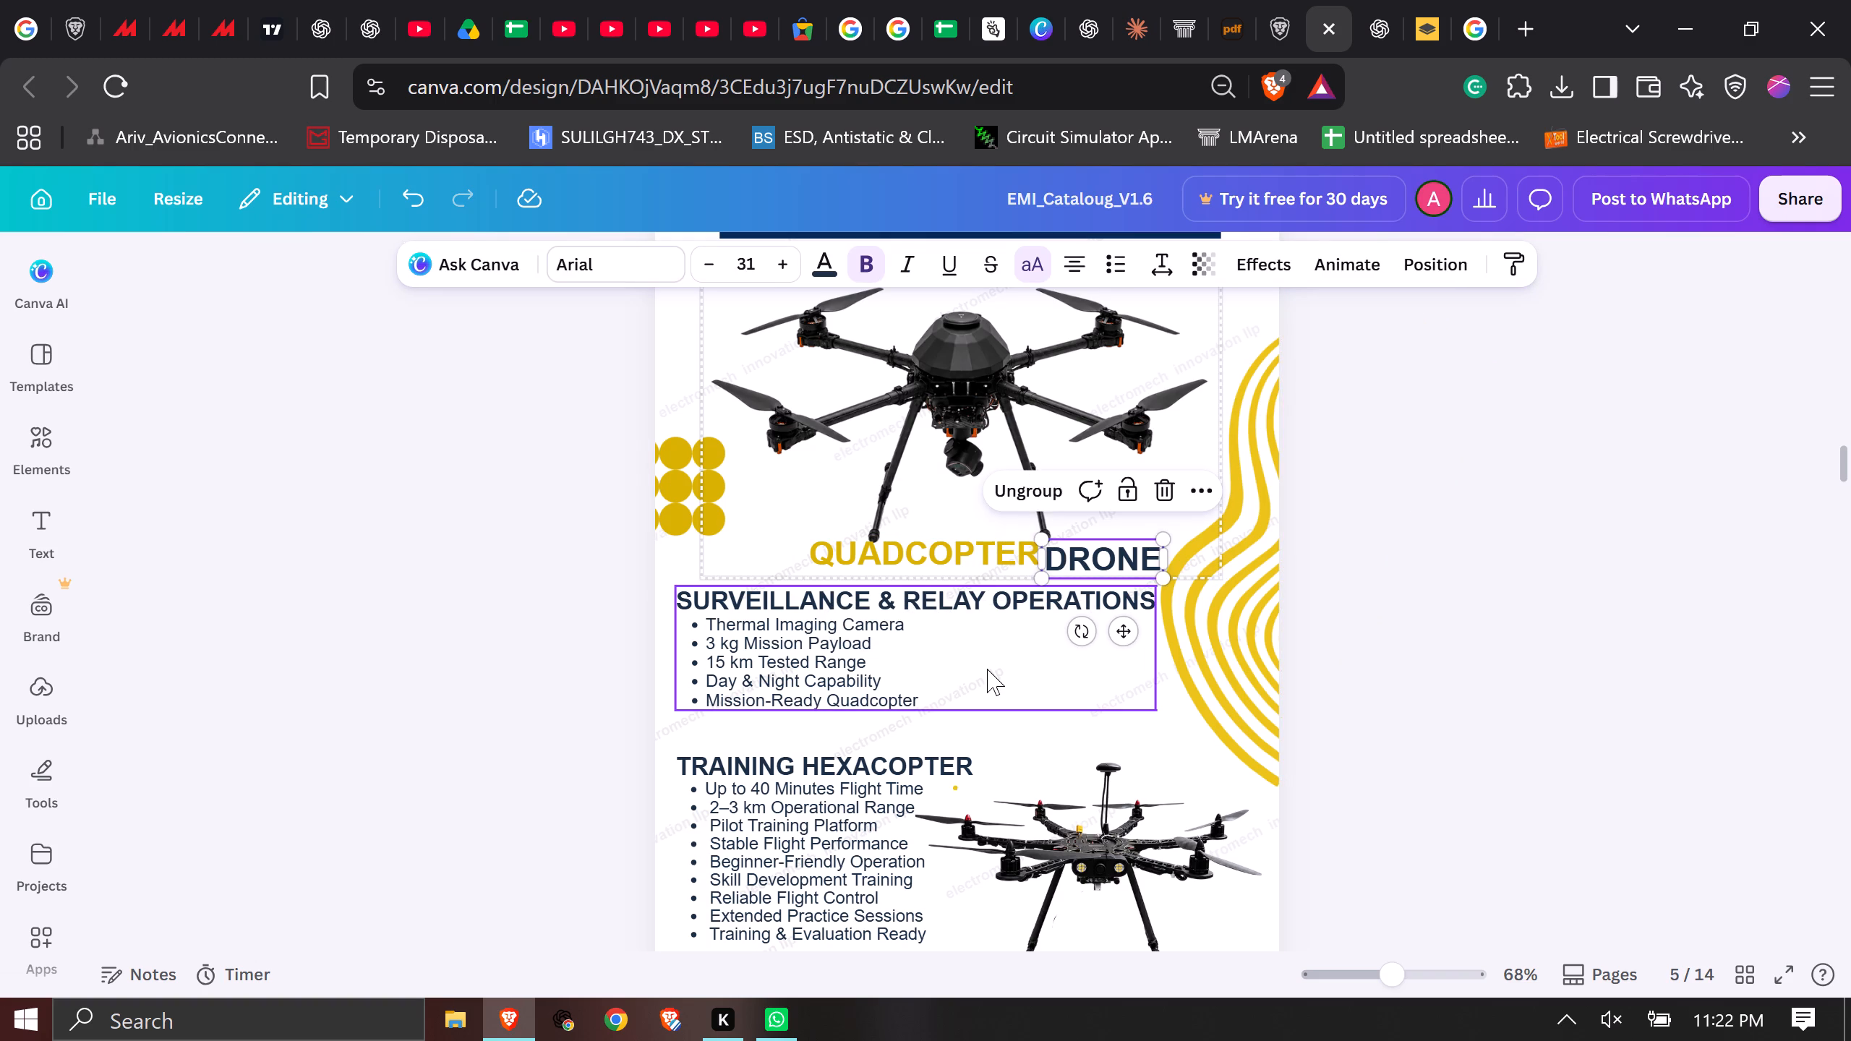
left_click(894, 534)
left_click(1534, 599)
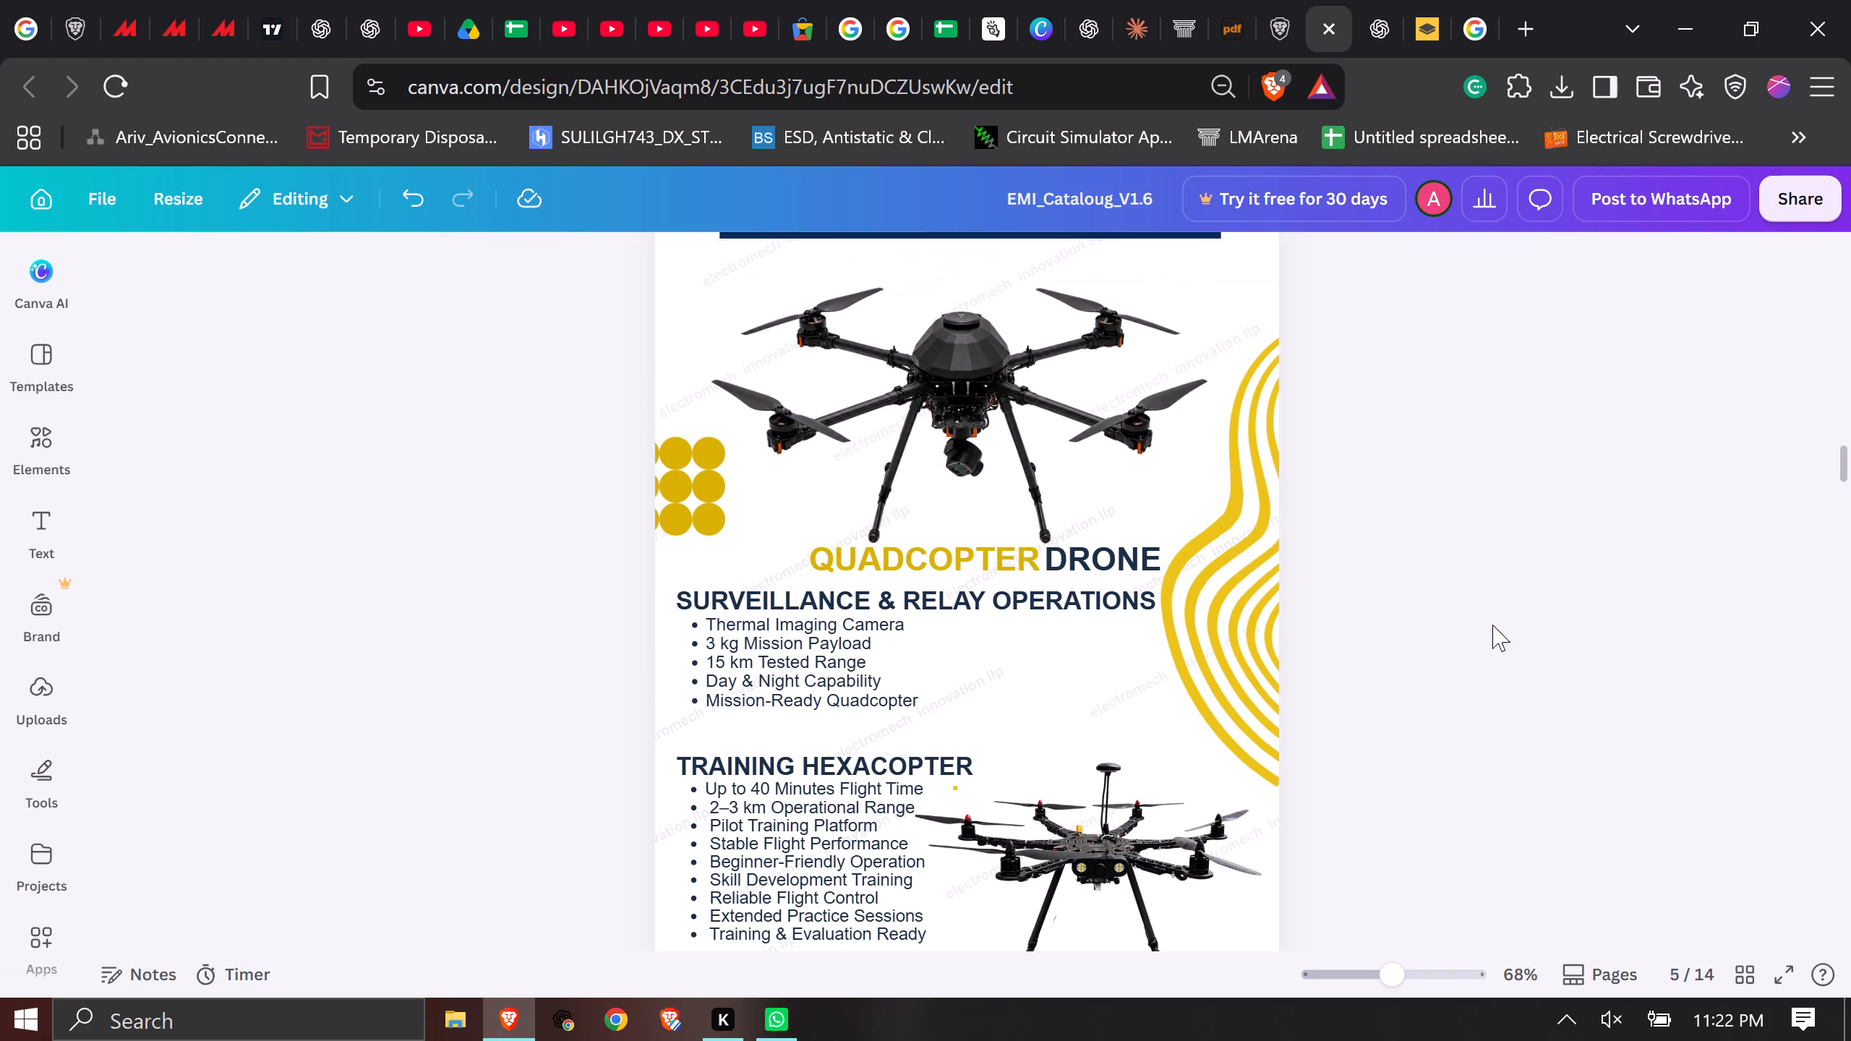
Move QUADCOPTER slightly left on page 5 to leave a word gap before DRONE, keeping both words level.
scroll(1342, 616, "up", 5, "ctrl")
left_click(879, 527)
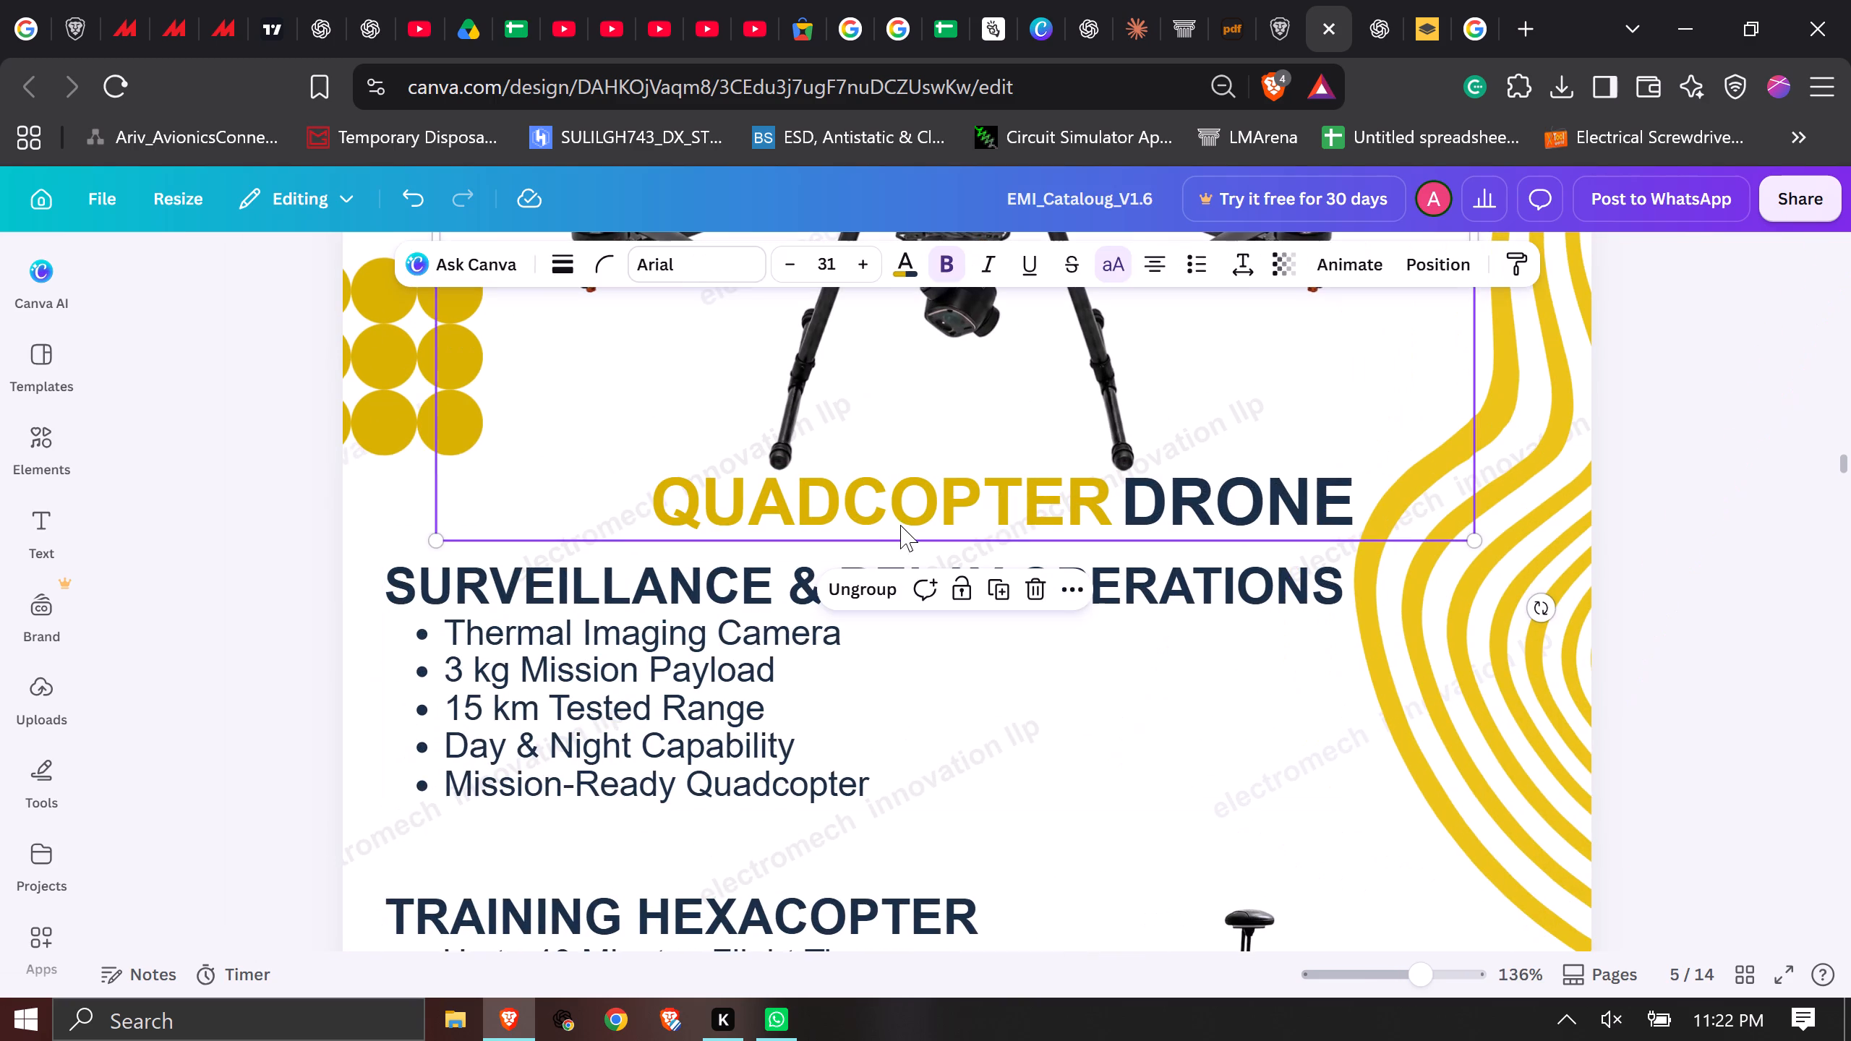
left_click(902, 523)
left_click_drag(939, 516, 931, 505)
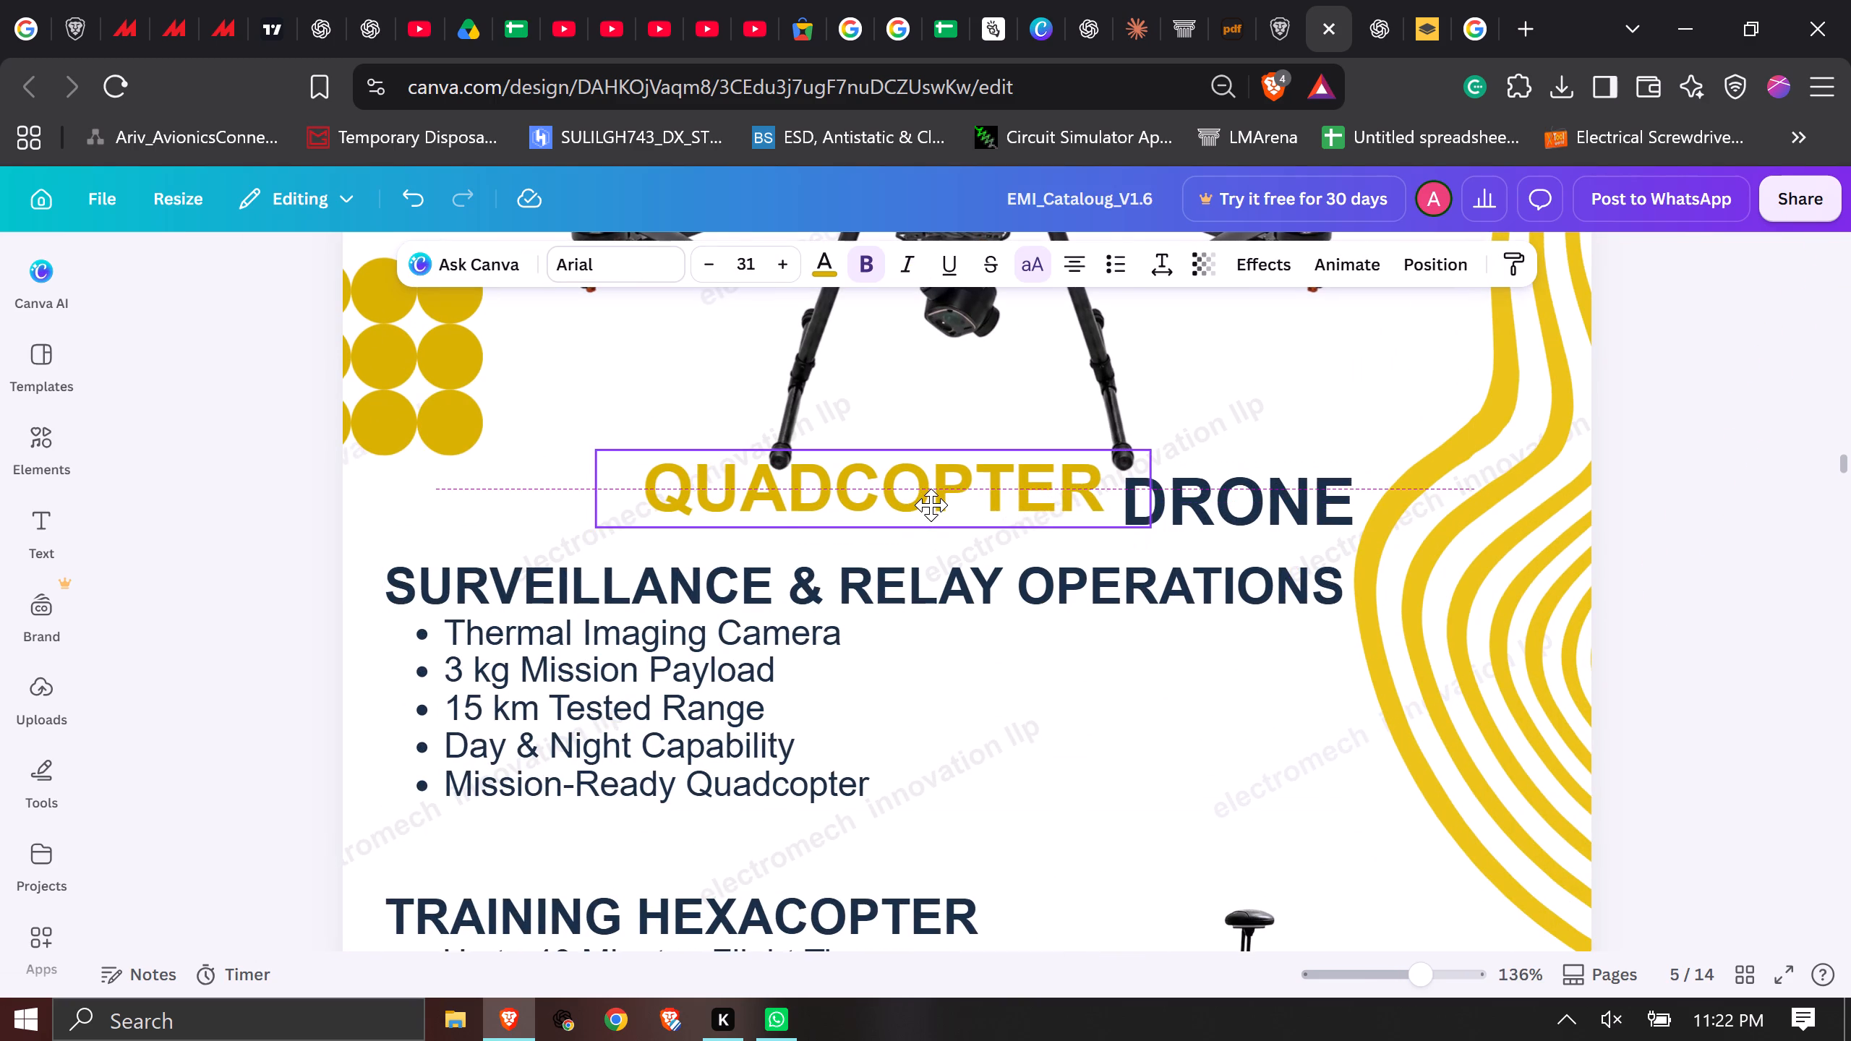
left_click_drag(931, 505, 924, 518)
left_click(1841, 577)
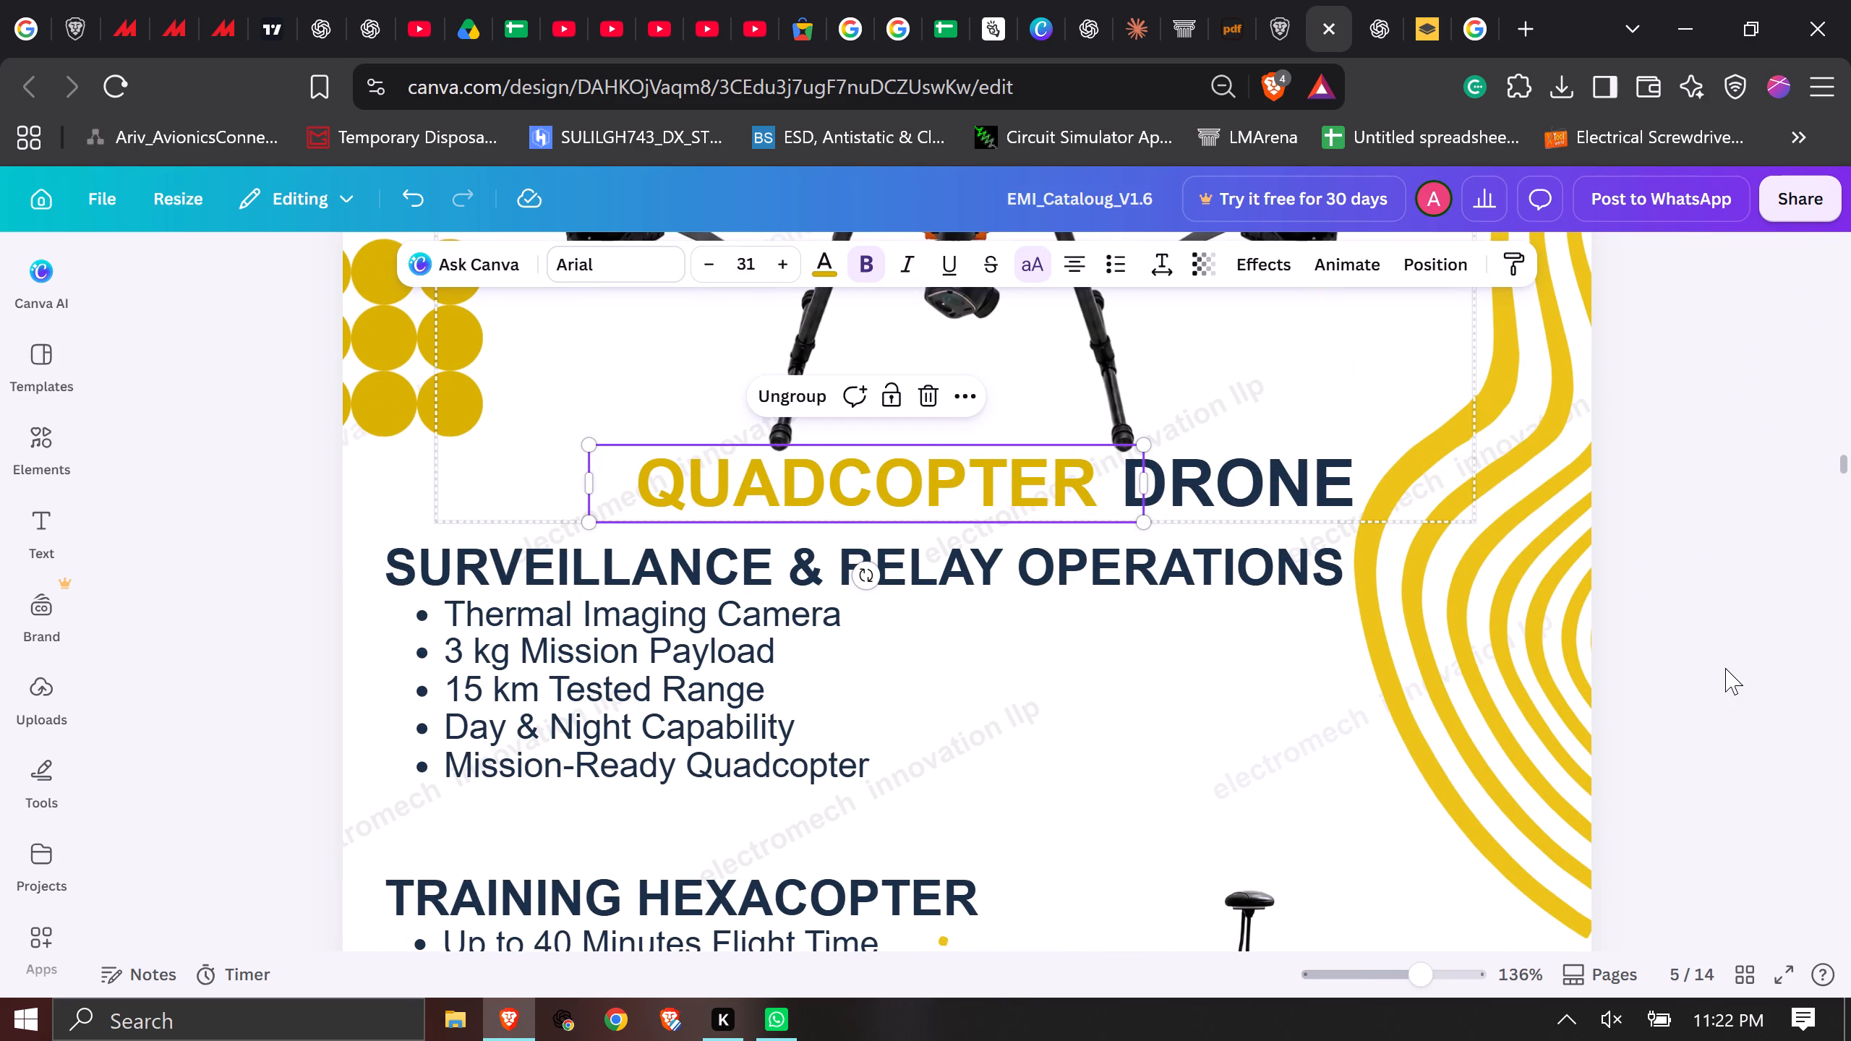
left_click(1725, 667)
Check page 5's heading layout, and look back through the preceding pages up to page 1.
scroll(1712, 677, "down", 7, "ctrl")
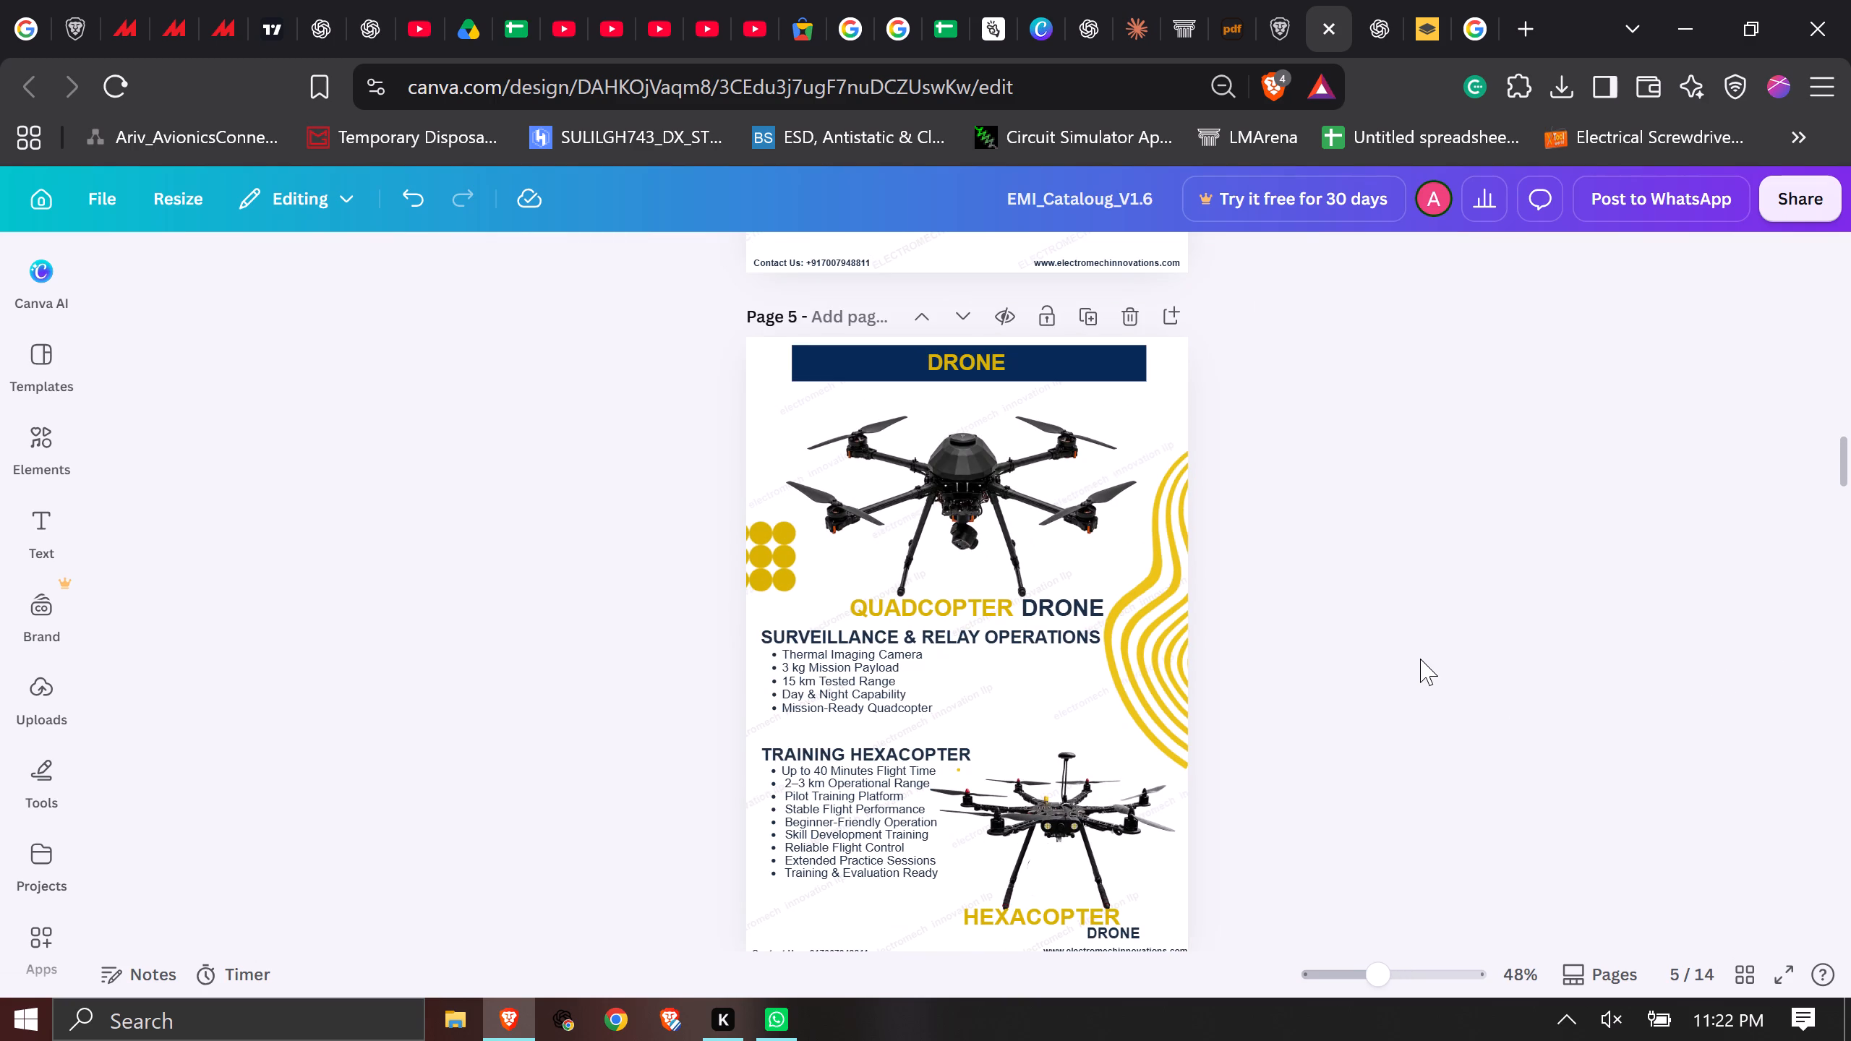
scroll(1420, 659, "up", 1)
scroll(1420, 659, "down", 2)
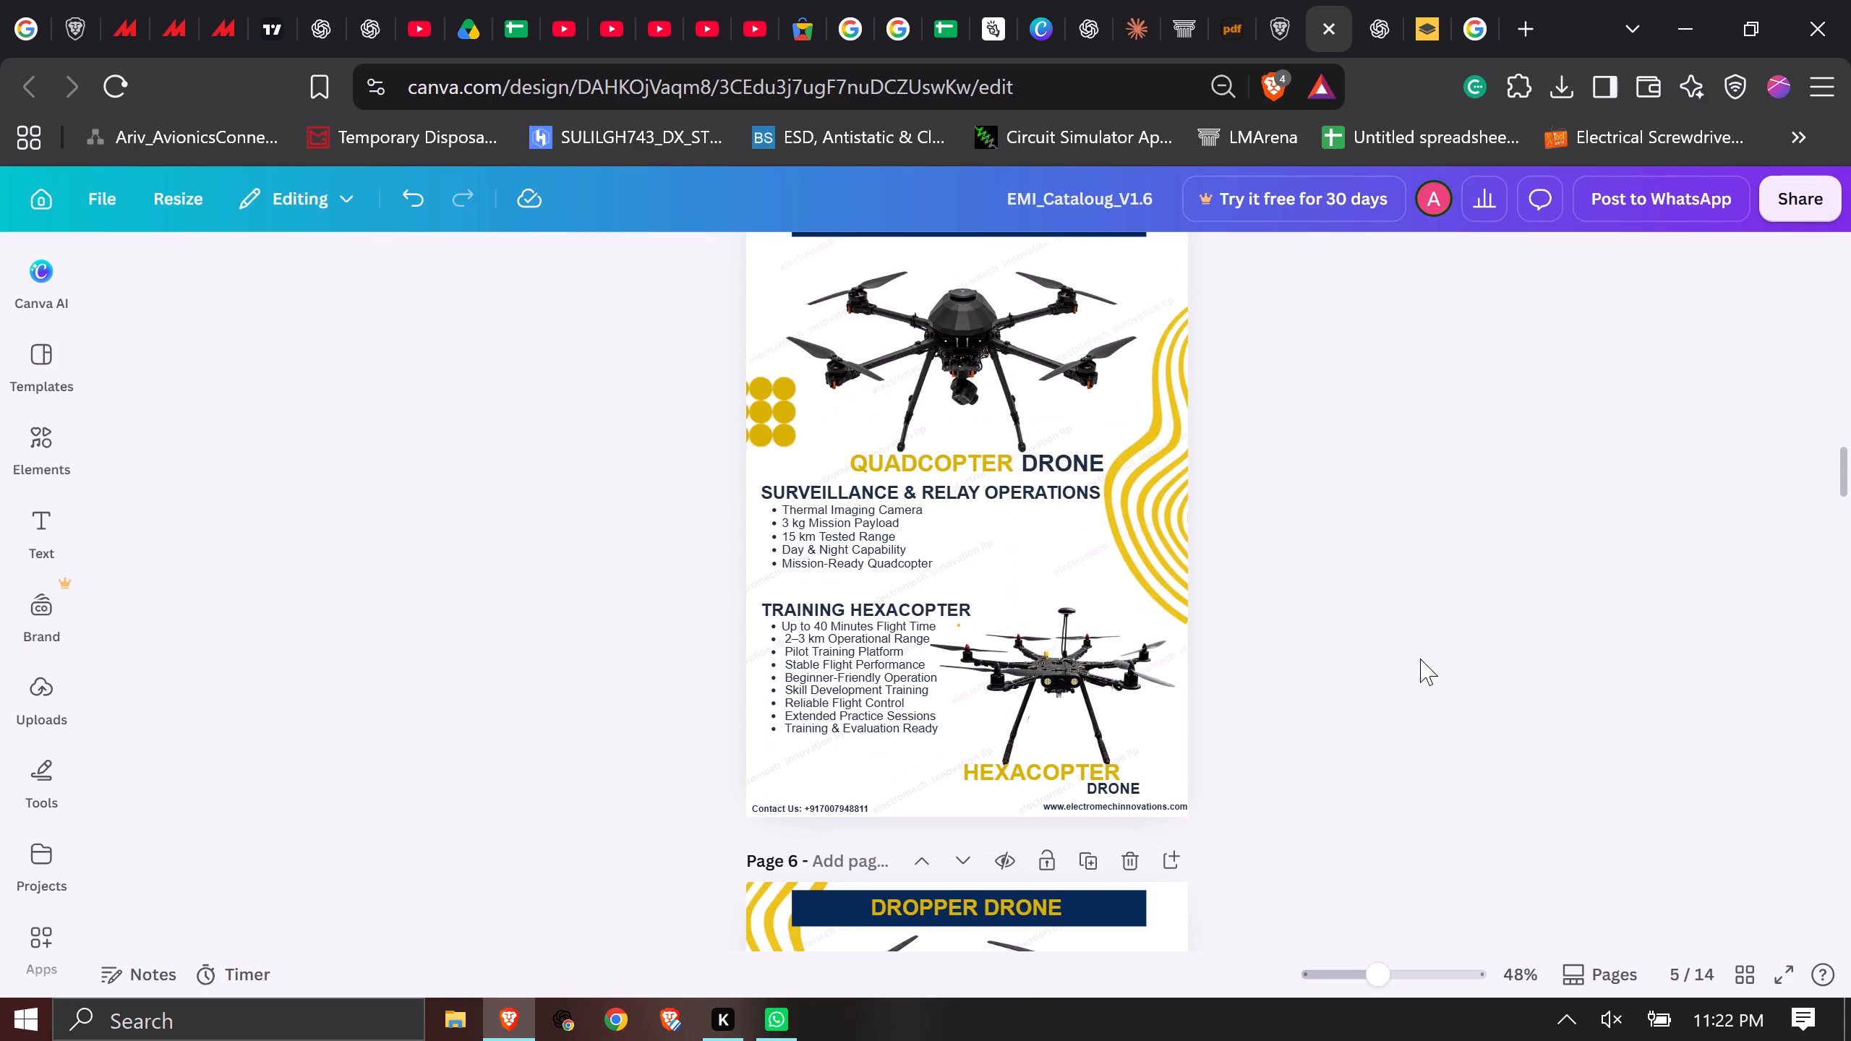
scroll(1420, 655, "up", 1)
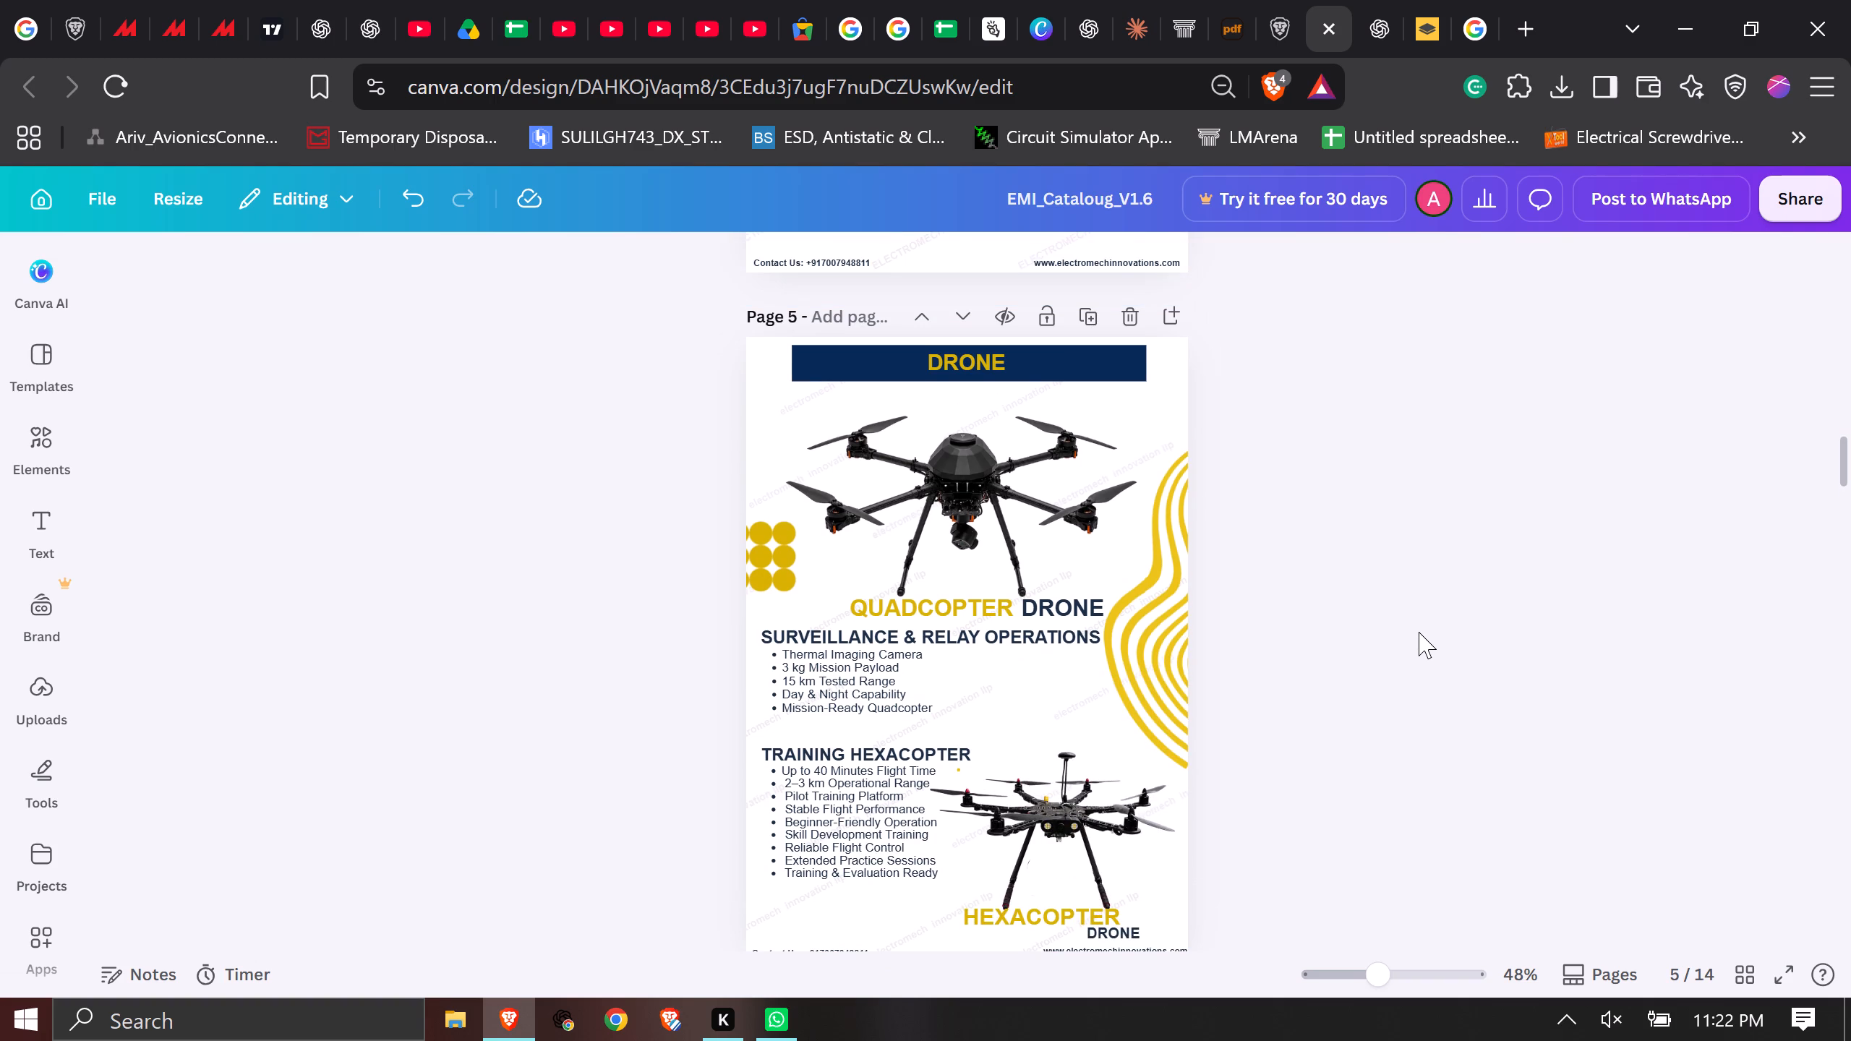
scroll(1419, 636, "up", 3)
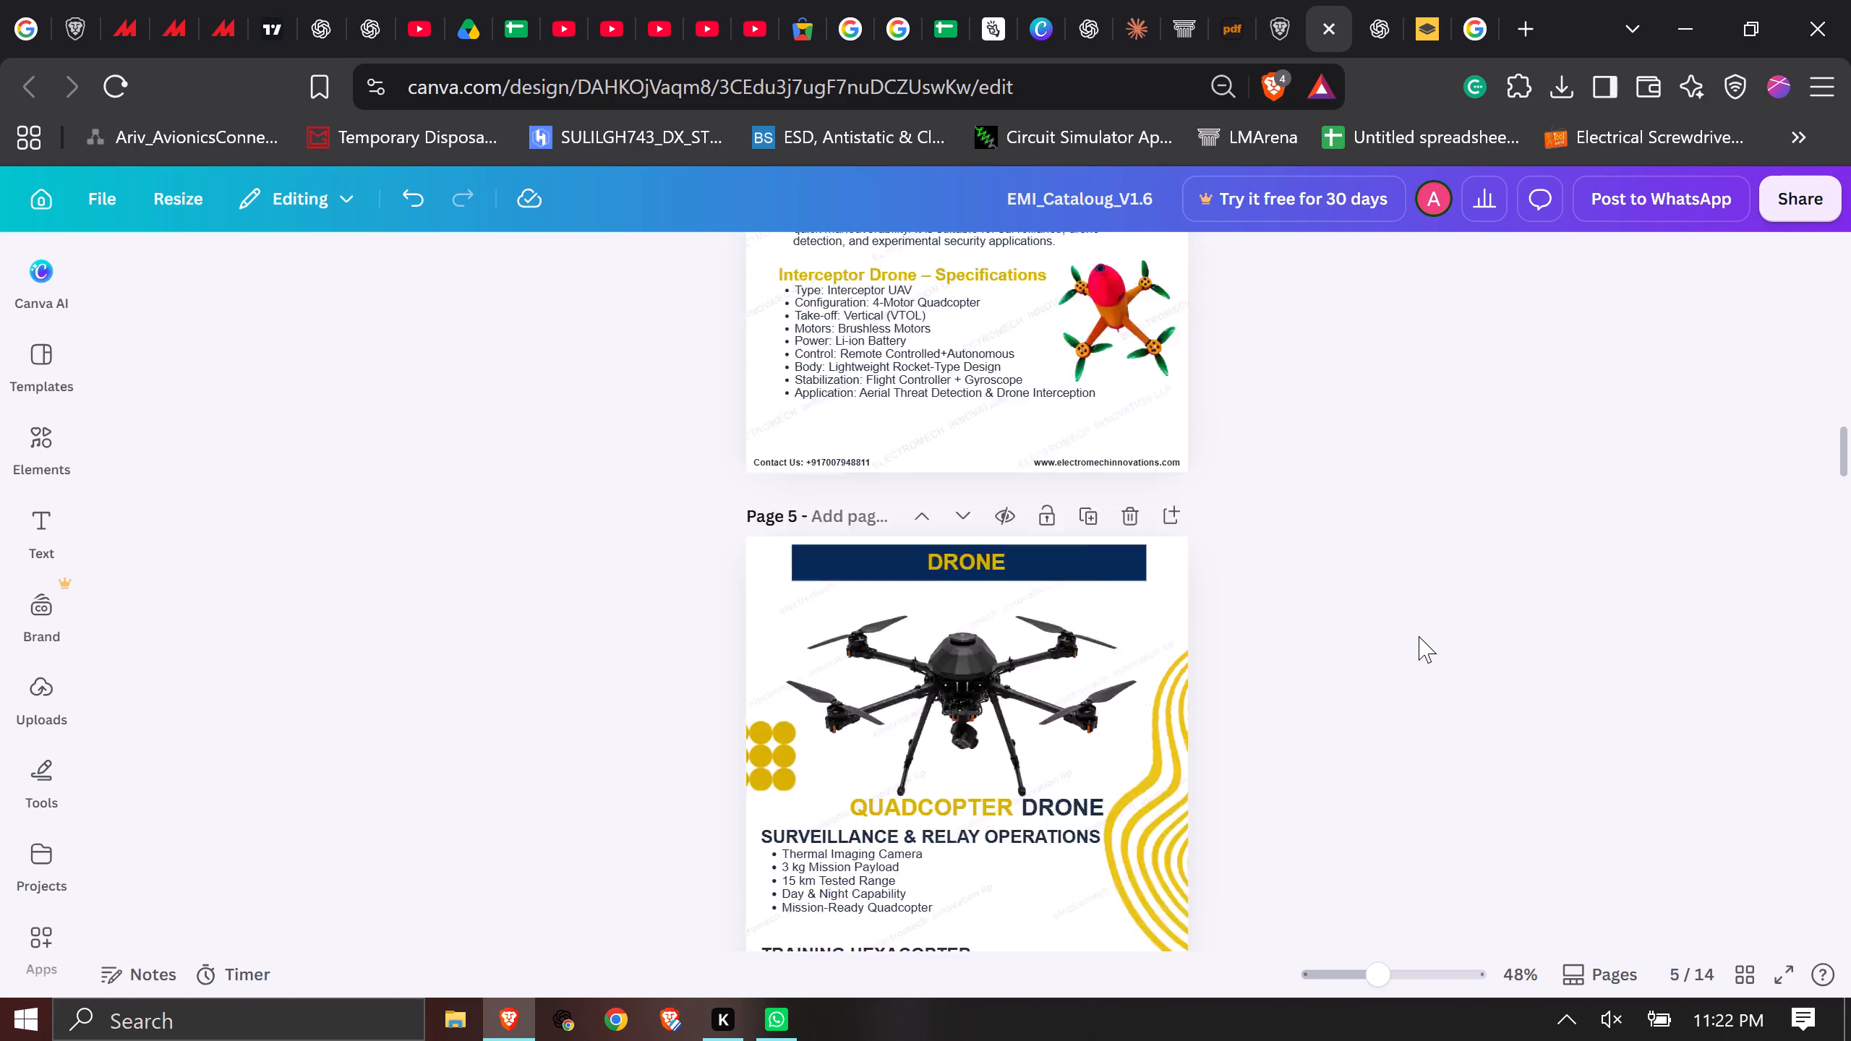
scroll(1419, 636, "up", 6)
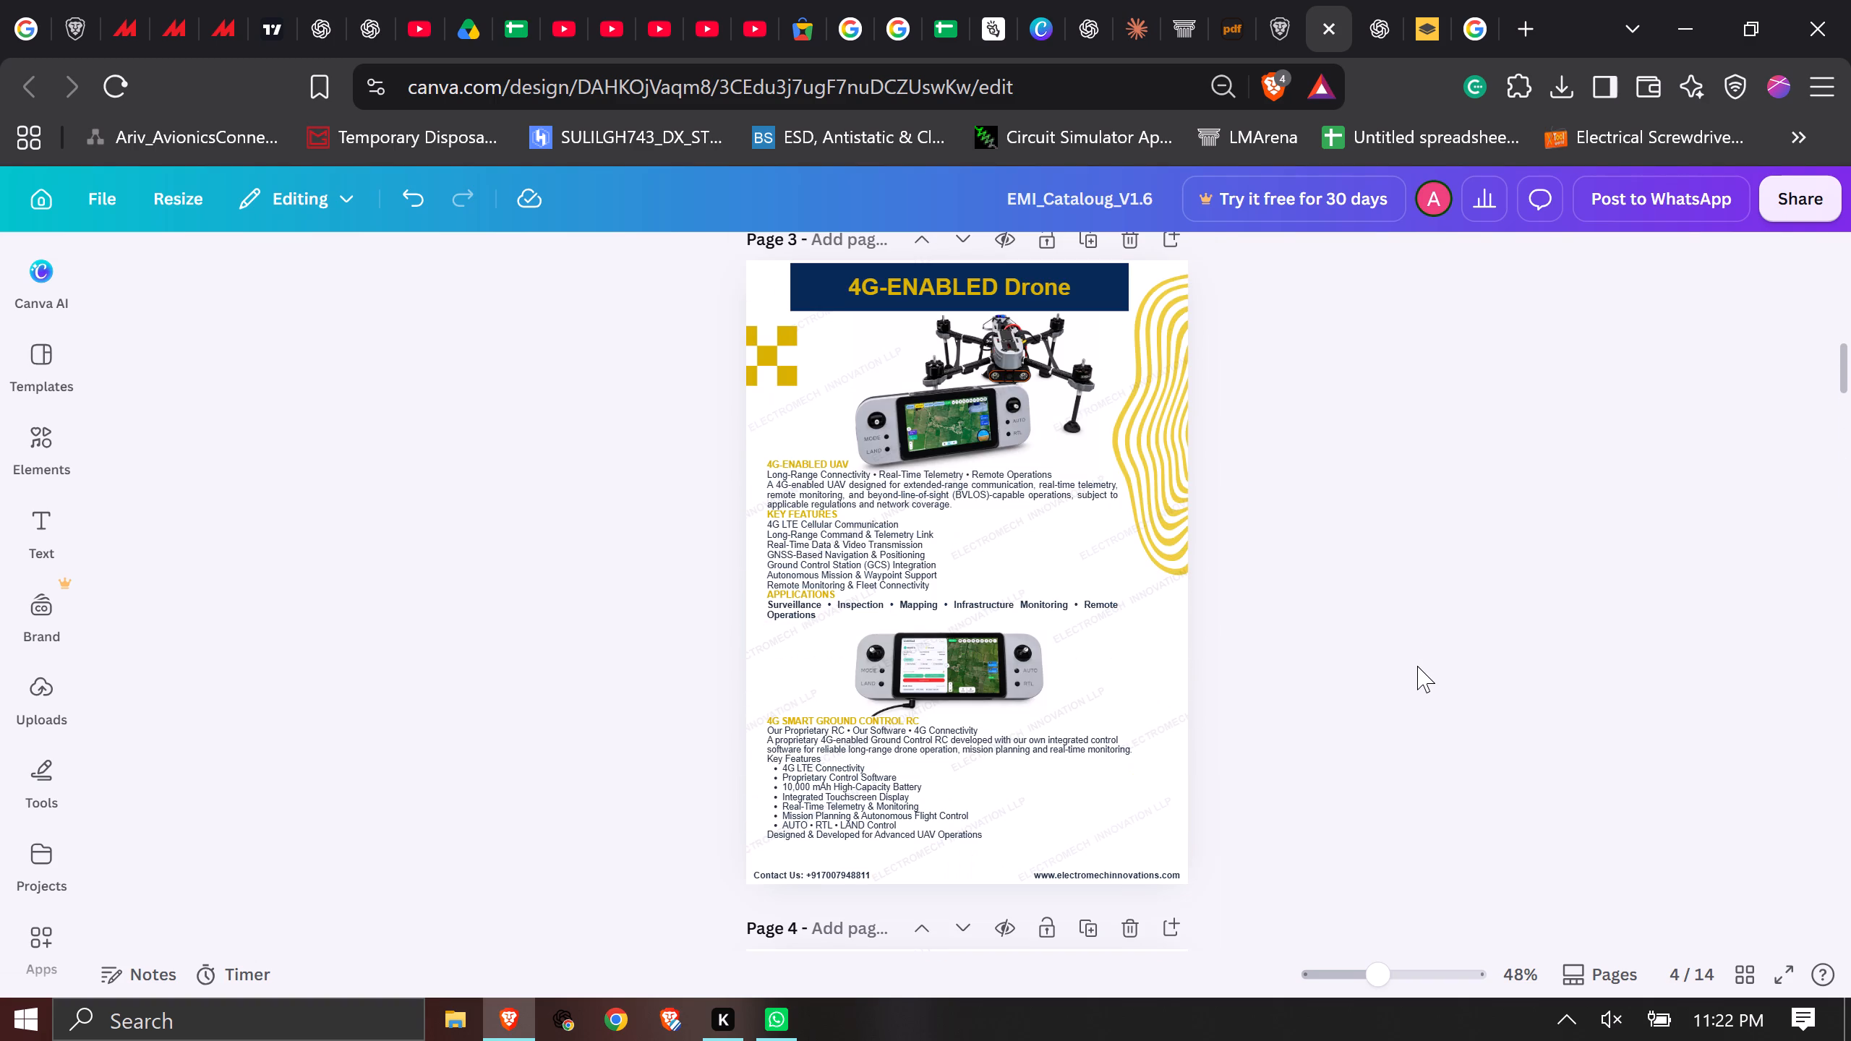
scroll(1424, 603, "up", 15)
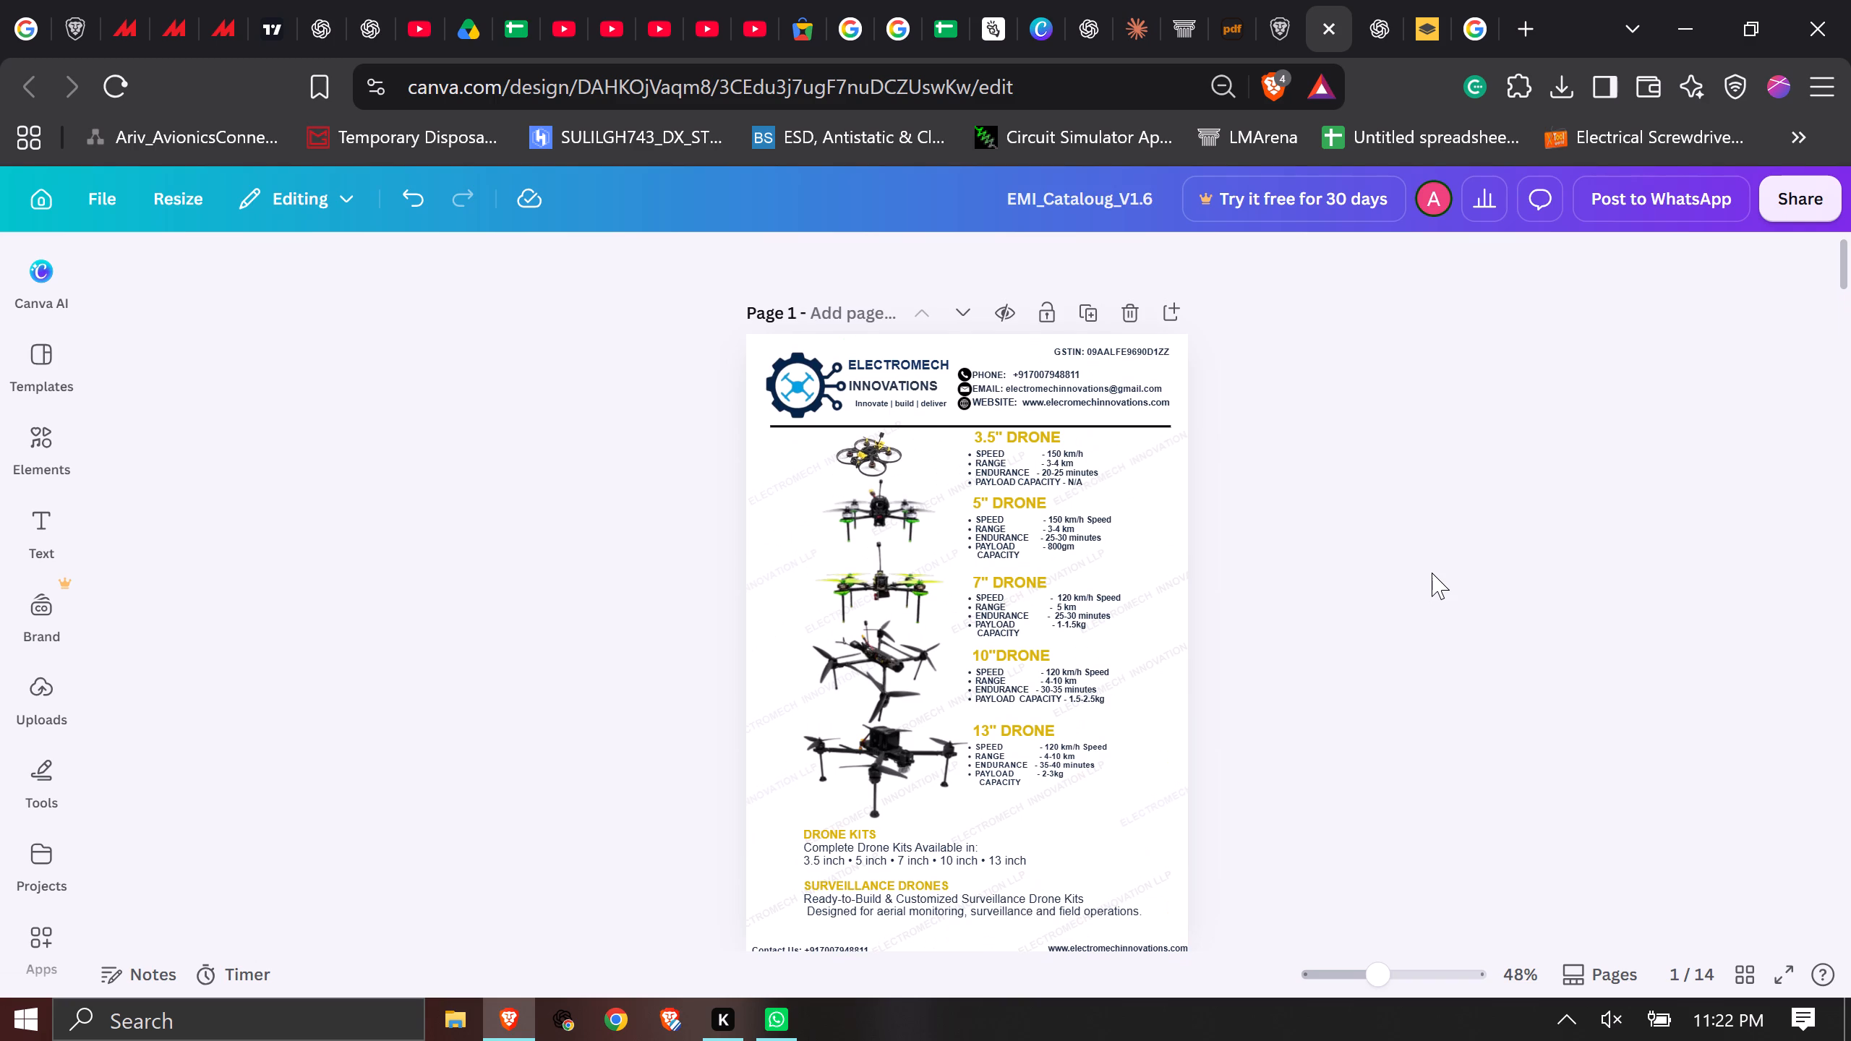
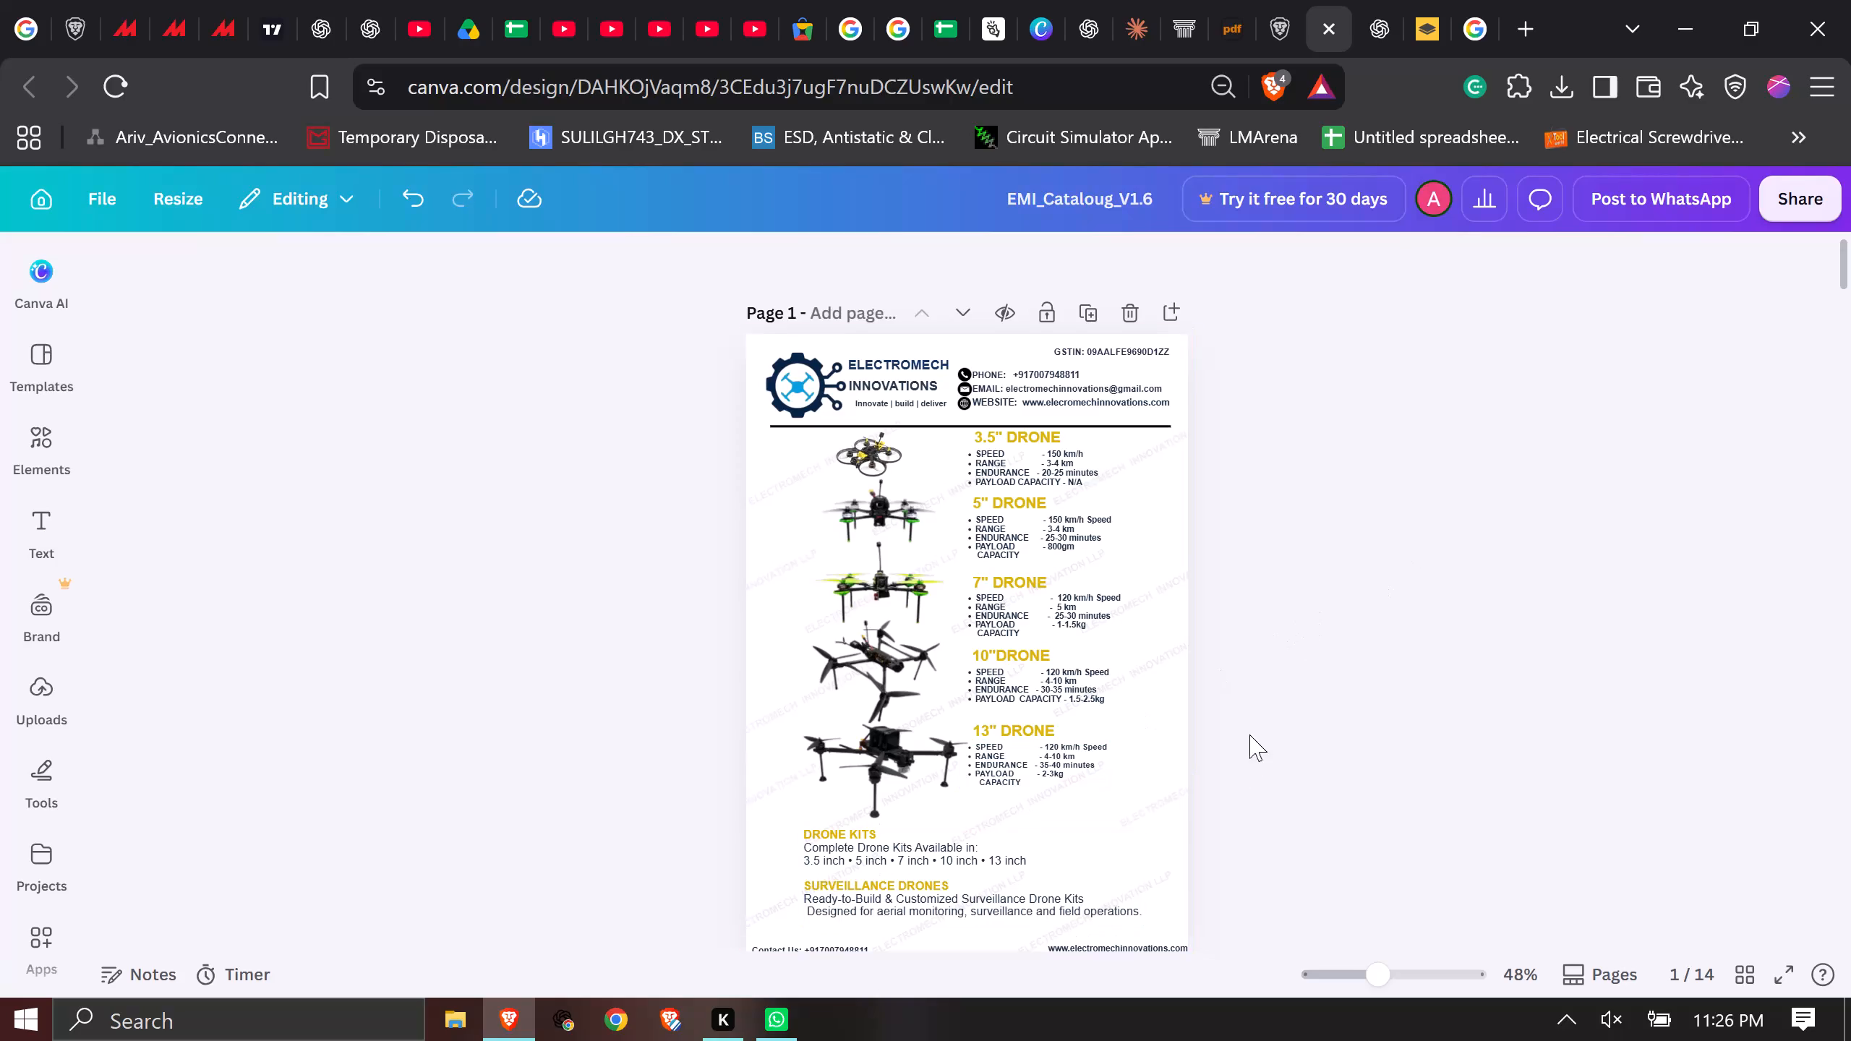
Look over the first pages of the EMI_Cataloug_V1.6 catalogue, including the drone range and AI DRONE pages.
scroll(1232, 776, "down", 4)
scroll(1232, 776, "up", 1)
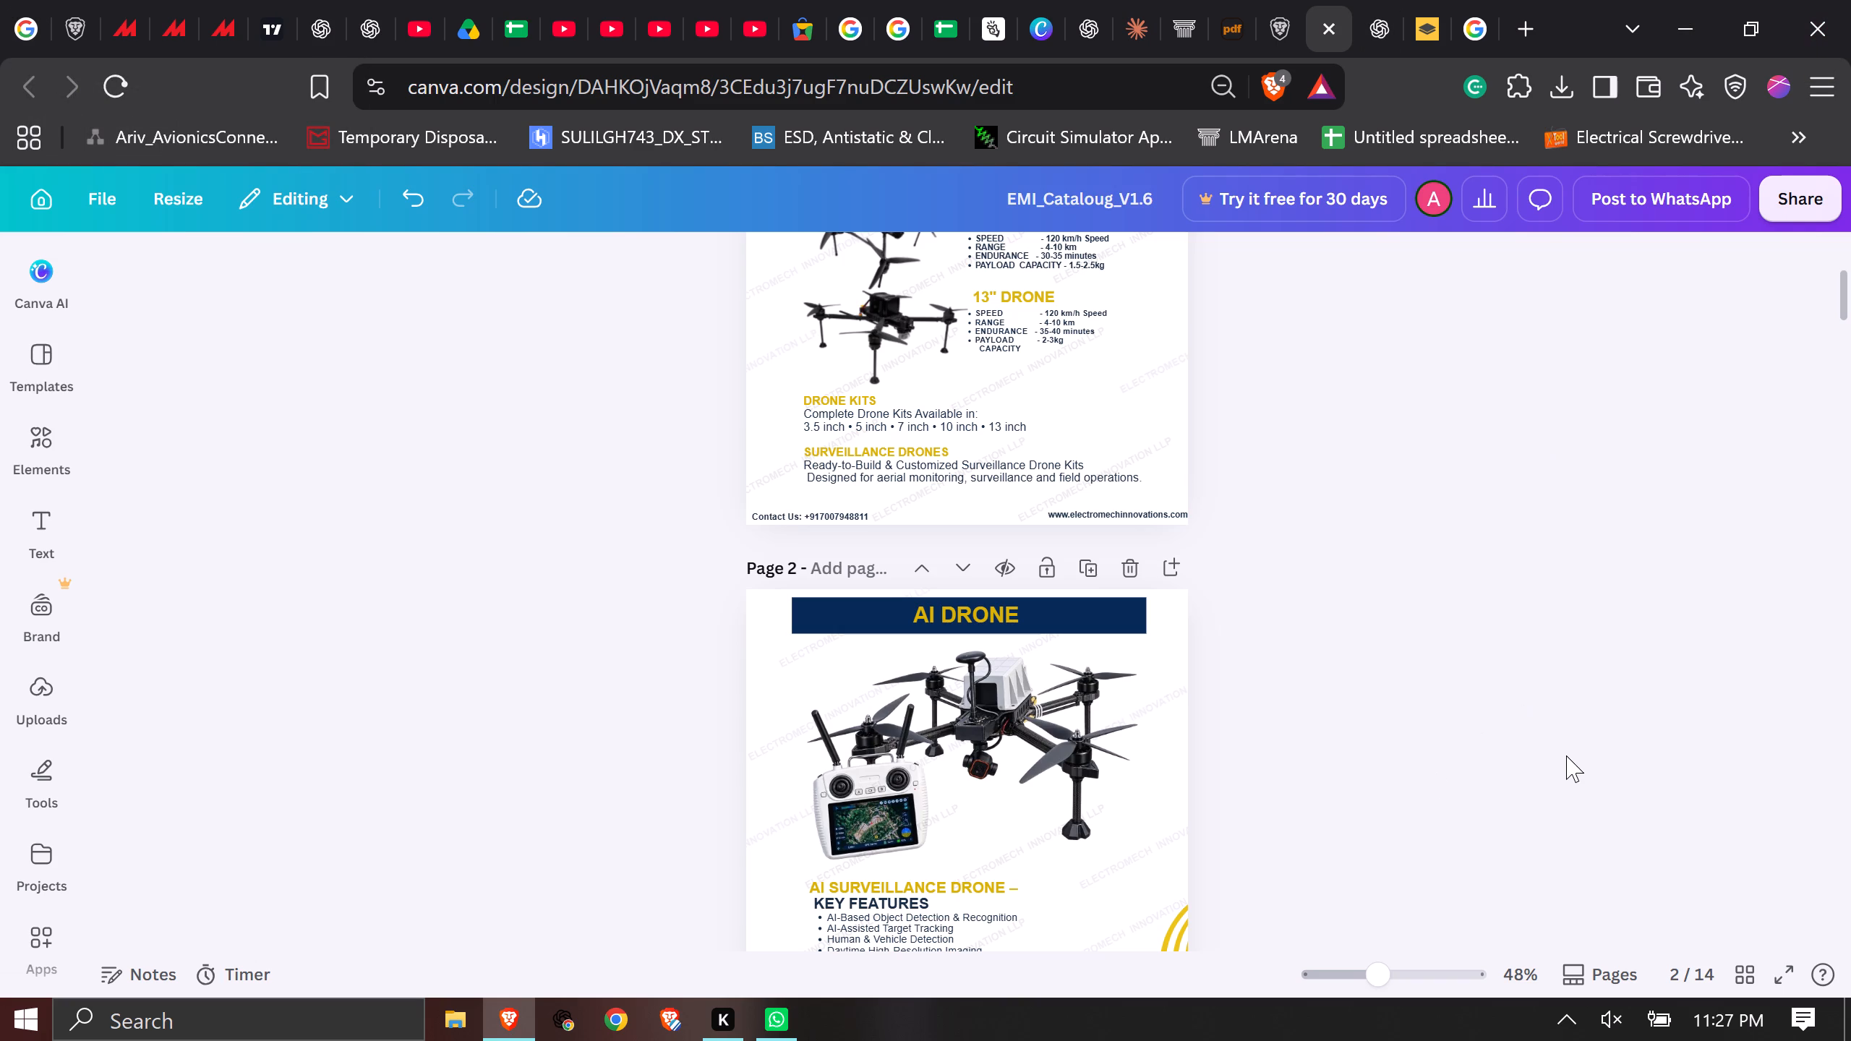
scroll(1668, 627, "up", 1)
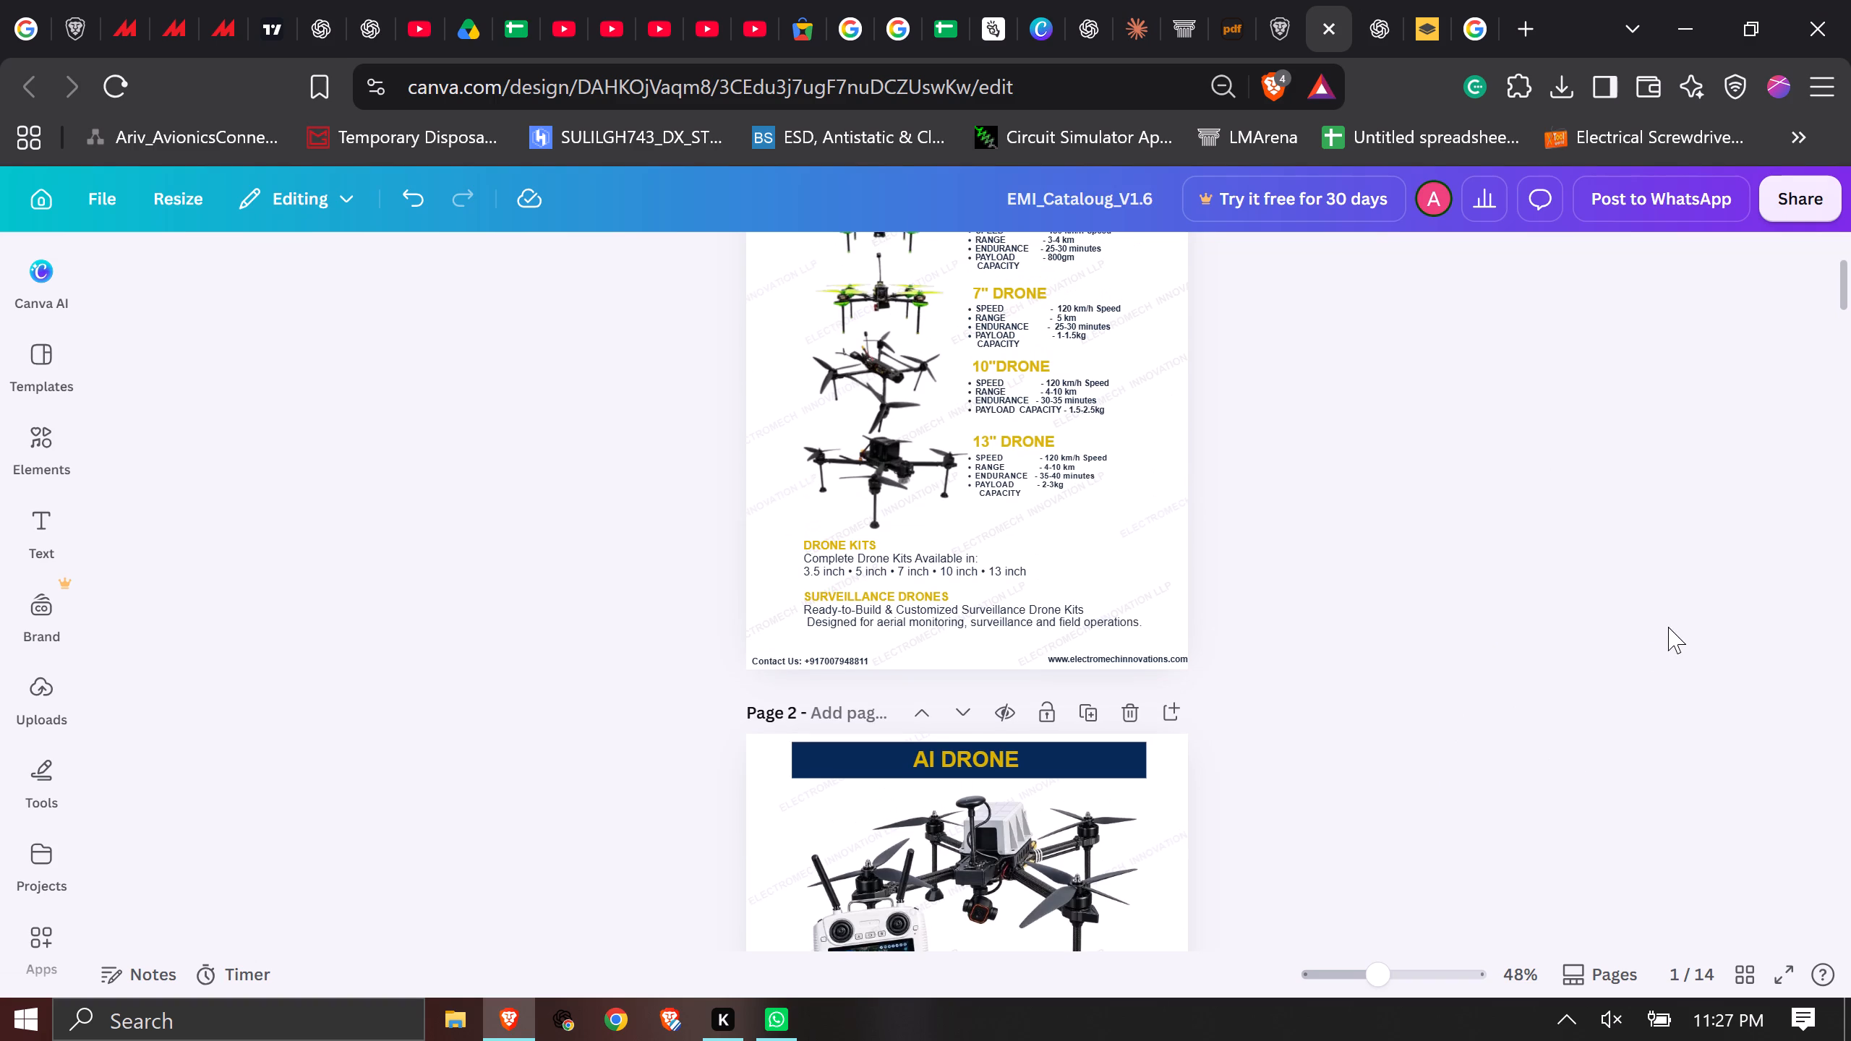
scroll(1534, 741, "up", 1)
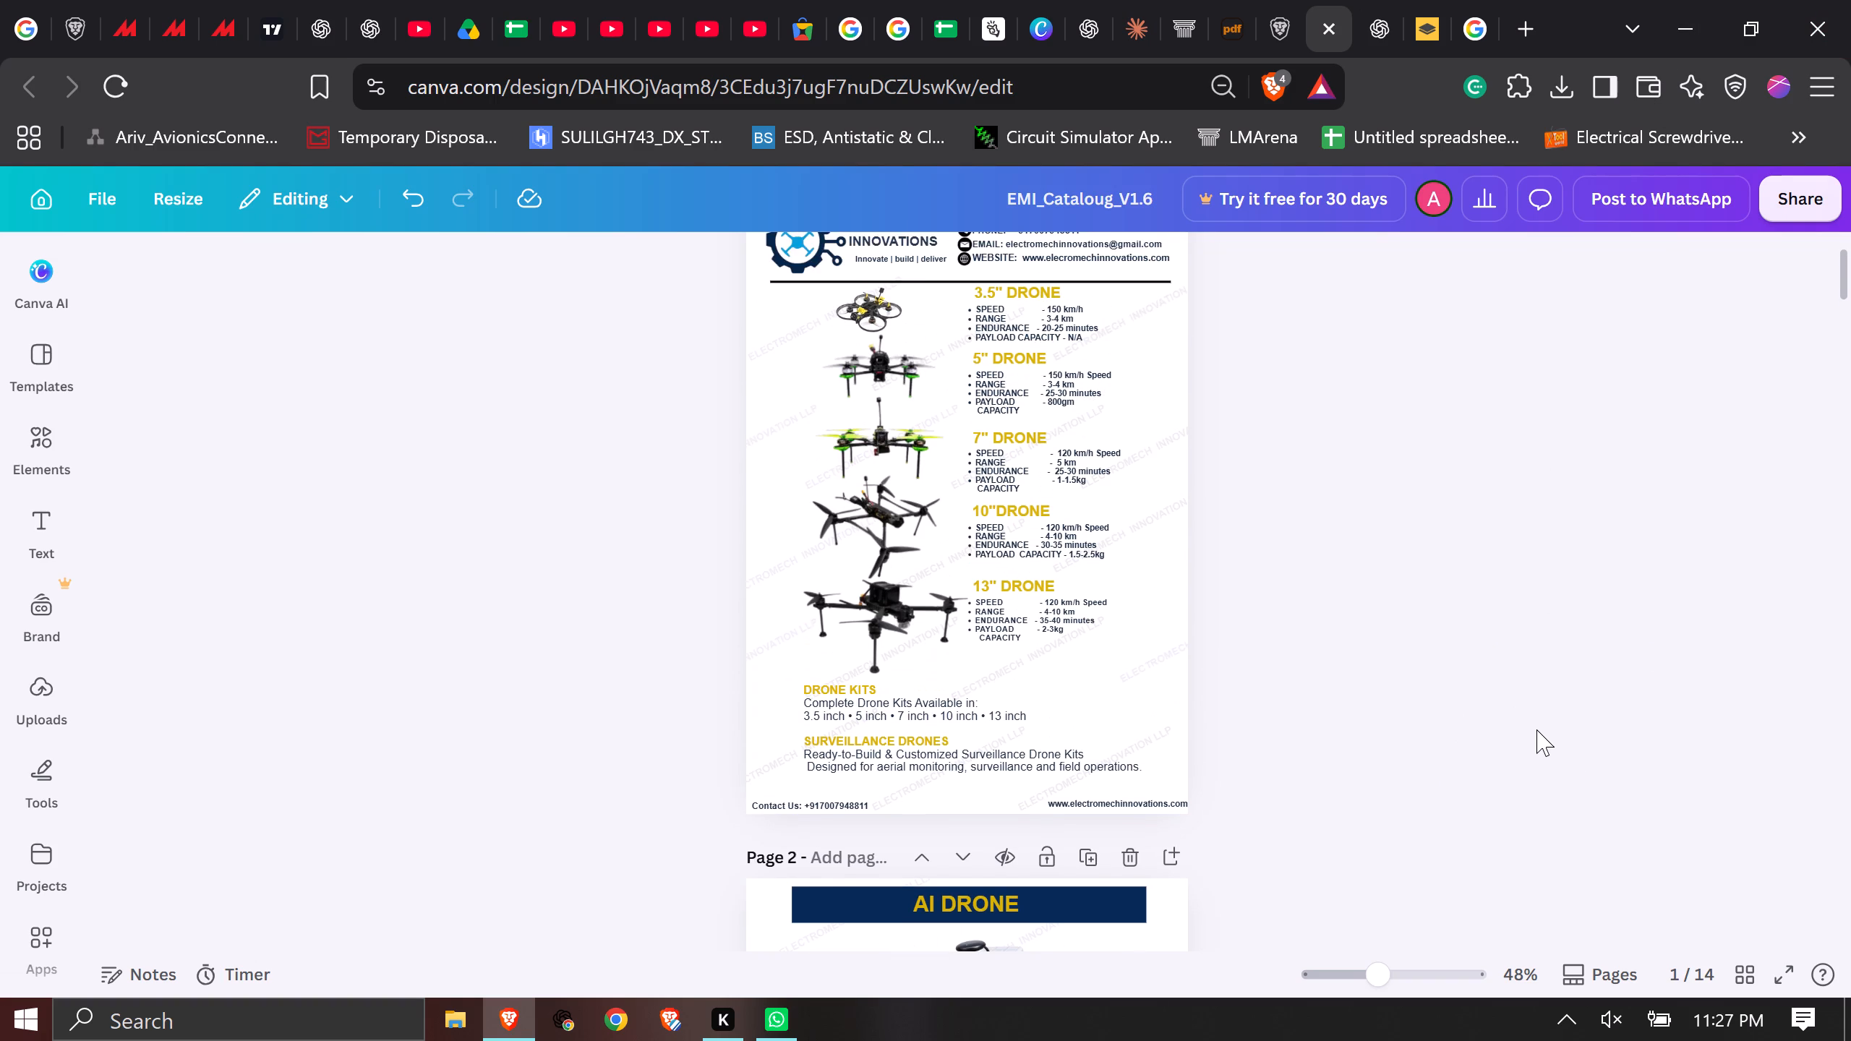
scroll(1539, 722, "up", 5)
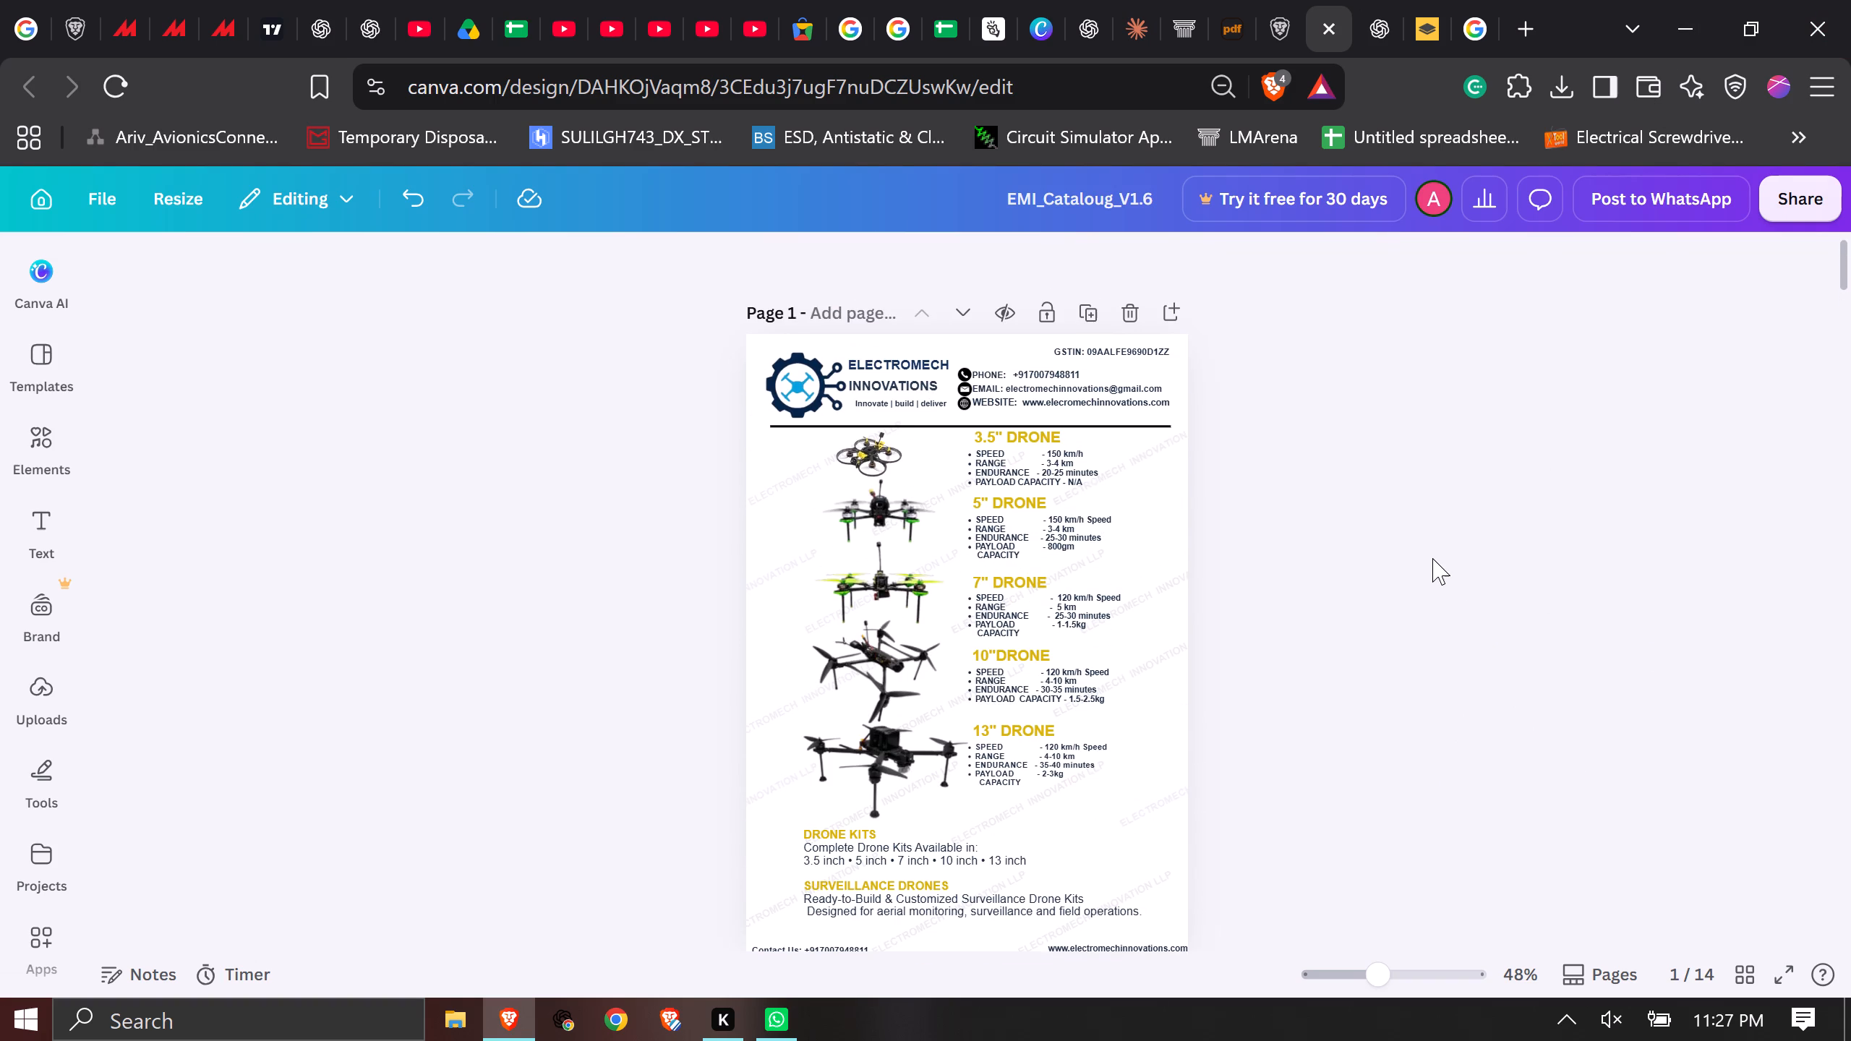
left_click(1599, 682)
scroll(1599, 682, "down", 3)
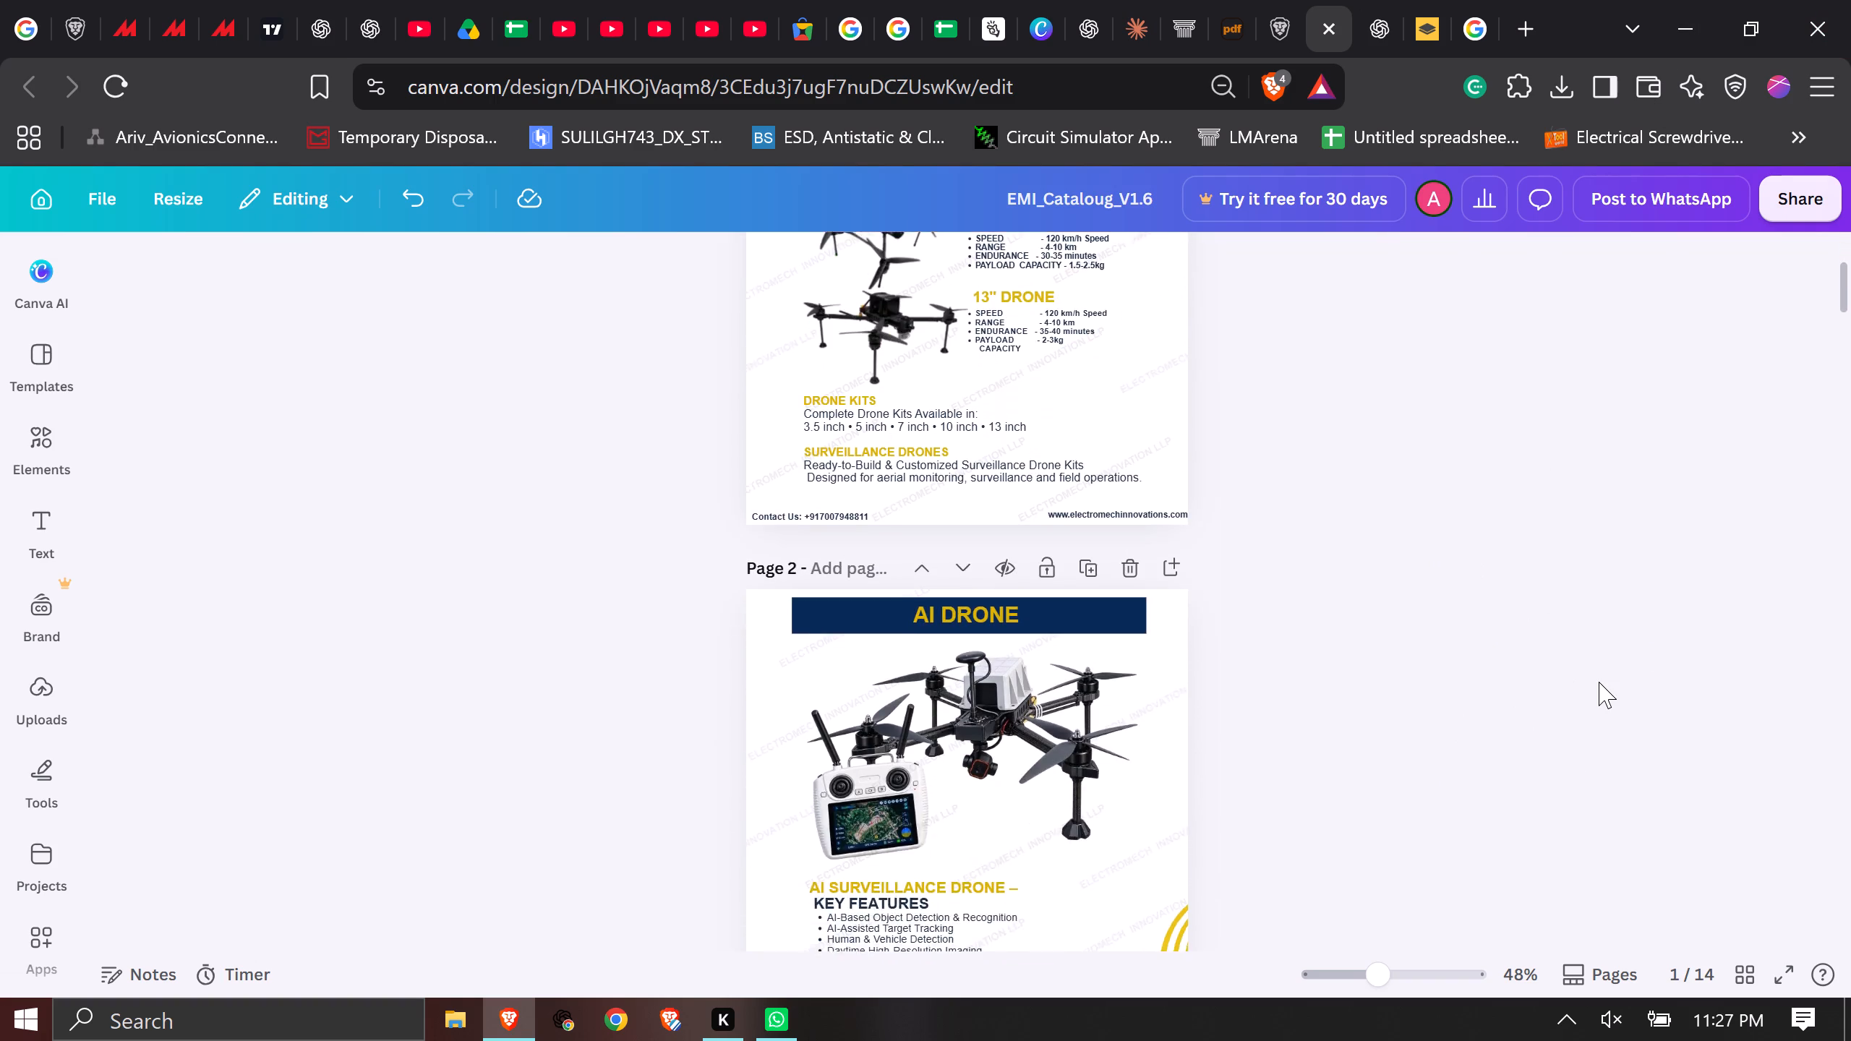
scroll(1599, 682, "down", 3)
scroll(1582, 693, "up", 2)
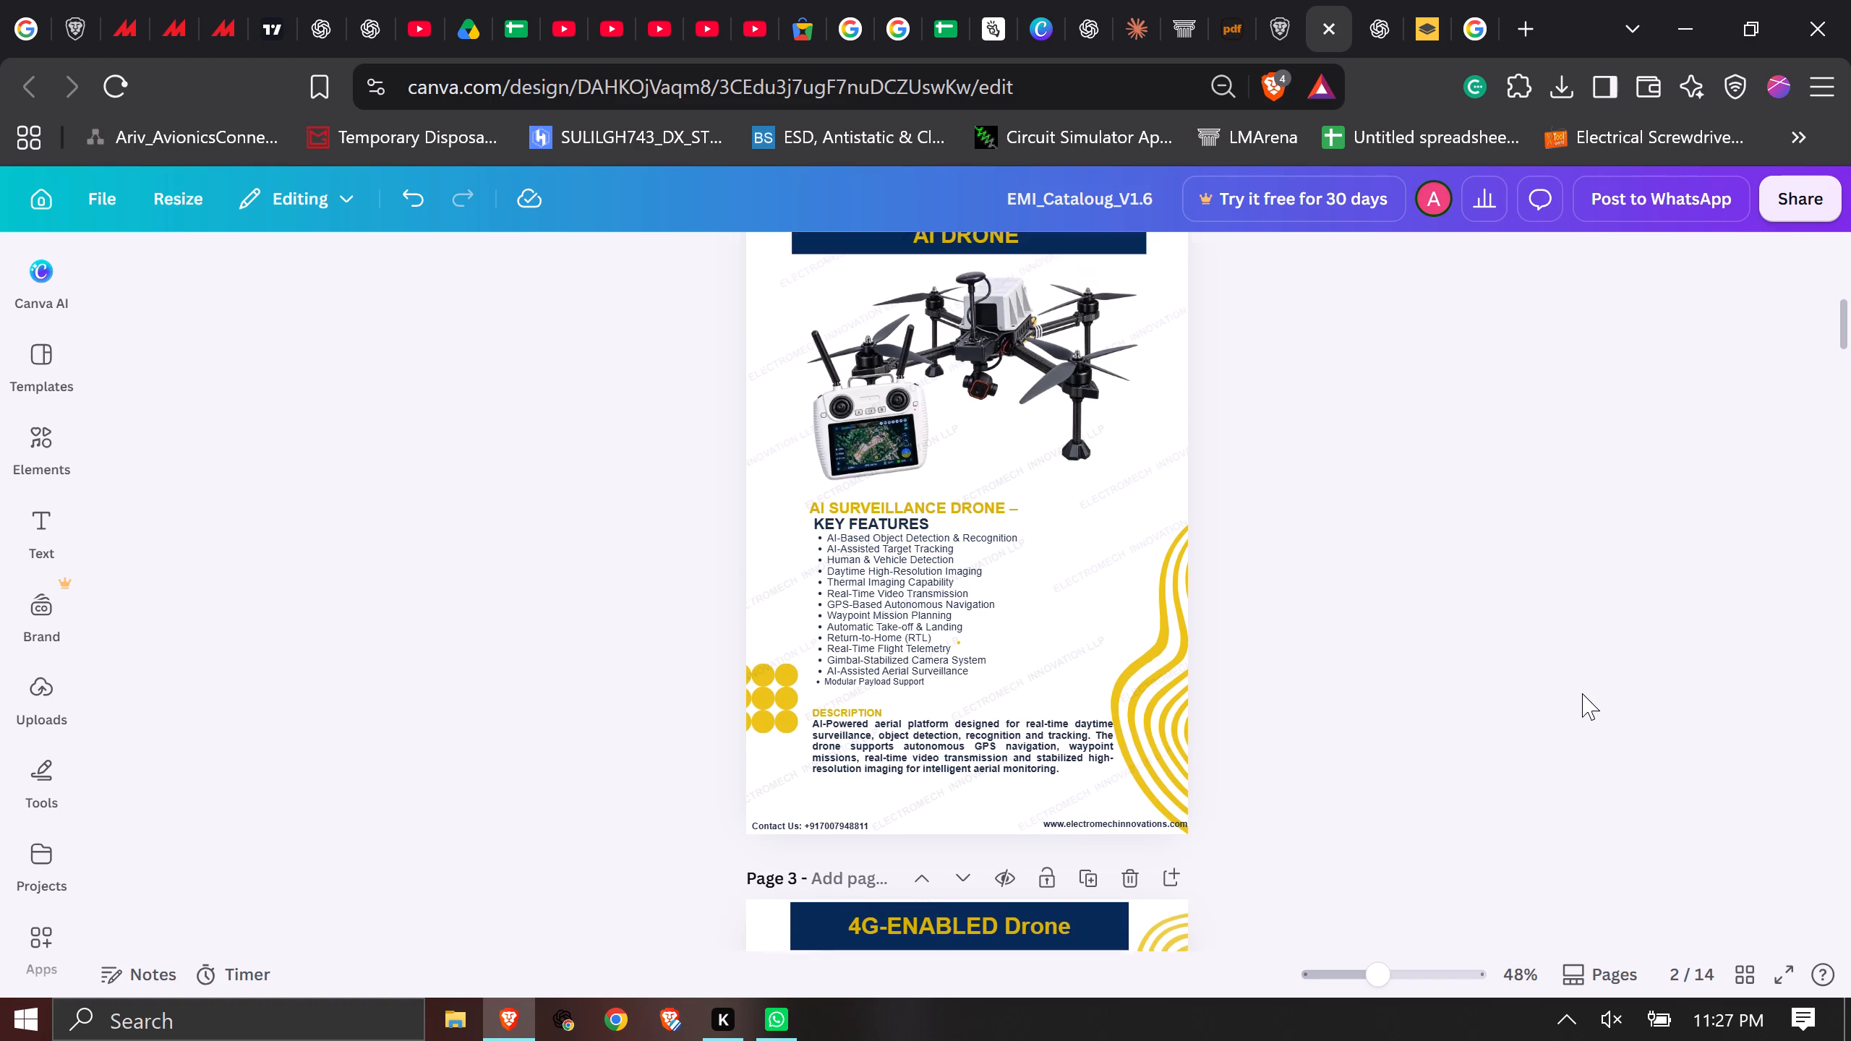
Duplicate page 1, the drone range page with the company header.
scroll(1582, 693, "up", 3)
scroll(1188, 519, "up", 5)
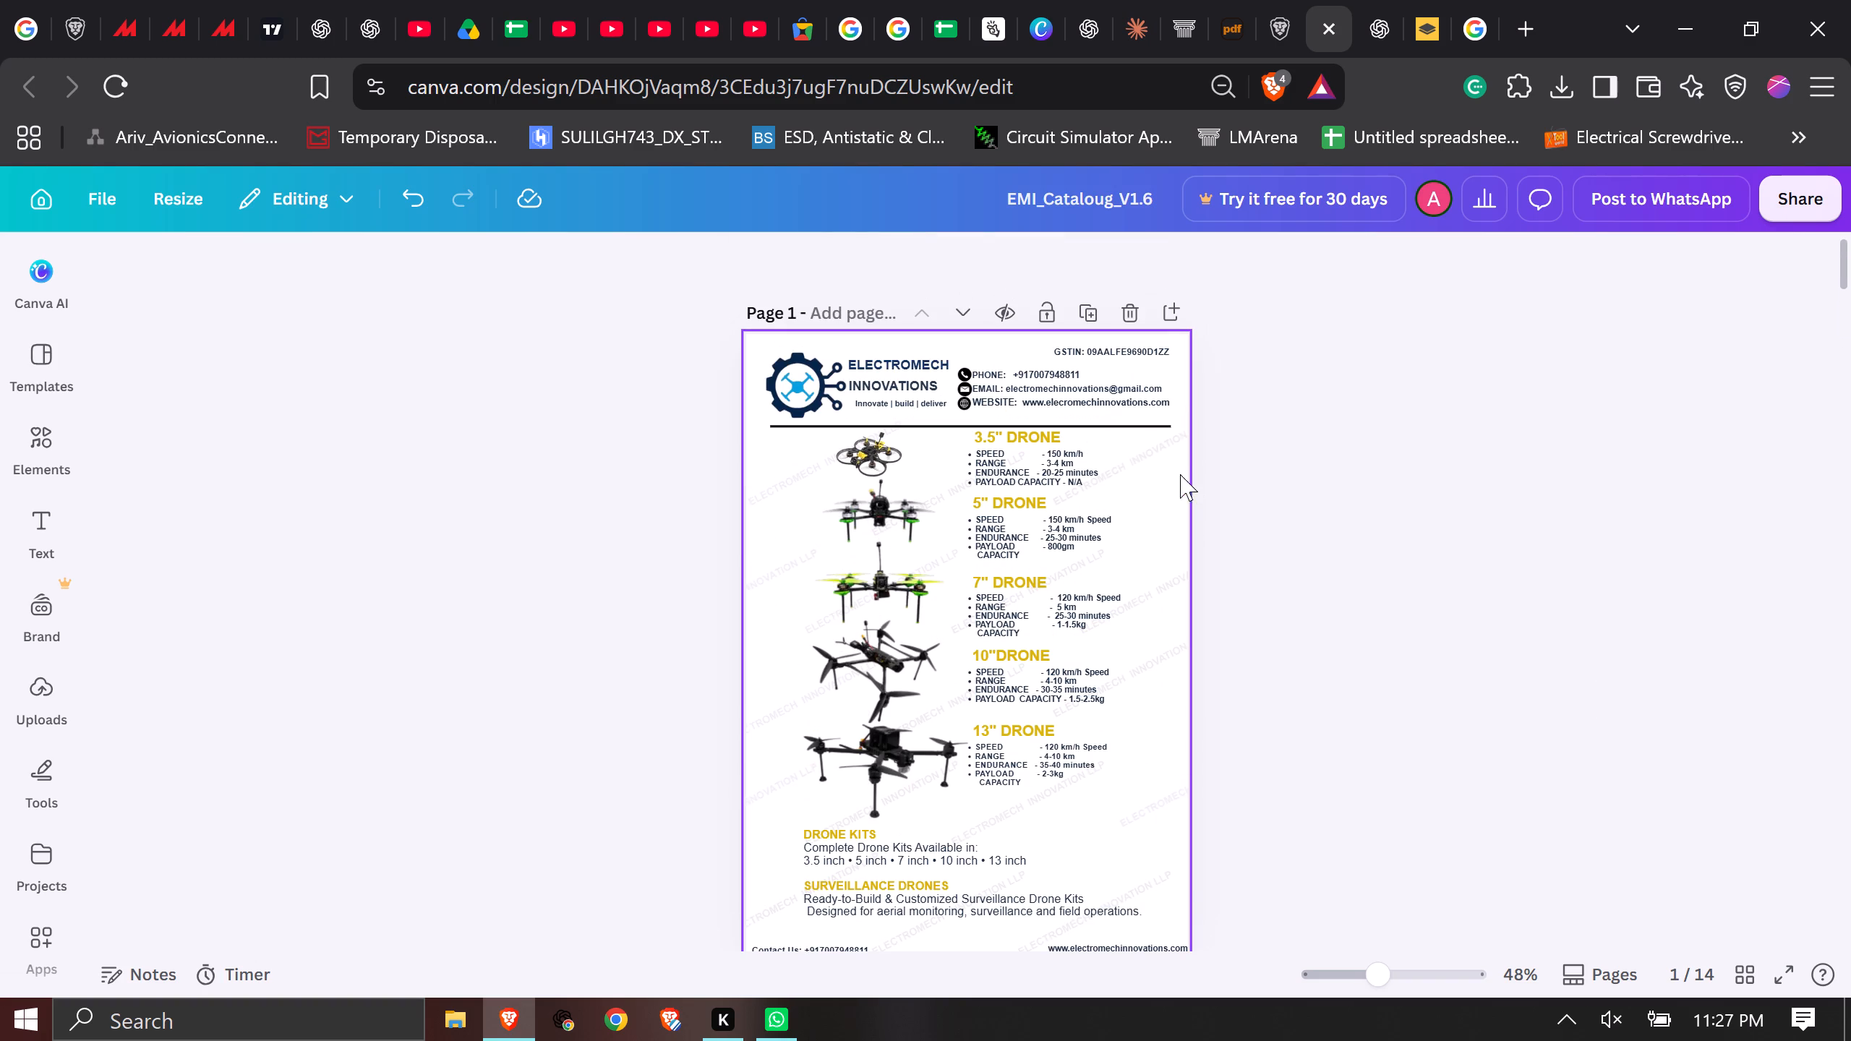
left_click(1091, 299)
scroll(1309, 594, "down", 3)
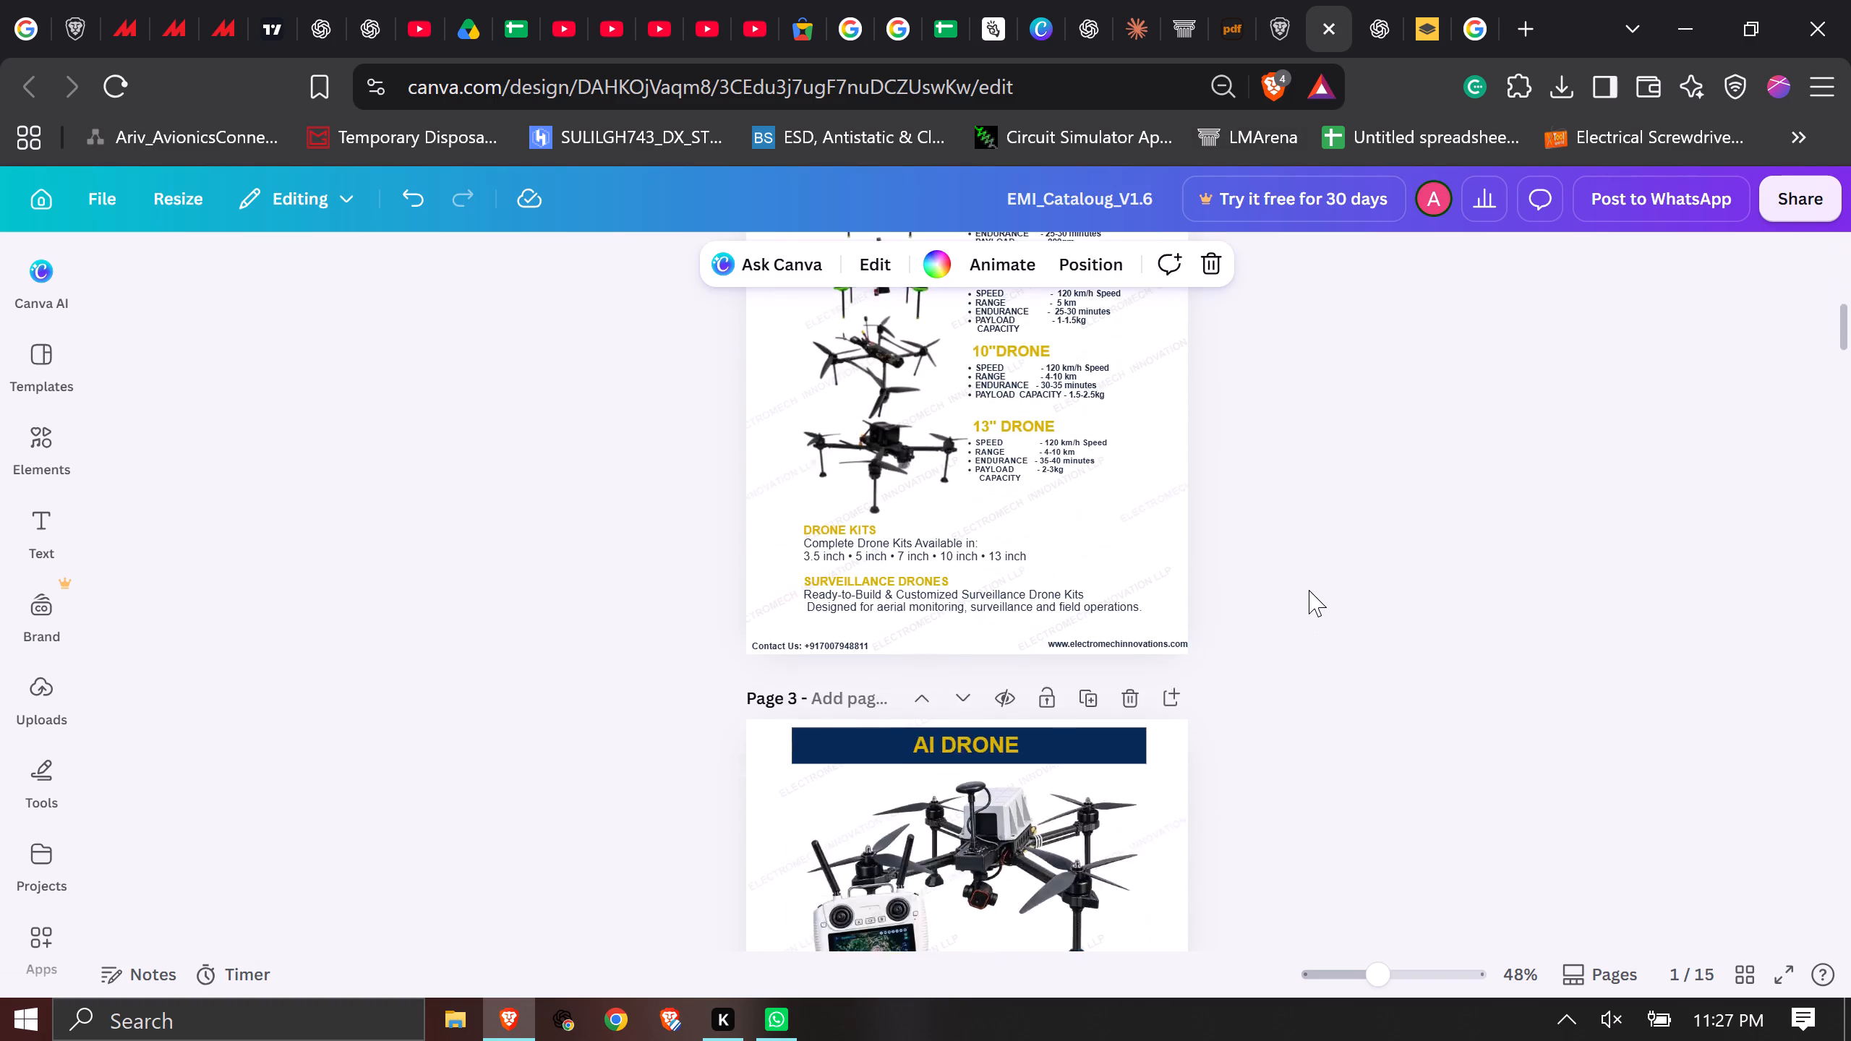
scroll(1309, 590, "up", 9)
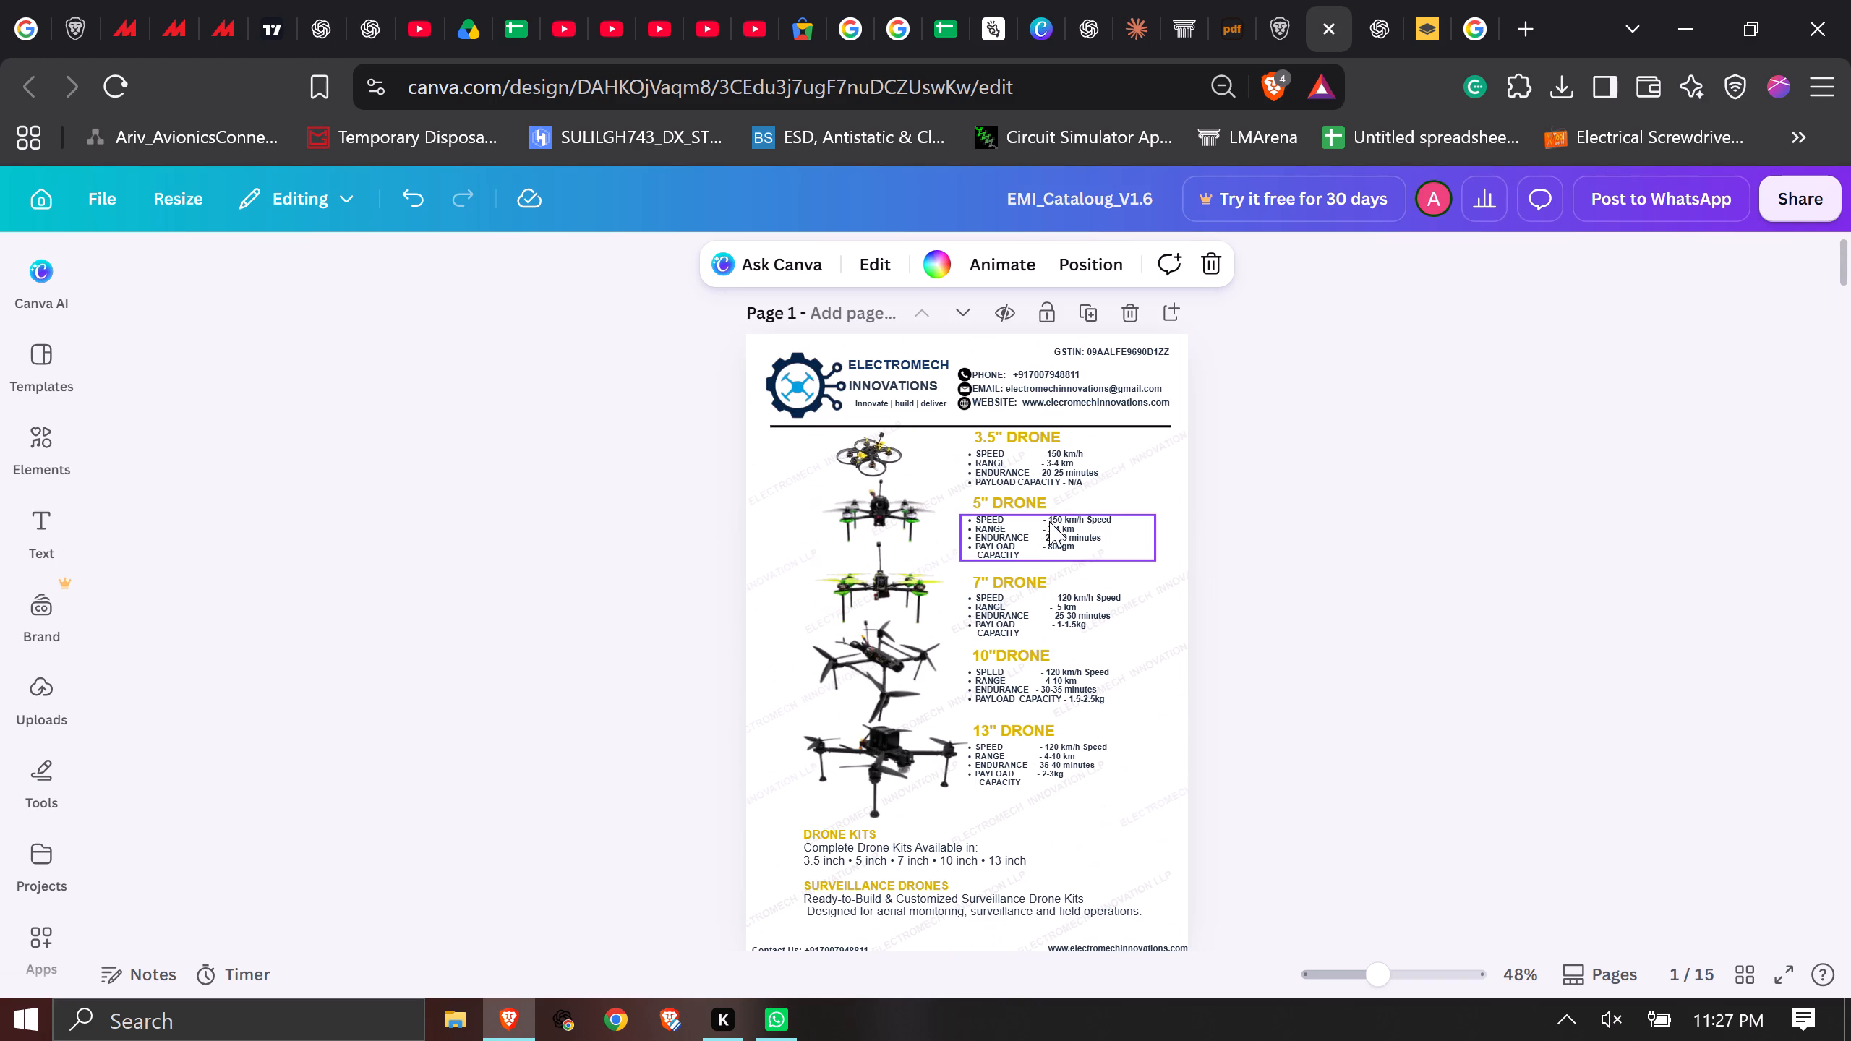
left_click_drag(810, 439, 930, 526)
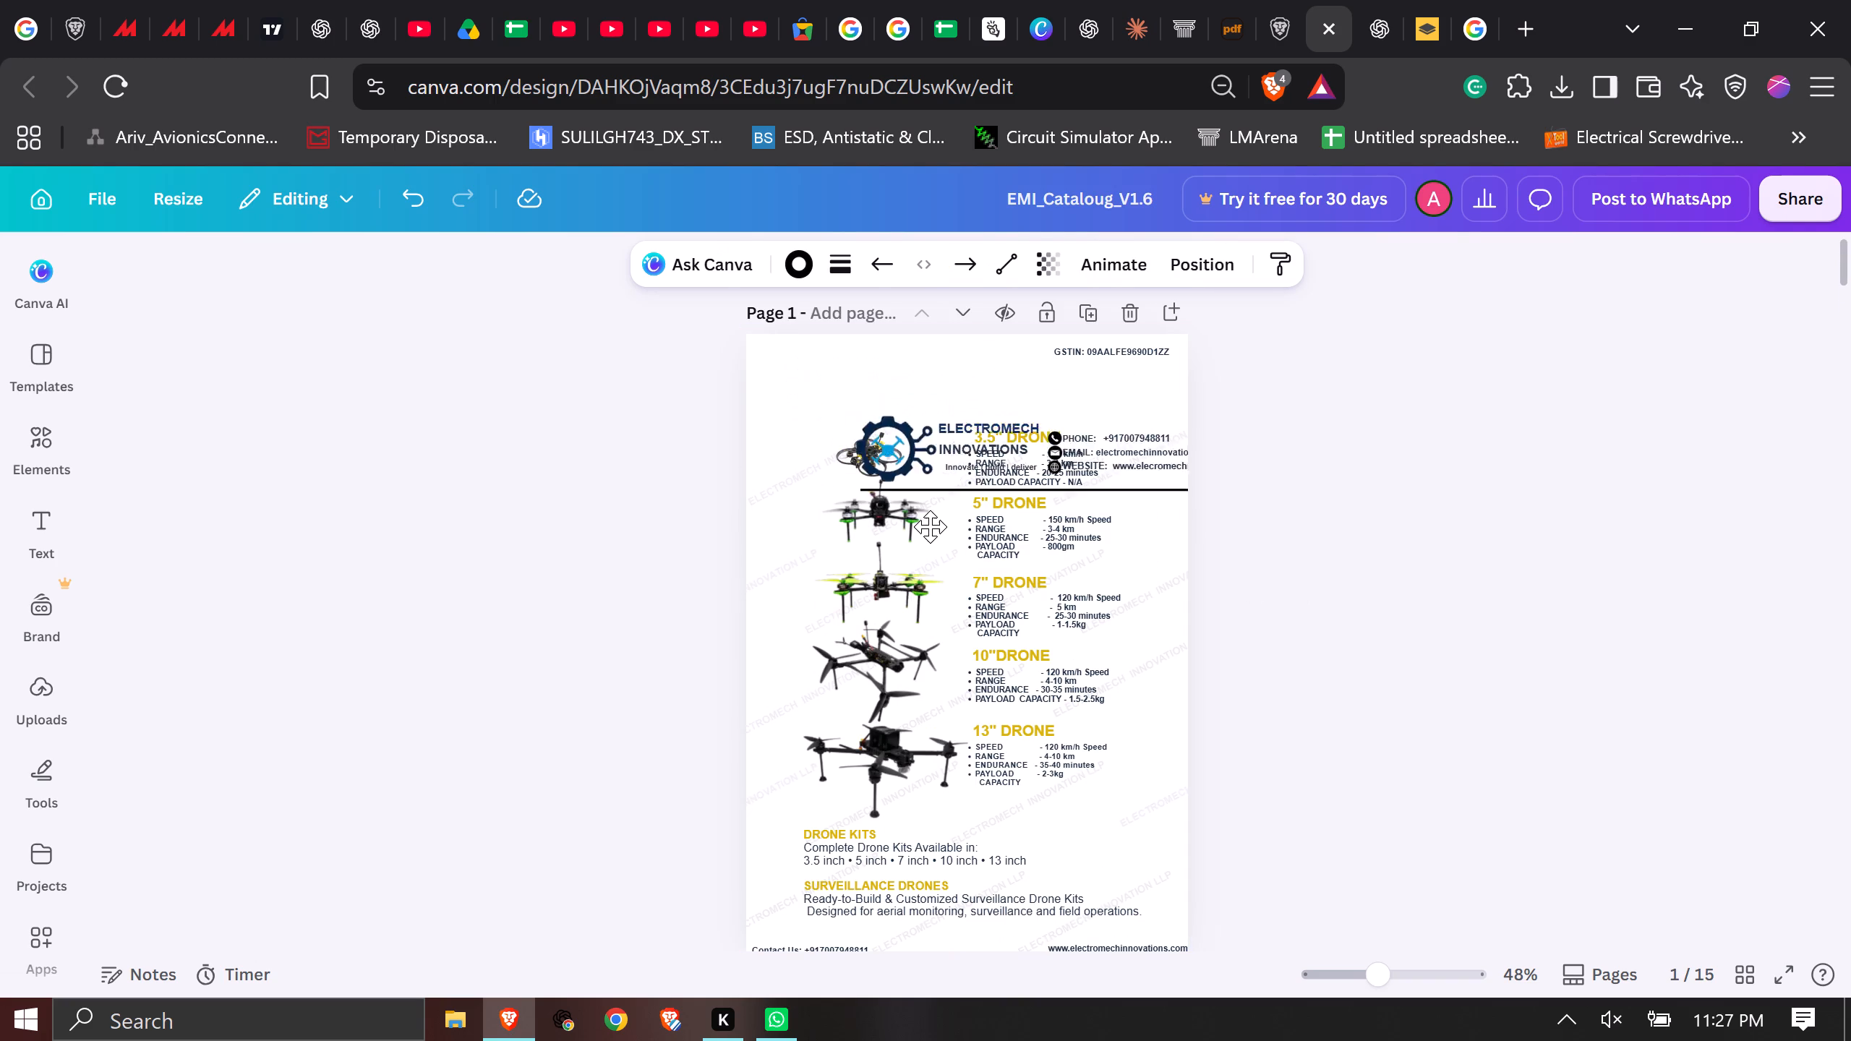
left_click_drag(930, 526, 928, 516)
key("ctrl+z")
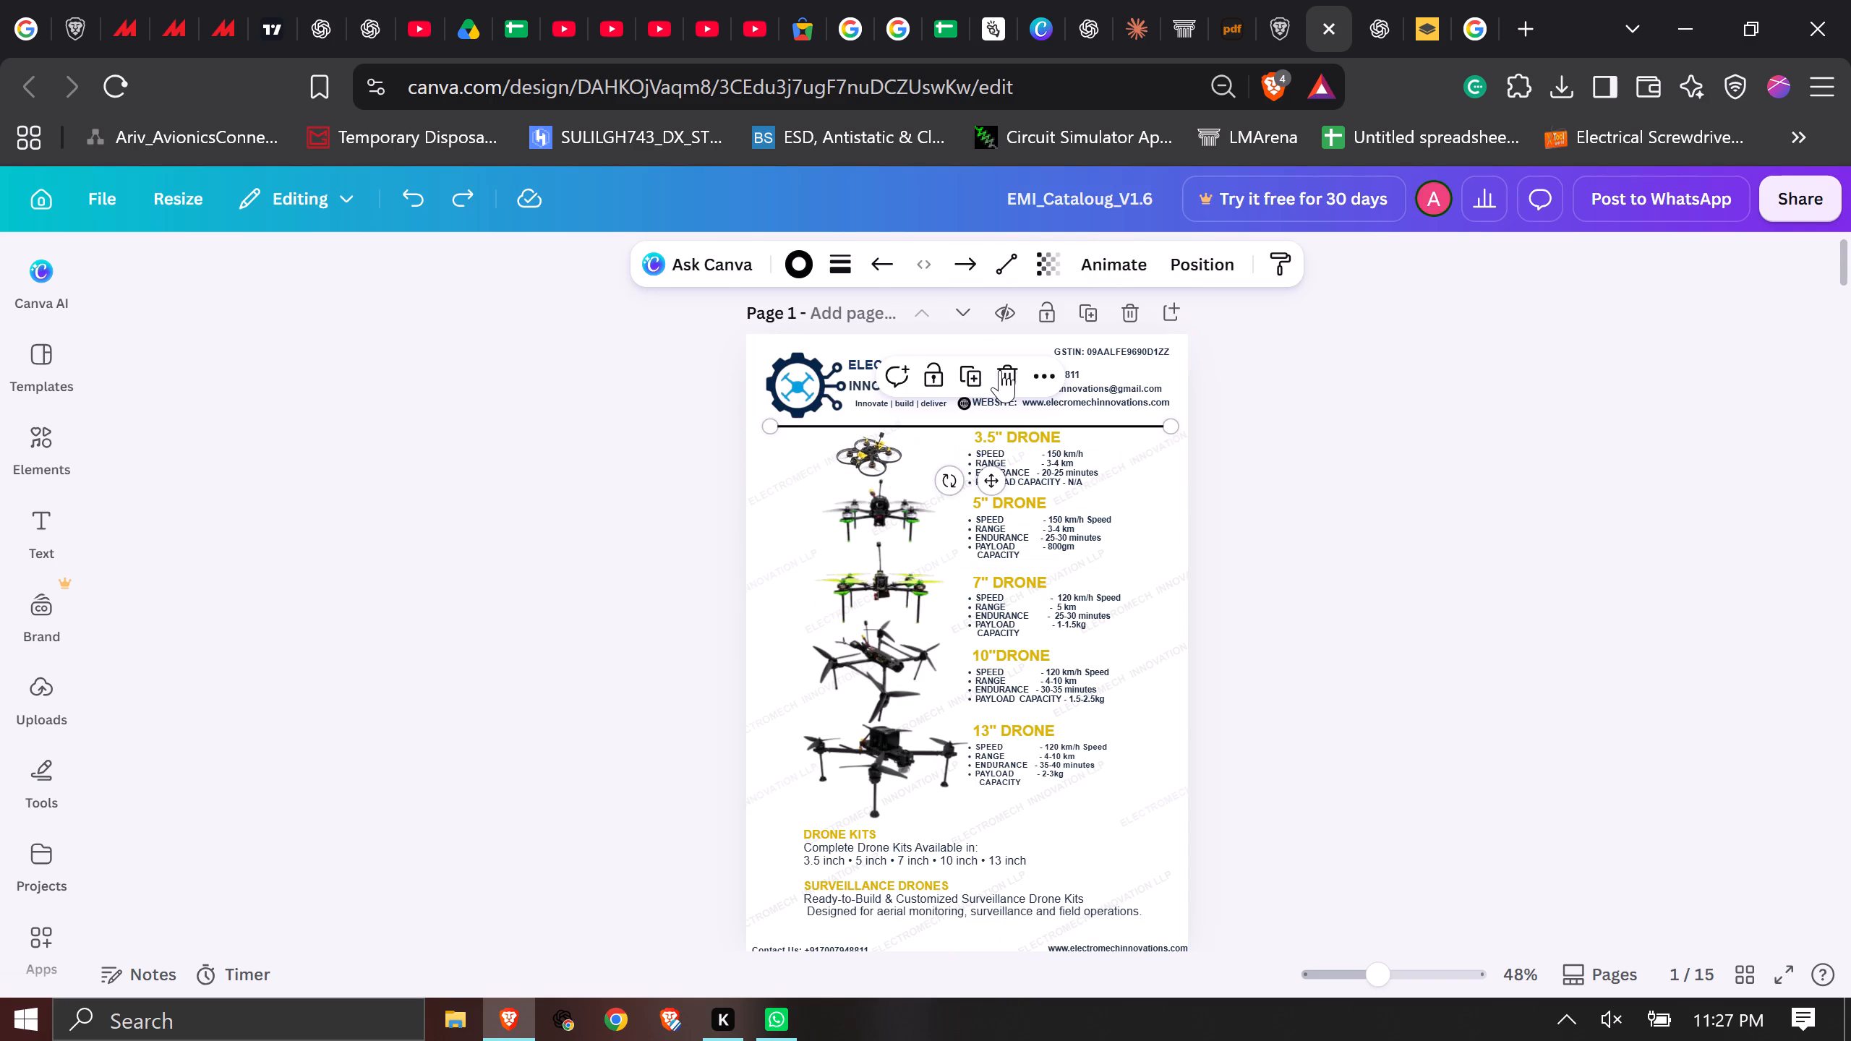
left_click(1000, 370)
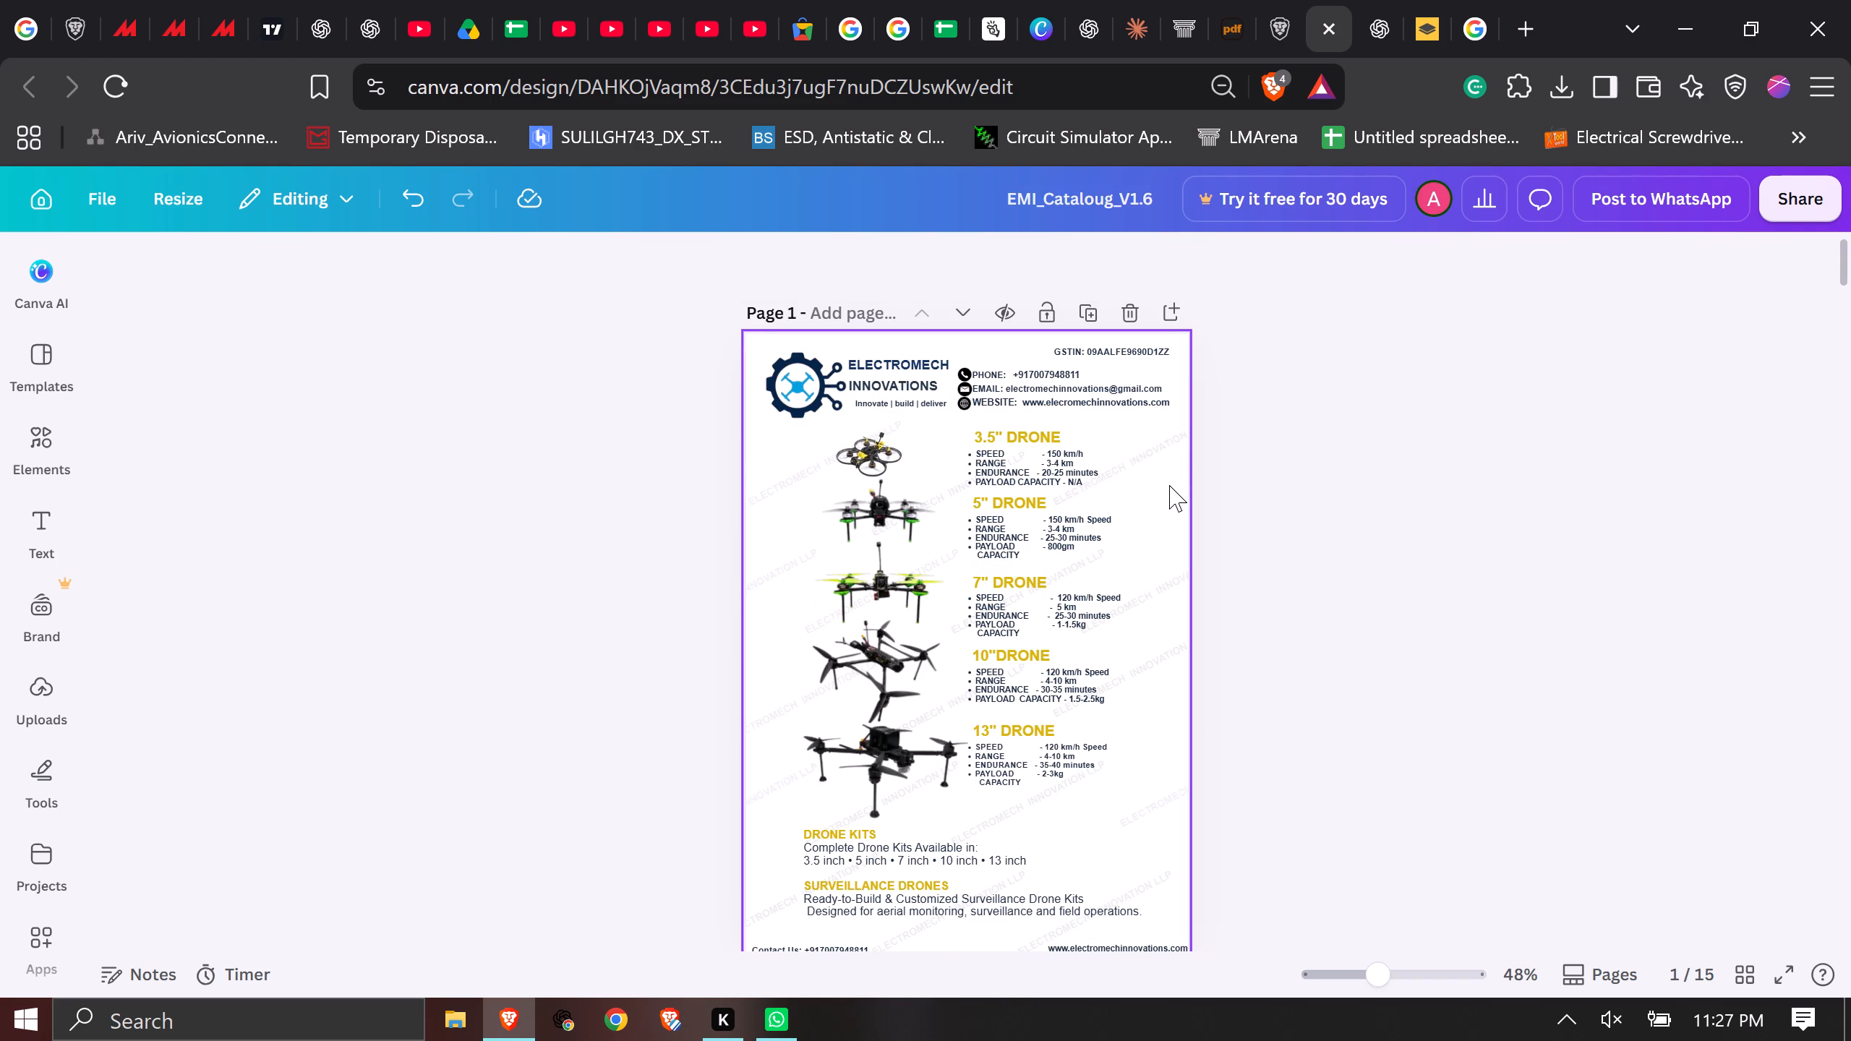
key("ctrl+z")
Lock the company header group and the horizontal divider line beneath it on page 1.
left_click(1119, 393)
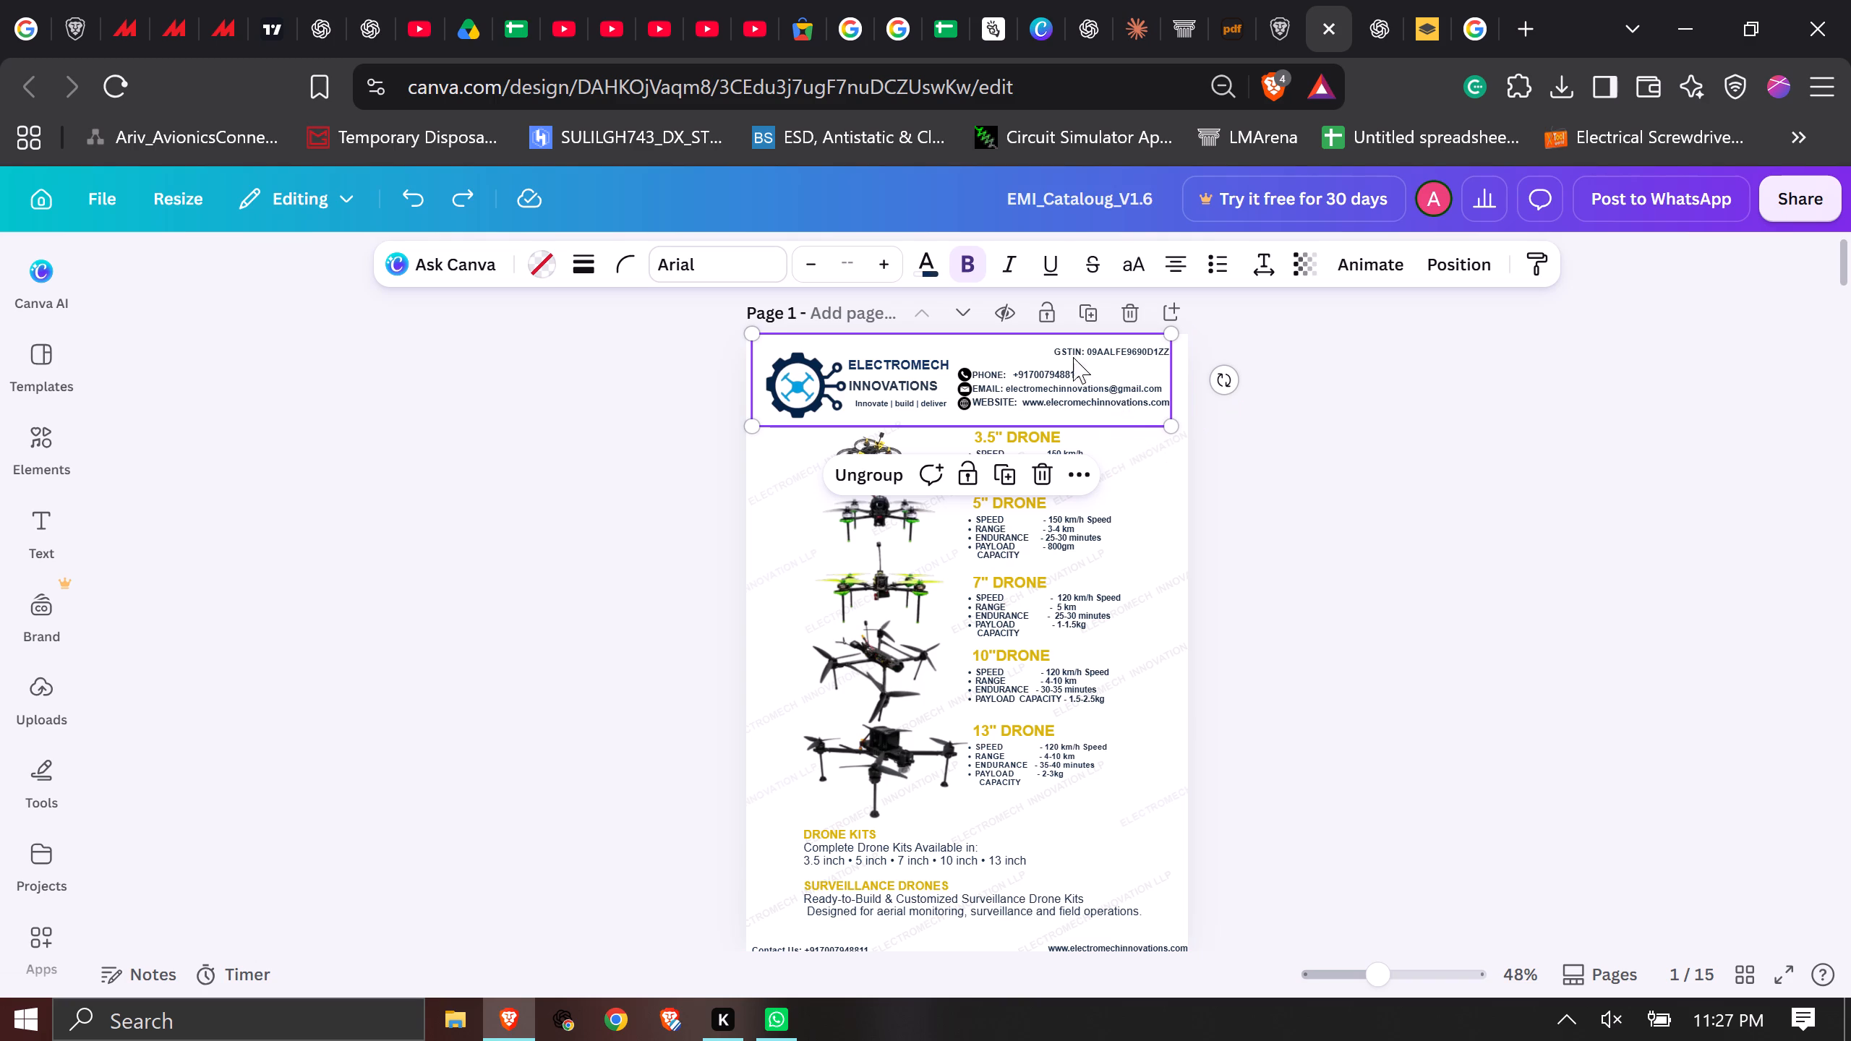
left_click(965, 471)
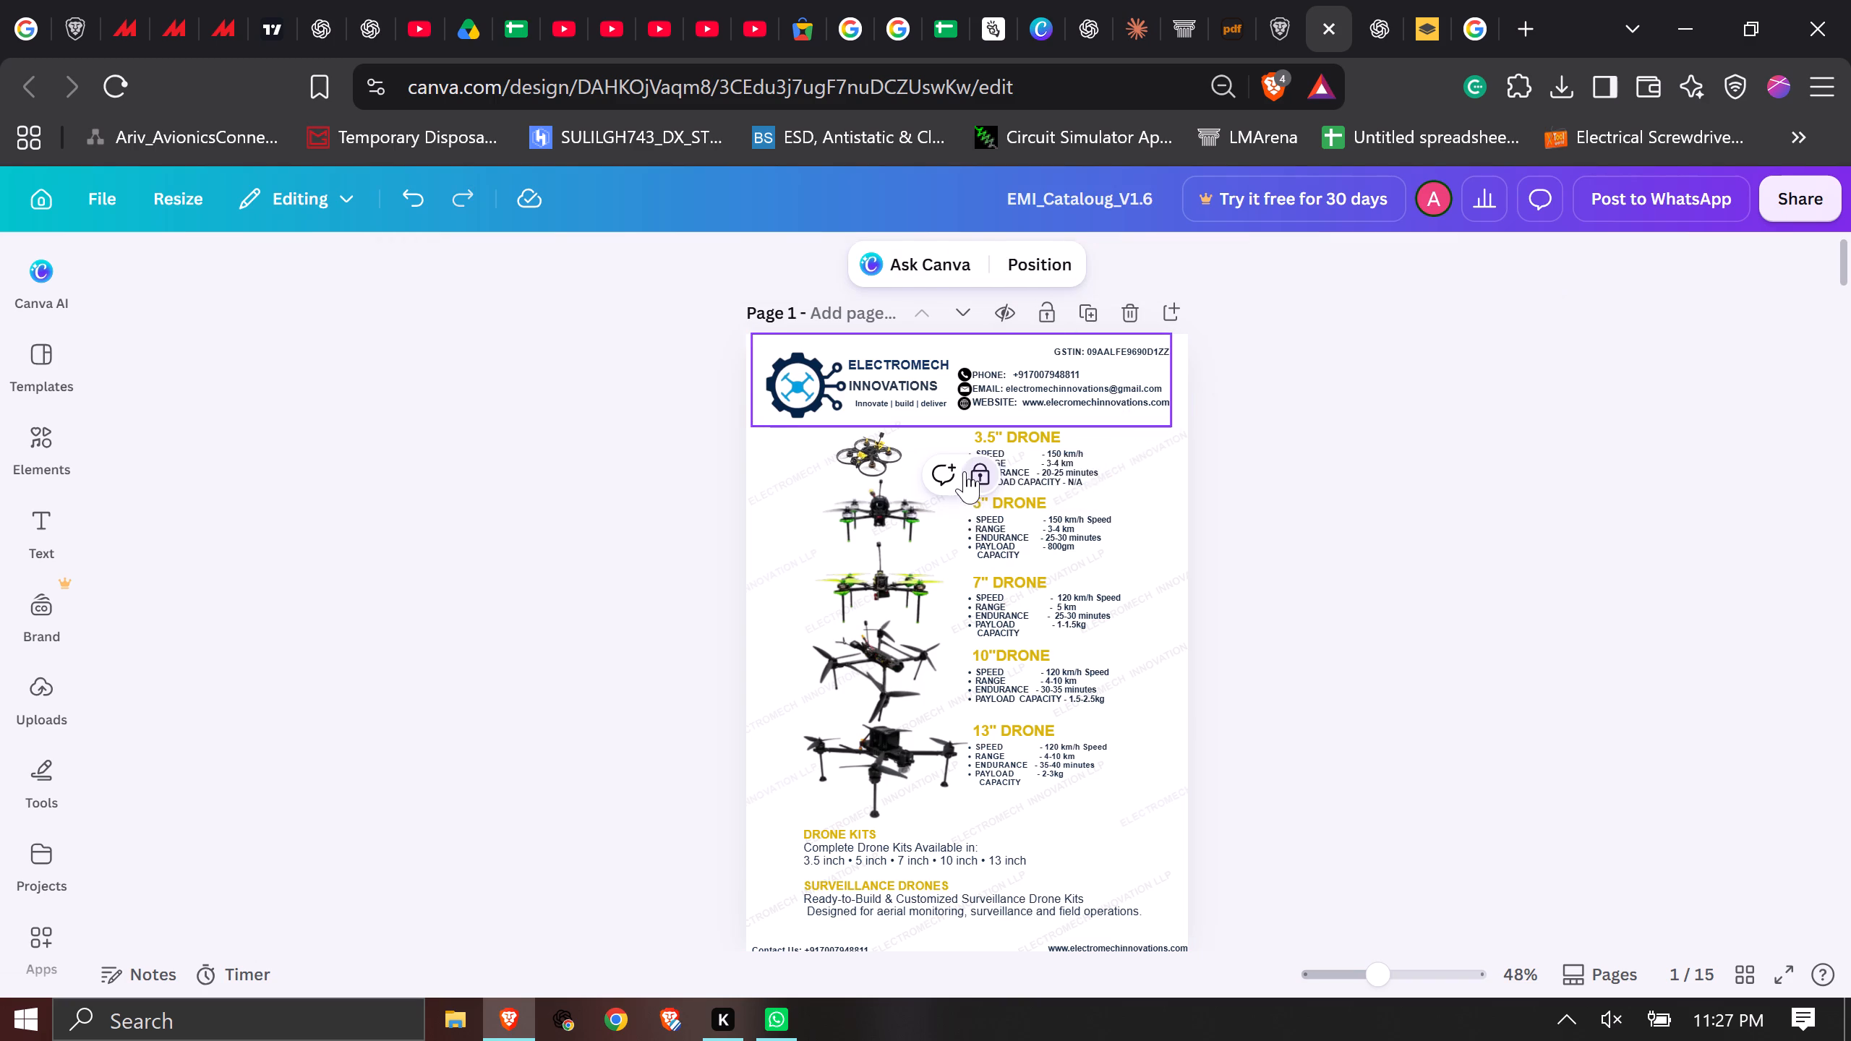
scroll(1132, 432, "up", 8, "ctrl")
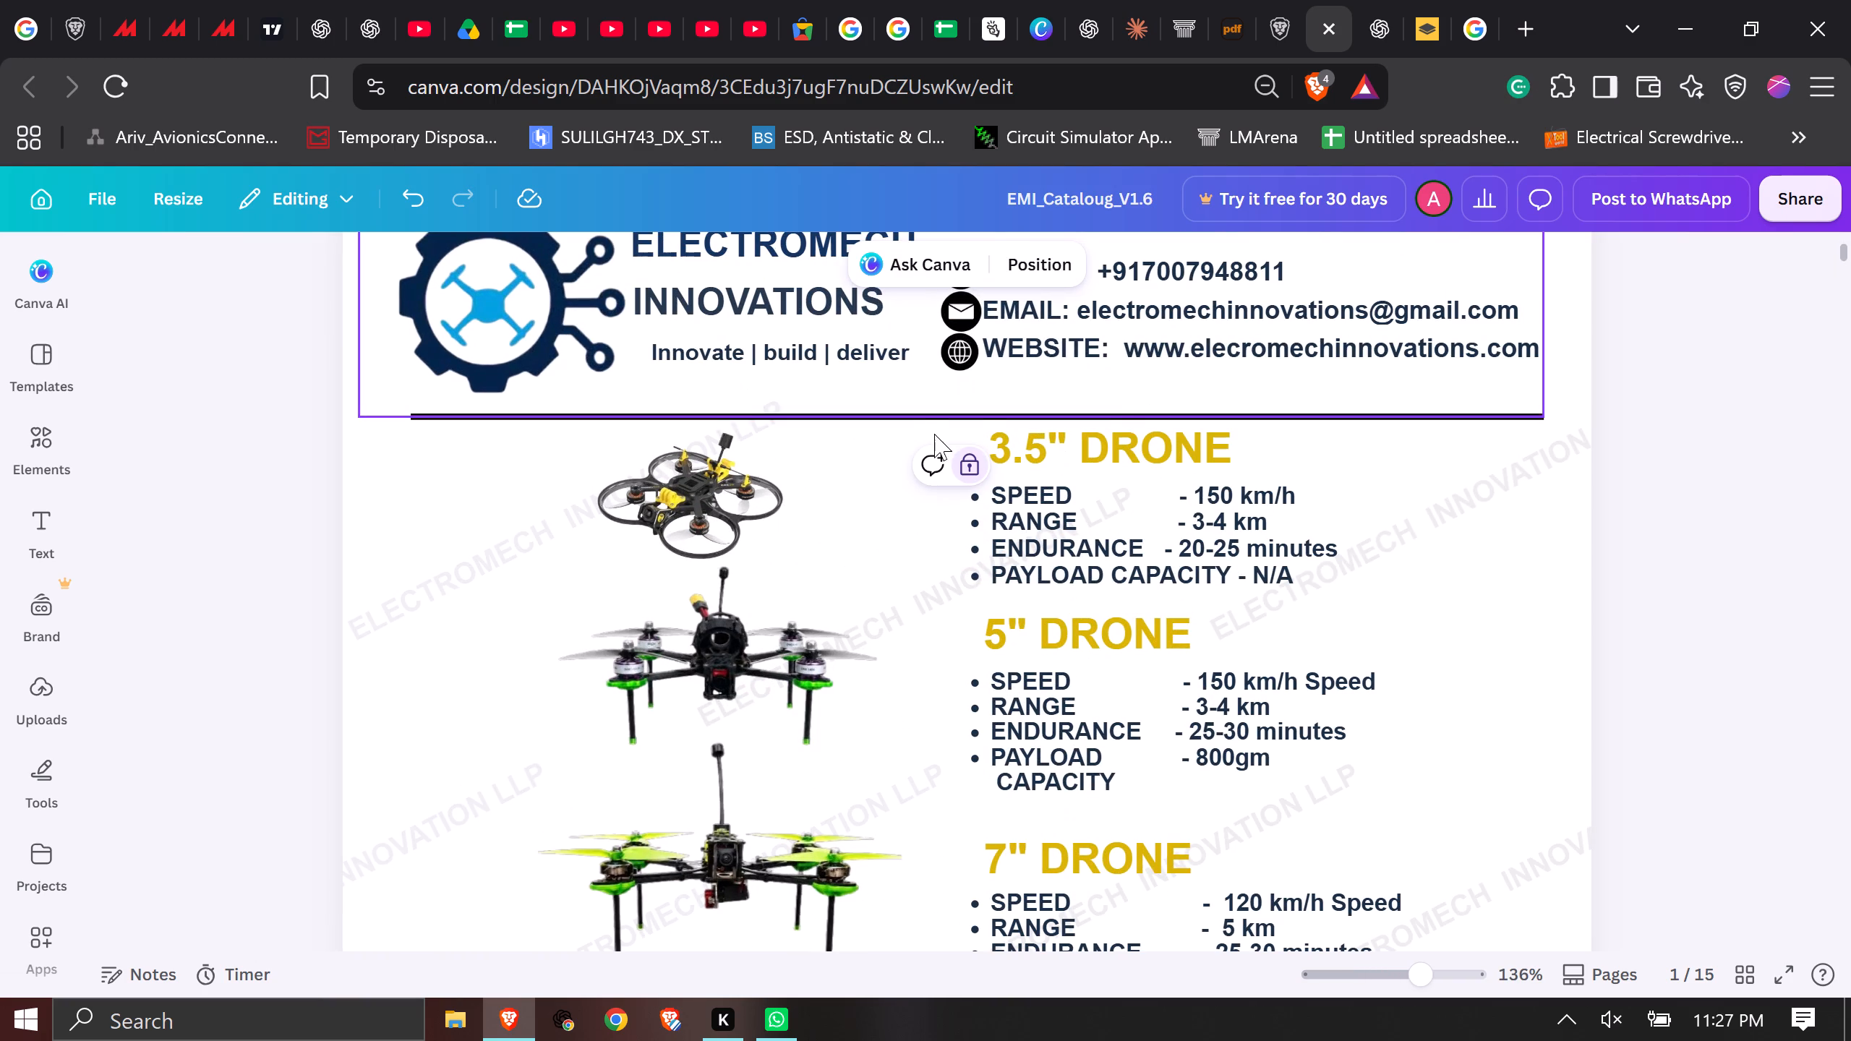
left_click(928, 419)
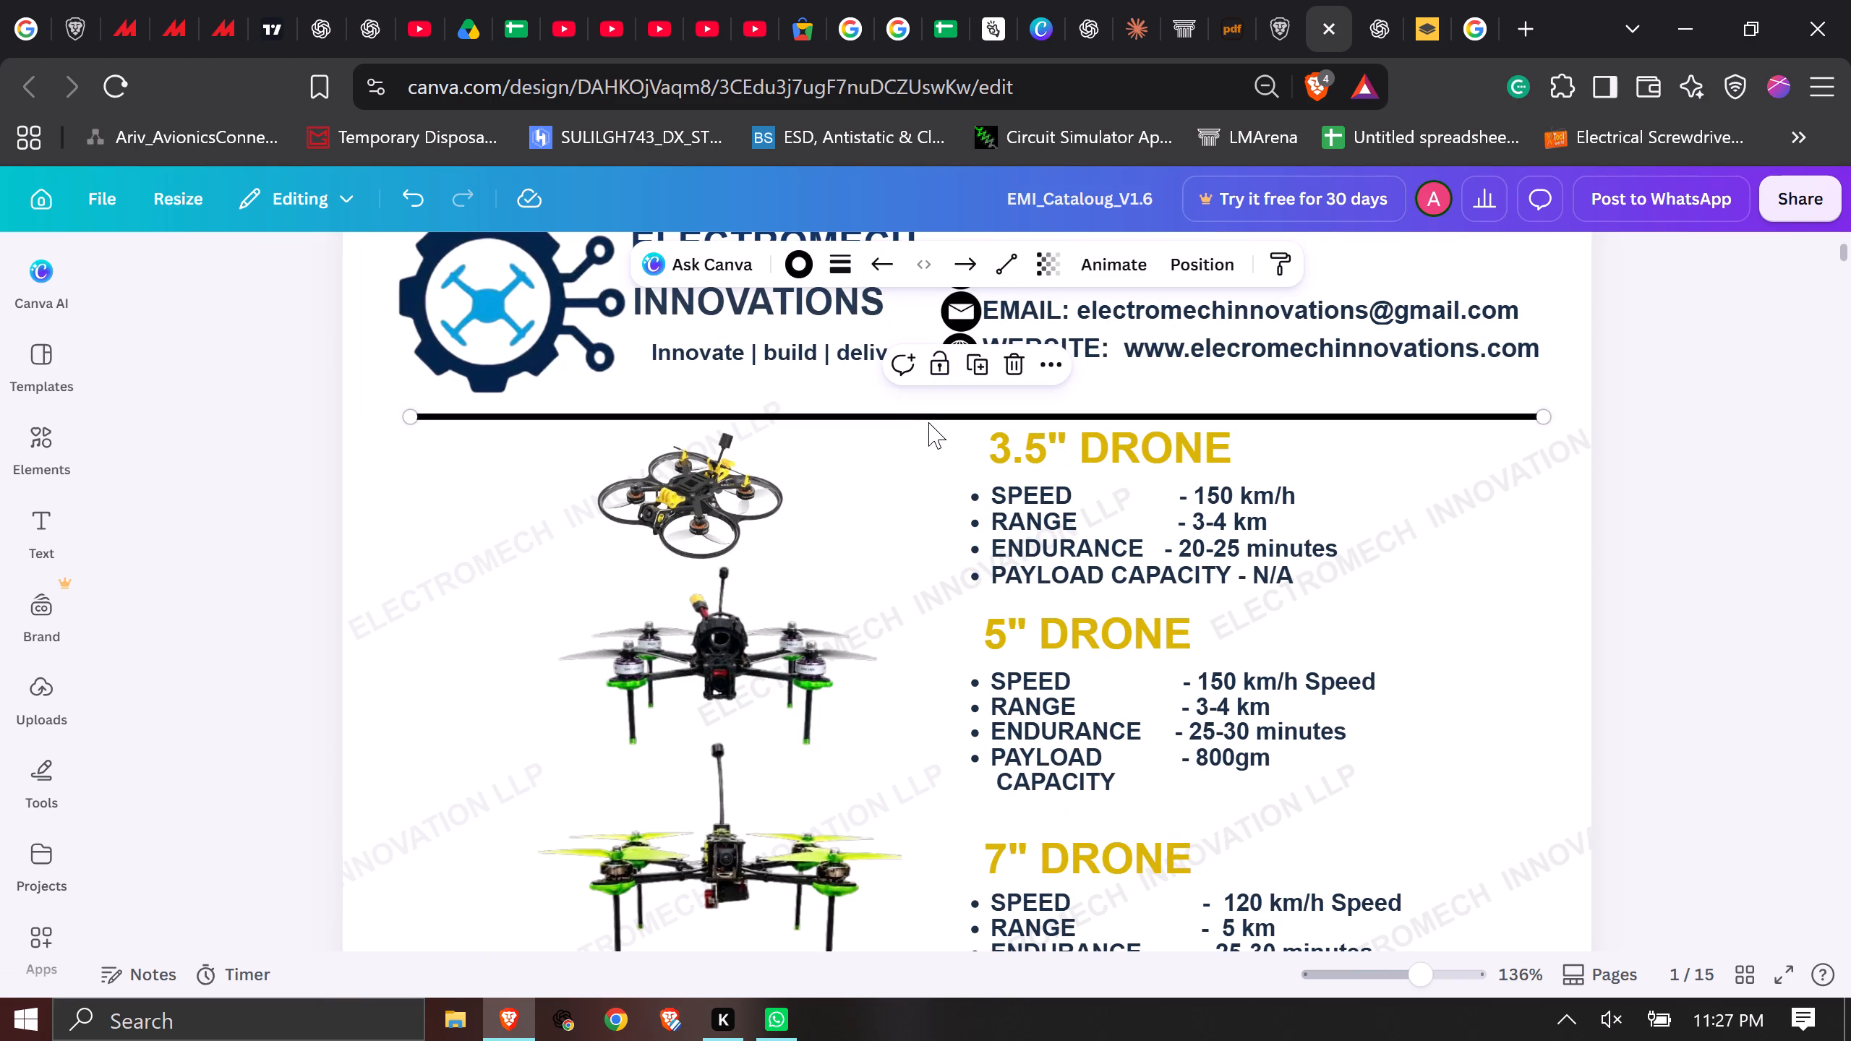
left_click(940, 373)
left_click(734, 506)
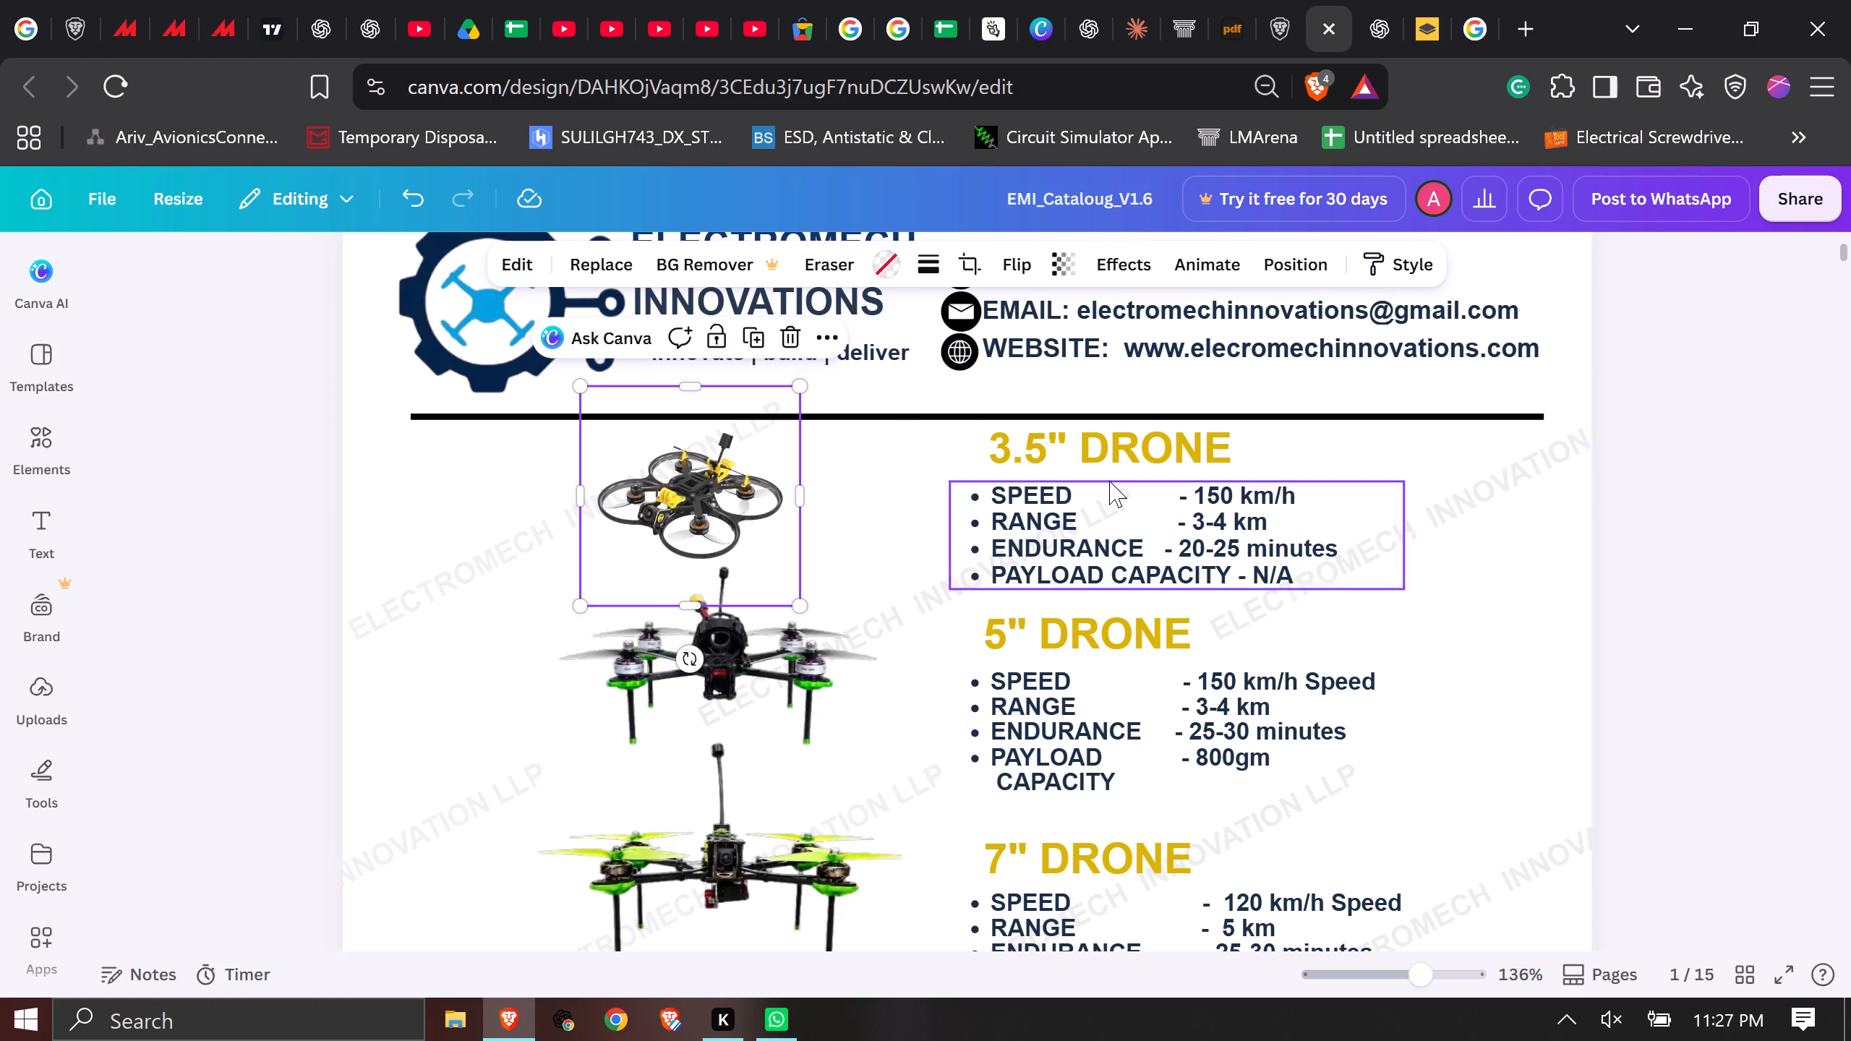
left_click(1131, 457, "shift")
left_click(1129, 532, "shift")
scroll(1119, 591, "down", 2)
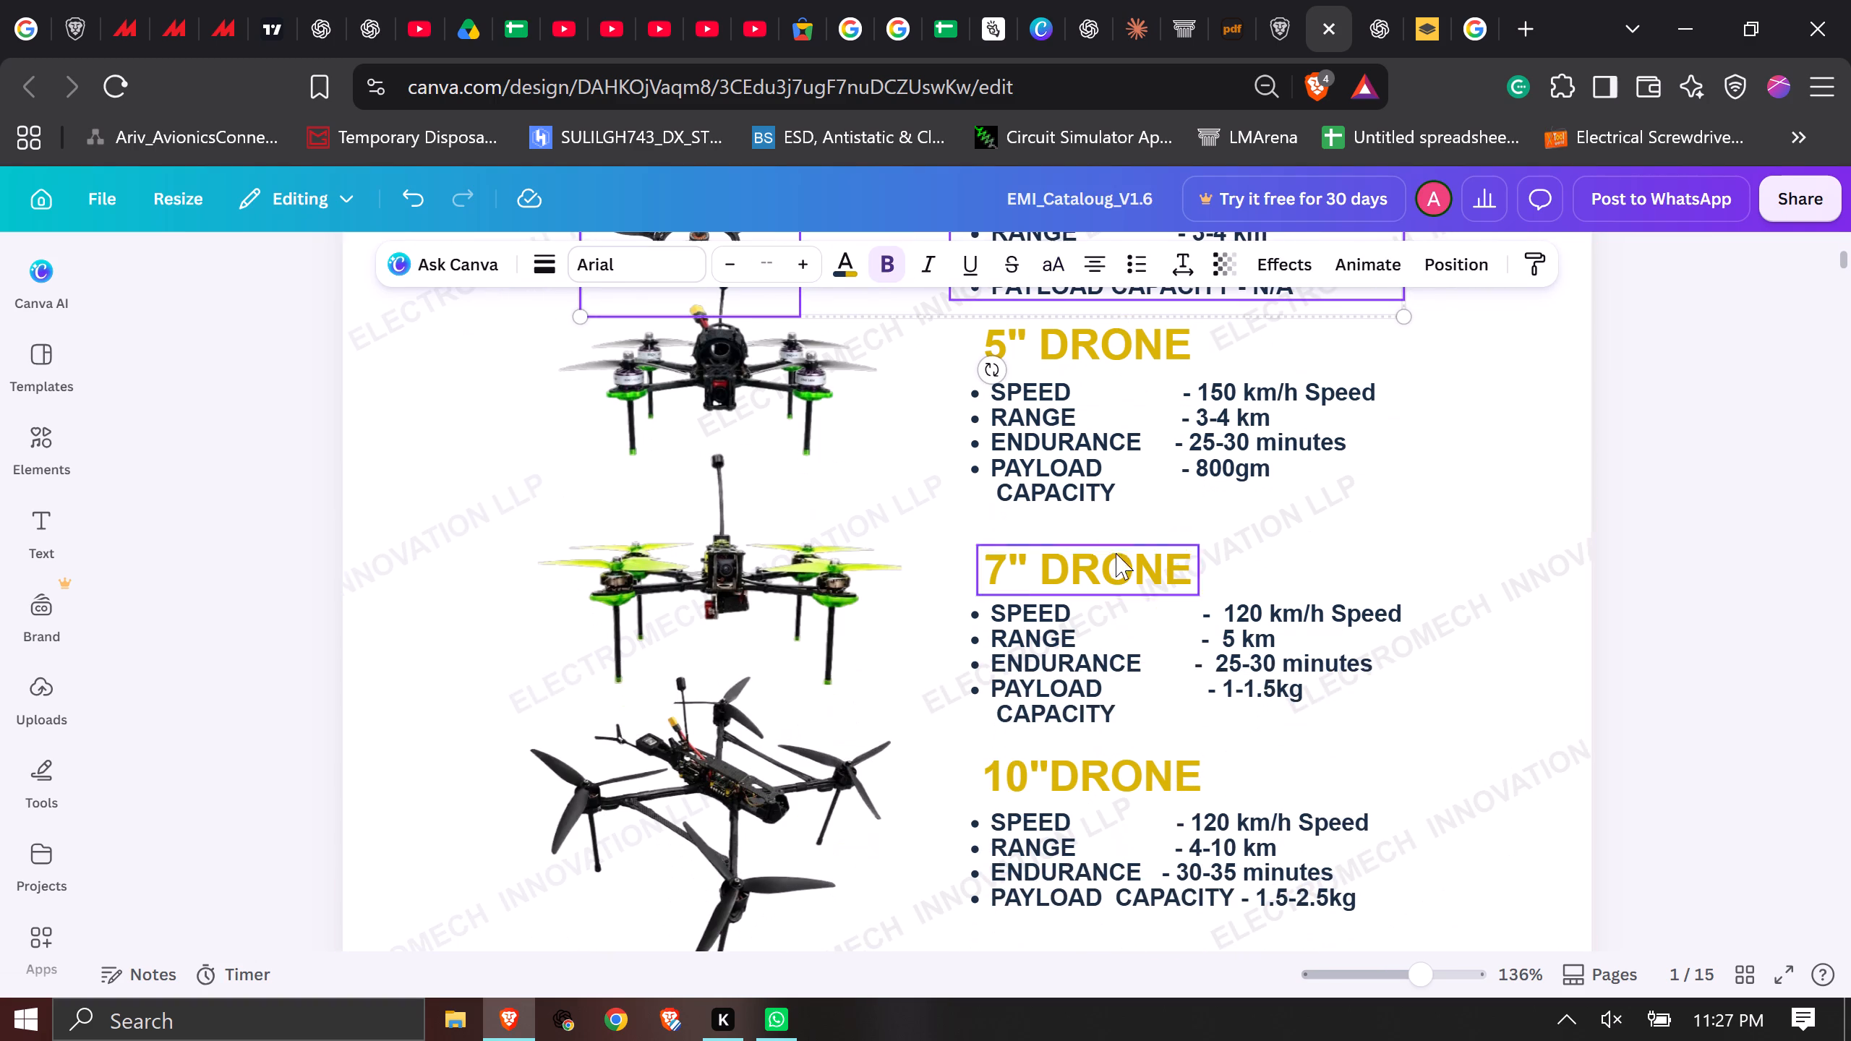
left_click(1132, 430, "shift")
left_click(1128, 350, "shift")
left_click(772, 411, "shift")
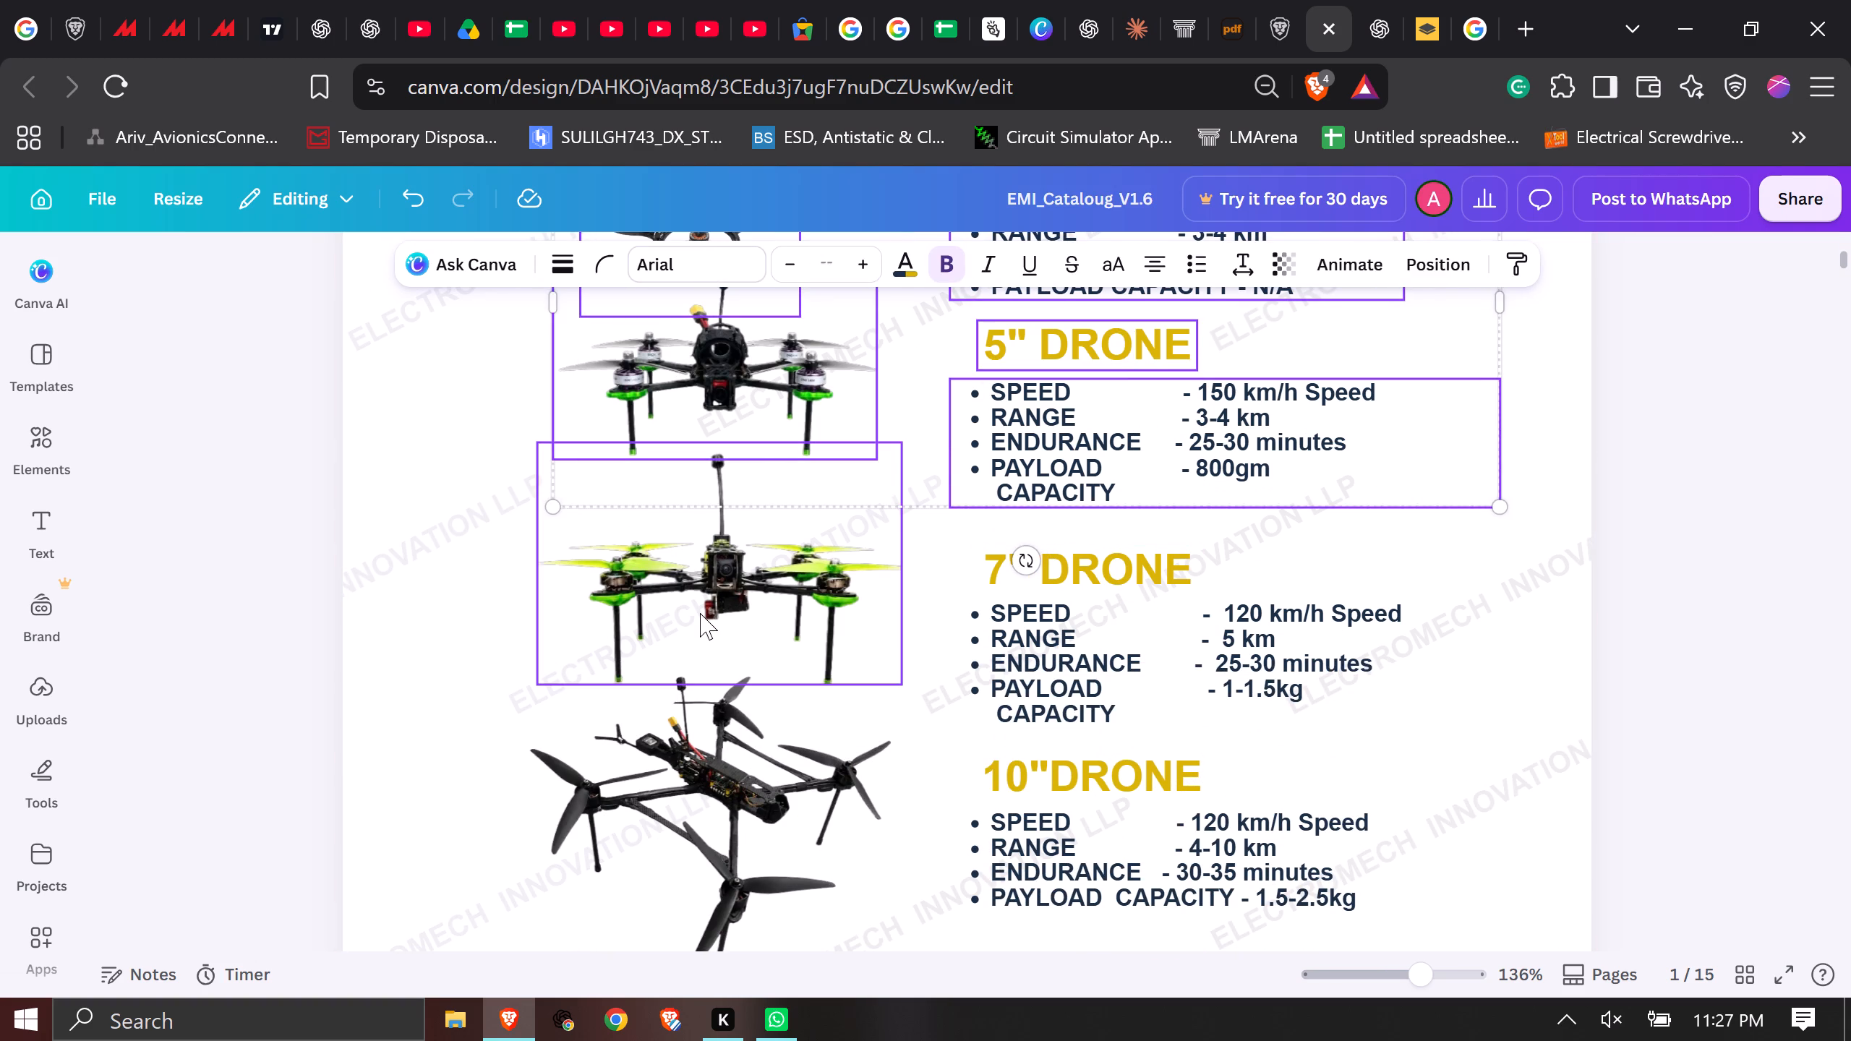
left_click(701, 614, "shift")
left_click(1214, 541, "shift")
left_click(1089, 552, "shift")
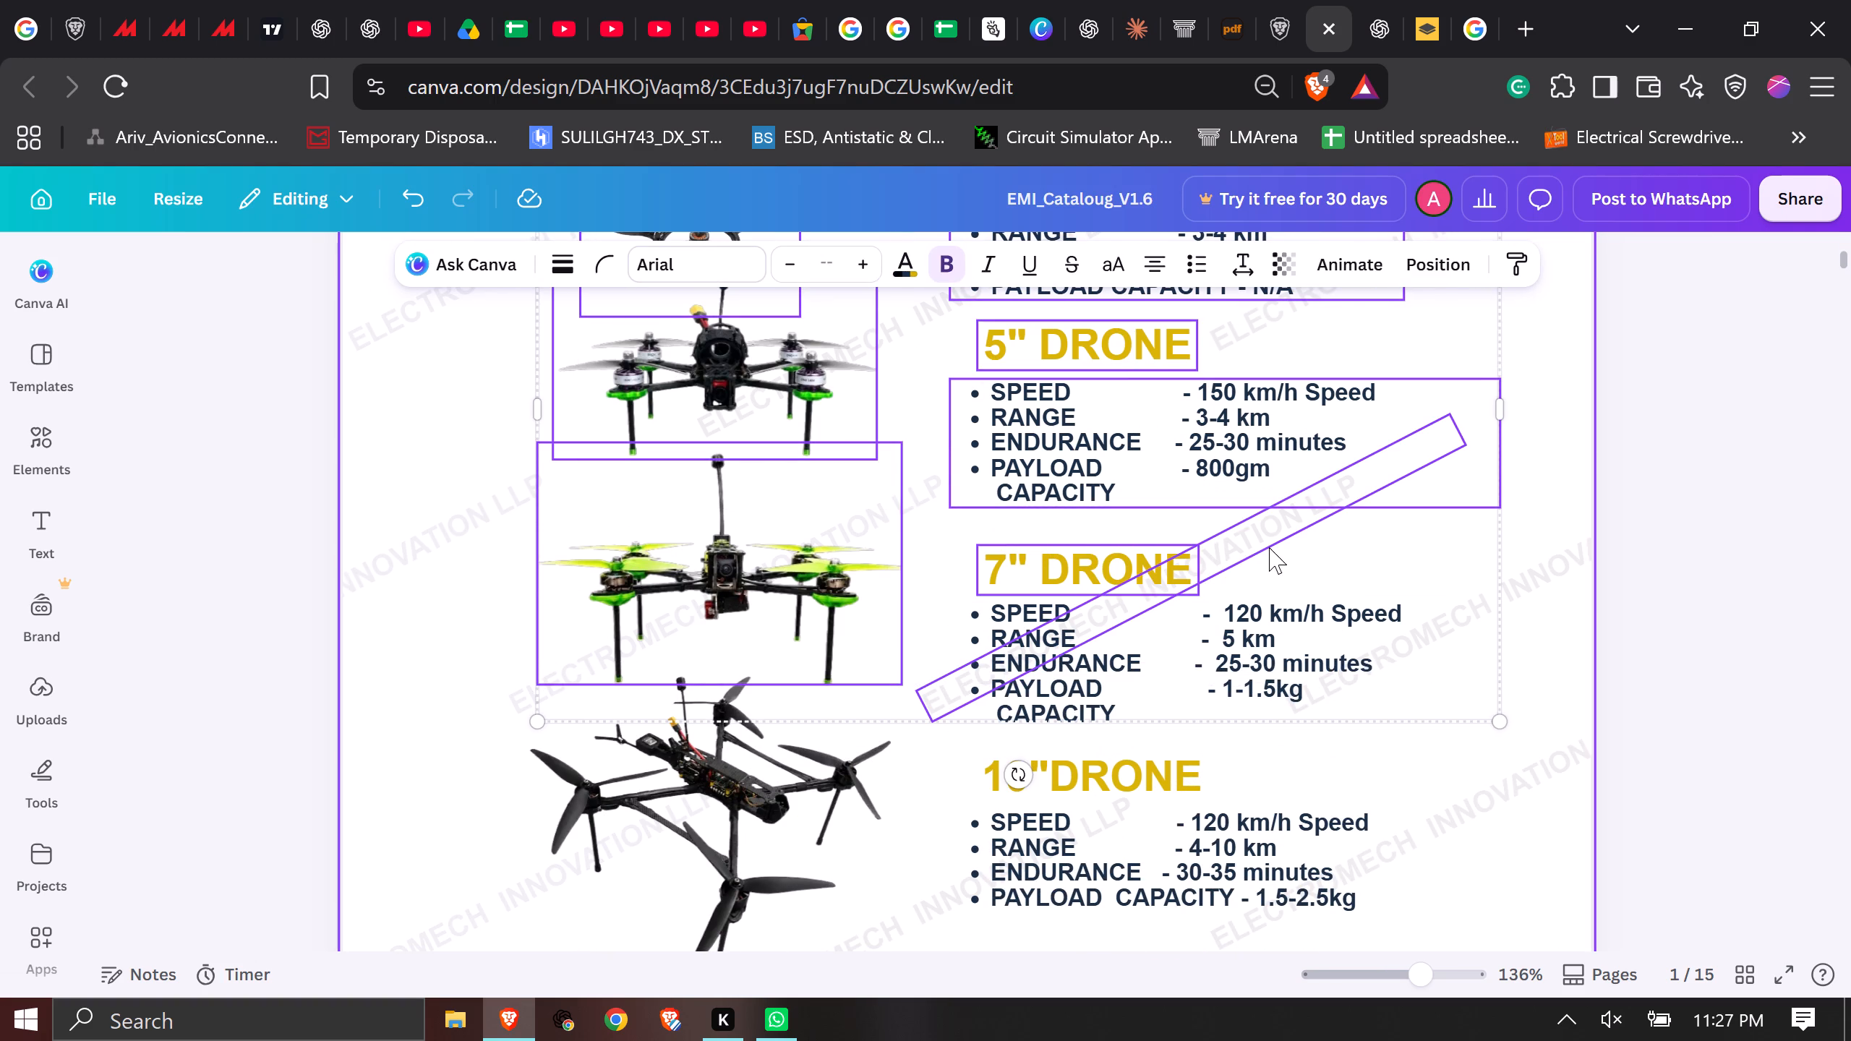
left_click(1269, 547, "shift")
Delete the 3.5-inch and 5-inch drone pictures, headings and specifications, plus the 7-inch drone's specifications, from page 1.
left_click(1242, 630)
scroll(1239, 620, "up", 1)
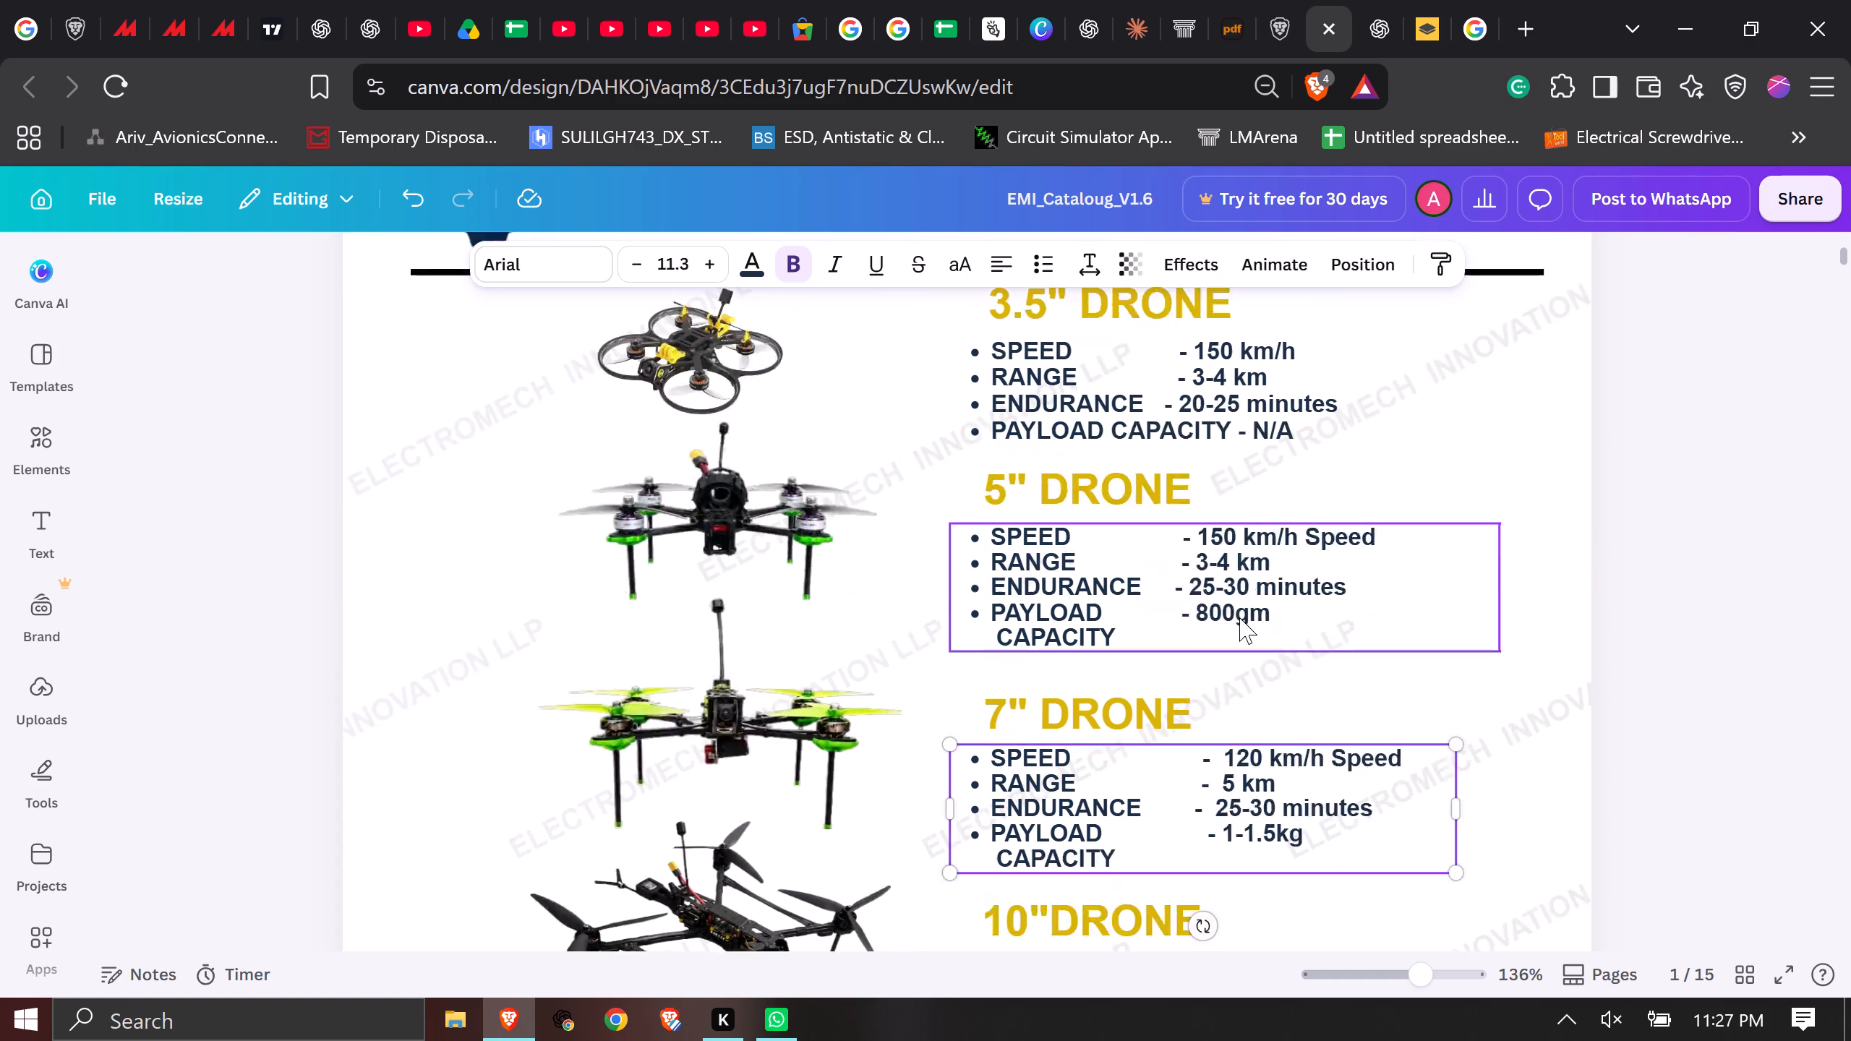
scroll(1239, 617, "up", 1)
left_click(1108, 731, "shift")
left_click(1104, 627, "shift")
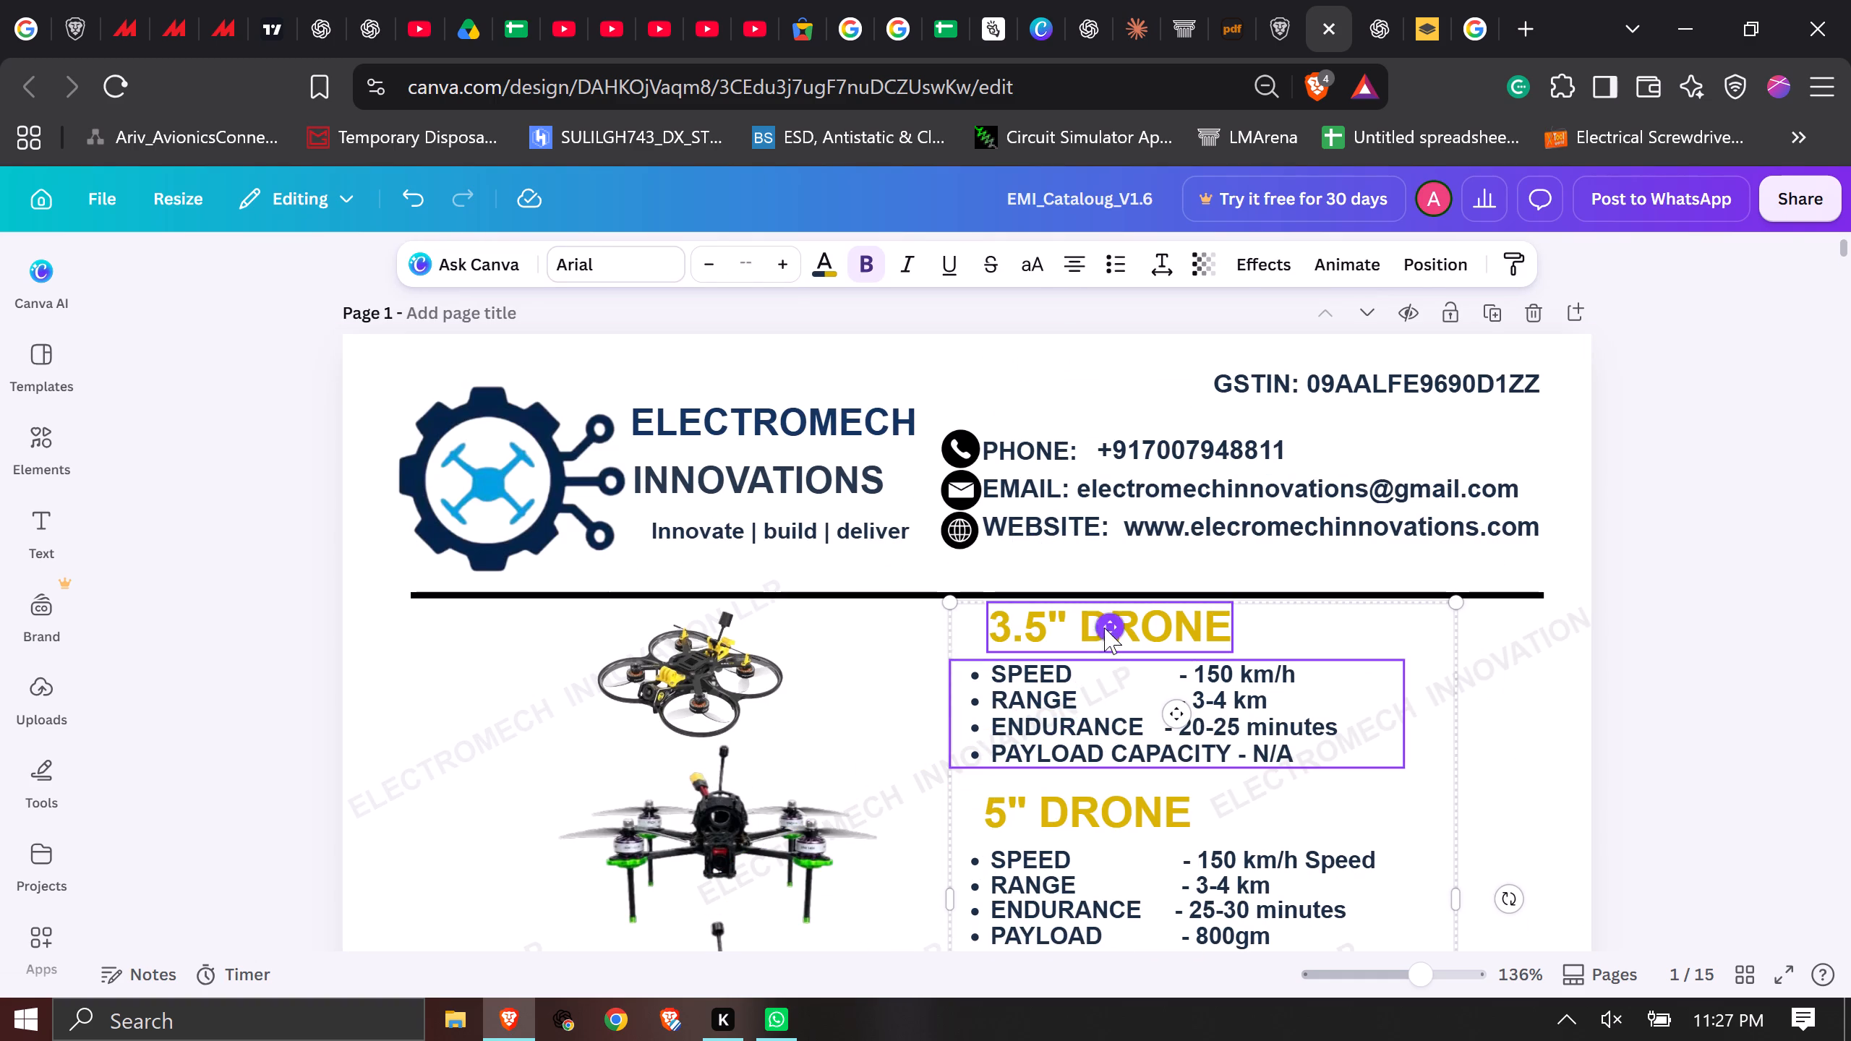
left_click(729, 669, "shift")
left_click(739, 826, "shift")
left_click(1058, 901, "shift")
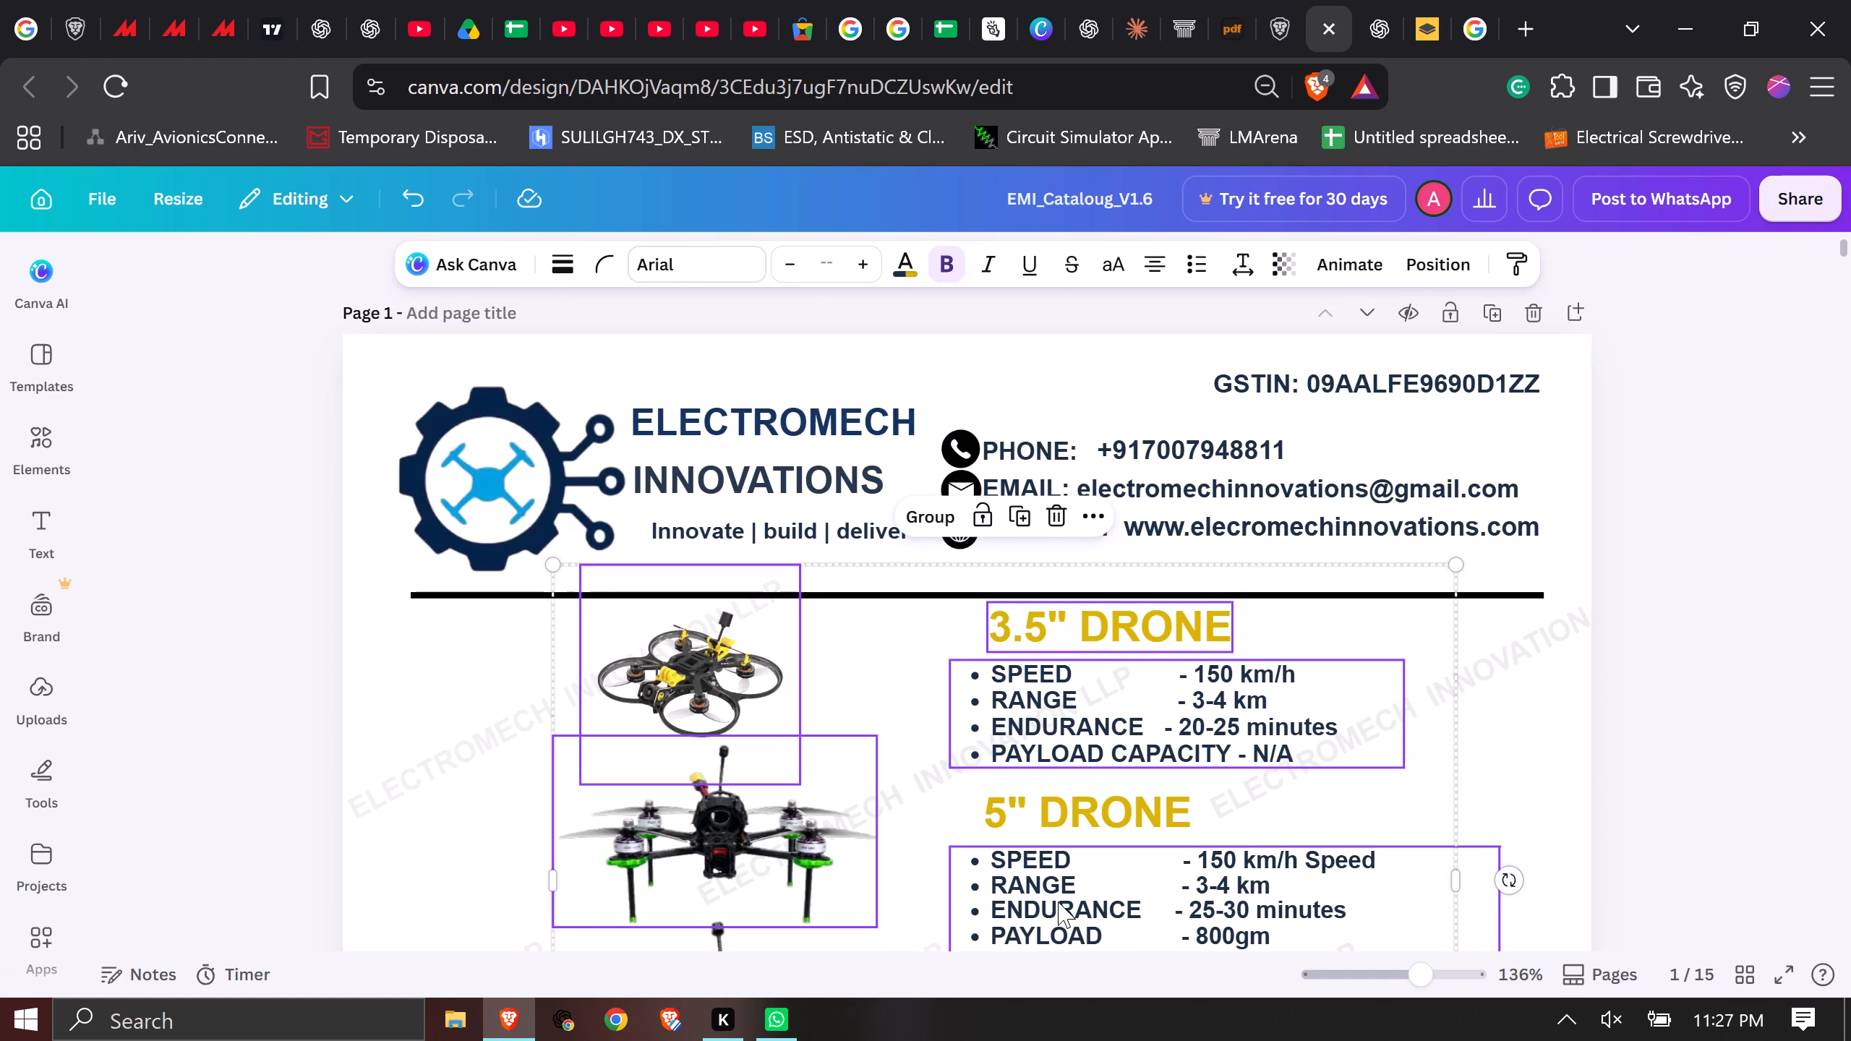
left_click(1053, 821, "shift")
key("Delete")
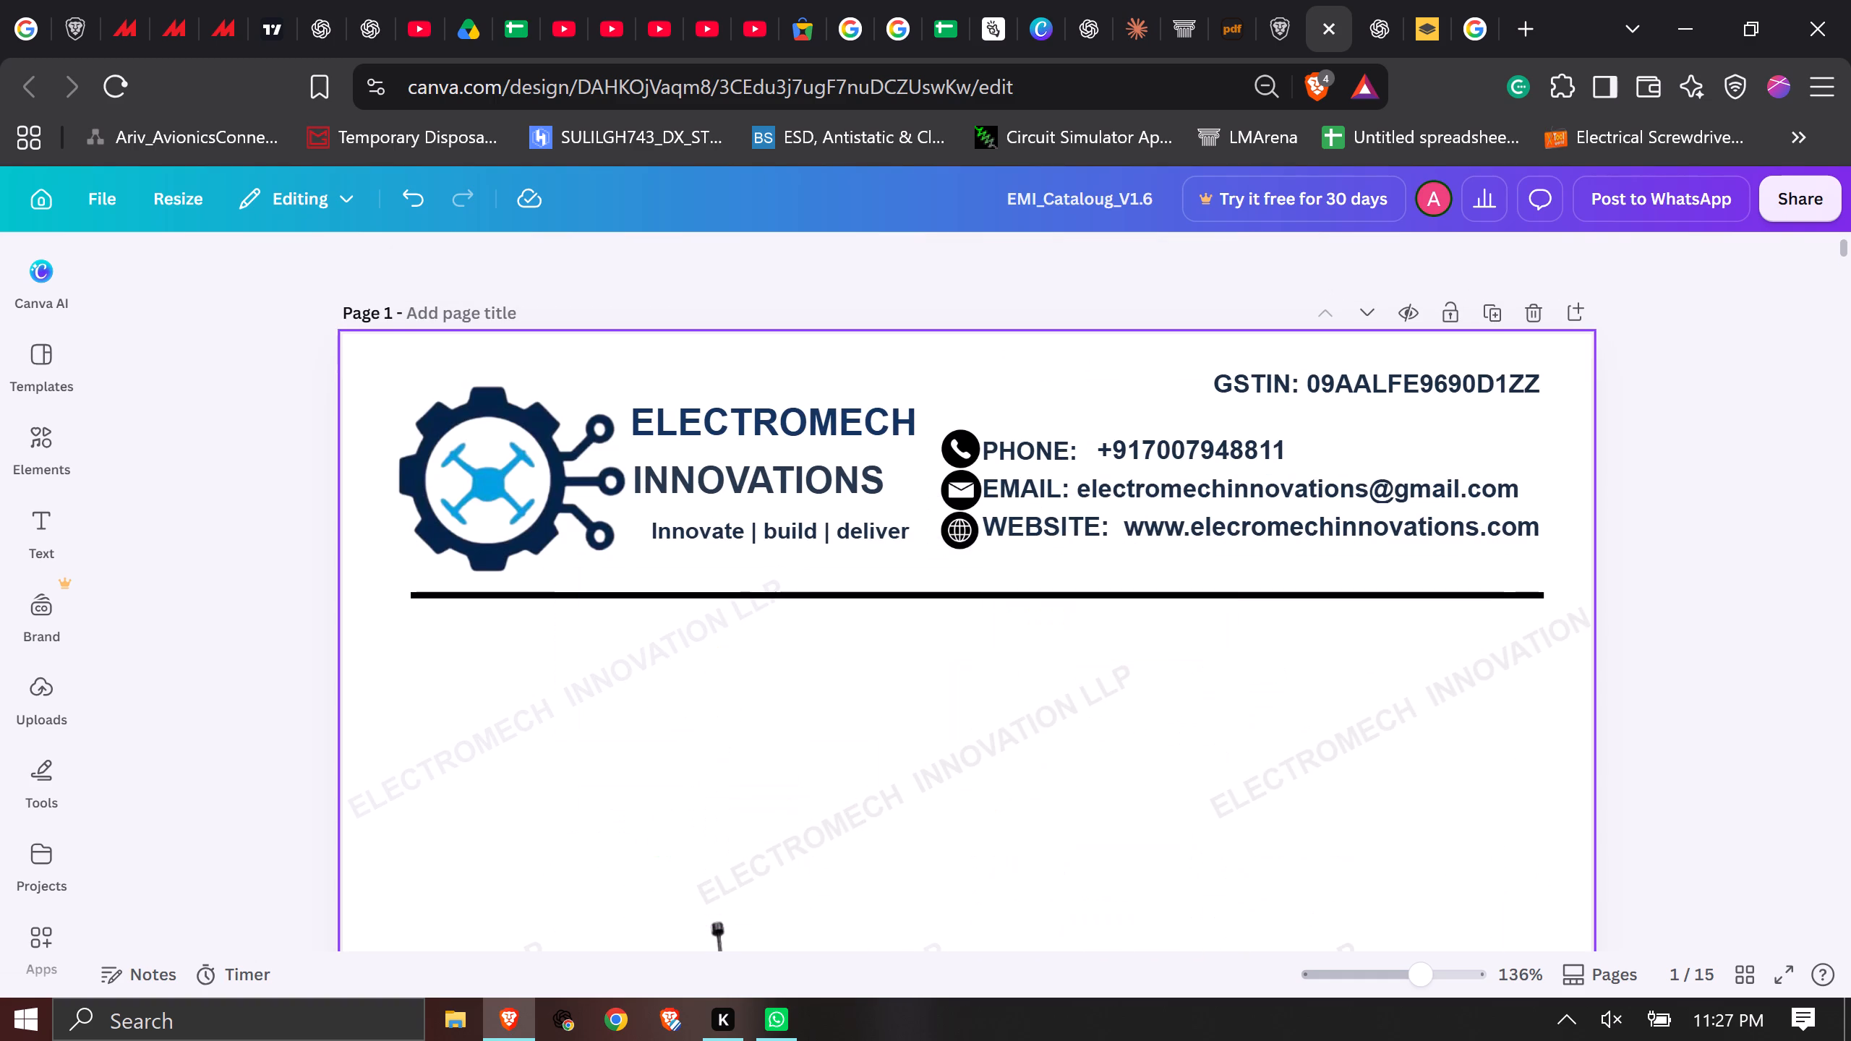
Delete the 7-inch drone's heading and picture and the 10-inch and 13-inch drones' pictures, headings and specifications from page 1.
scroll(1108, 627, "down", 4)
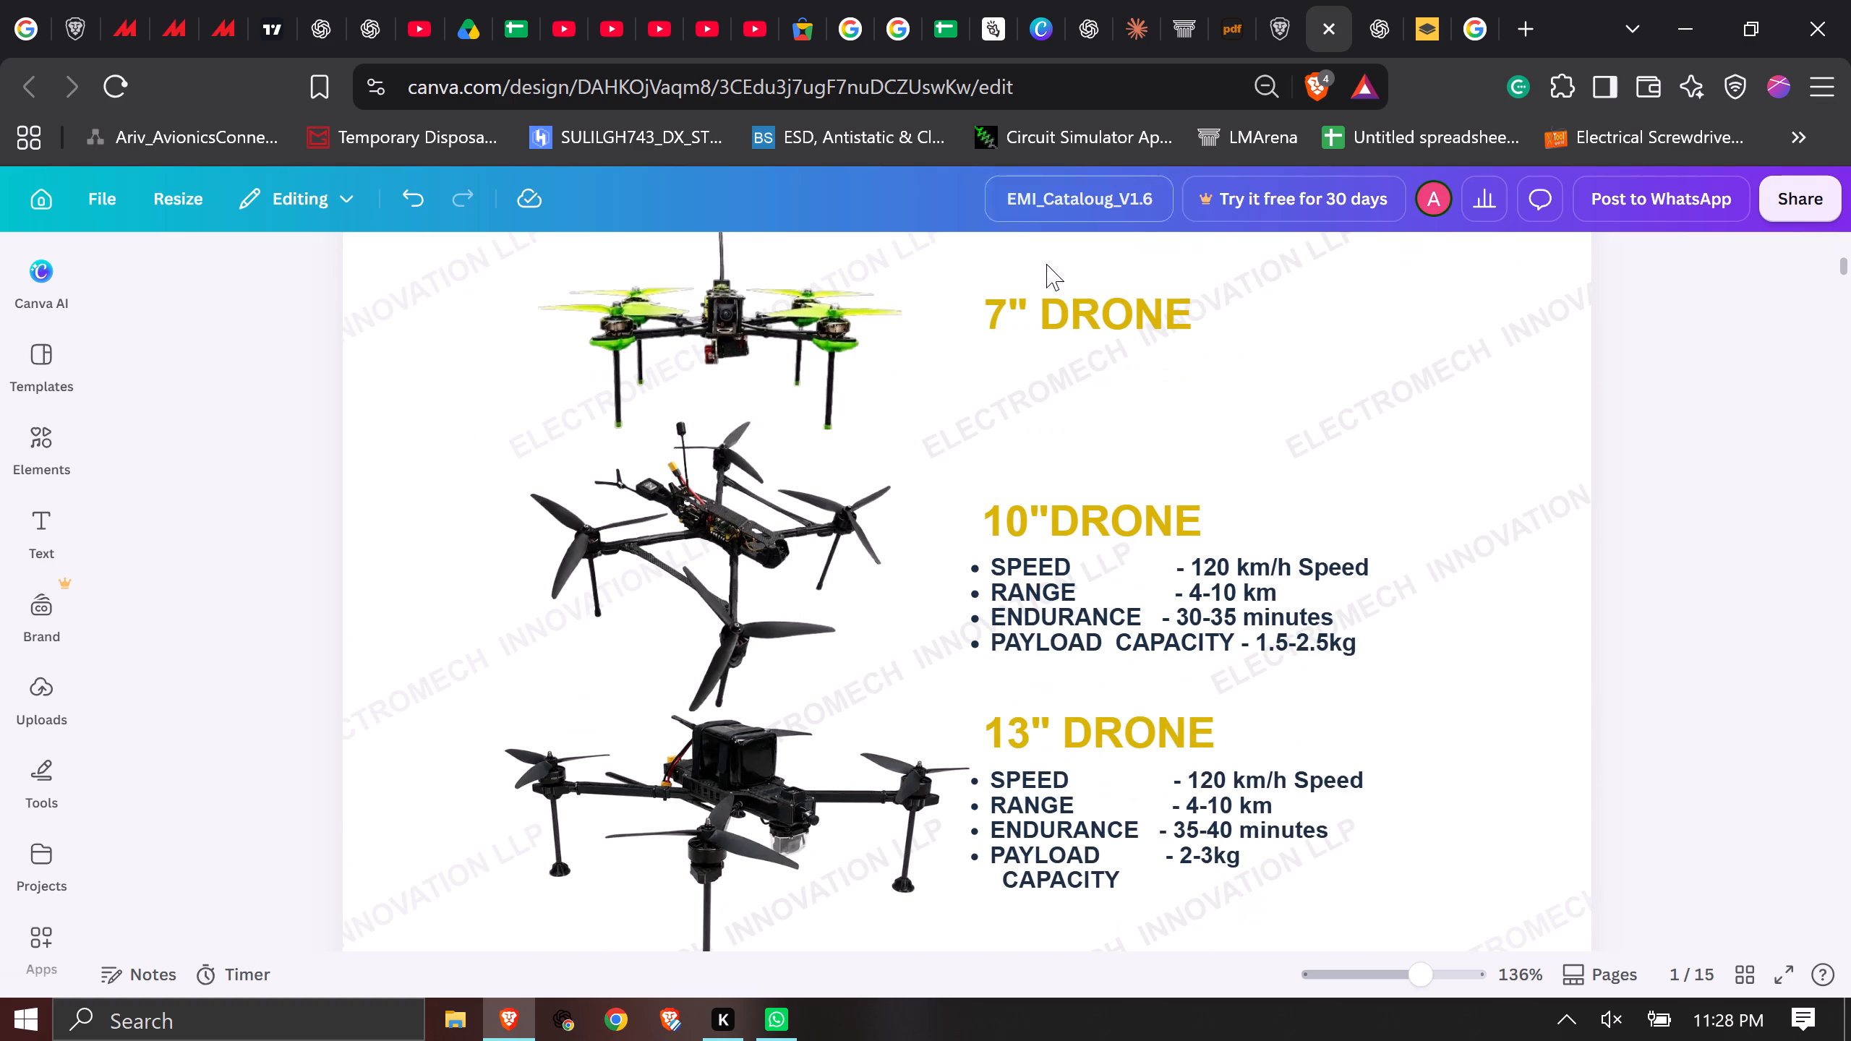
left_click(1074, 324, "shift")
left_click(761, 367, "shift")
left_click(745, 530, "shift")
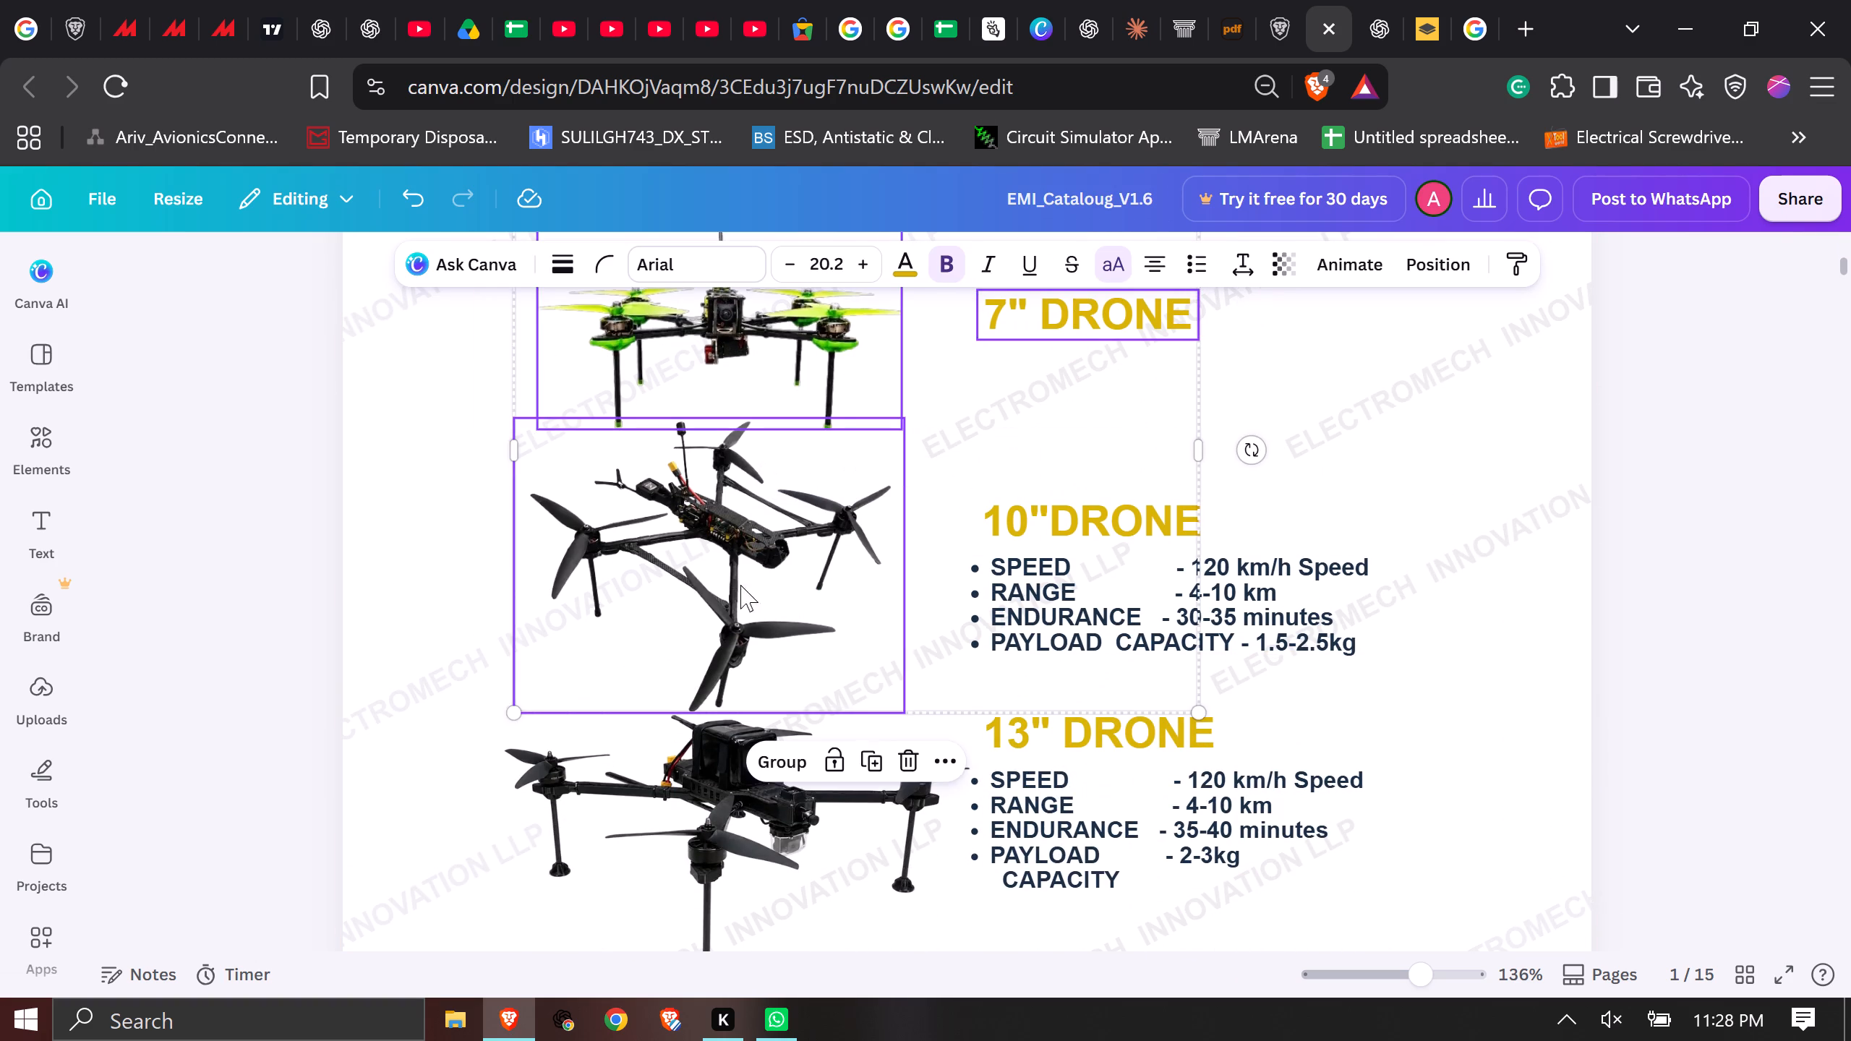
left_click(693, 816, "shift")
left_click(1088, 543, "shift")
left_click(1084, 604, "shift")
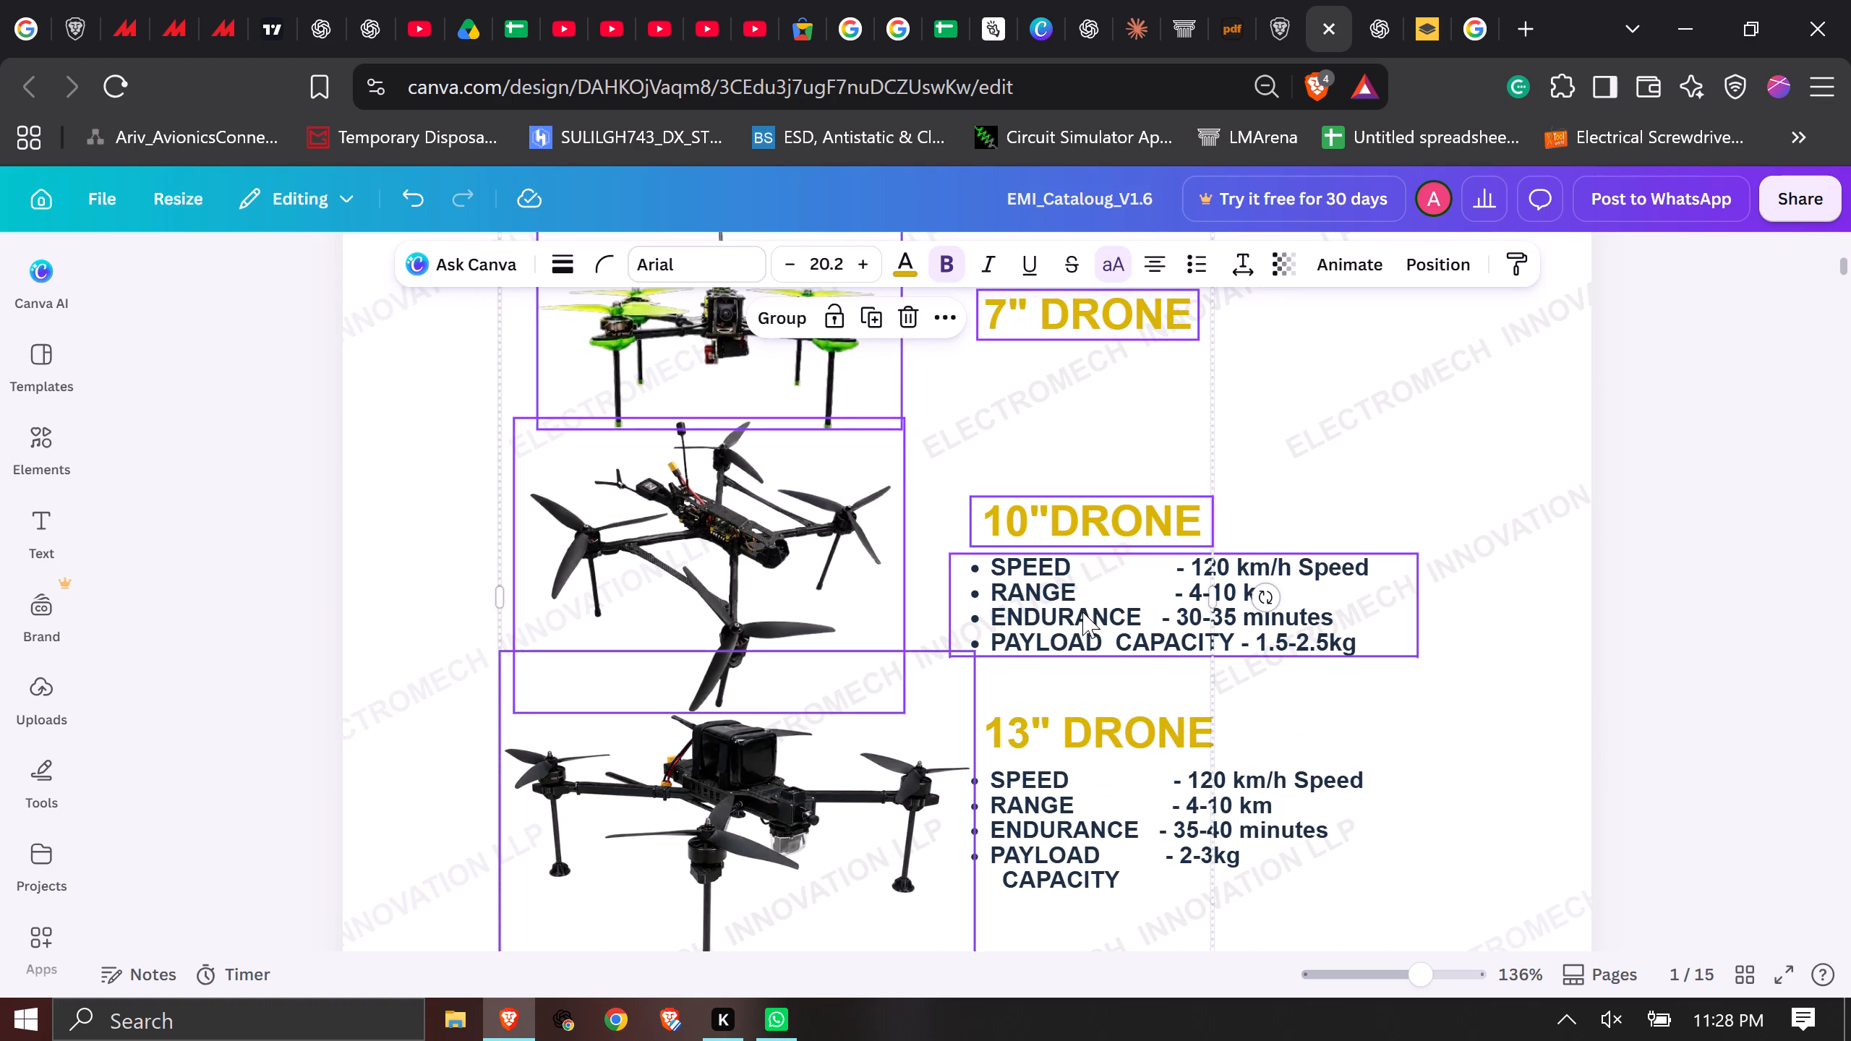
left_click(1056, 736, "shift")
left_click(1045, 822, "shift")
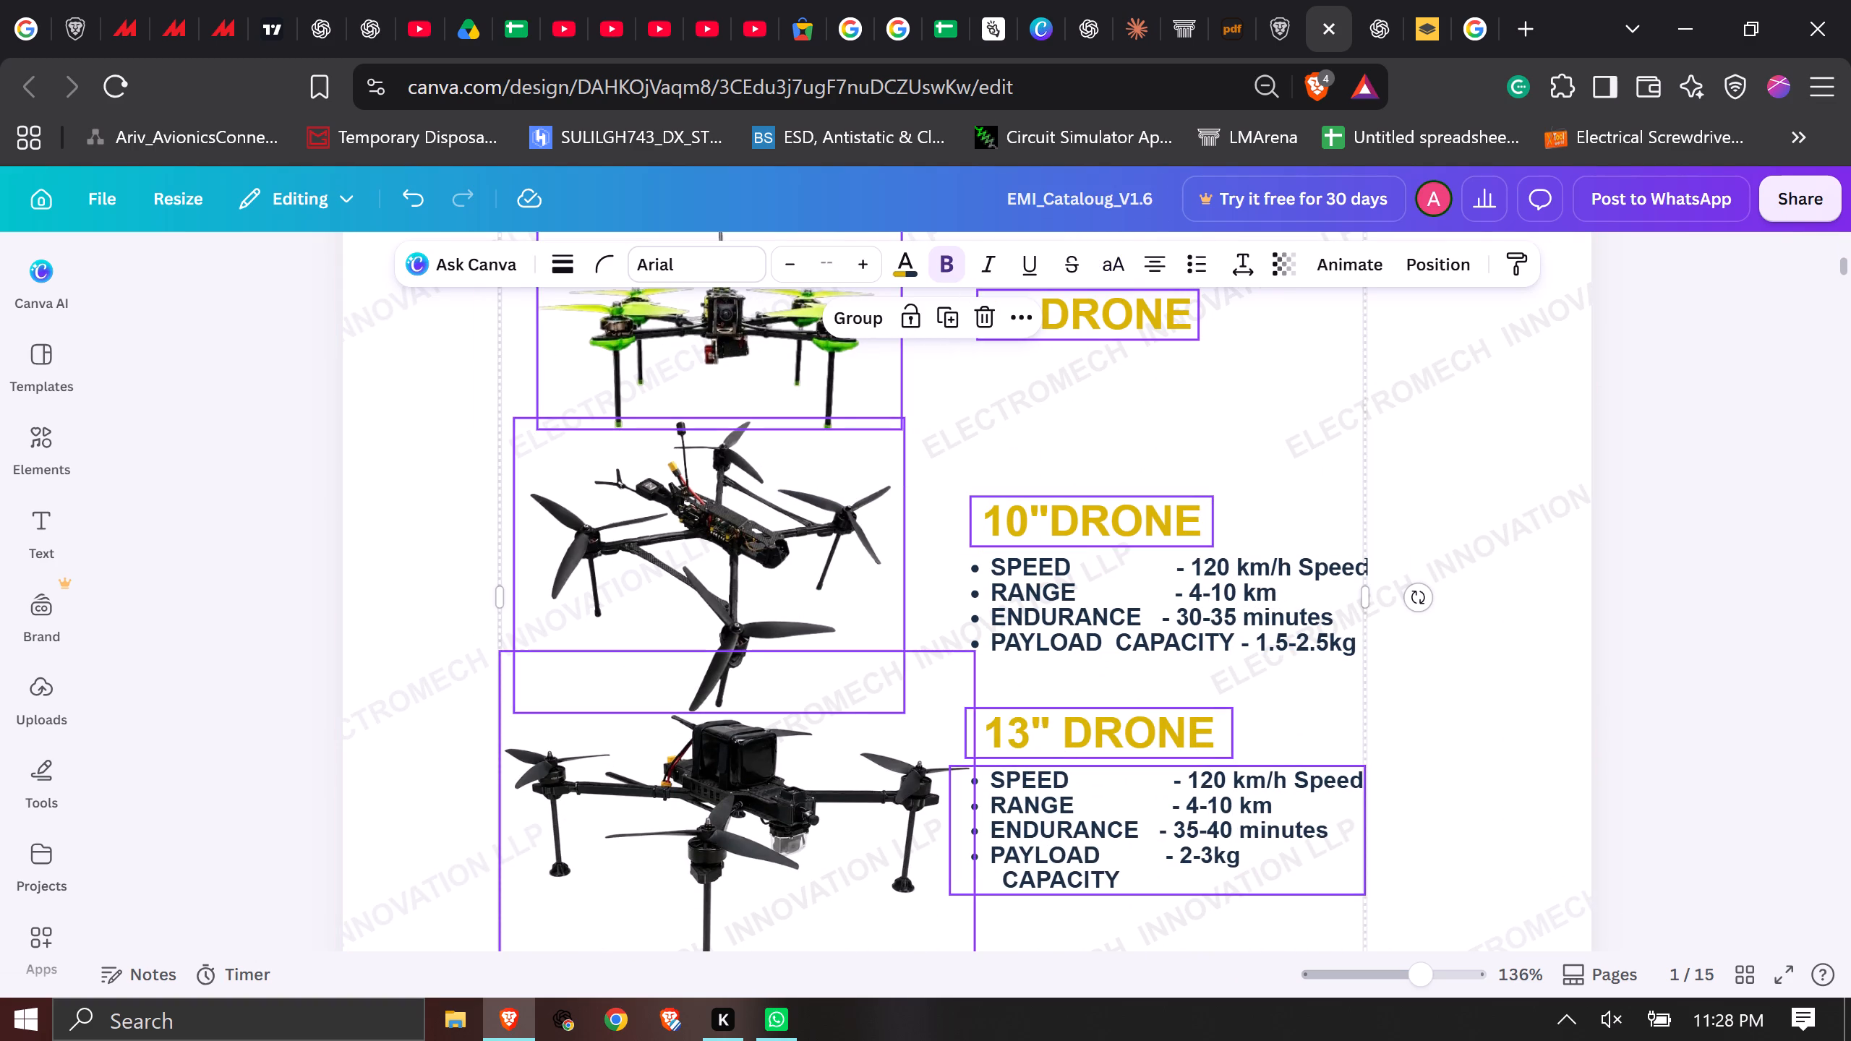
key("Delete")
left_click(1072, 617, "shift")
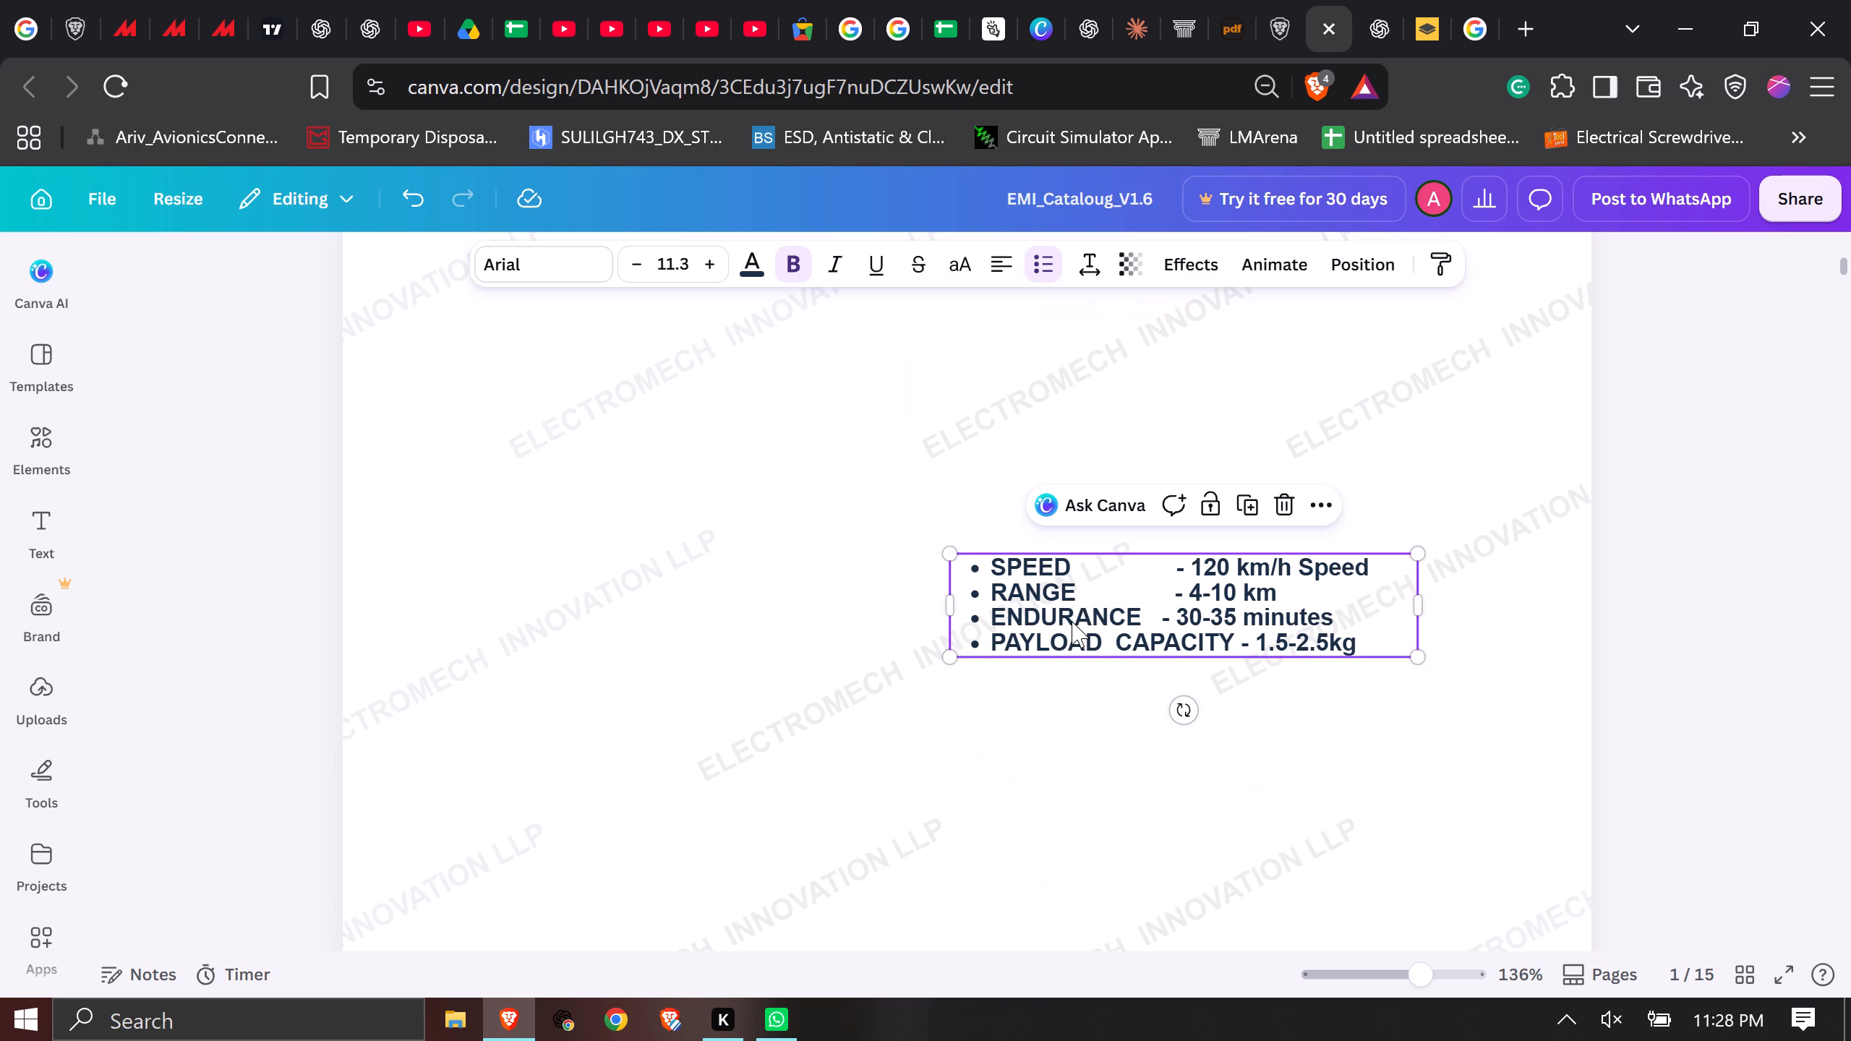
key("Delete")
Delete the text block with the DRONE KITS and SURVEILLANCE DRONES sections from the bottom of page 1.
scroll(1110, 583, "down", 4)
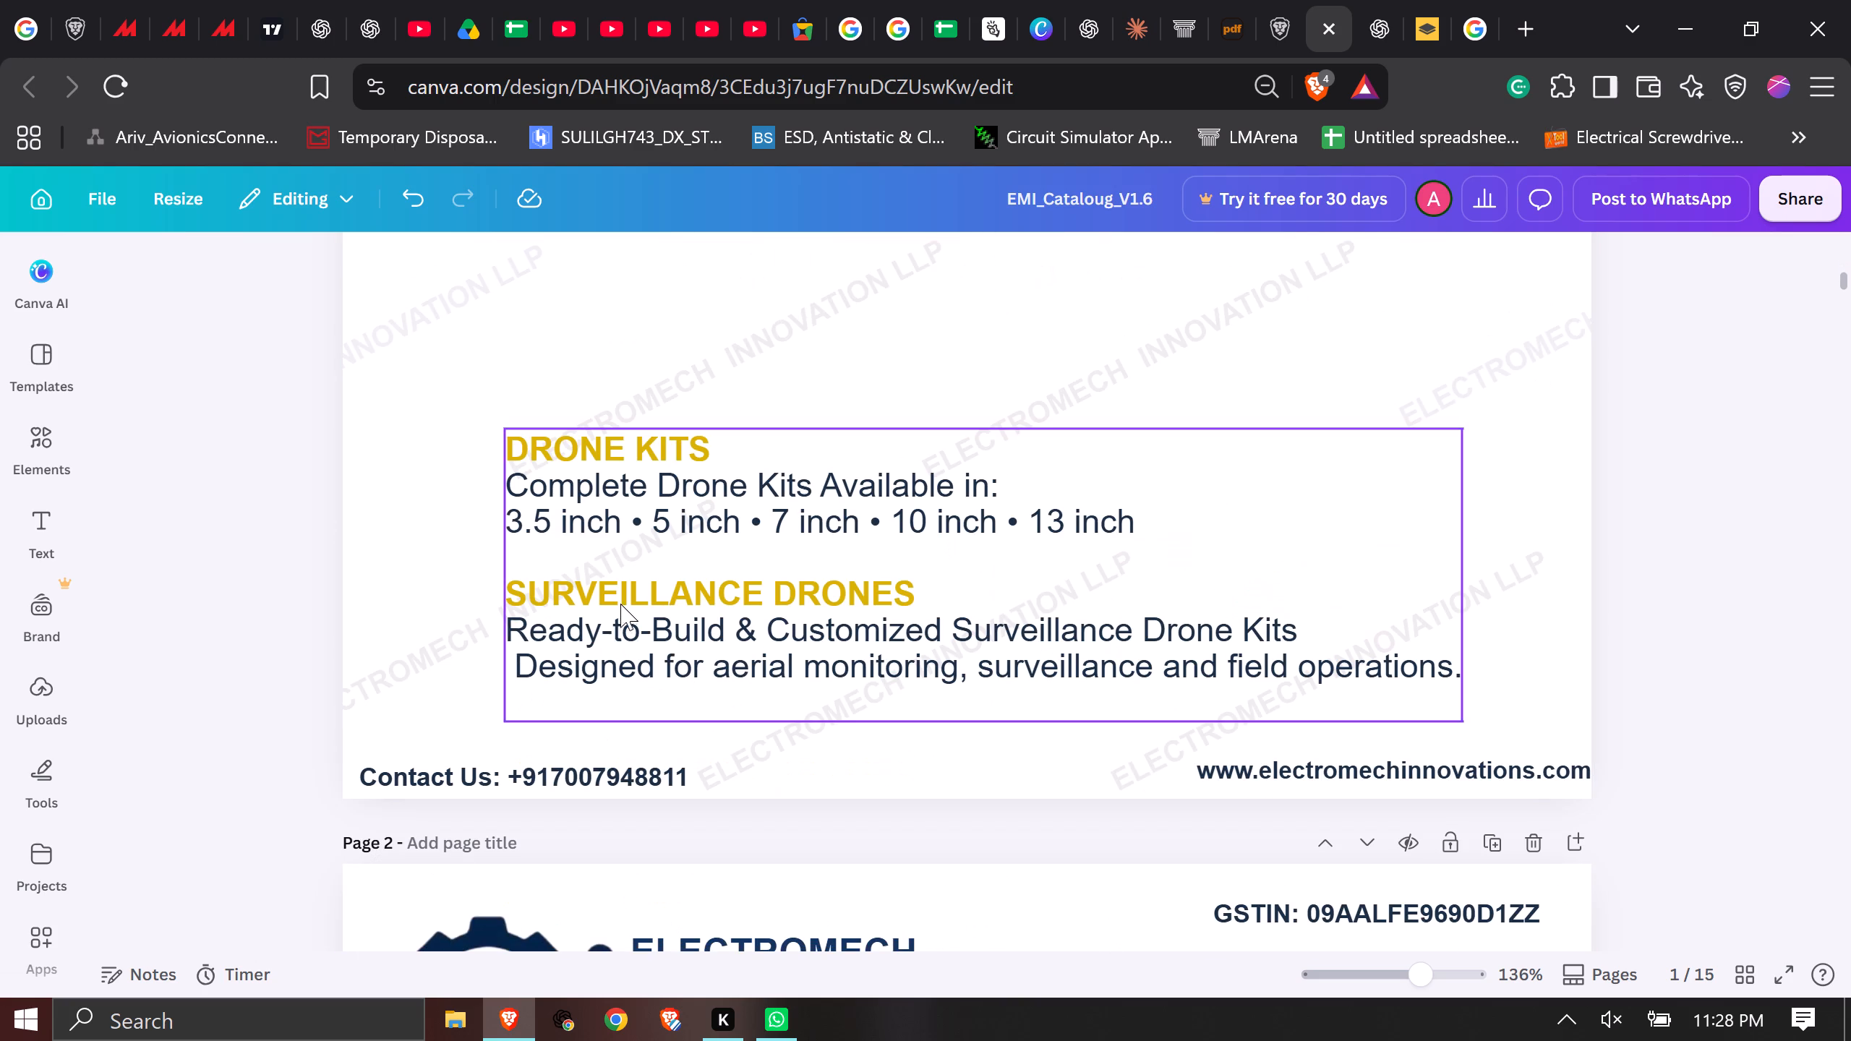
left_click(617, 604)
key("Delete")
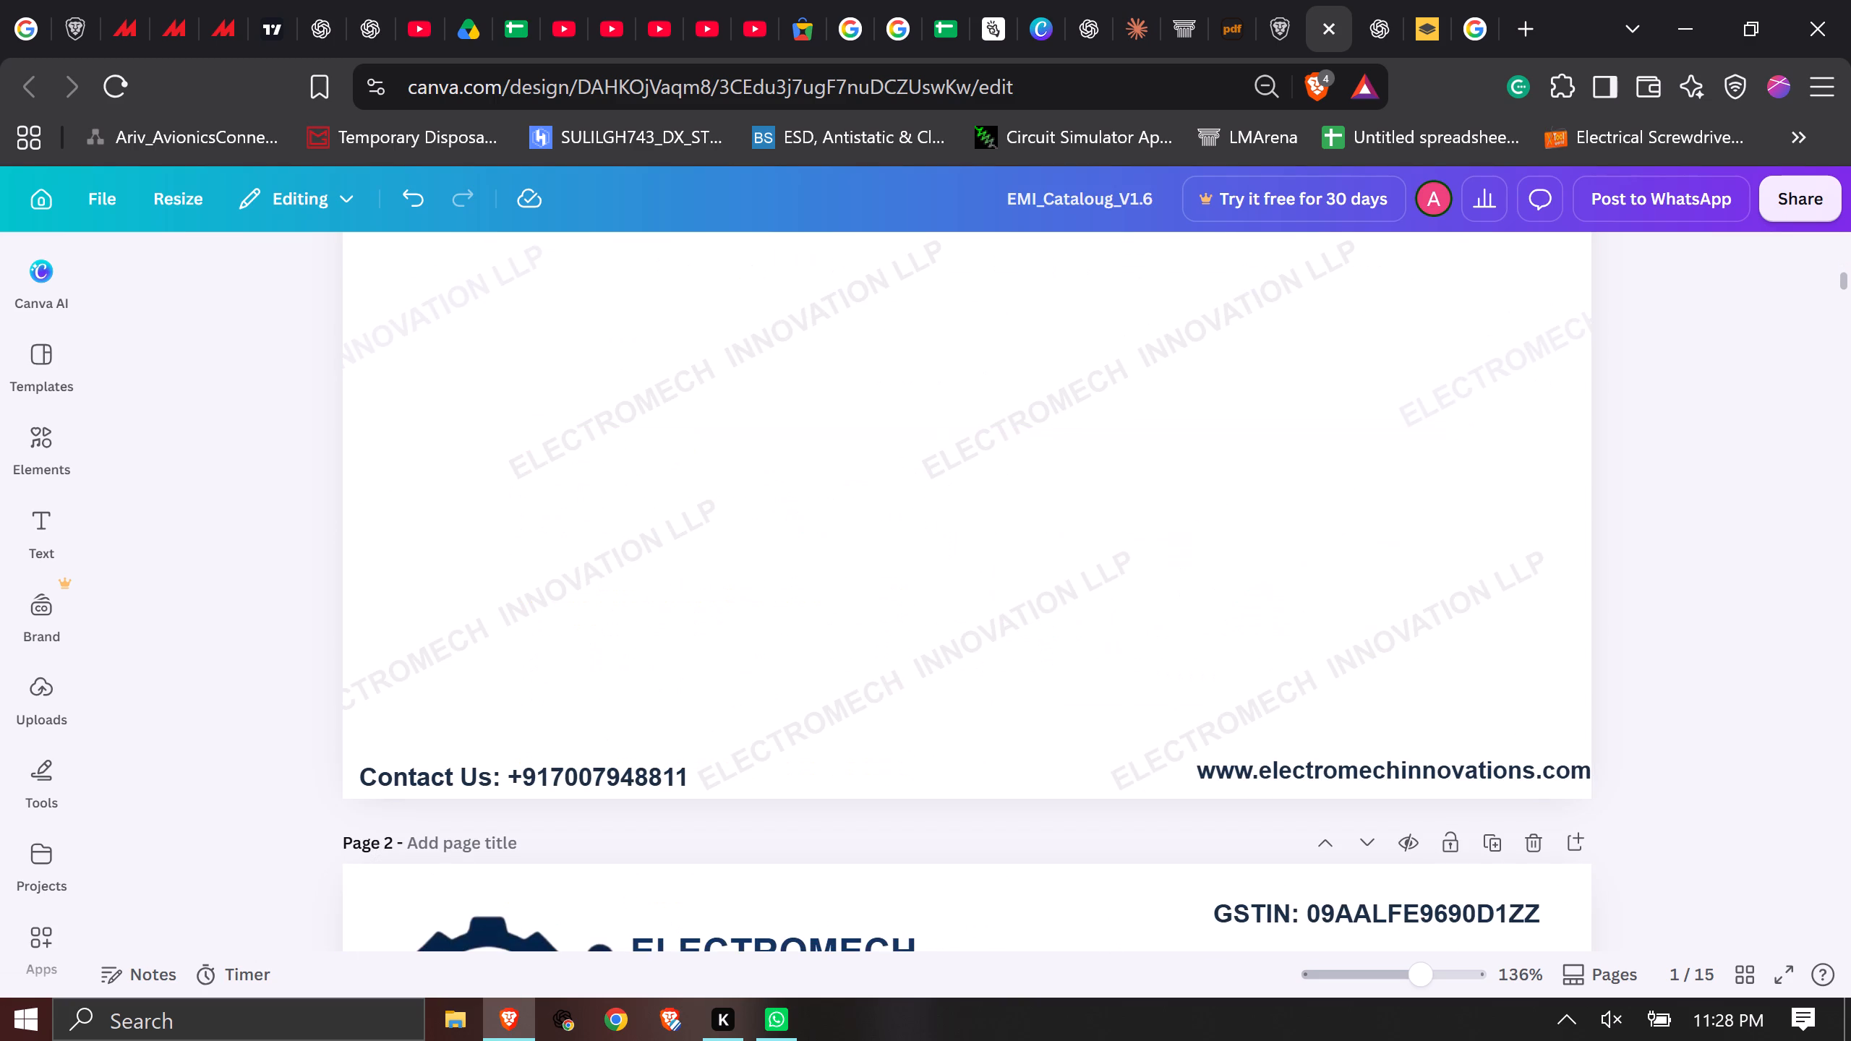
Look through the pages after page 1, covering the drone range, AI surveillance drone and 4G-enabled UAV content.
scroll(804, 487, "down", 3)
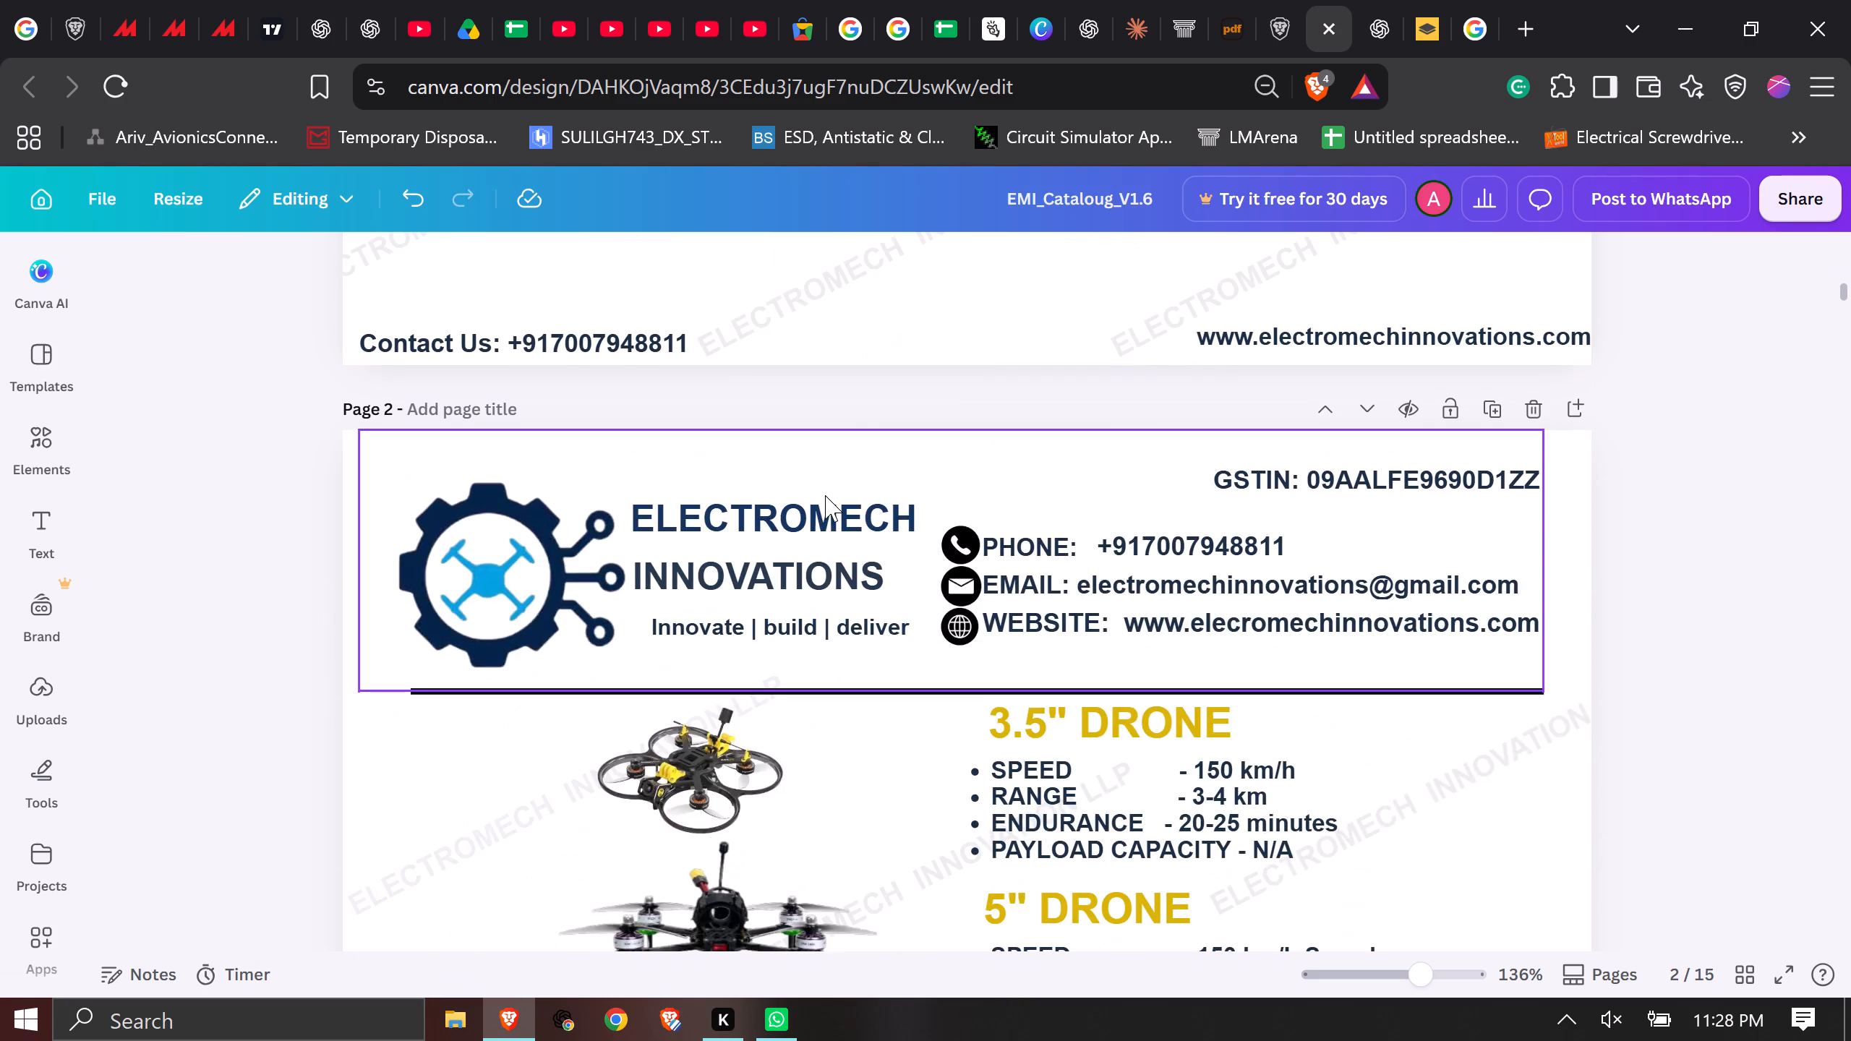
scroll(825, 495, "down", 9)
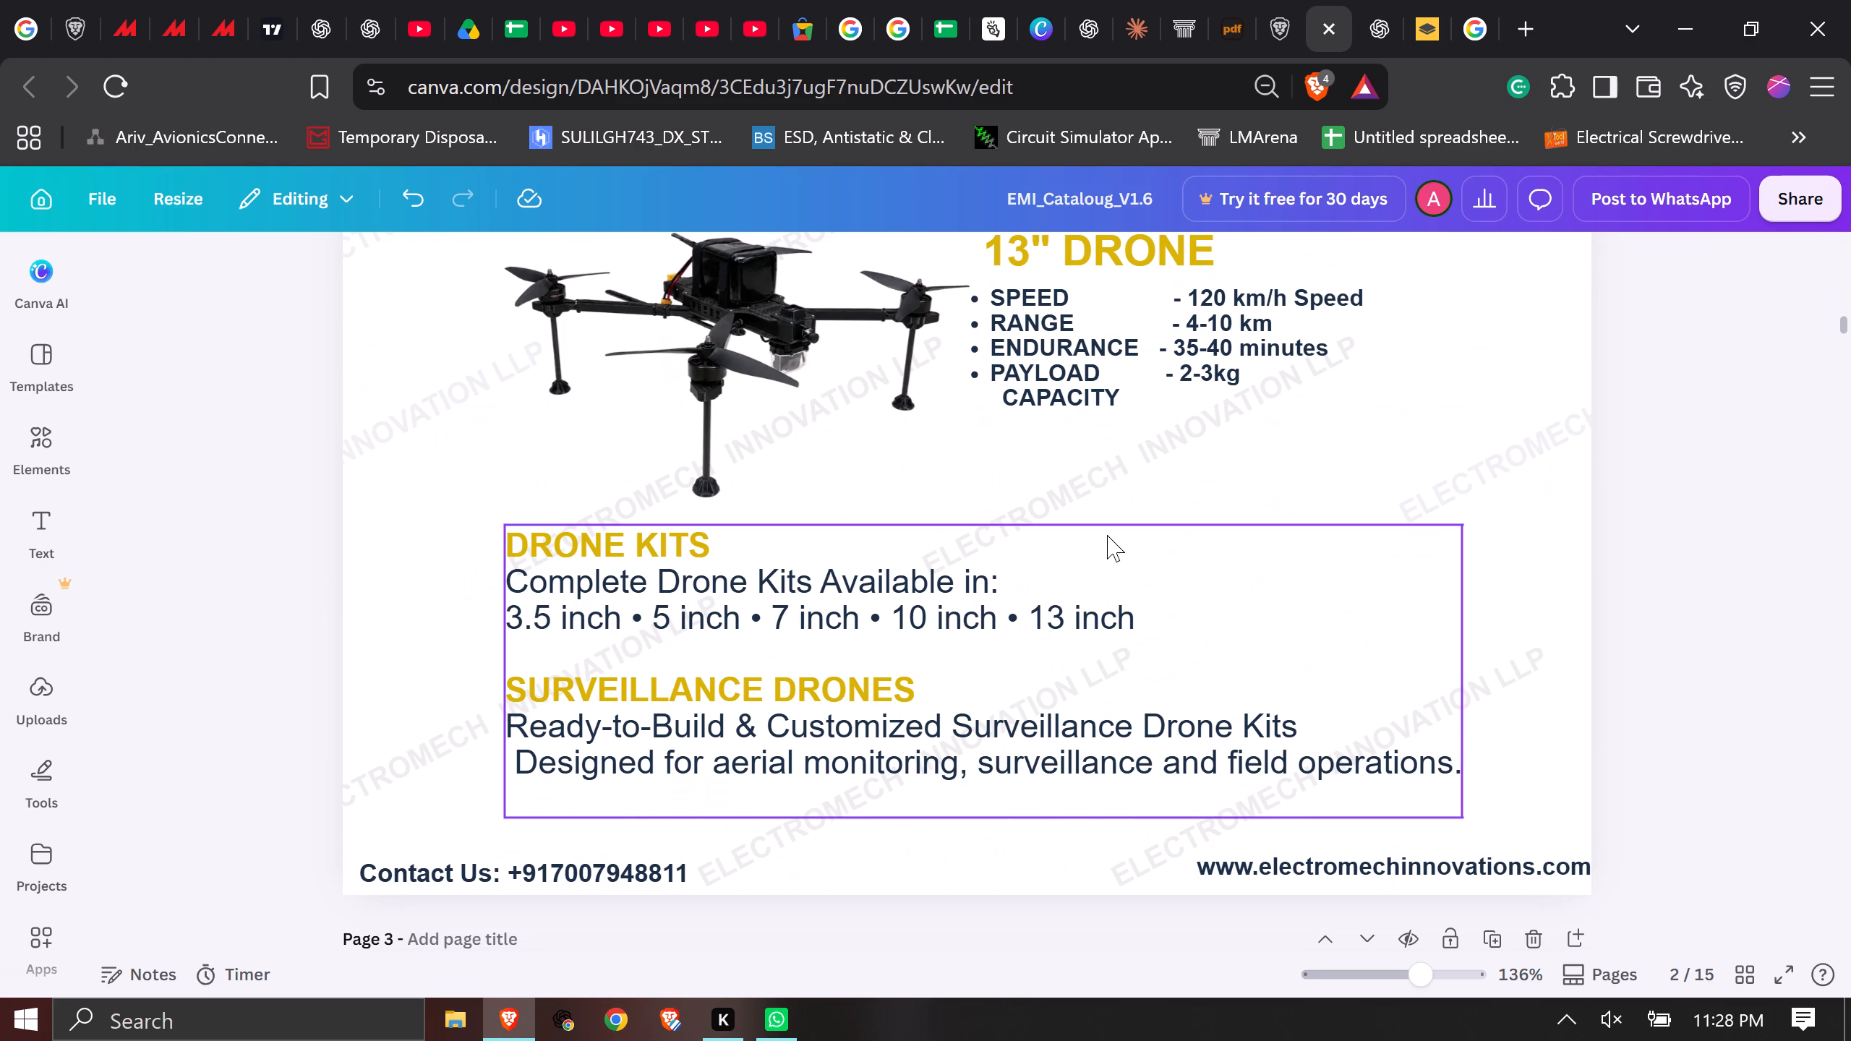
scroll(1108, 528, "down", 3, "ctrl")
scroll(1111, 539, "down", 7)
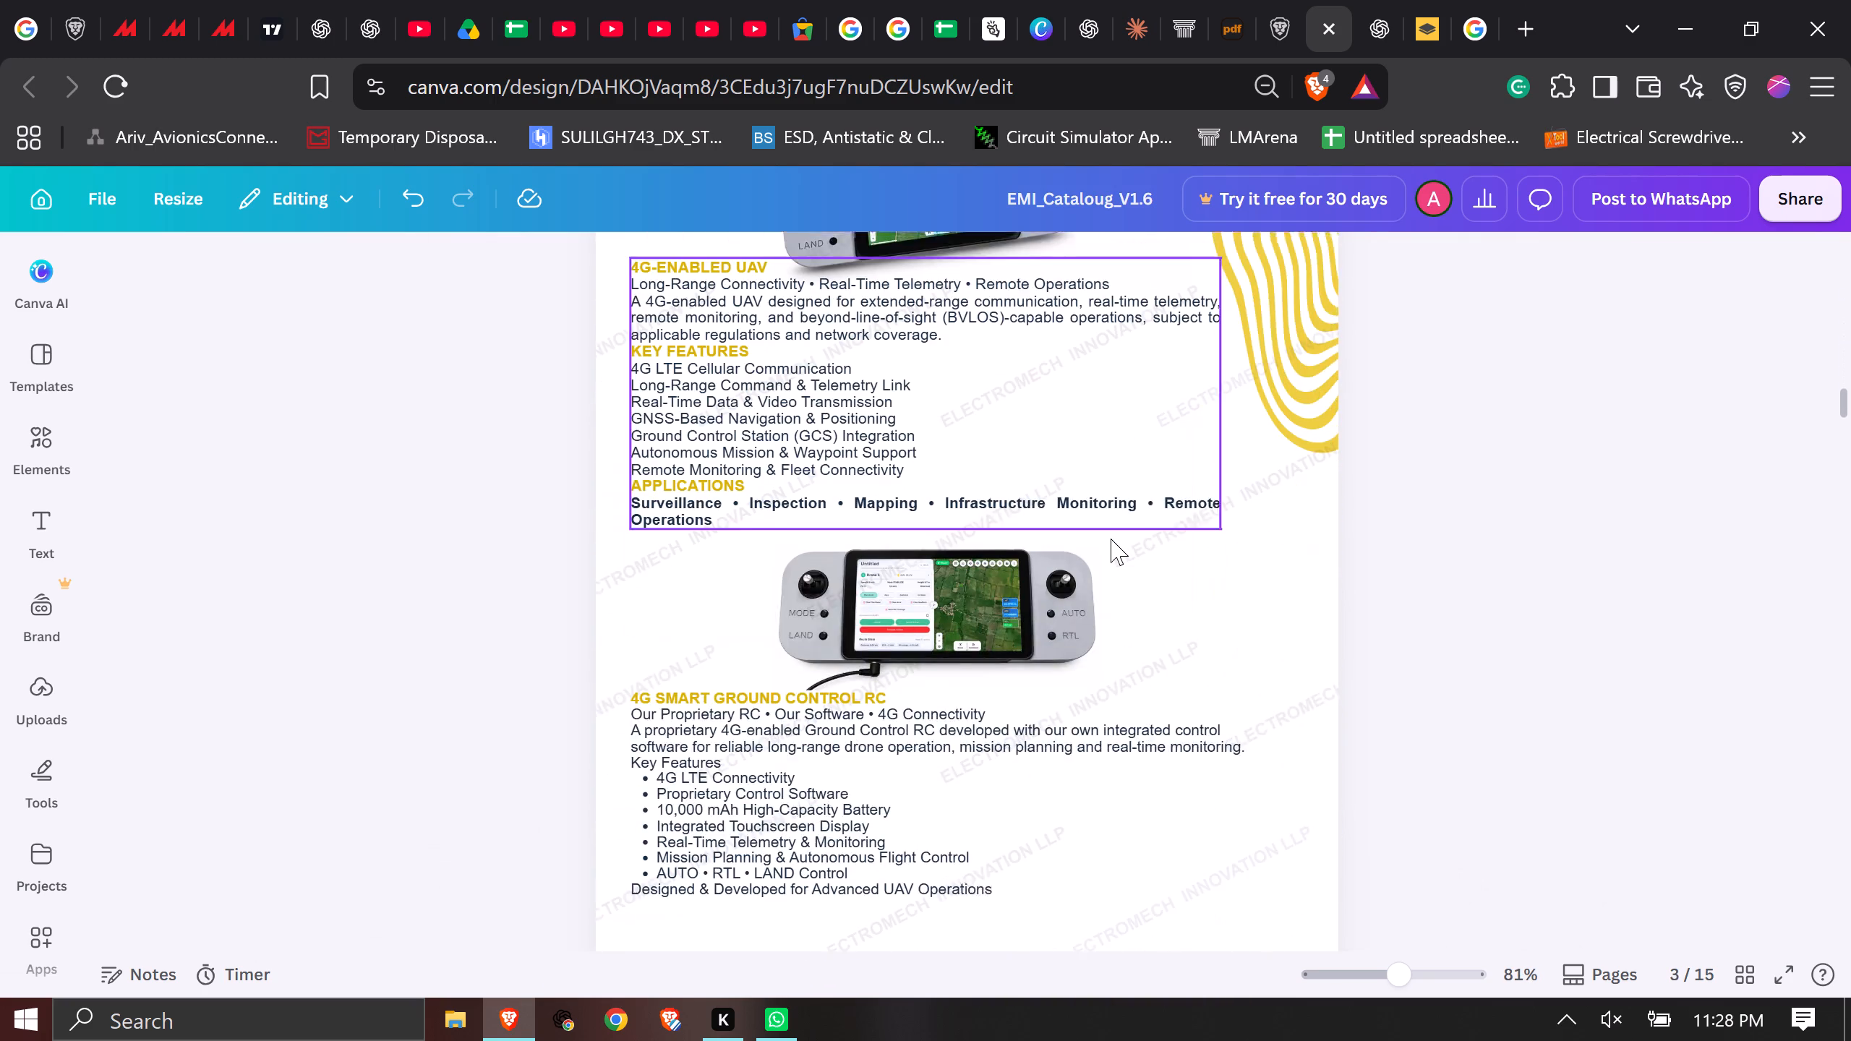
scroll(1111, 539, "up", 5)
scroll(1111, 539, "down", 2)
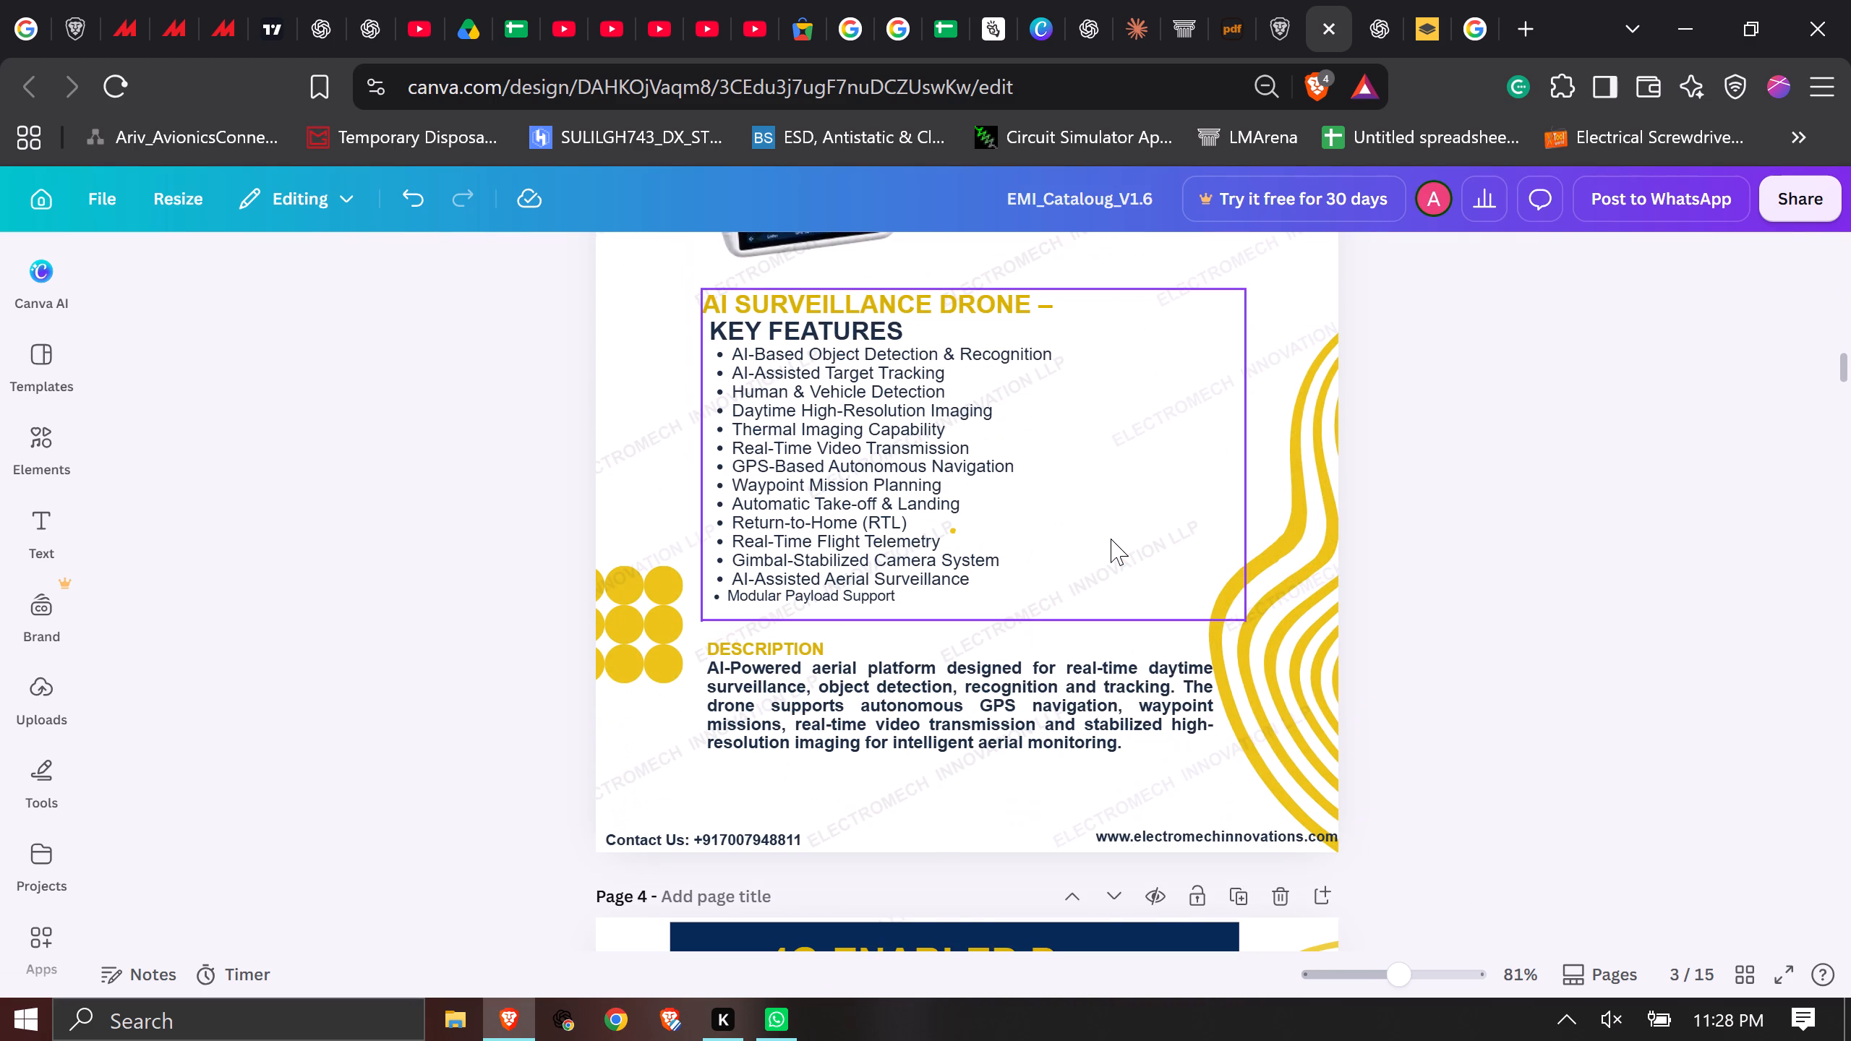
Increase the font size of the DESCRIPTION heading on page 3 by two increments.
scroll(1028, 718, "down", 1)
scroll(922, 461, "up", 1)
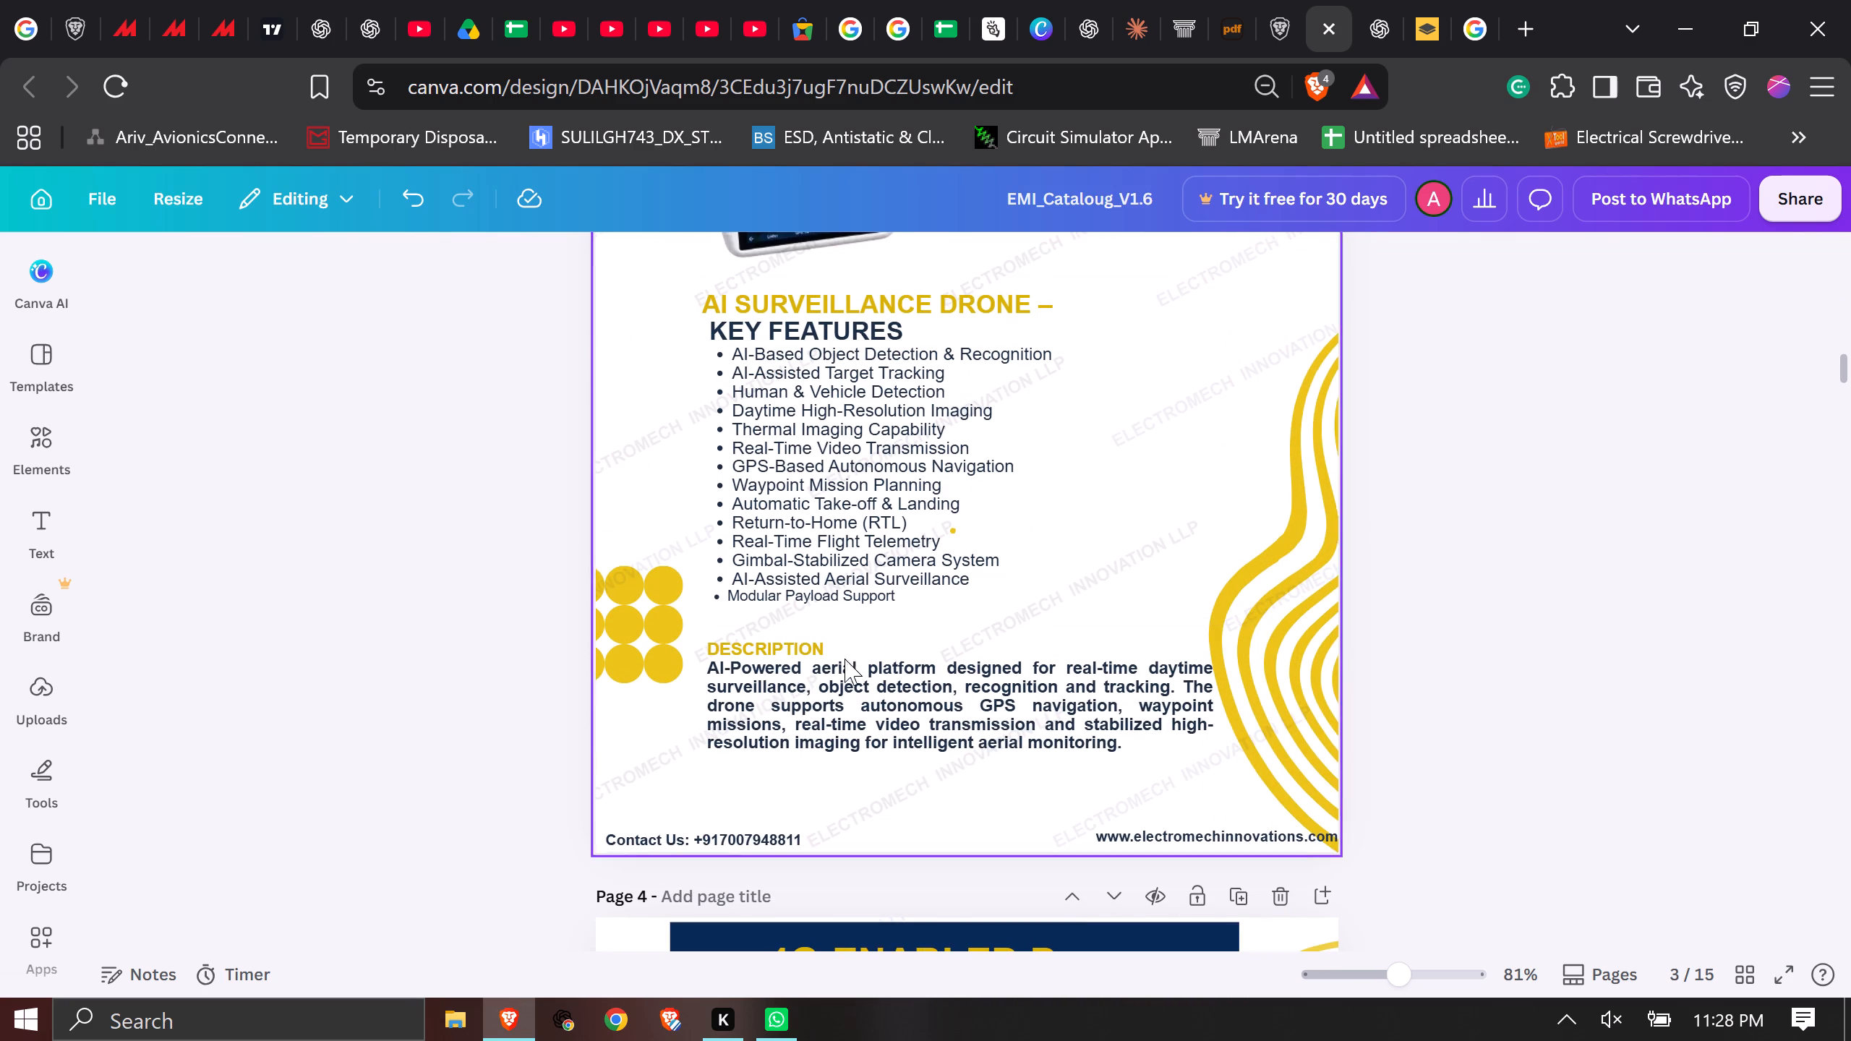
left_click(836, 662)
scroll(680, 675, "up", 8, "ctrl")
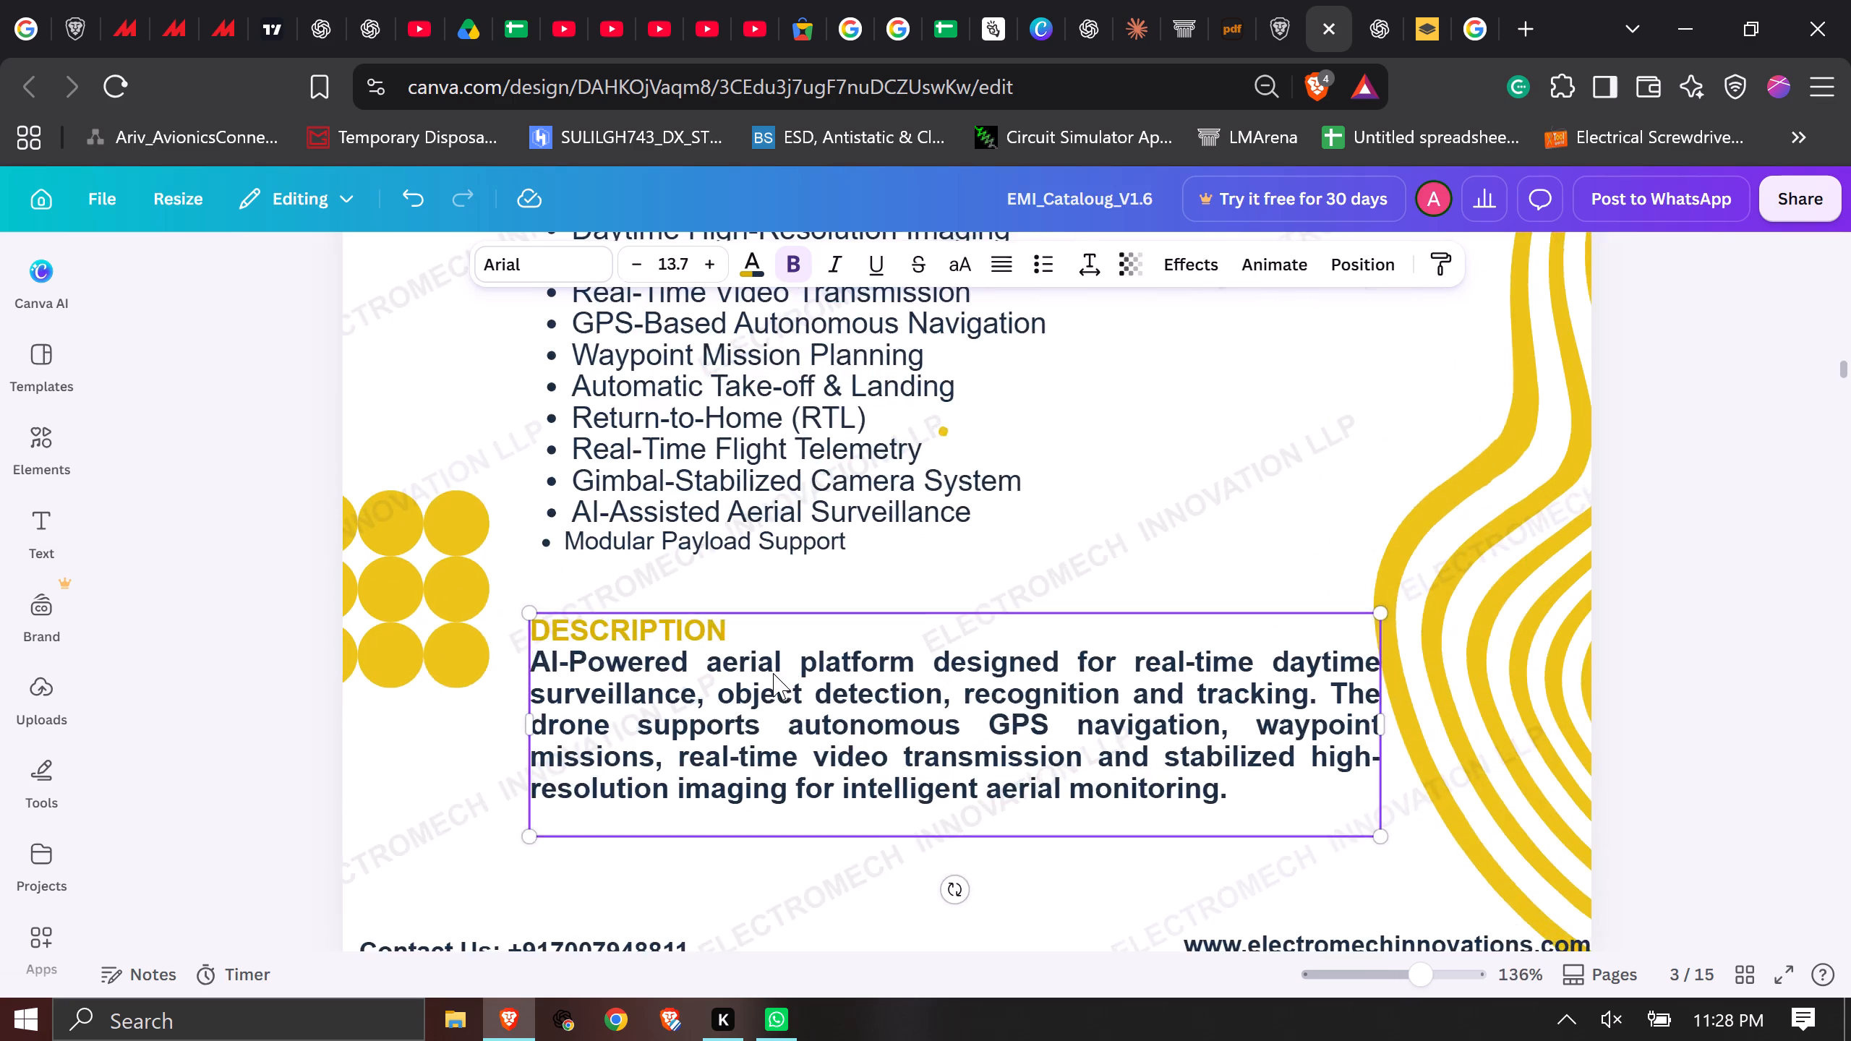
left_click(646, 632)
double_click(578, 594)
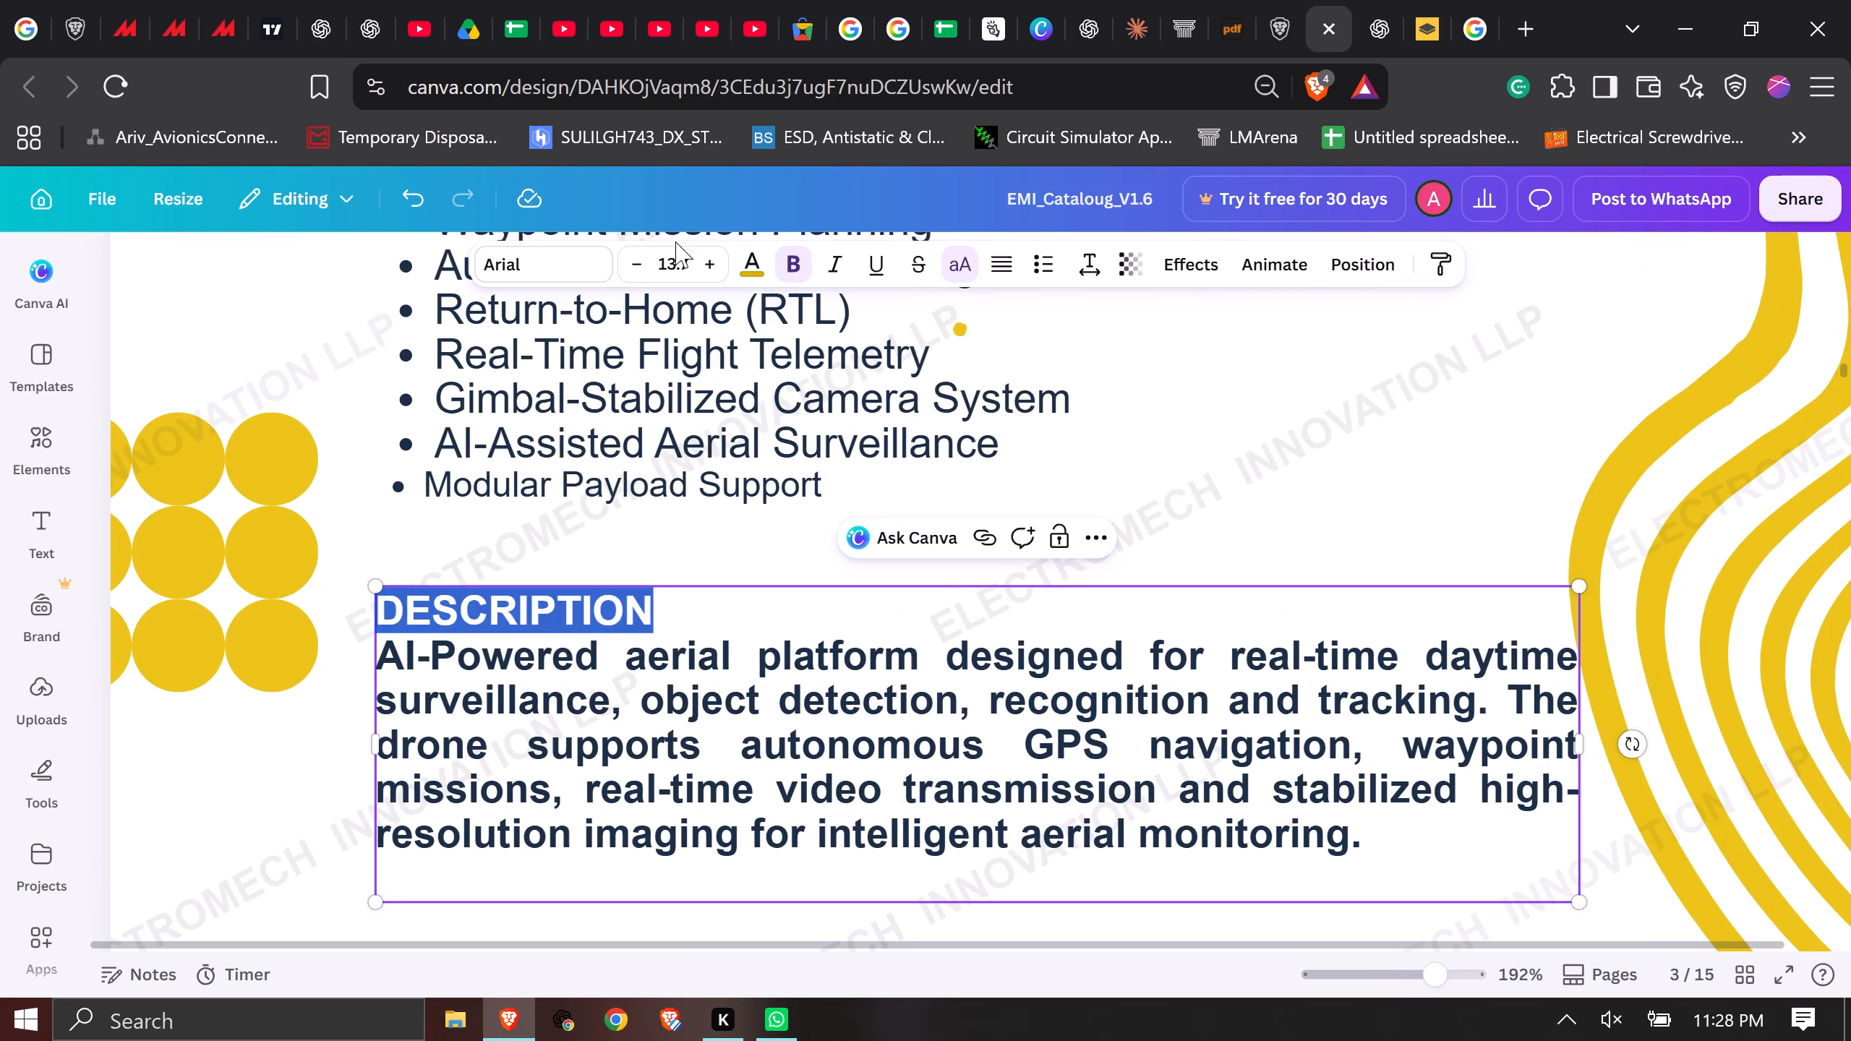
left_click(712, 269)
left_click(712, 269)
left_click(849, 743)
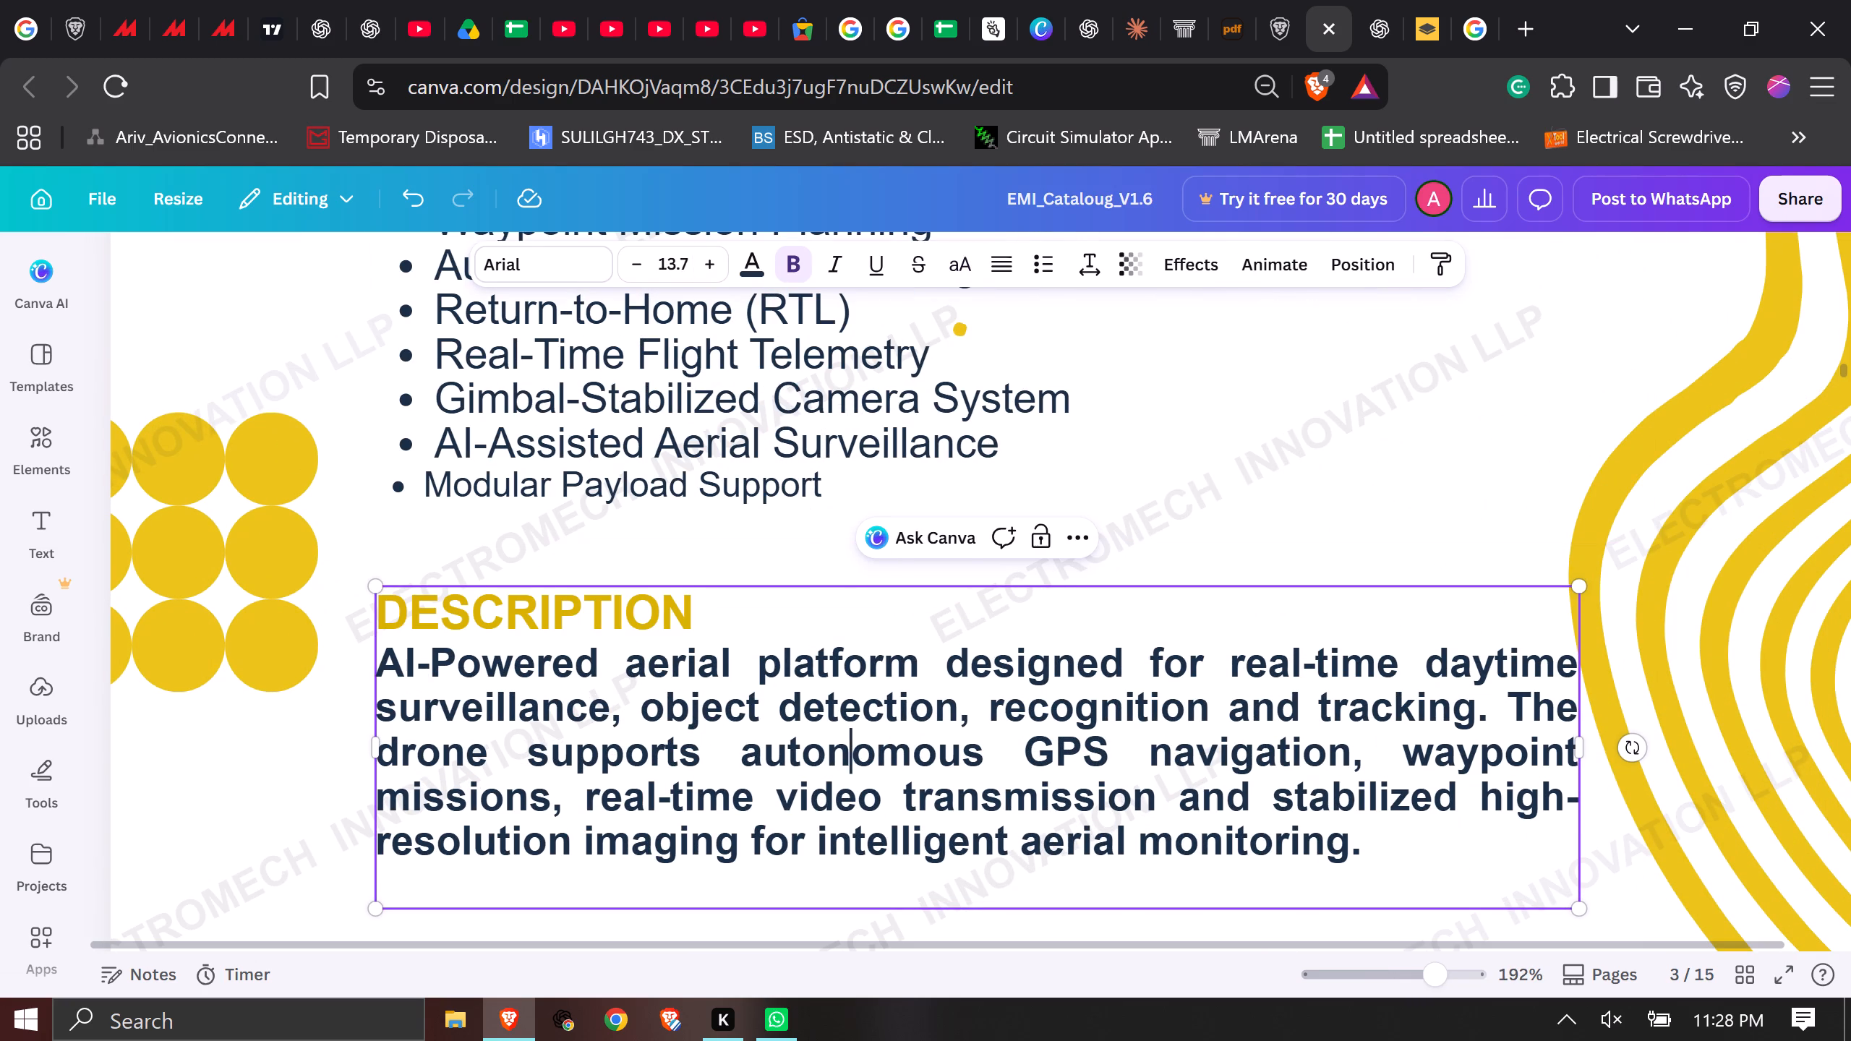
Reset the browser zoom to 100%.
scroll(758, 669, "down", 2)
scroll(780, 668, "down", 3, "ctrl")
scroll(867, 691, "down", 2)
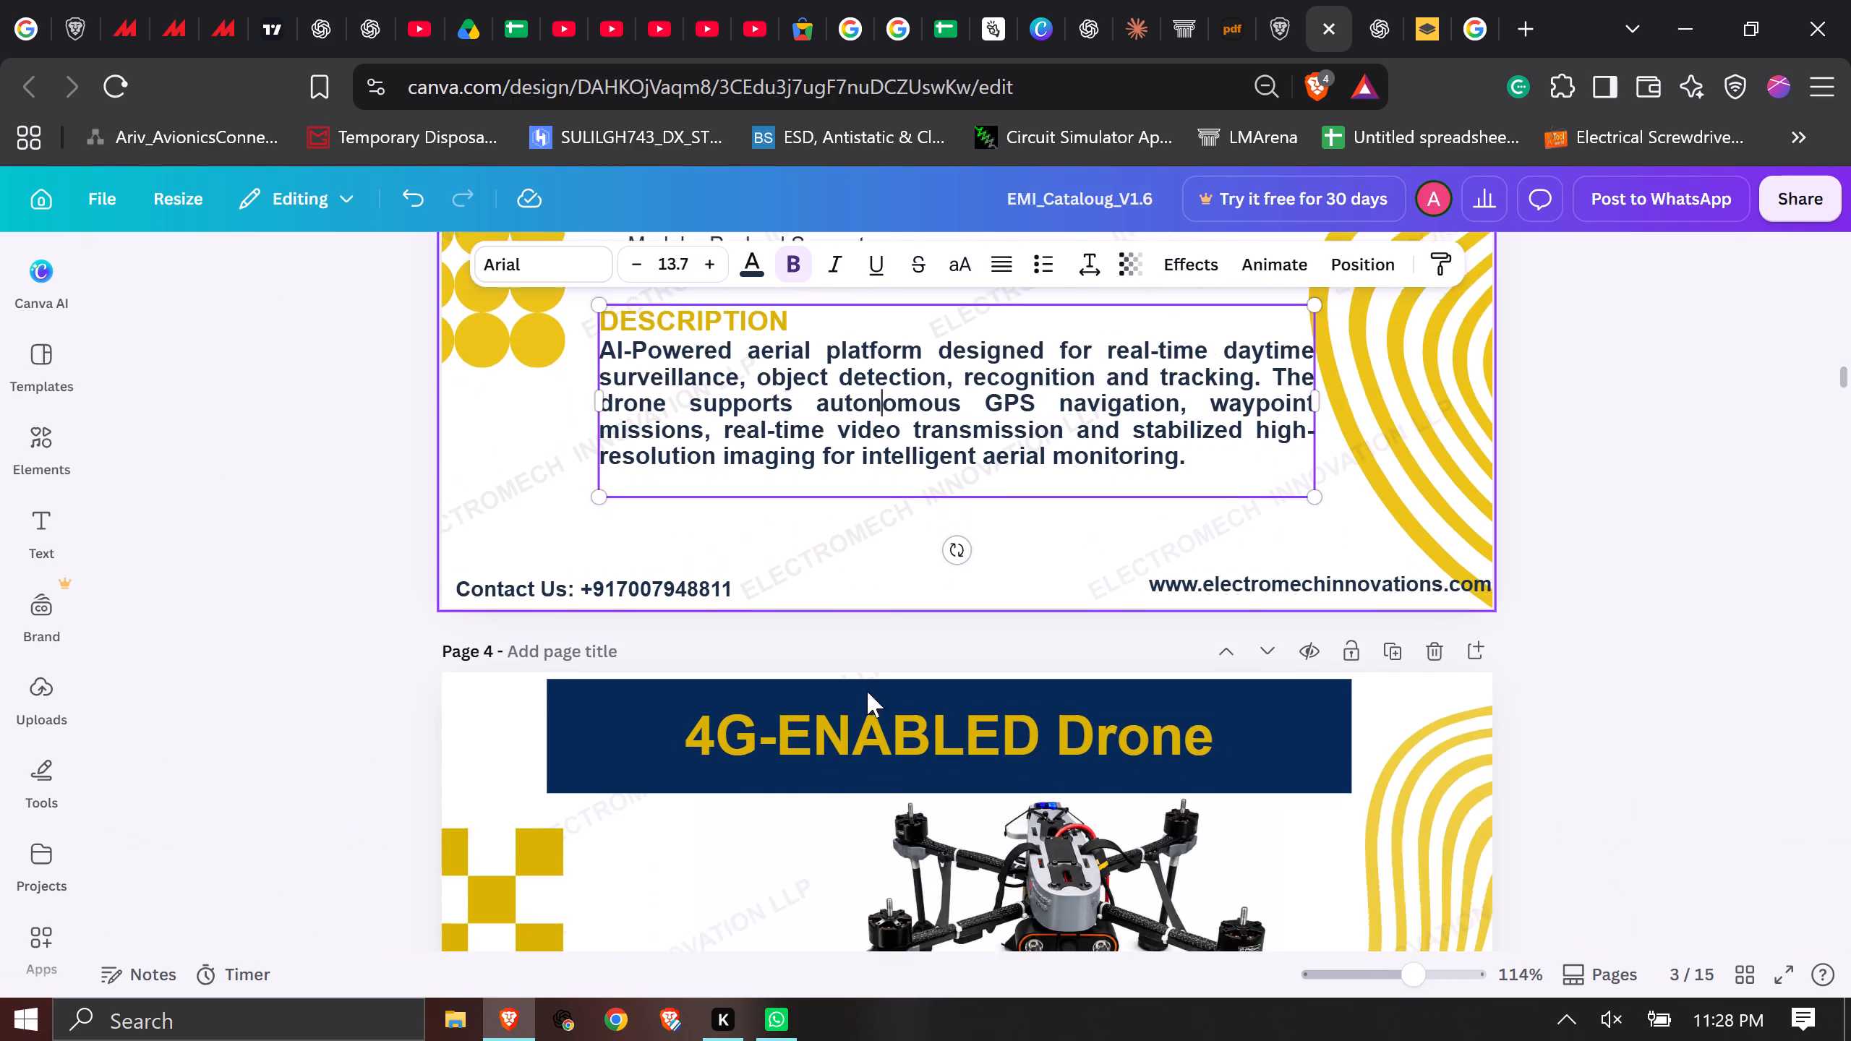
scroll(944, 694, "up", 3)
scroll(944, 694, "down", 3, "ctrl")
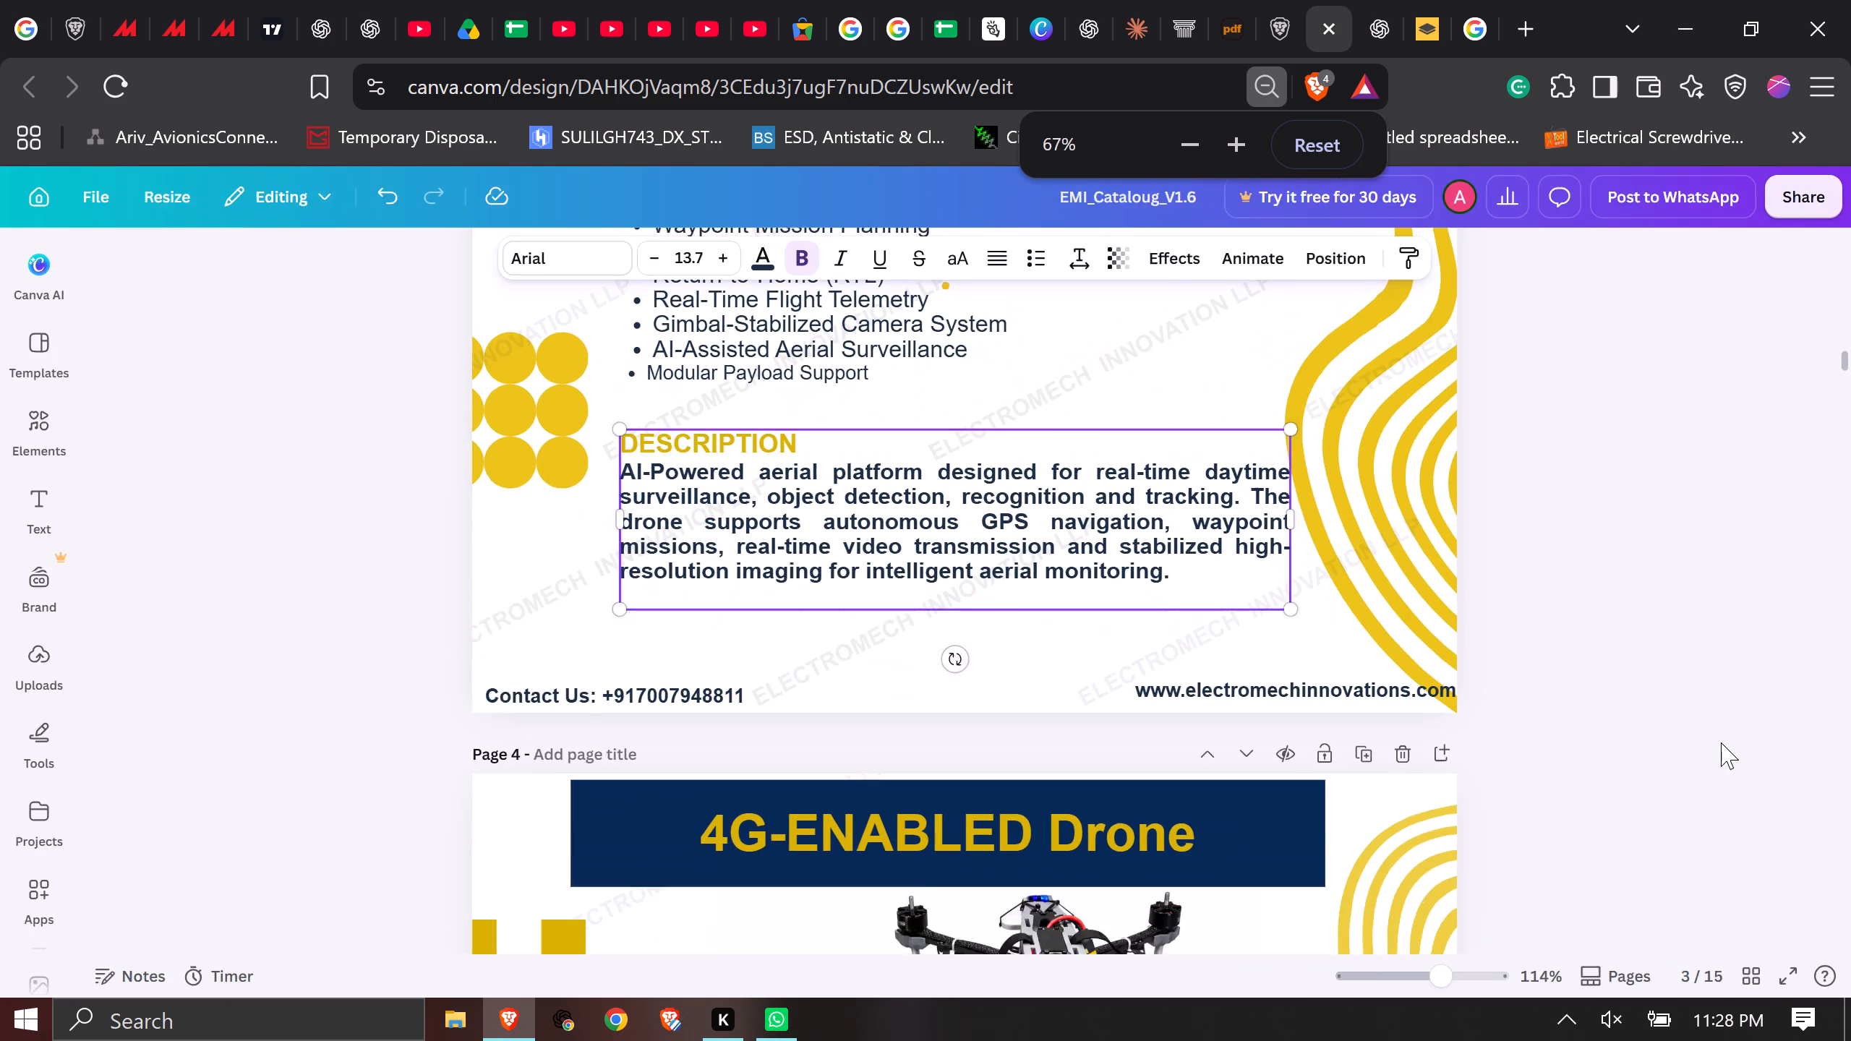
left_click(1721, 742)
scroll(1554, 729, "down", 2)
scroll(1536, 730, "down", 3, "ctrl")
scroll(1301, 657, "up", 1, "ctrl")
scroll(1190, 449, "up", 2, "ctrl")
scroll(1394, 396, "down", 1, "ctrl")
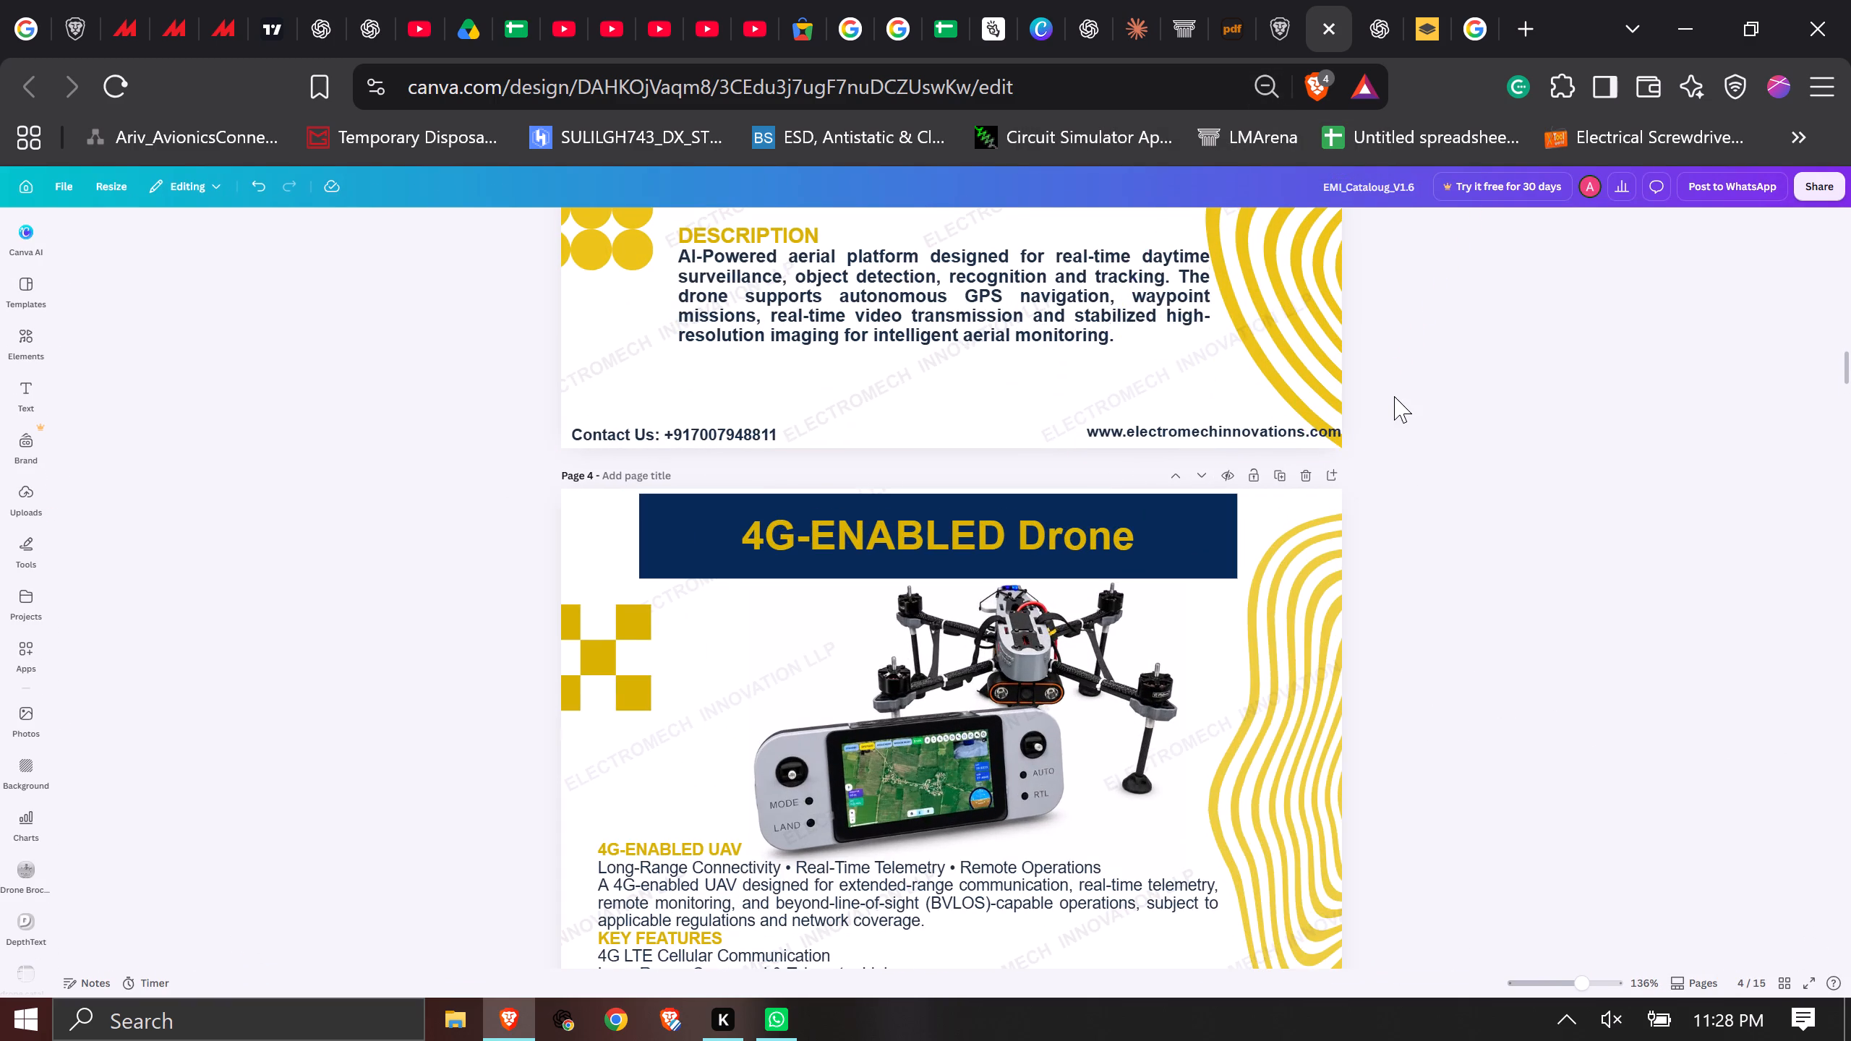
scroll(1394, 396, "down", 2, "ctrl")
scroll(1321, 445, "down", 4, "ctrl")
scroll(1323, 462, "up", 5)
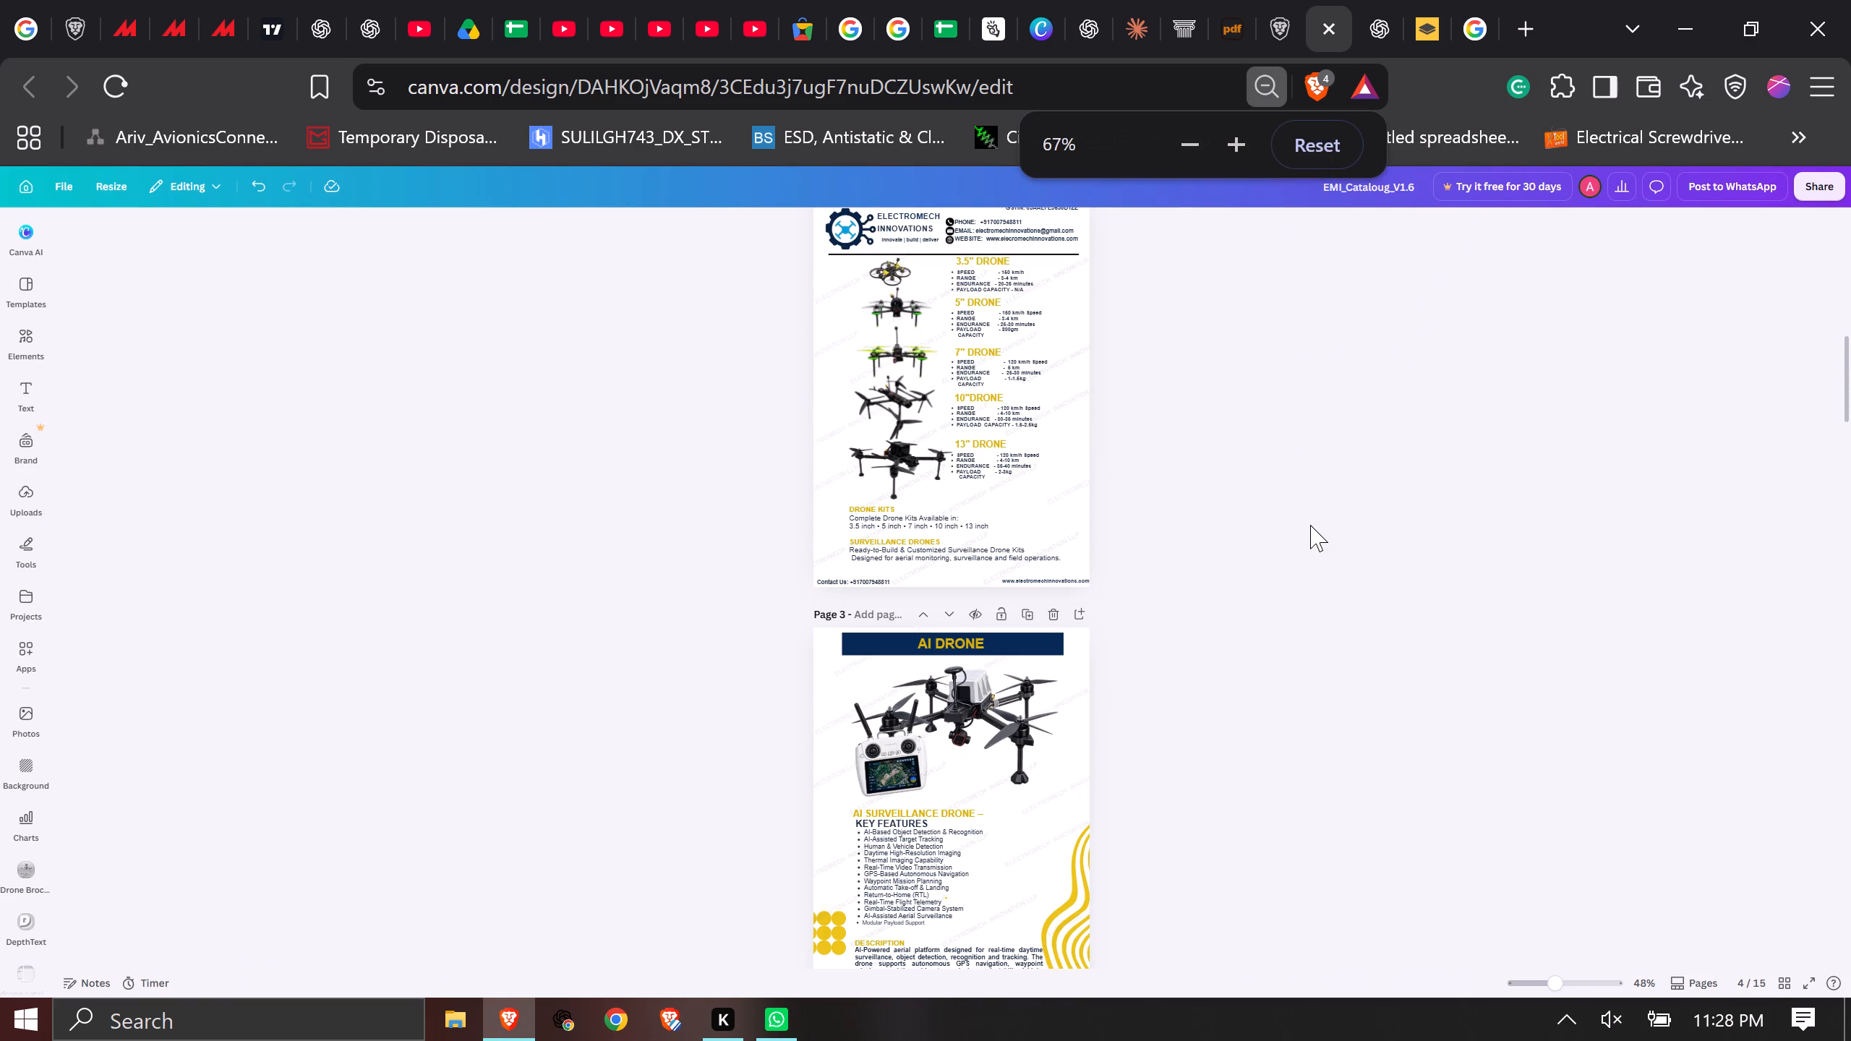
left_click(1312, 142)
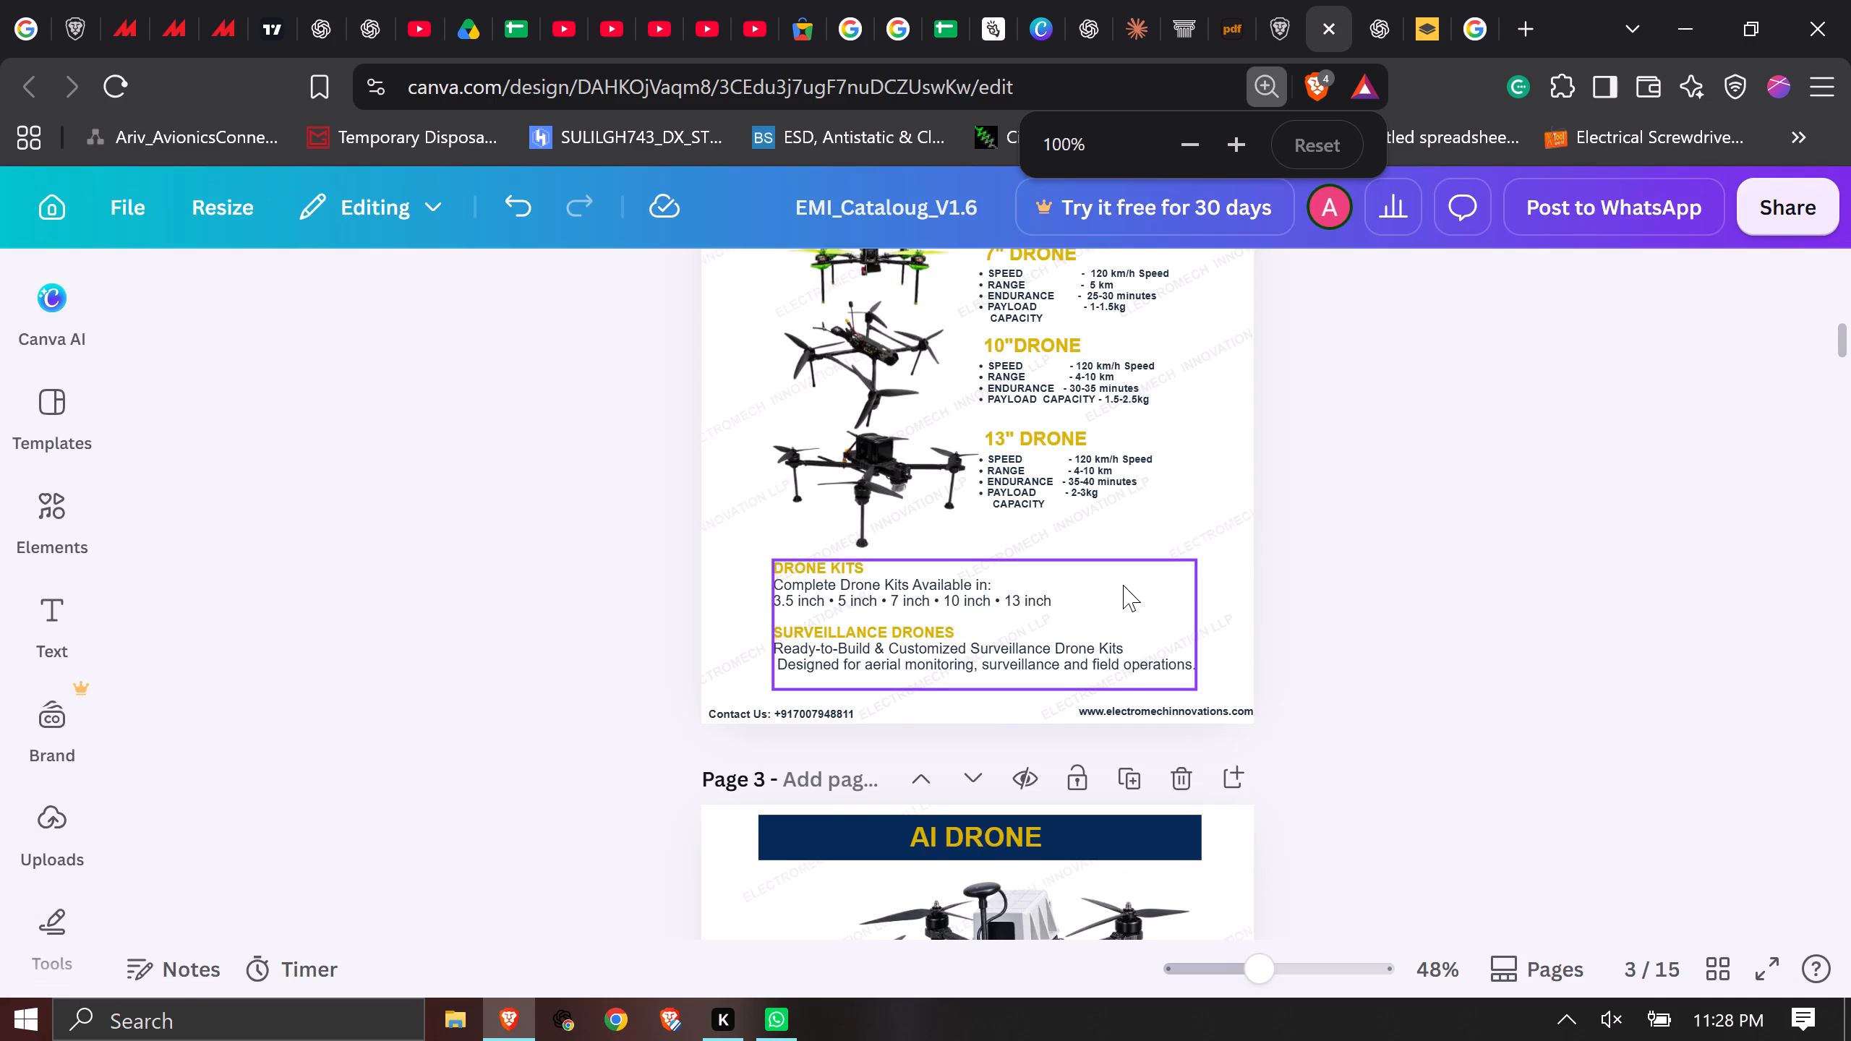
Review the 4G-ENABLED Drone page from its drone picture down to the 4G Smart Ground Control RC section.
scroll(1124, 589, "down", 2)
scroll(1124, 589, "up", 5, "ctrl")
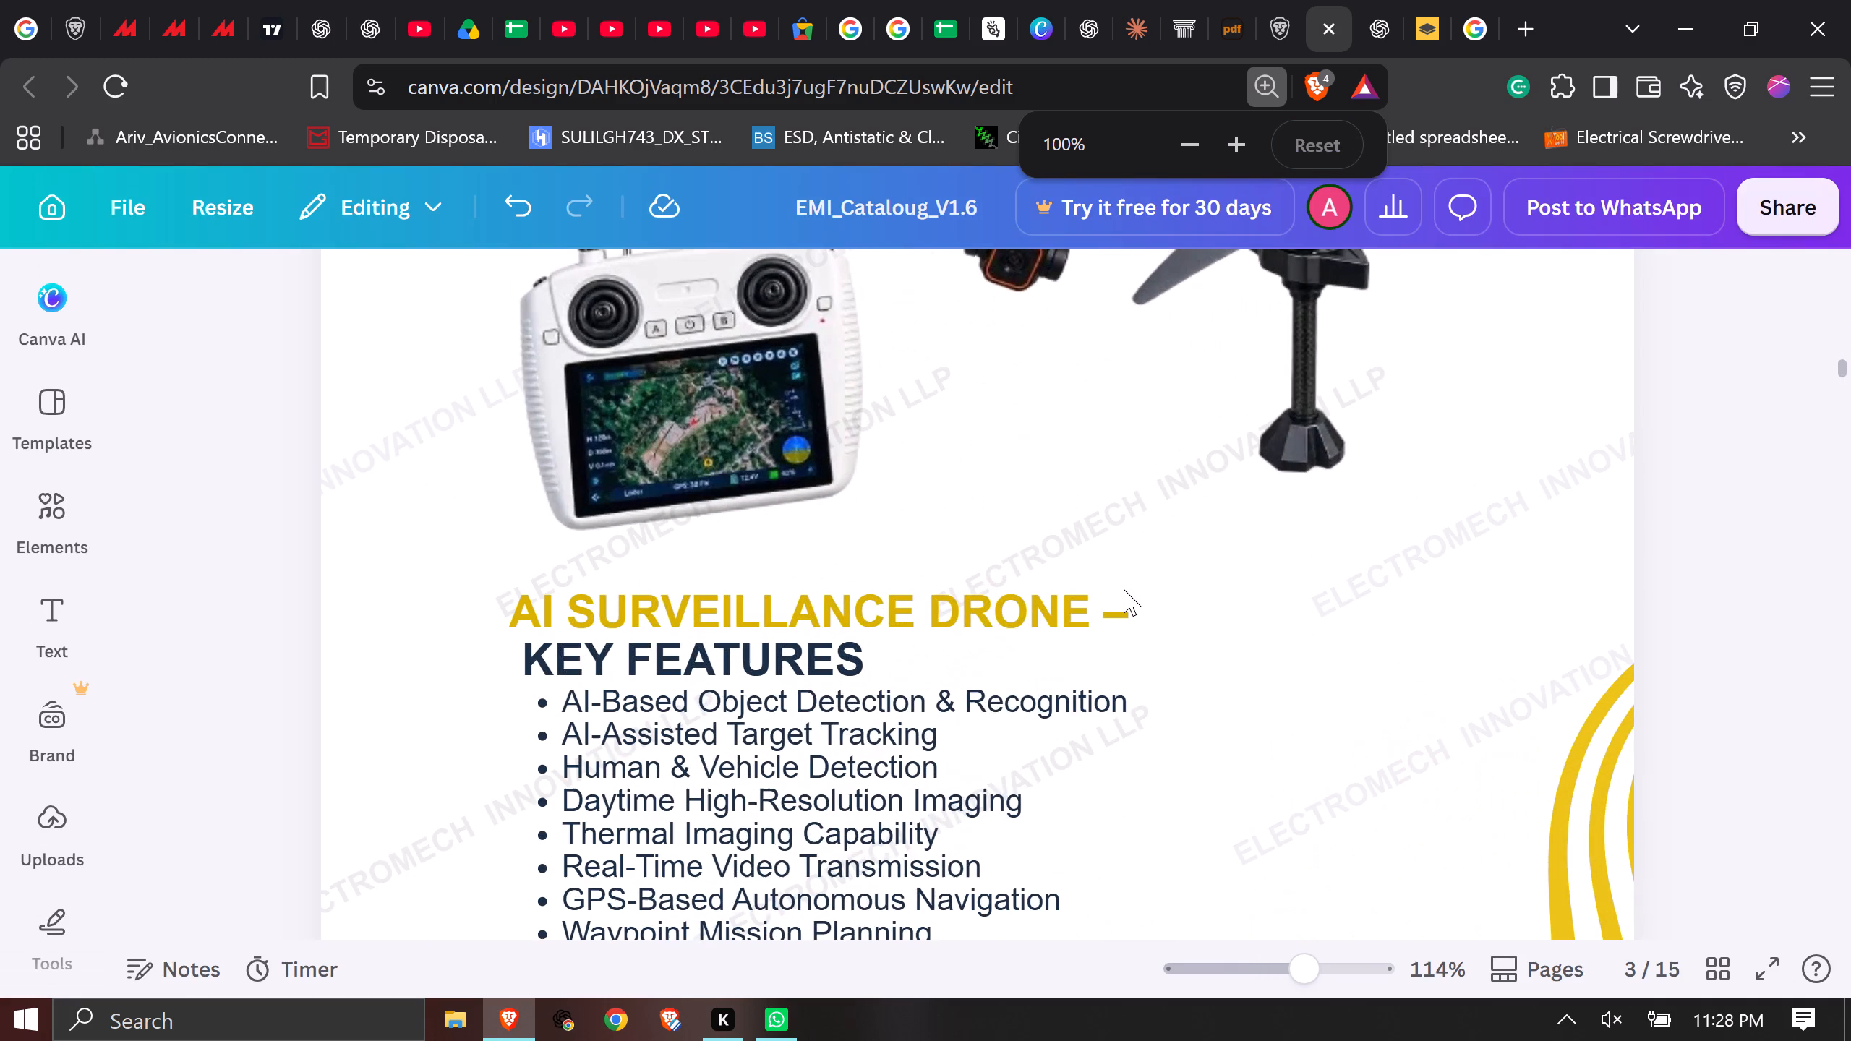
scroll(1124, 589, "down", 7)
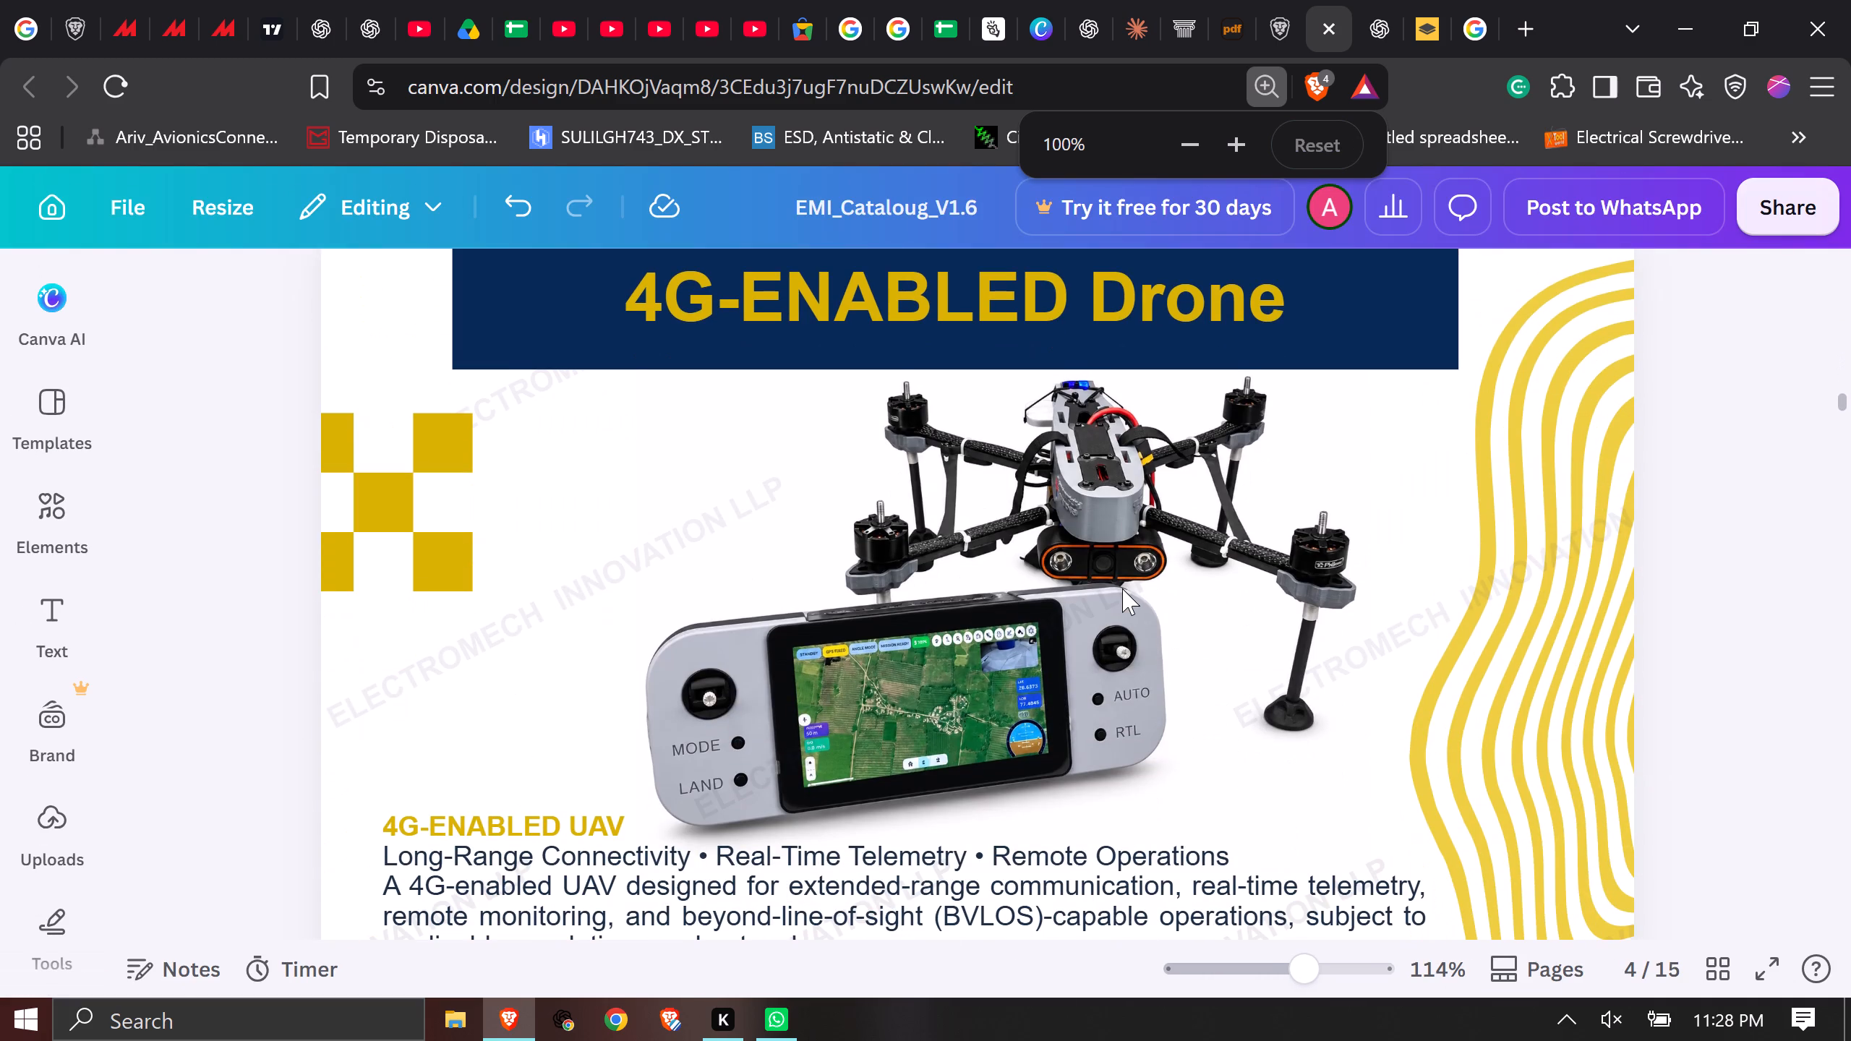
scroll(1062, 607, "down", 5)
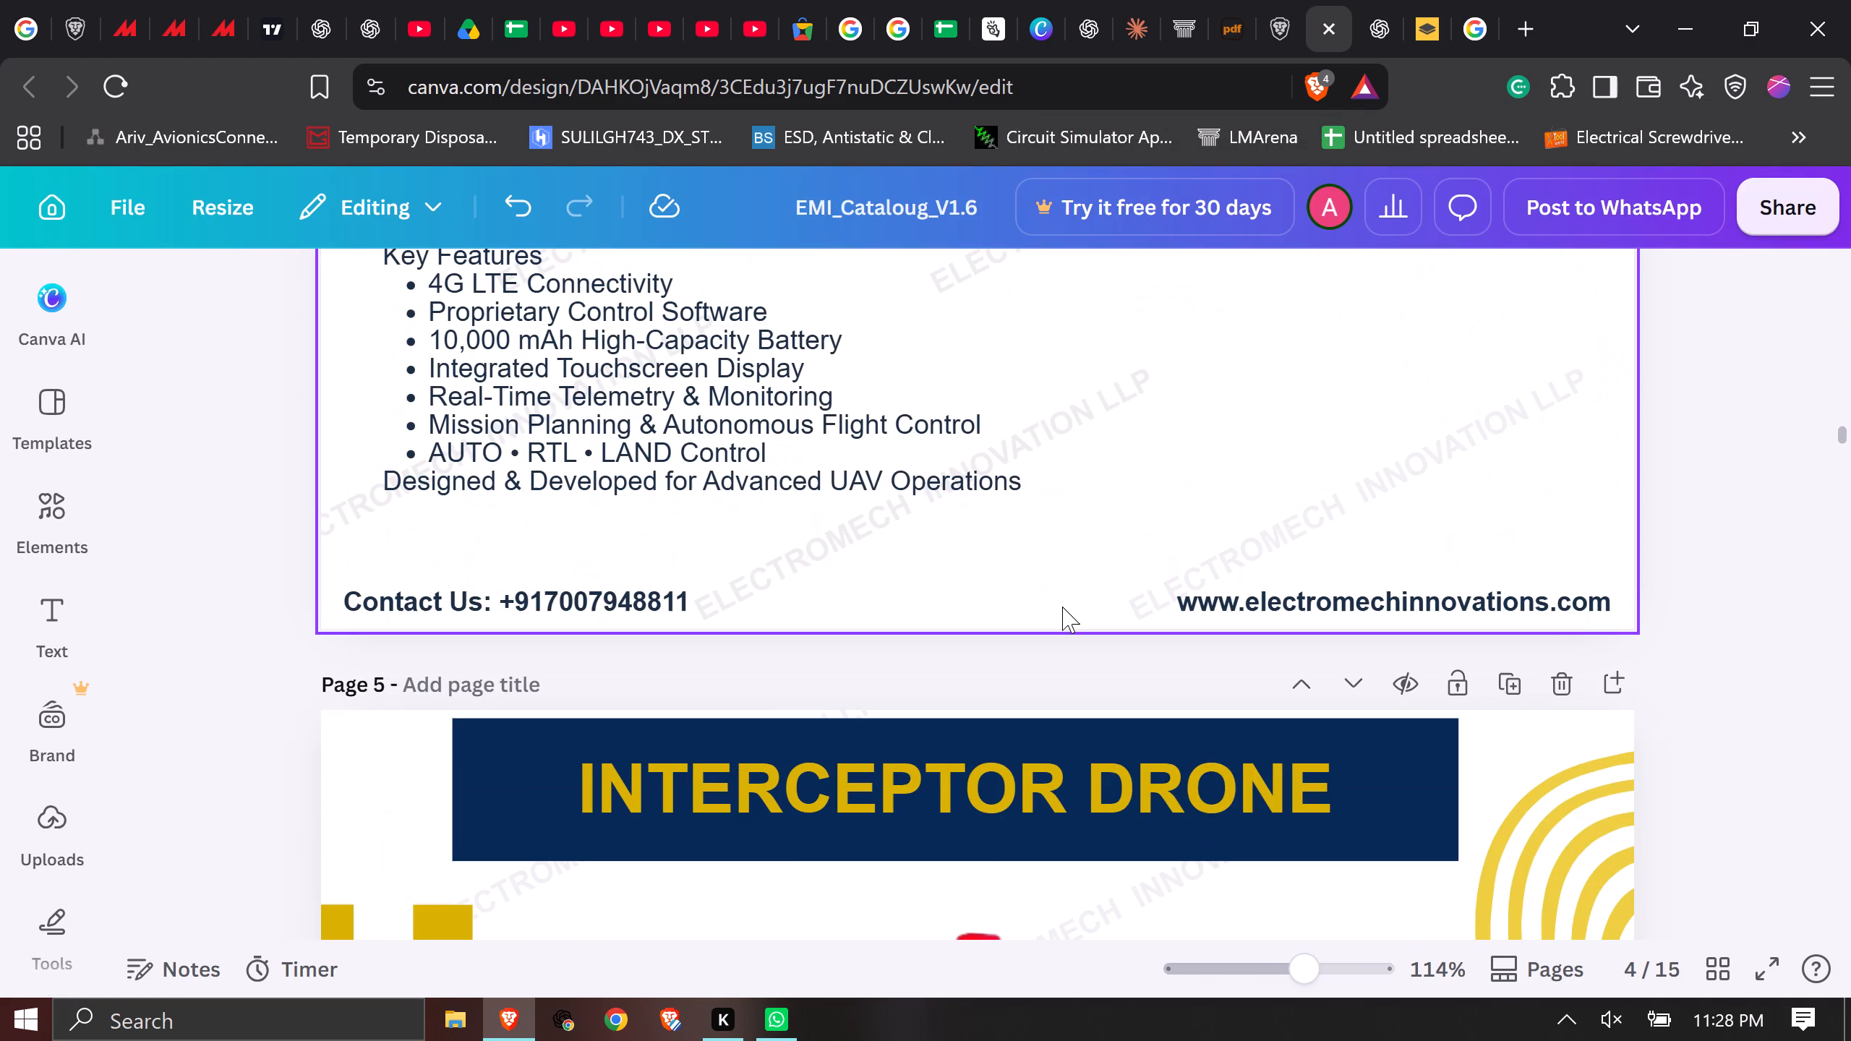
scroll(1031, 654, "up", 4)
scroll(1031, 654, "down", 1)
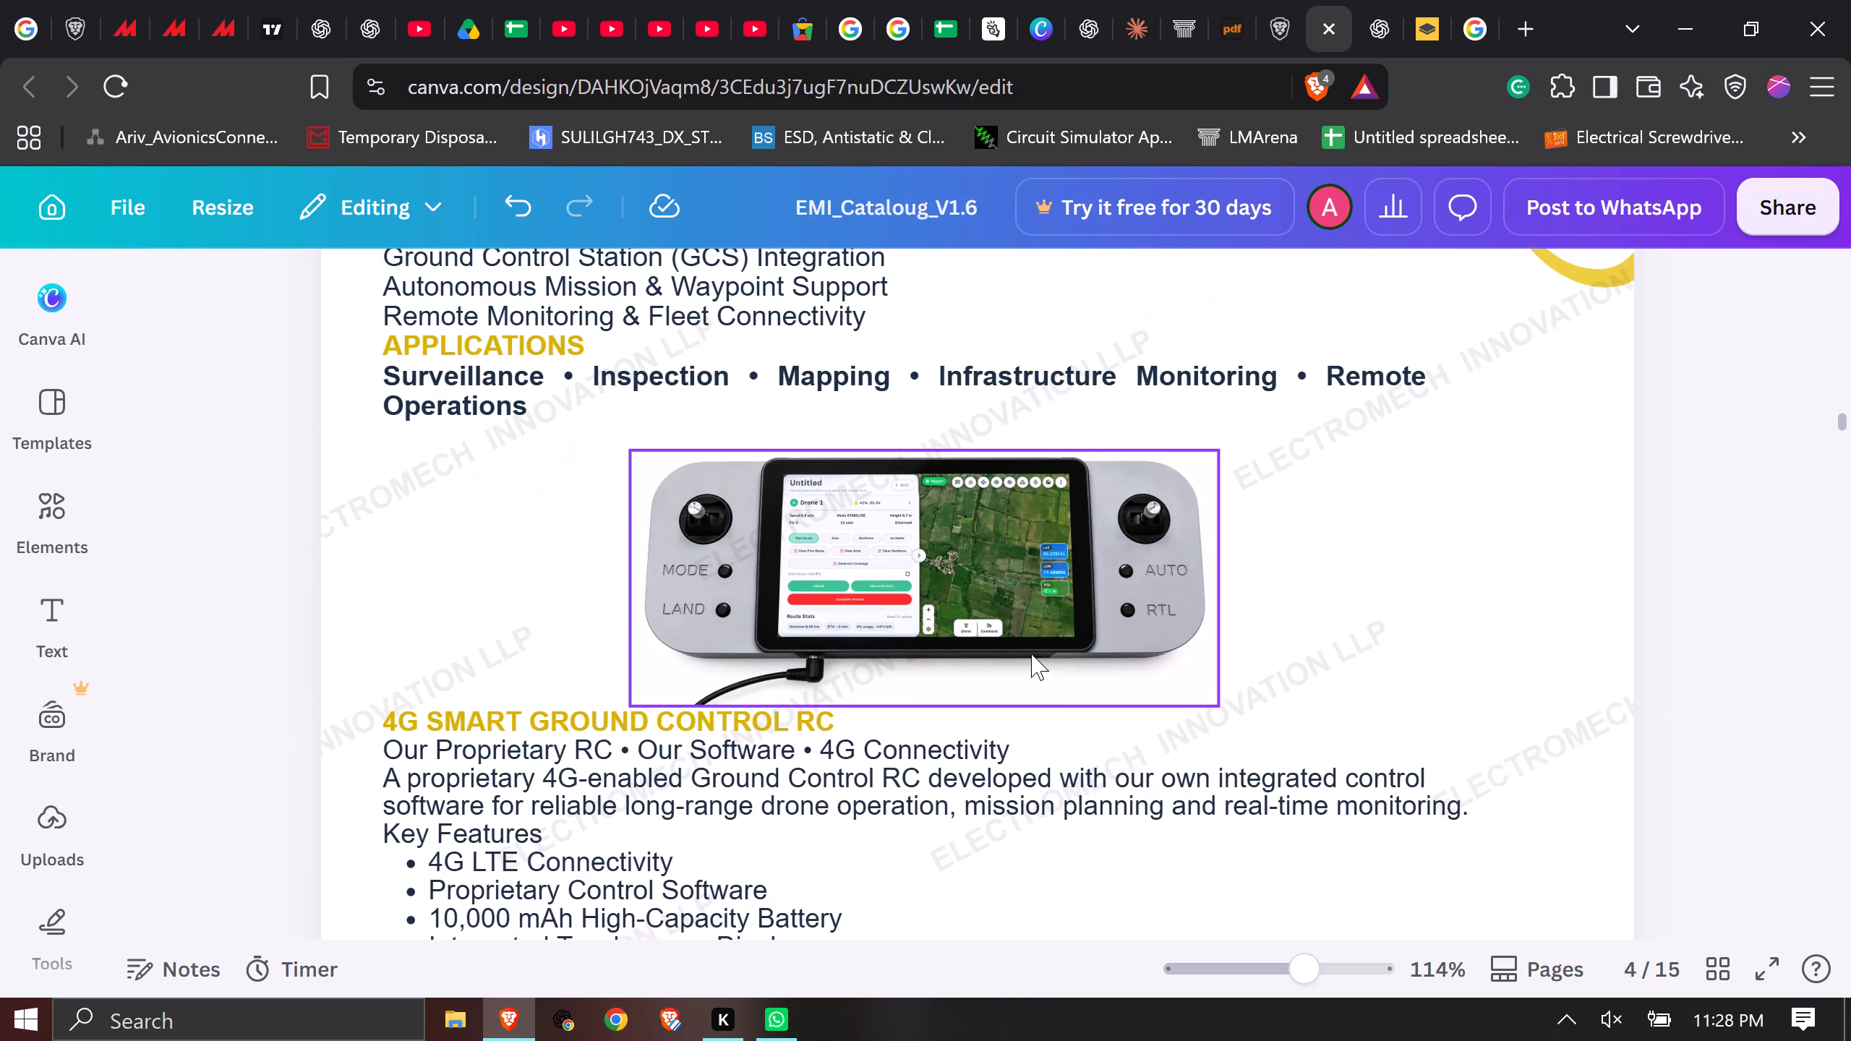
Nudge the 4G SMART GROUND CONTROL RC text block slightly downward on page 4, away from the controller picture.
scroll(1031, 654, "down", 1)
left_click(941, 576)
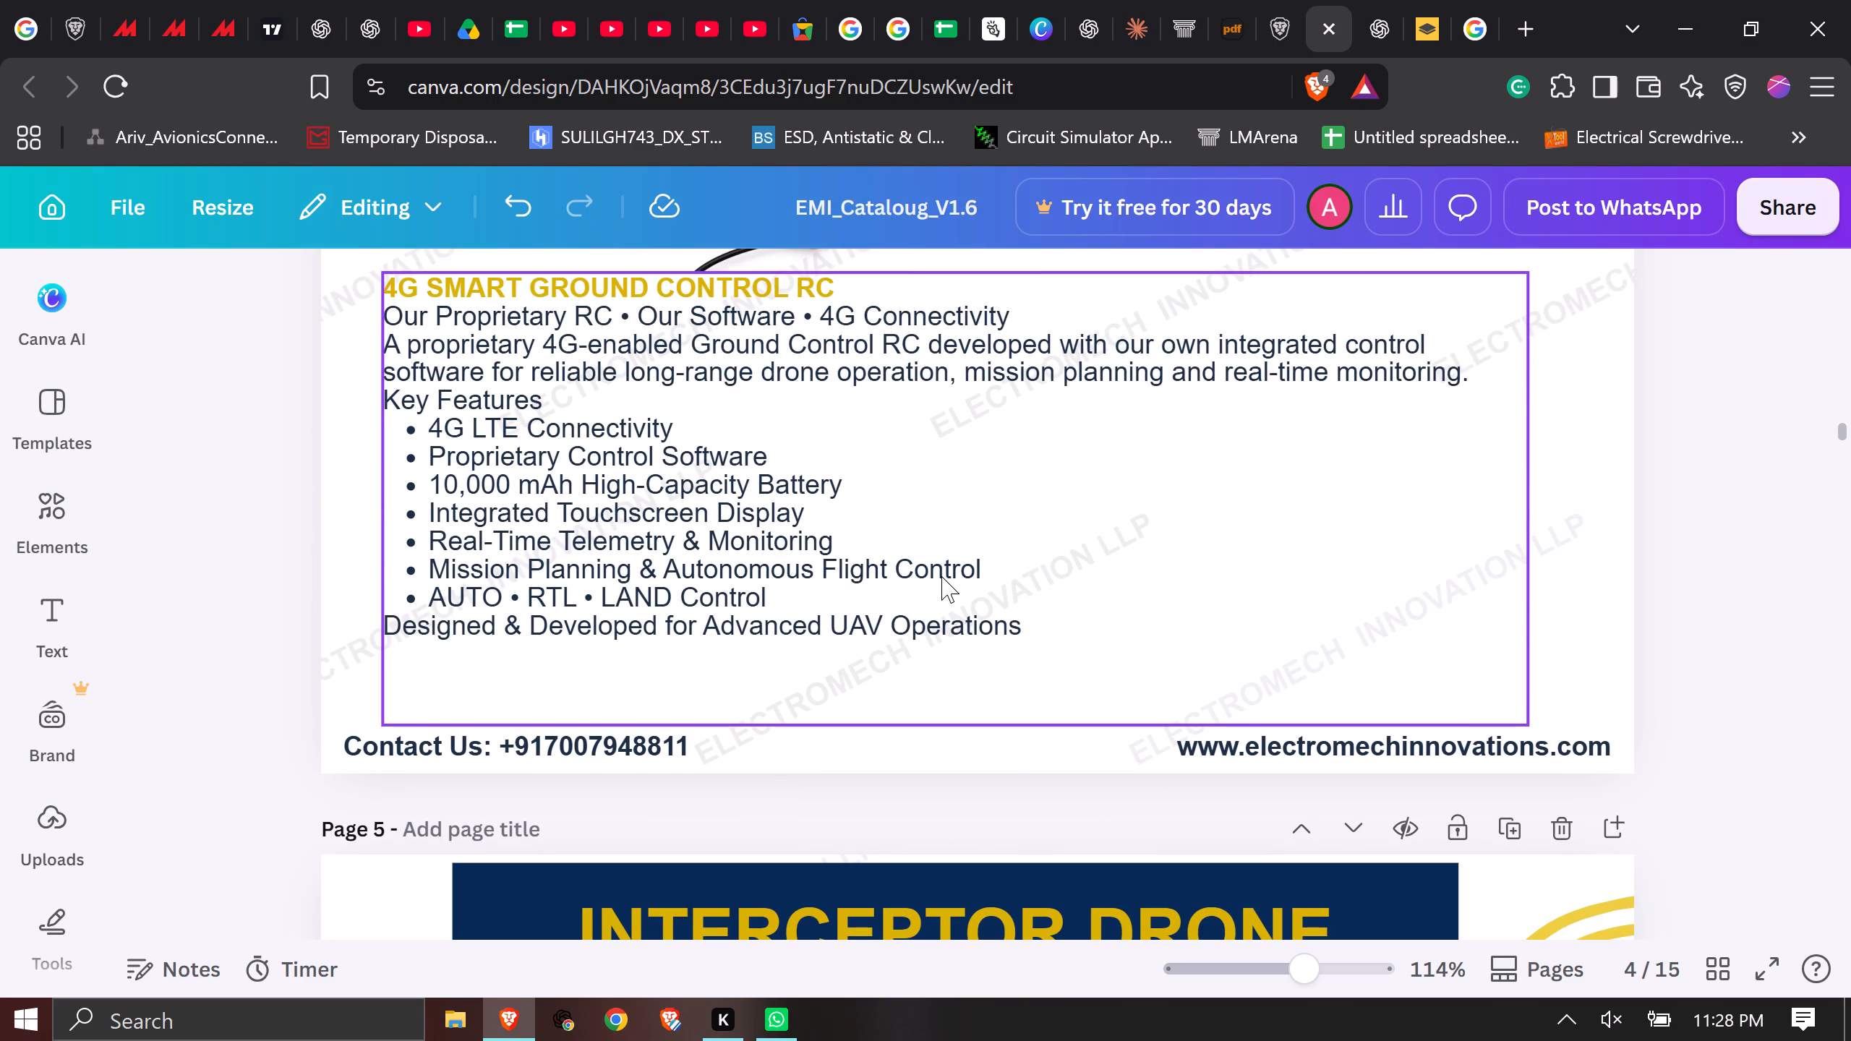
key("Down")
key("Down")
key("Down")
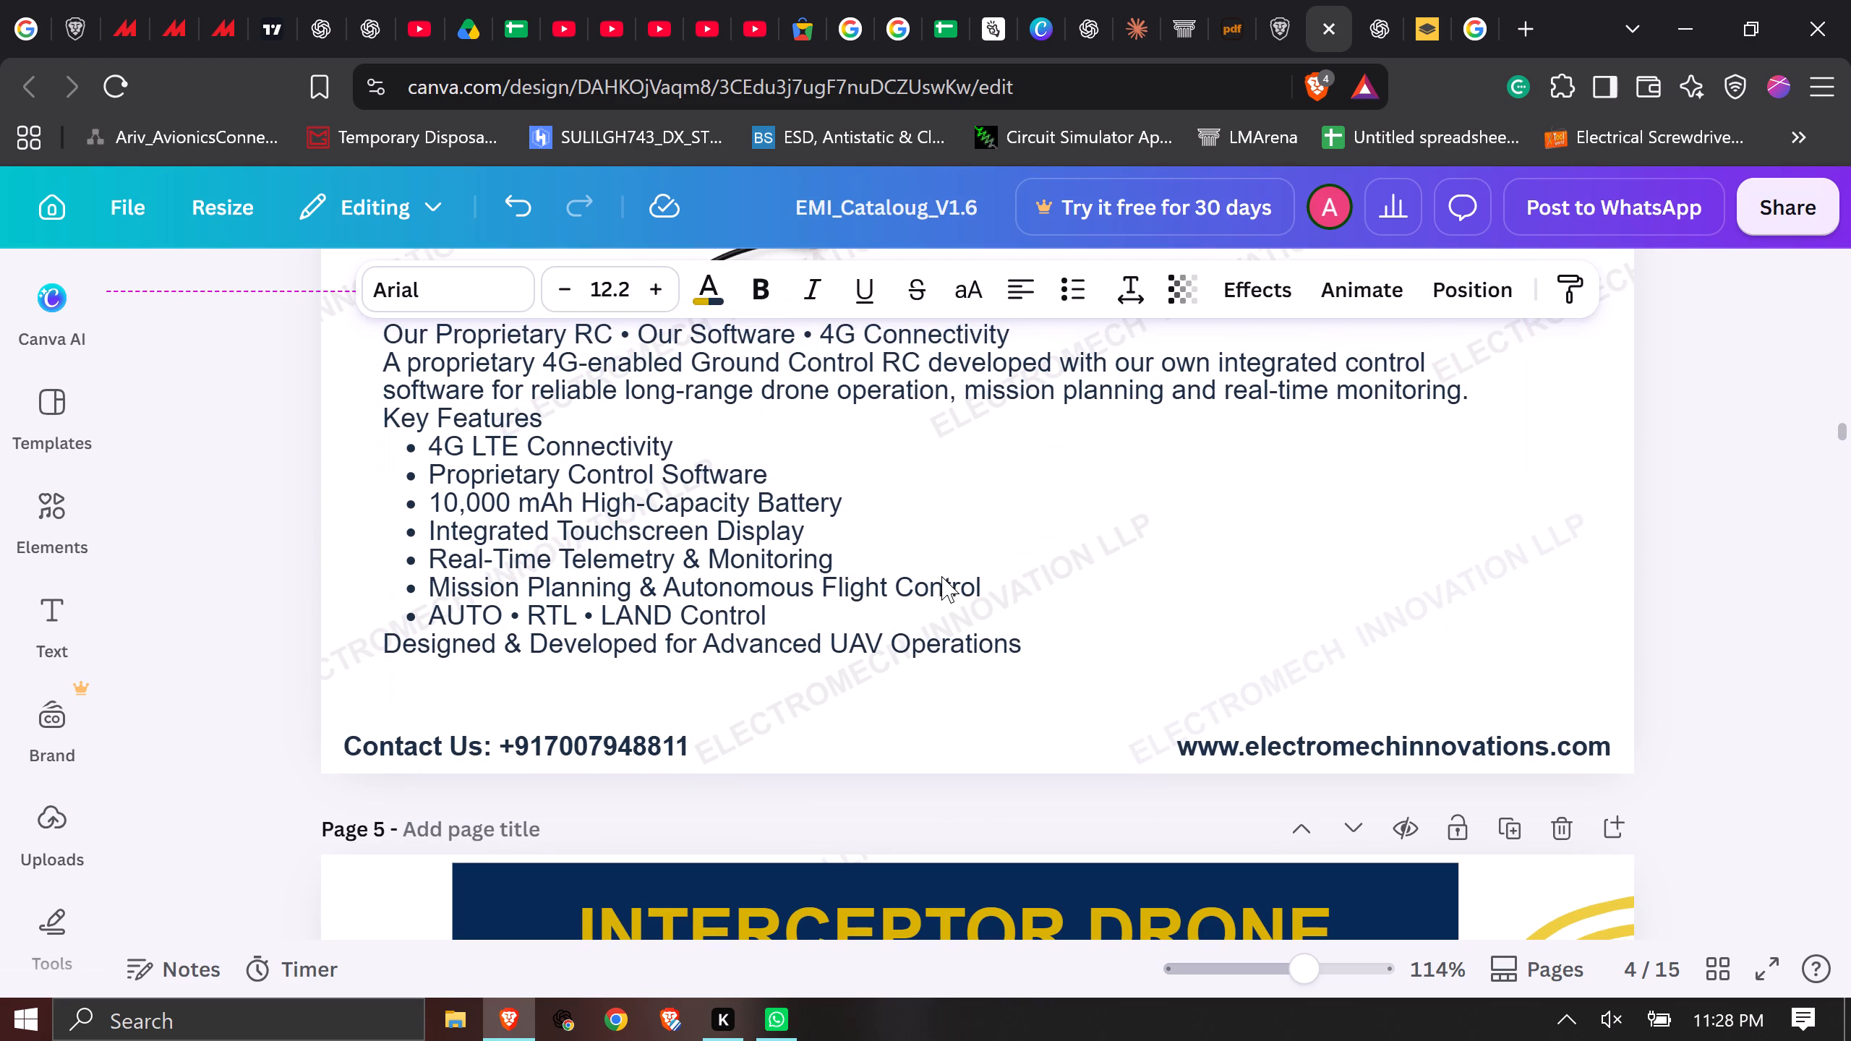
key("Down")
left_click(1750, 632)
Check the 4G controller section's spacing on page 4 and review the Interceptor Drone description and specifications on page 5.
scroll(1696, 646, "up", 1)
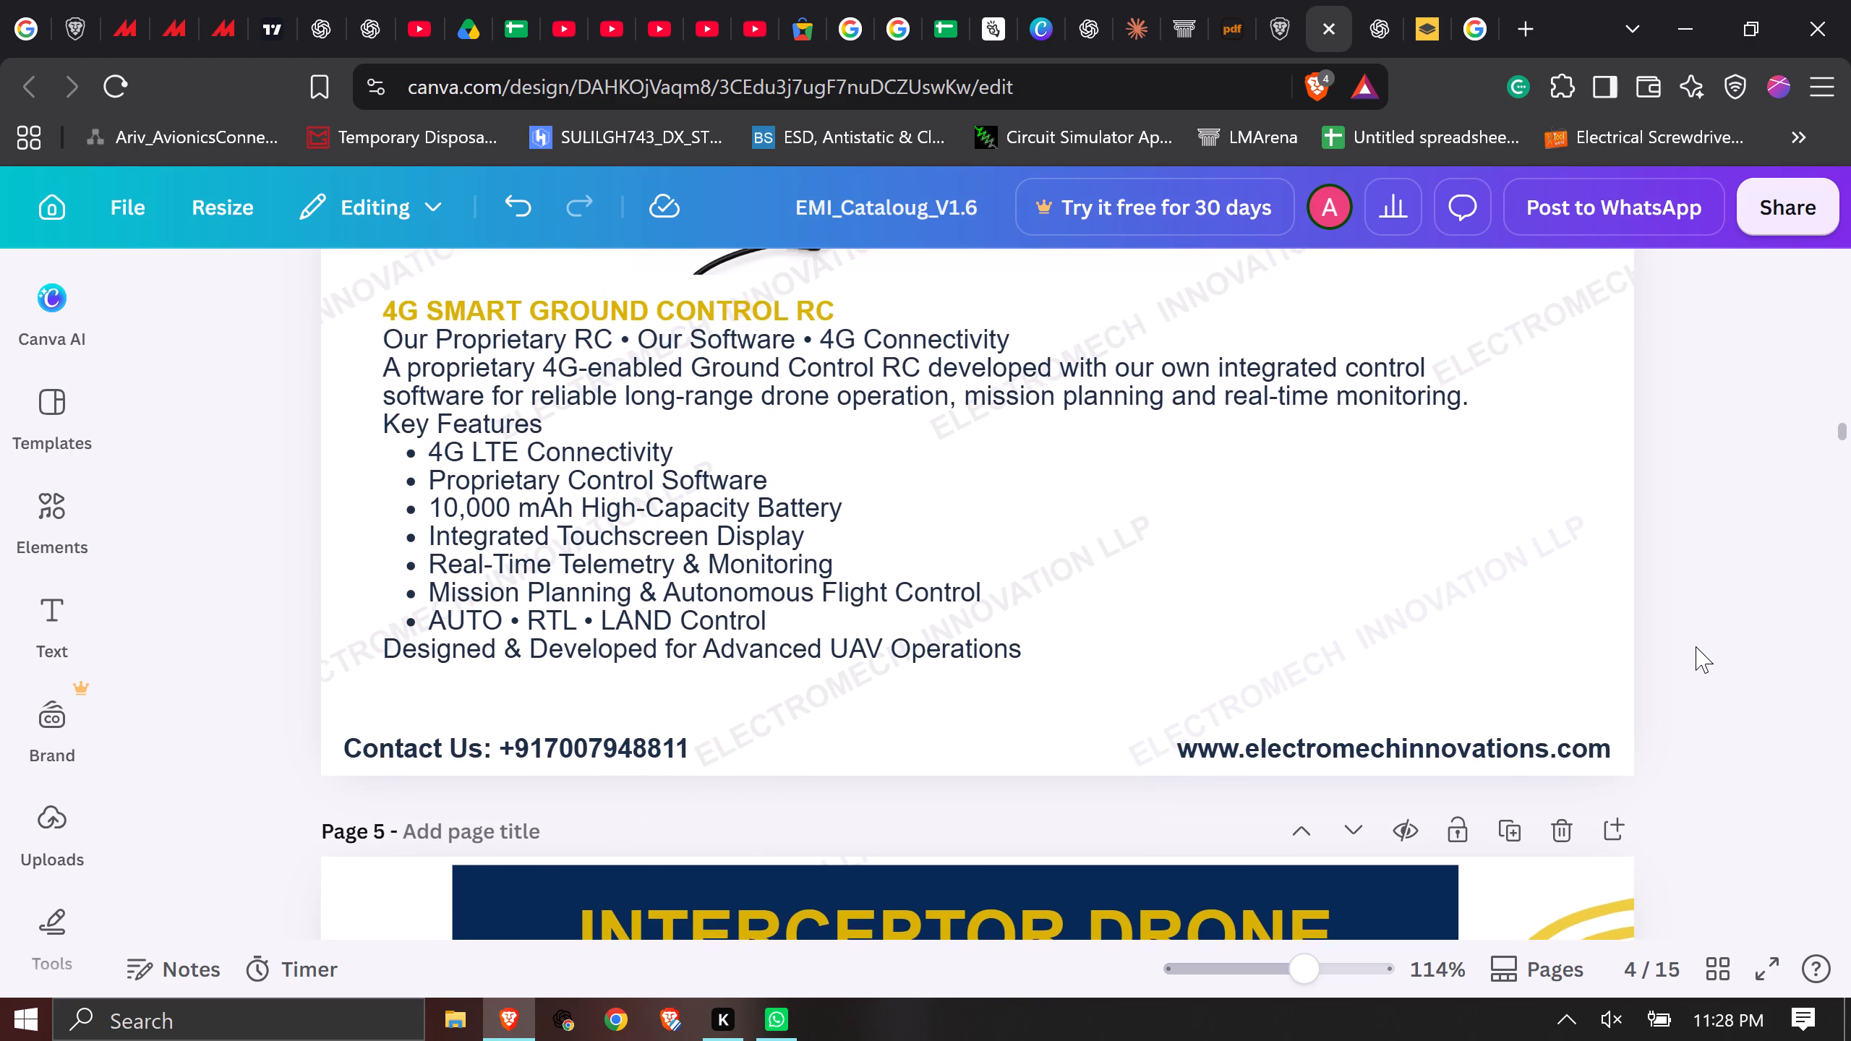
scroll(1696, 646, "up", 1)
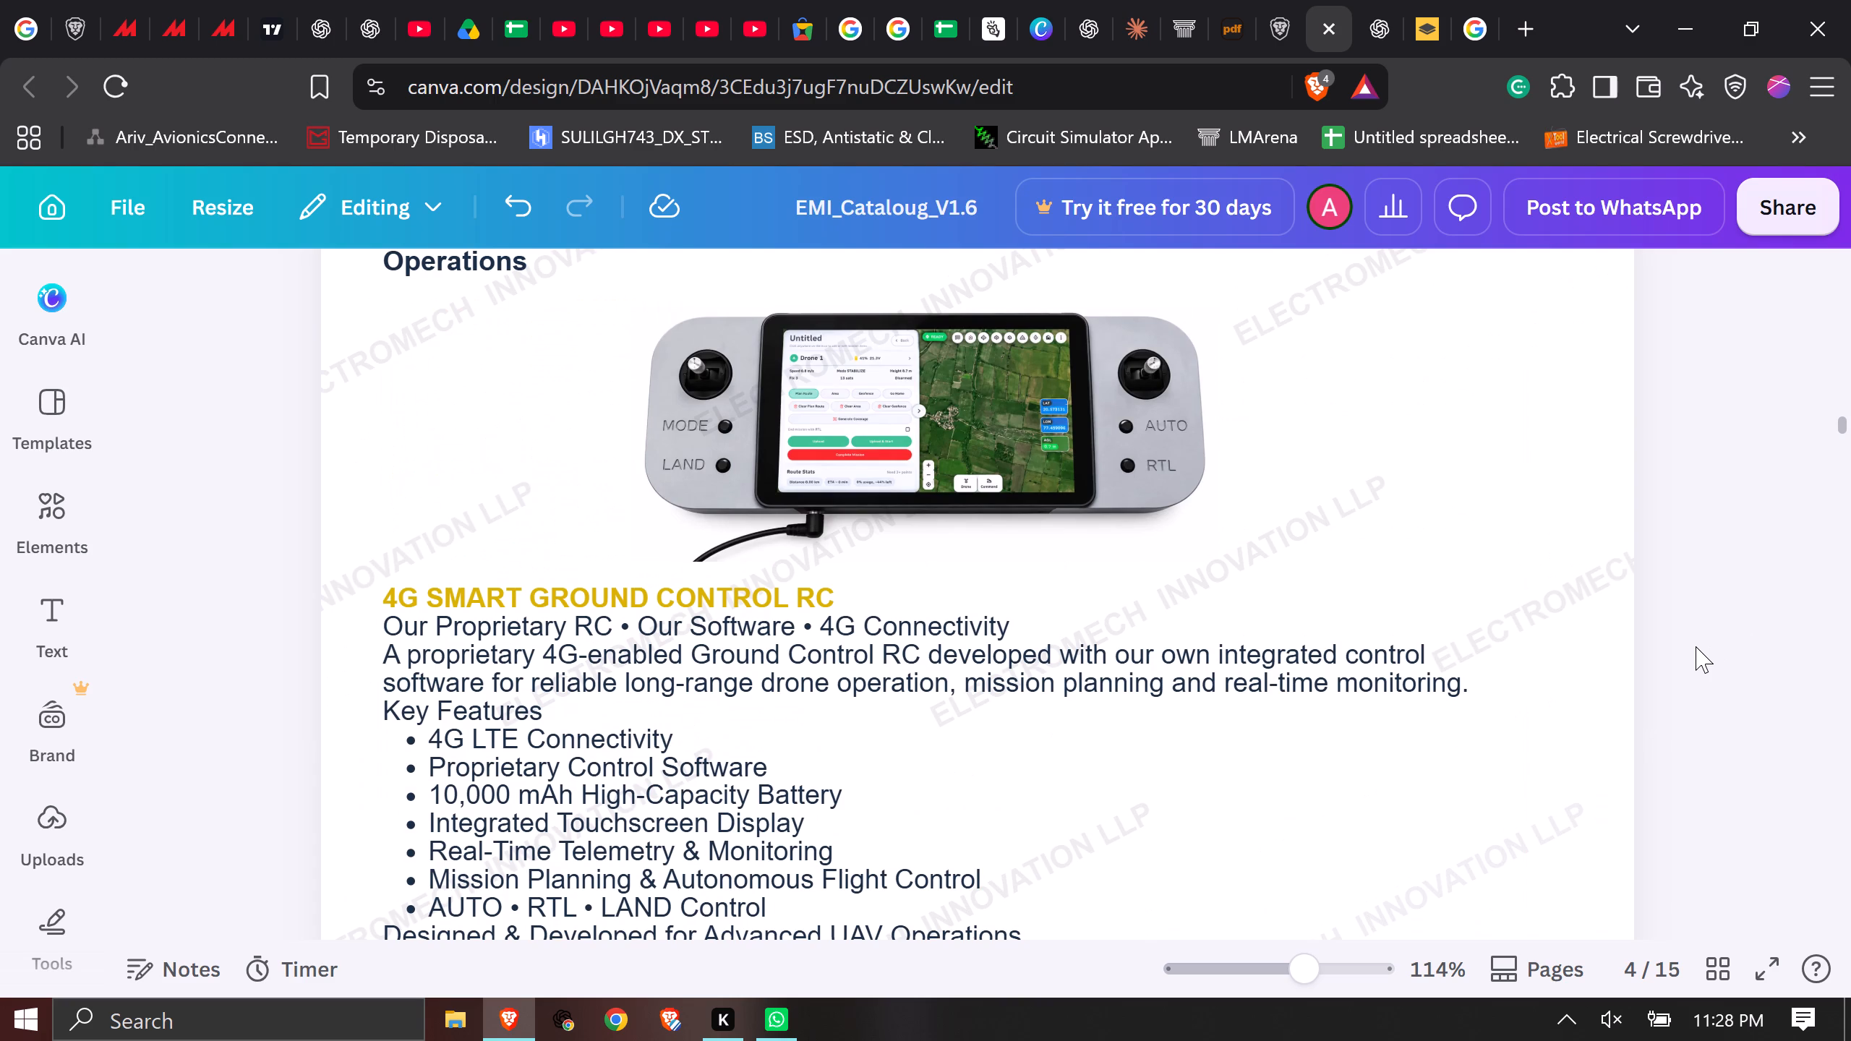
scroll(1696, 646, "up", 1)
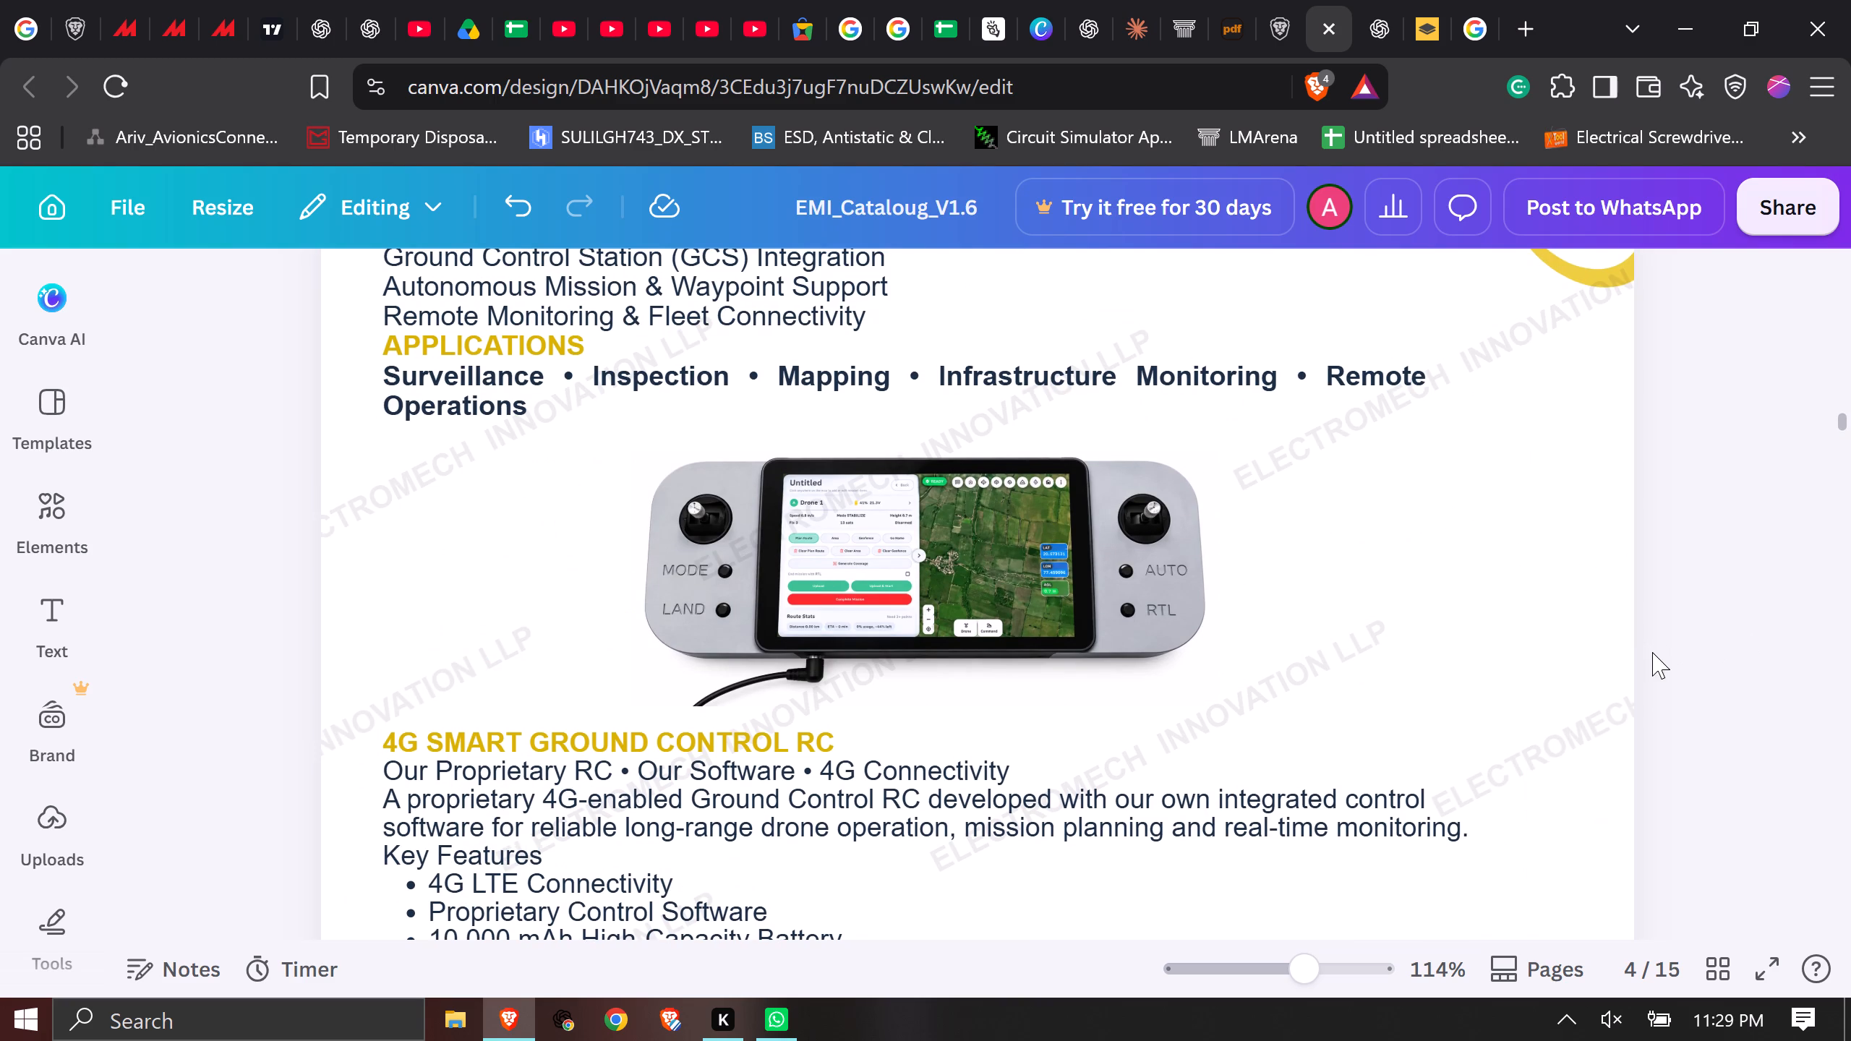
scroll(1572, 653, "down", 1)
scroll(1489, 646, "down", 2)
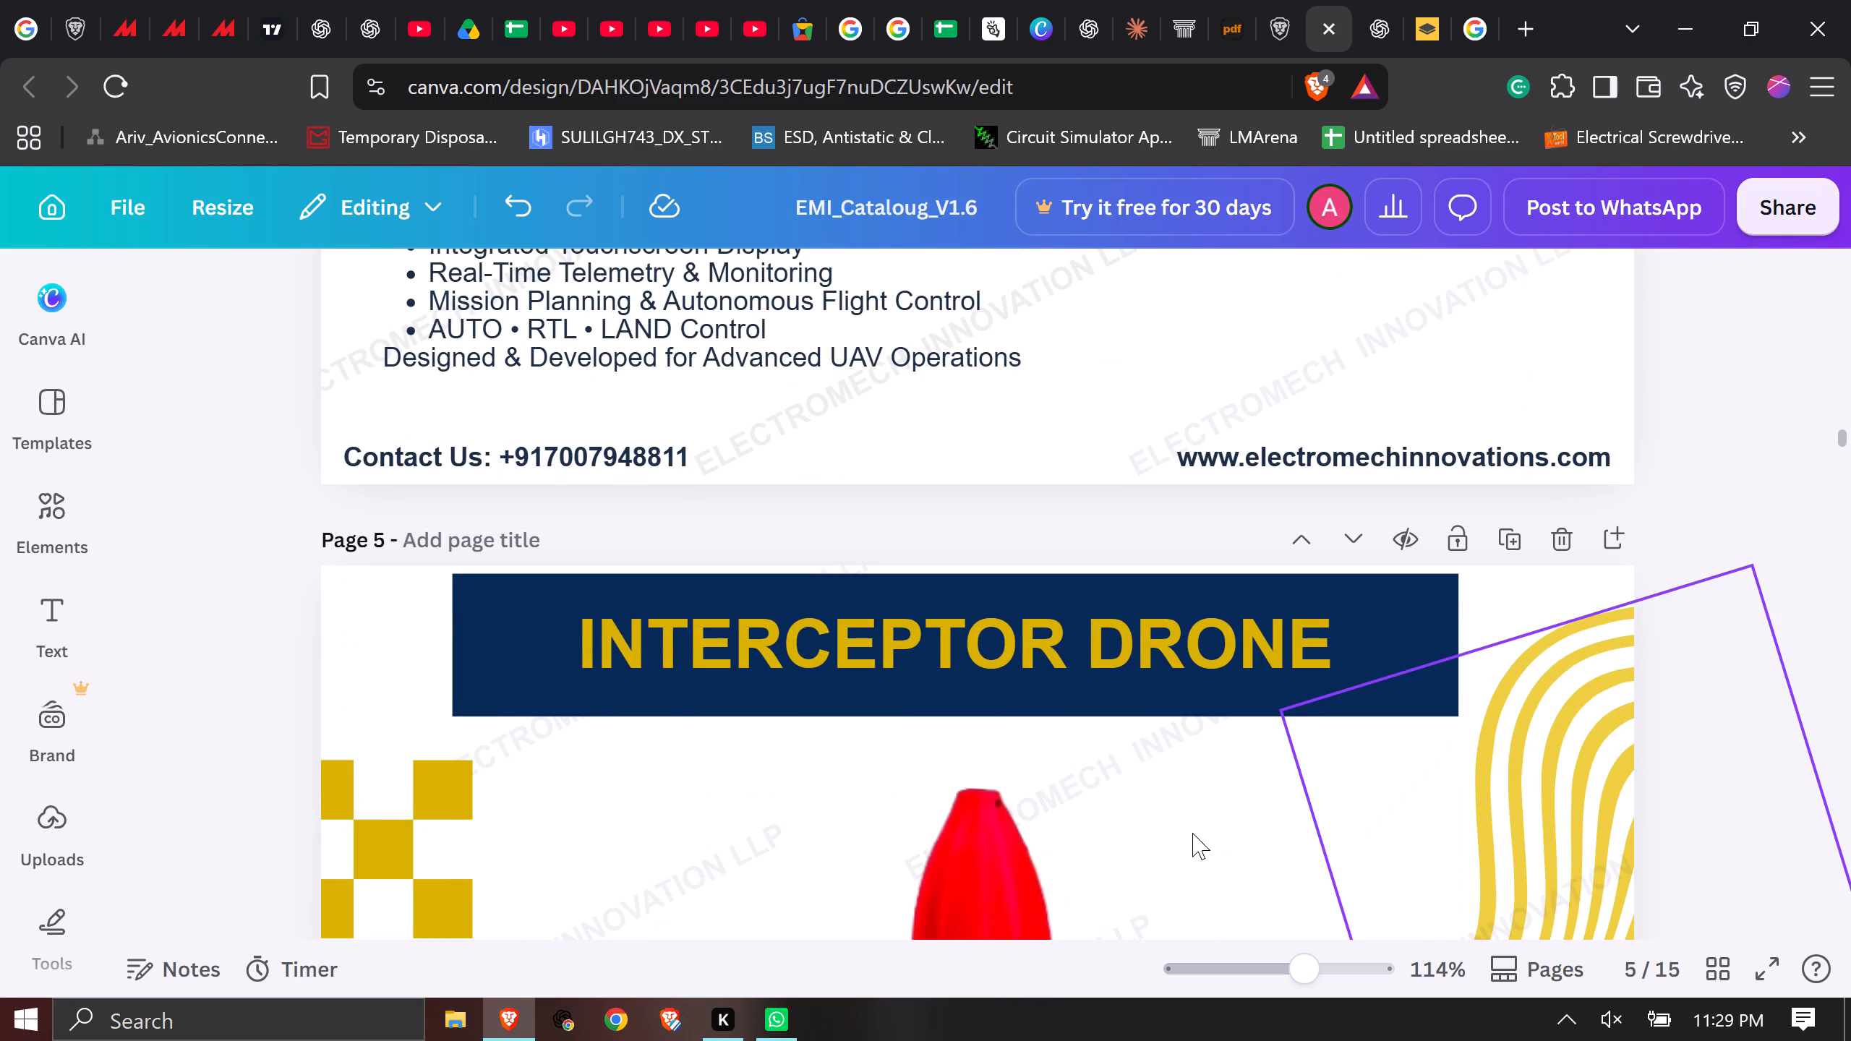
scroll(1169, 801, "down", 4)
scroll(1169, 801, "up", 1)
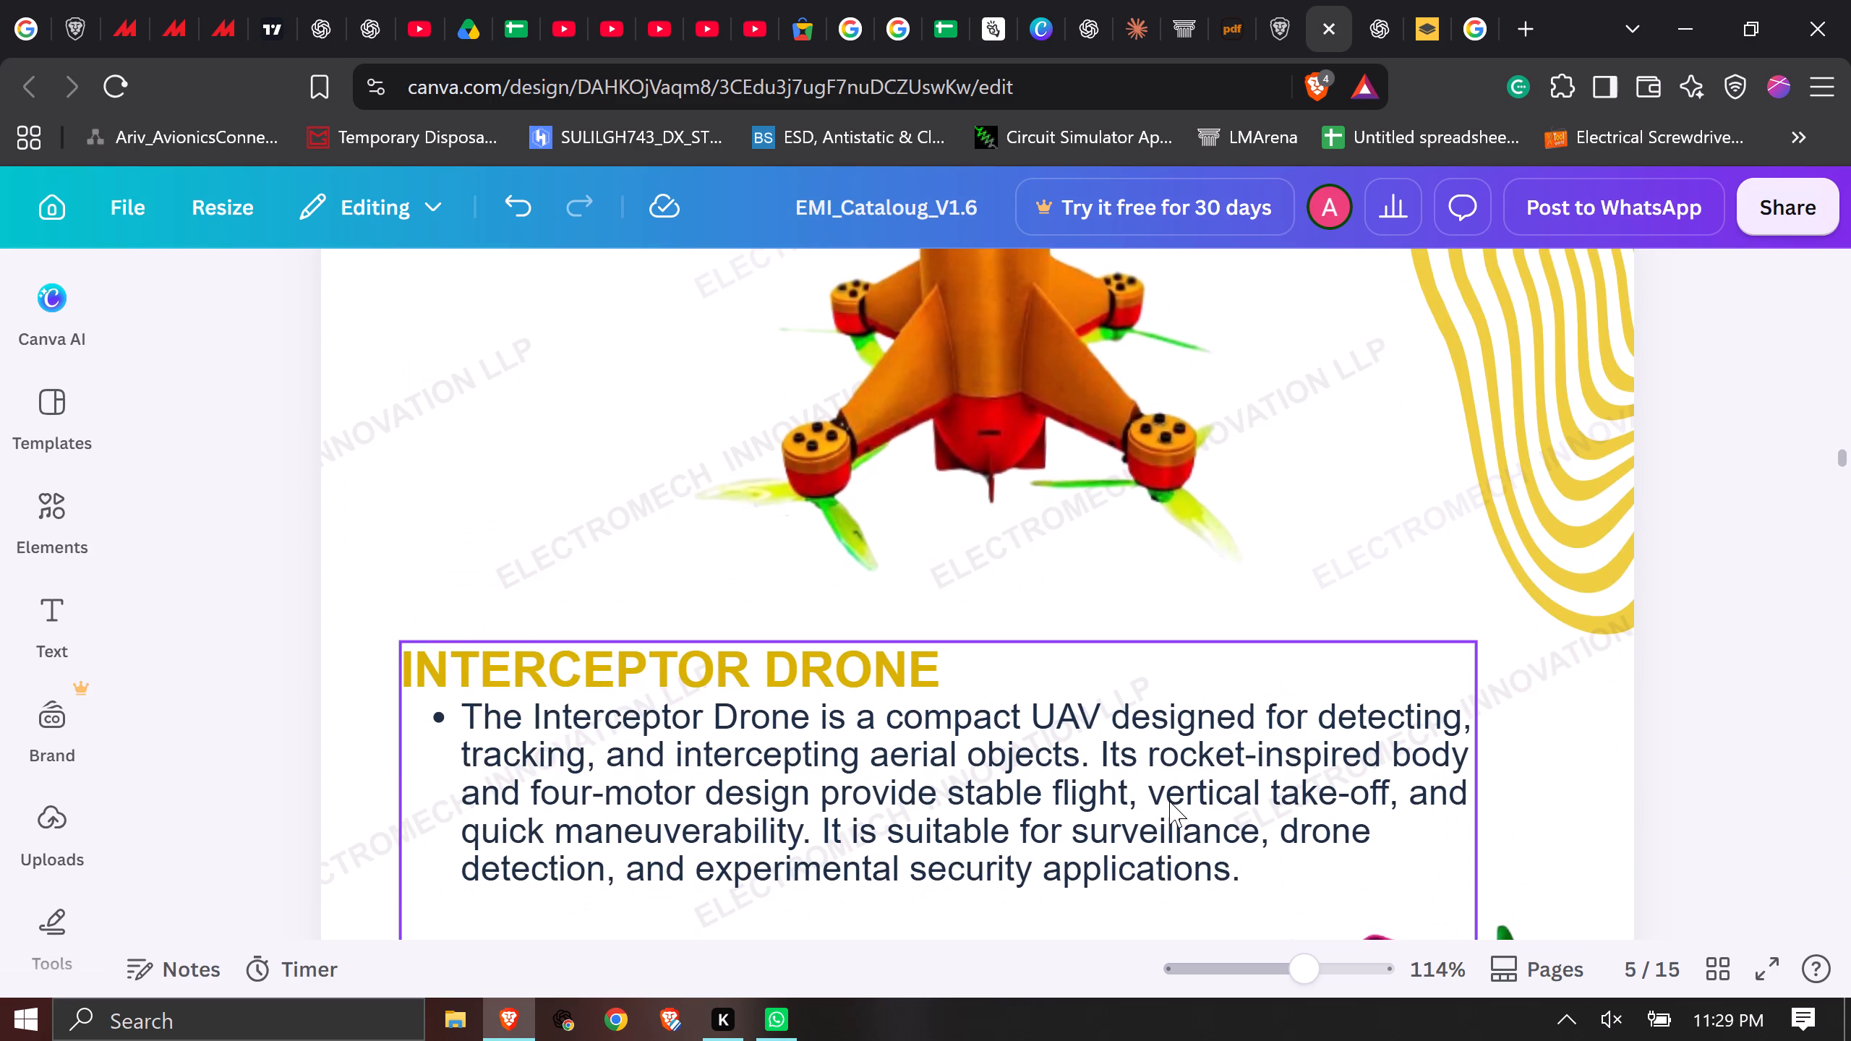
scroll(1169, 801, "down", 3)
scroll(1022, 612, "up", 2)
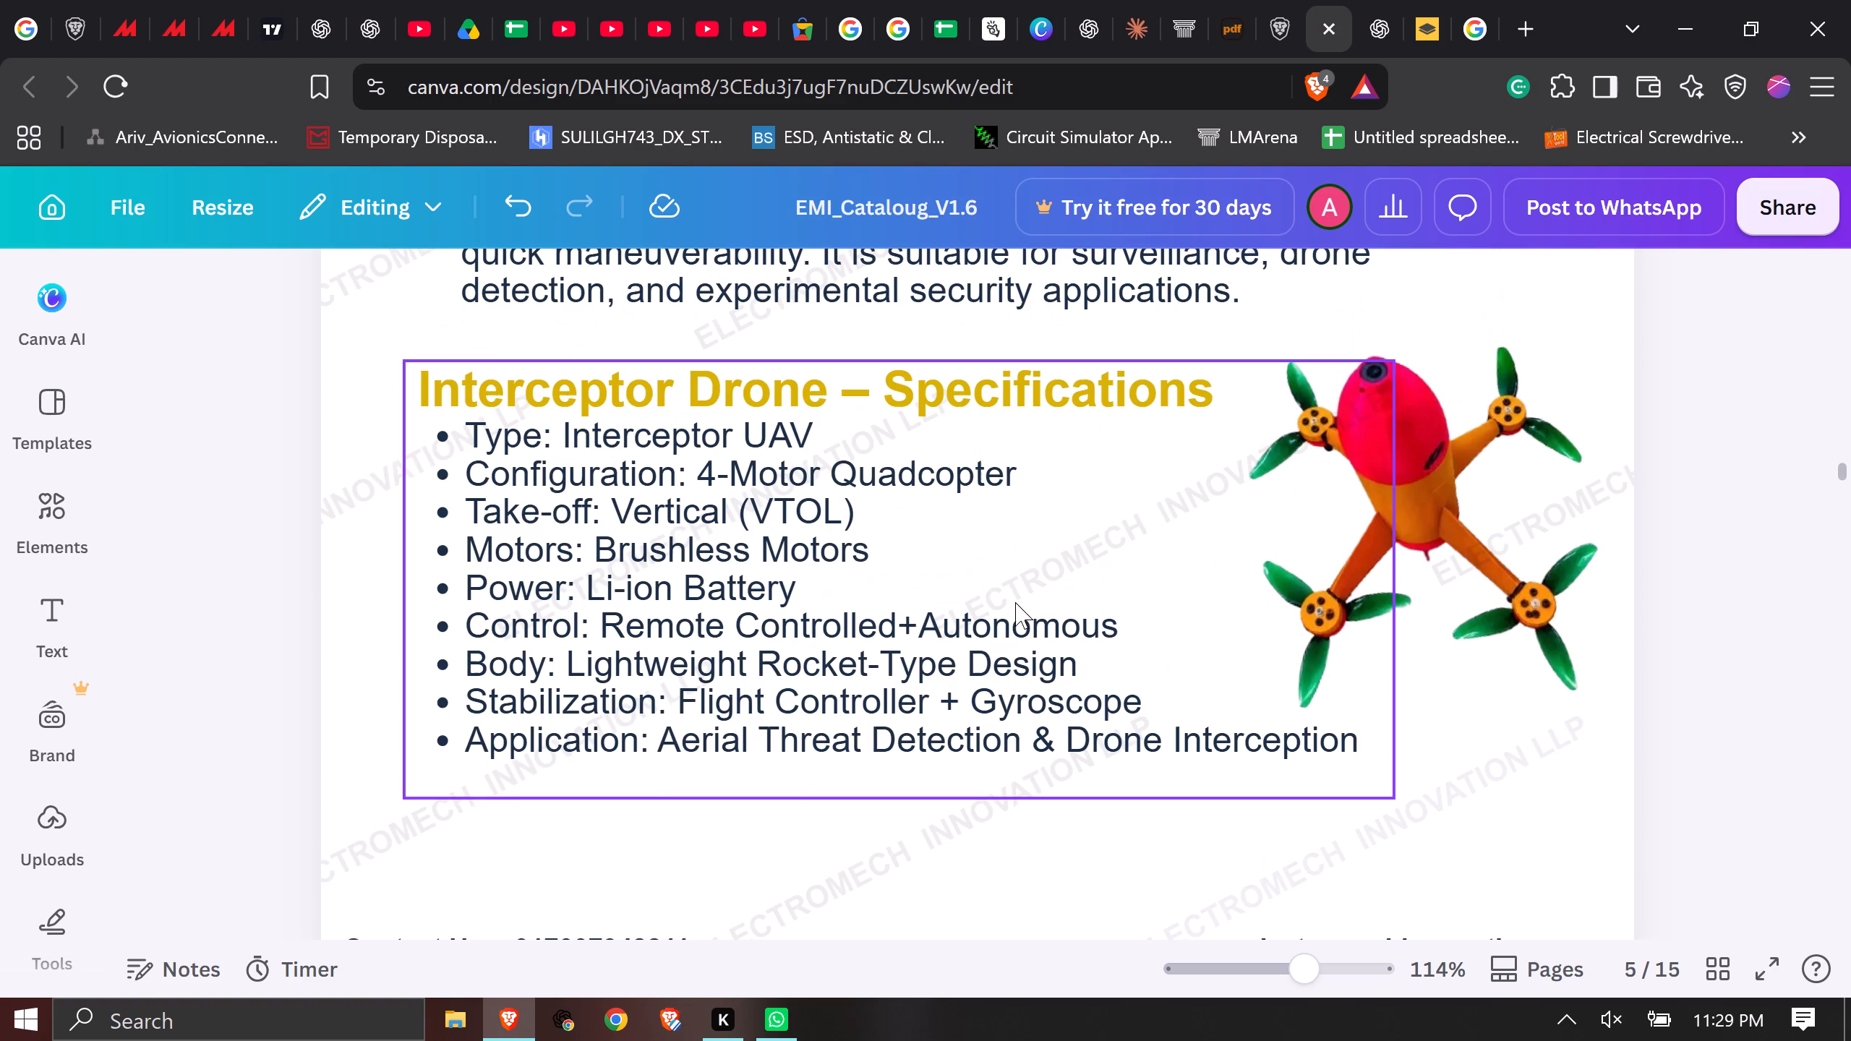
scroll(1015, 602, "down", 2, "ctrl")
scroll(1648, 656, "up", 1)
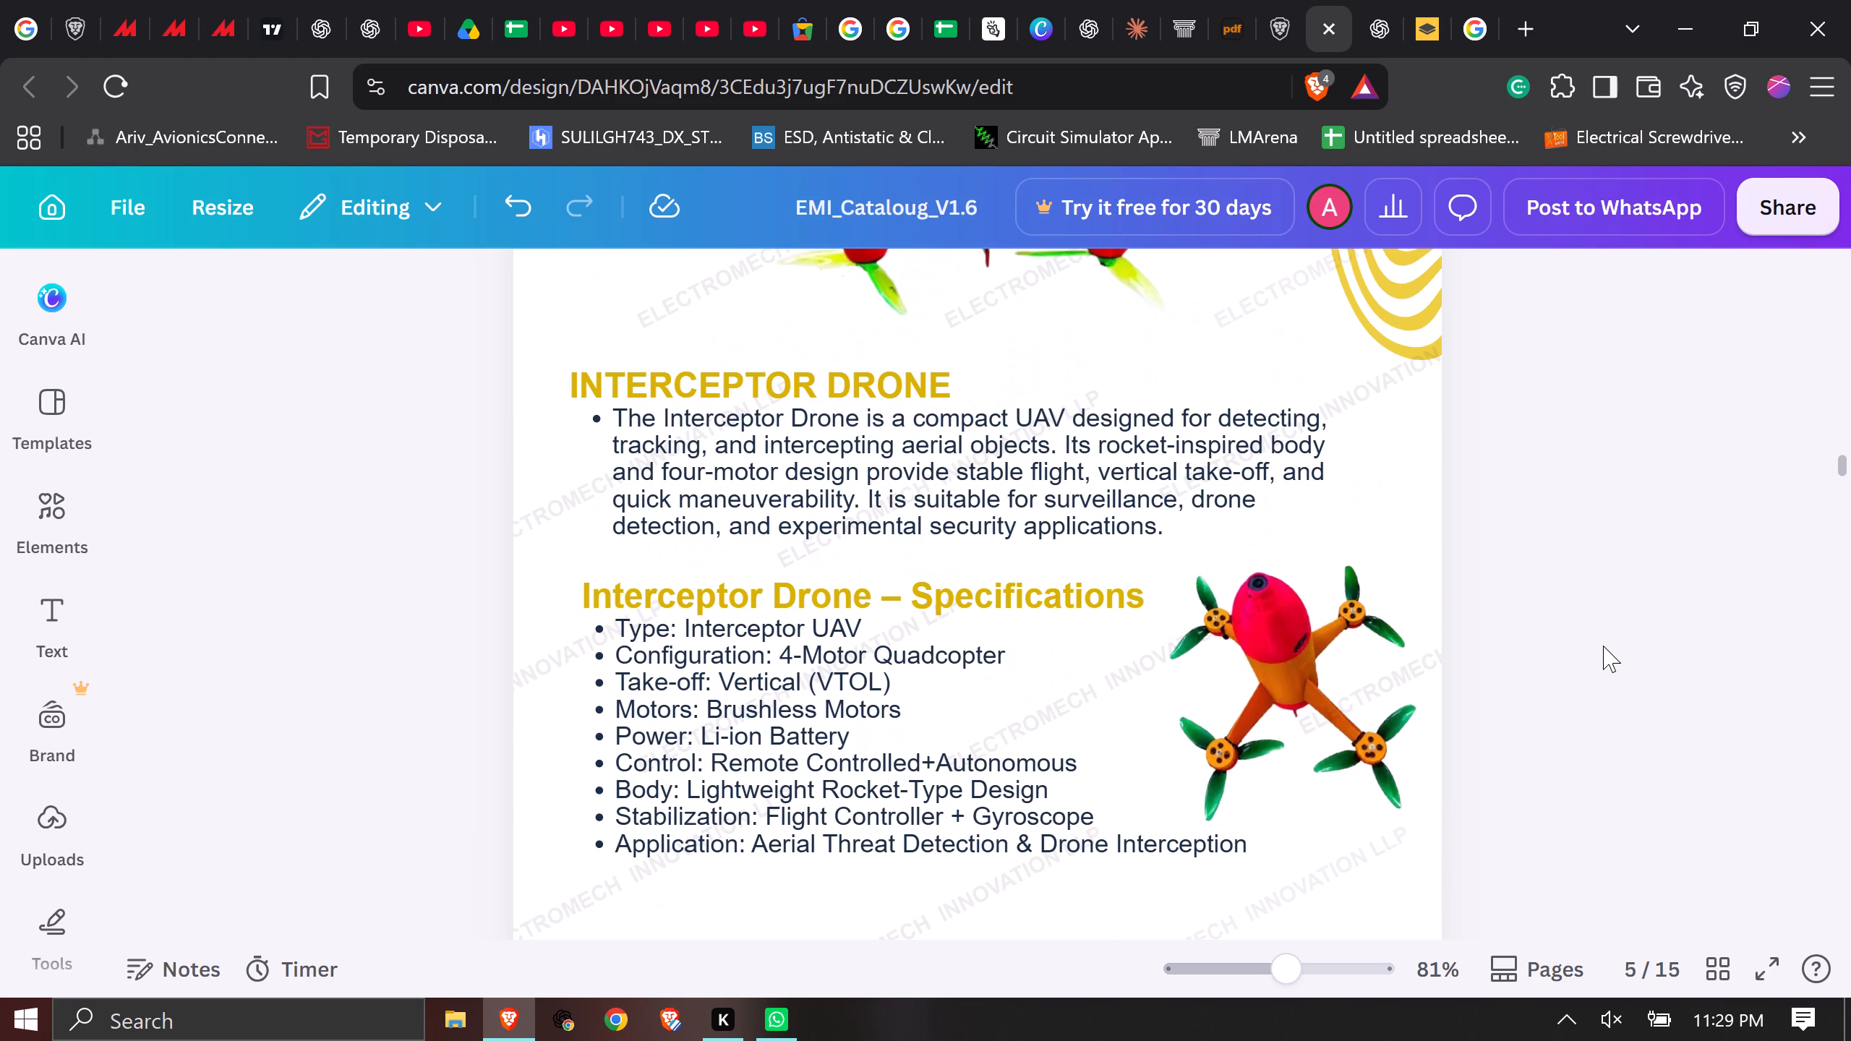
Review page 6's quadcopter and training hexacopter layout and how it sits above the footer.
scroll(1603, 646, "down", 3)
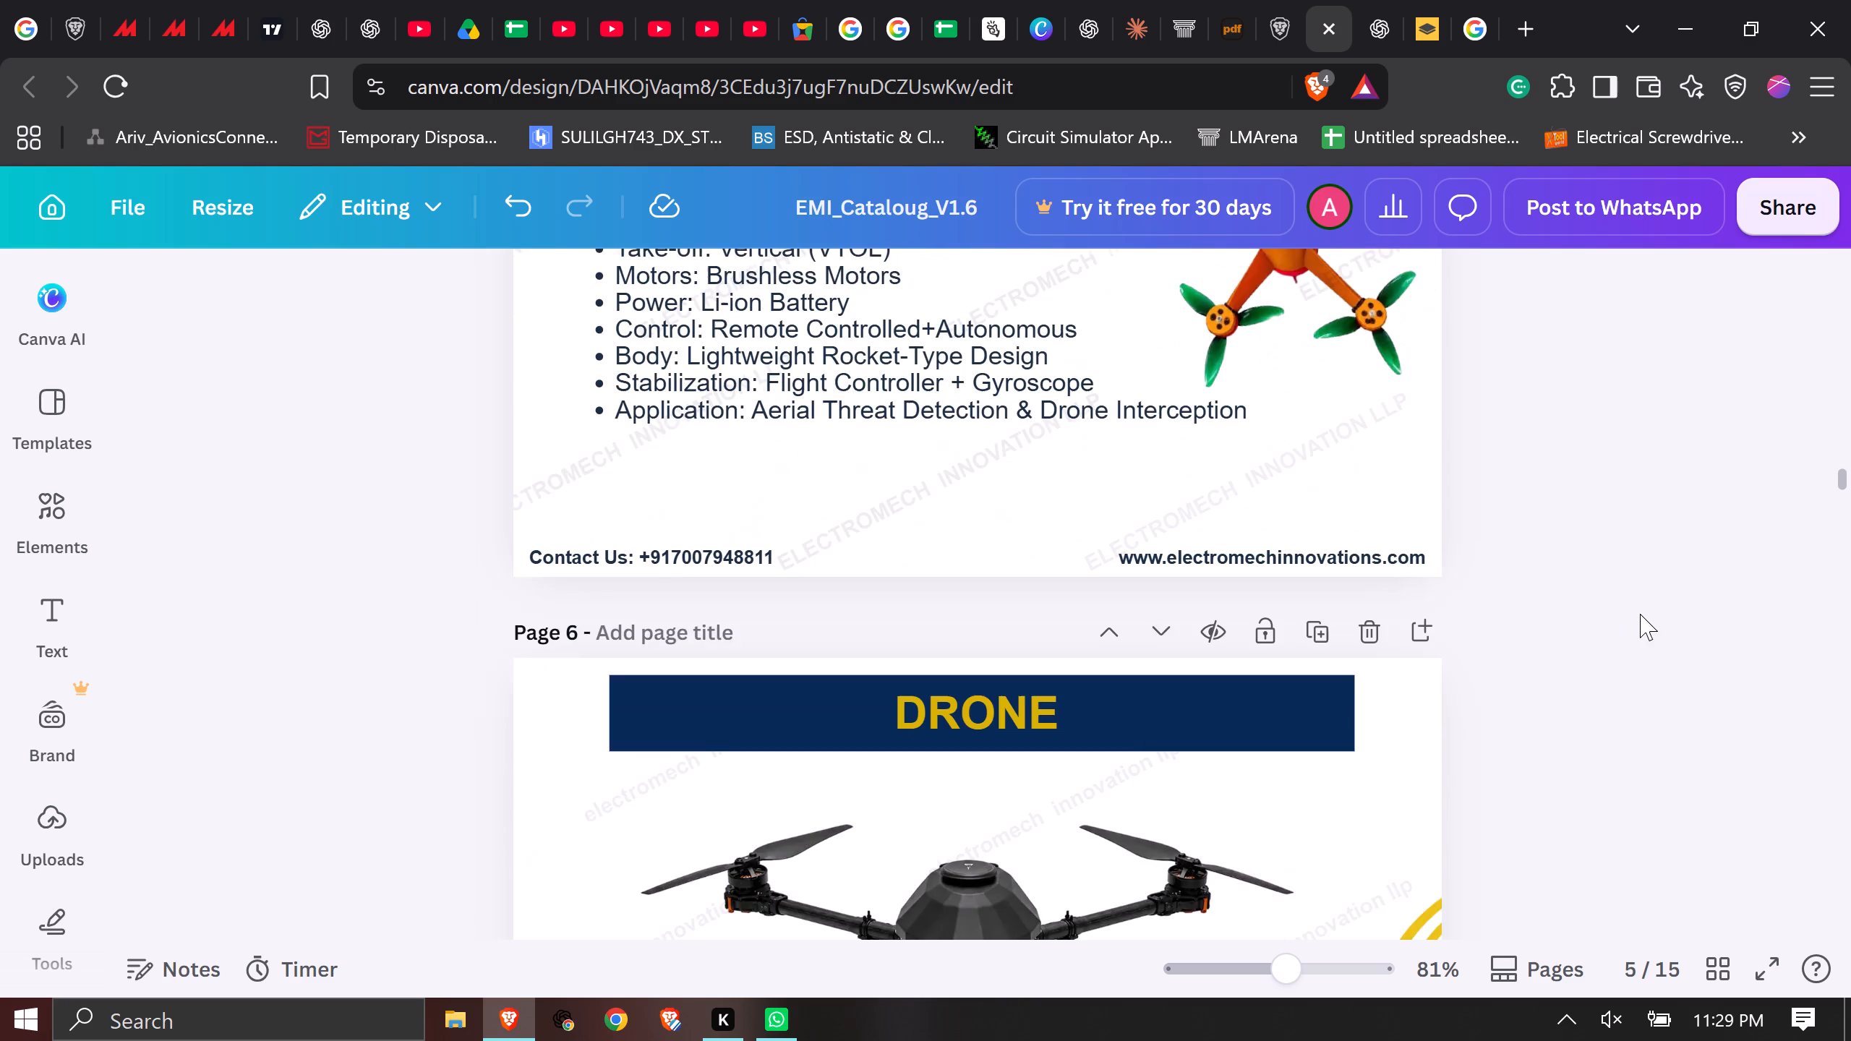
scroll(1651, 609, "down", 7)
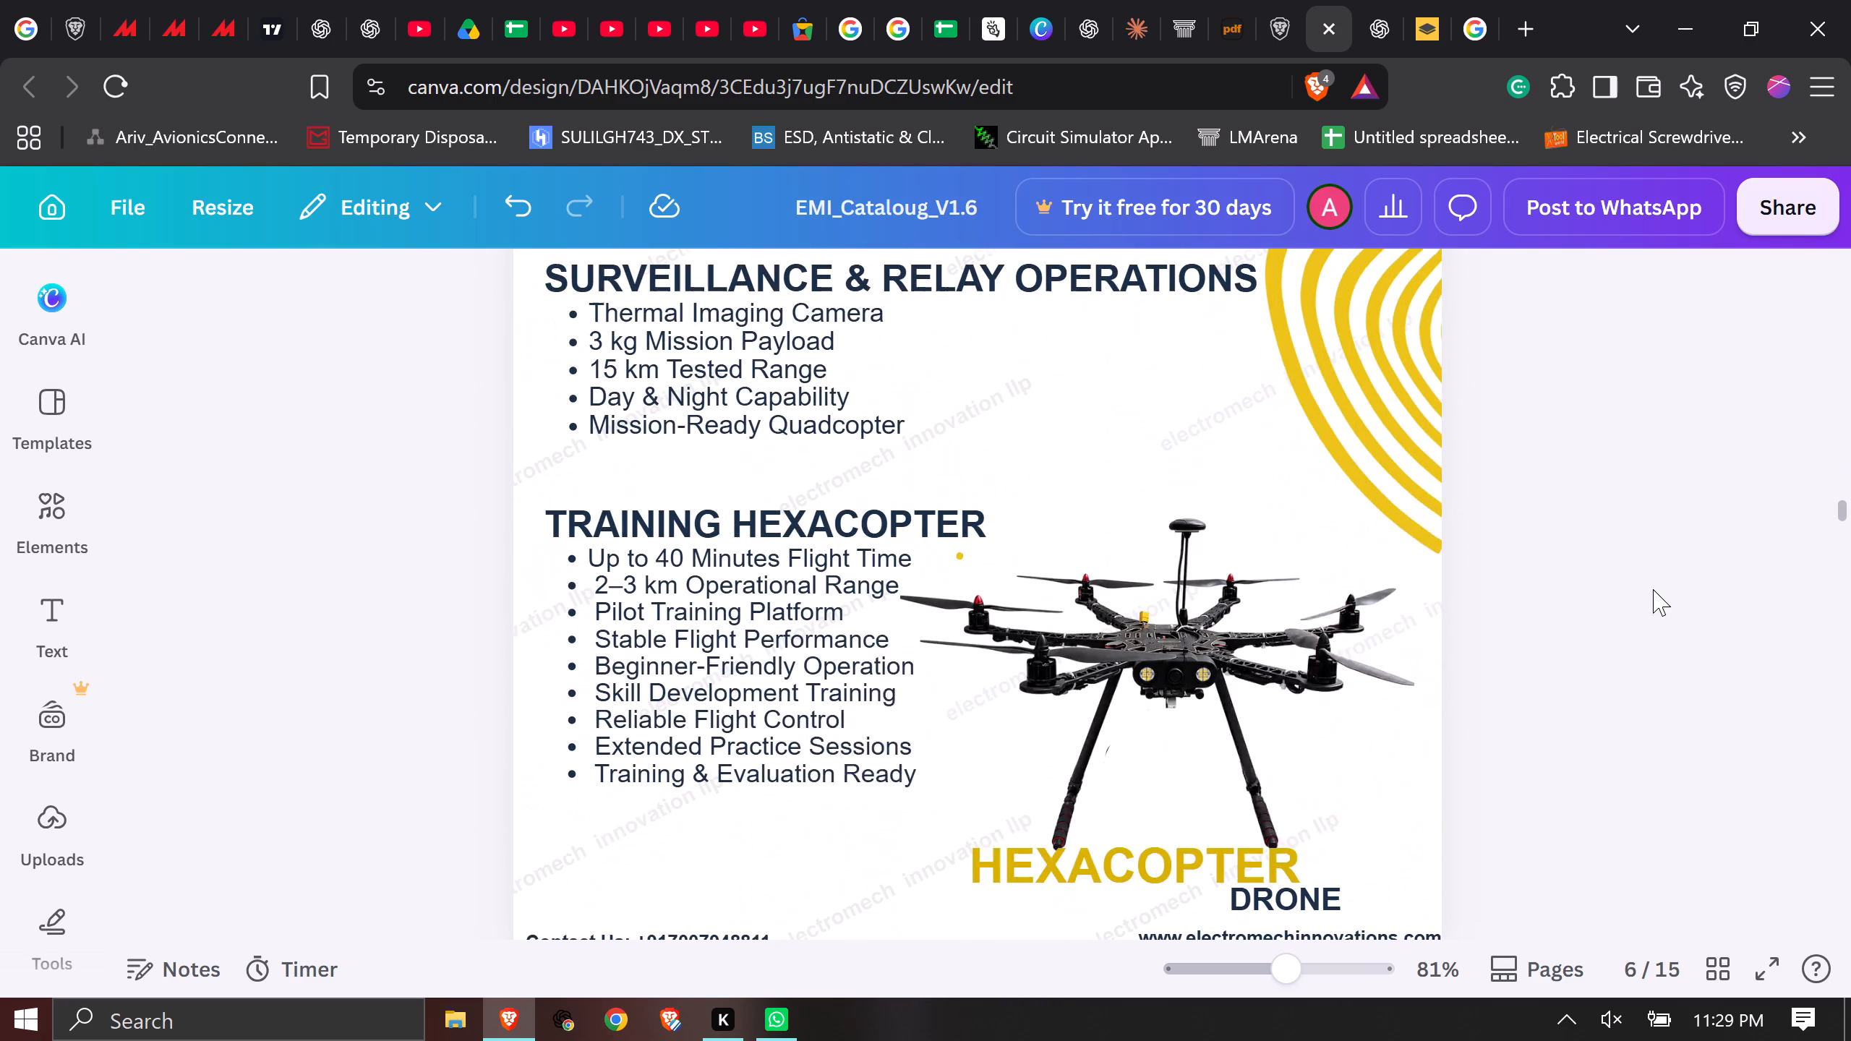
scroll(1653, 589, "down", 3, "ctrl")
scroll(1191, 661, "up", 1)
scroll(1191, 661, "down", 1)
scroll(1191, 661, "up", 3)
scroll(1191, 661, "down", 2)
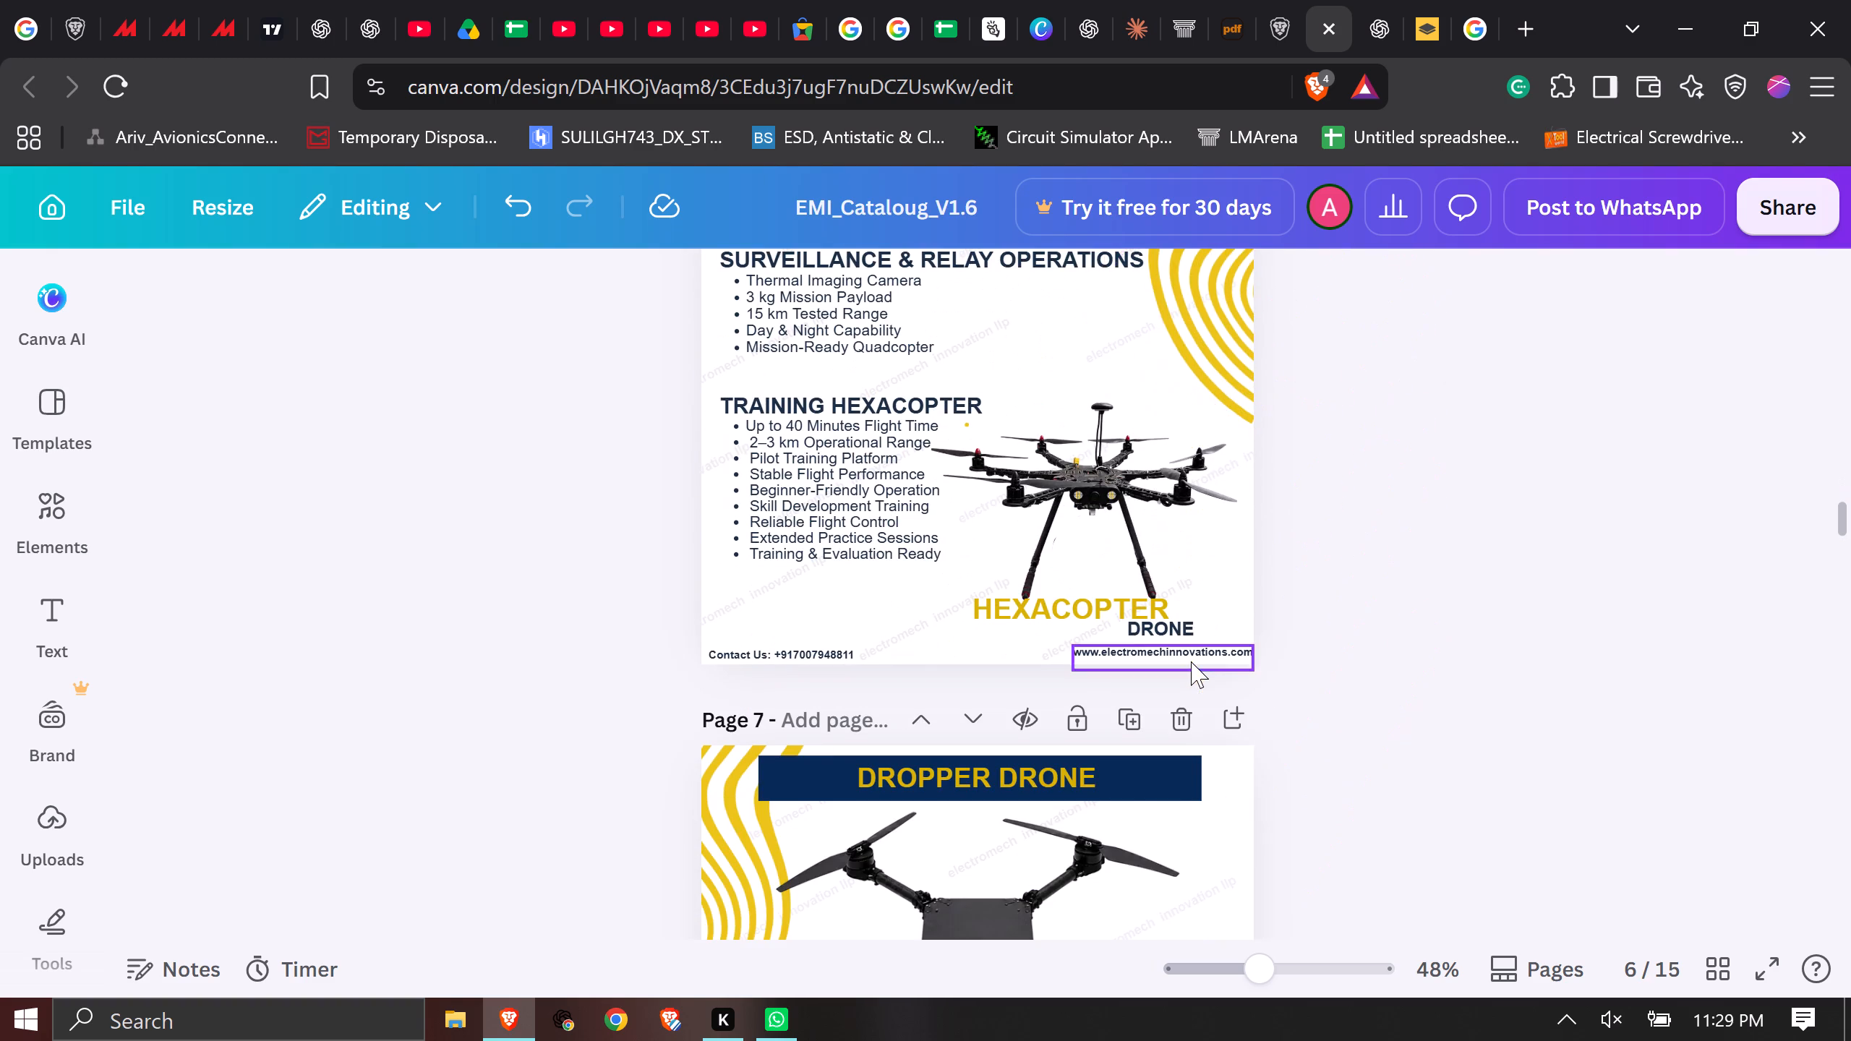
scroll(1183, 614, "up", 1)
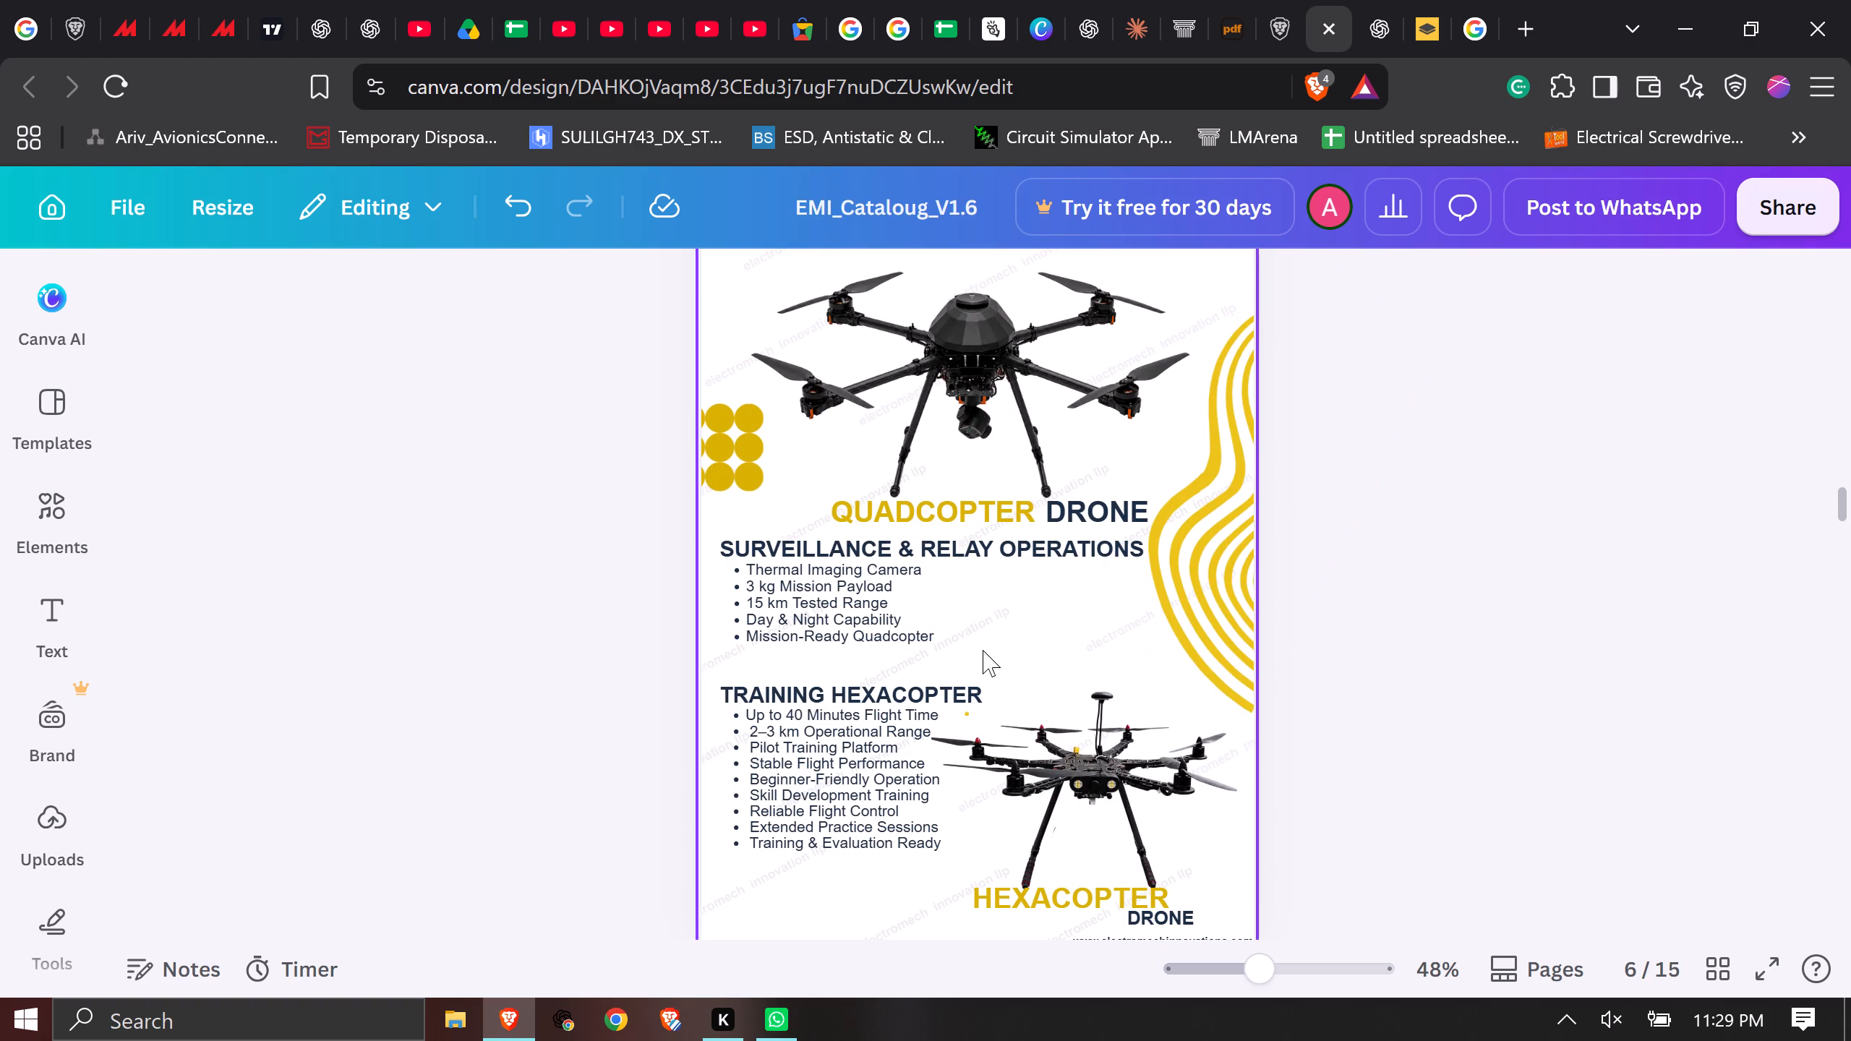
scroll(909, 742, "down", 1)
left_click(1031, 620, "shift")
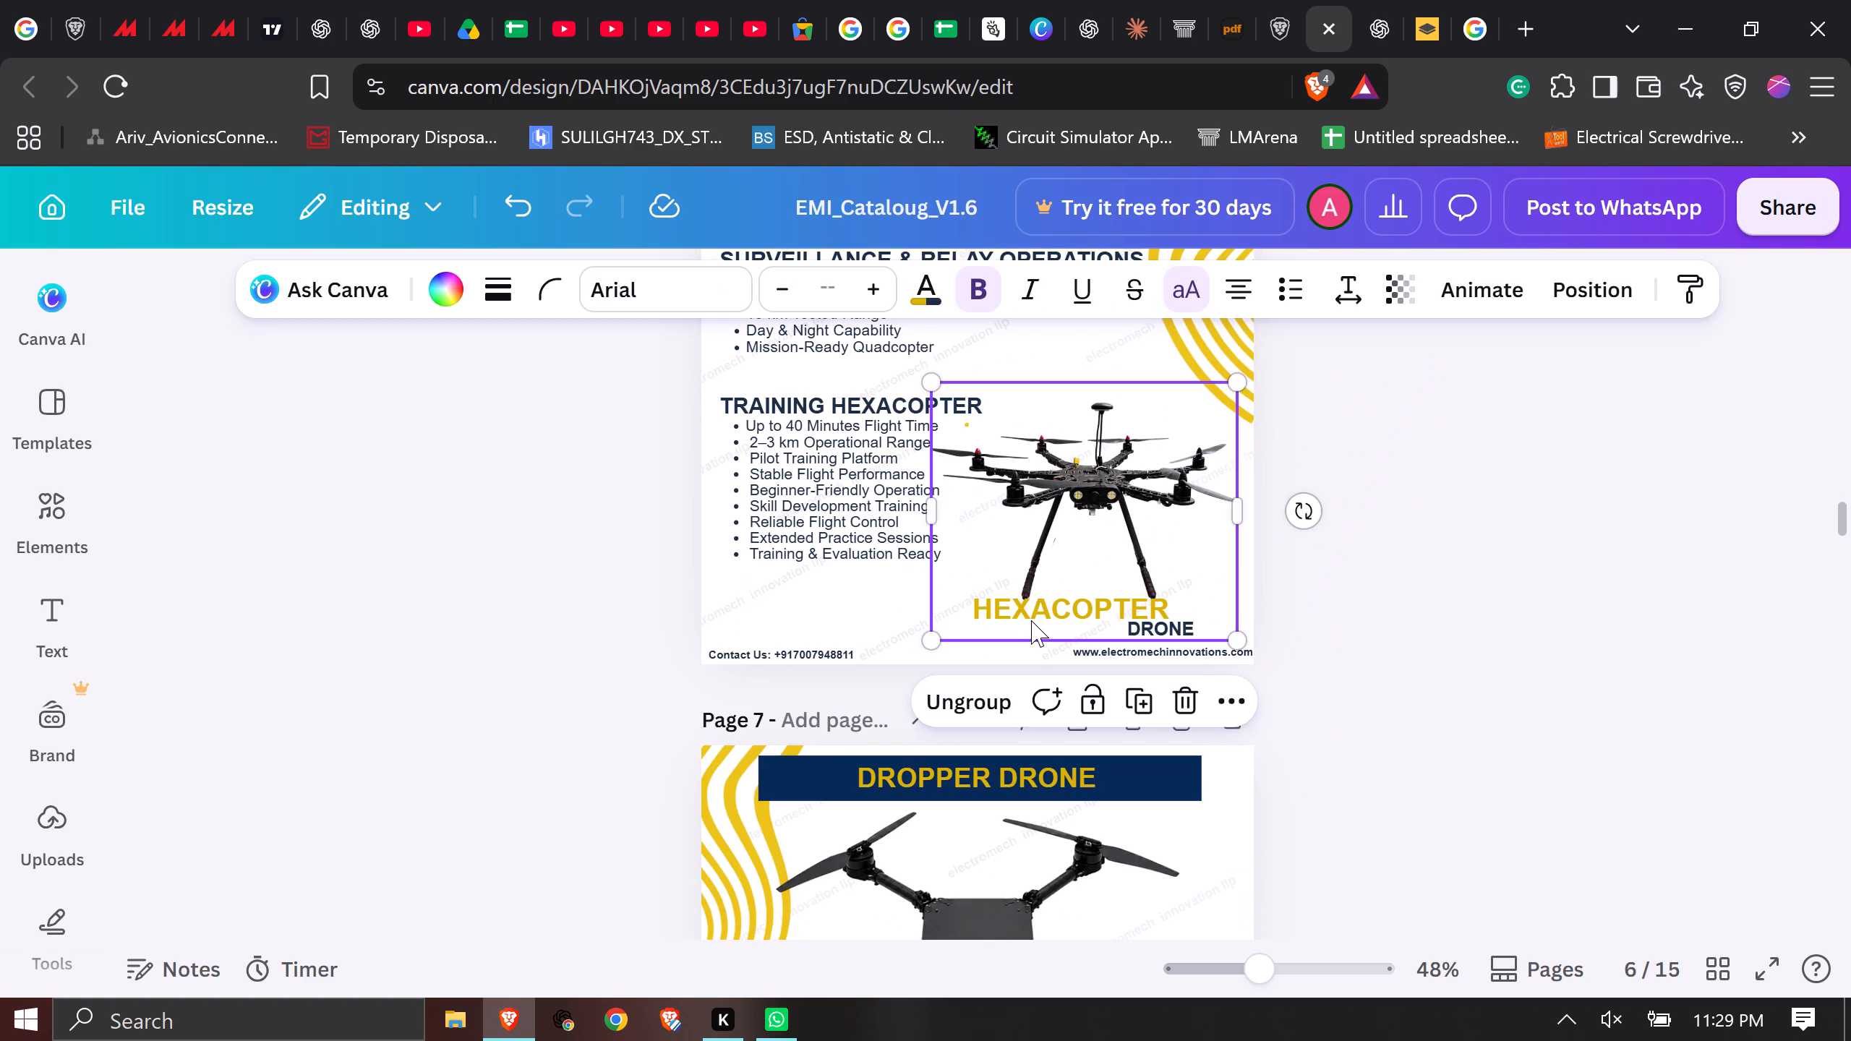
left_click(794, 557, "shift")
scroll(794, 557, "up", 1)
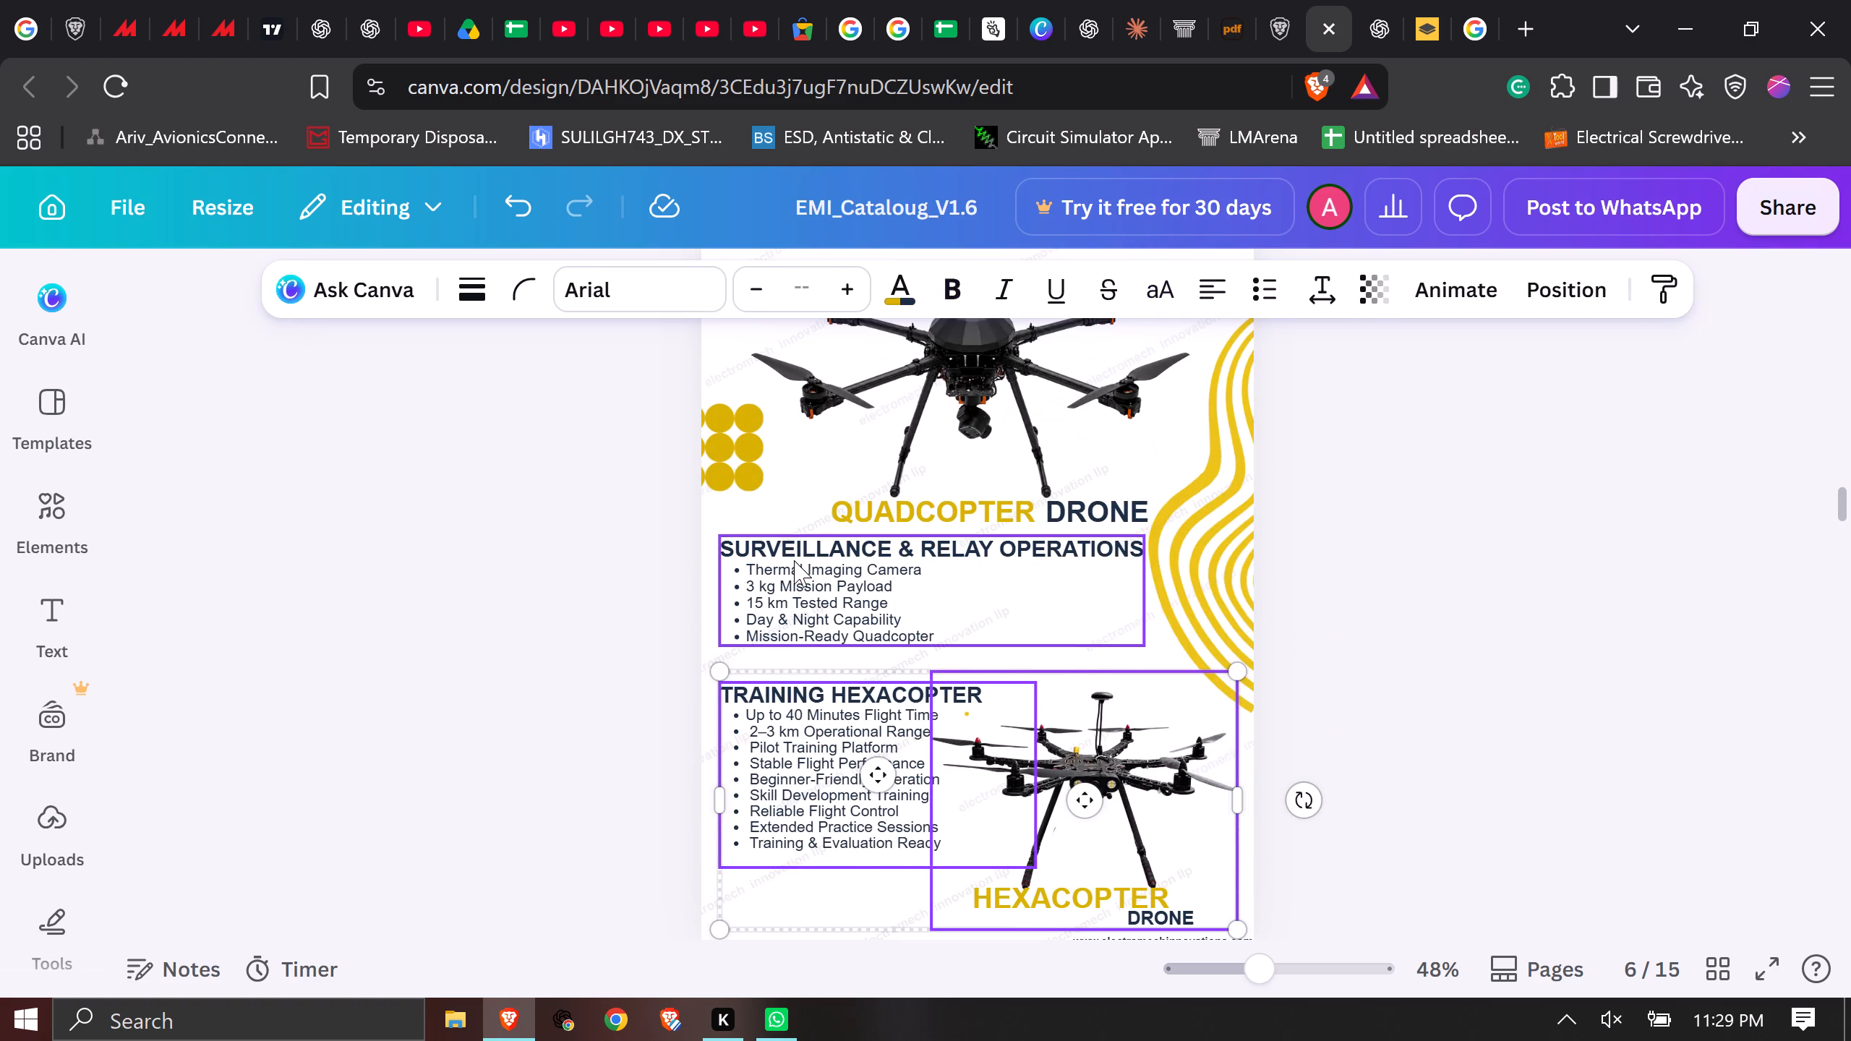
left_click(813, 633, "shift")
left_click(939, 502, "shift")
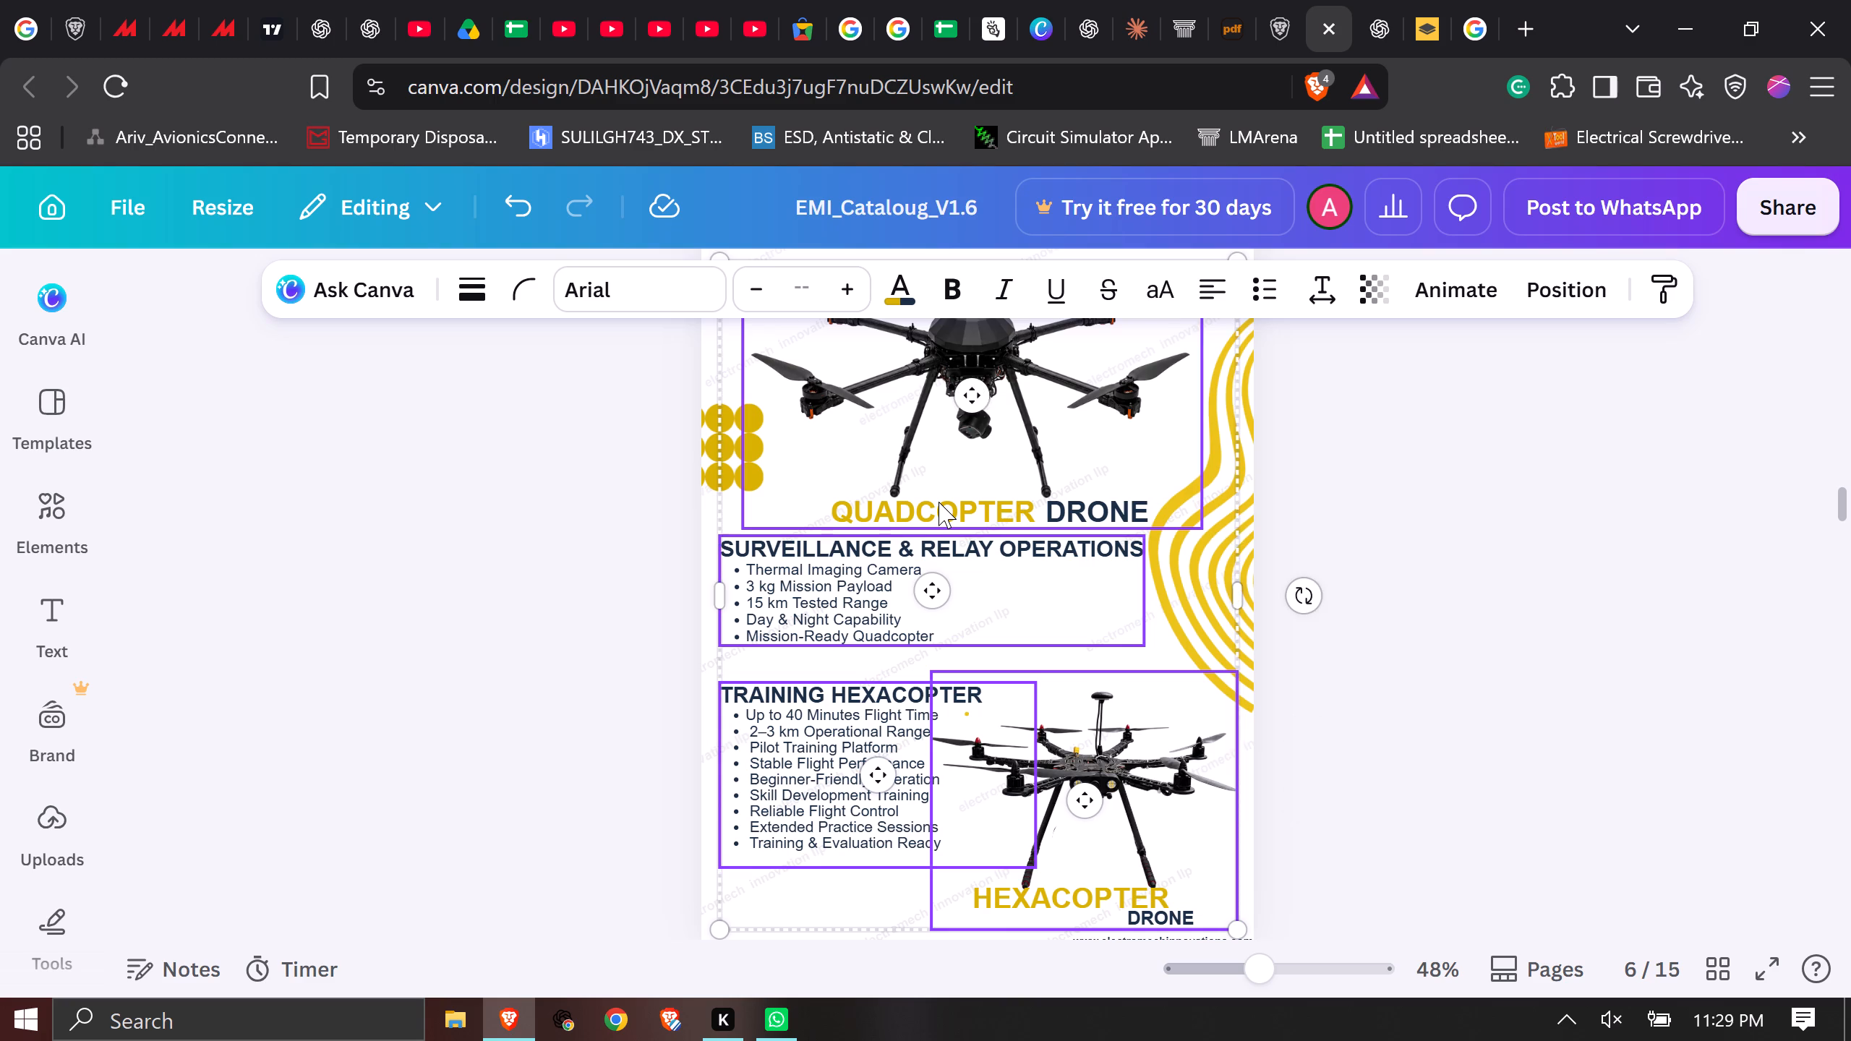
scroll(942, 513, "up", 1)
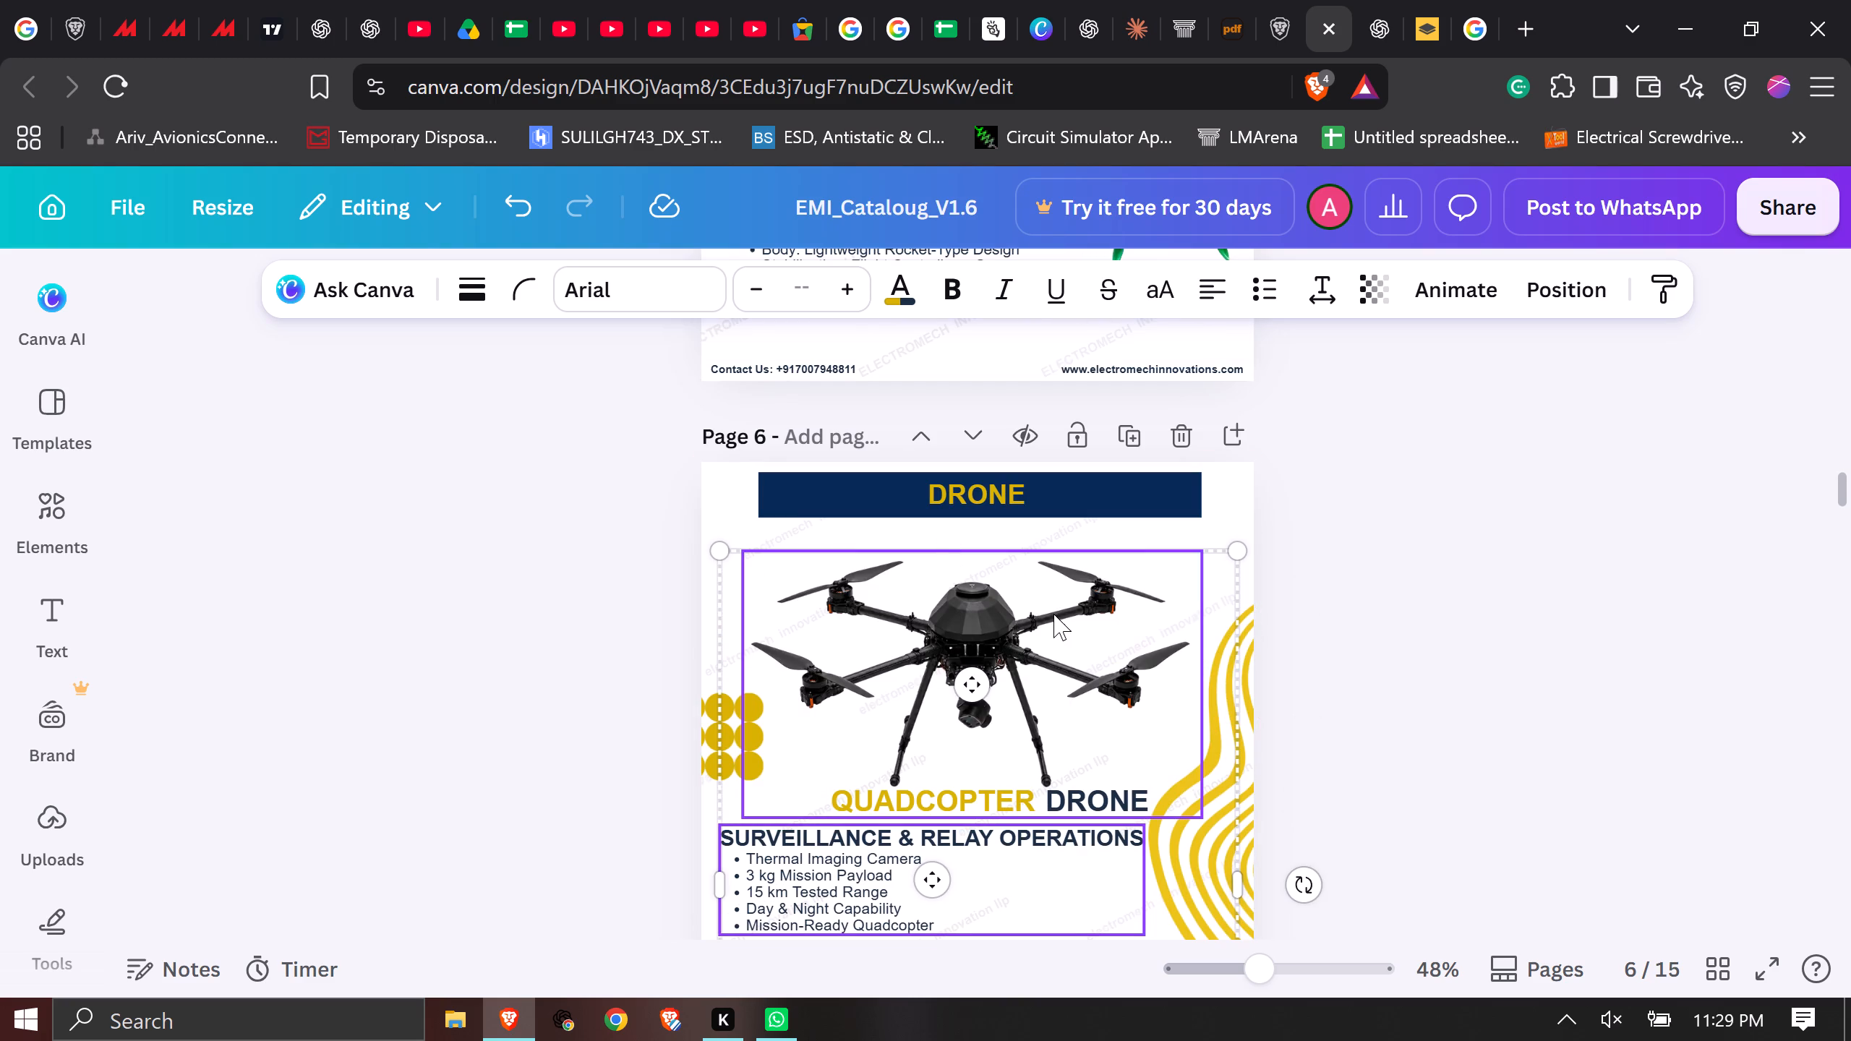
Copy page 6's quadcopter picture group, surveillance text block, training hexacopter text block and hexacopter picture group together.
left_click(1052, 615, "ctrl")
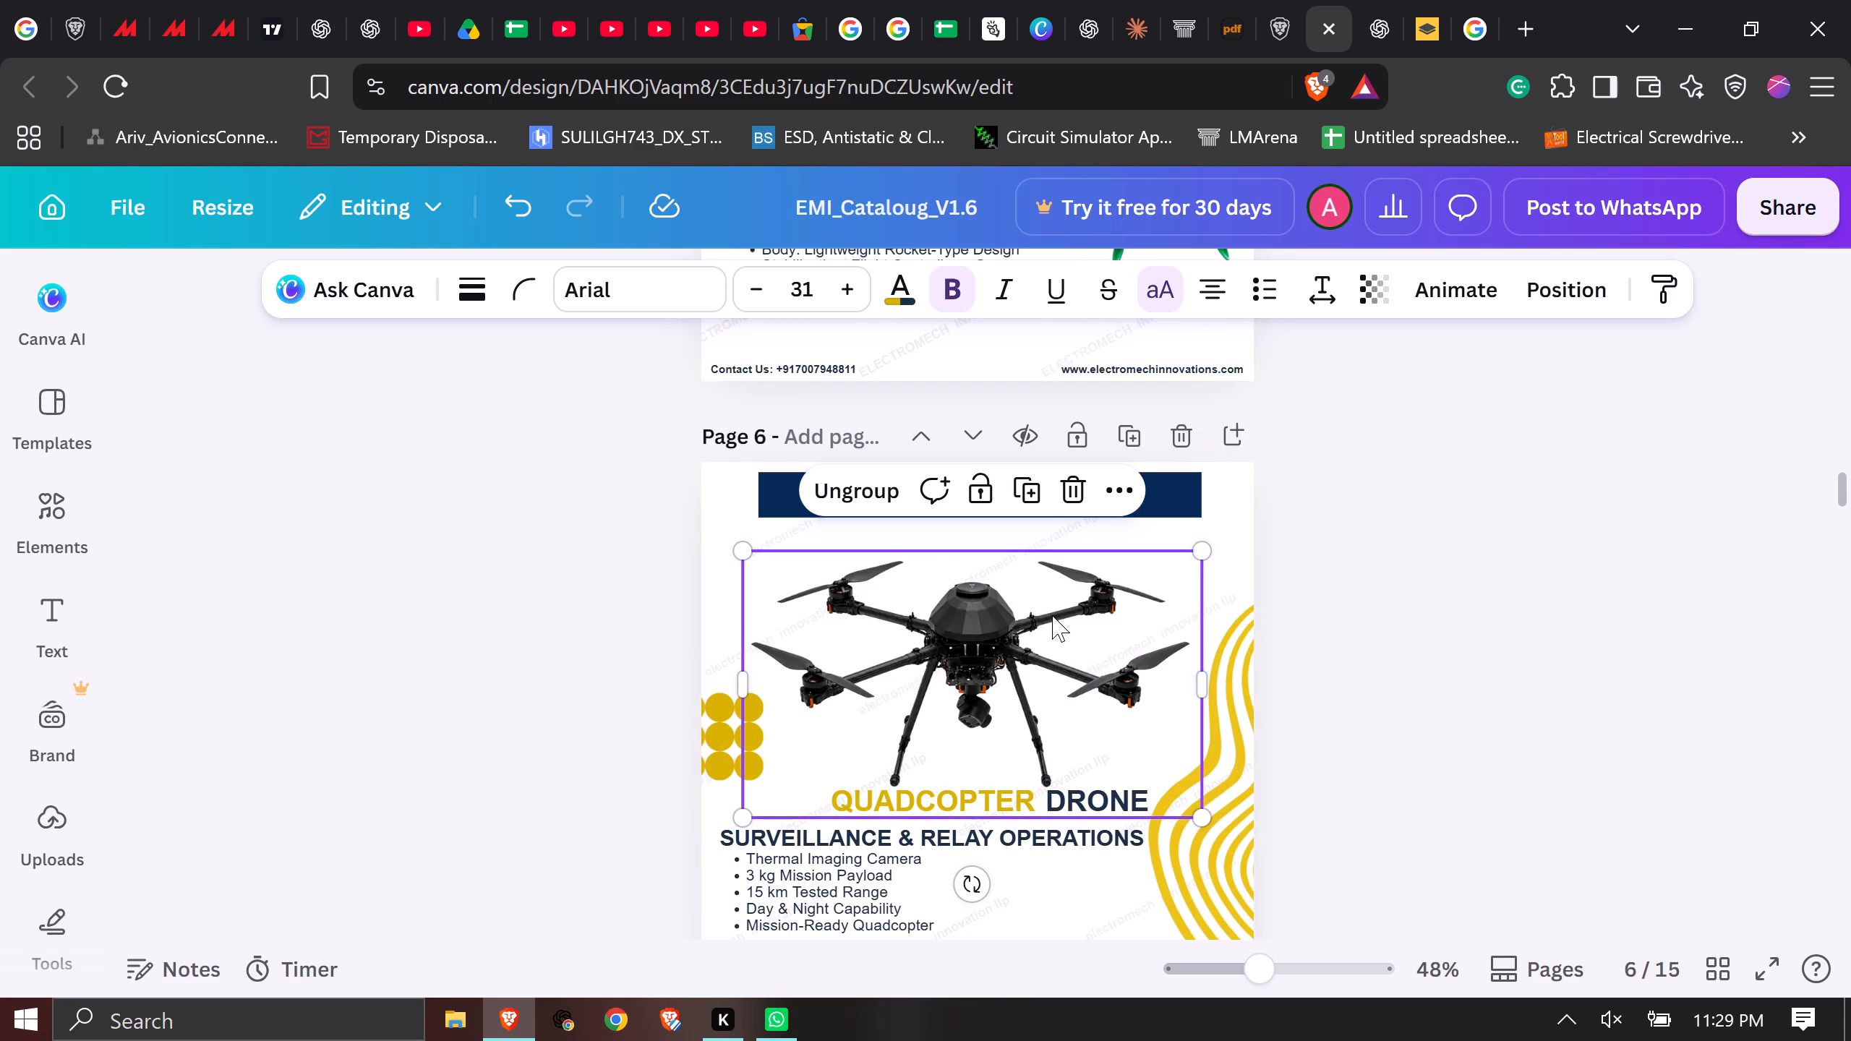
scroll(1052, 615, "down", 2)
left_click(1075, 581, "shift")
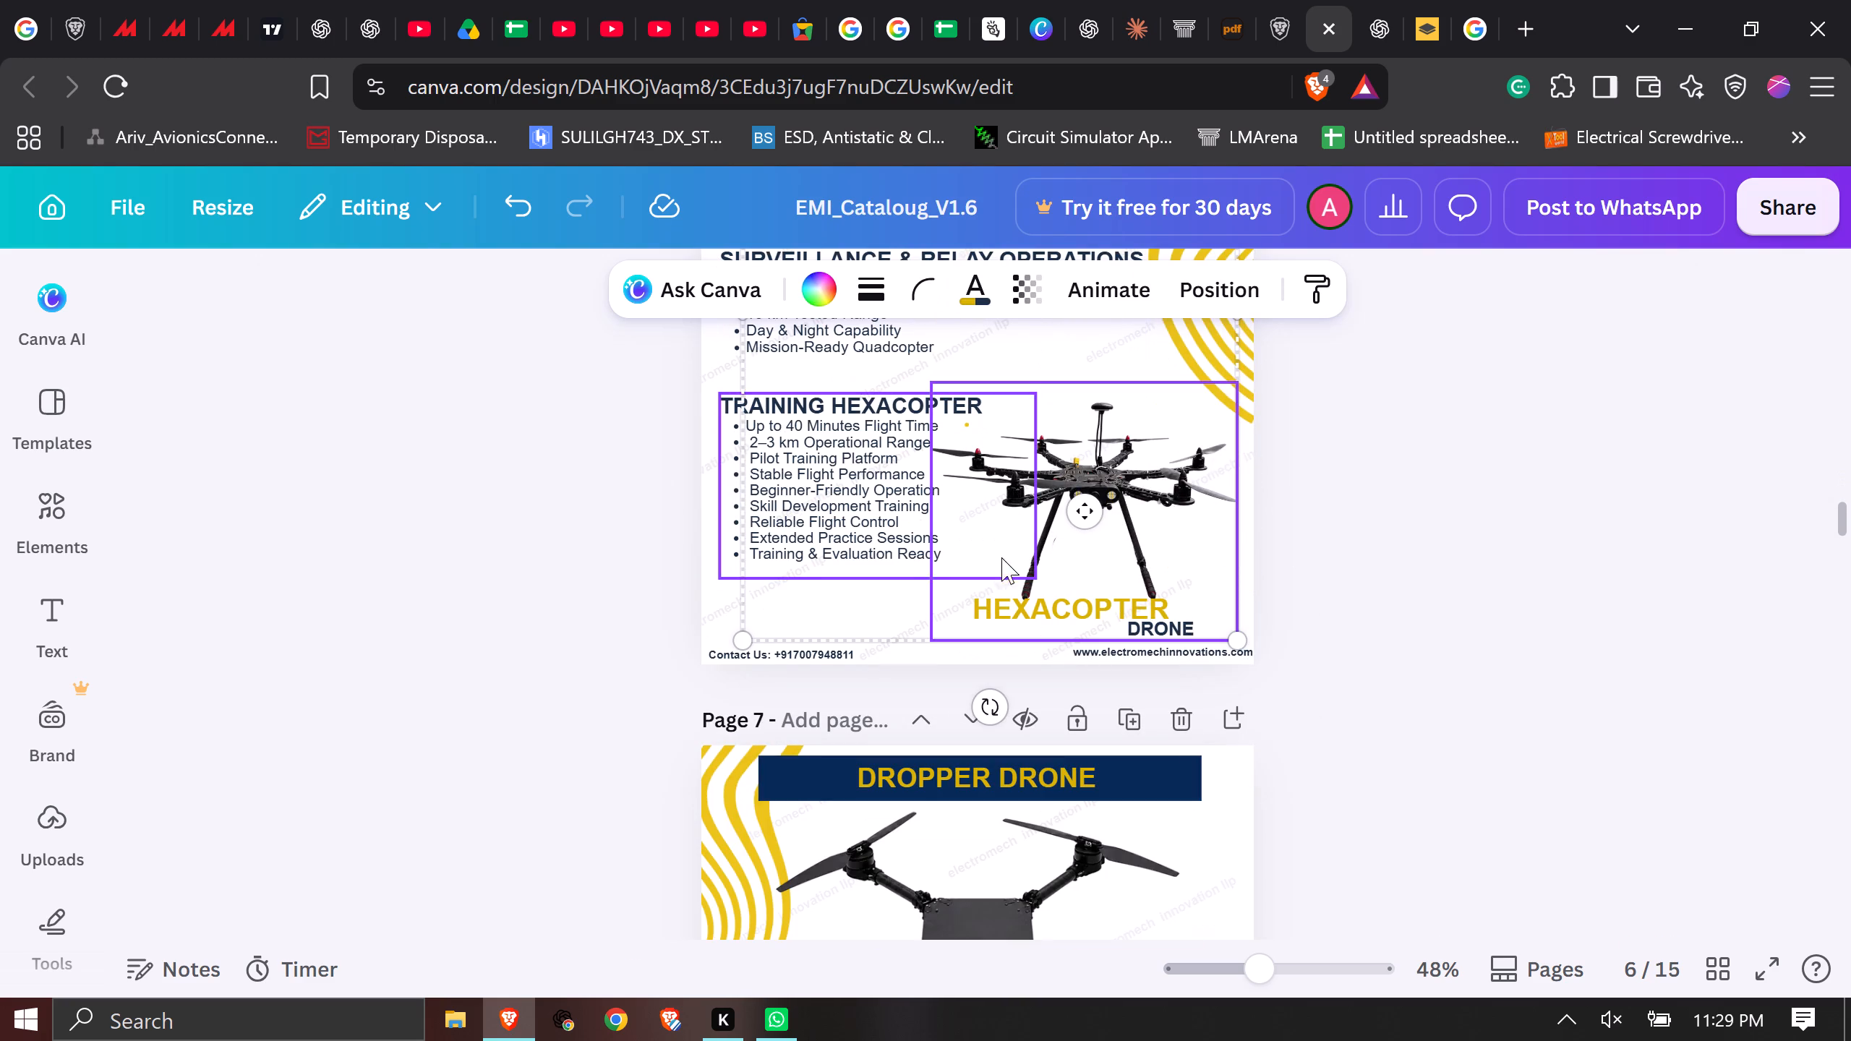
left_click(881, 533, "shift")
scroll(881, 533, "up", 1)
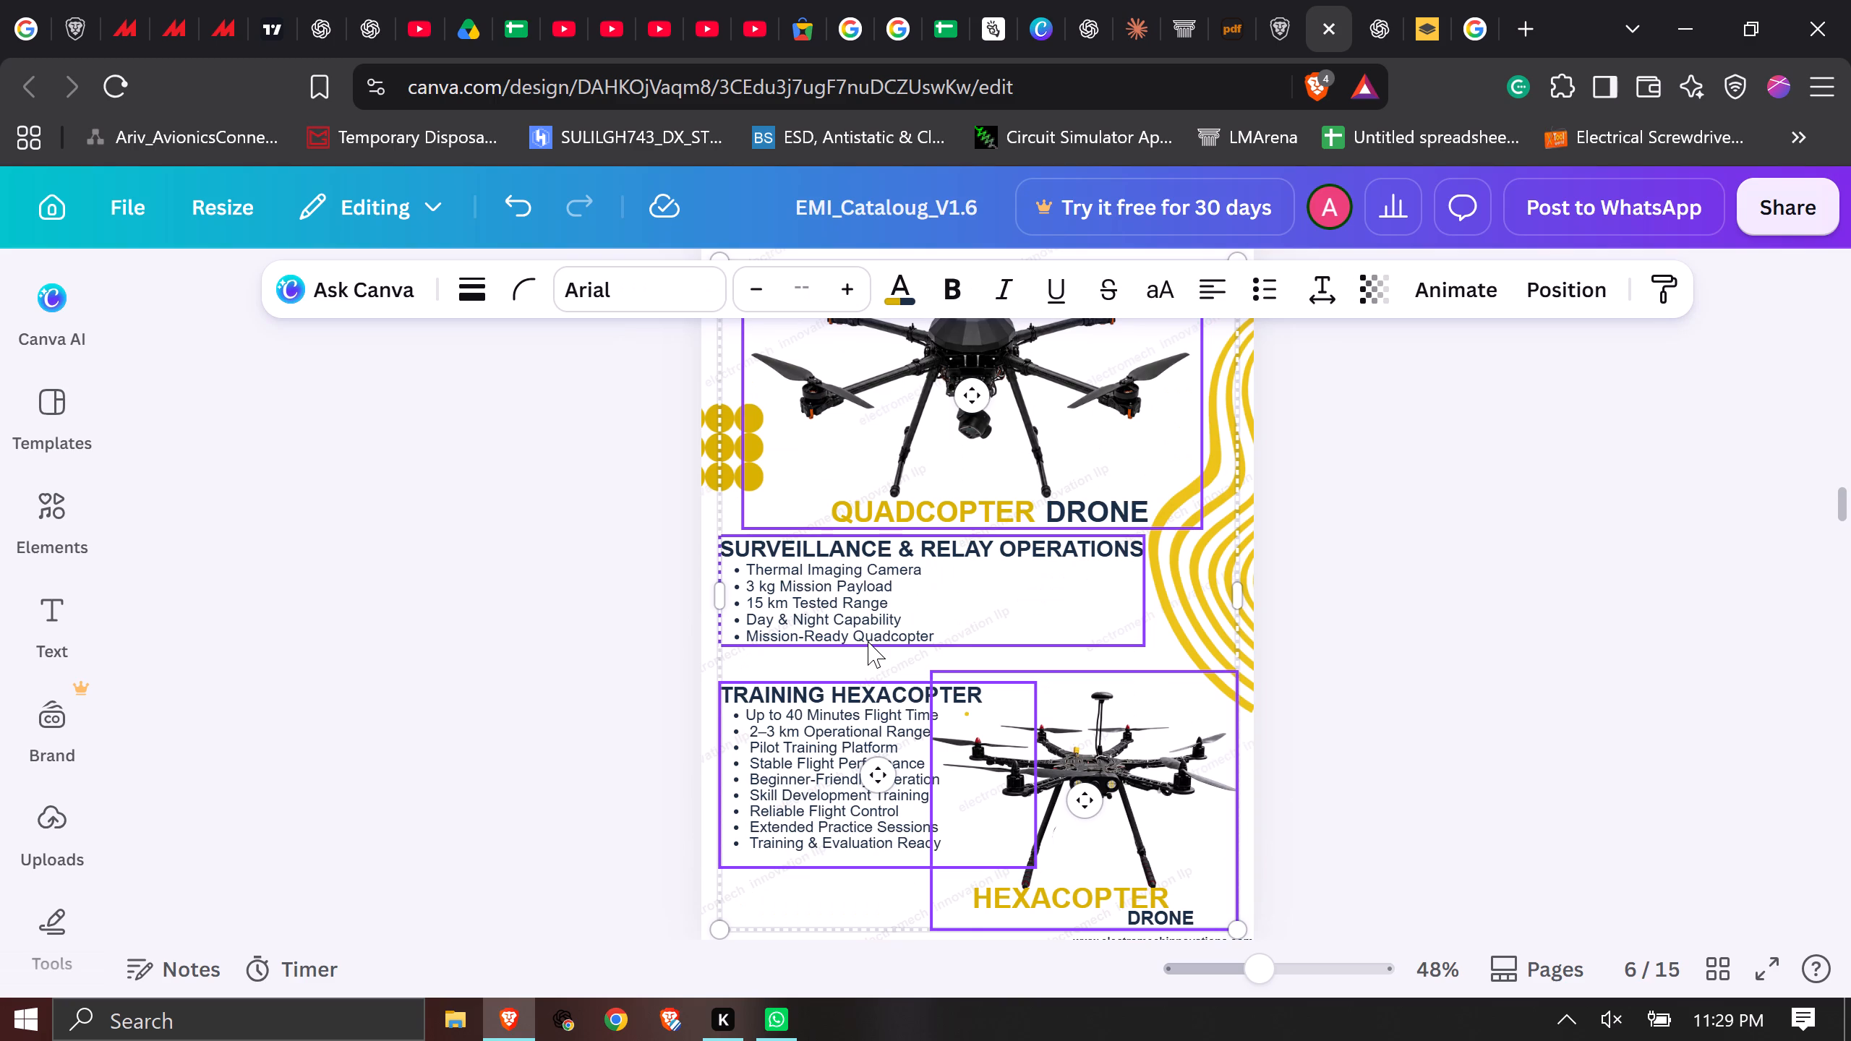
left_click(879, 622, "shift")
left_click(936, 476, "shift")
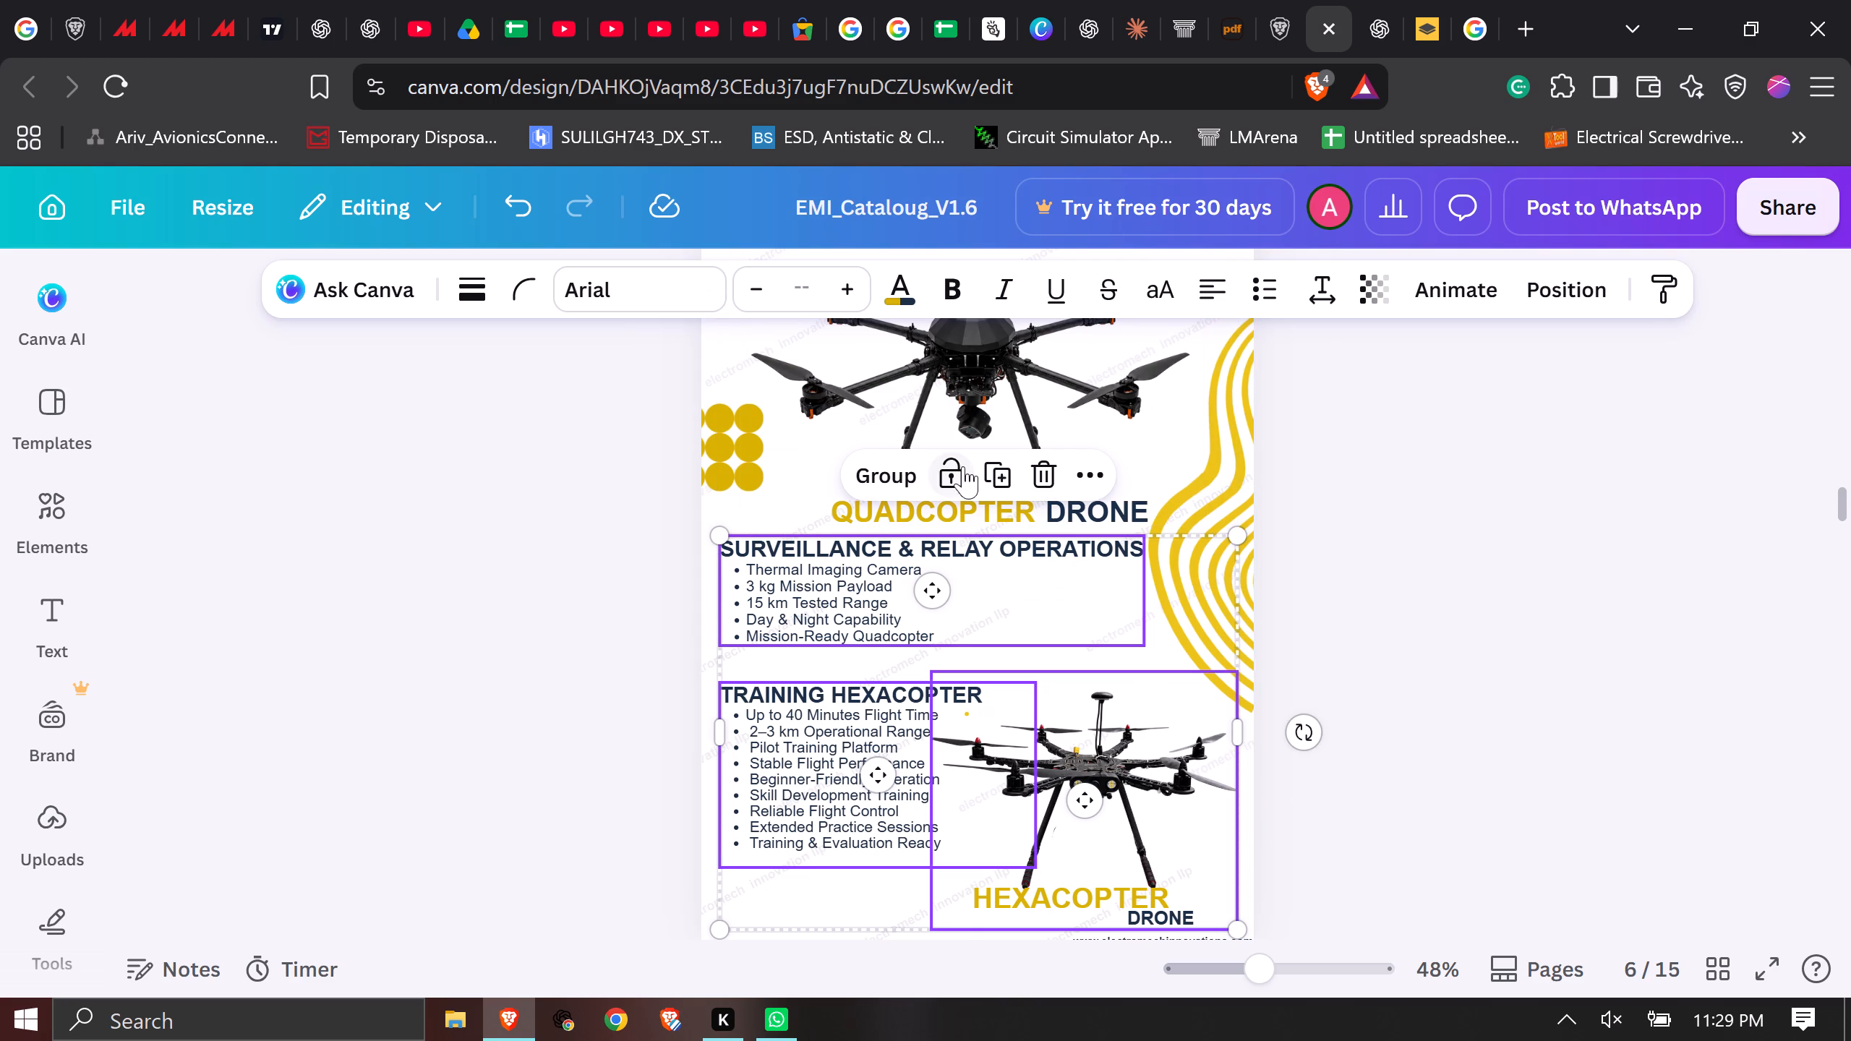
left_click(1099, 426, "shift")
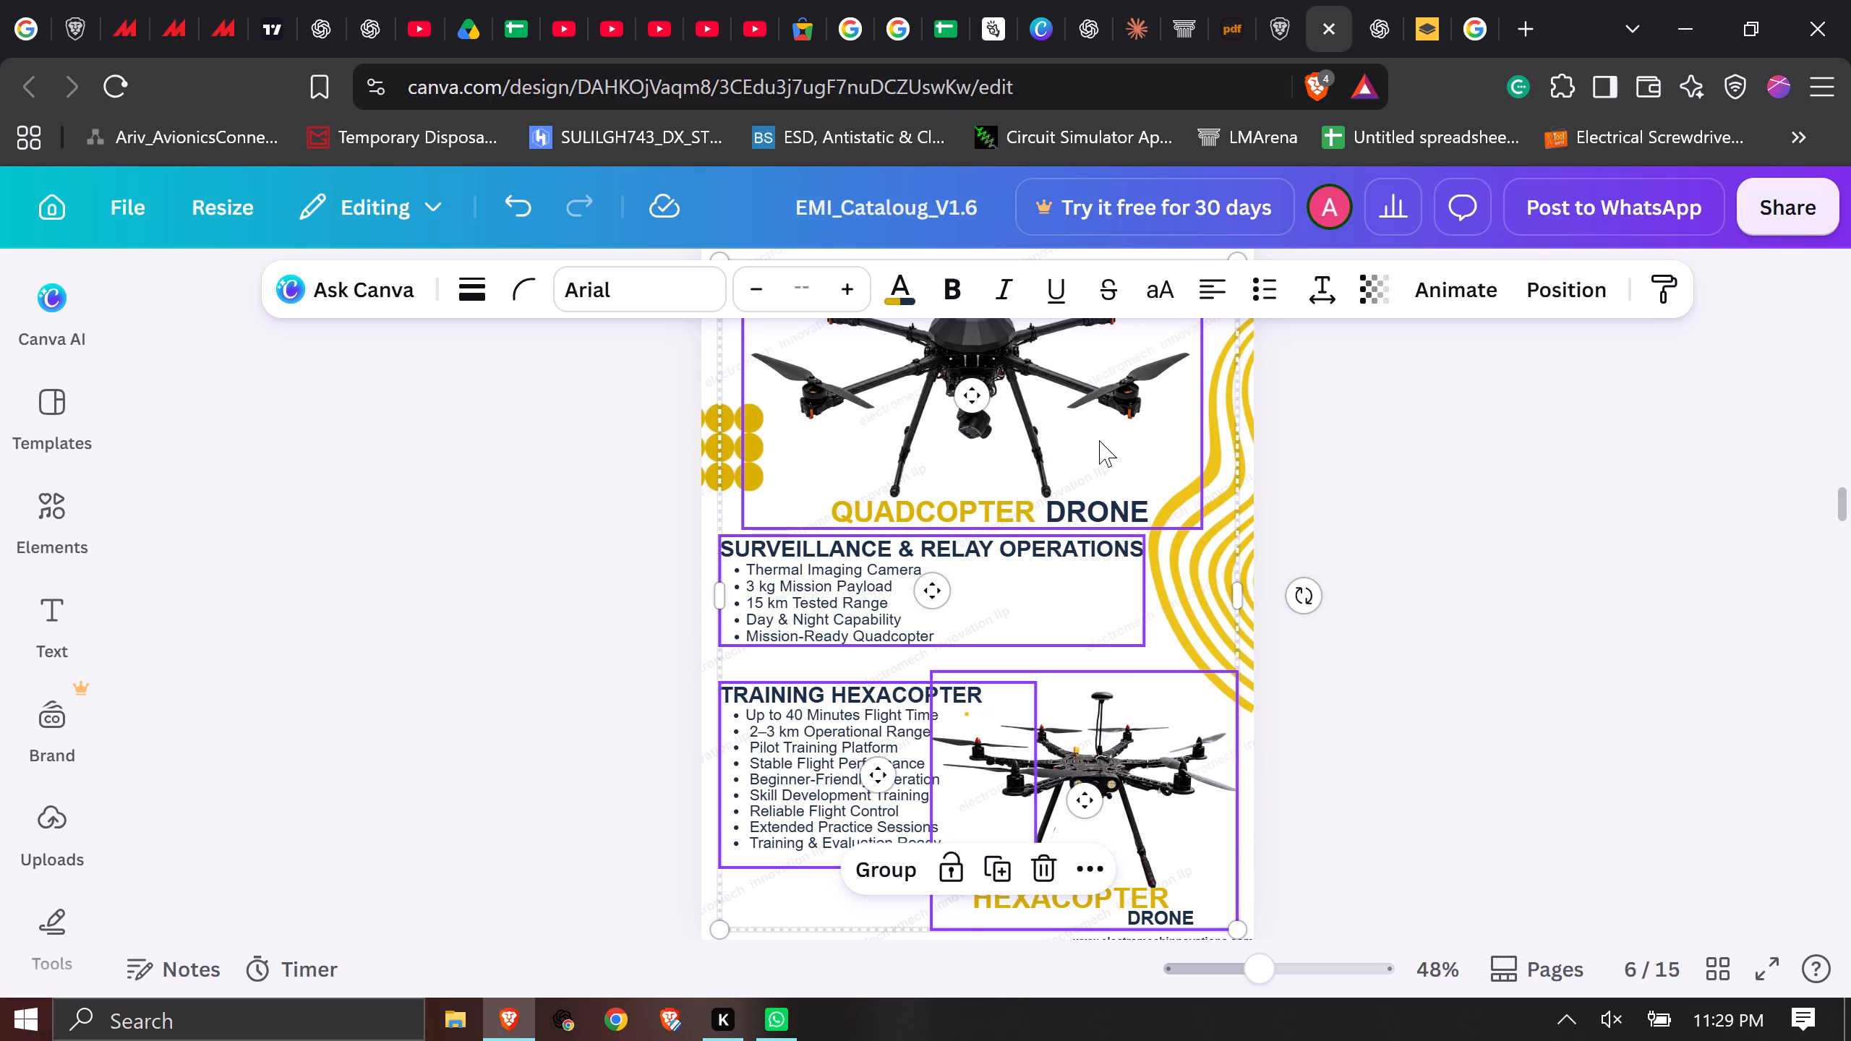
key("ctrl+c")
Paste the copied quadcopter and hexacopter content onto the cleared first page, between its header and footer.
scroll(1099, 440, "up", 8)
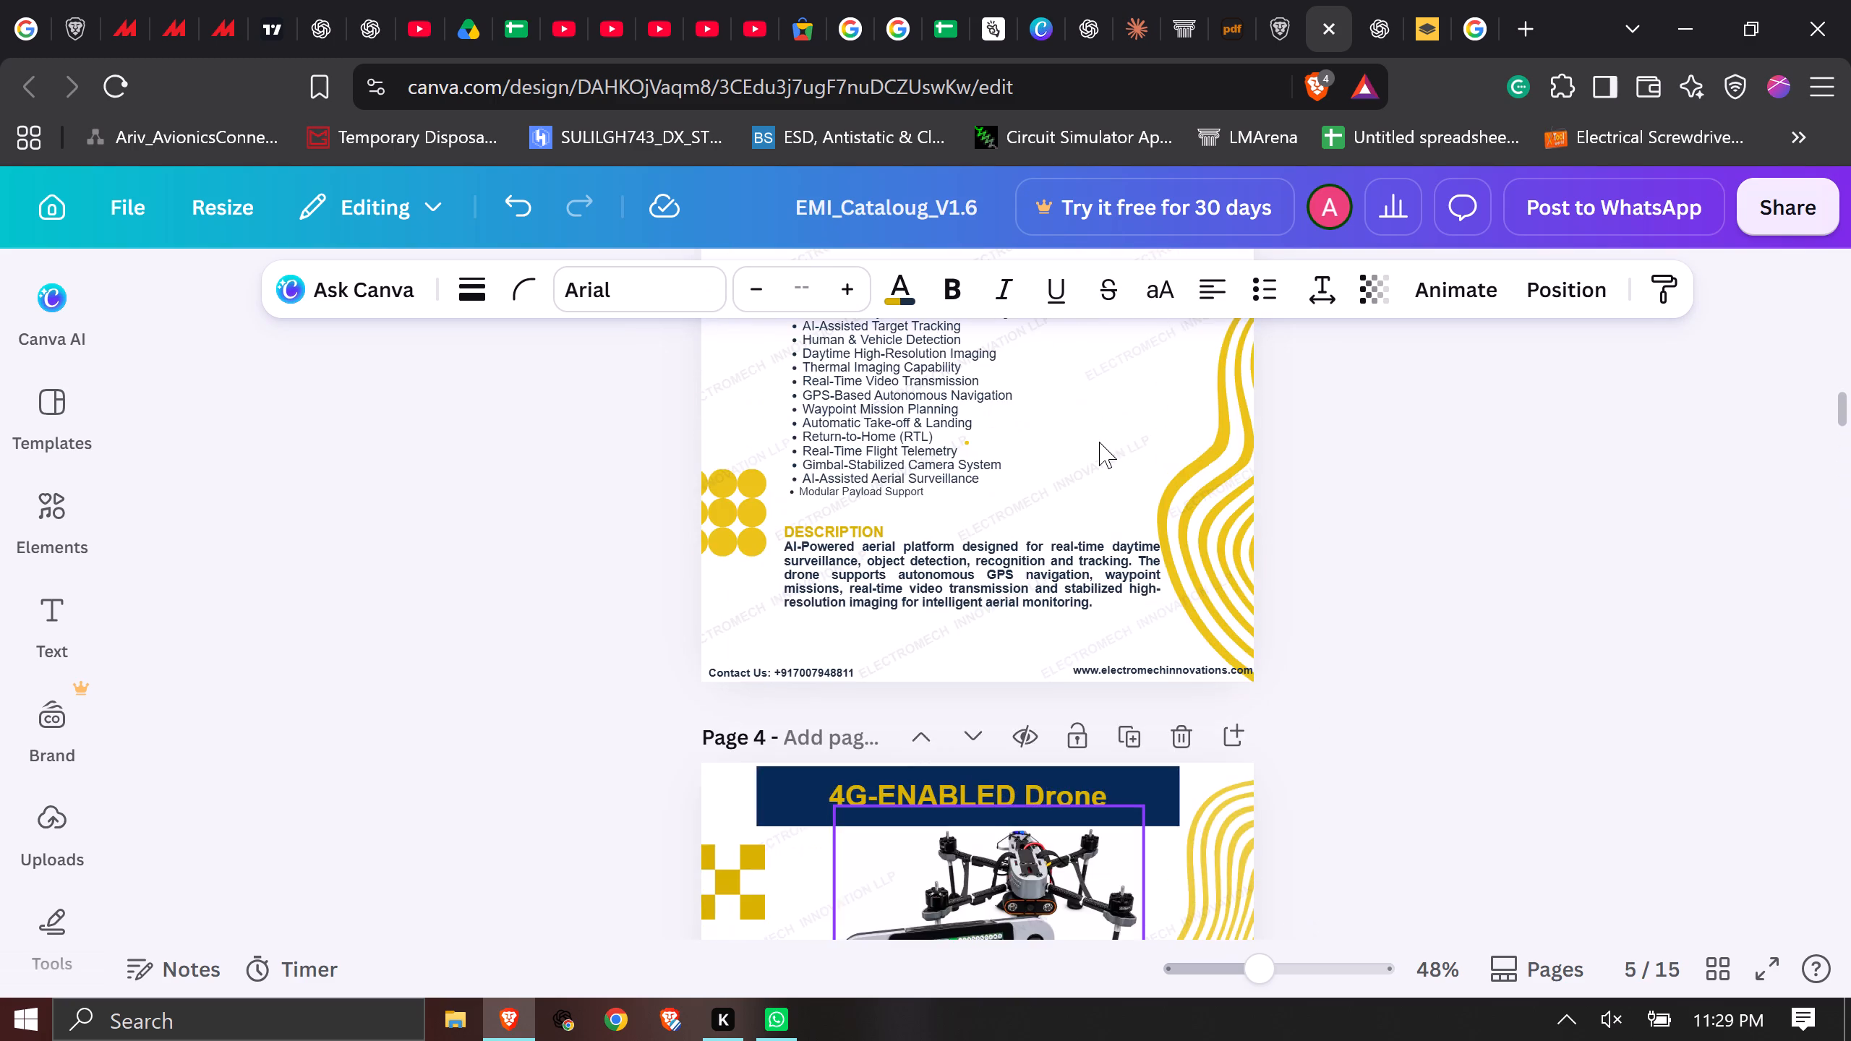
scroll(1099, 442, "up", 10)
scroll(1099, 442, "down", 2)
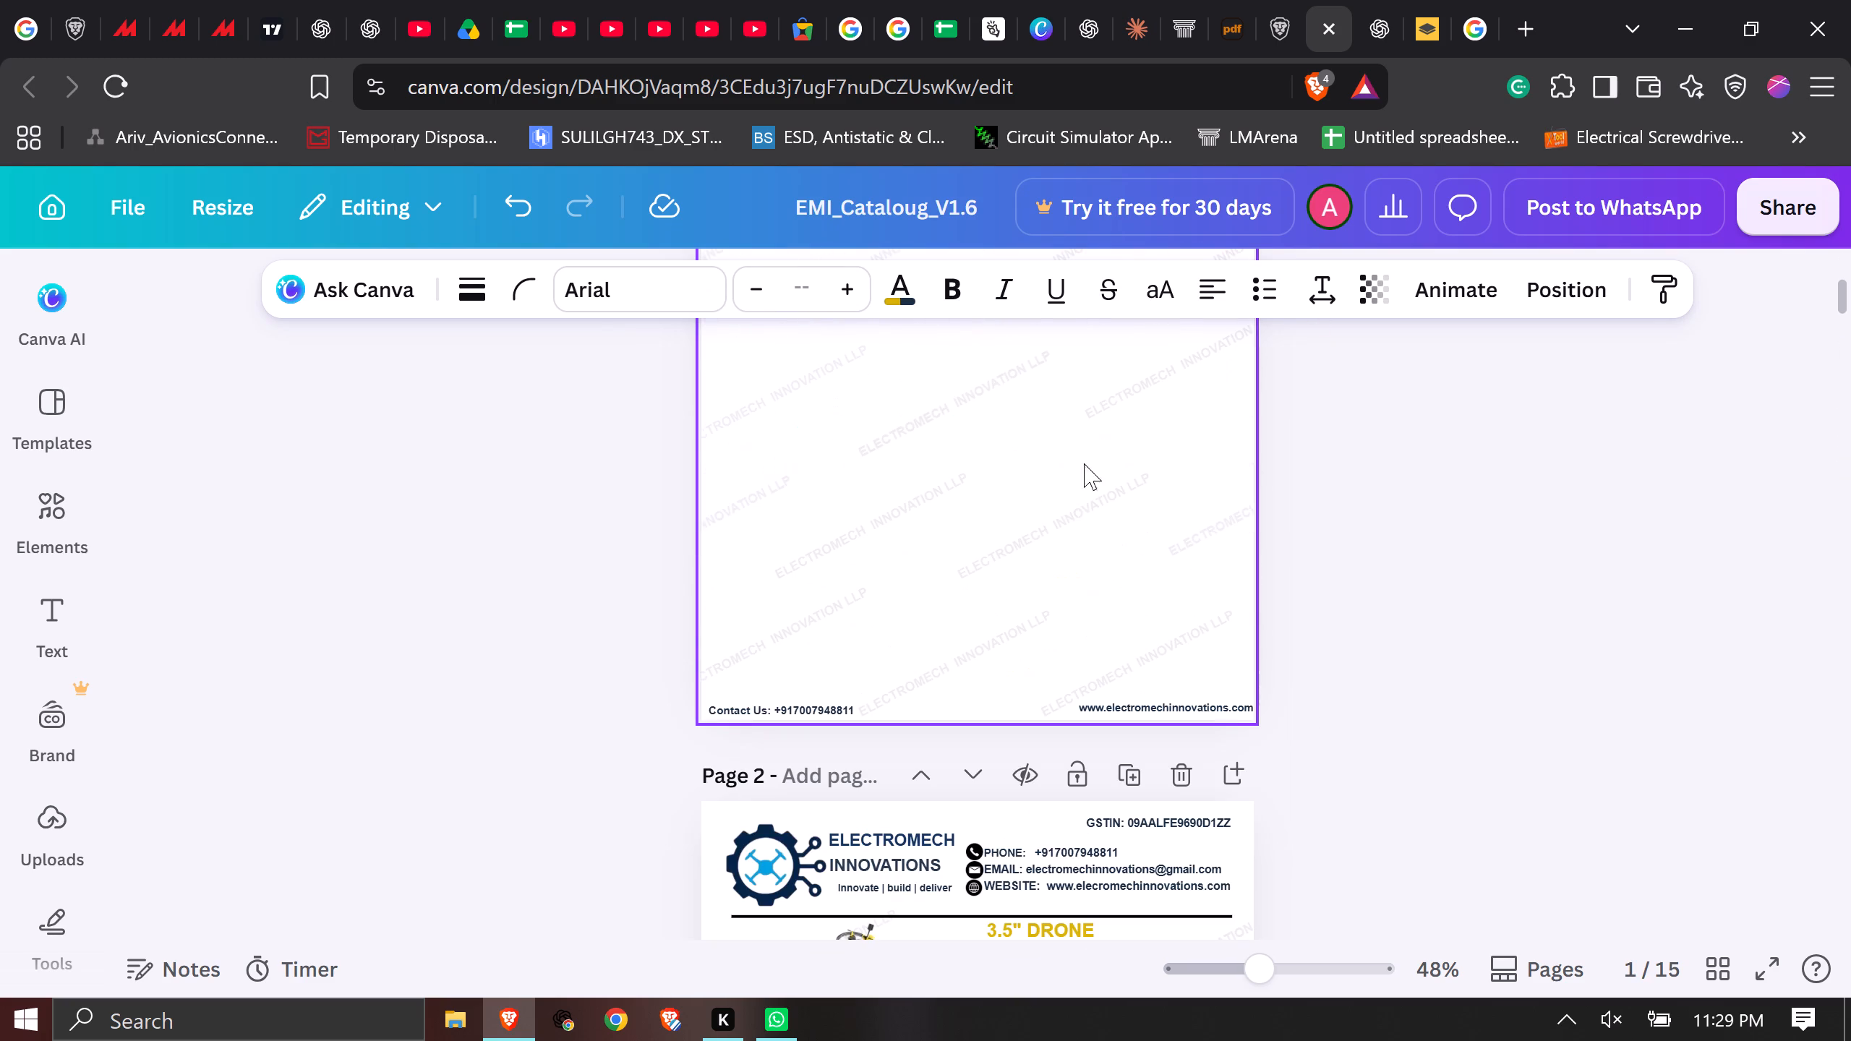
left_click(1066, 484)
key("ctrl+v")
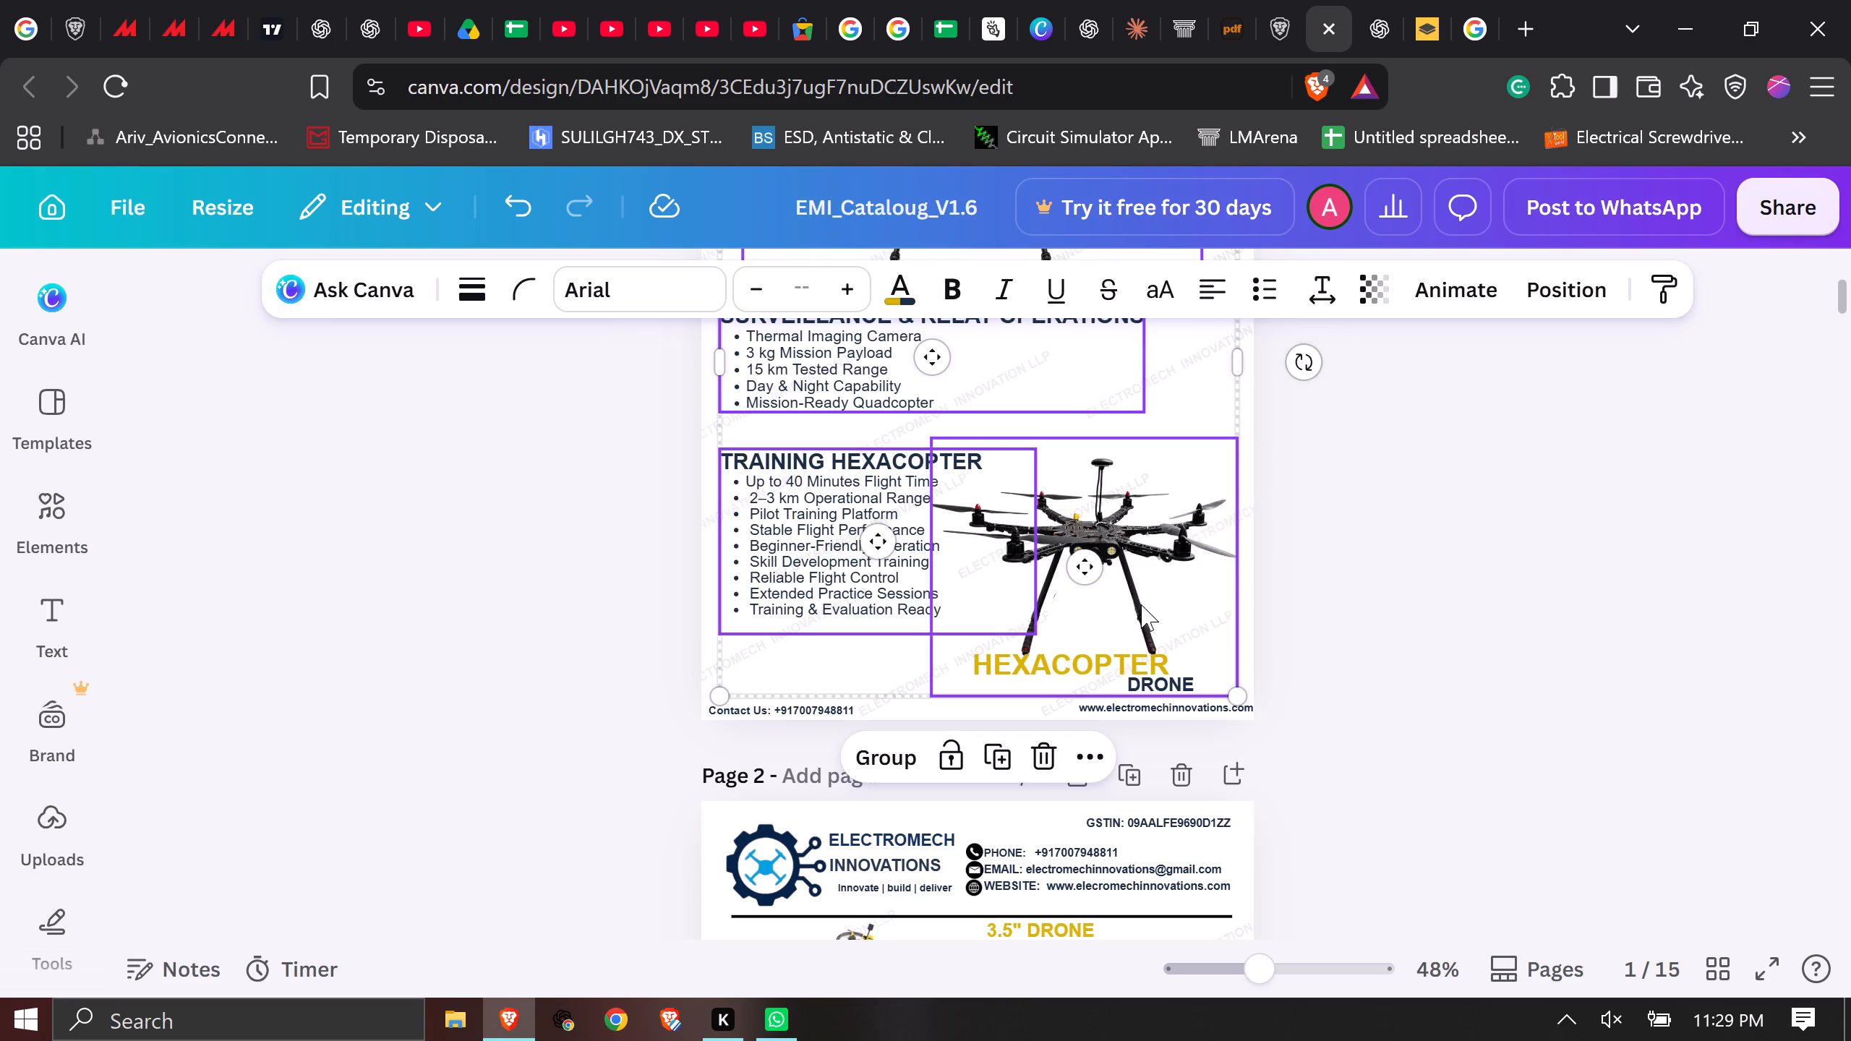
left_click(1487, 527)
scroll(1398, 593, "up", 4)
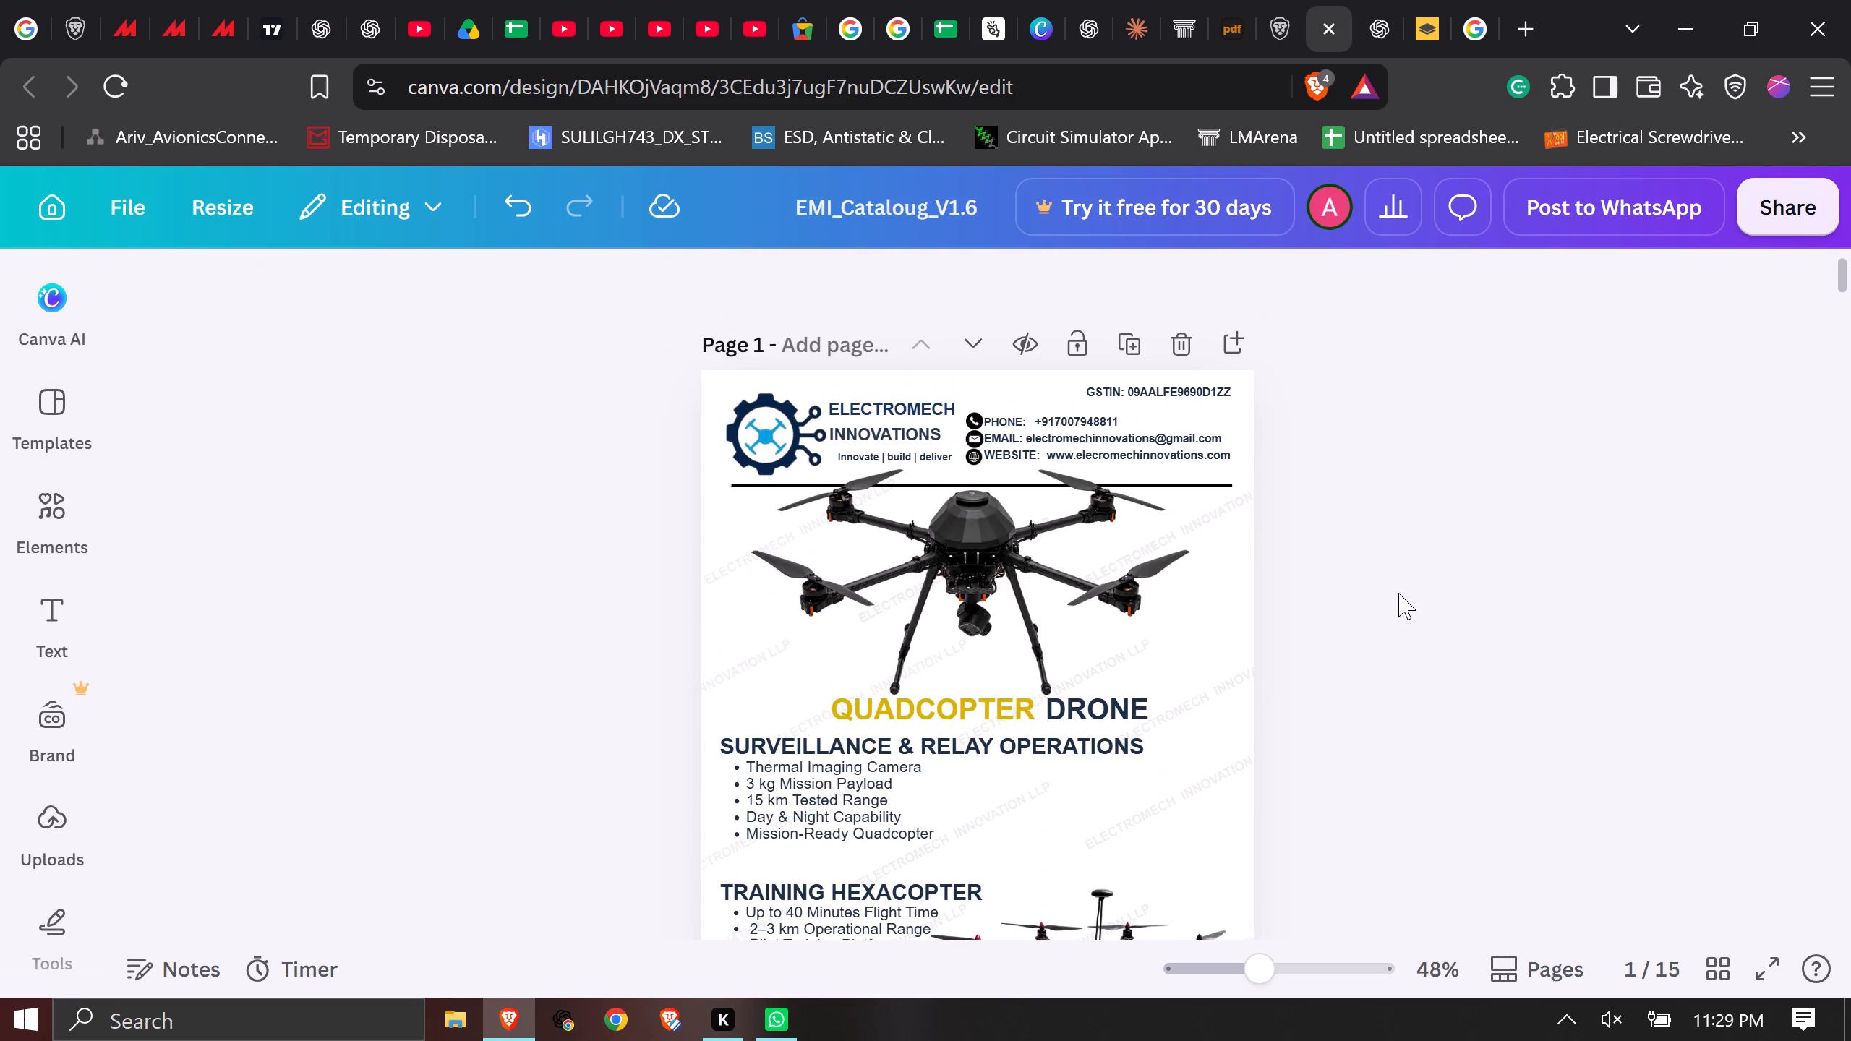
Shift the SURVEILLANCE & RELAY OPERATIONS text block on page 1 down to just above the TRAINING HEXACOPTER heading.
scroll(1398, 593, "down", 2)
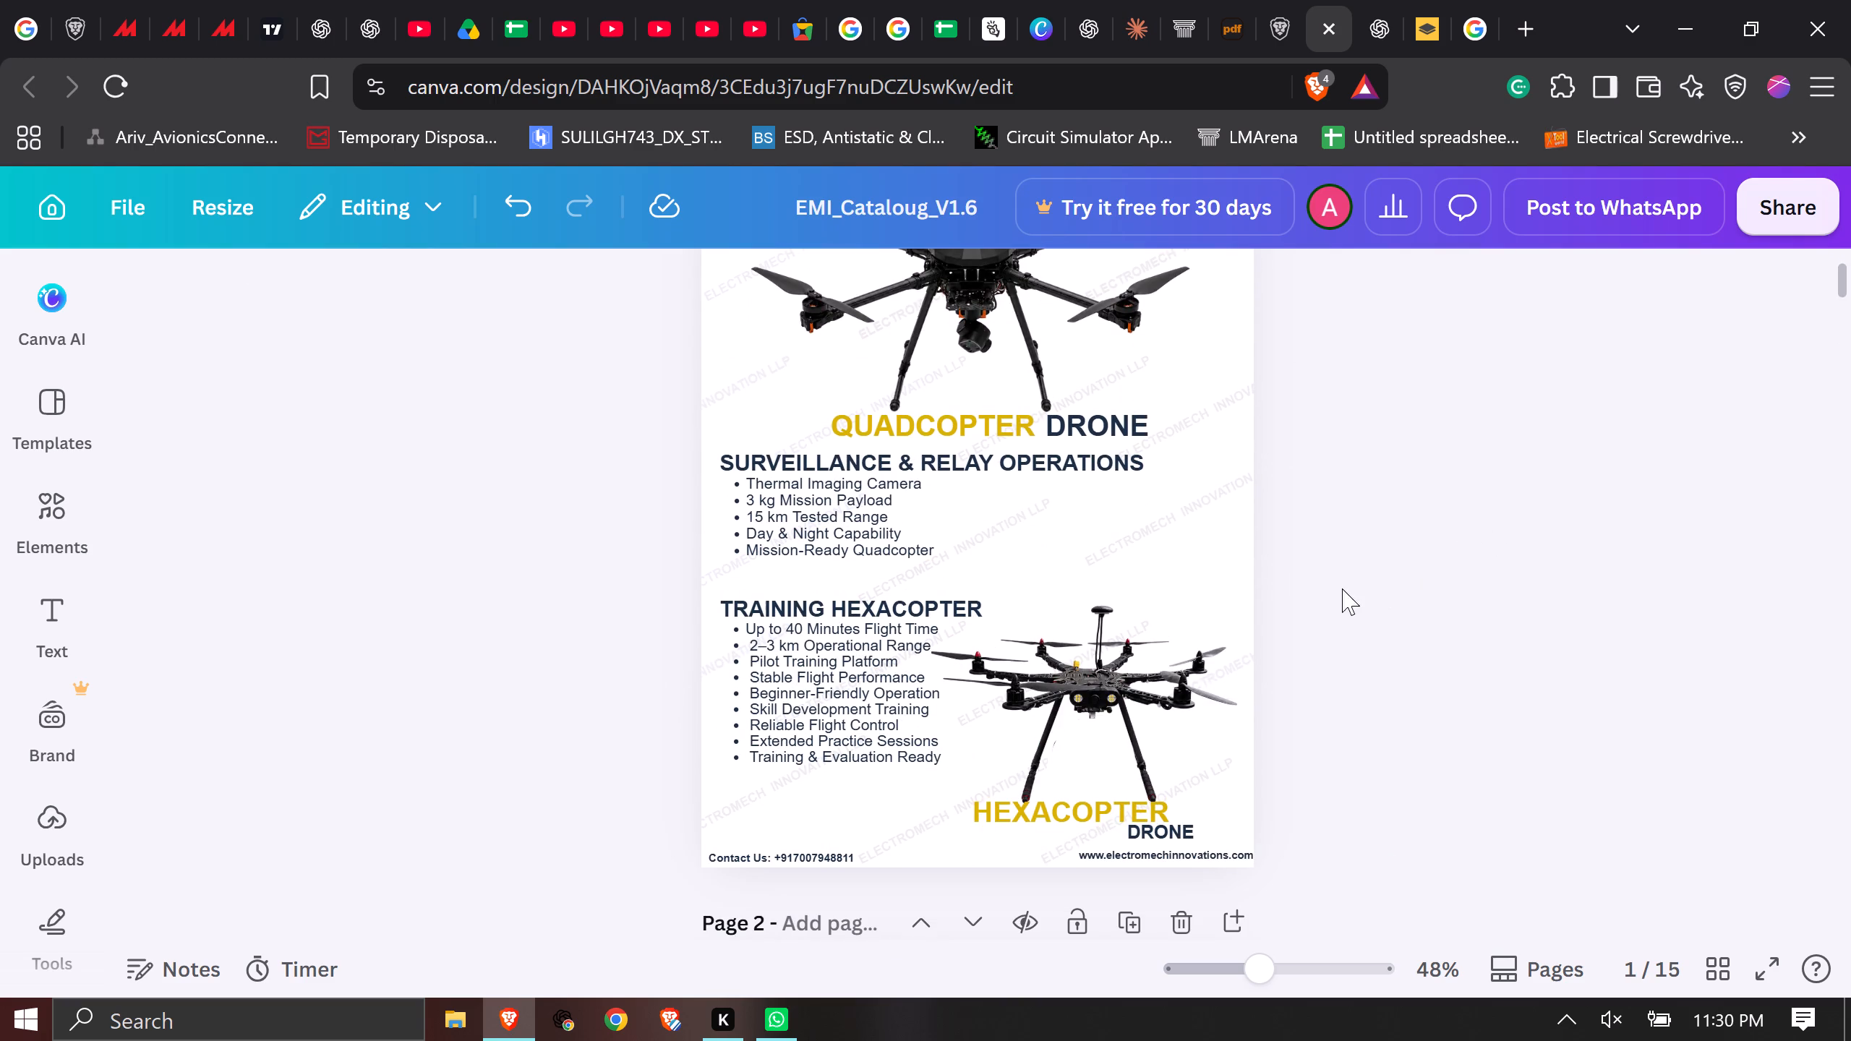
double_click(910, 528)
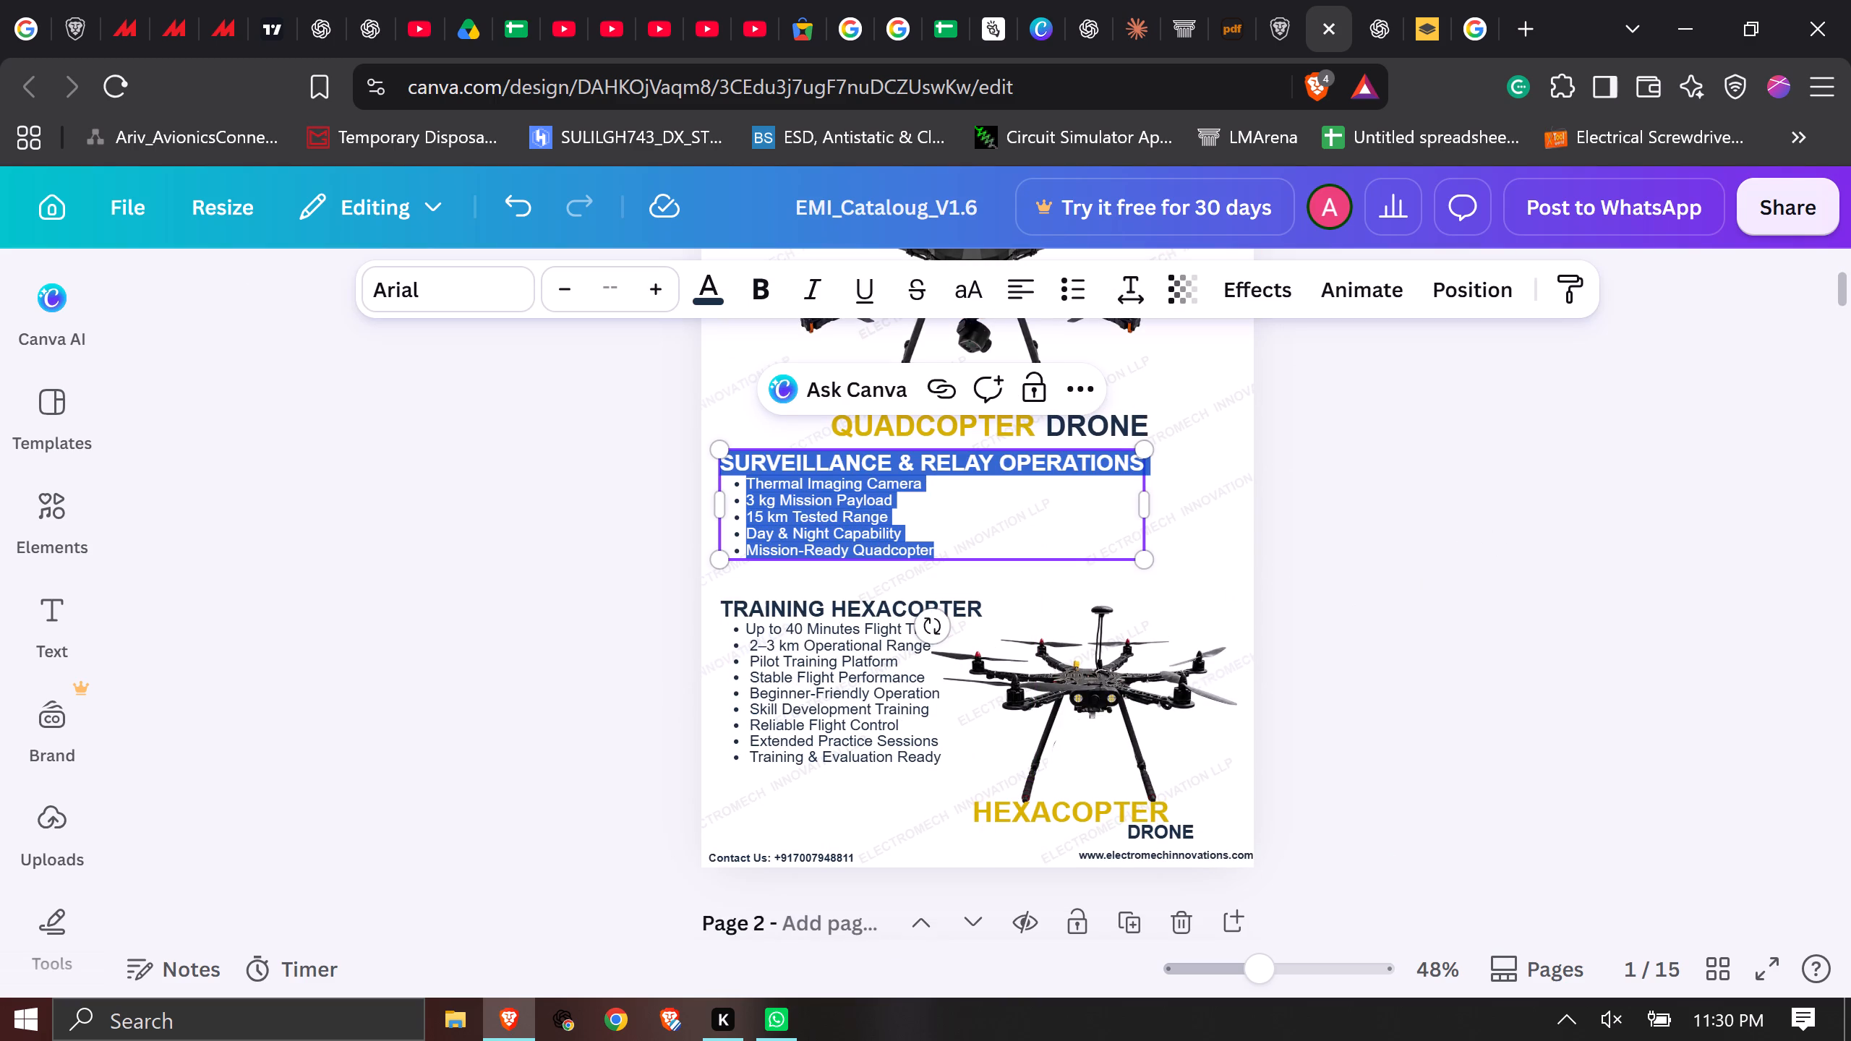
left_click(1355, 511)
left_click(1045, 519)
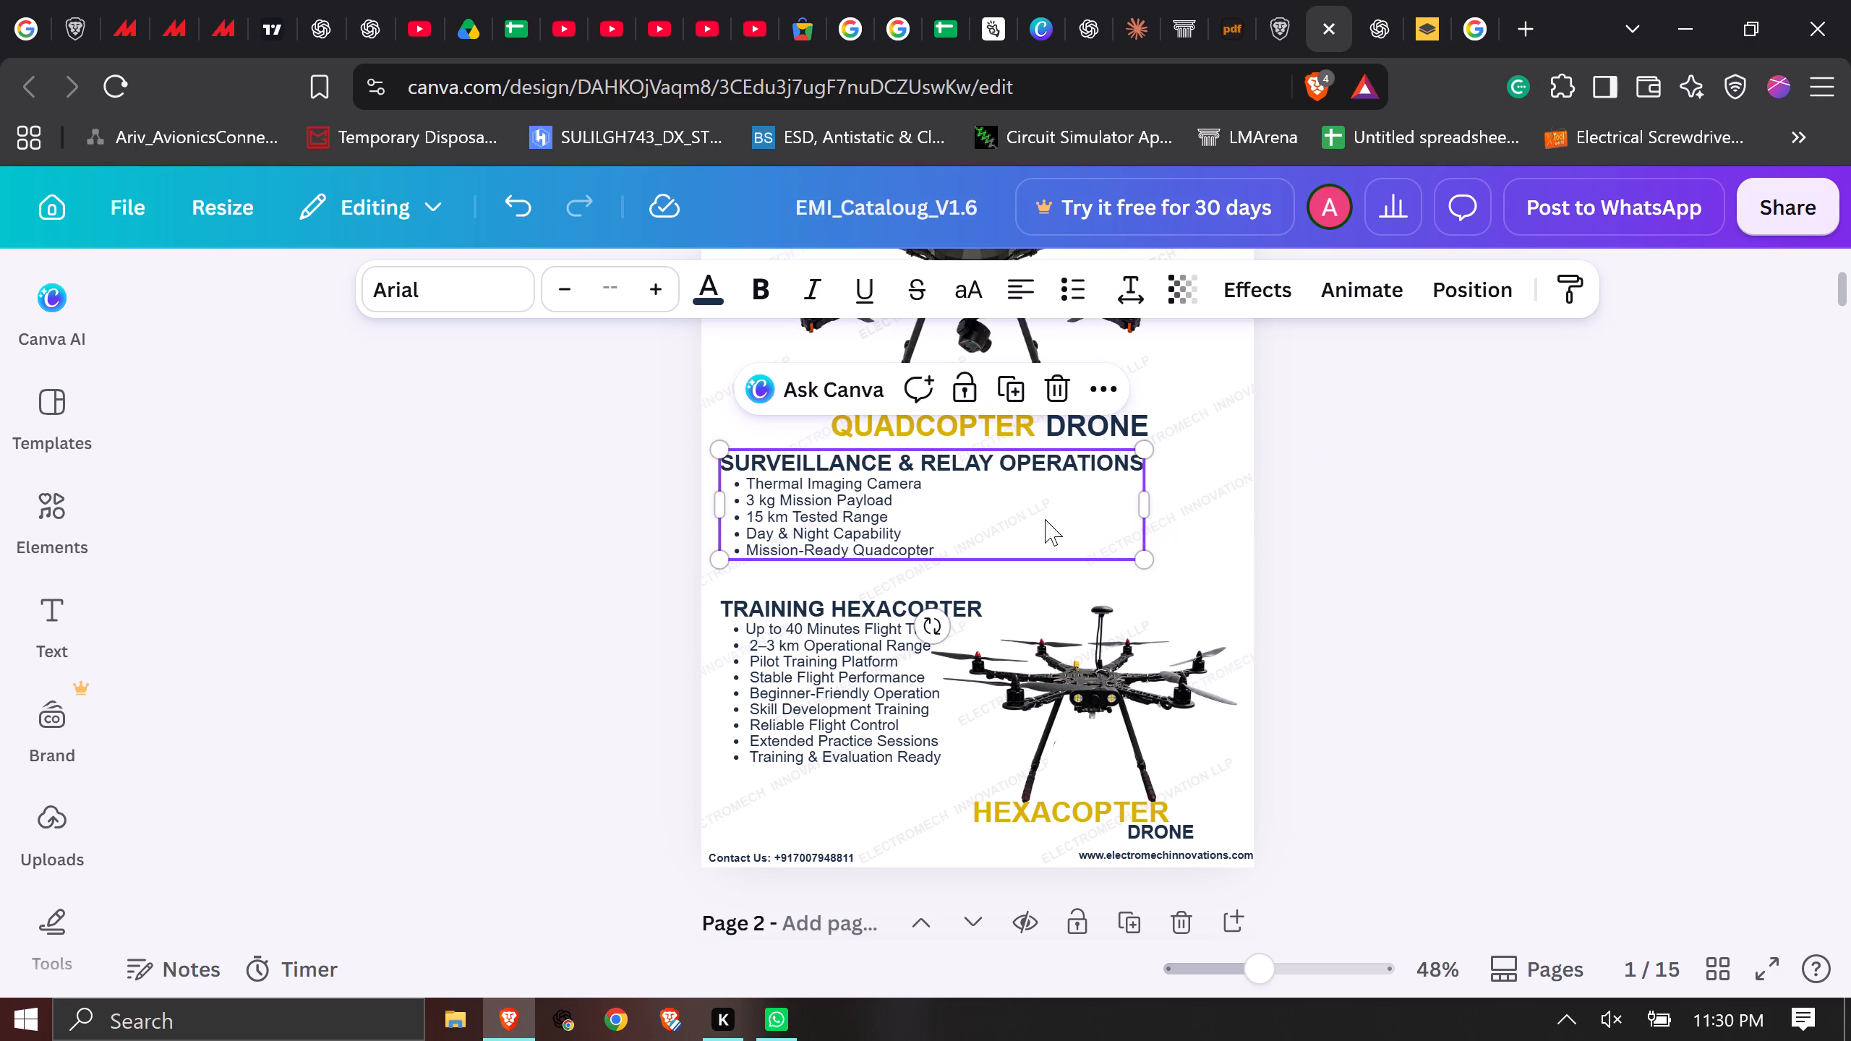
key("Down")
key("Down")
key("Down")
key("Down")
key("Down")
key("Down")
key("Down")
key("Down")
key("Down")
key("Down")
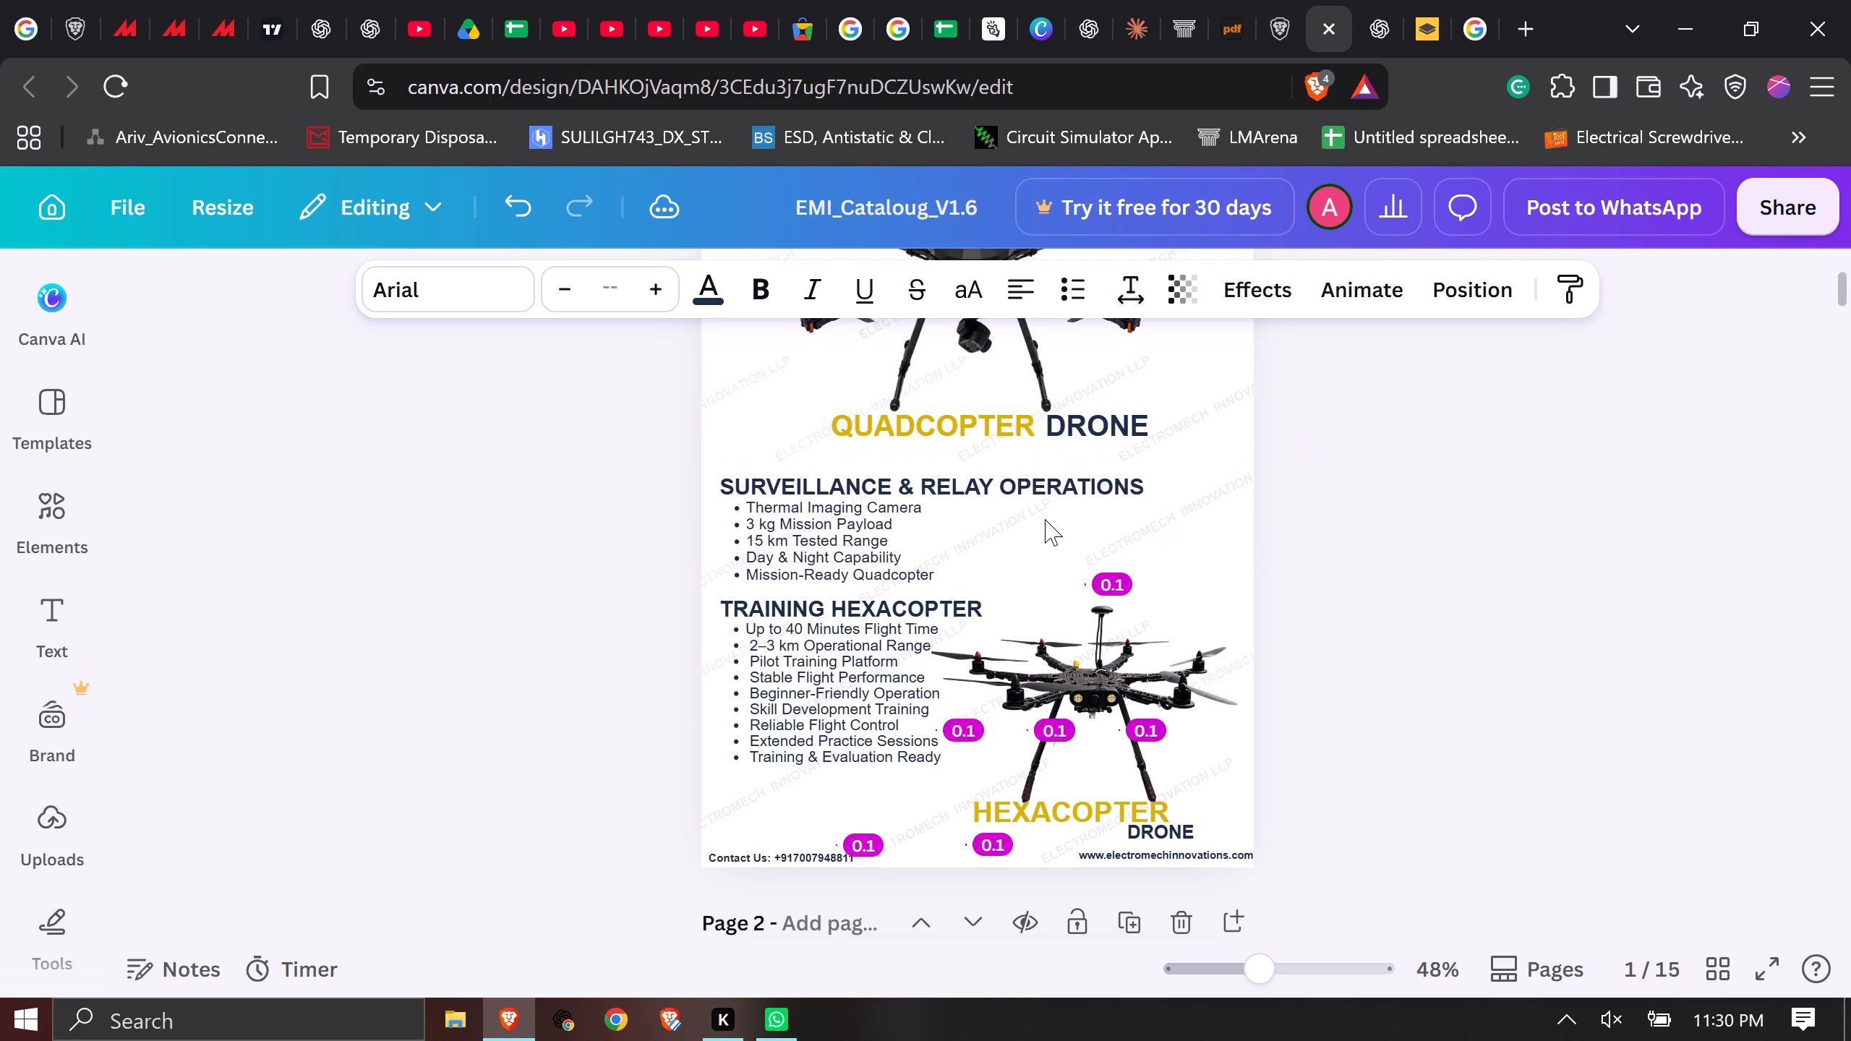
key("Down")
key("Down")
key("Down")
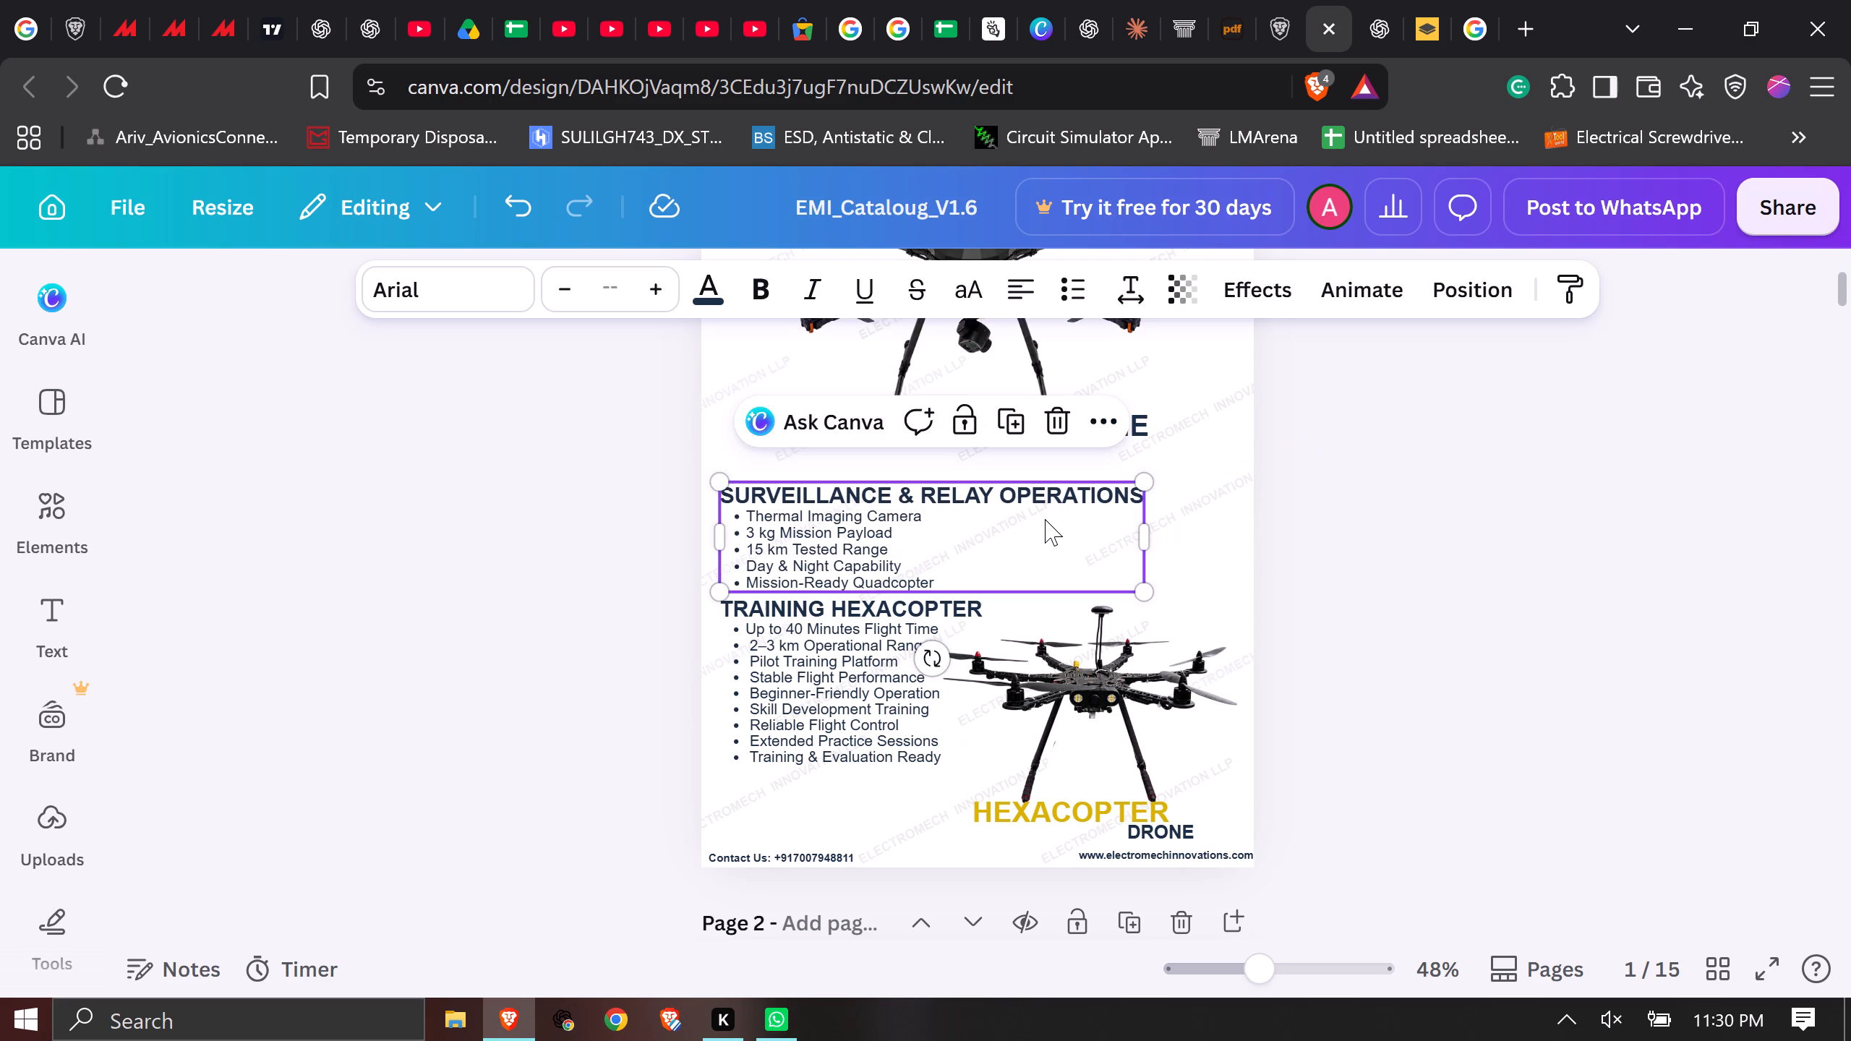
scroll(1045, 519, "up", 1)
left_click(1484, 784)
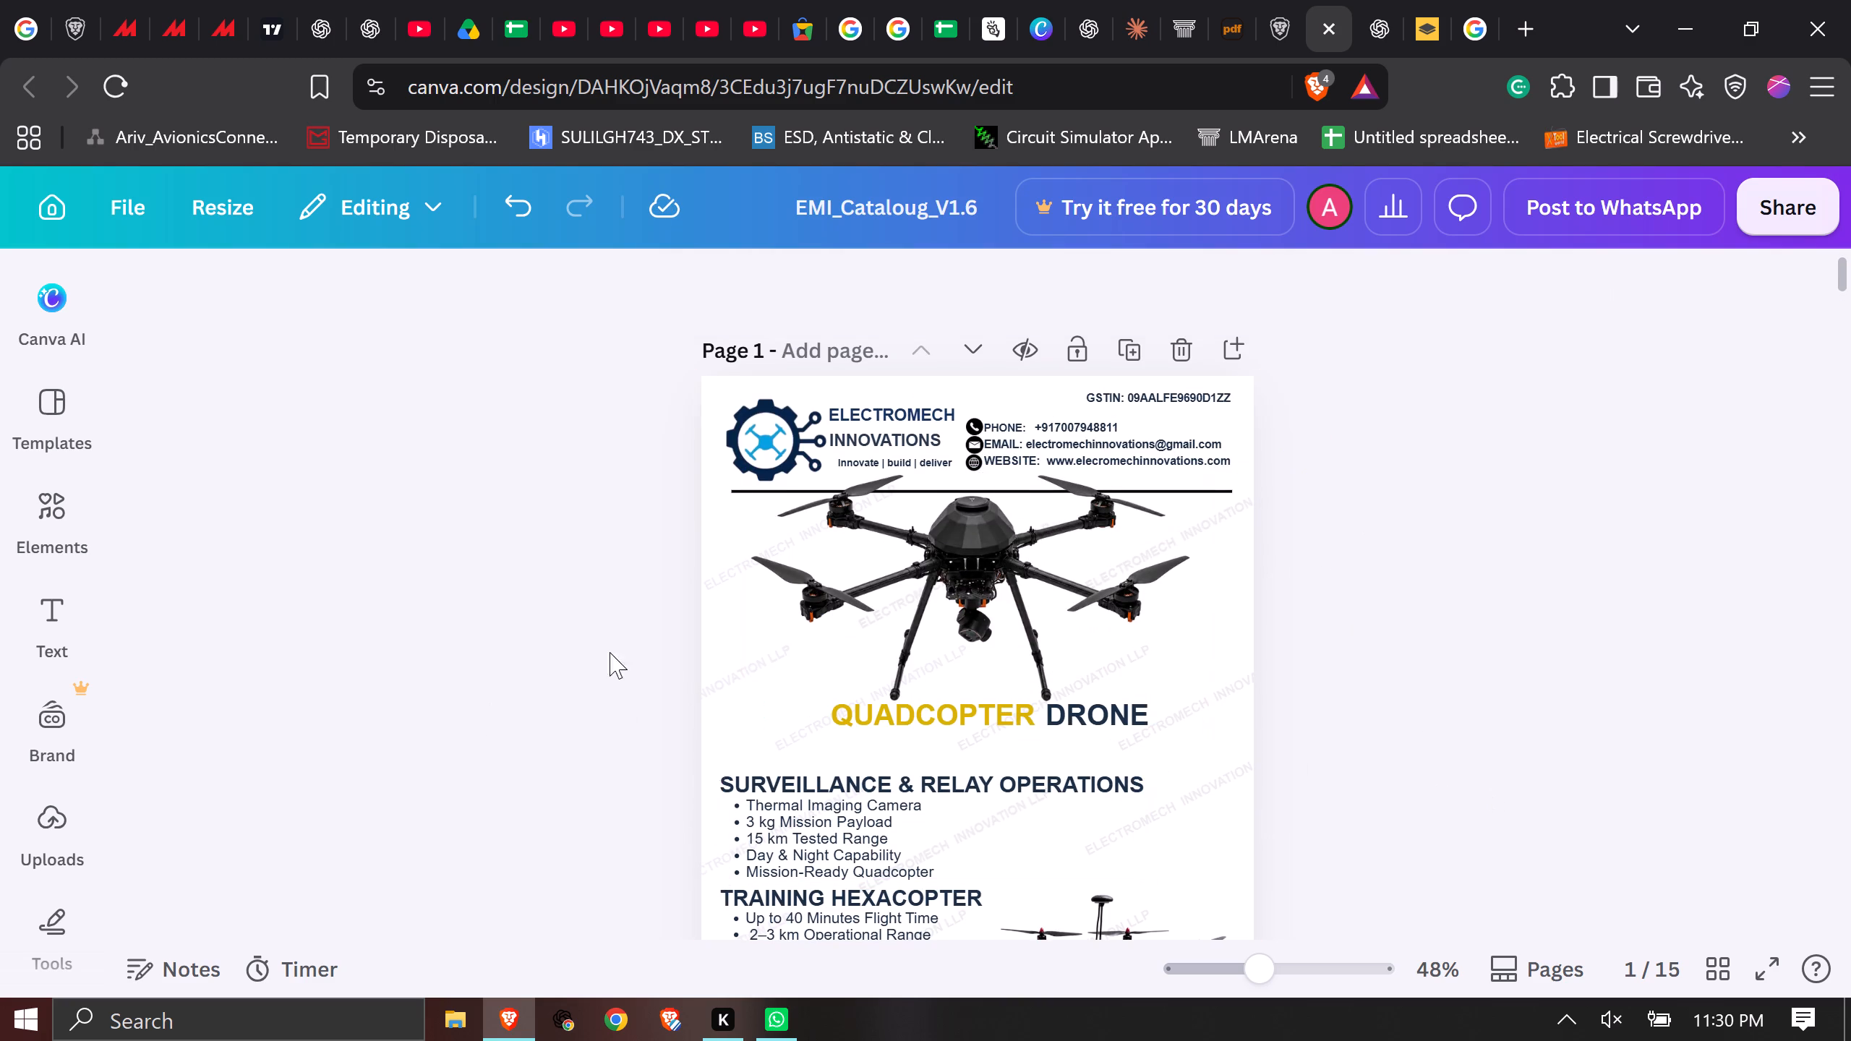
Move the quadcopter picture group on page 1 down so it clears the header line and sits just above the surveillance text.
left_click(879, 648)
key("Down")
key("Down")
key("Down")
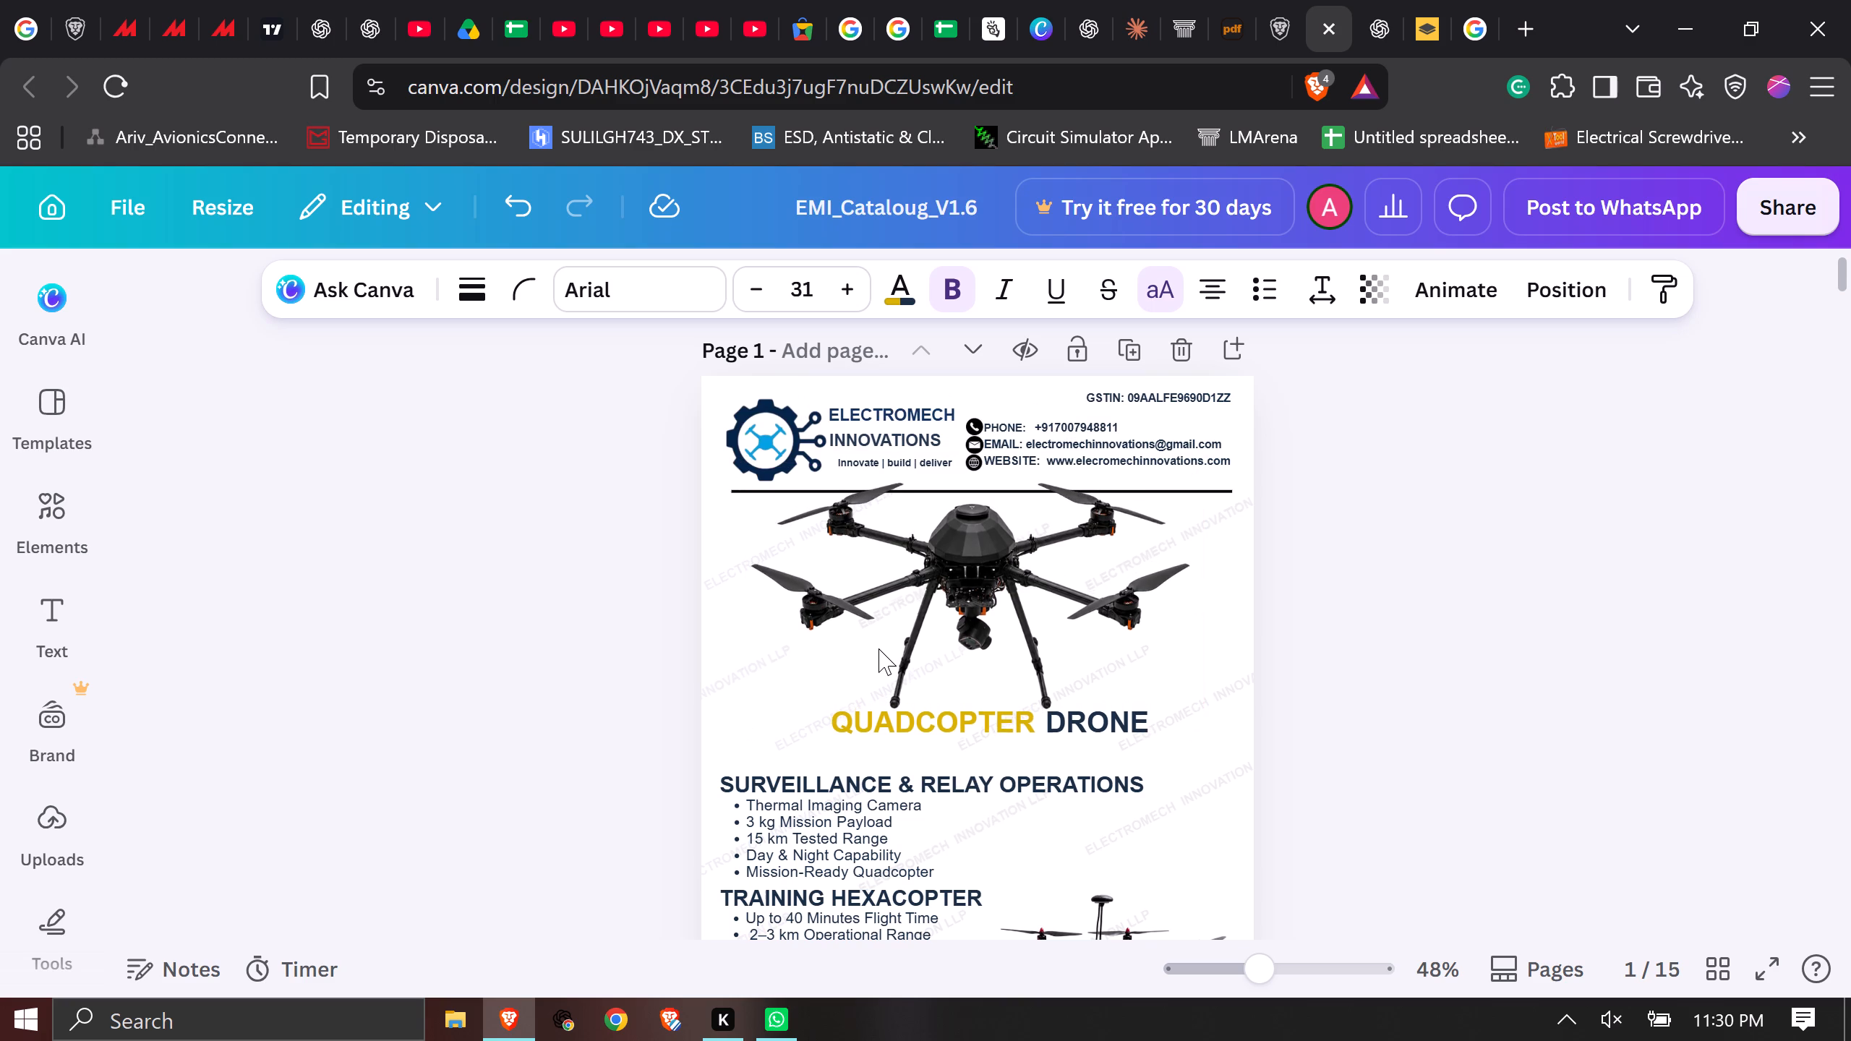
key("Down")
key("Down")
key("Down")
key("Down")
key("Down")
key("Down")
key("Down")
key("Down")
key("Down")
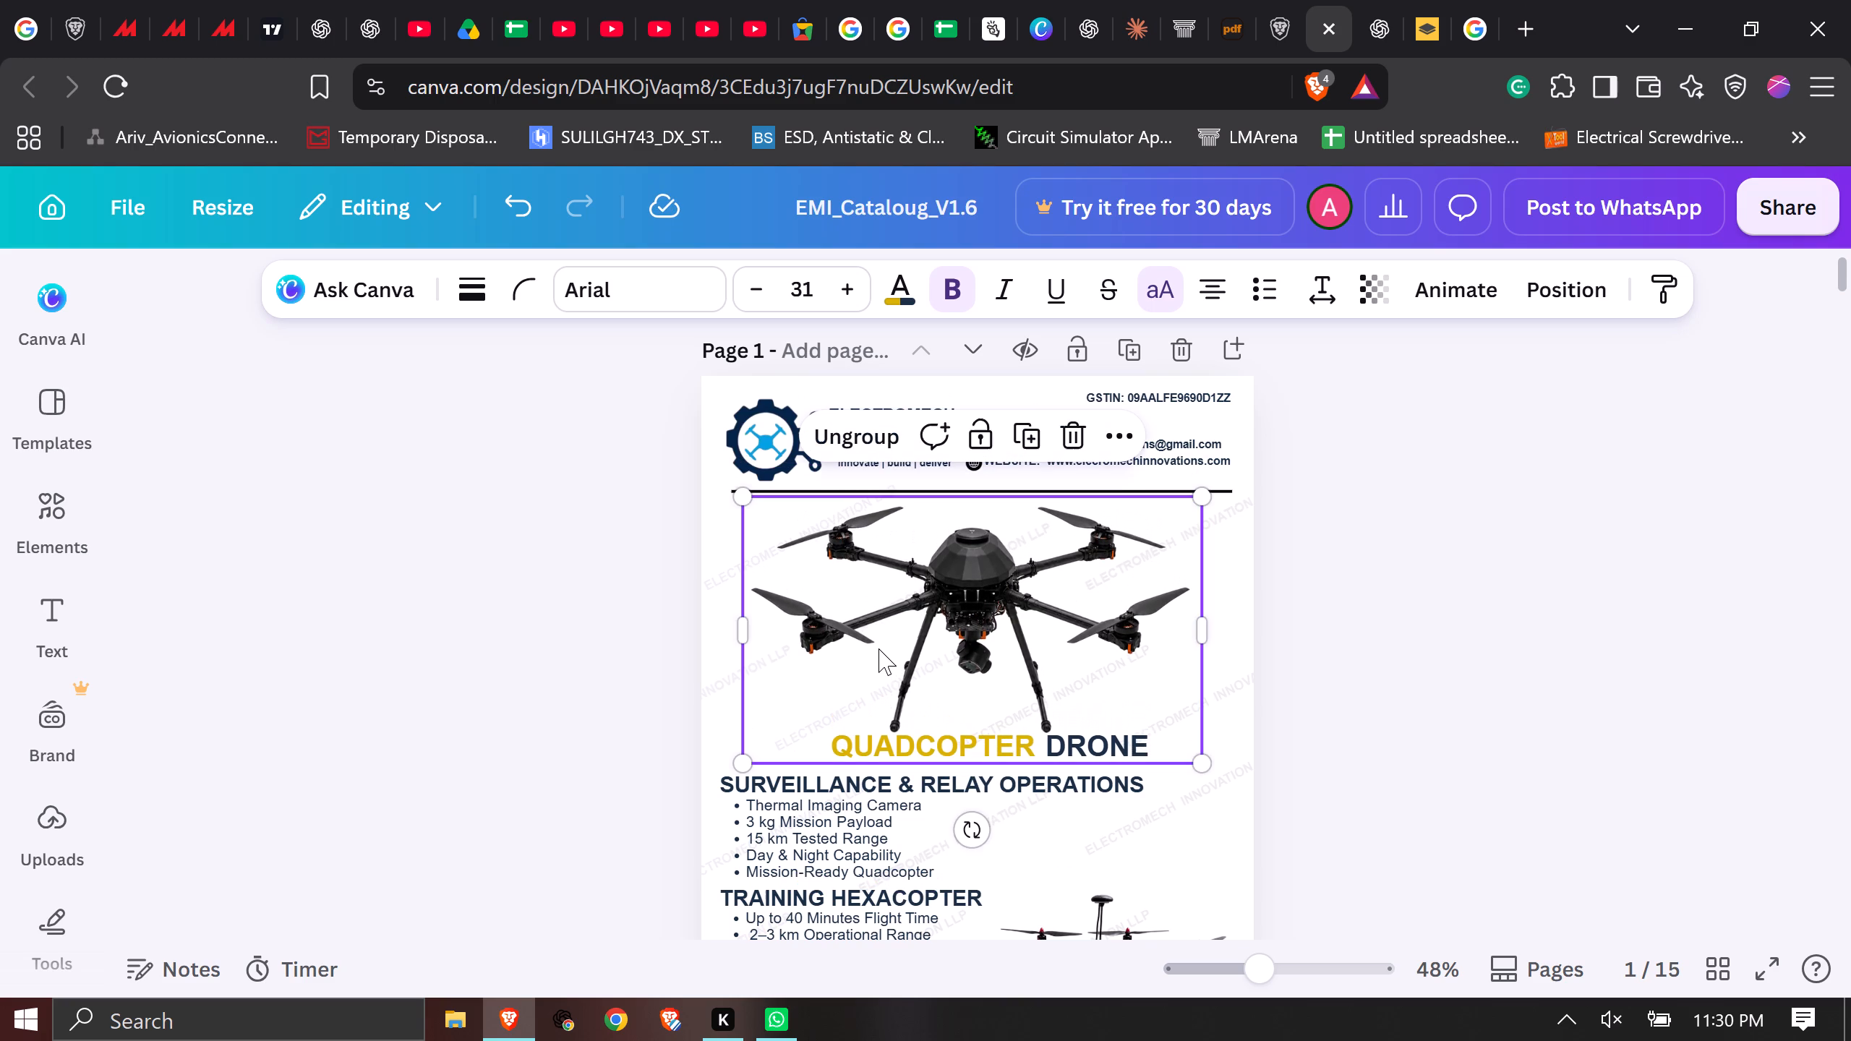
left_click(1495, 596)
Review the catalogue layout zoomed out, from the new first page down to the quadcopter and hexacopter page 6.
scroll(1250, 648, "down", 1, "ctrl")
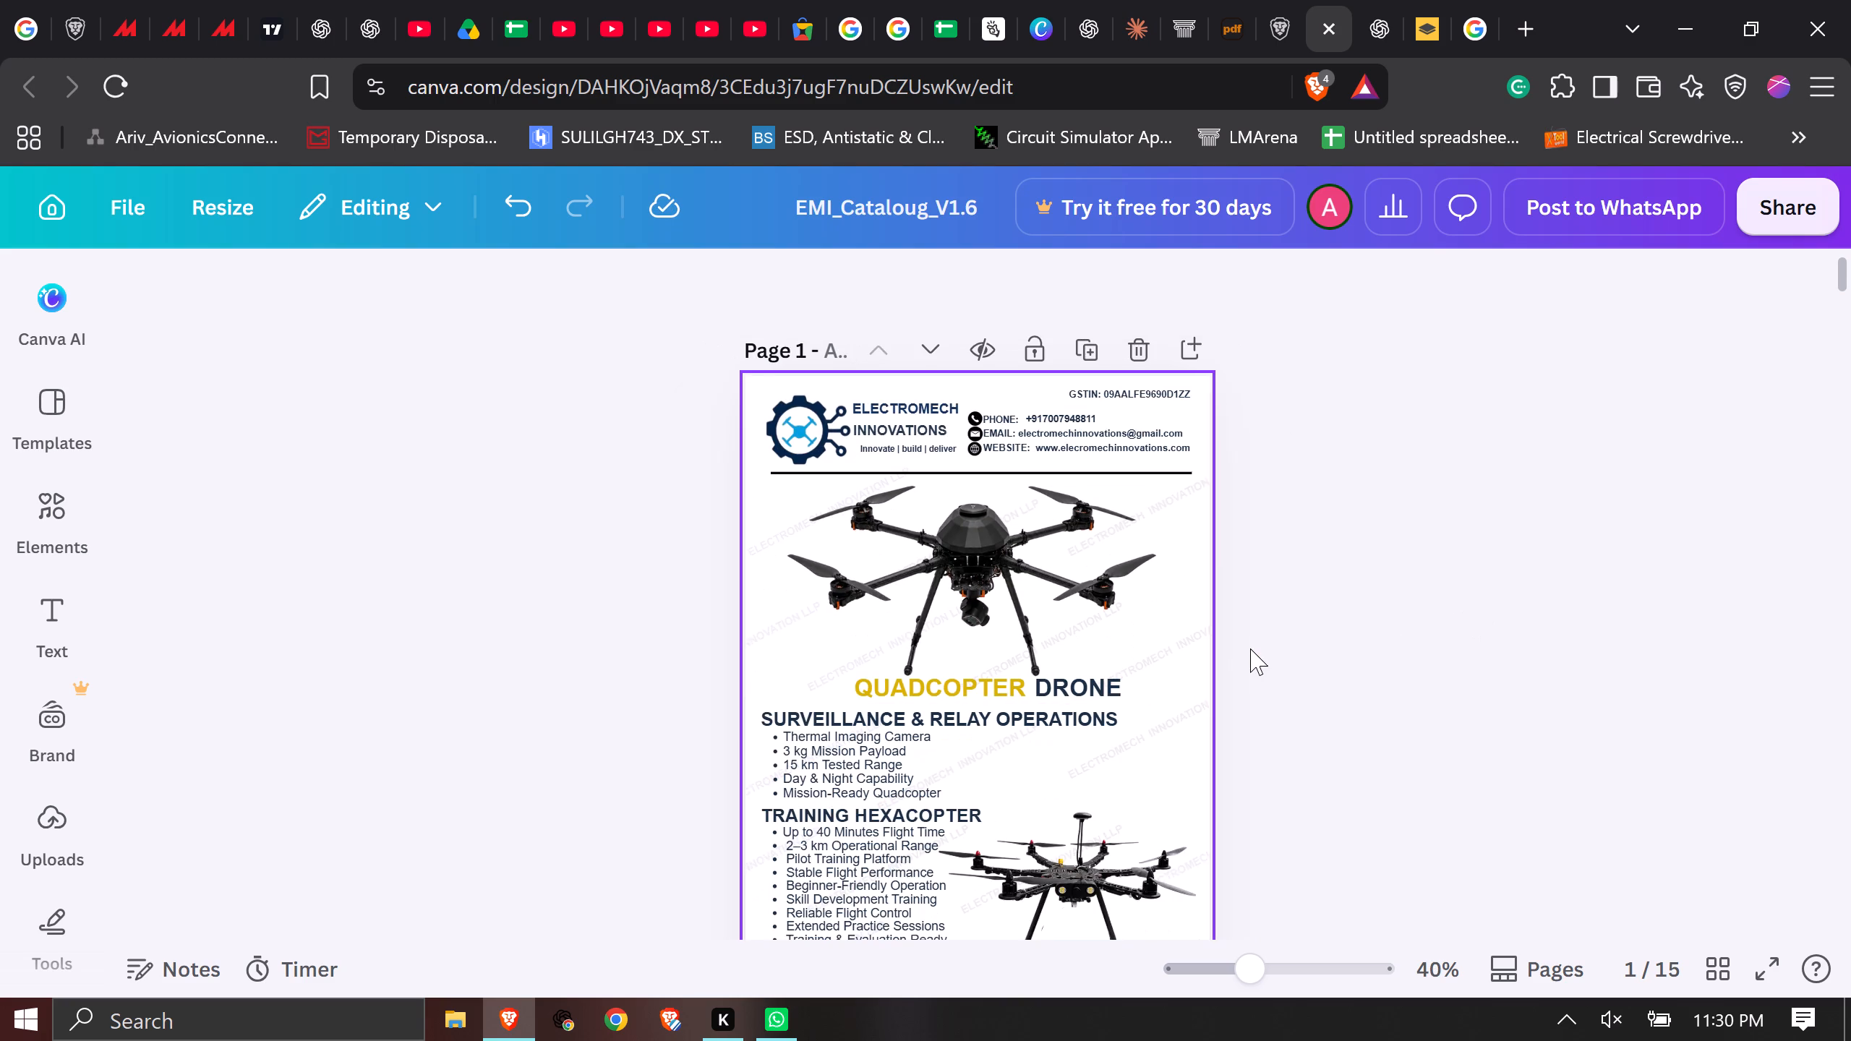
scroll(1250, 648, "down", 2)
scroll(1250, 648, "down", 2, "ctrl")
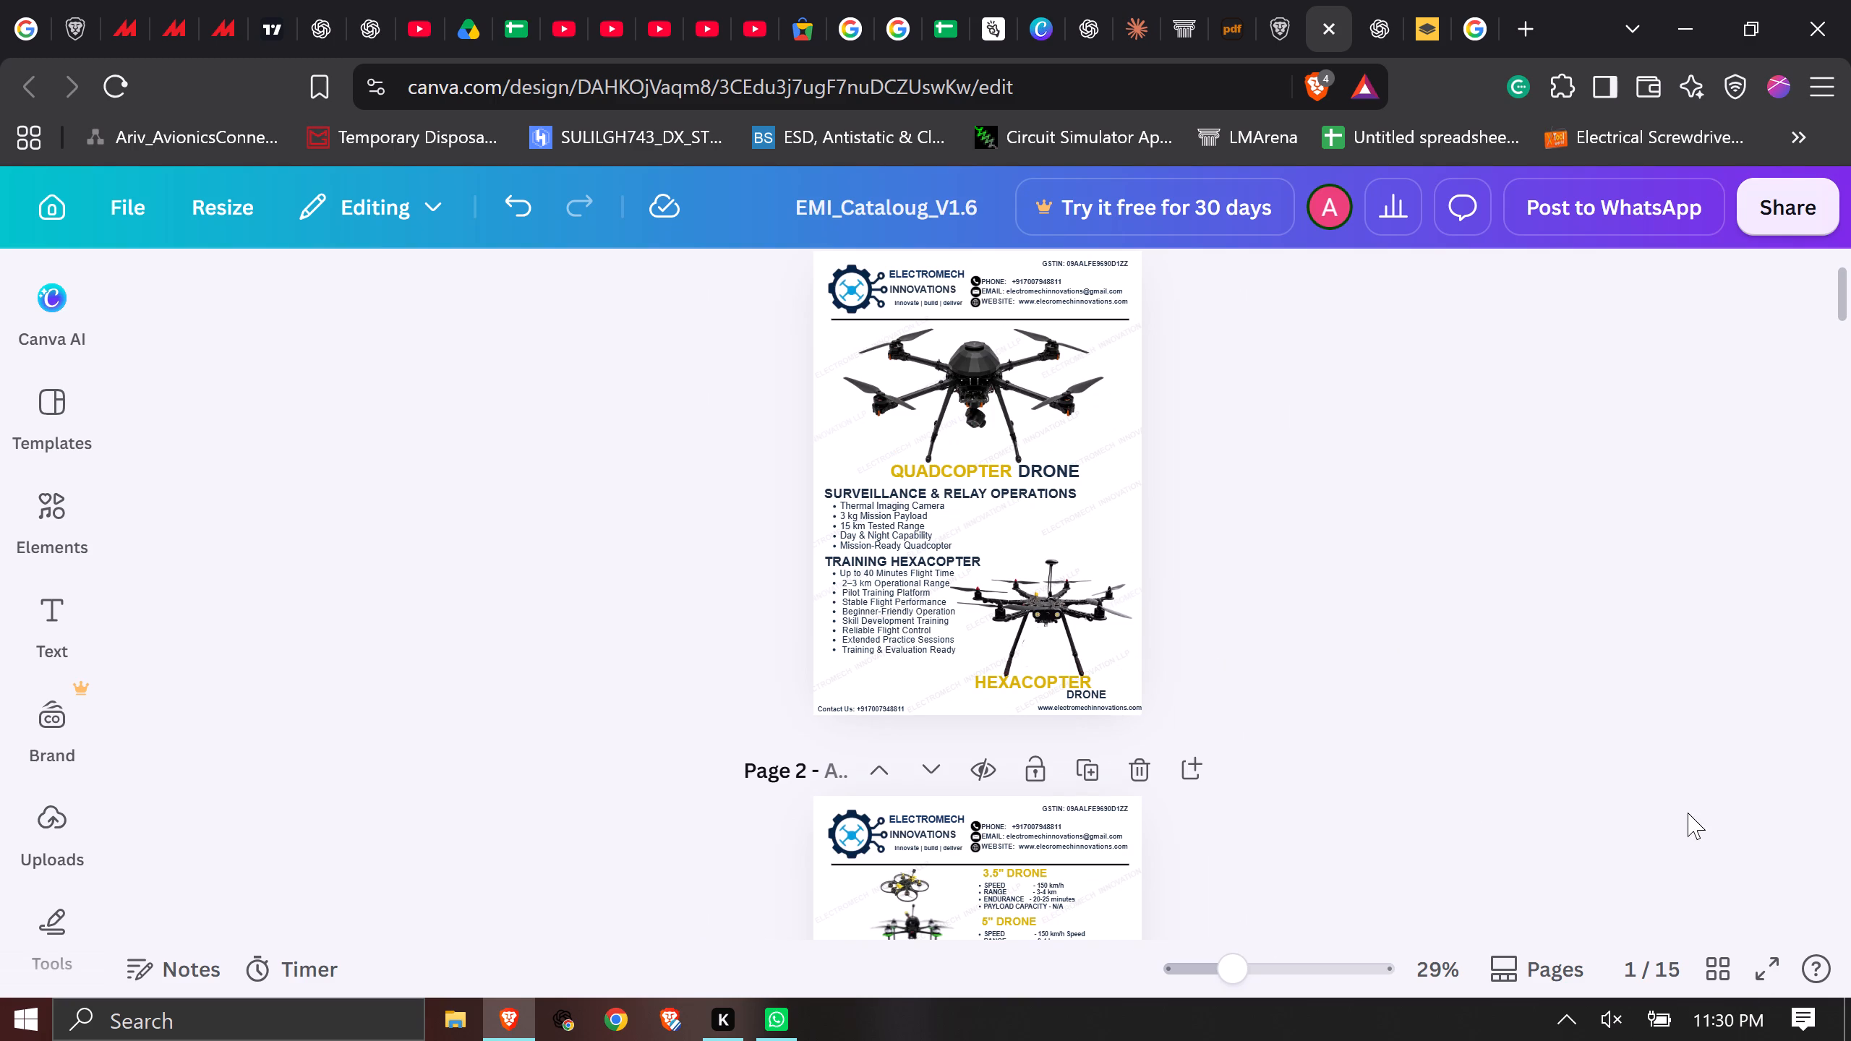
scroll(1486, 734, "down", 3)
scroll(1417, 682, "up", 2)
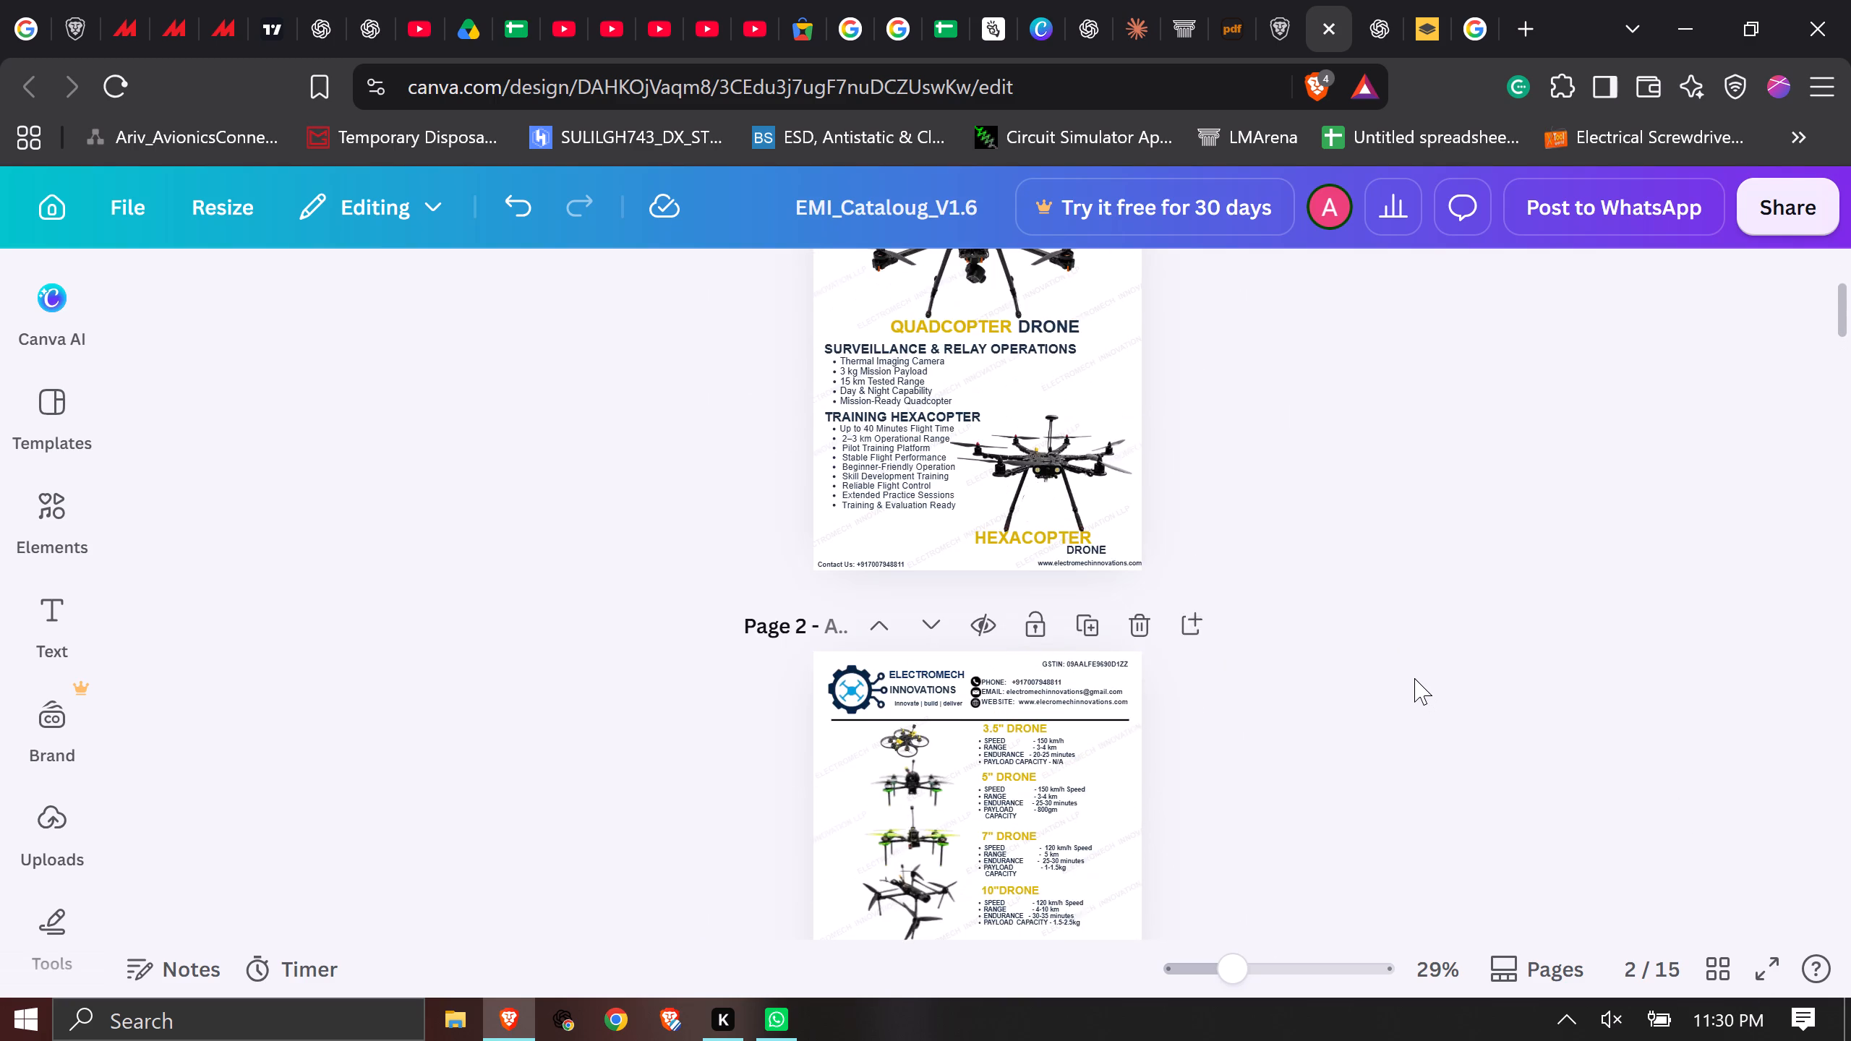
scroll(1414, 678, "down", 3)
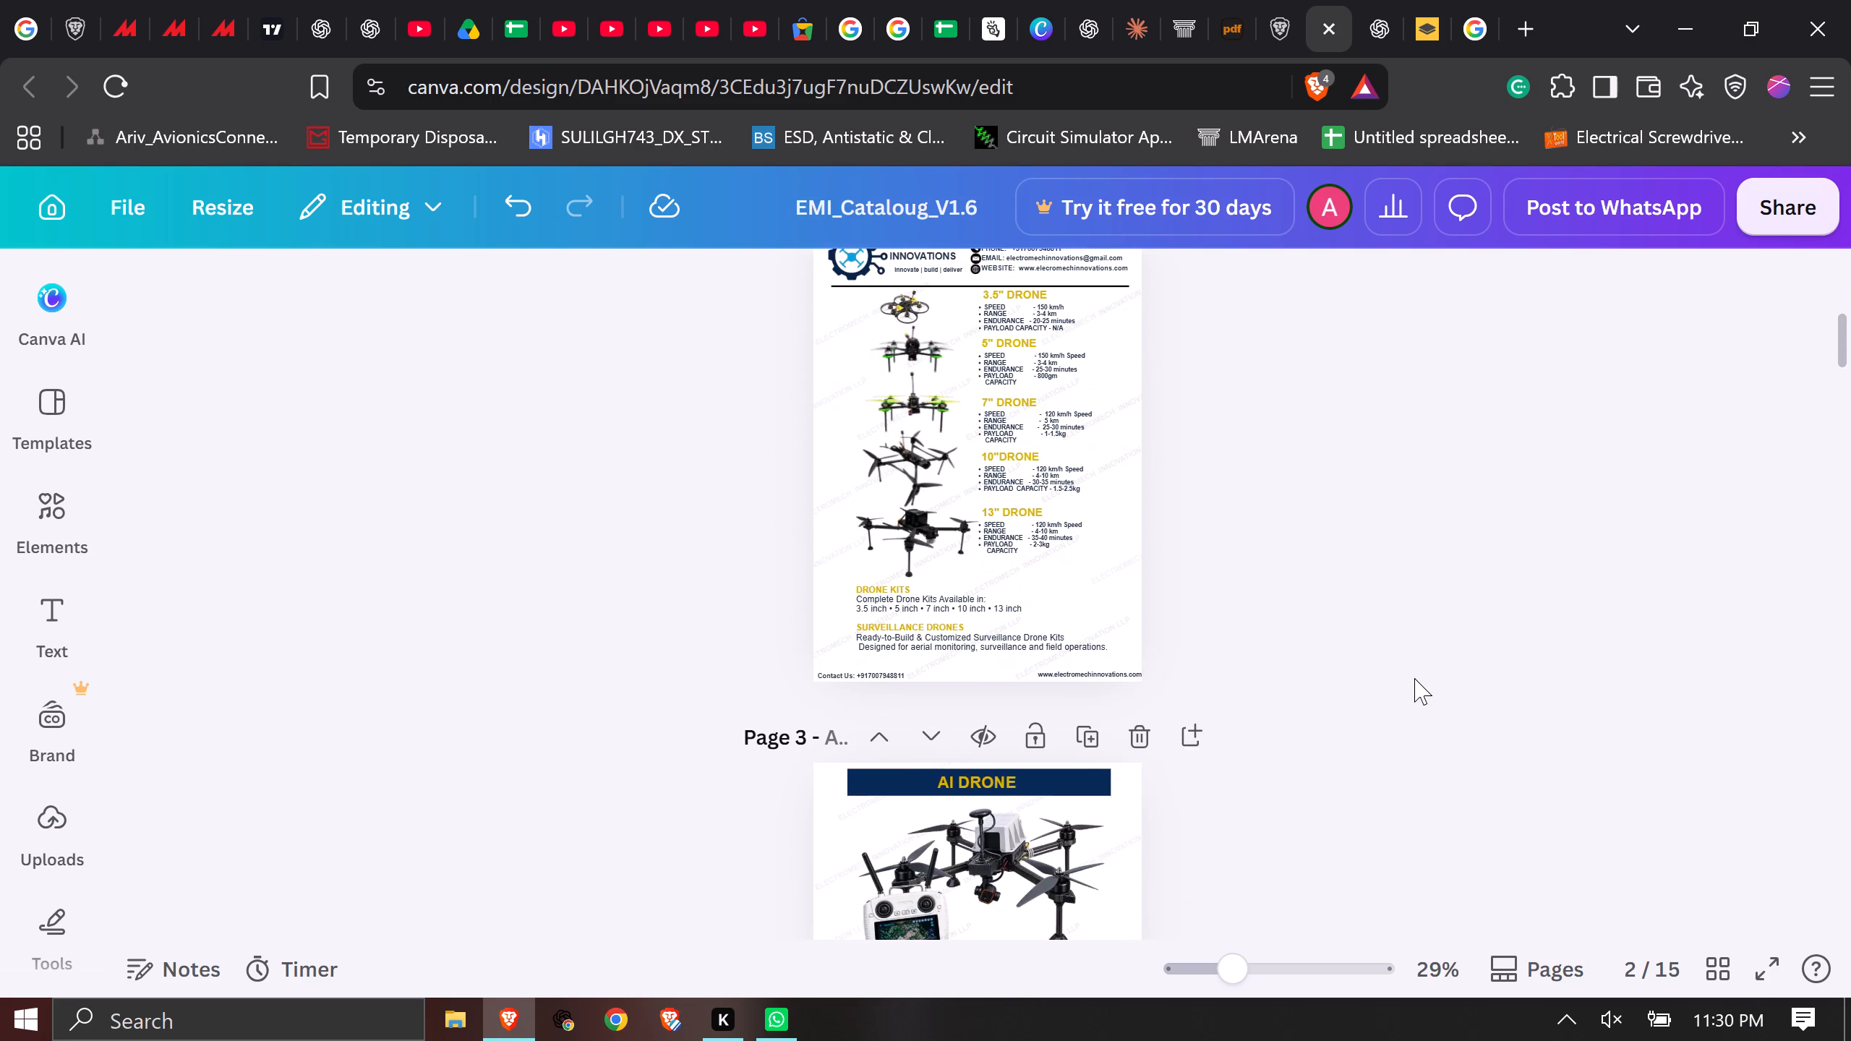
scroll(1414, 678, "up", 4)
scroll(1419, 656, "down", 7)
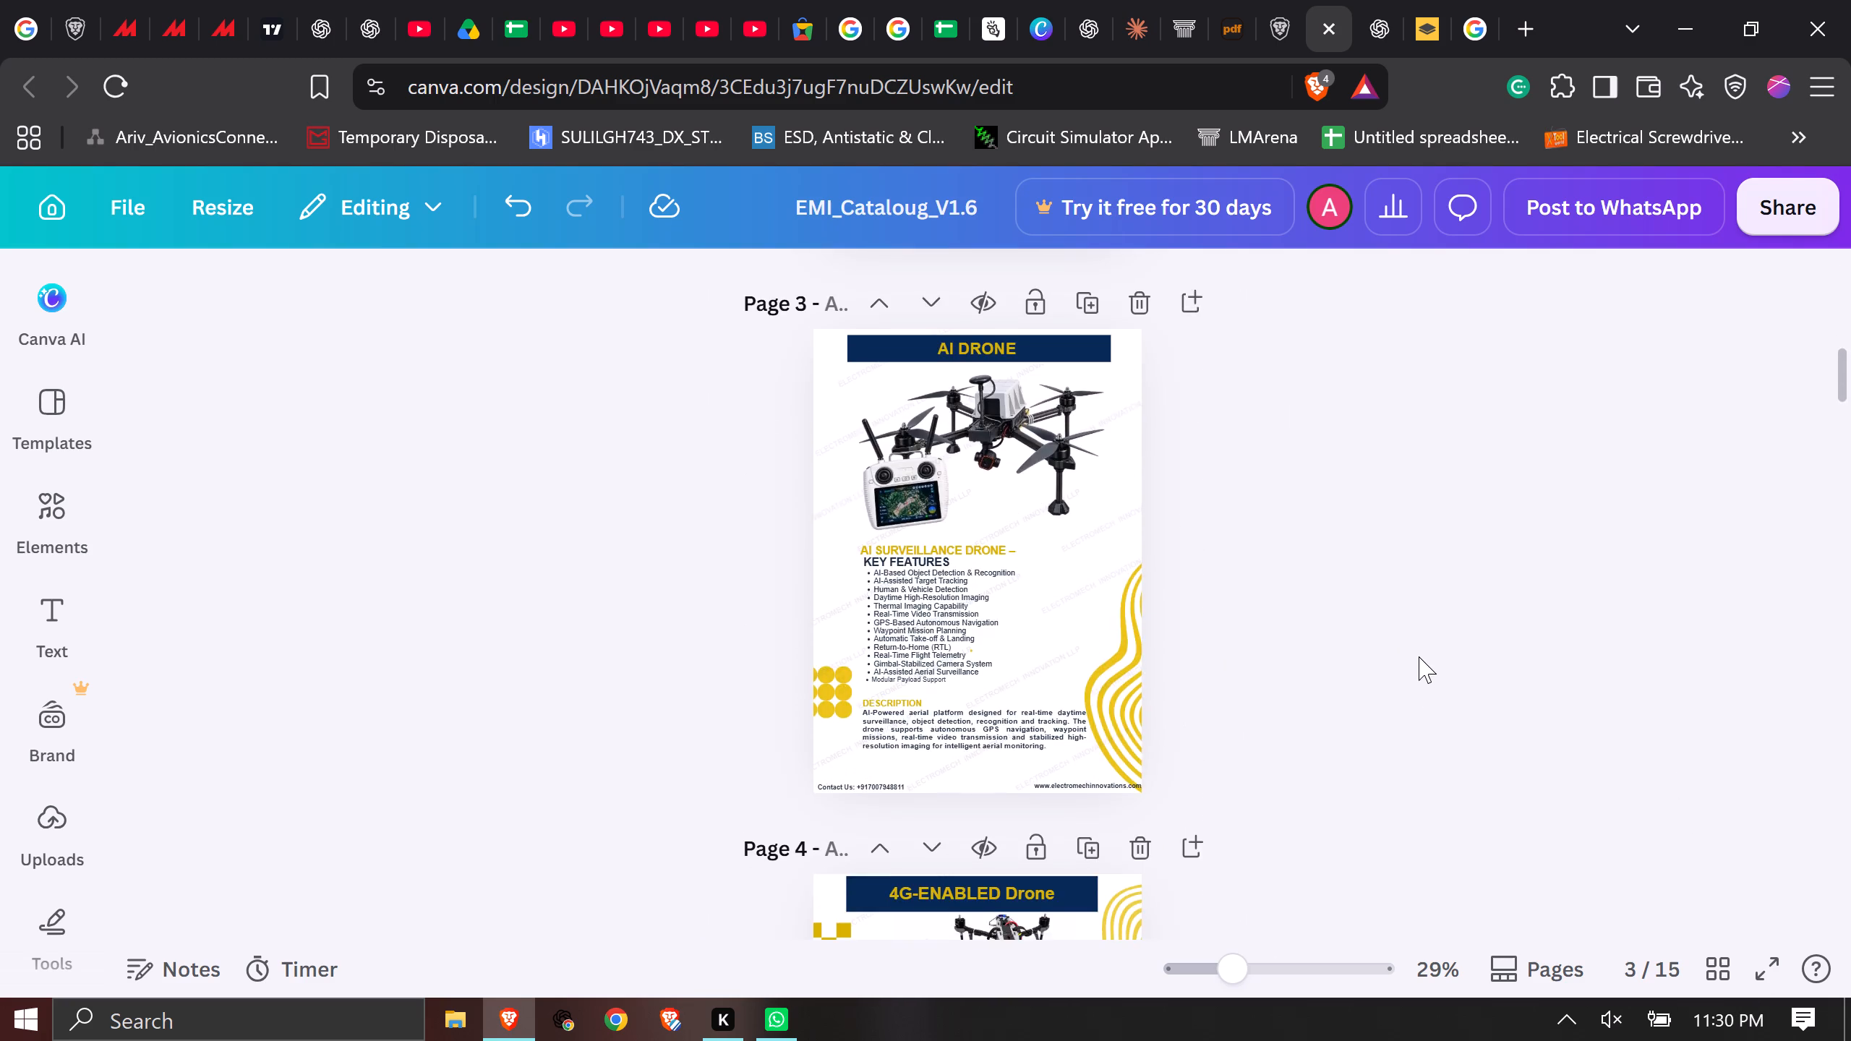
scroll(1419, 656, "down", 9)
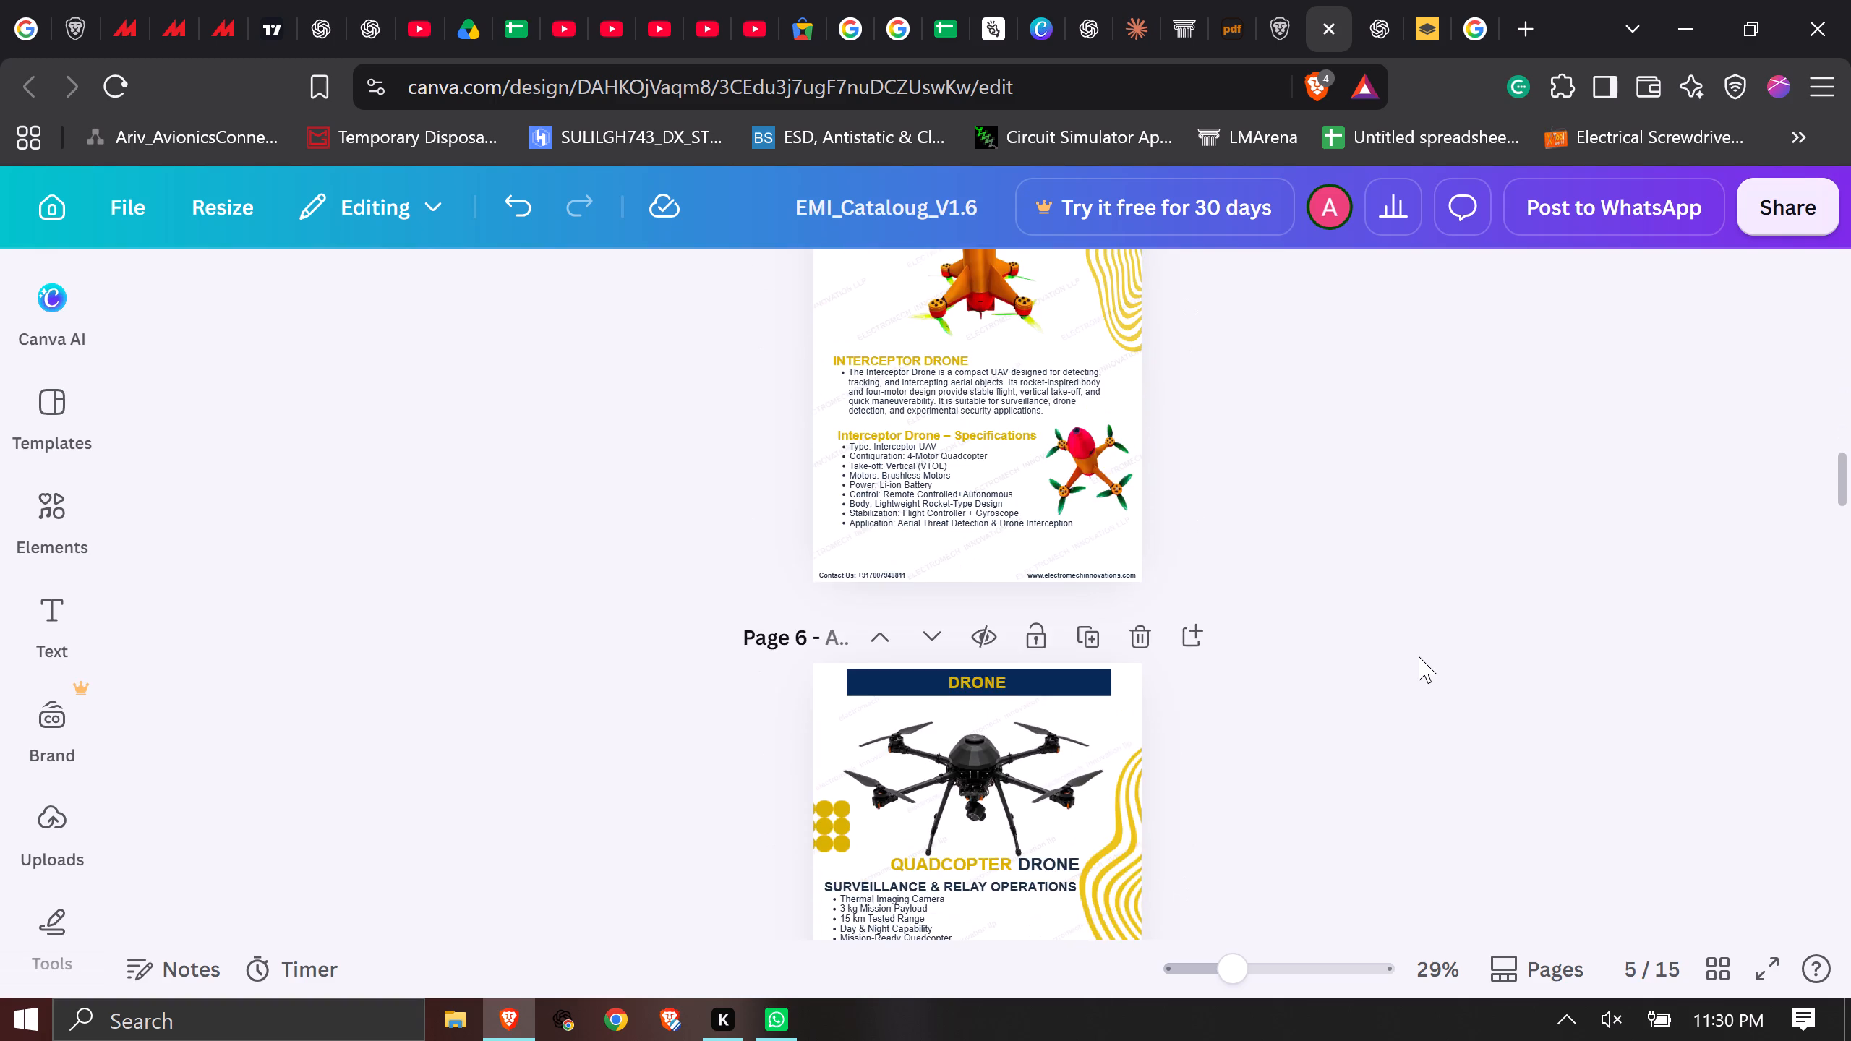
Delete page 6, the DRONE page whose quadcopter and hexacopter content is duplicated on page 1.
scroll(1419, 656, "down", 3)
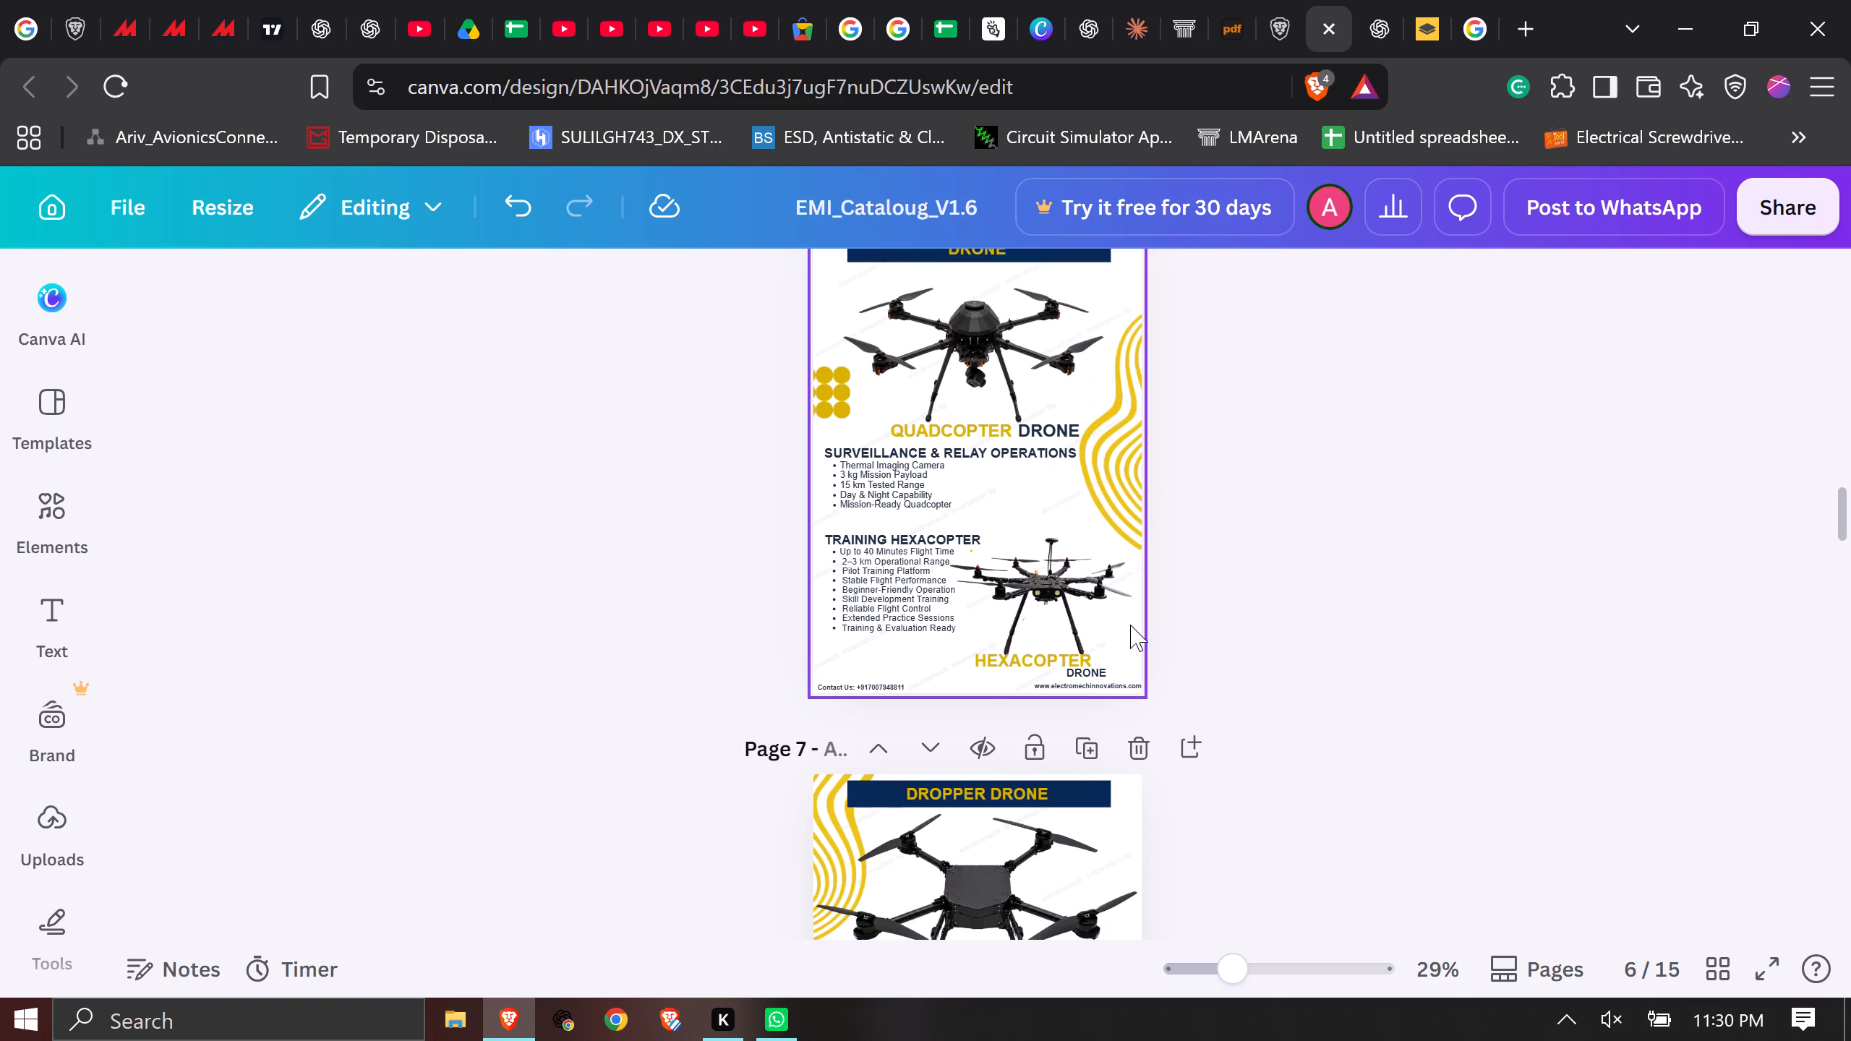
left_click(854, 678)
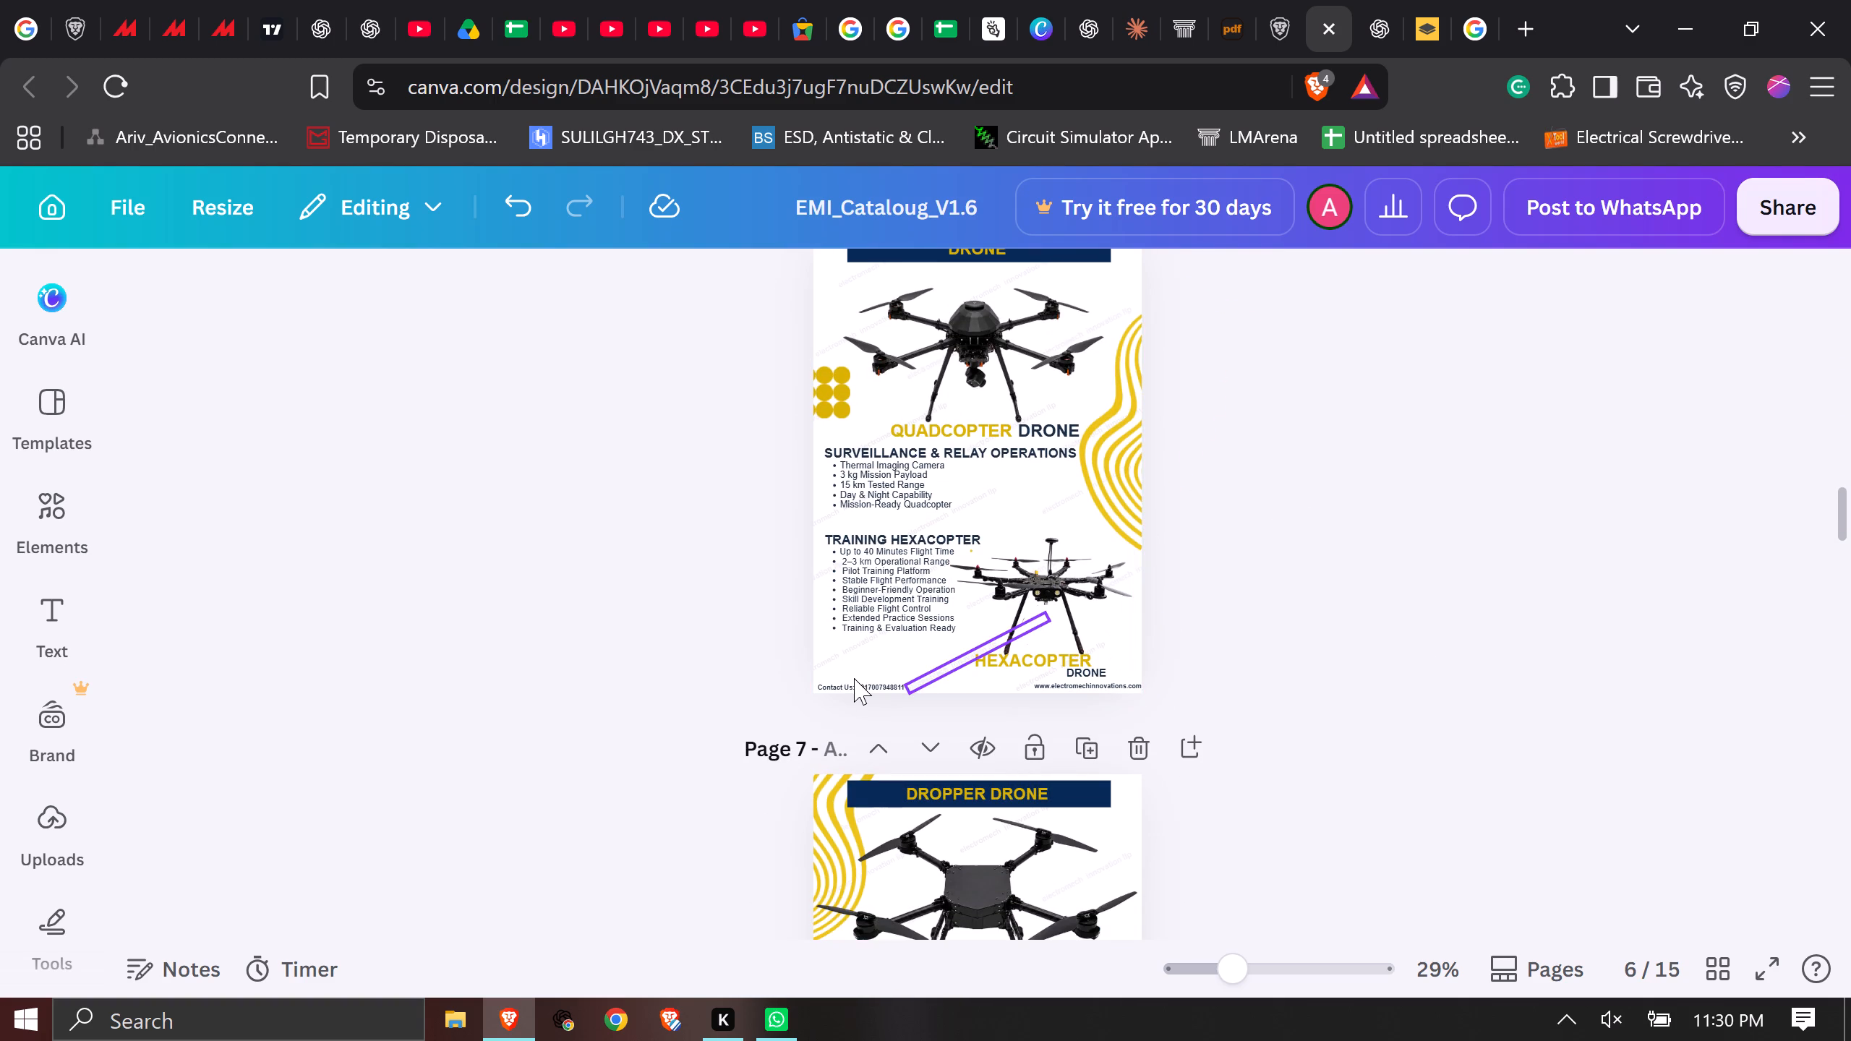
key("Delete")
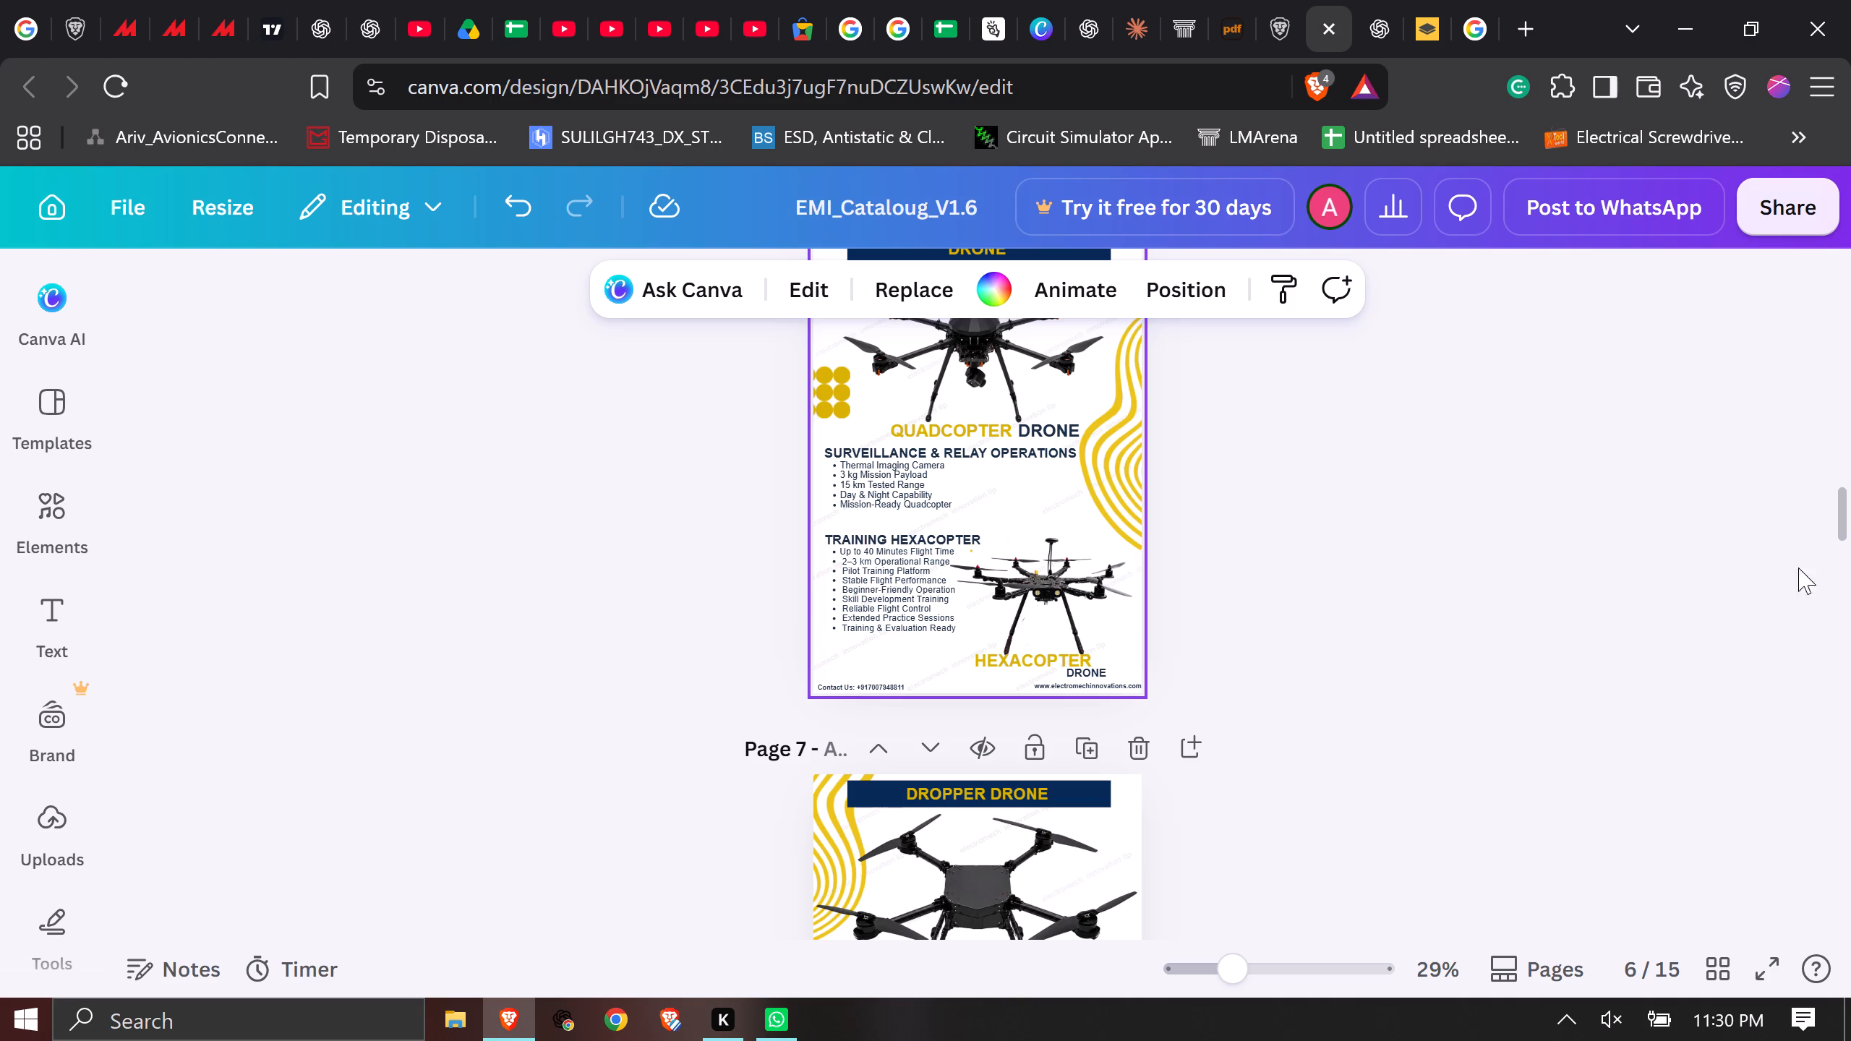
left_click(1437, 697)
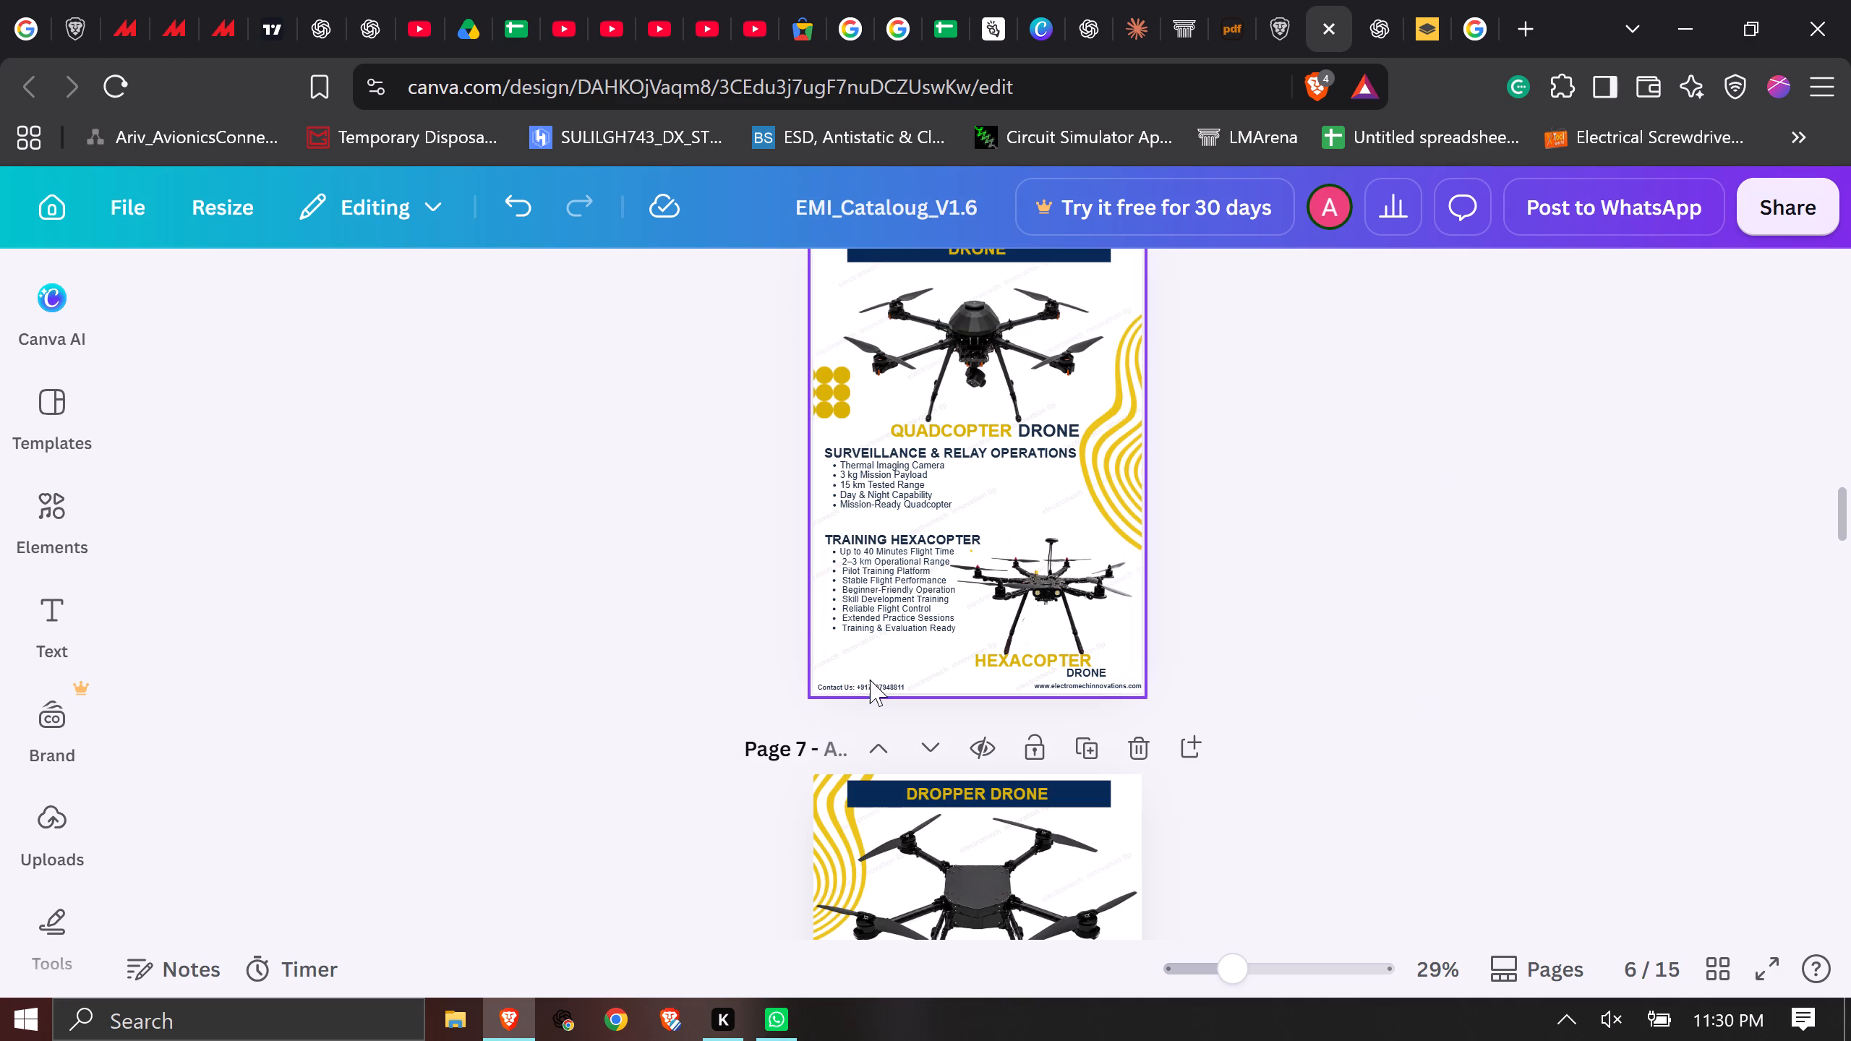
left_click(904, 656)
scroll(905, 669, "up", 4)
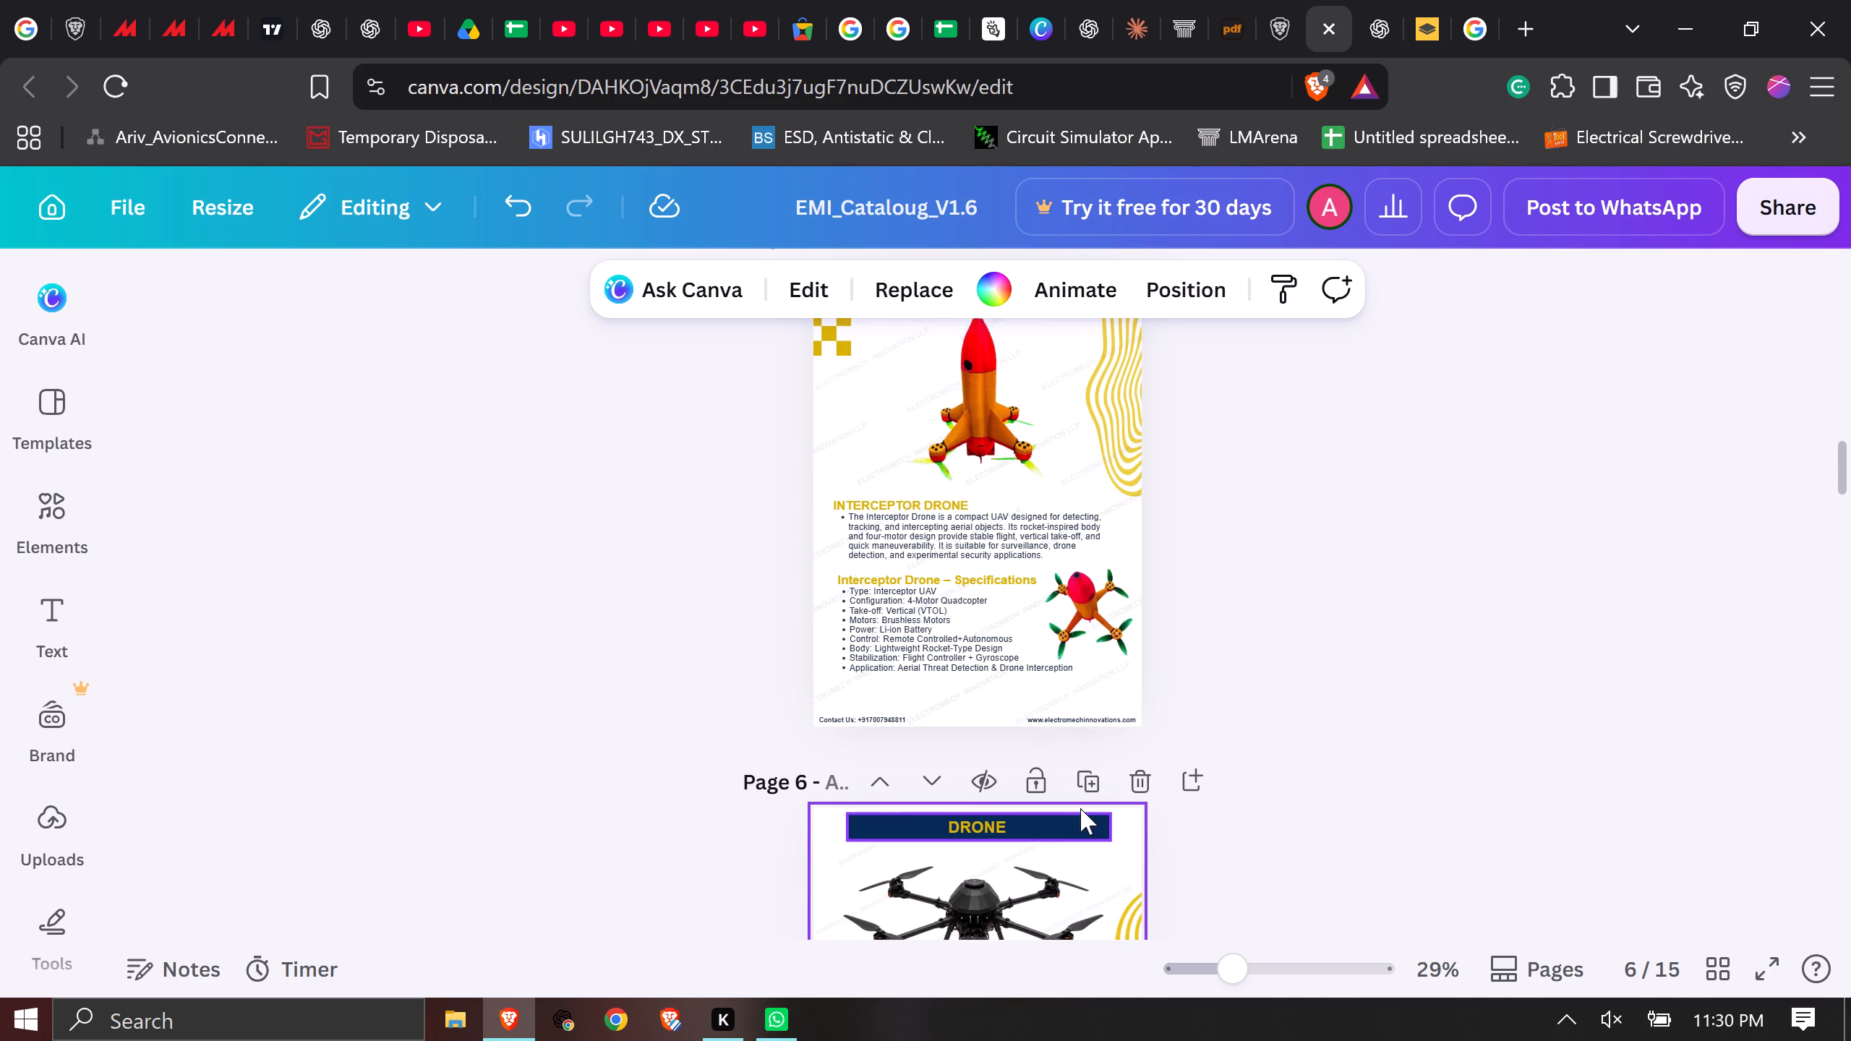
left_click(1122, 787)
Check the page sequence after the deletion, from the Dropper Drone page back up to the first page.
scroll(1240, 823, "down", 2)
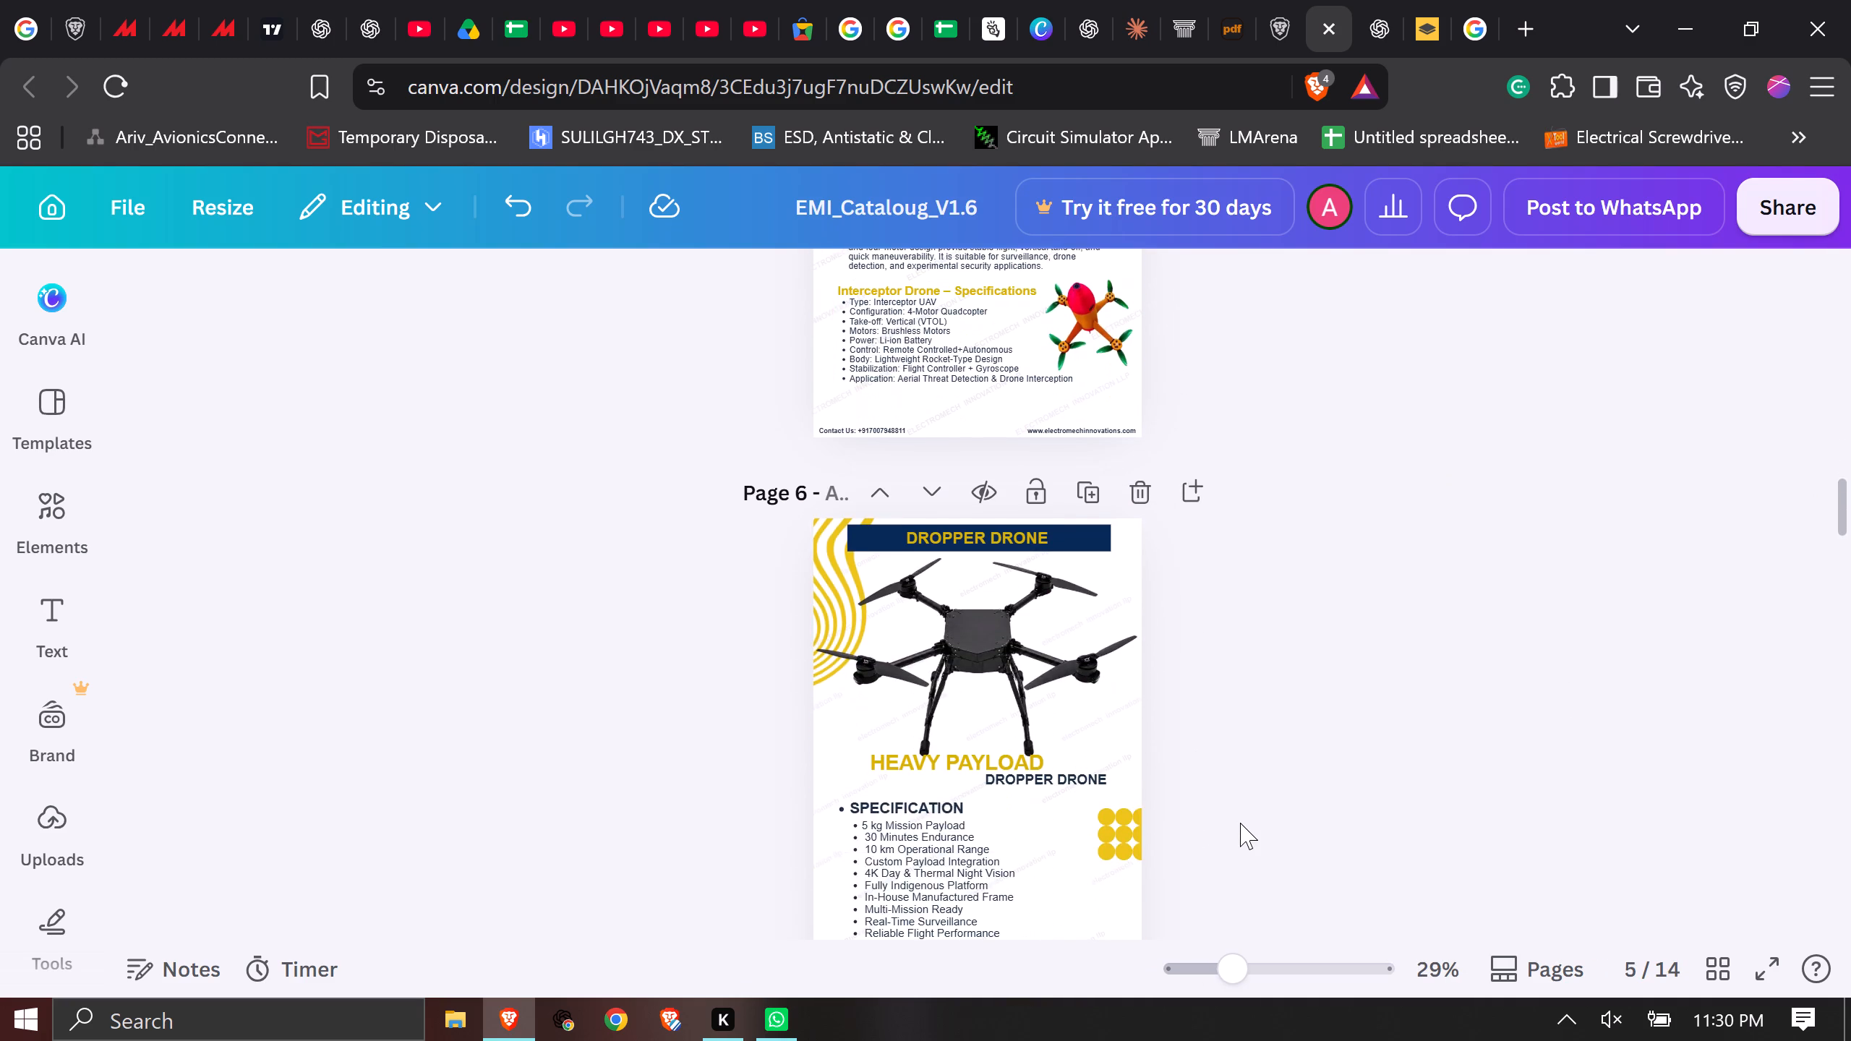
scroll(1240, 823, "up", 11)
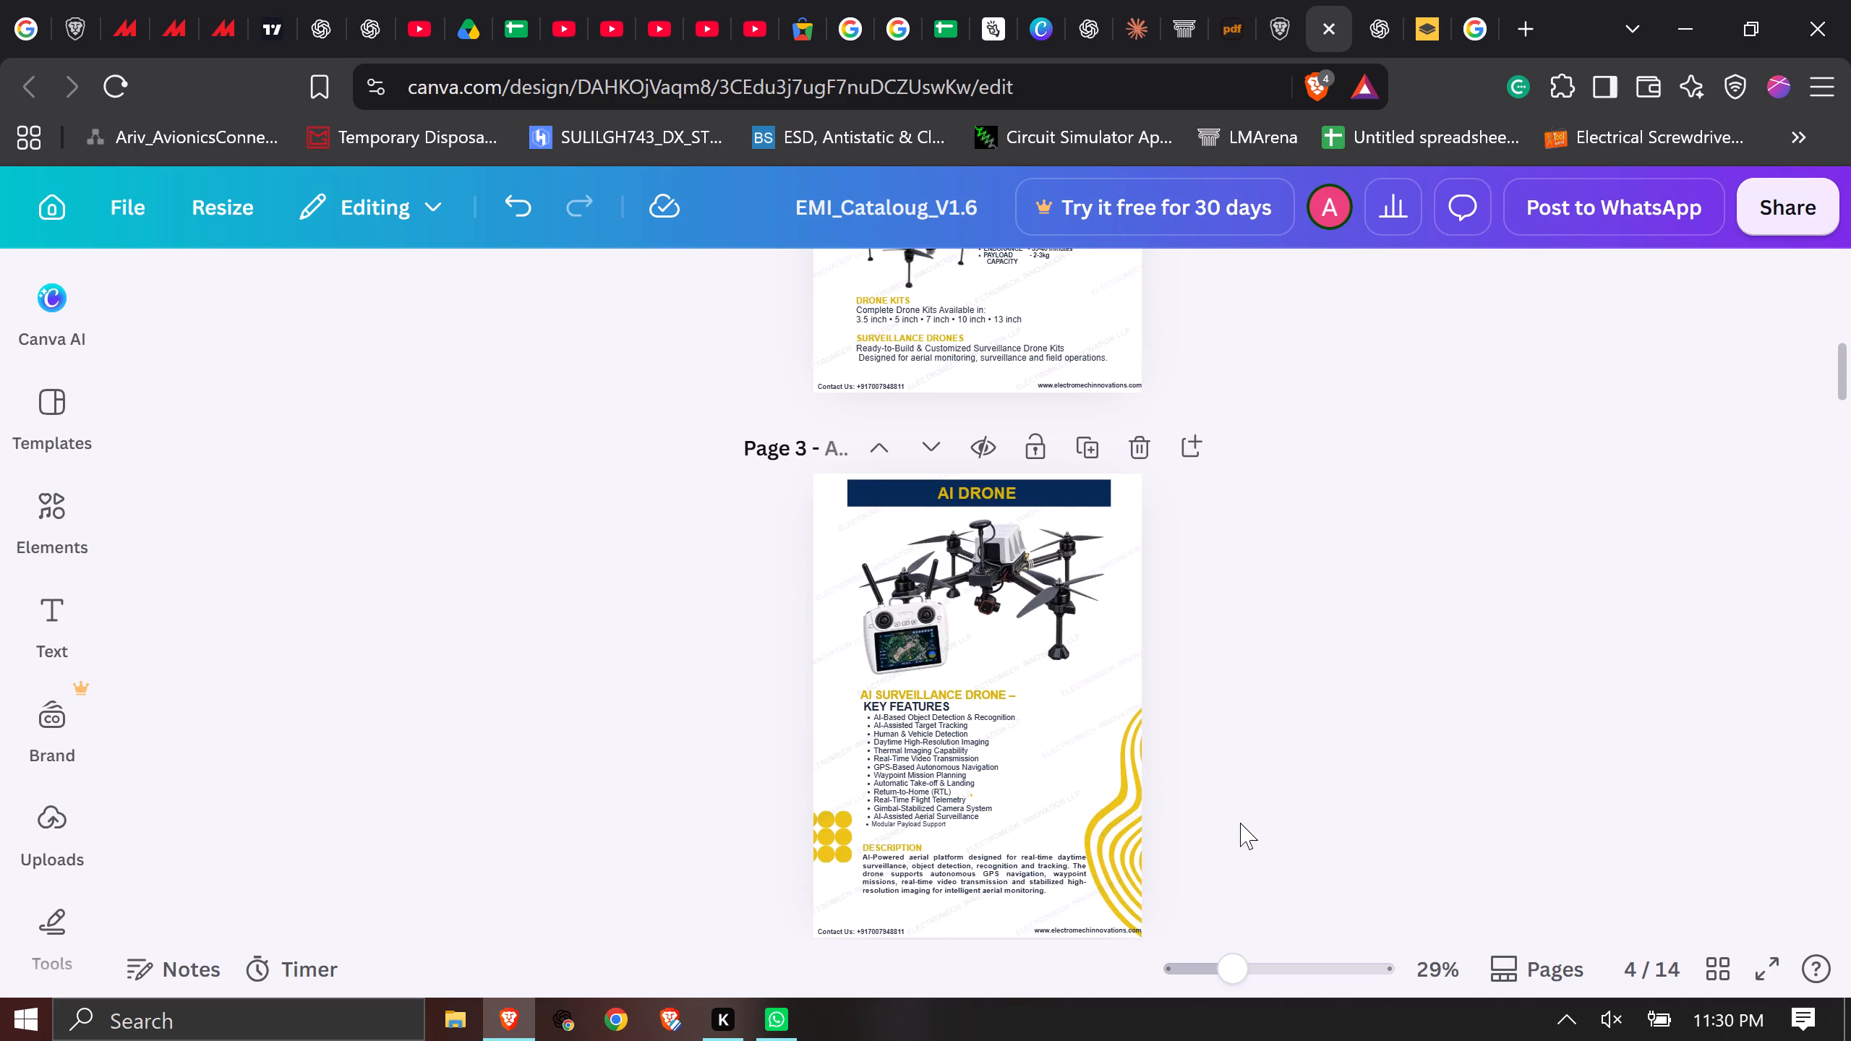
scroll(1240, 823, "up", 6)
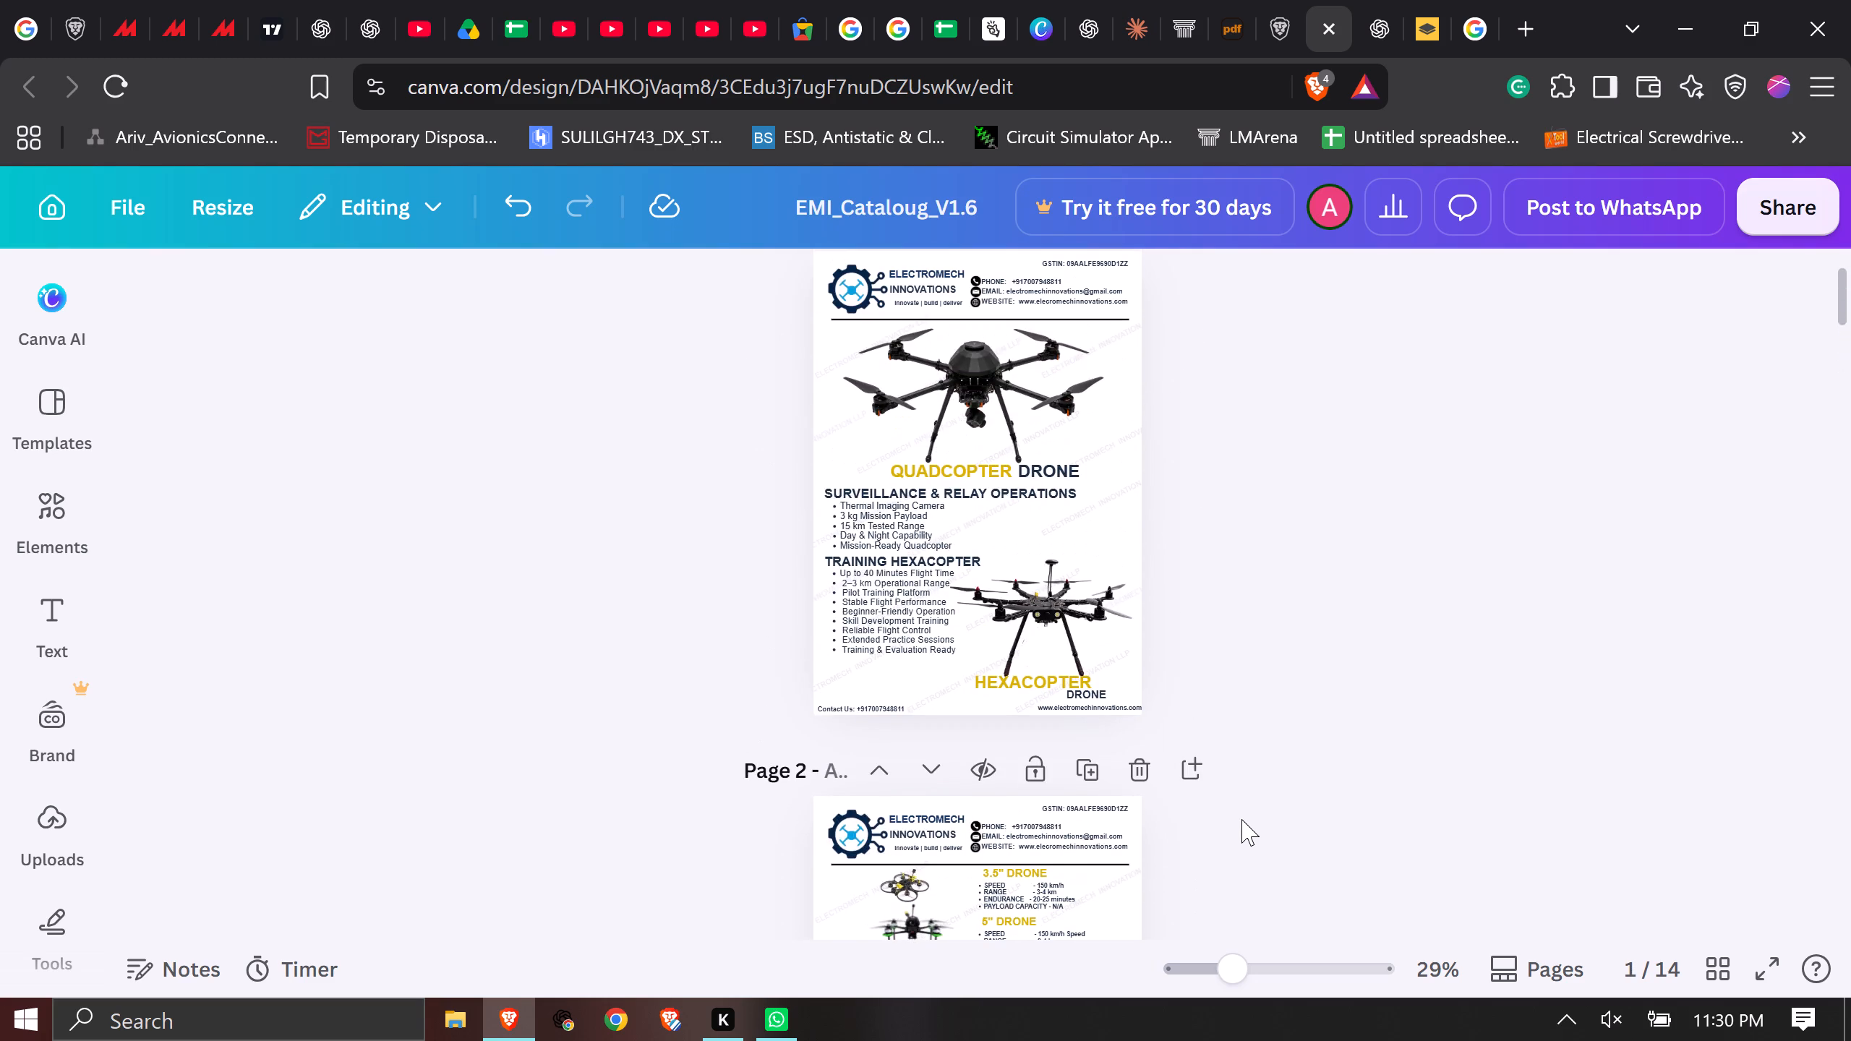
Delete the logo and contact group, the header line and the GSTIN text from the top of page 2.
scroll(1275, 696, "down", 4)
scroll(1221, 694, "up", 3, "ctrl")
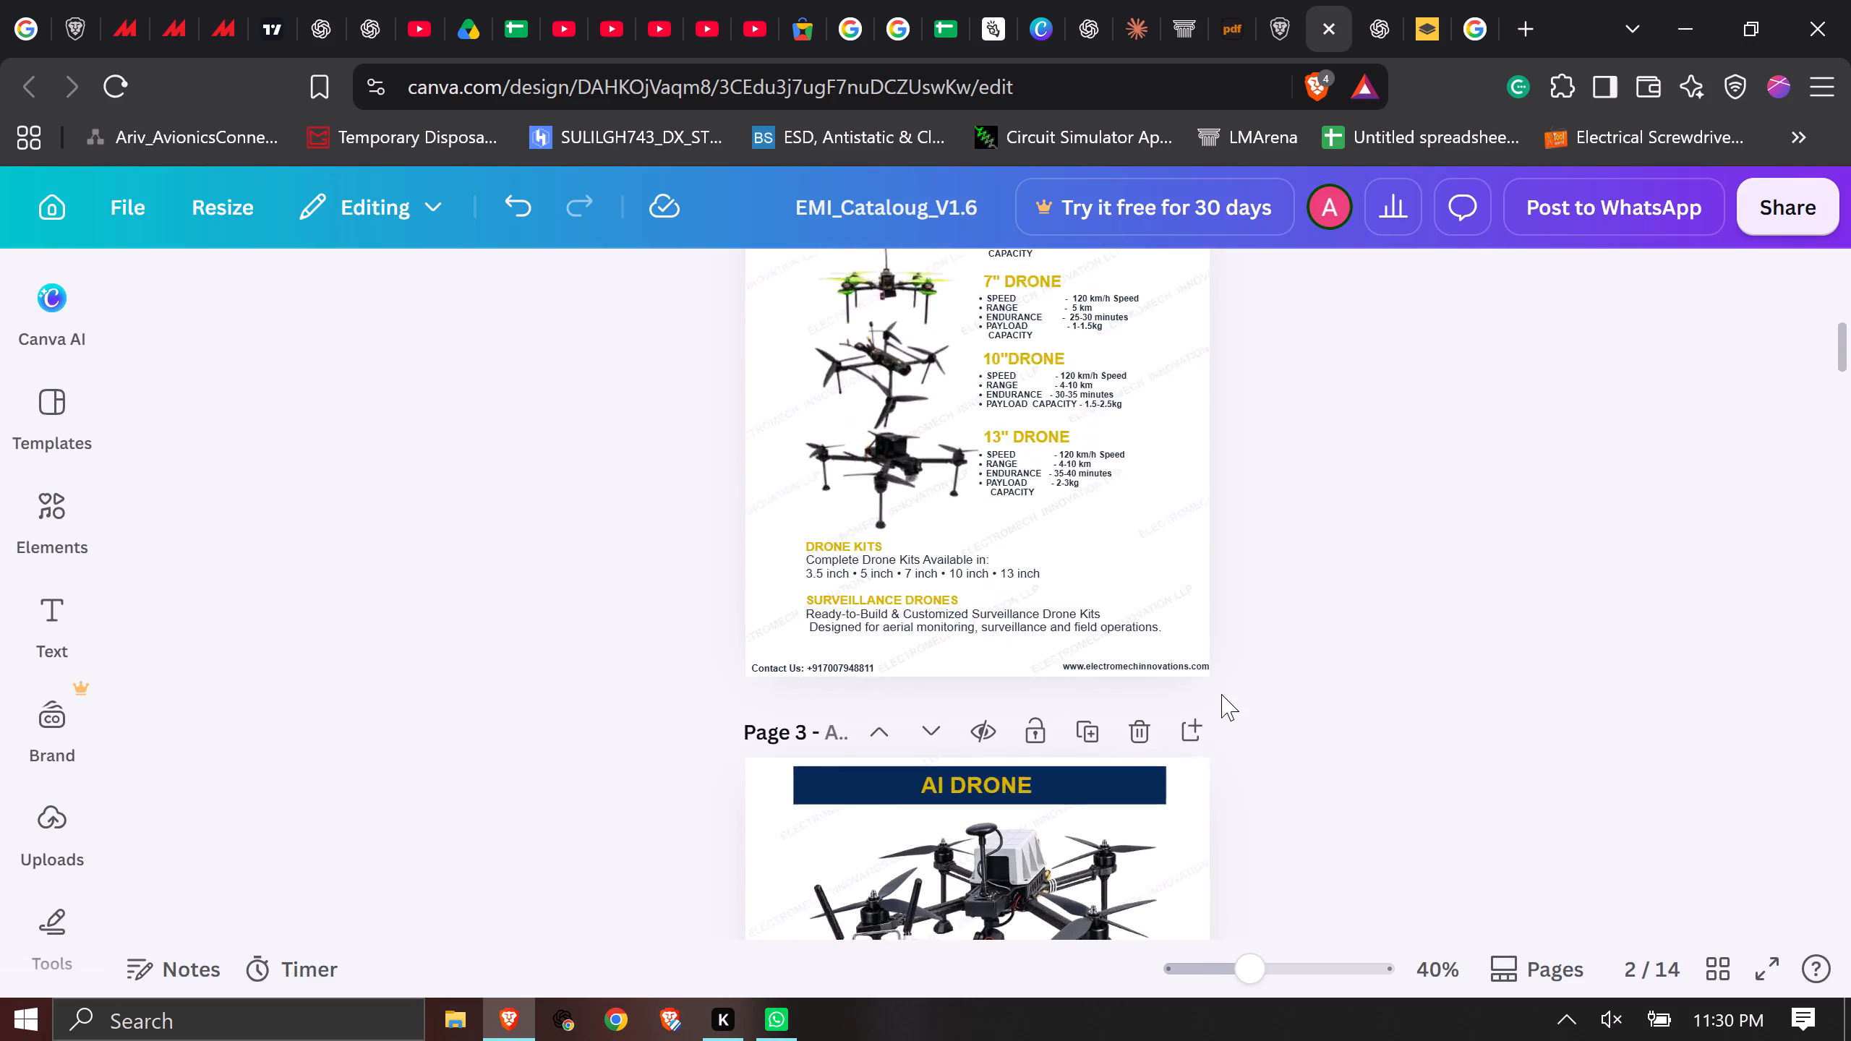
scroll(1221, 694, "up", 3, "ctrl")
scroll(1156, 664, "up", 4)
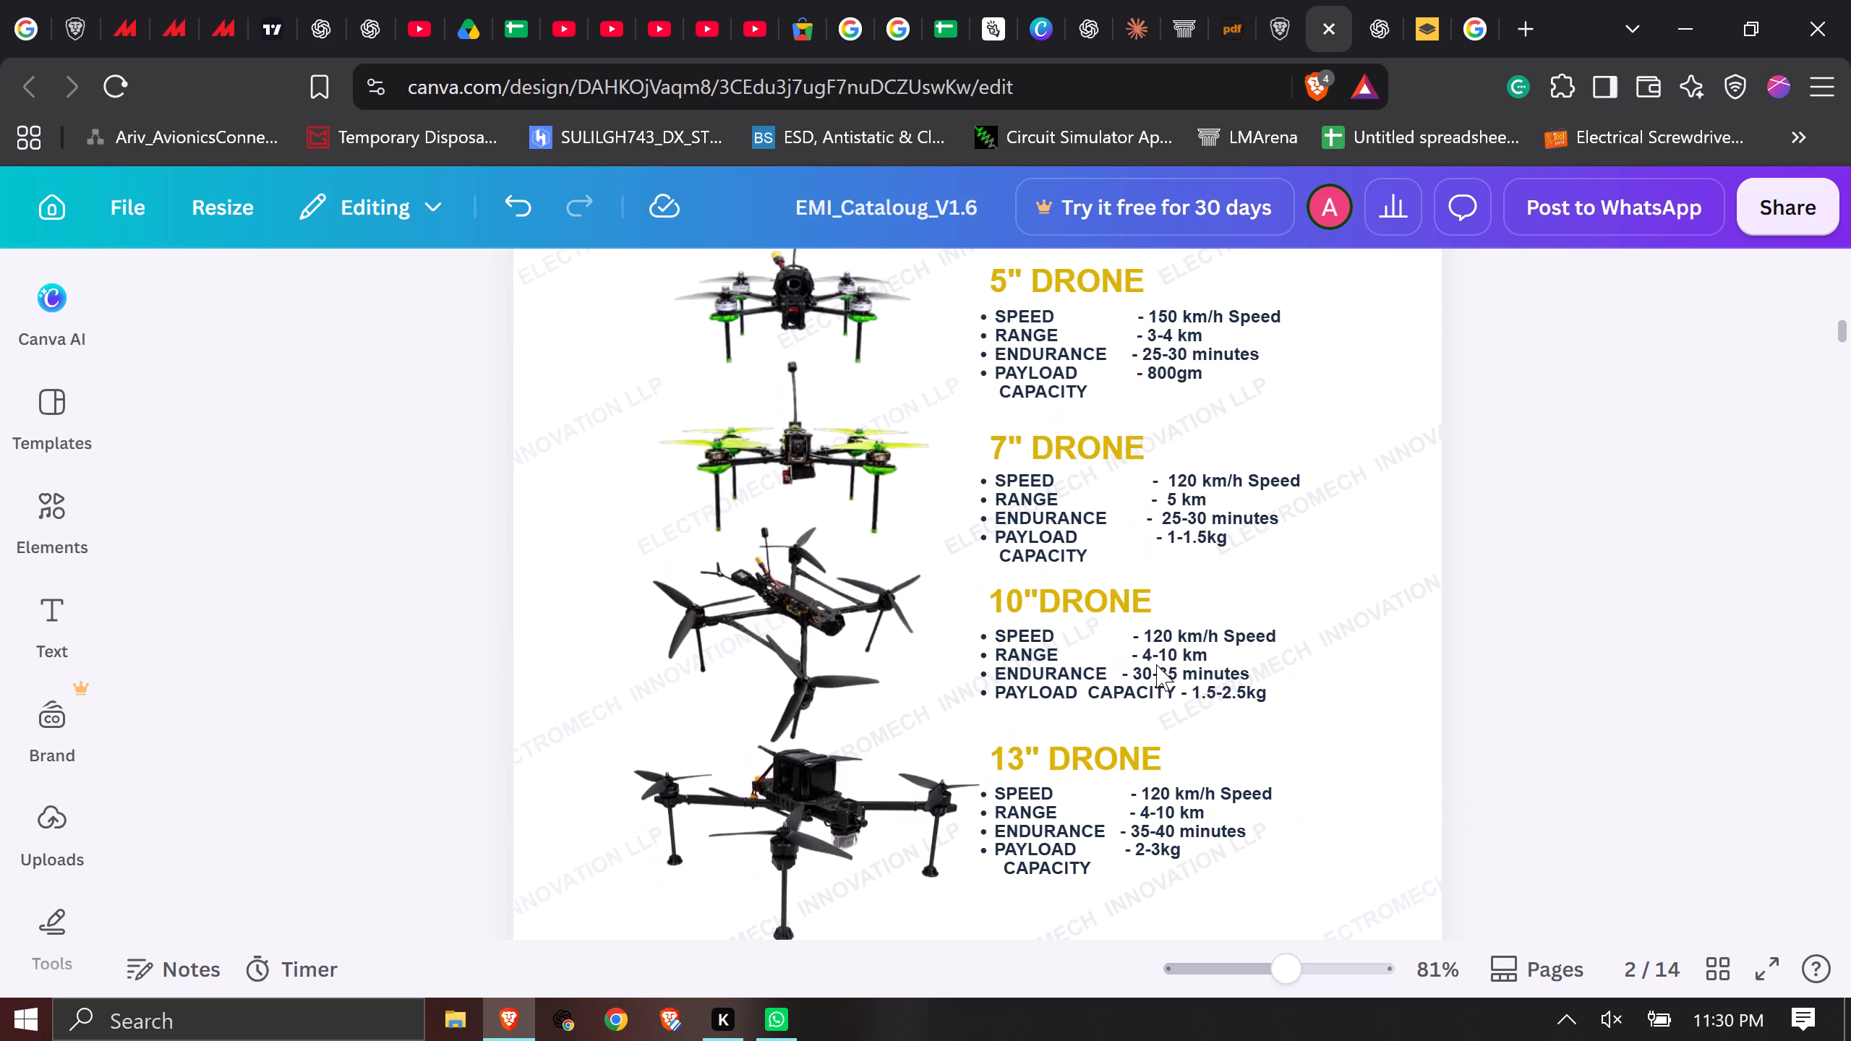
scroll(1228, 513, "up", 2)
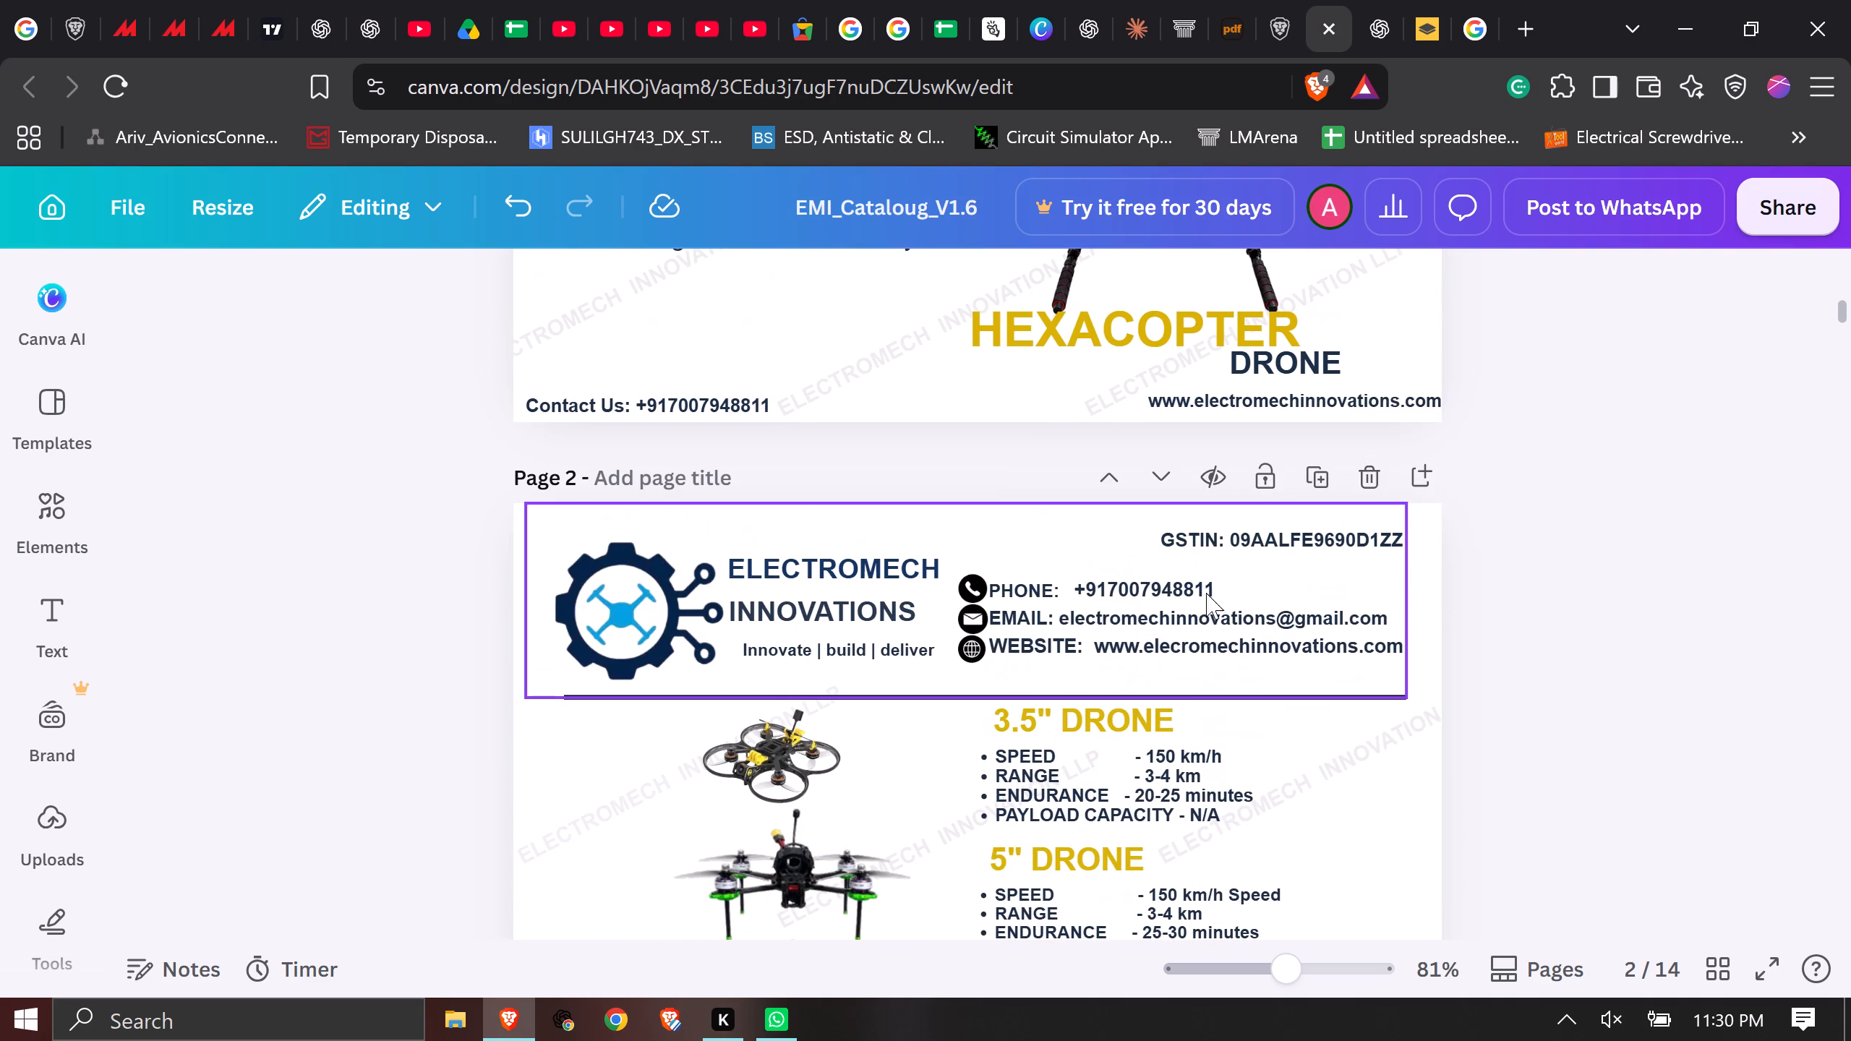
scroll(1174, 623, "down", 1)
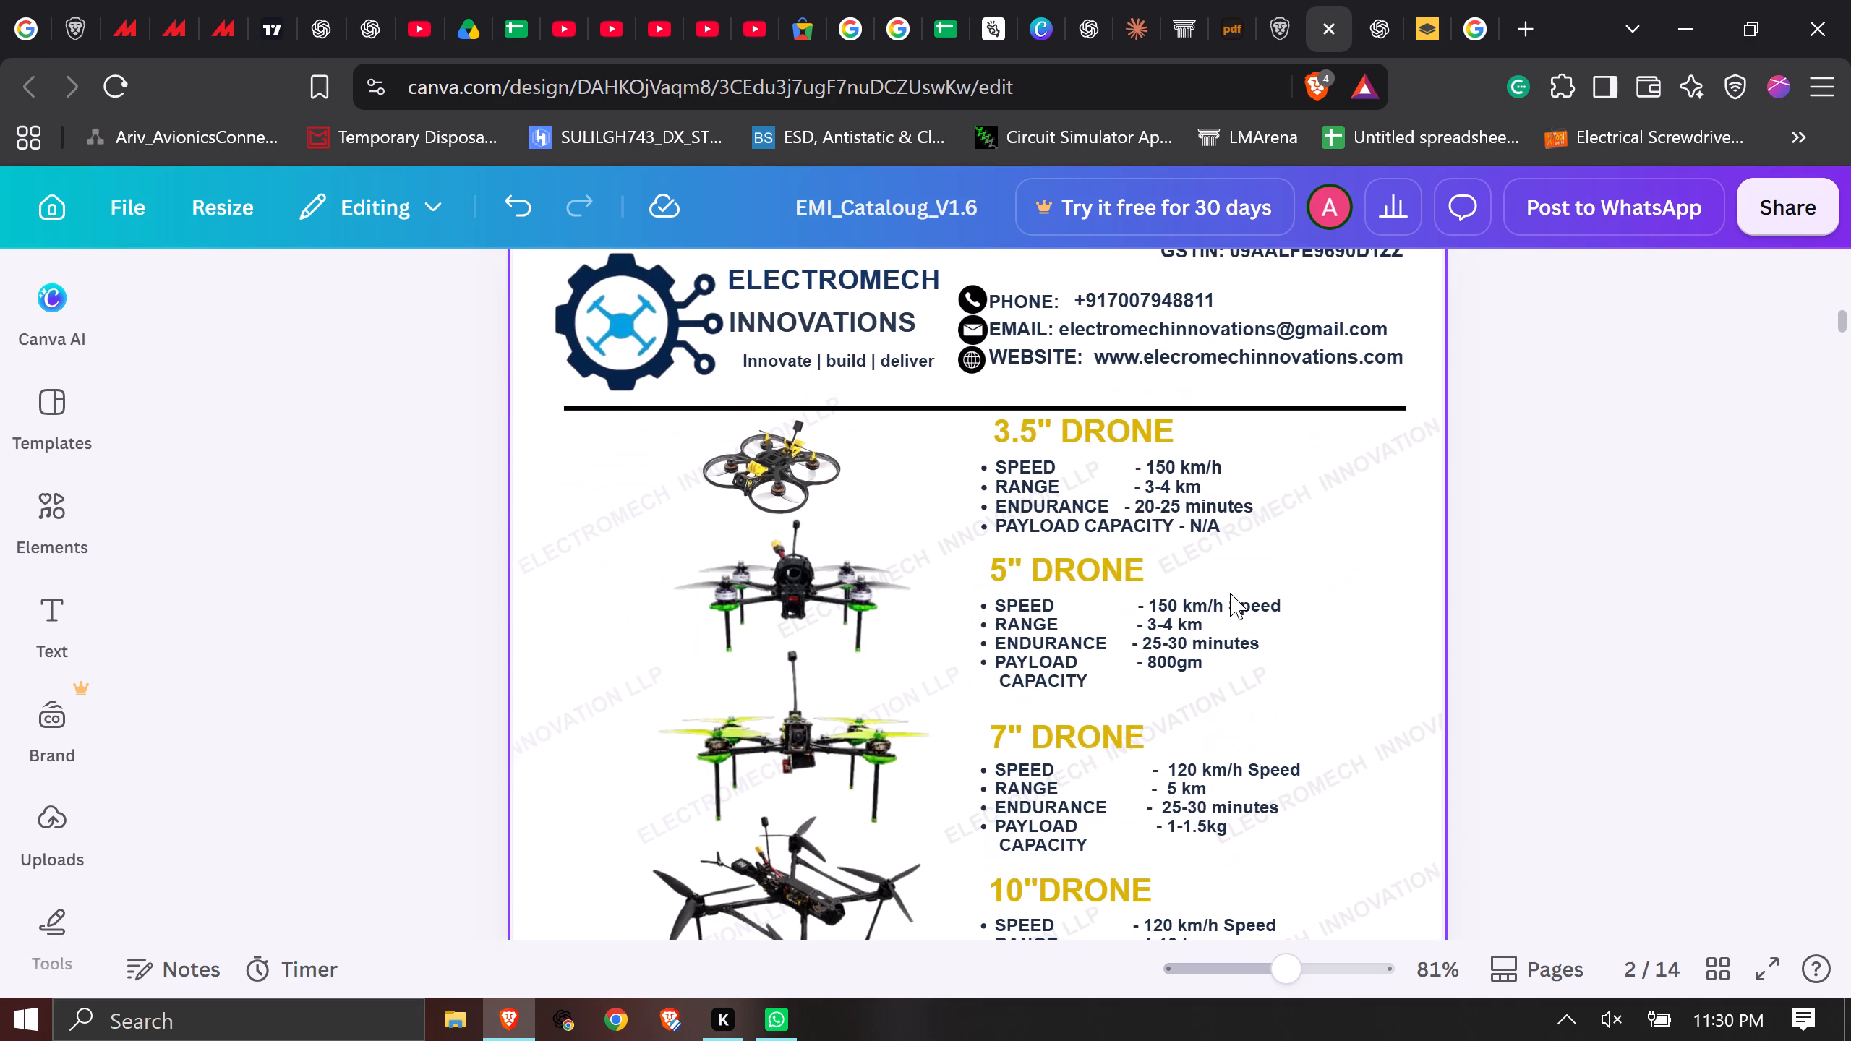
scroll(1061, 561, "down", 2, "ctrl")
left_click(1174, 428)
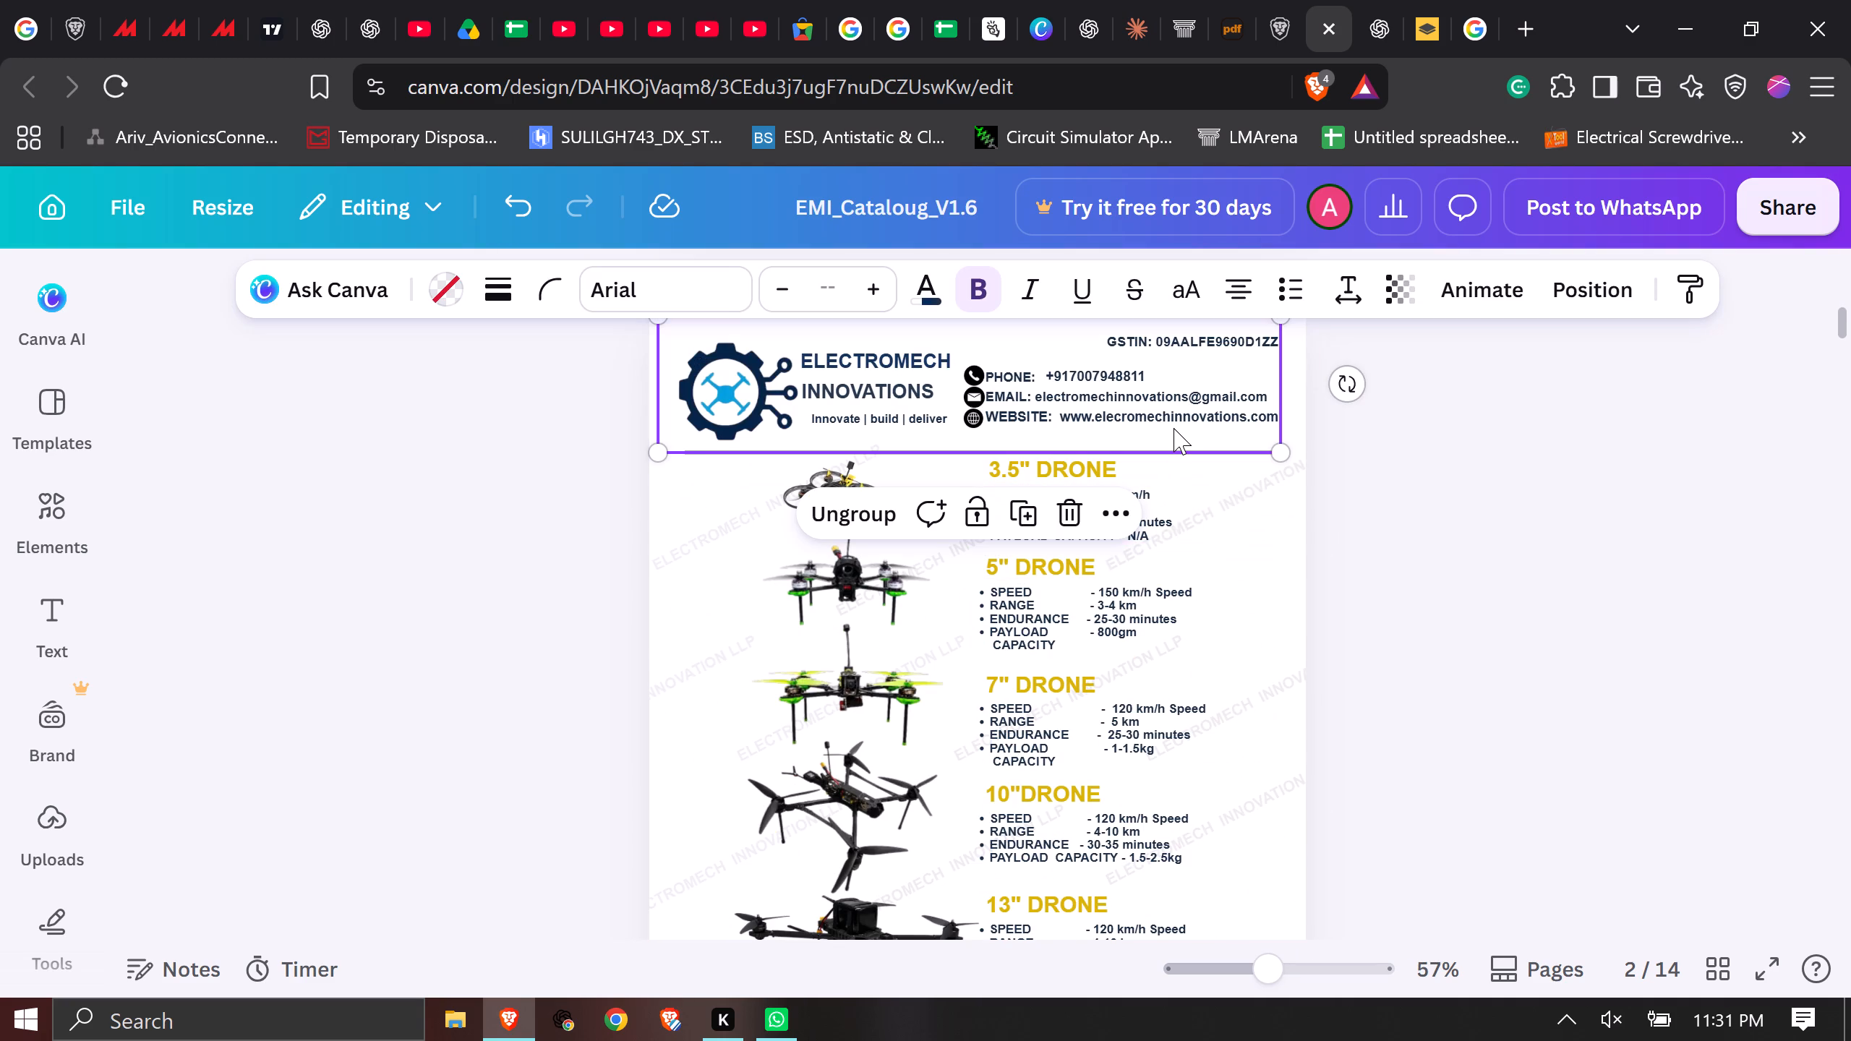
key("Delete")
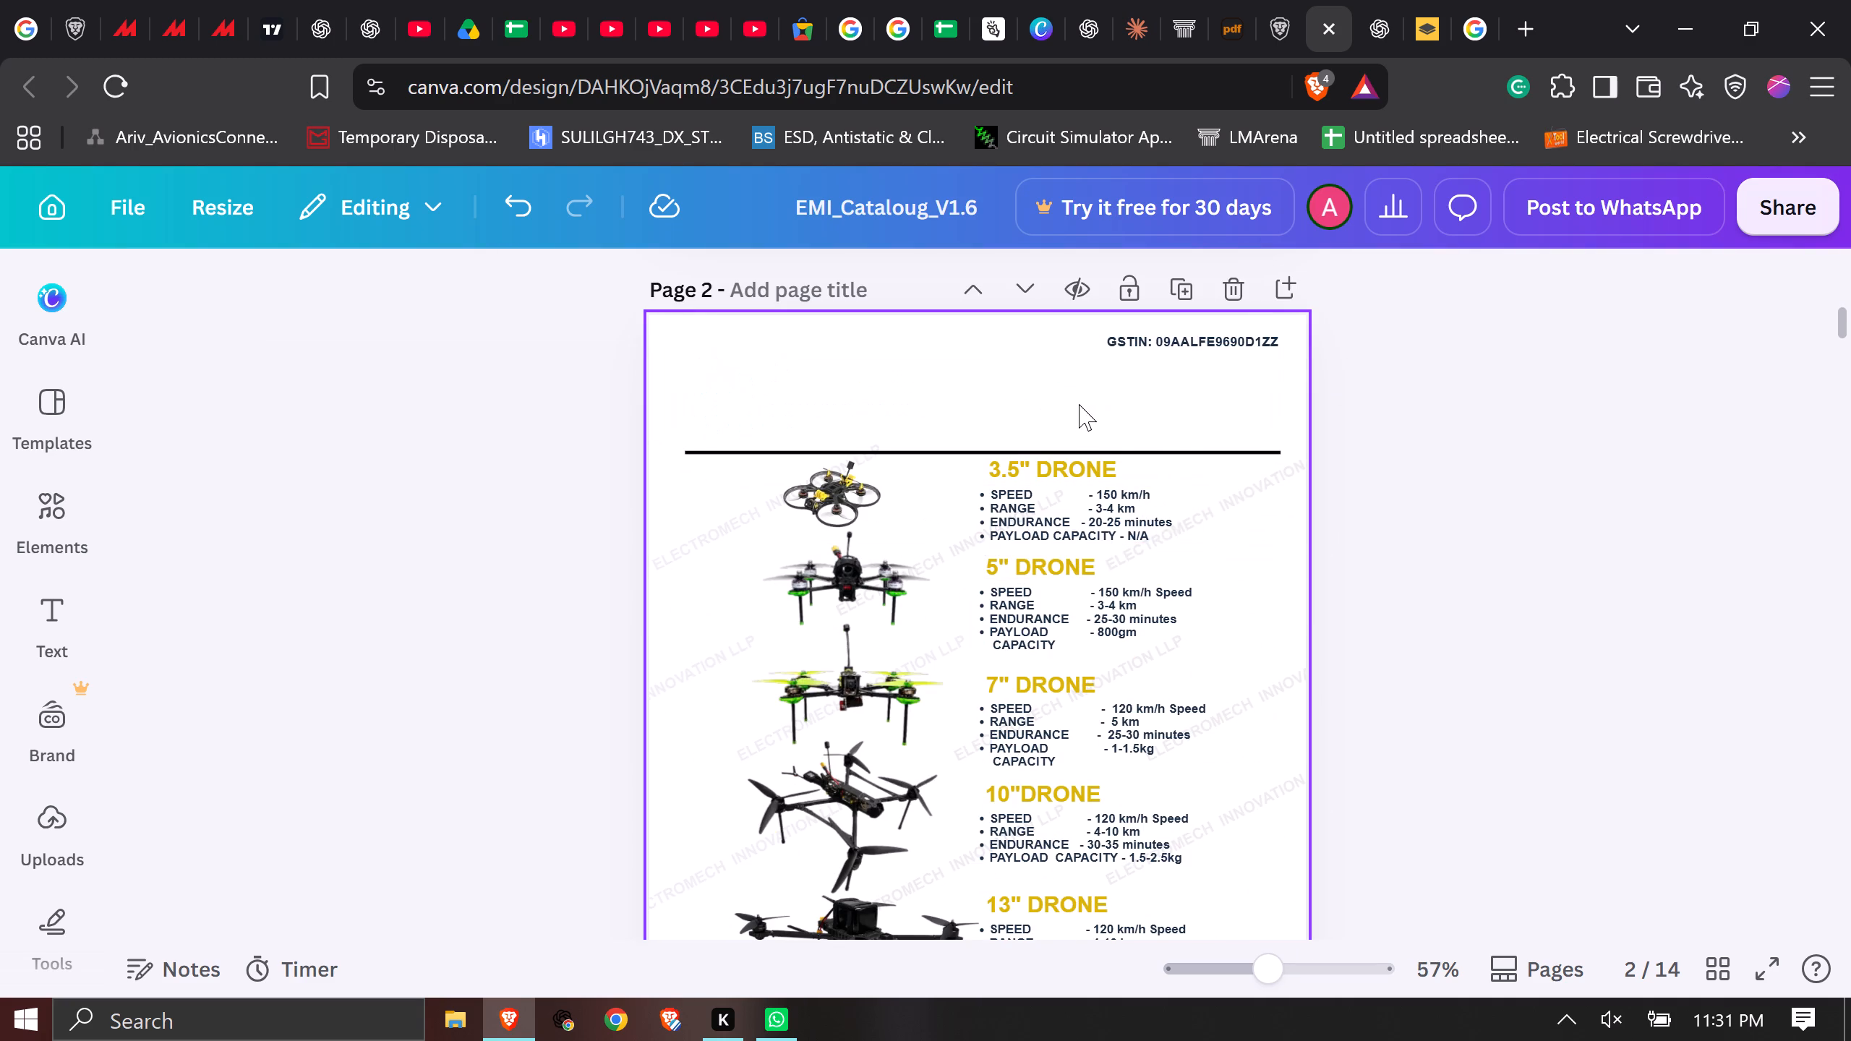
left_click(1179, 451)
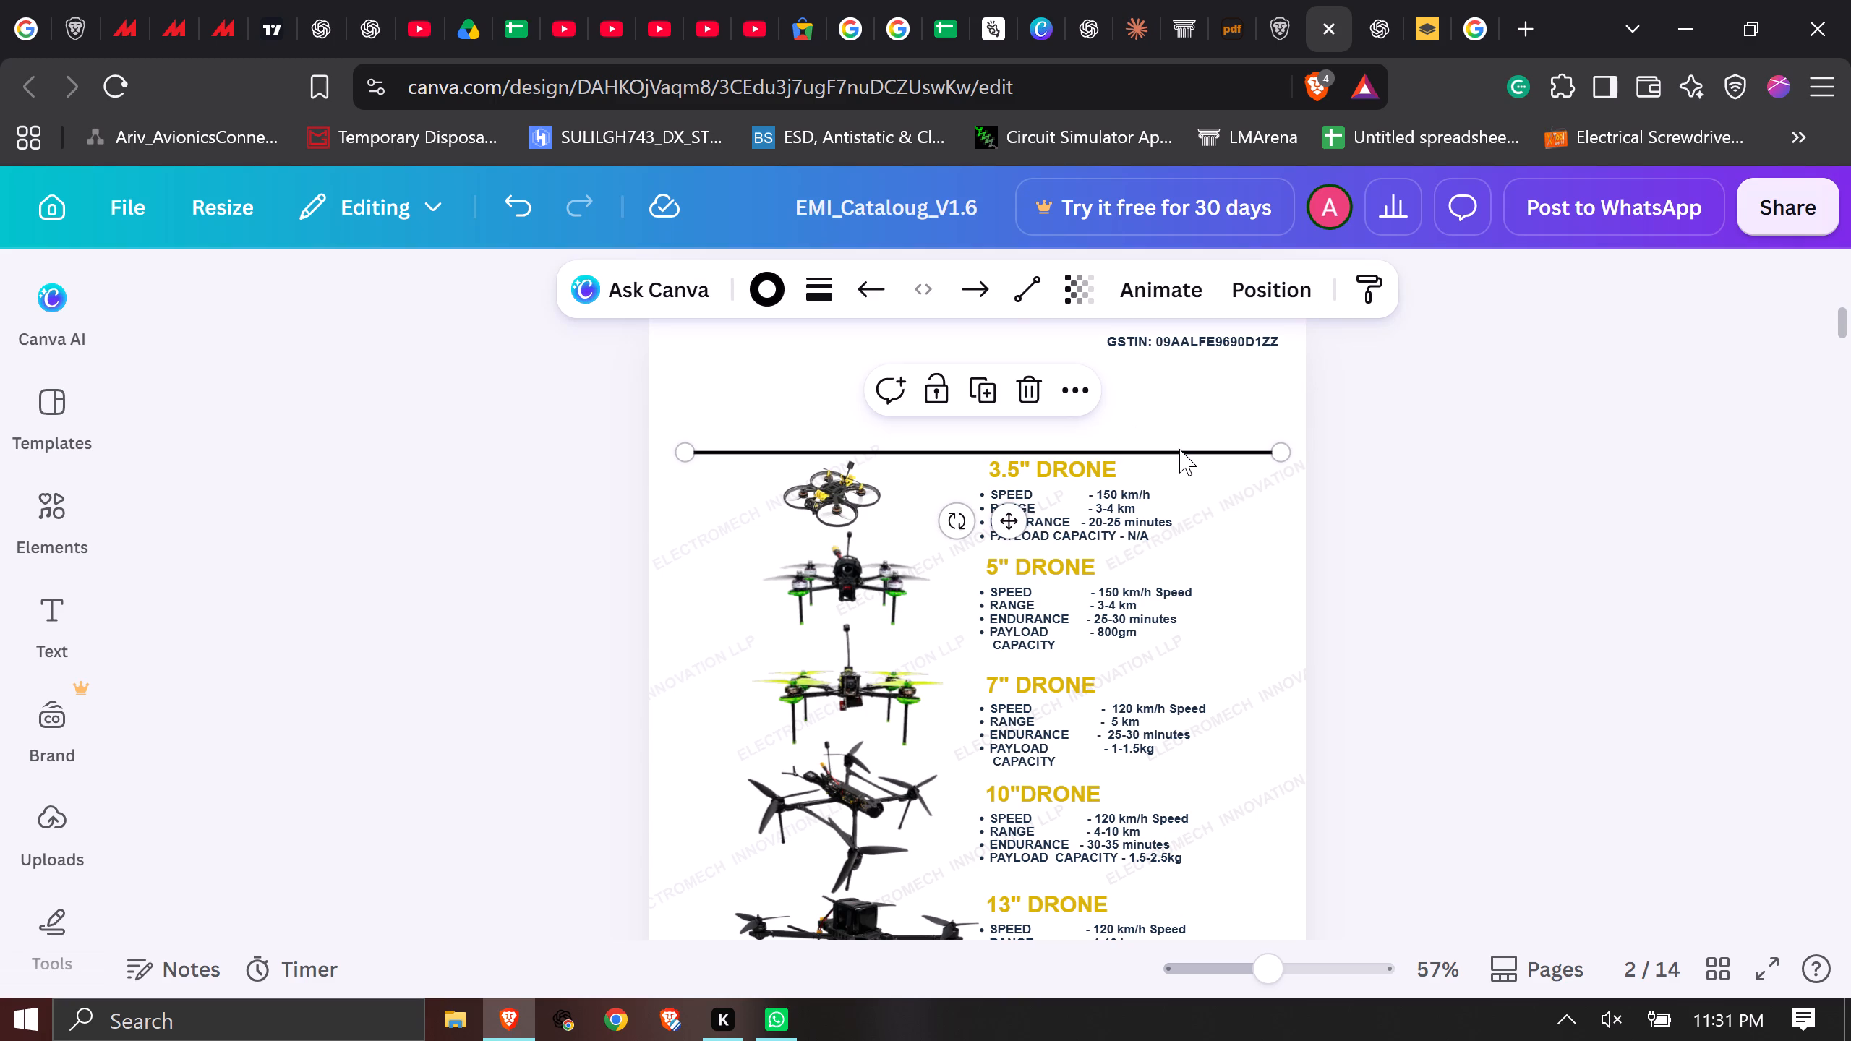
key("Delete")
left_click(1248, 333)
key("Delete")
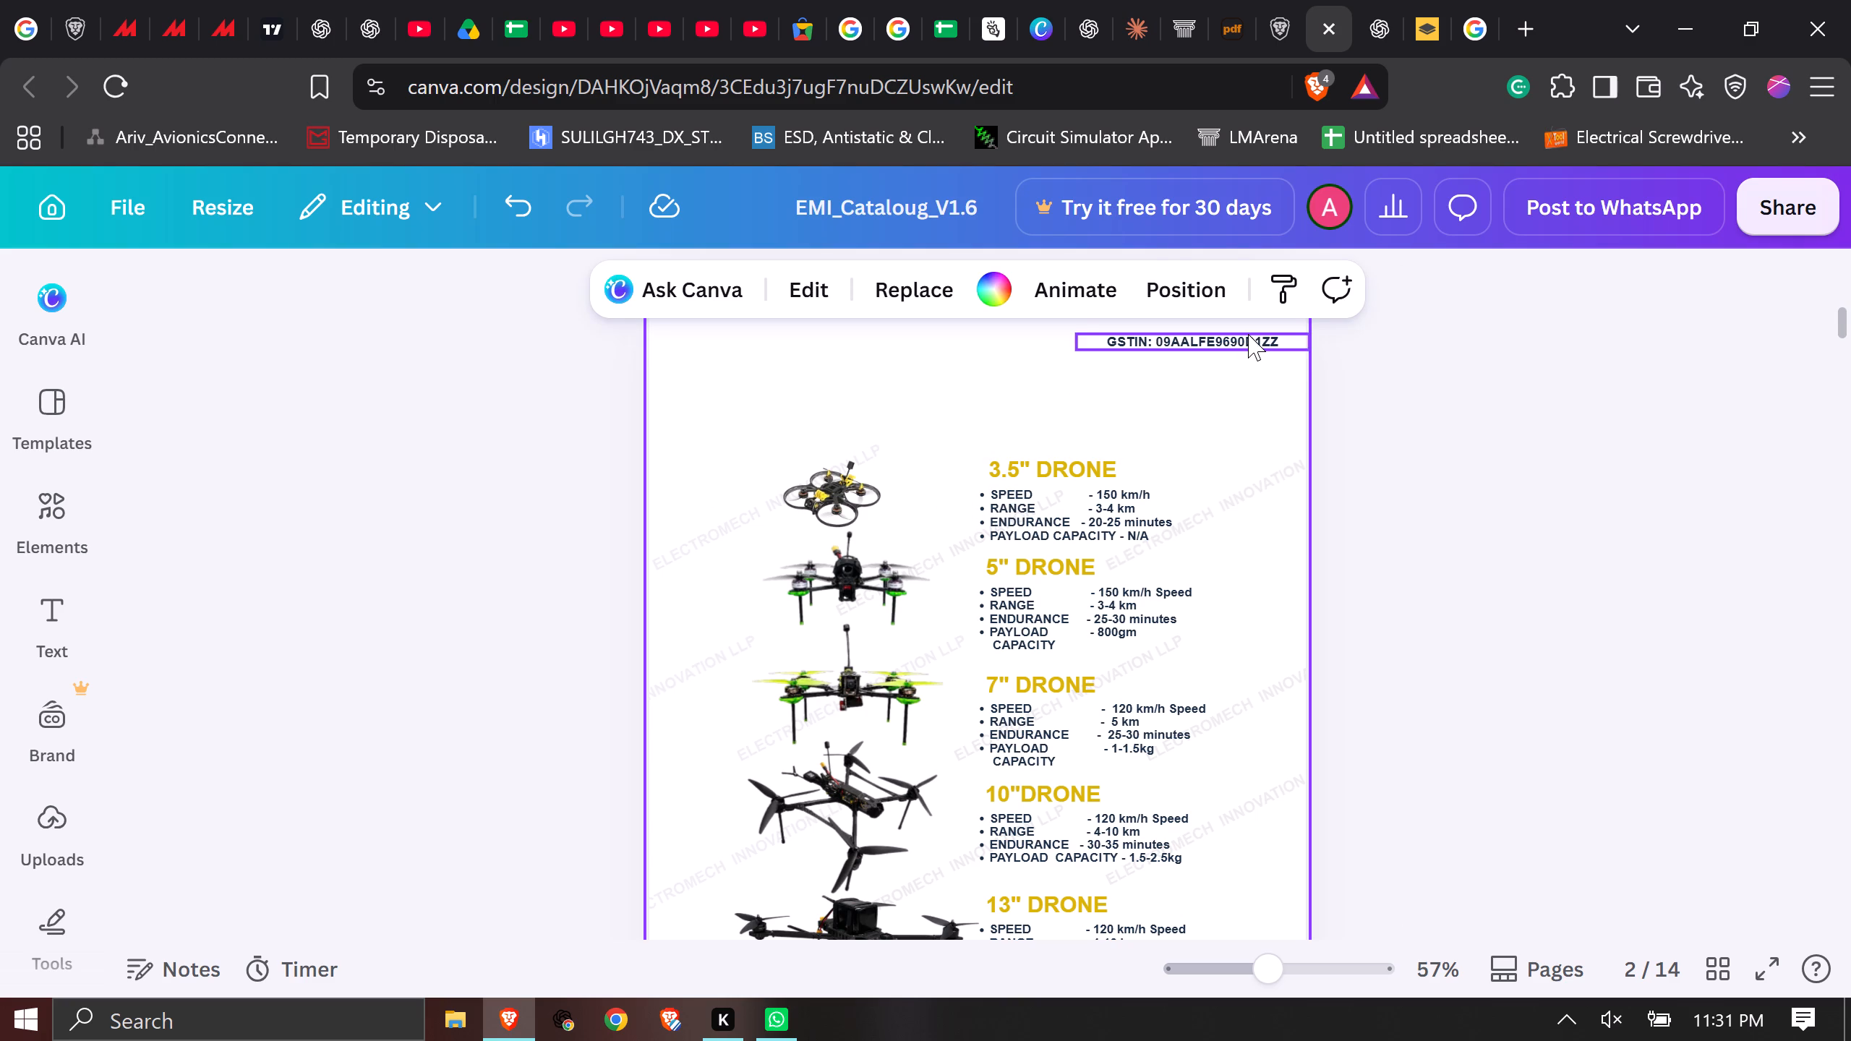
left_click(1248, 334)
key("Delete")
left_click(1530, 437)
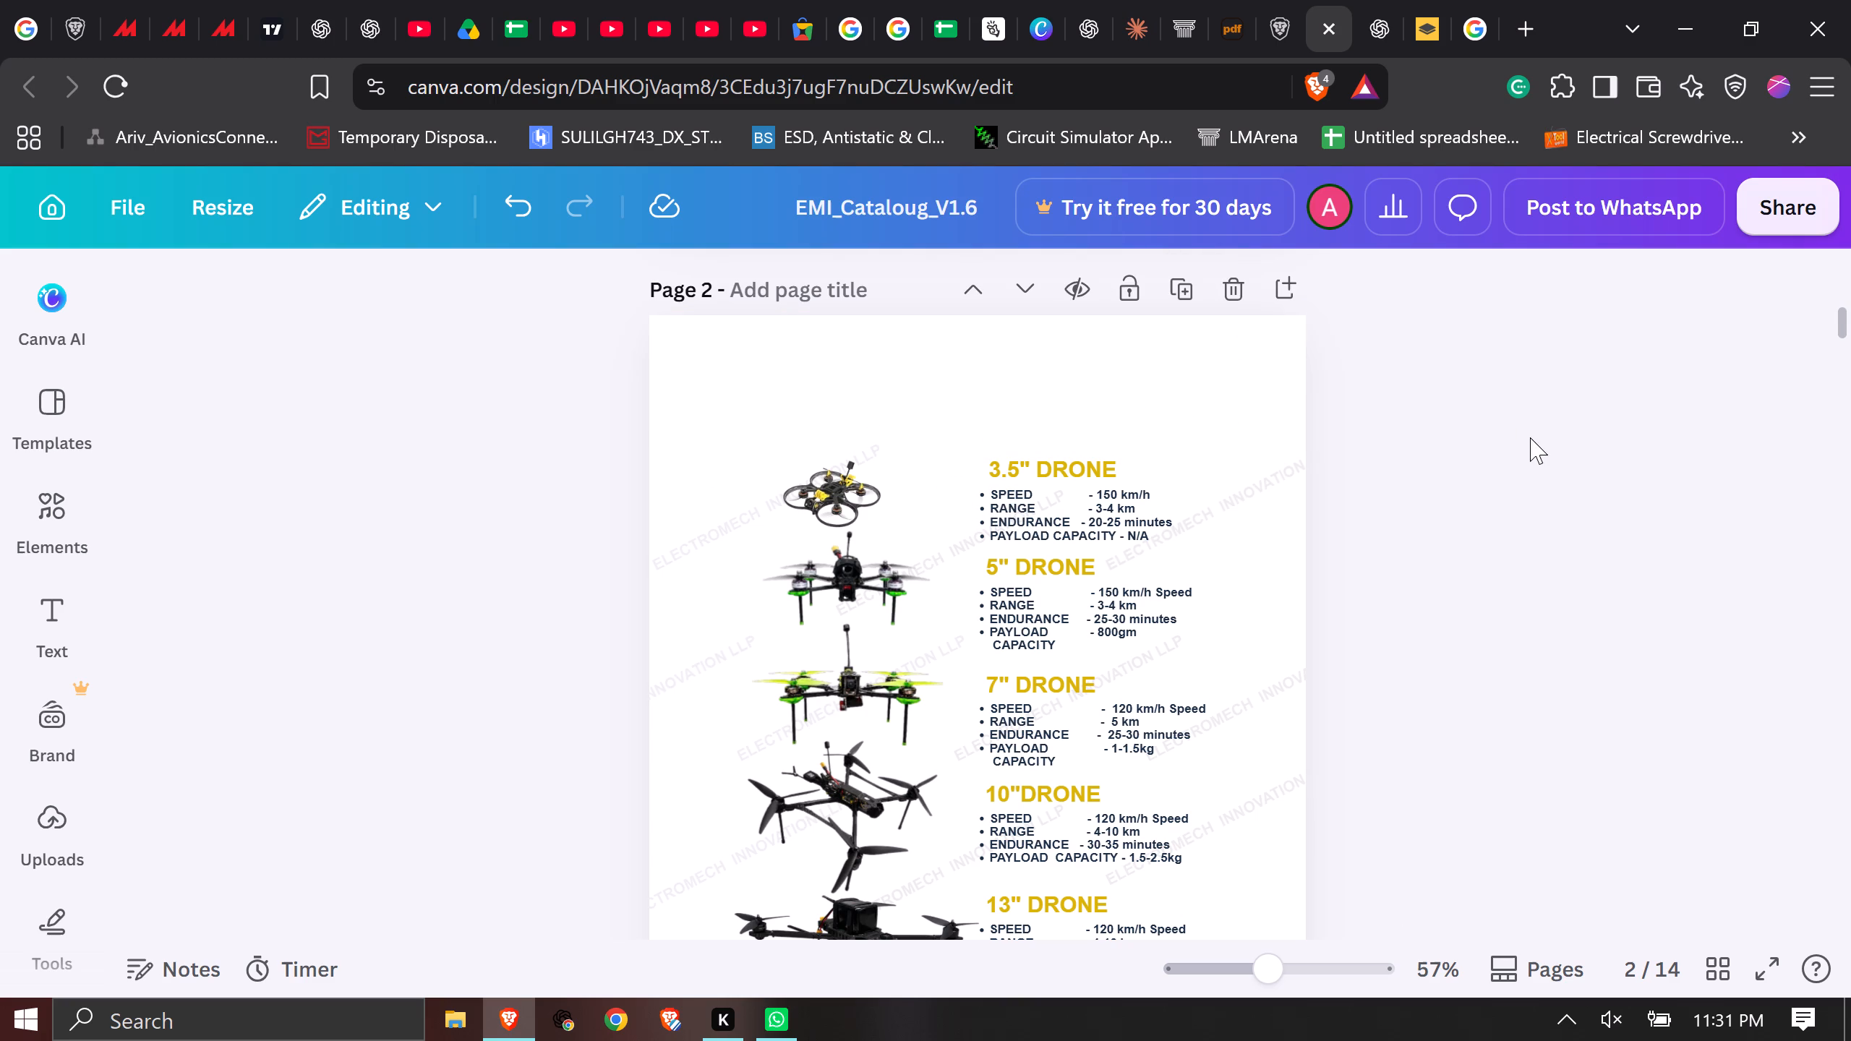
Examine page 2's layout without its header, from the drone kits text up to the 3.5" drone.
scroll(1254, 484, "down", 2)
scroll(975, 455, "up", 3, "ctrl")
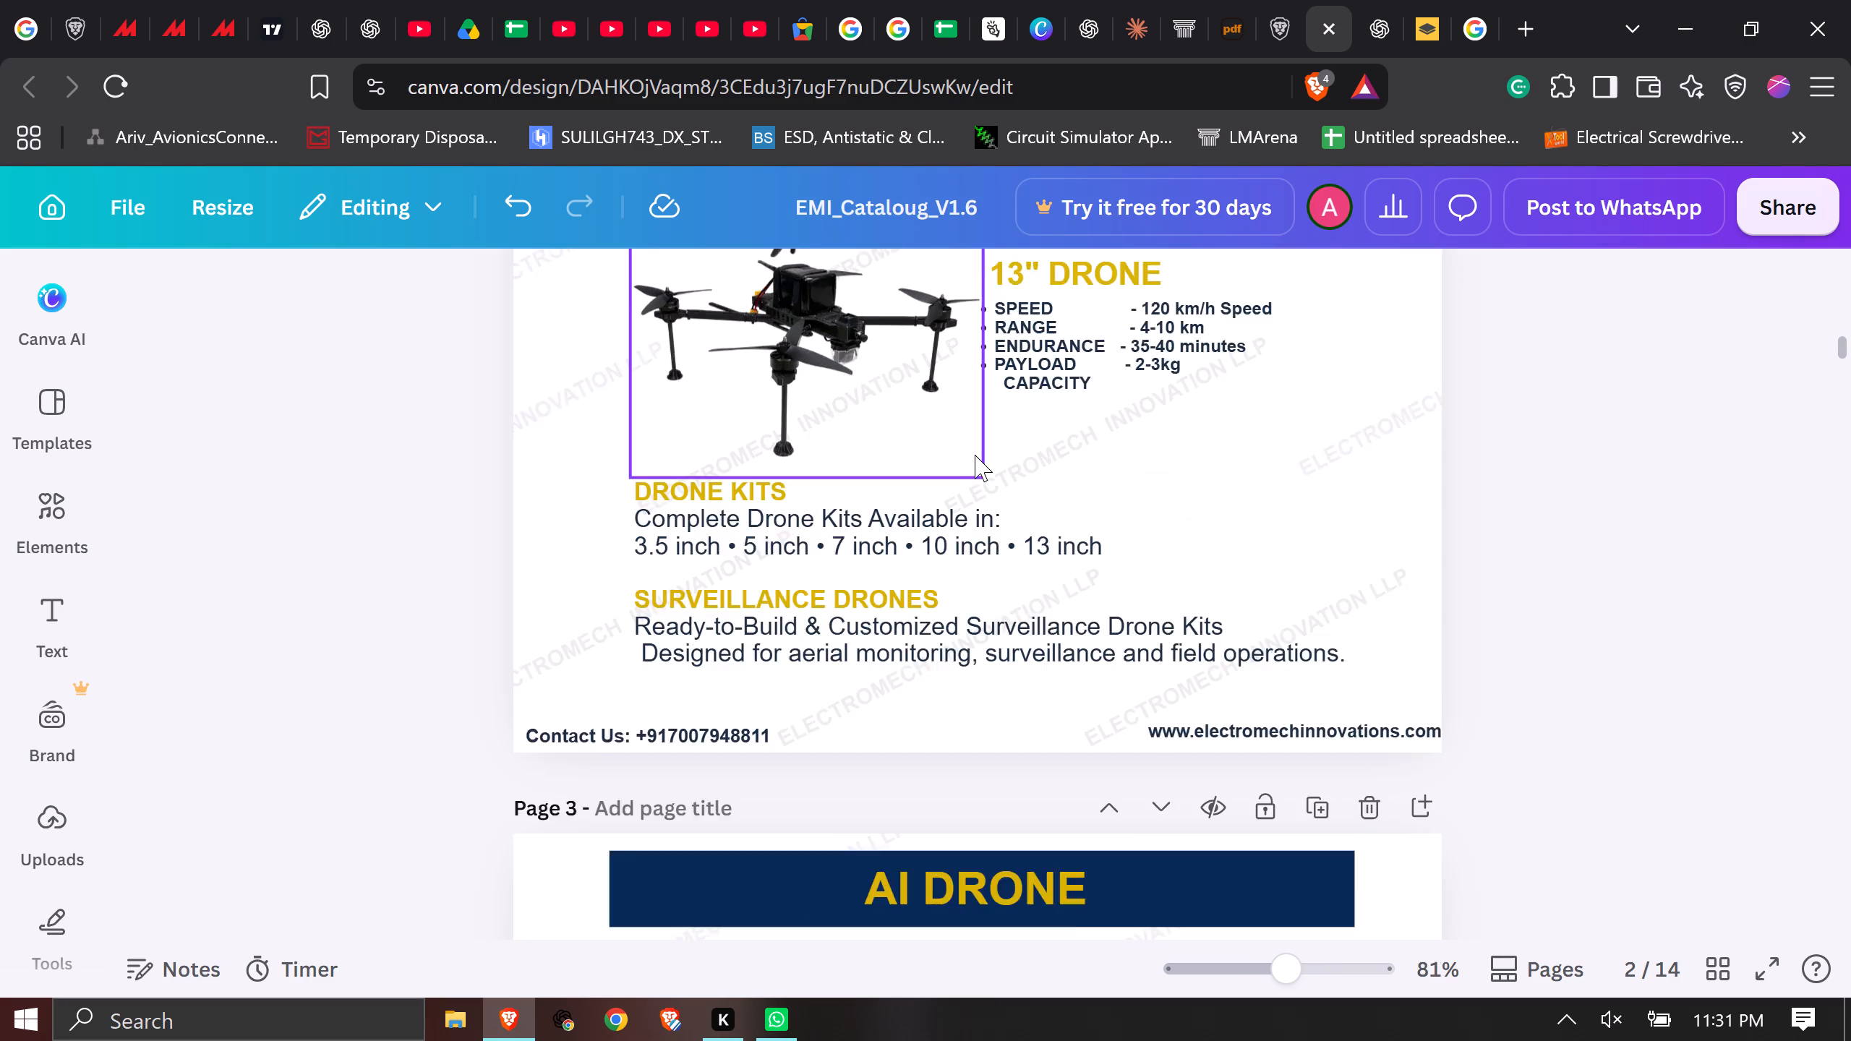
scroll(975, 455, "up", 3)
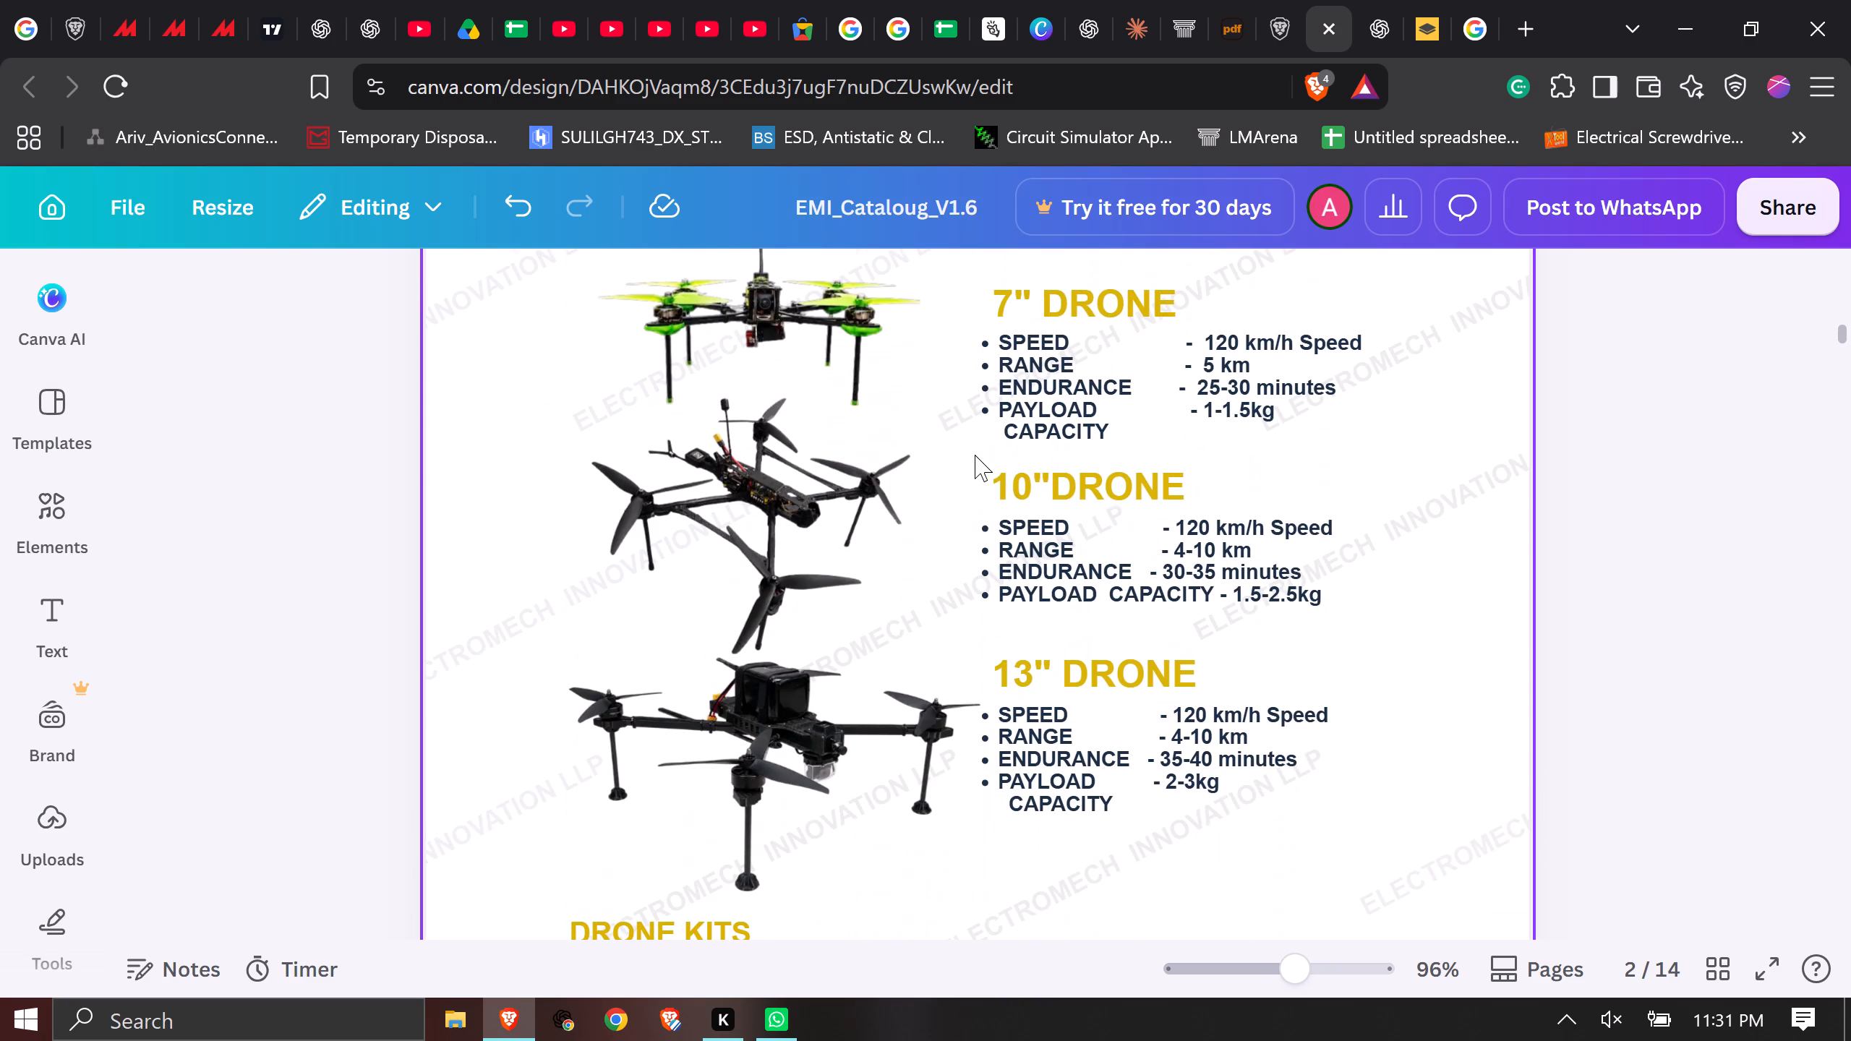
scroll(975, 455, "up", 1)
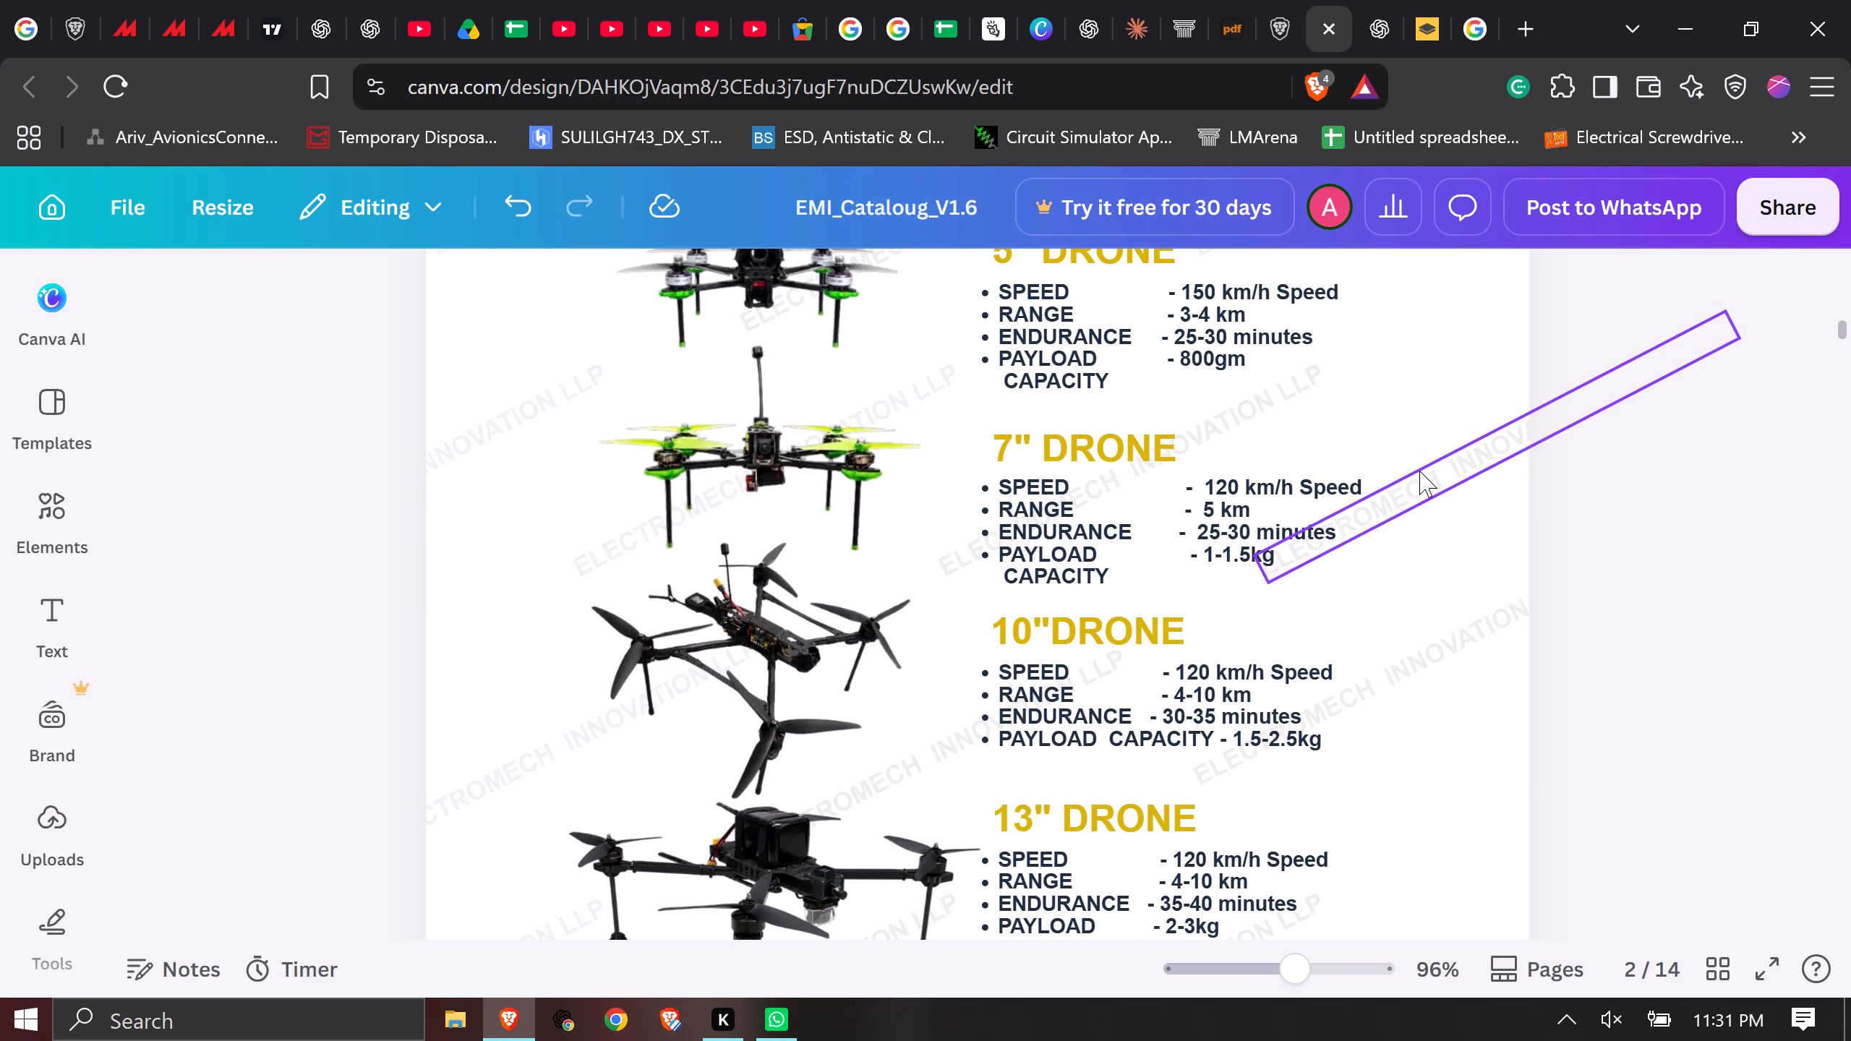
scroll(1419, 471, "down", 2)
scroll(1419, 471, "up", 5)
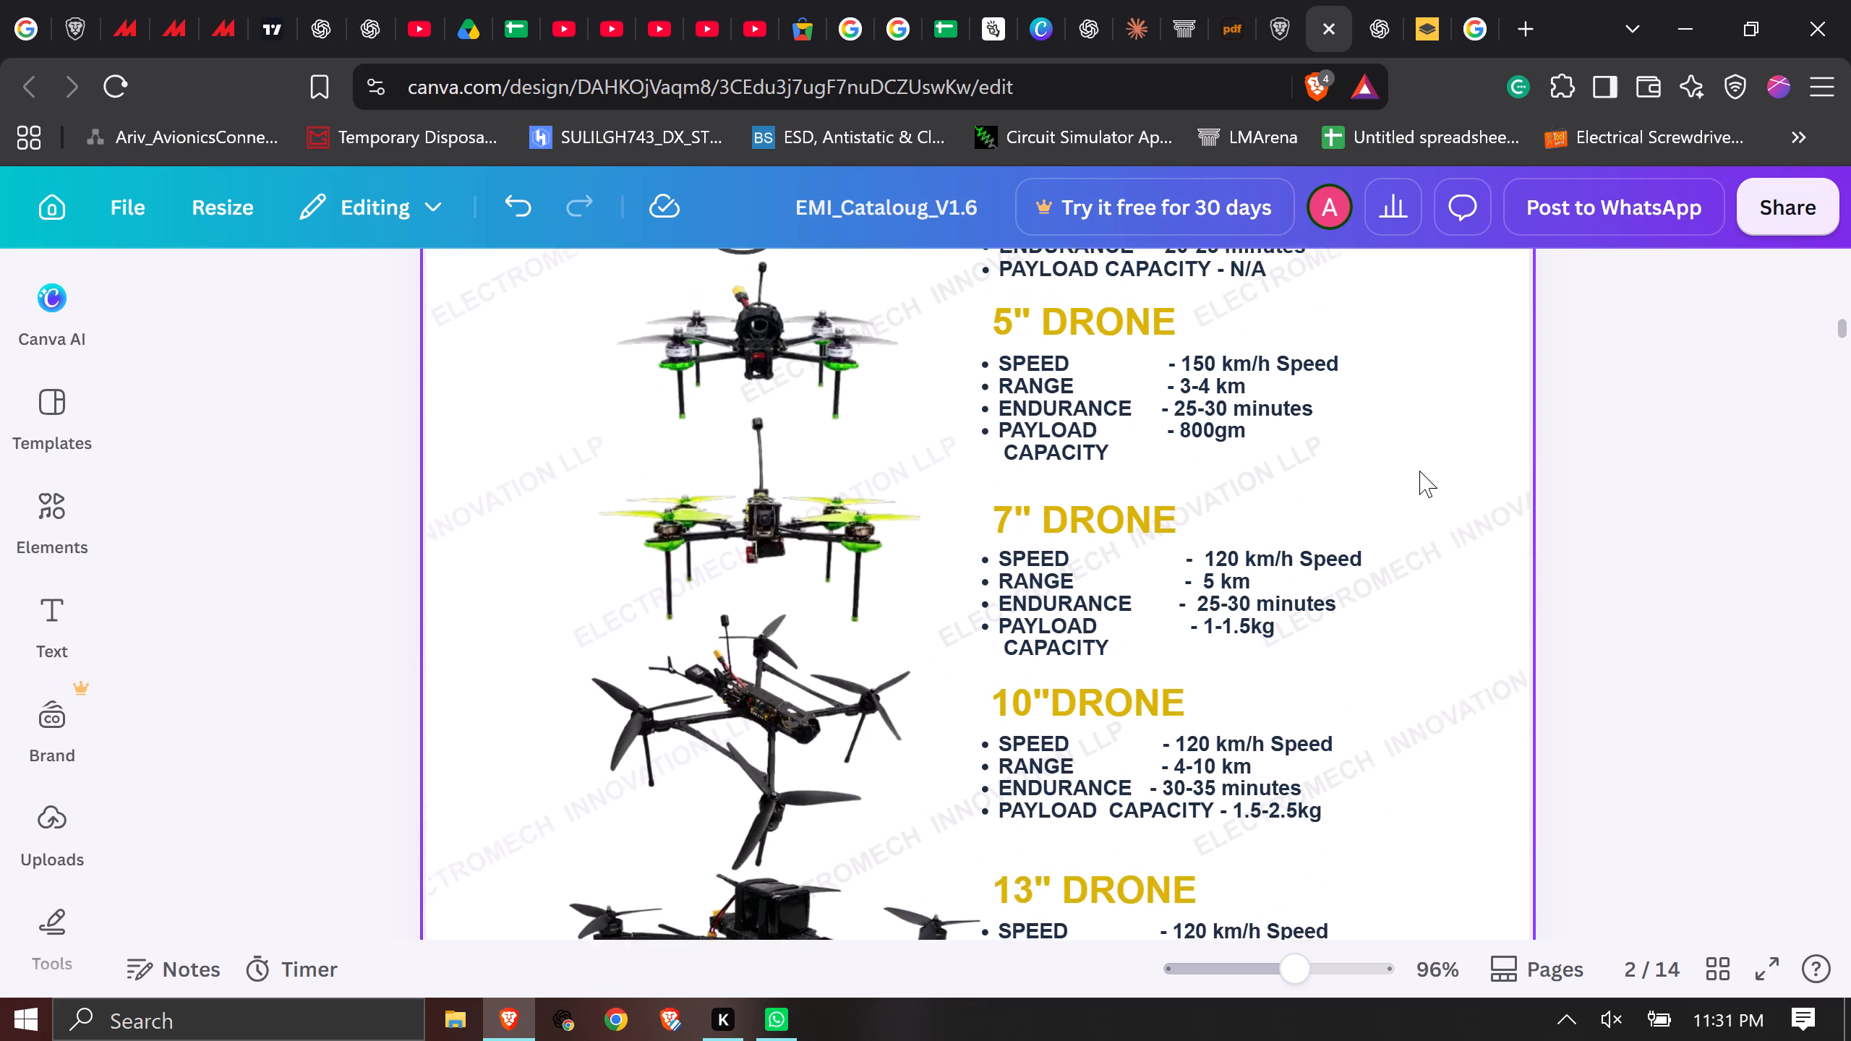
scroll(1419, 471, "up", 2)
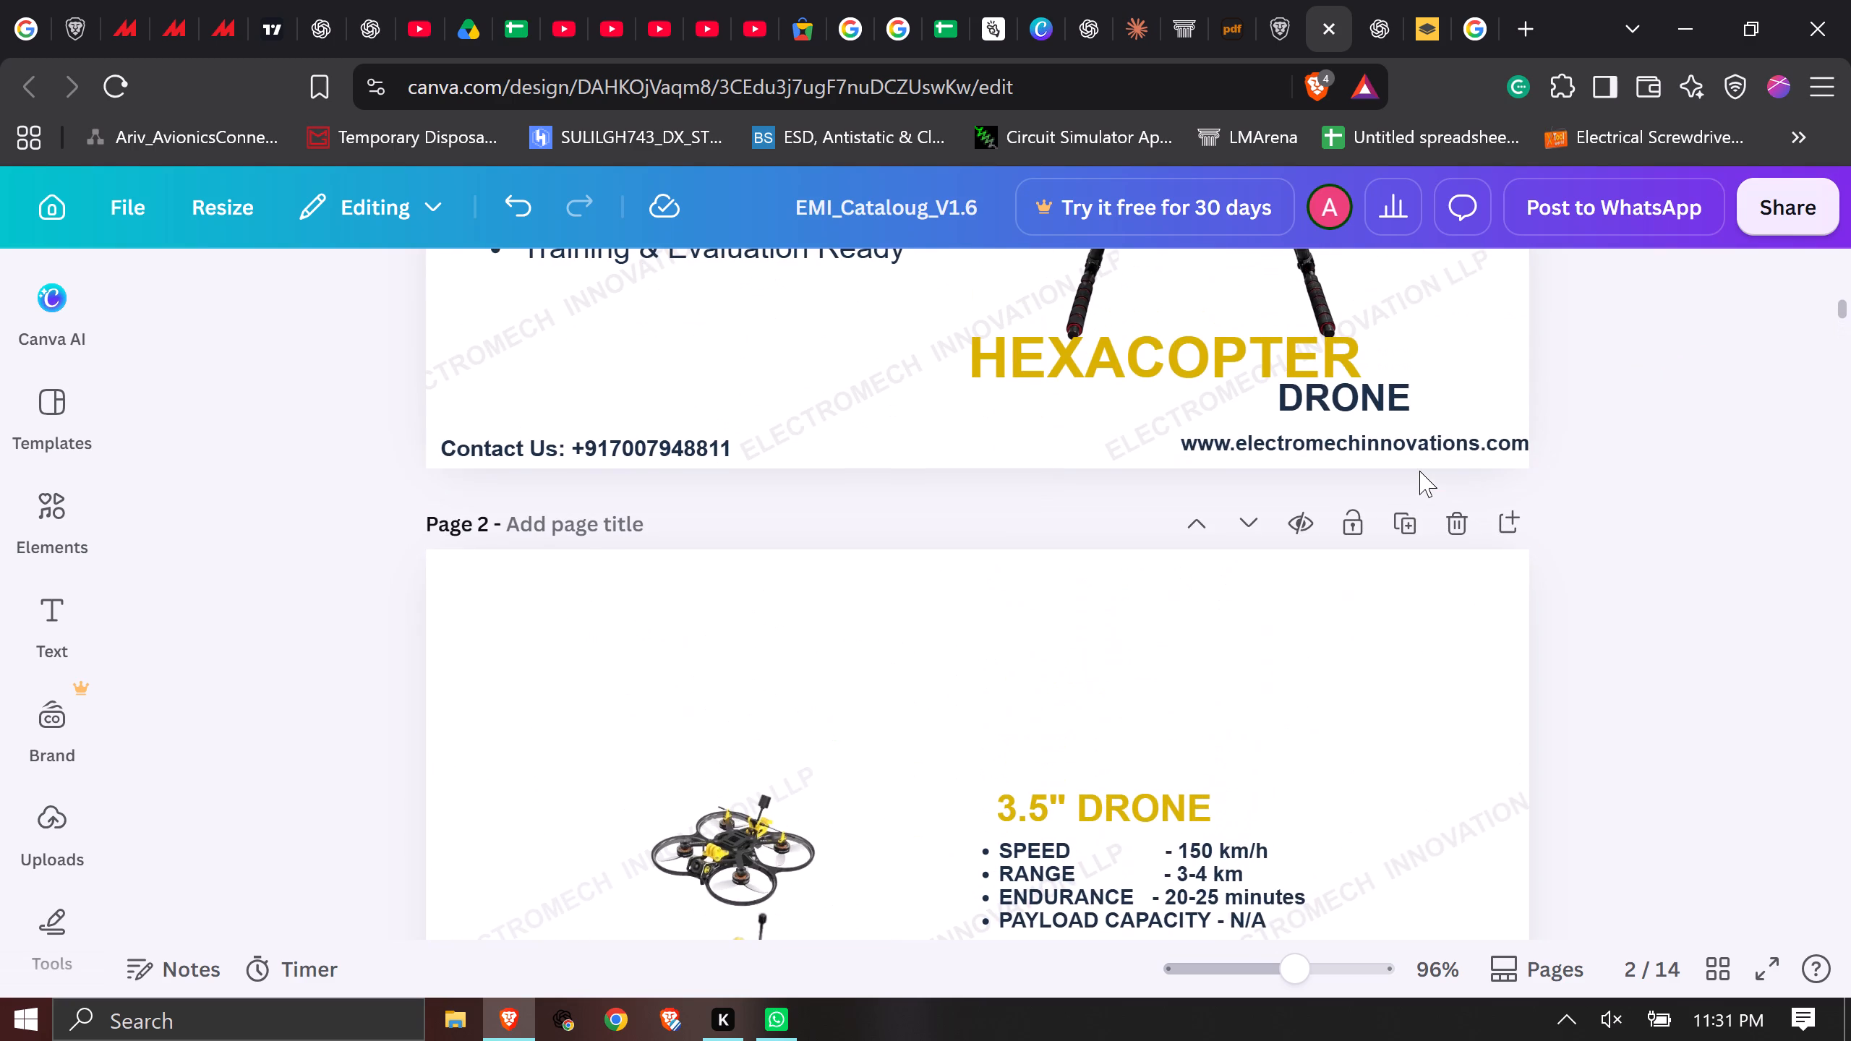
Review the pages from page 2 down to page 11 and examine the drone sizes on the DRONE SOLUTIONS page.
scroll(1420, 471, "down", 4)
scroll(1260, 539, "down", 17)
scroll(1260, 538, "down", 4)
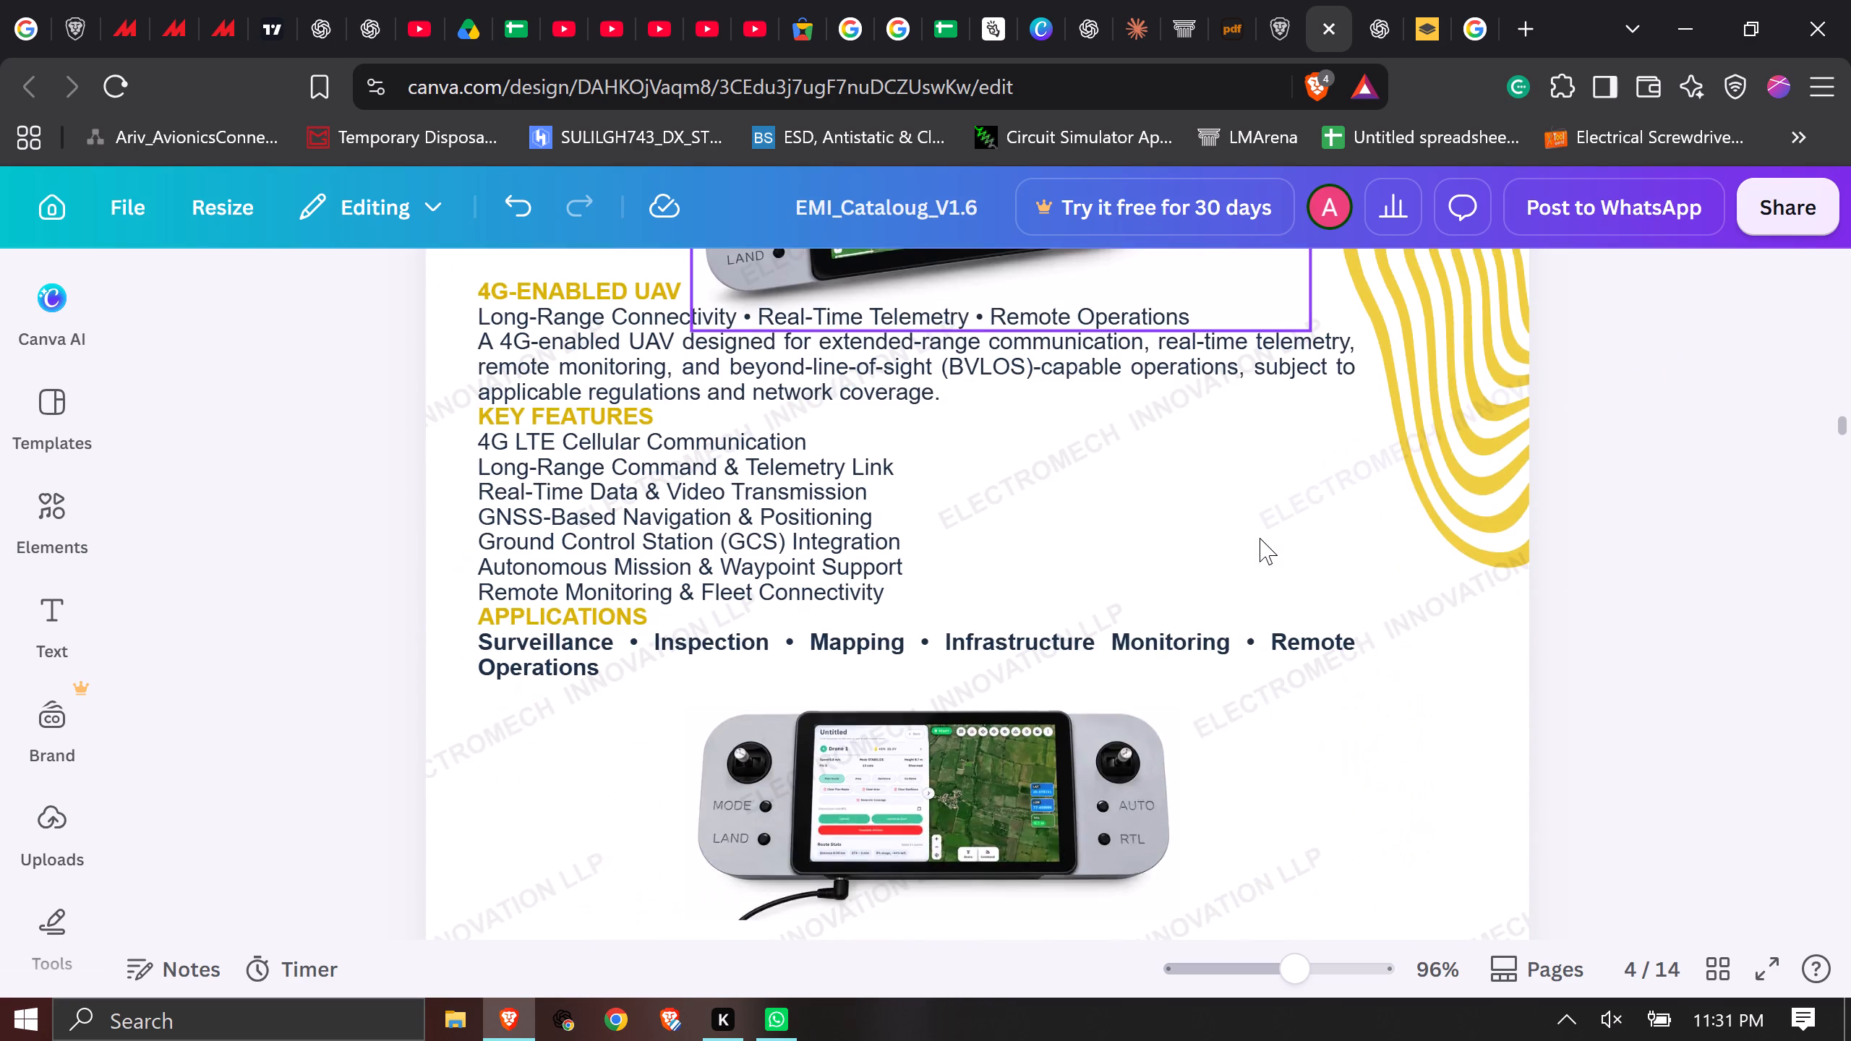
scroll(1260, 538, "down", 17)
scroll(1261, 522, "down", 12)
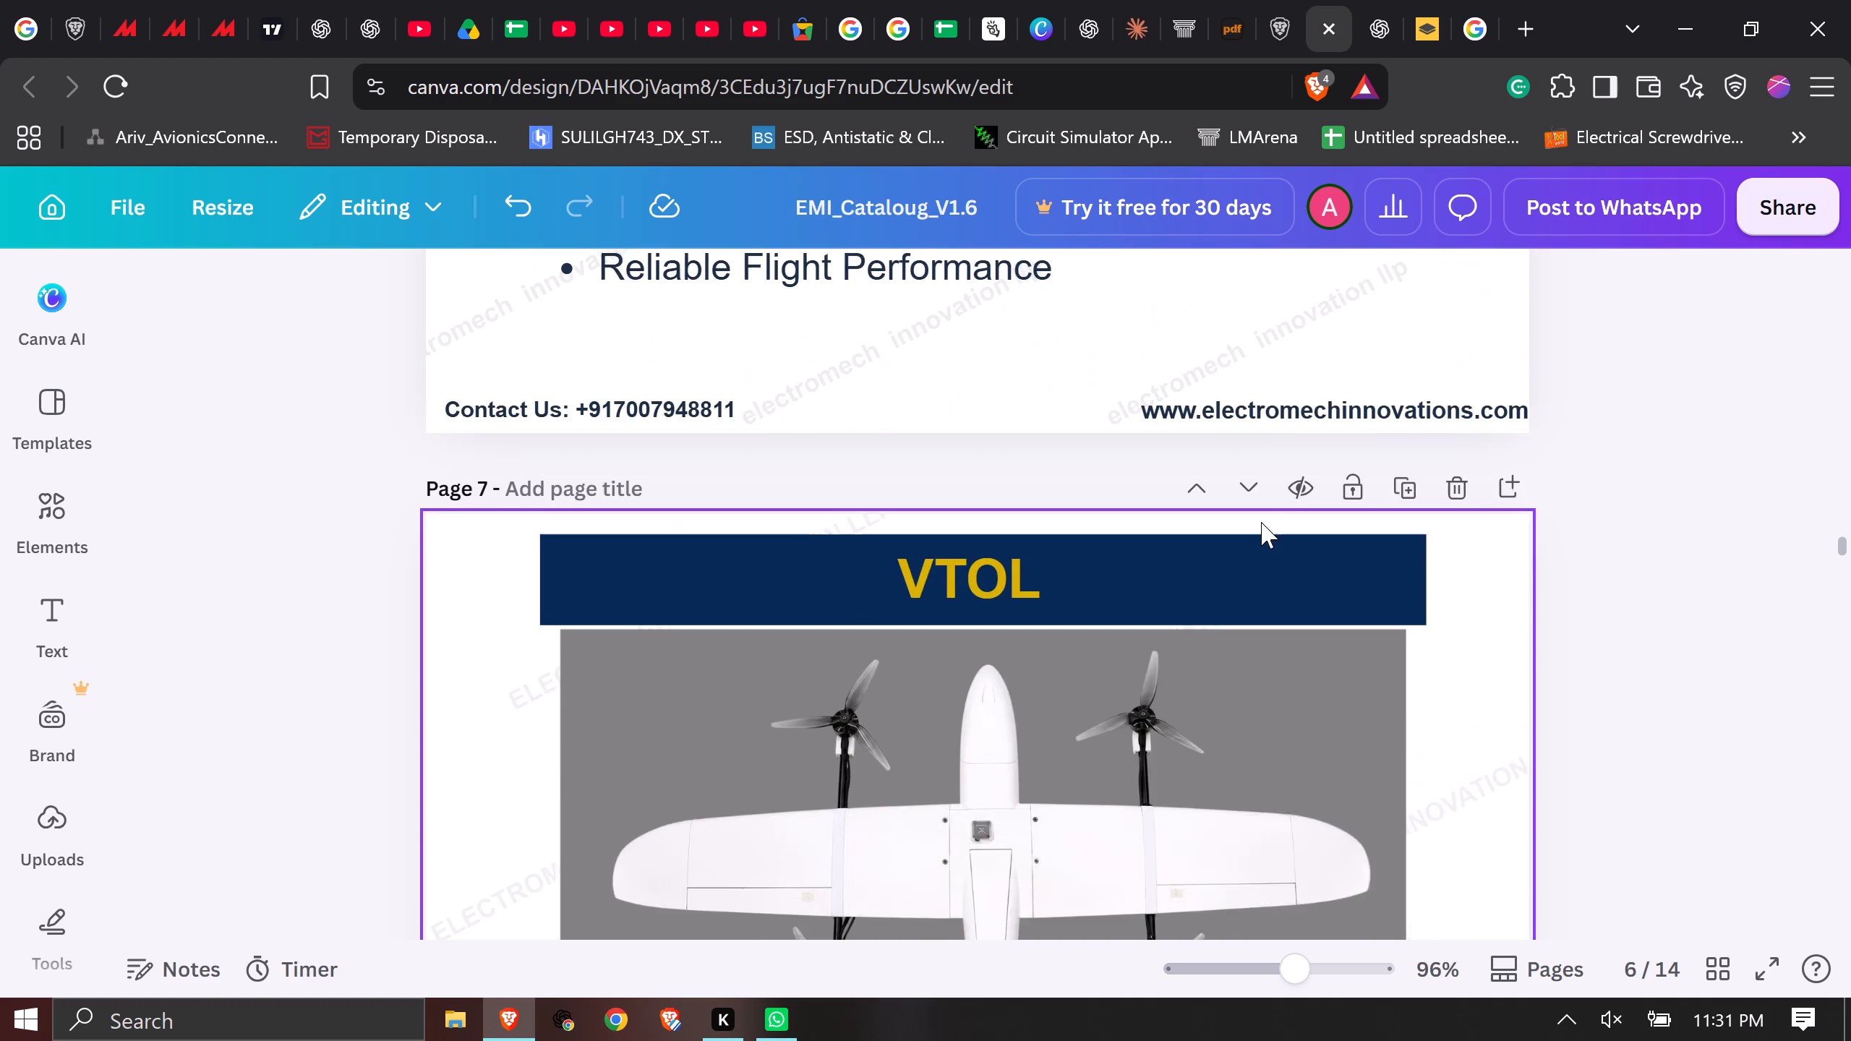
scroll(1261, 522, "down", 20)
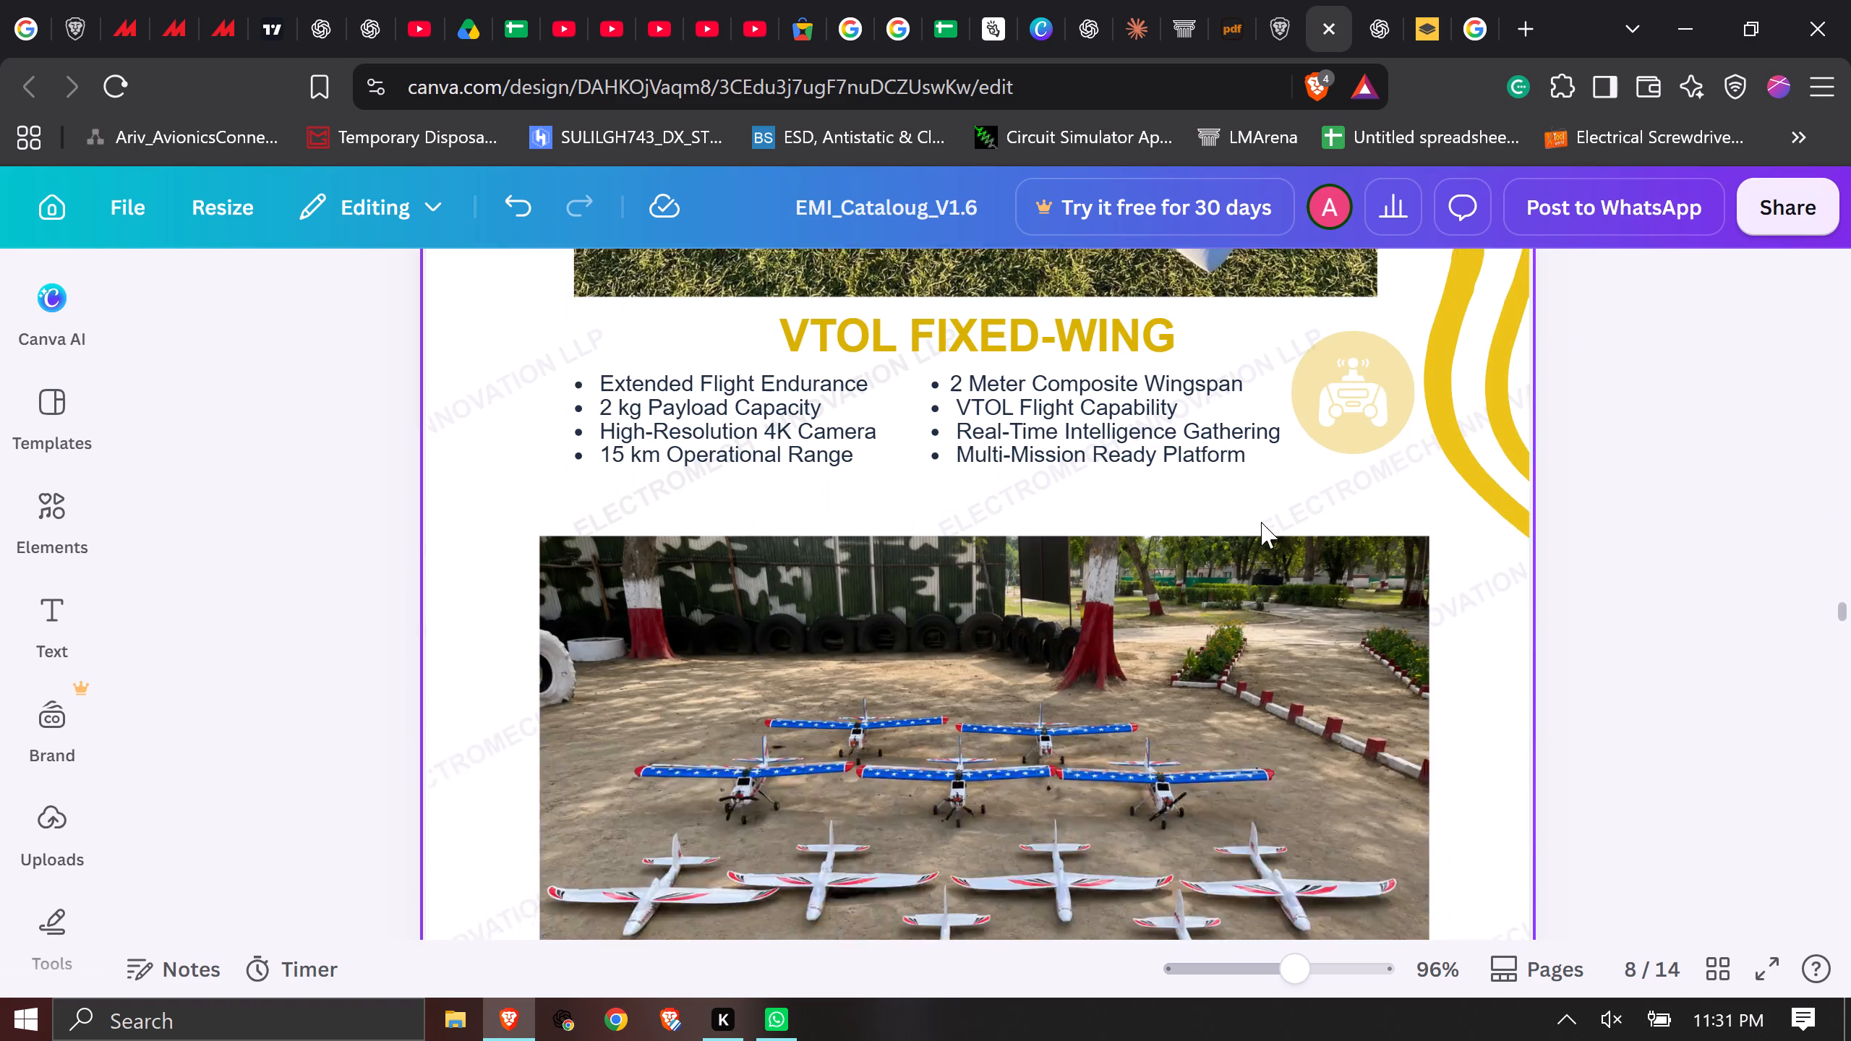
scroll(1261, 522, "down", 15)
scroll(1261, 522, "down", 6)
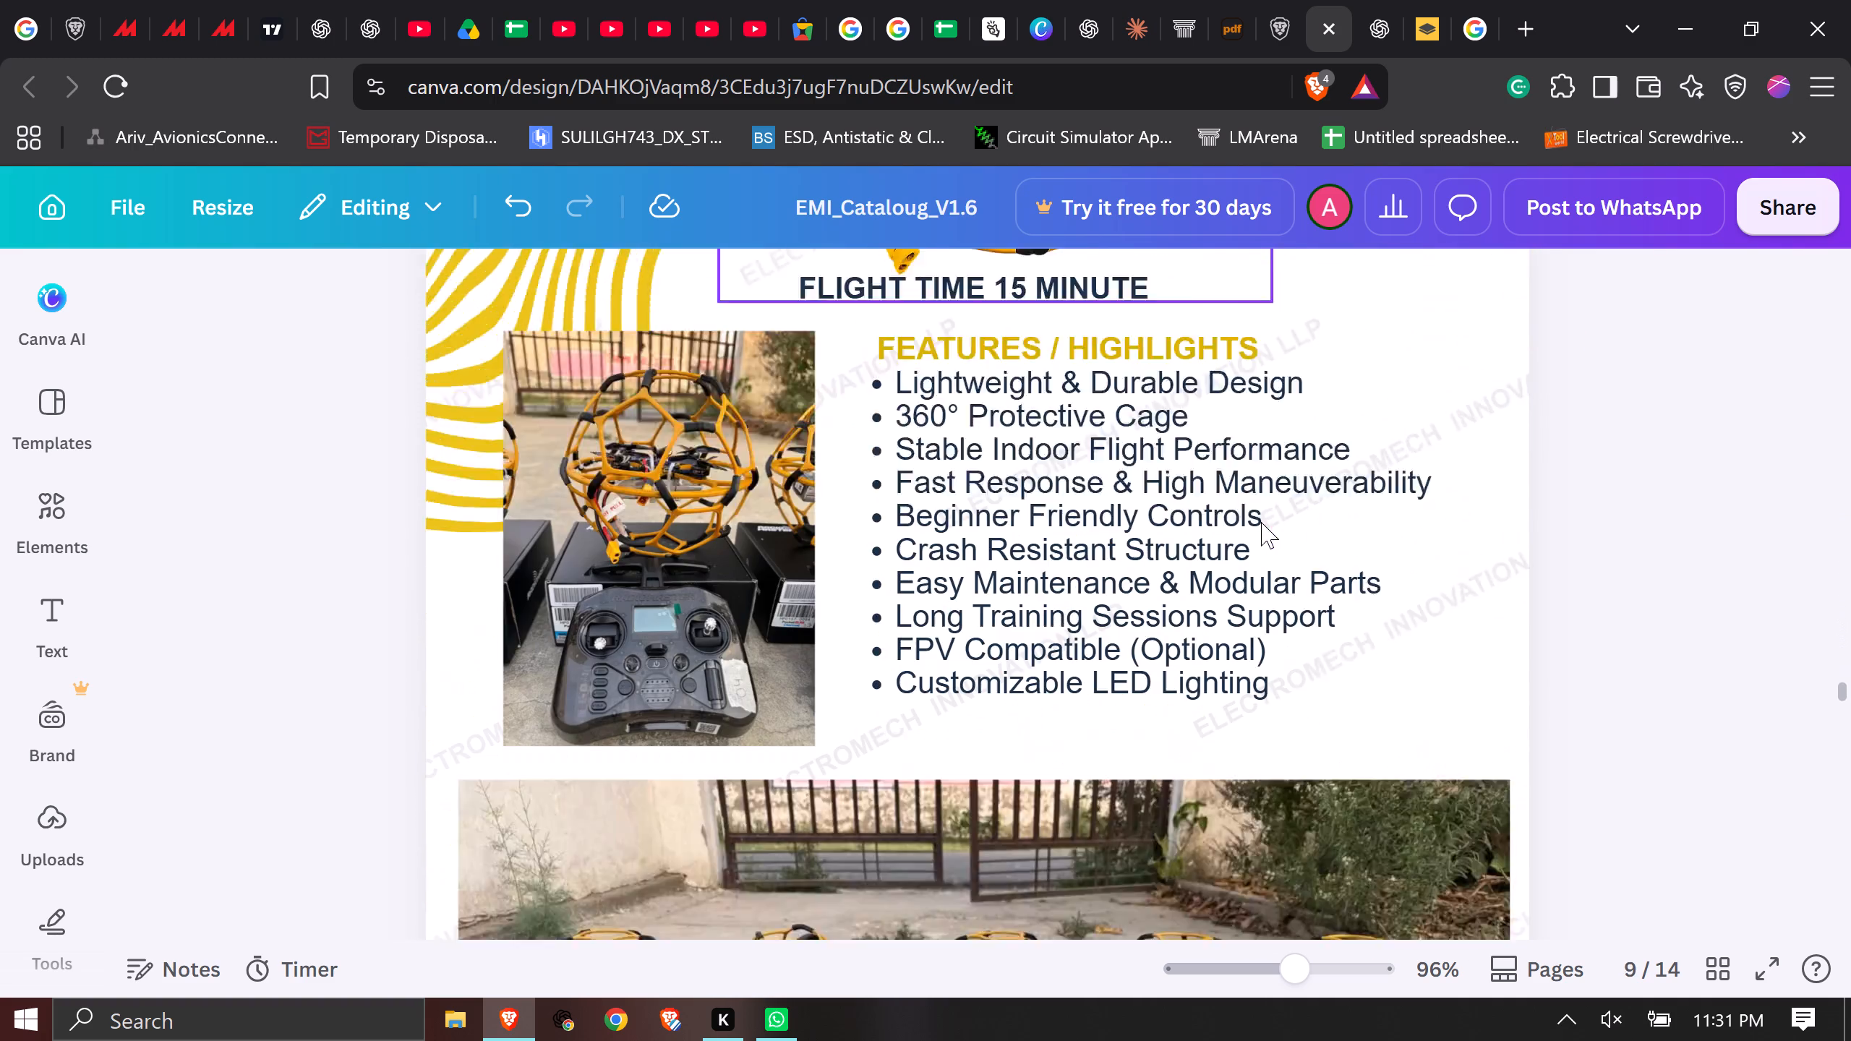
scroll(1261, 522, "down", 10)
scroll(1261, 522, "up", 3)
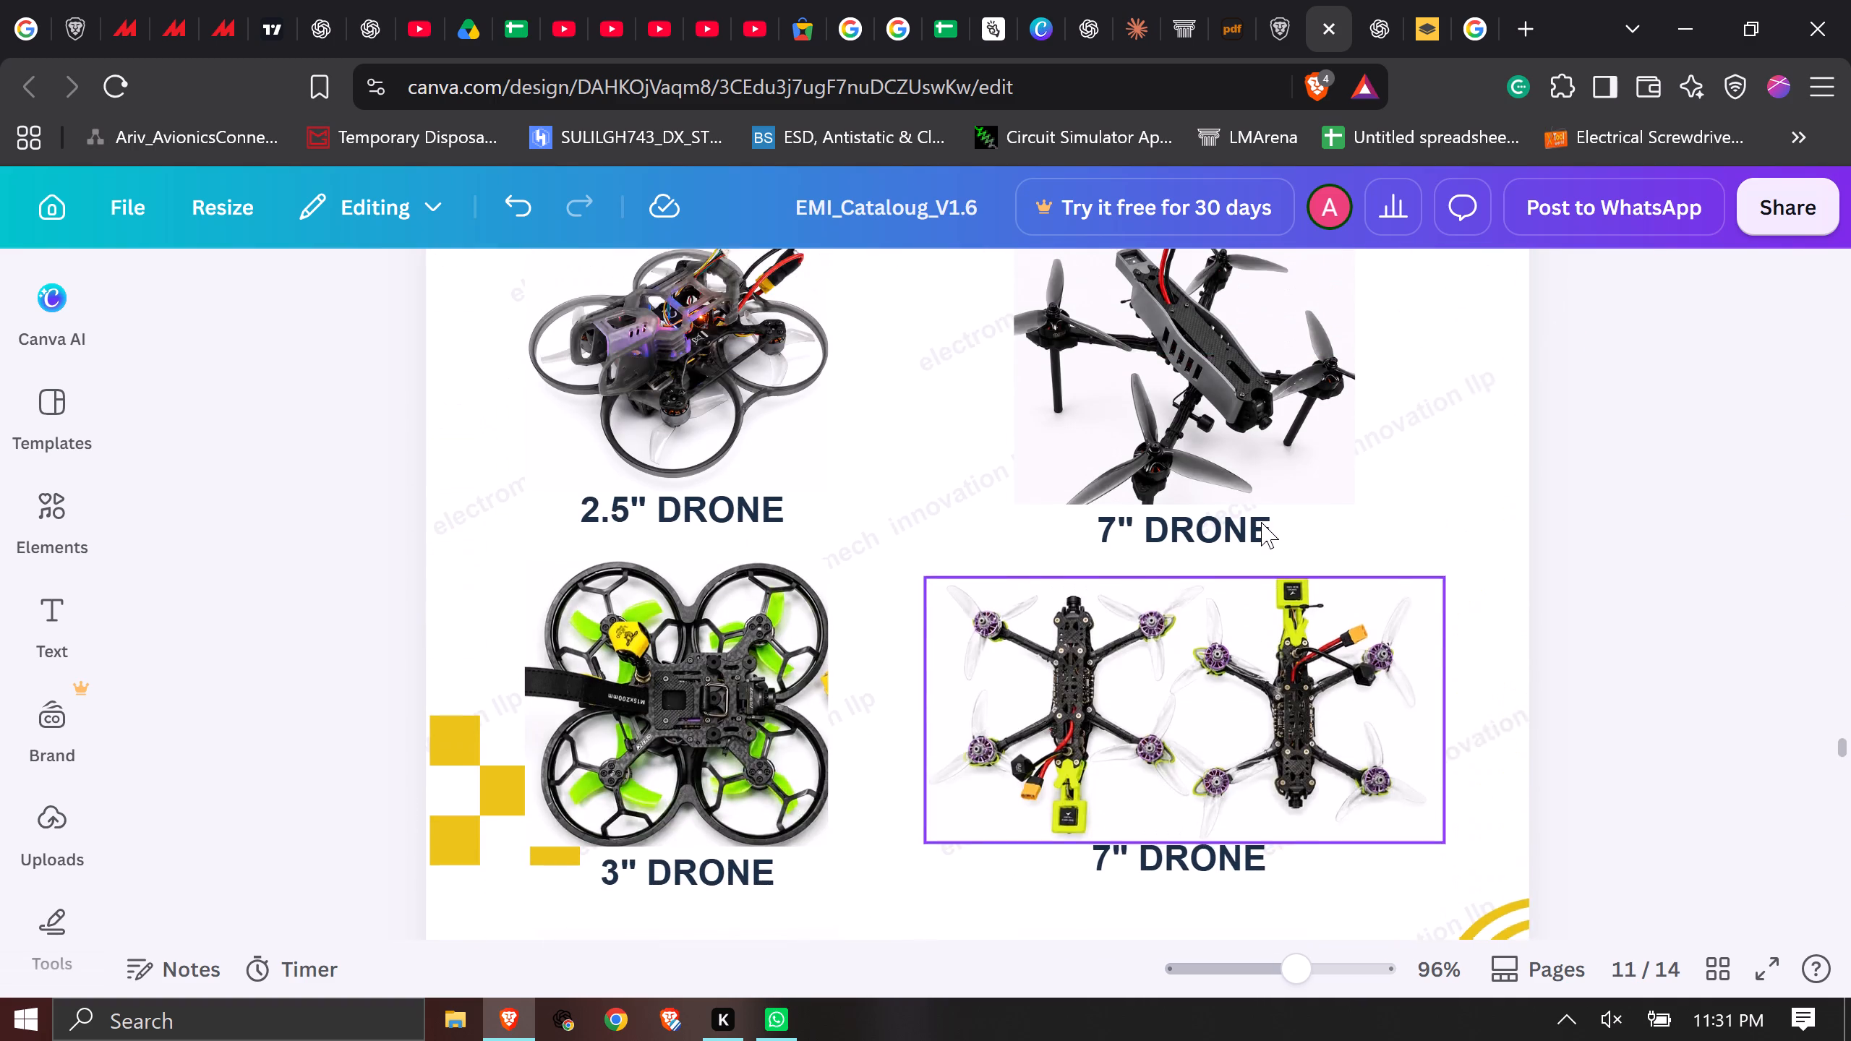
scroll(1261, 522, "down", 2, "ctrl")
scroll(1254, 522, "down", 4)
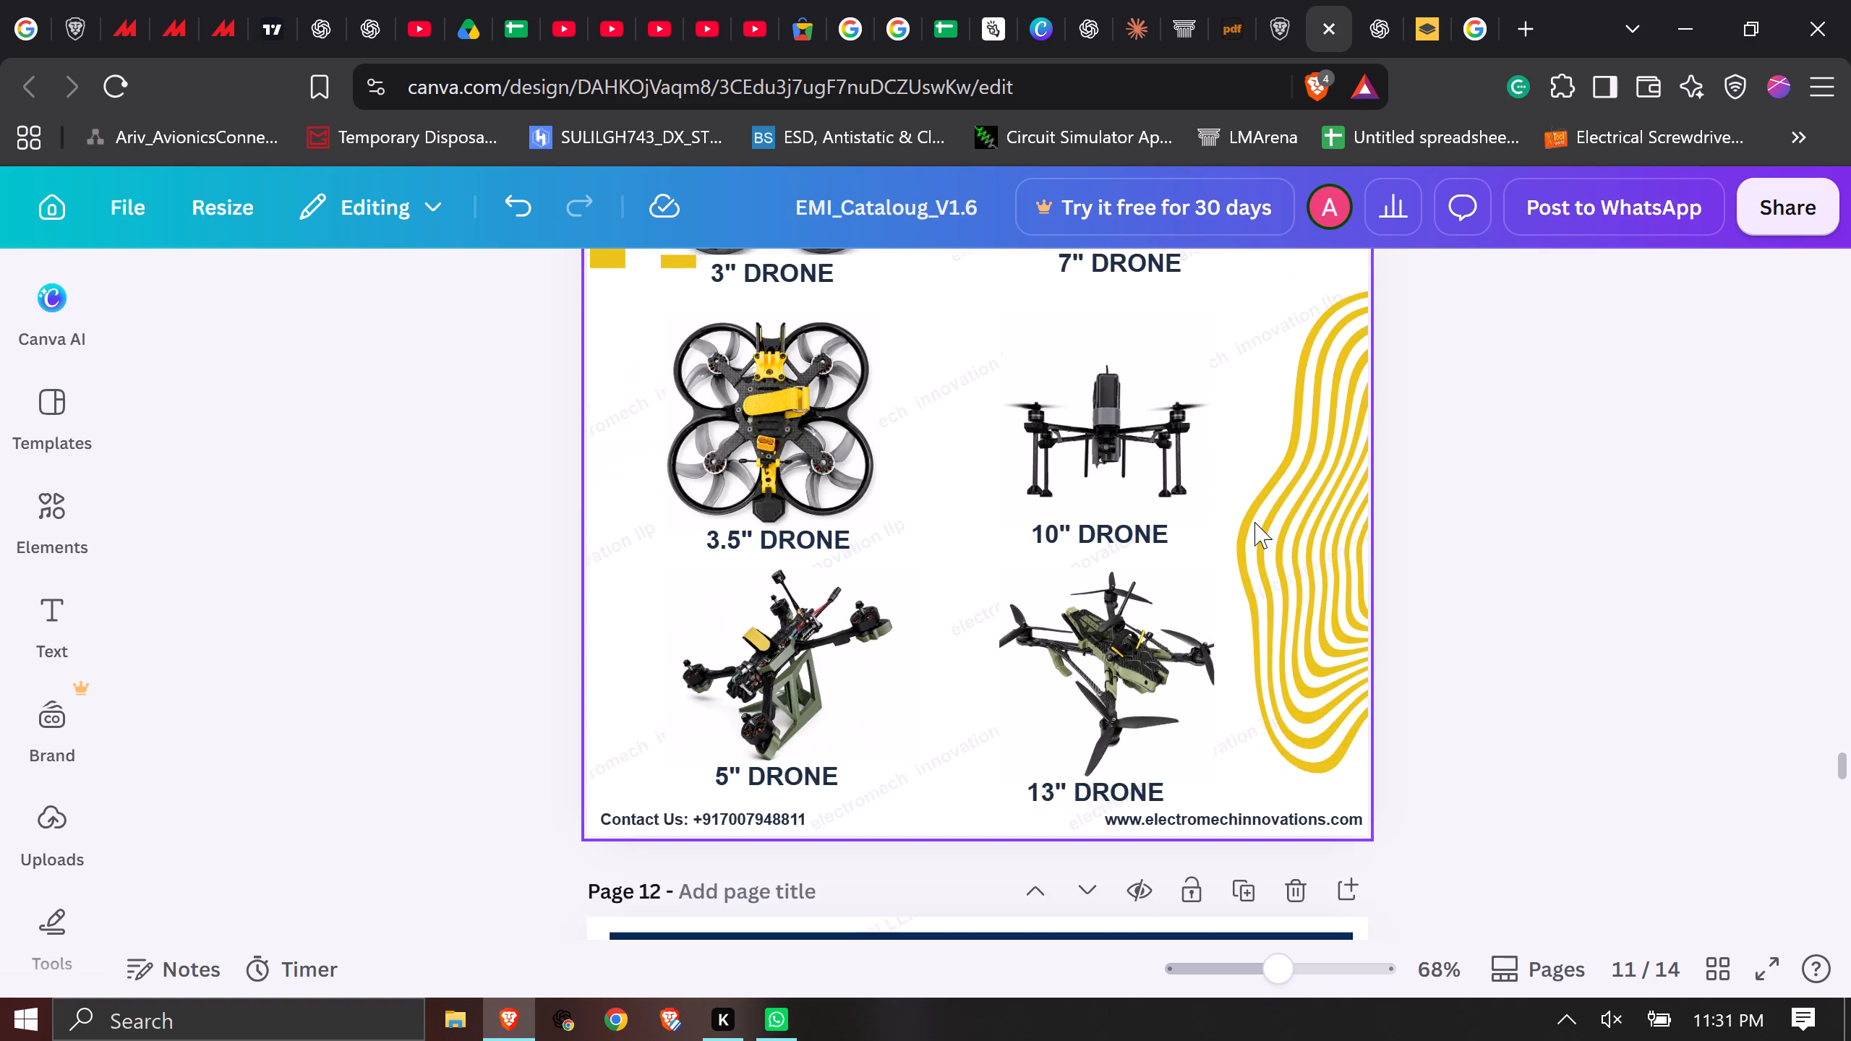
scroll(1254, 522, "up", 3)
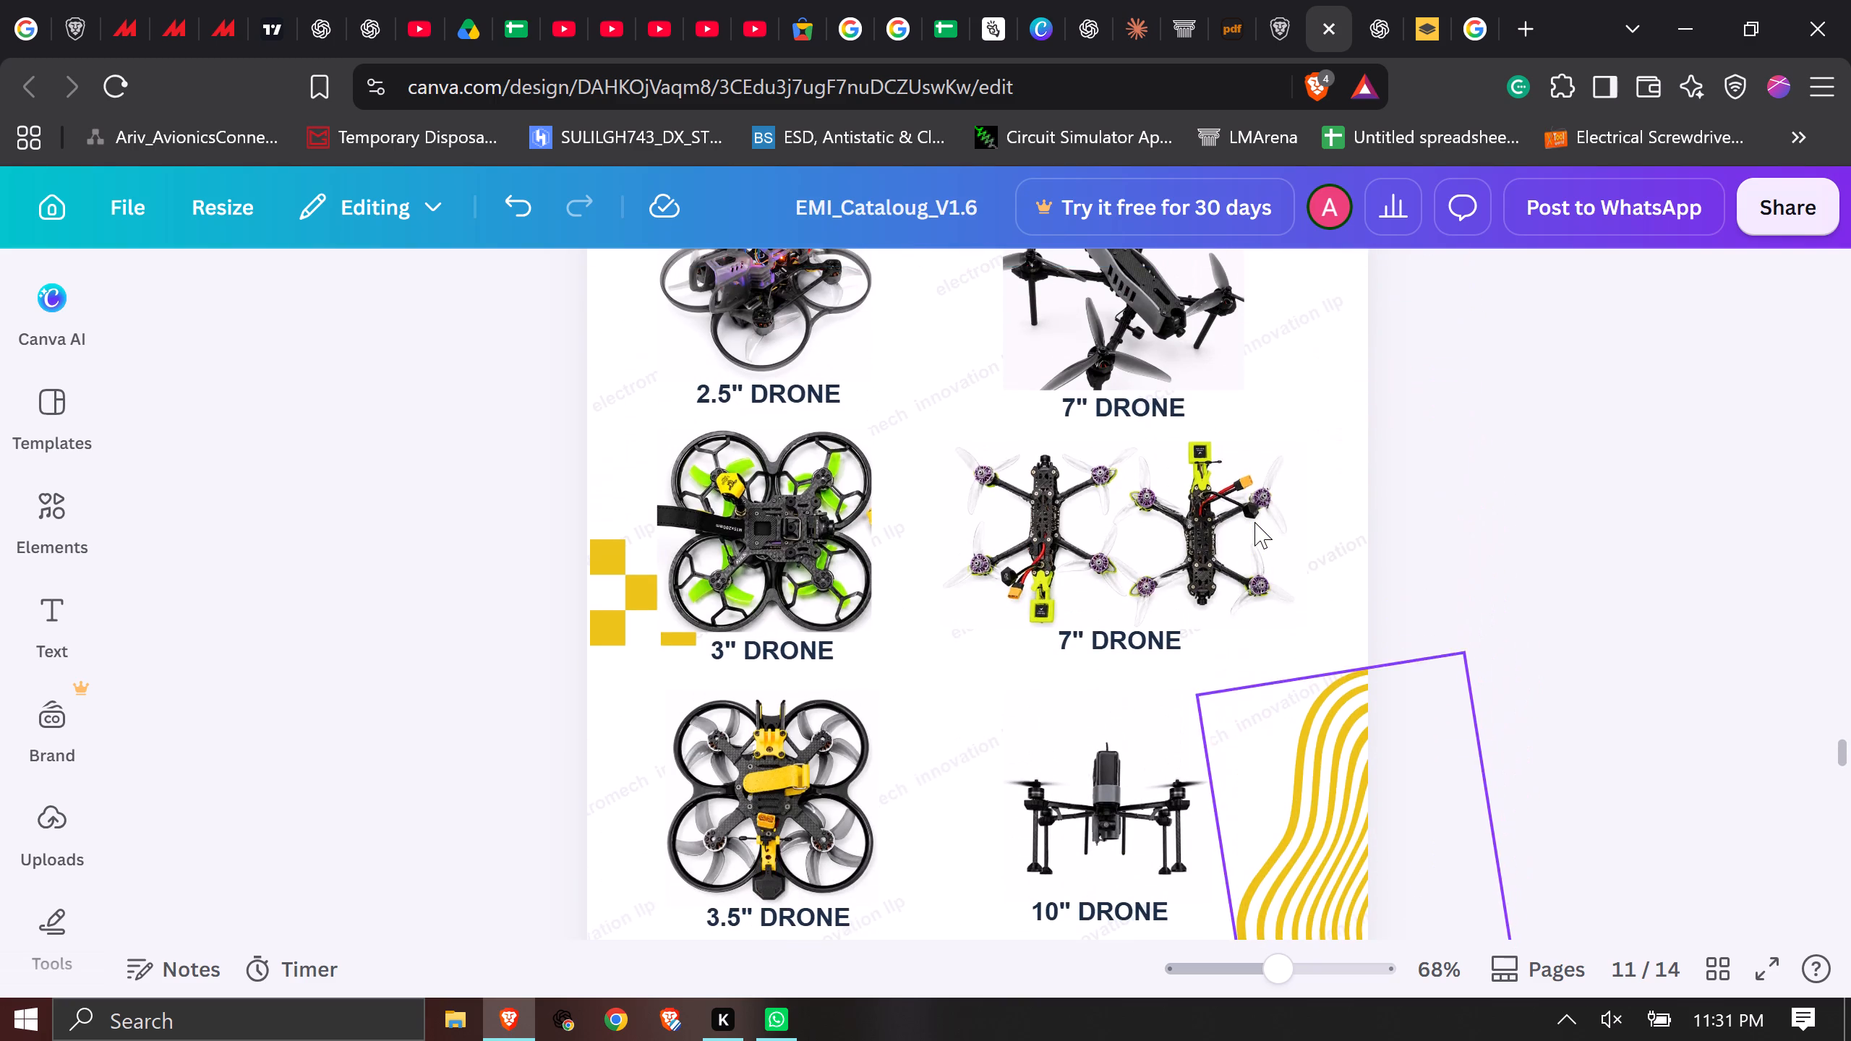
scroll(1254, 522, "up", 2)
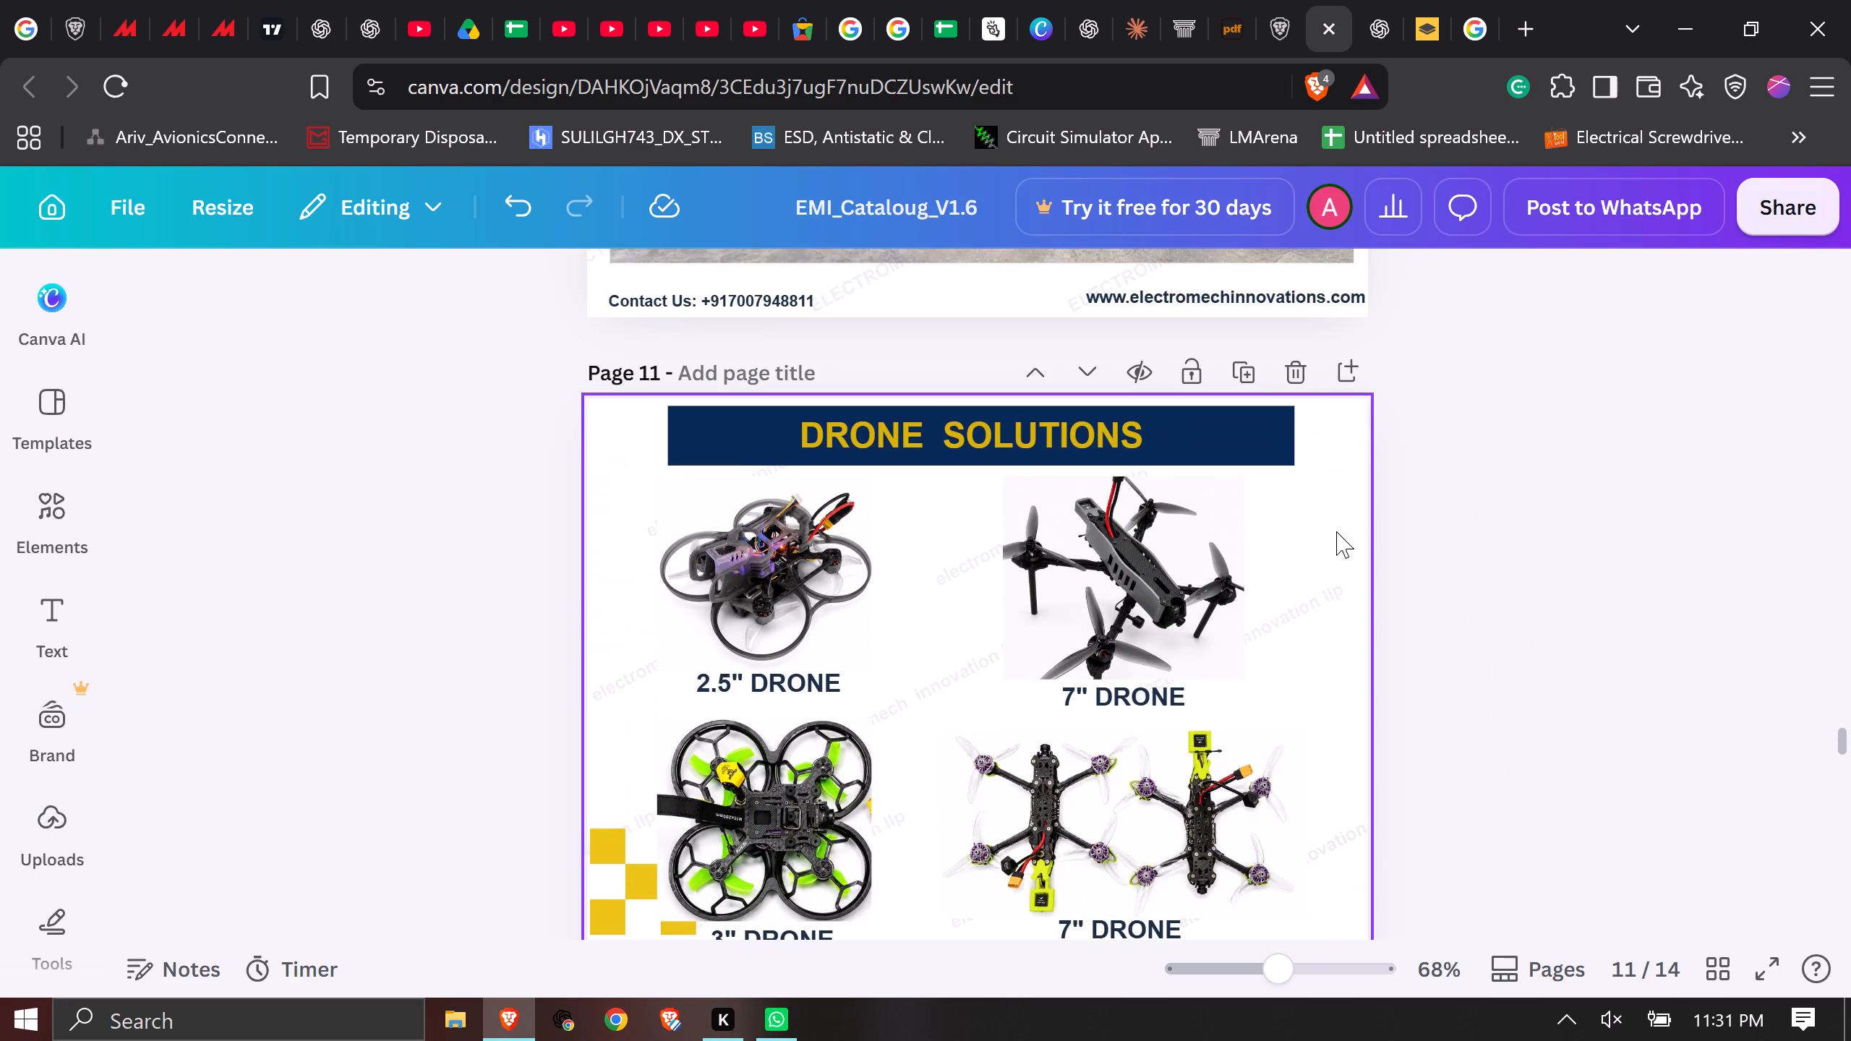
scroll(1596, 575, "up", 1)
scroll(1596, 575, "down", 5)
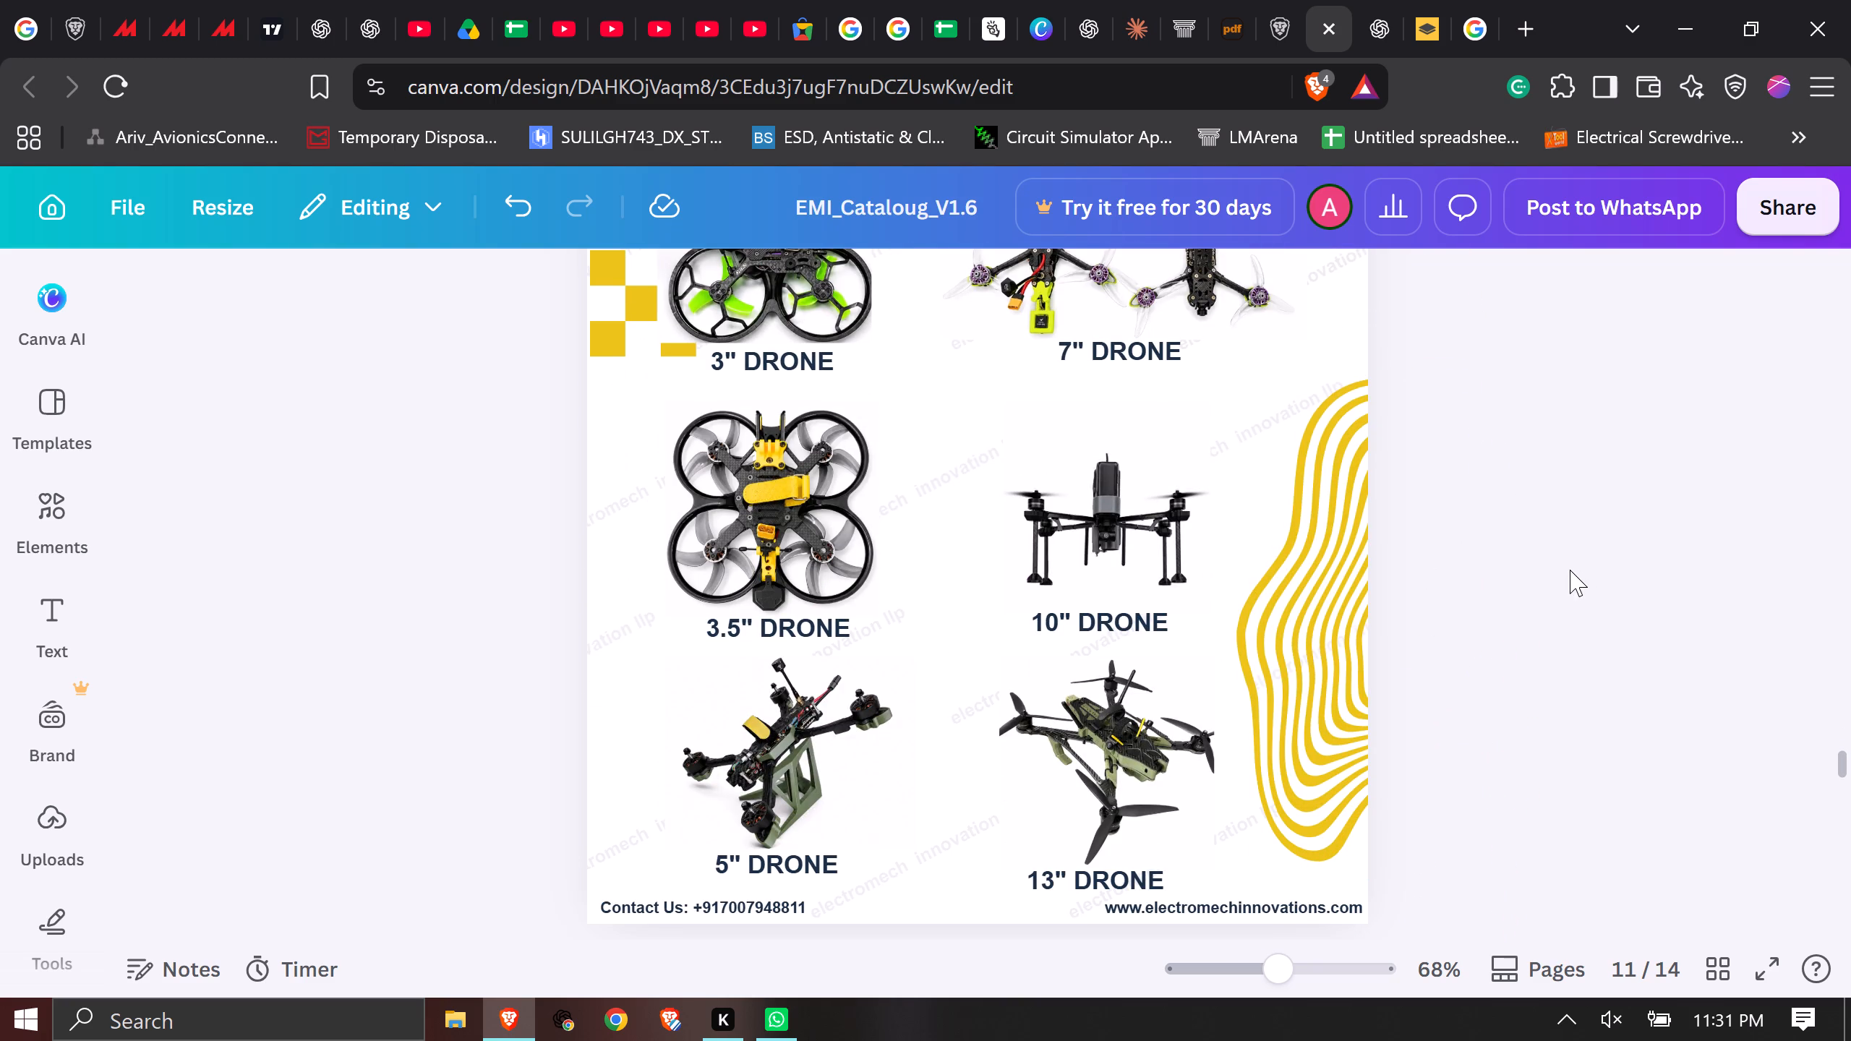
scroll(1570, 570, "up", 15)
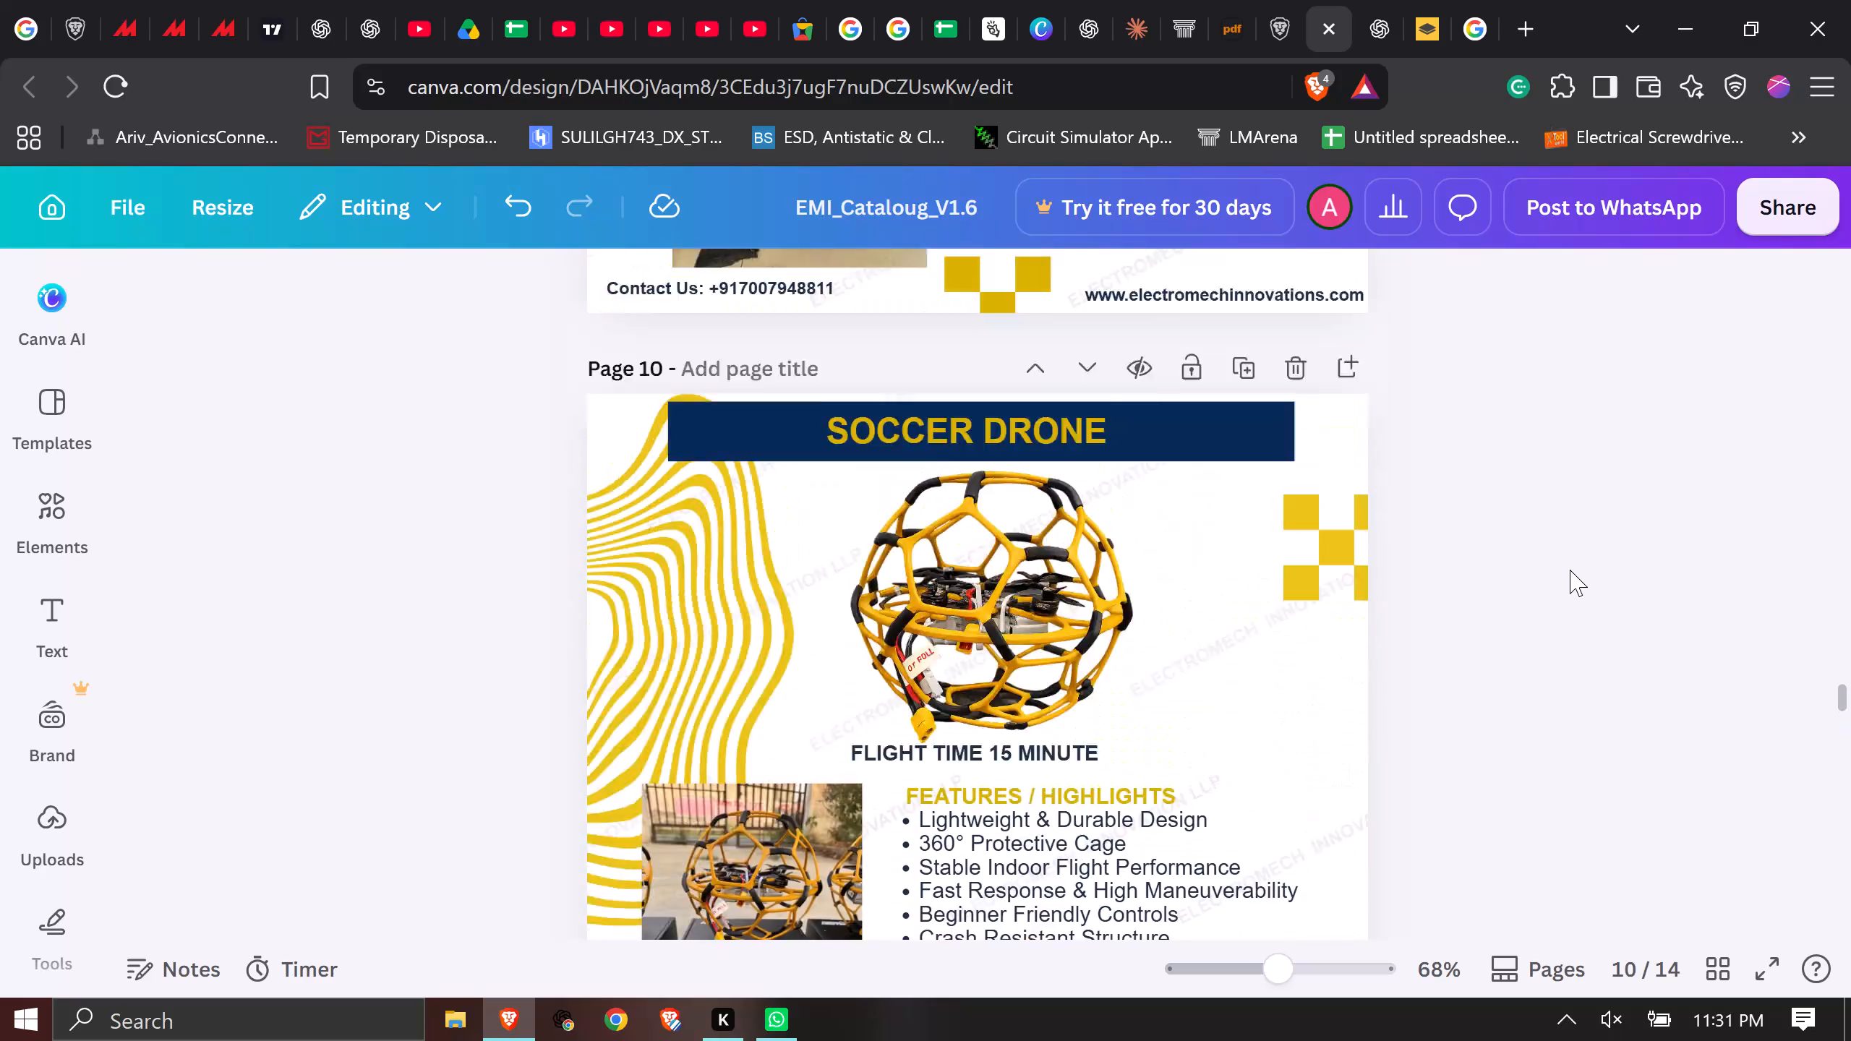
Delete page 2, the specifications page listing the 3.5", 5", 7", 10" and 13" drones.
scroll(1570, 570, "up", 19)
scroll(1570, 570, "up", 5)
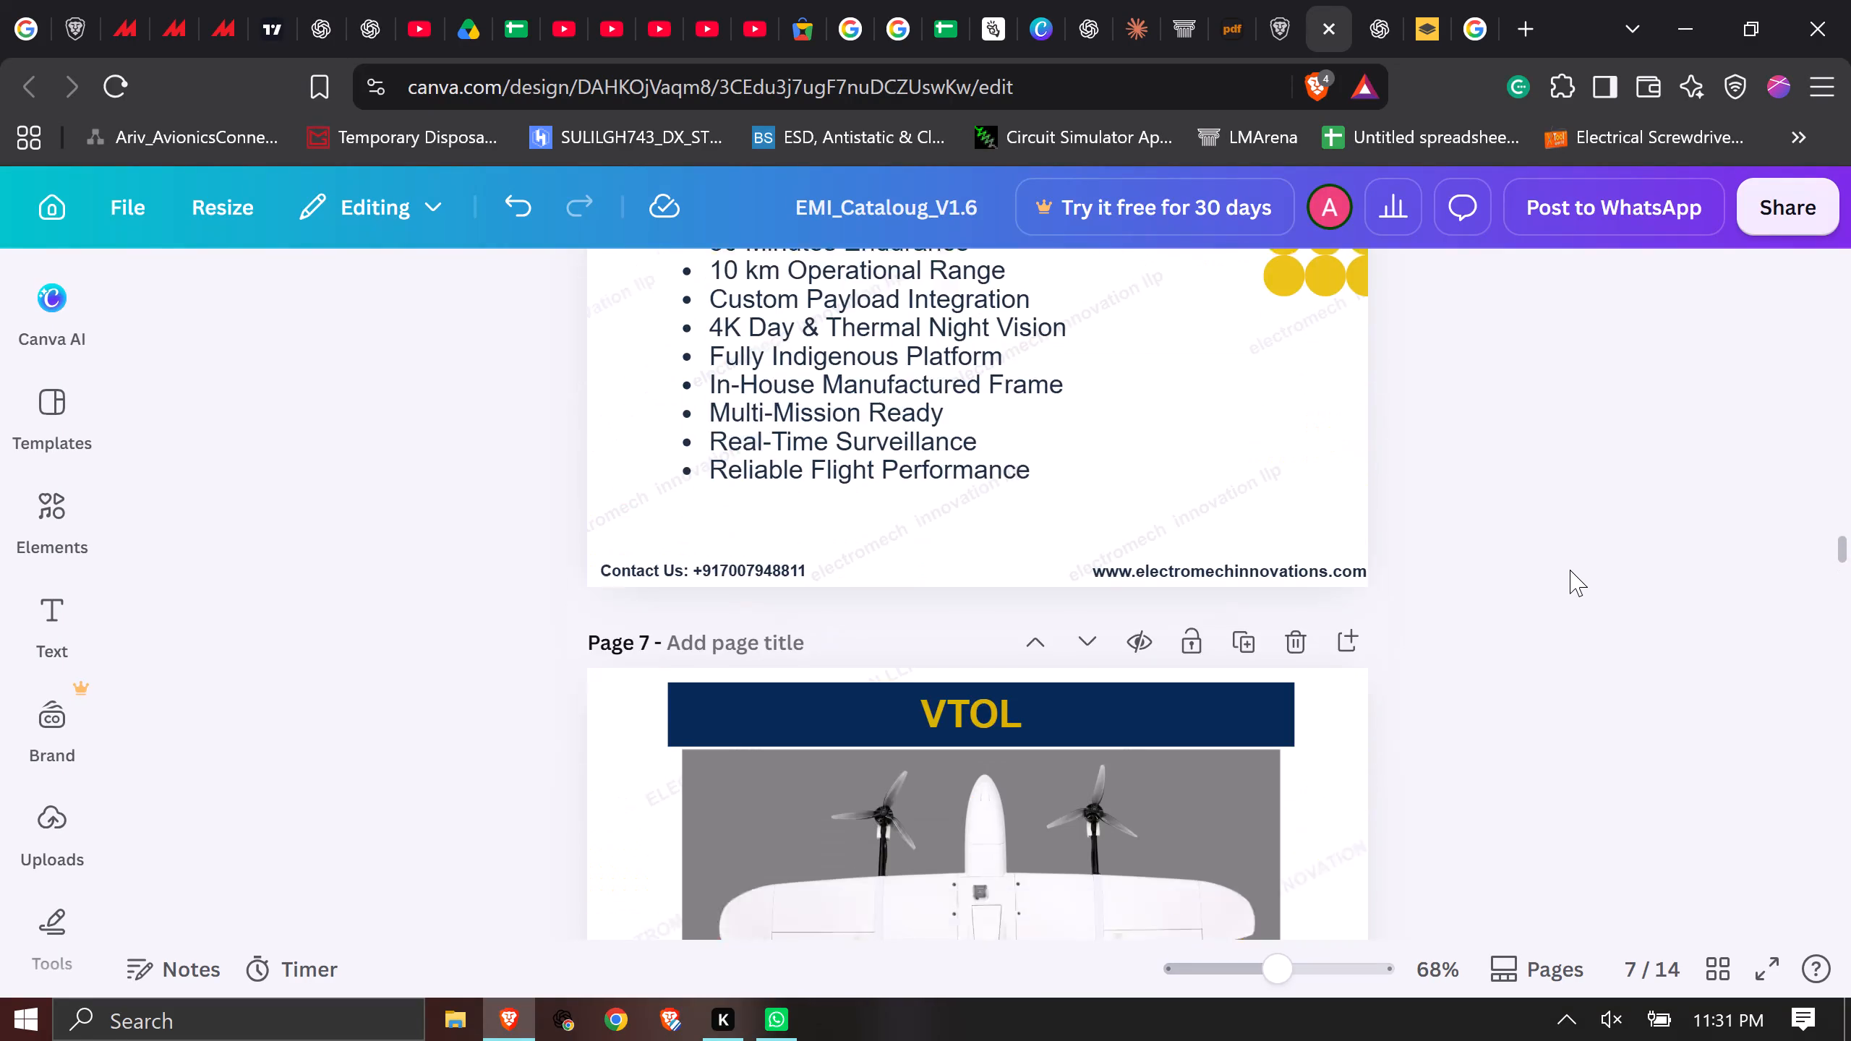
scroll(1570, 570, "up", 18)
scroll(1570, 570, "up", 5)
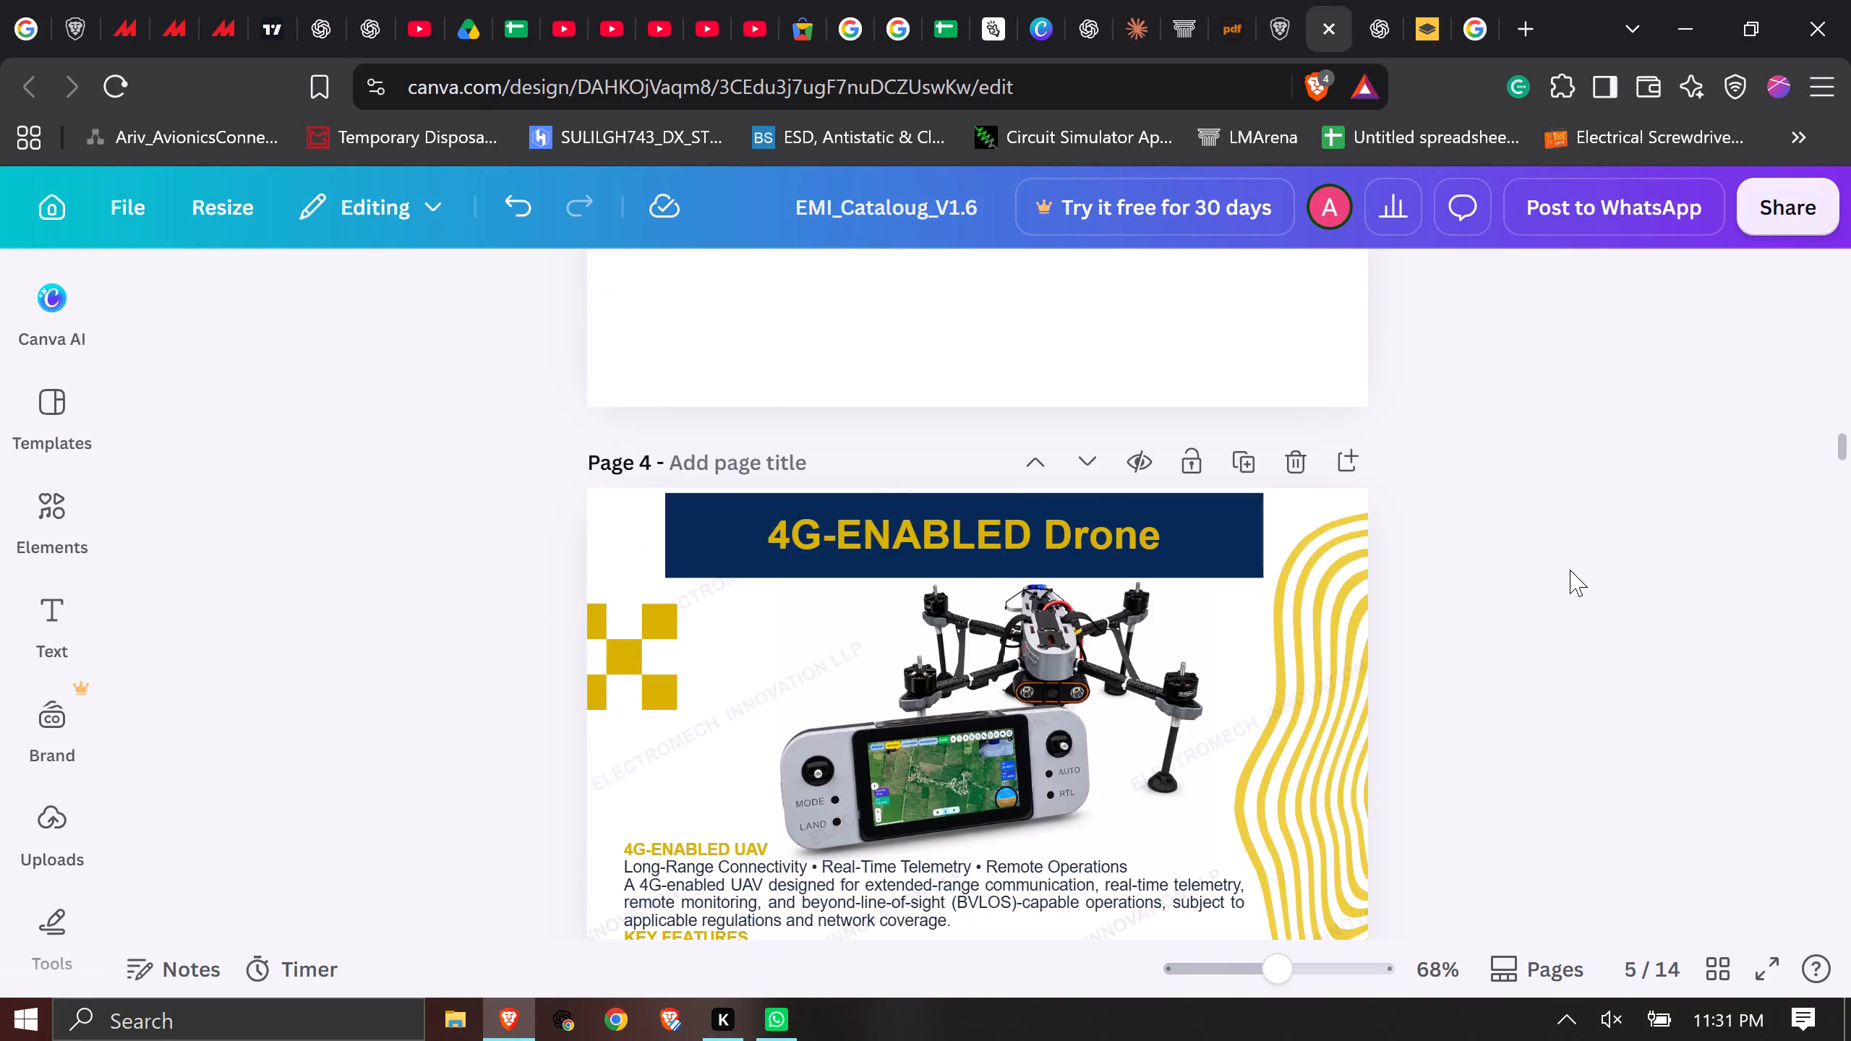
scroll(1570, 570, "up", 15)
scroll(1570, 566, "down", 2)
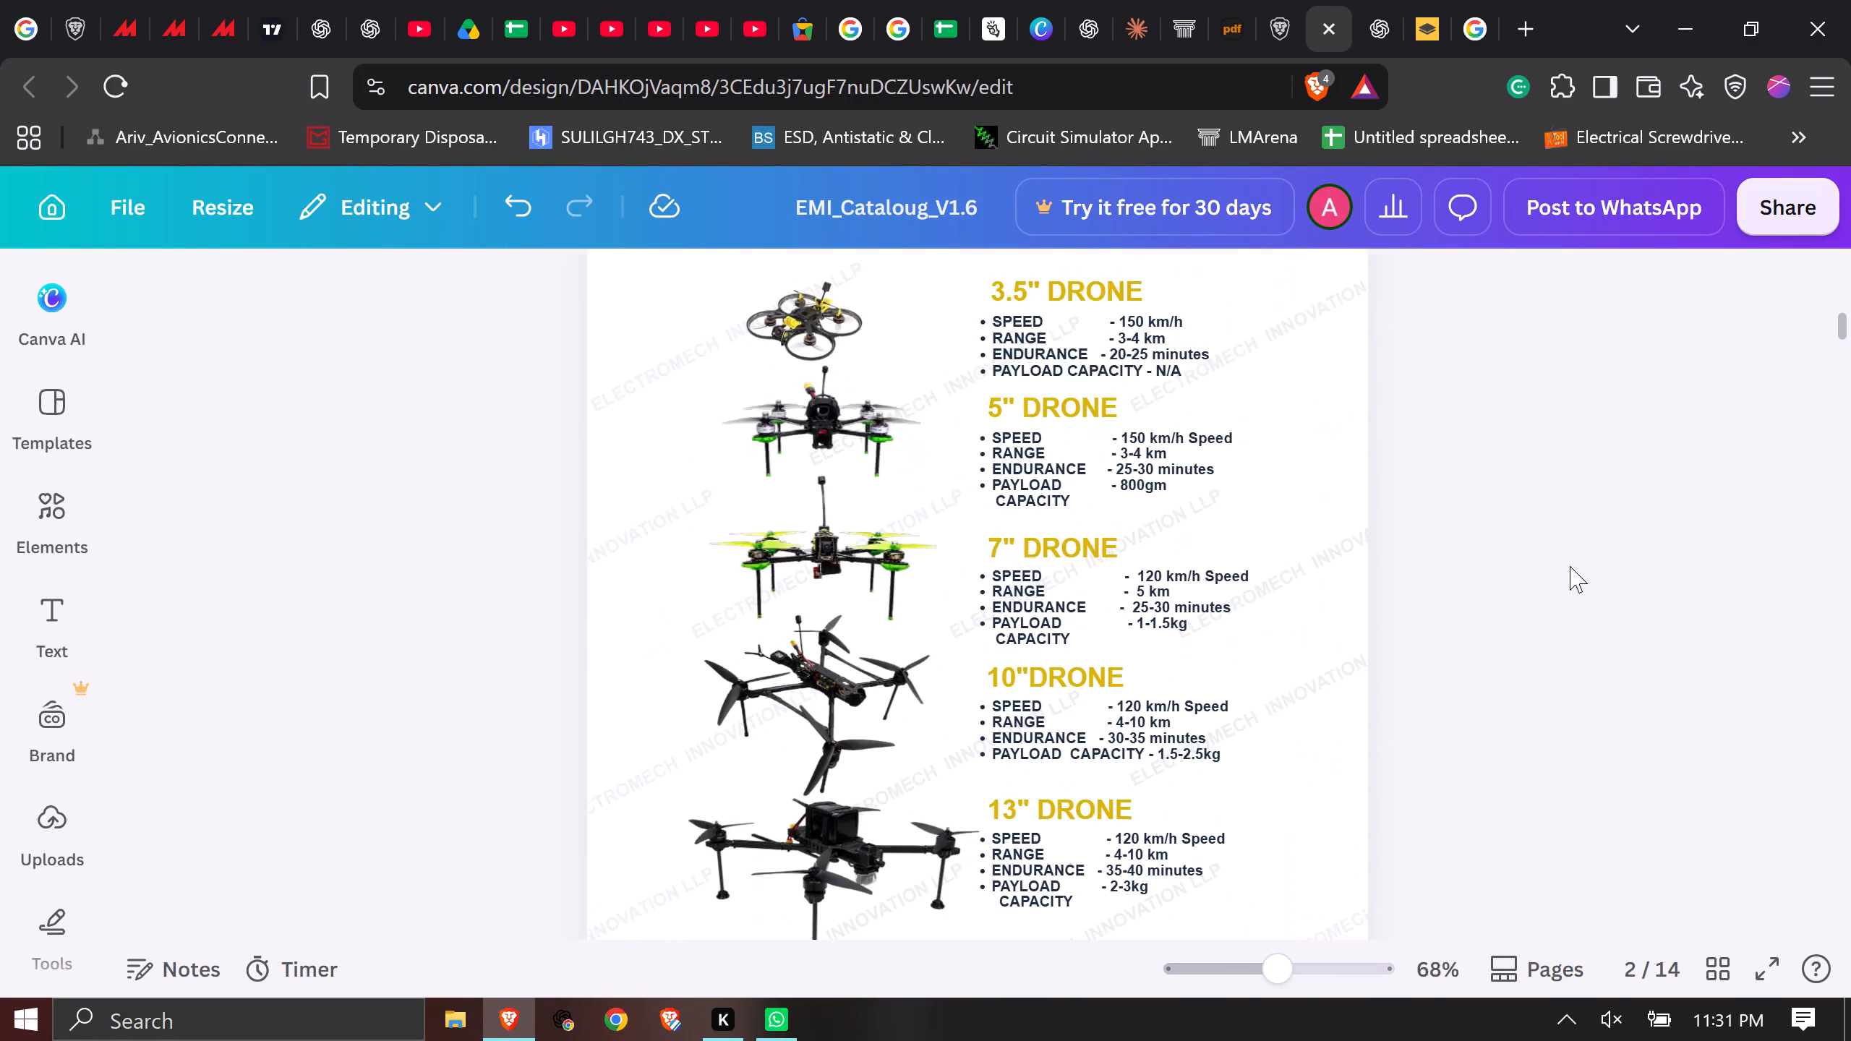
left_click(1296, 599)
scroll(1457, 565, "up", 4)
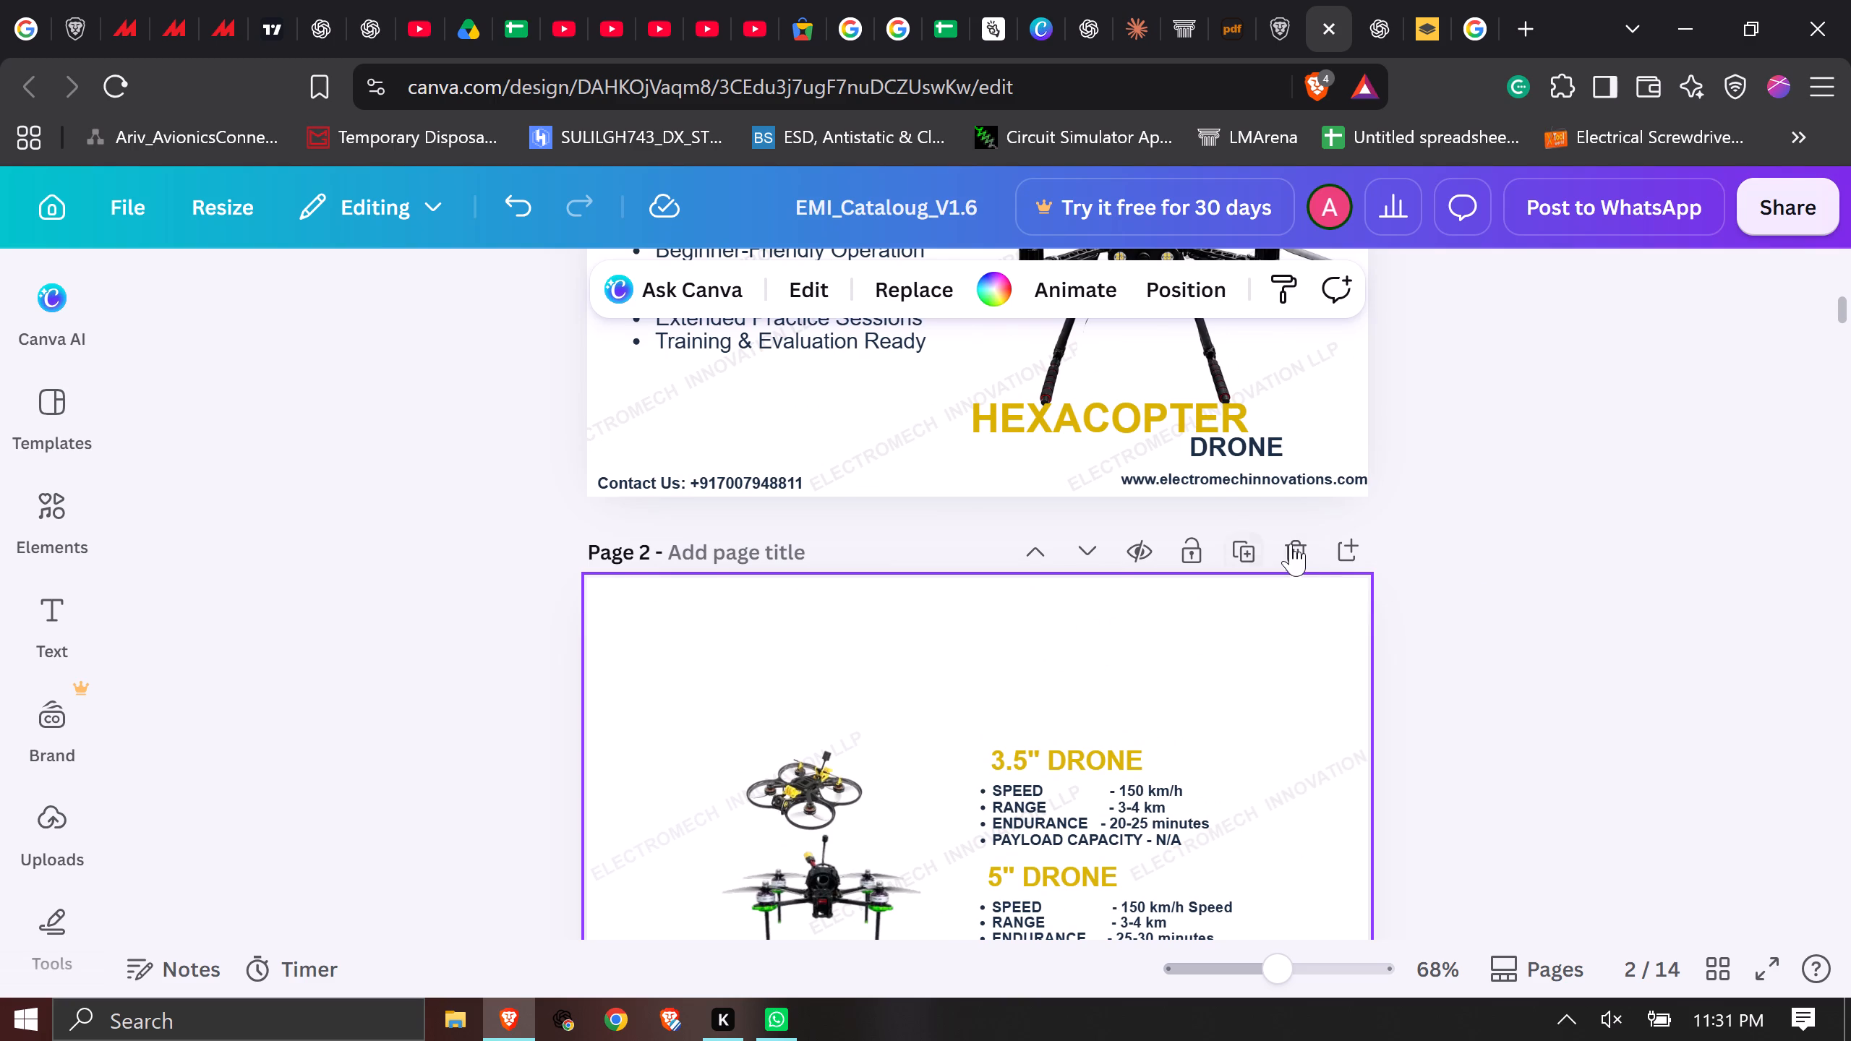
left_click(1304, 545)
scroll(1547, 635, "down", 2)
left_click(1548, 635)
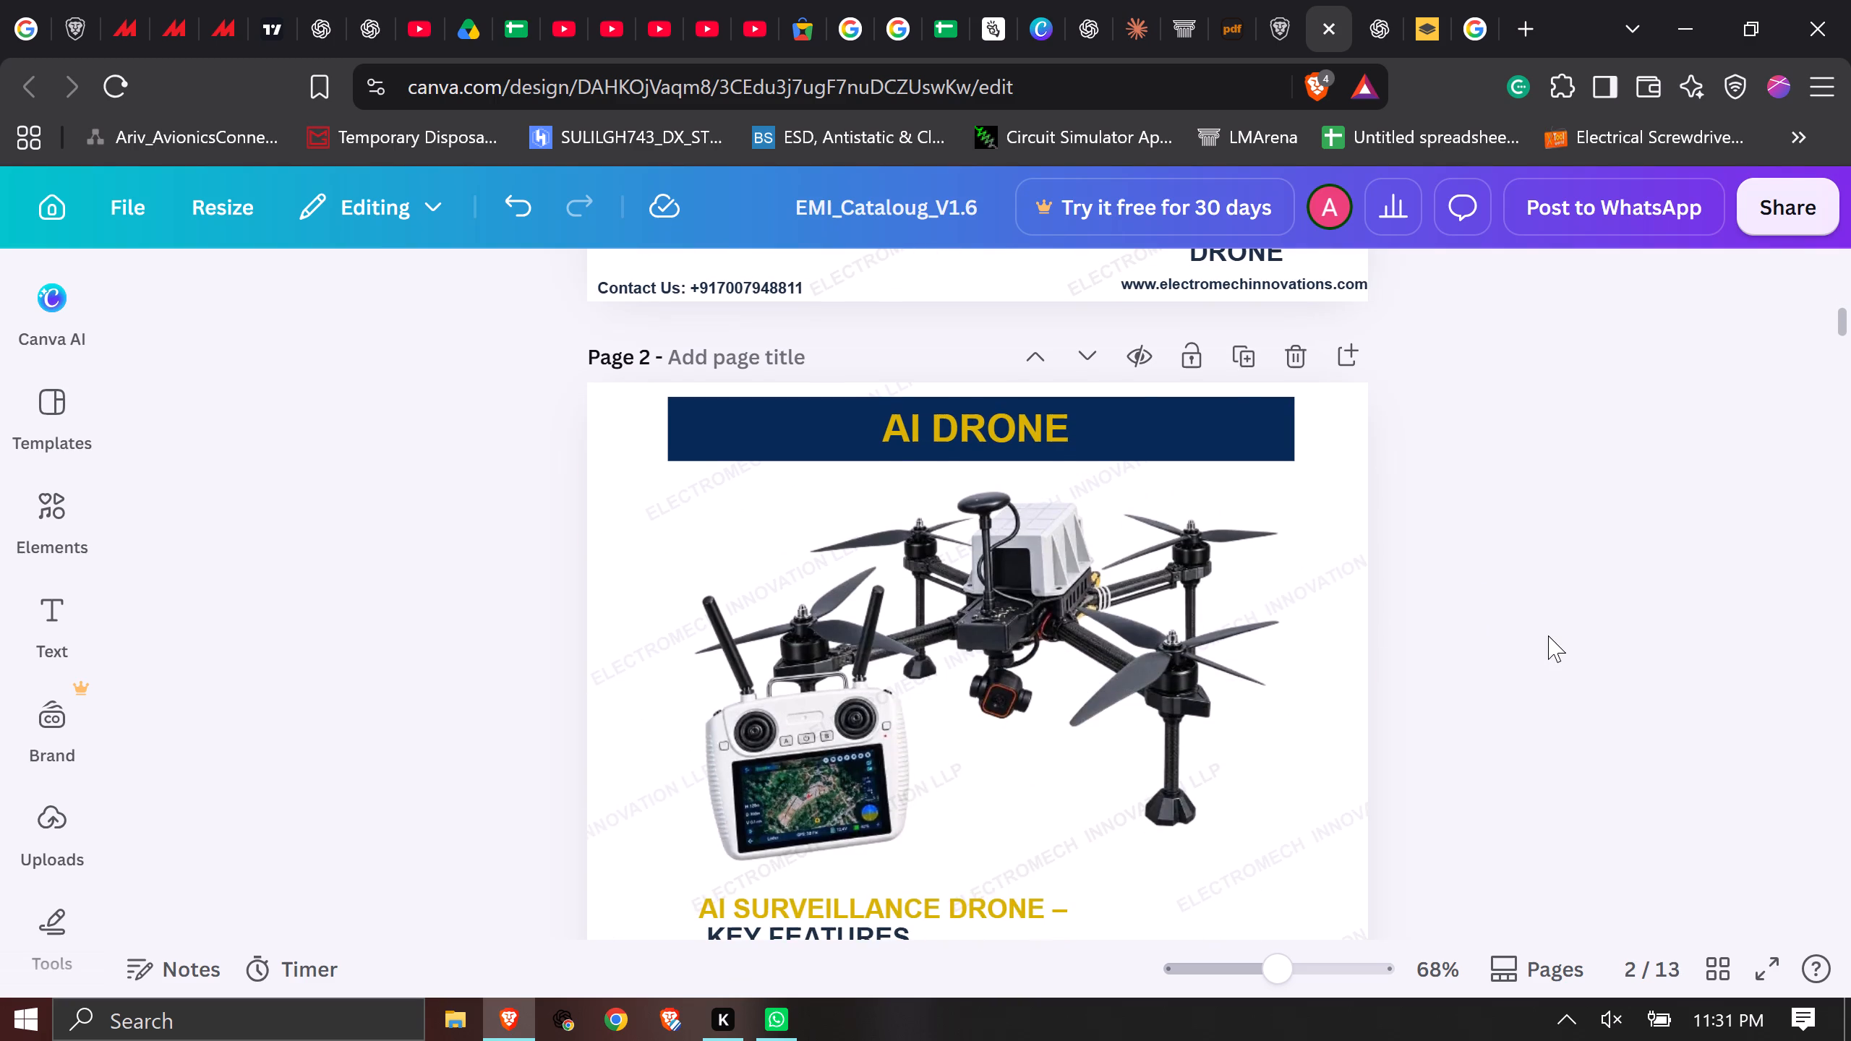
Review the remaining page sequence zoomed out, from the first page down to the blank last page.
scroll(1548, 635, "up", 1)
scroll(1548, 635, "down", 7, "ctrl")
scroll(1298, 637, "up", 3)
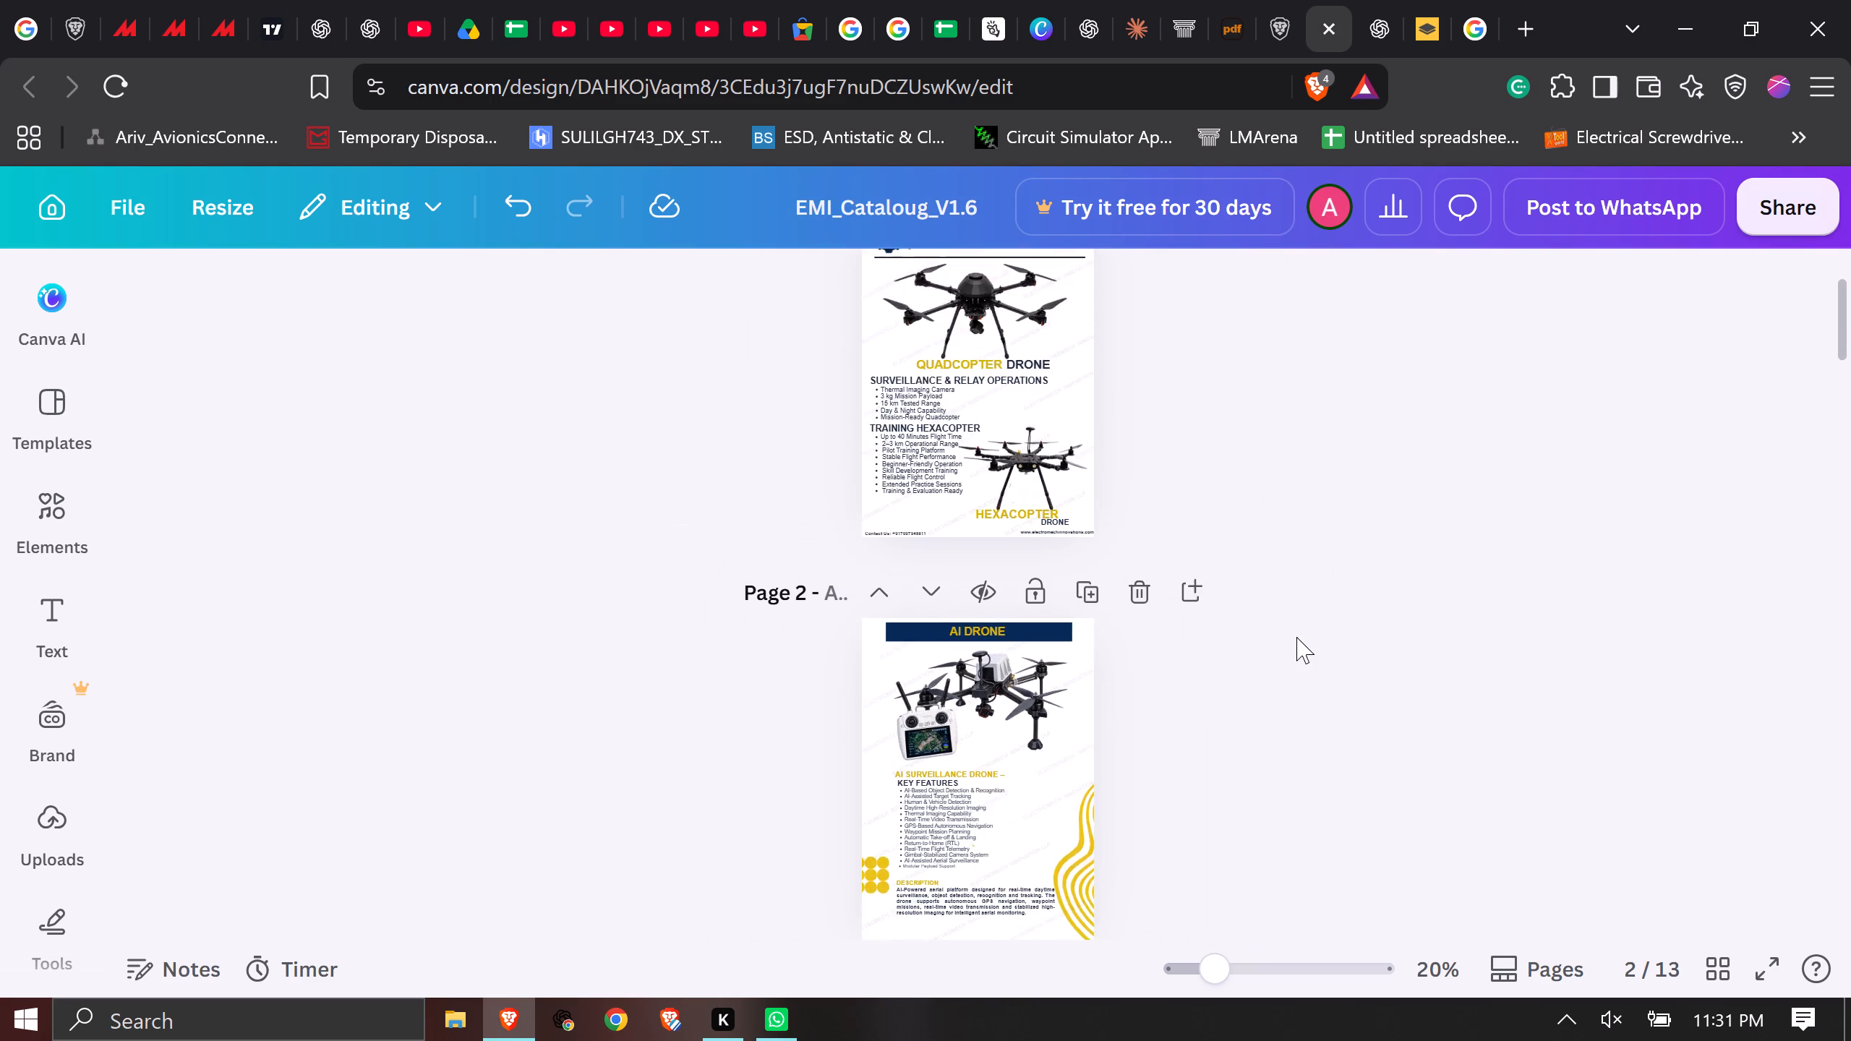
scroll(1296, 633, "down", 8)
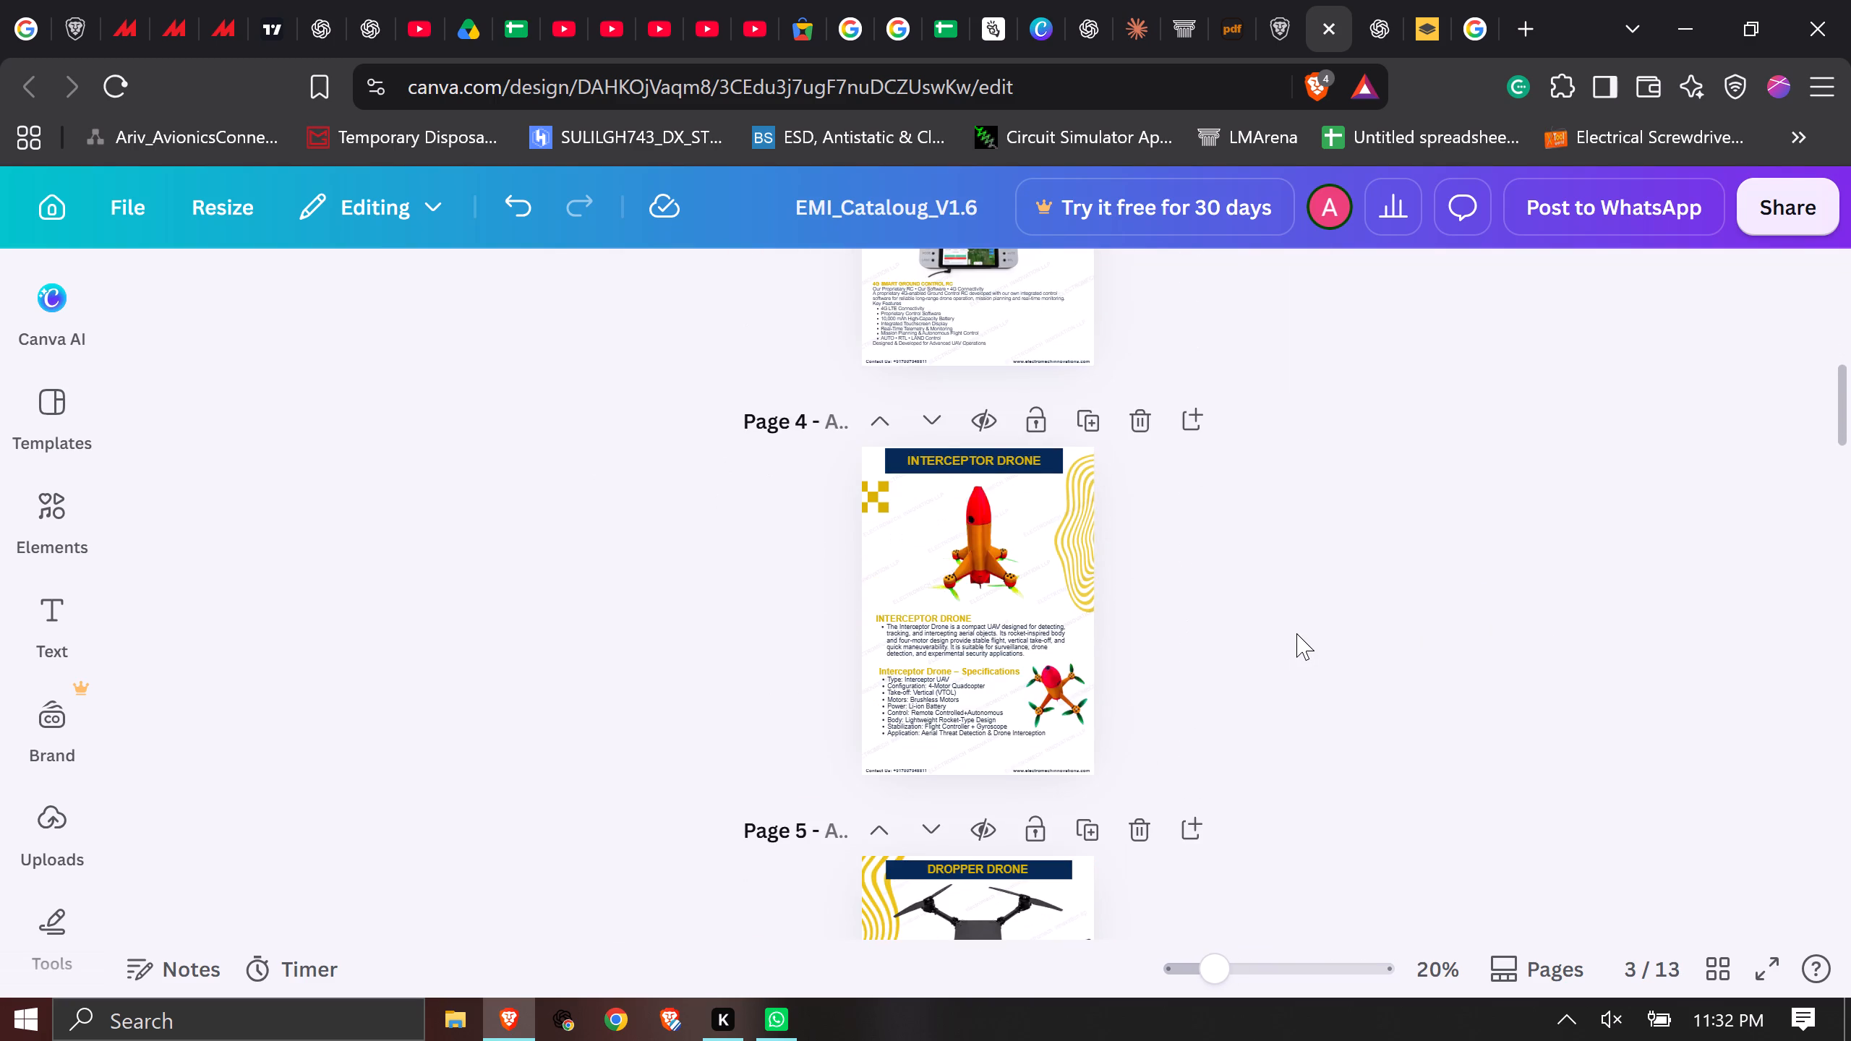
scroll(1296, 633, "down", 10)
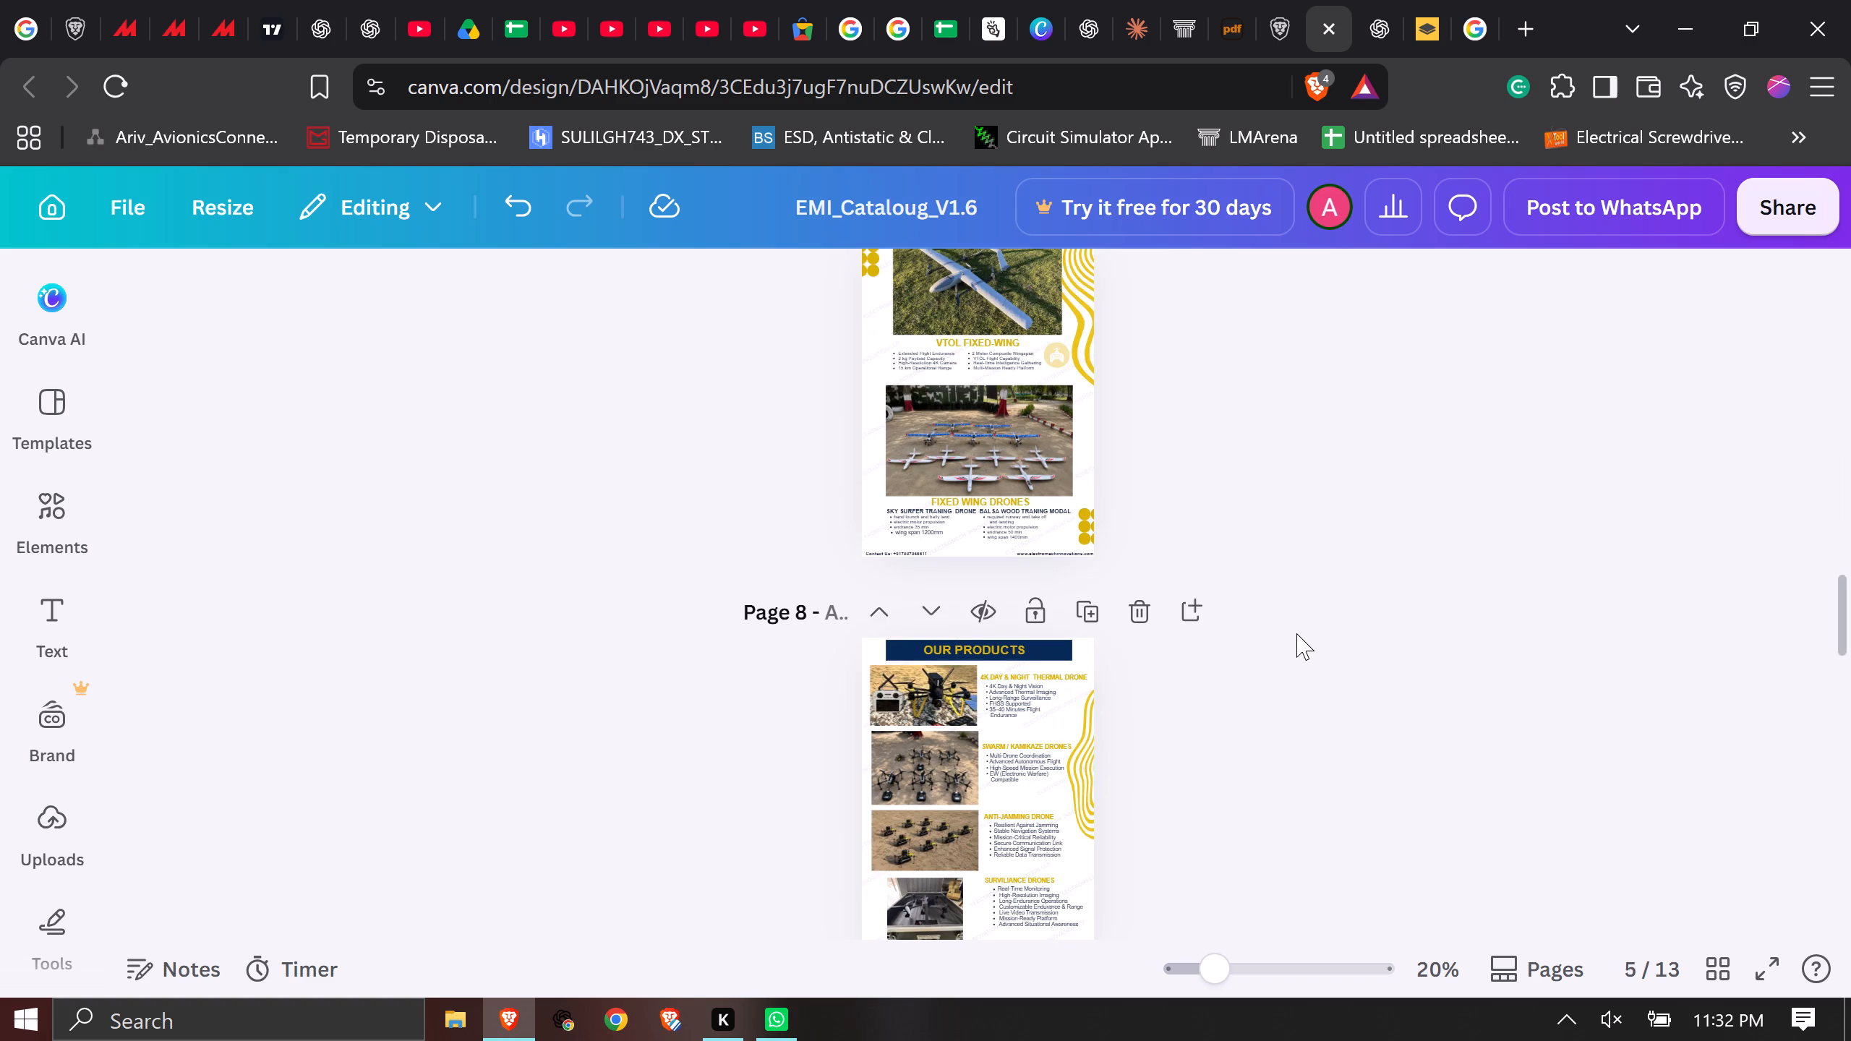
scroll(1296, 633, "down", 9)
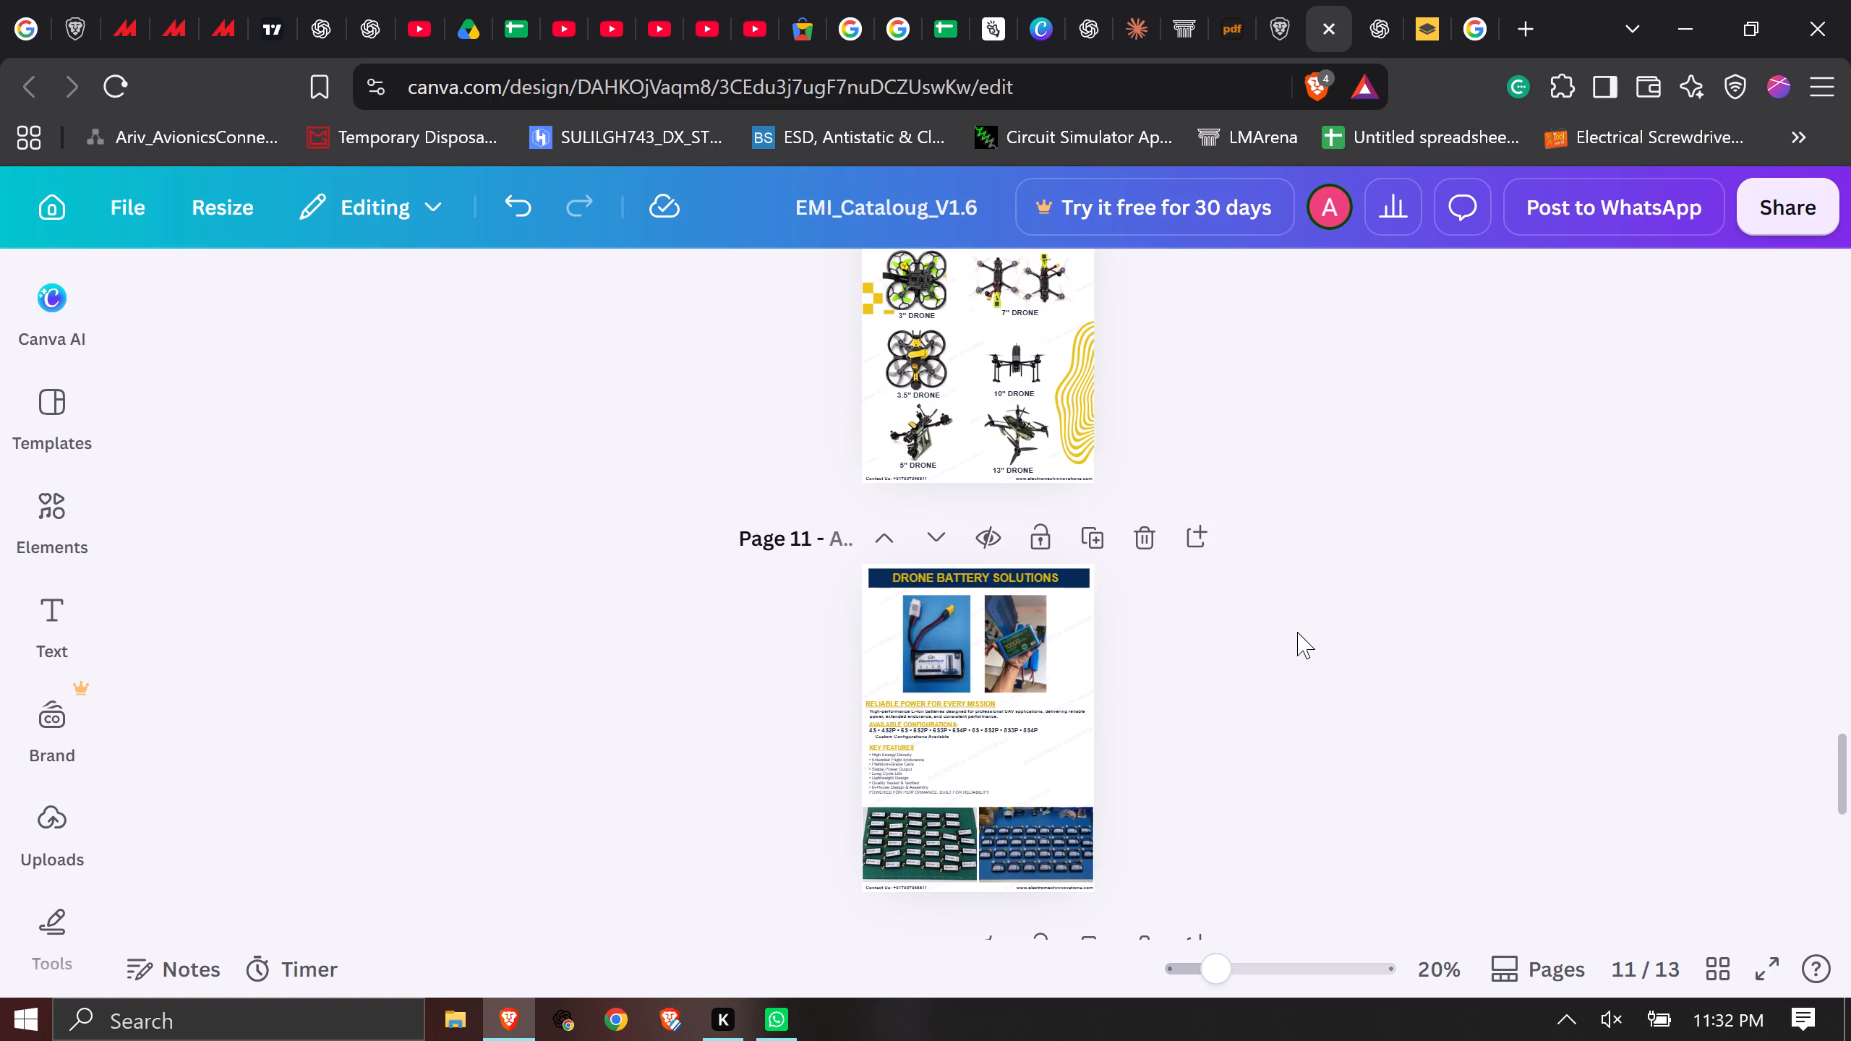
scroll(1297, 632, "down", 5)
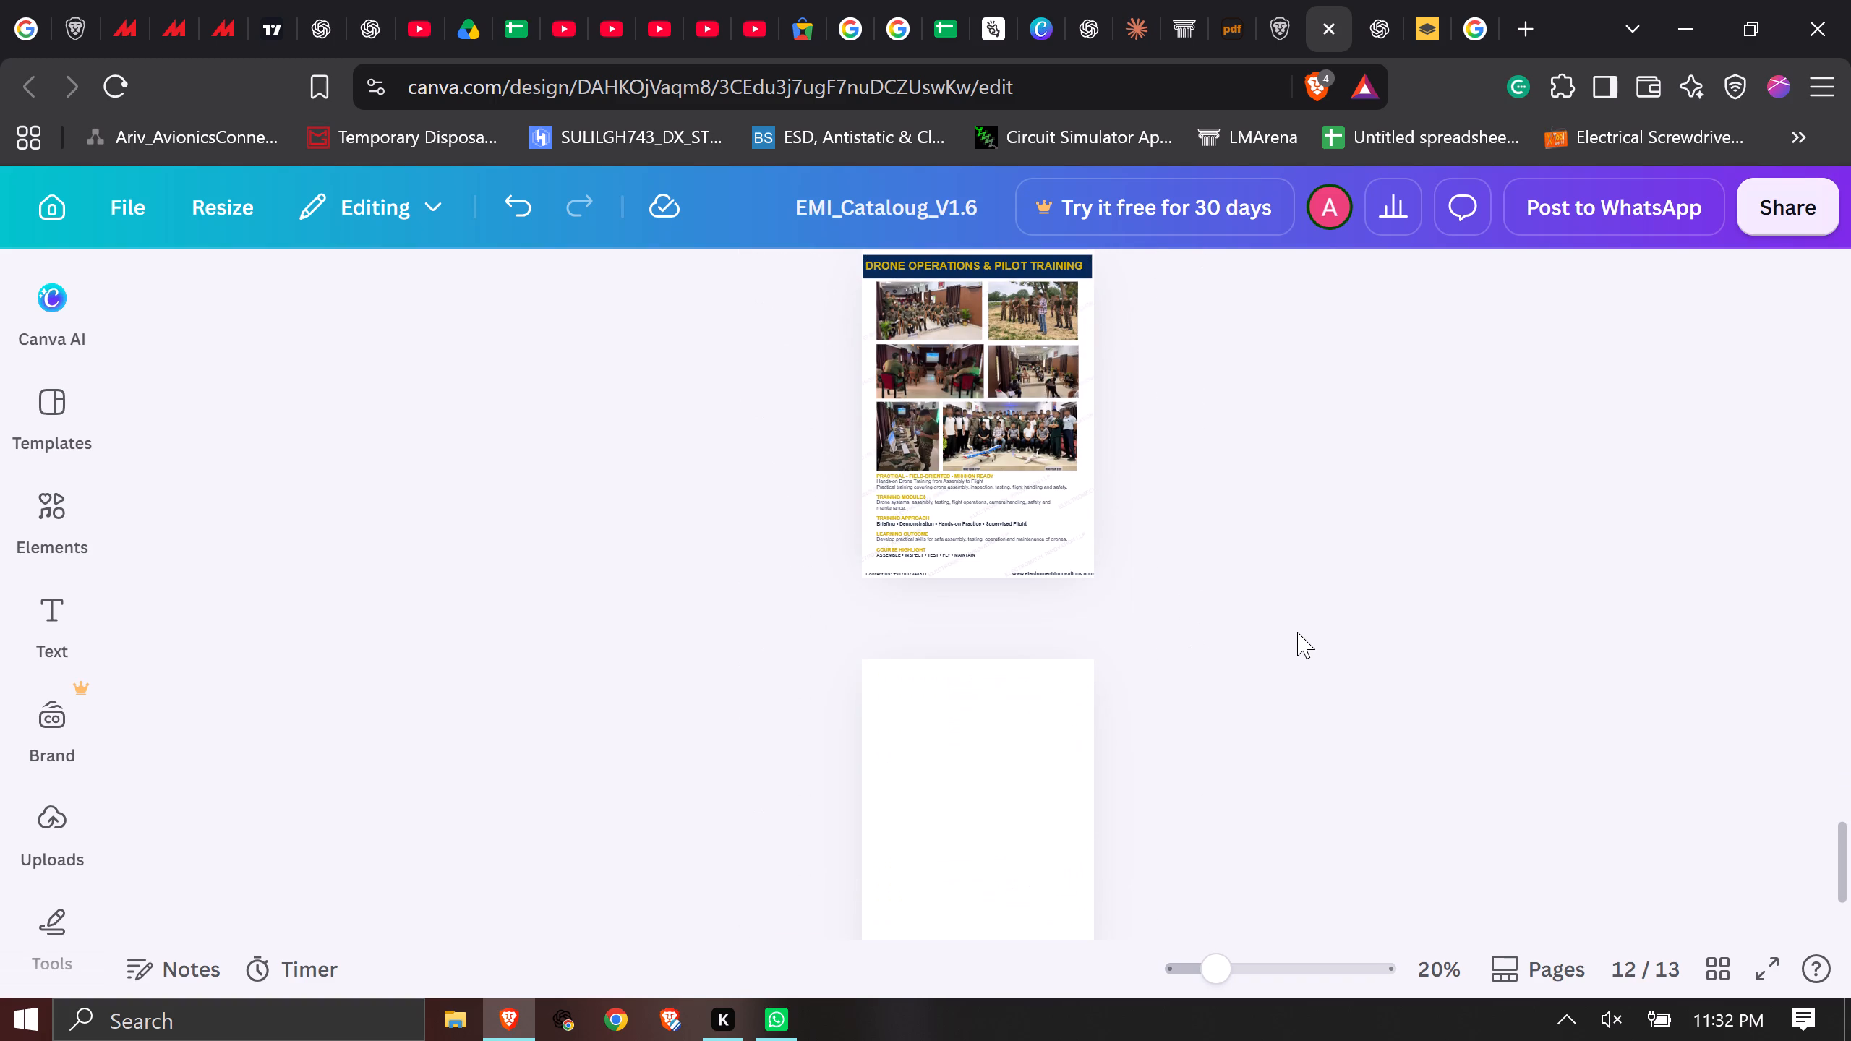
left_click(1297, 632)
scroll(1297, 632, "down", 3)
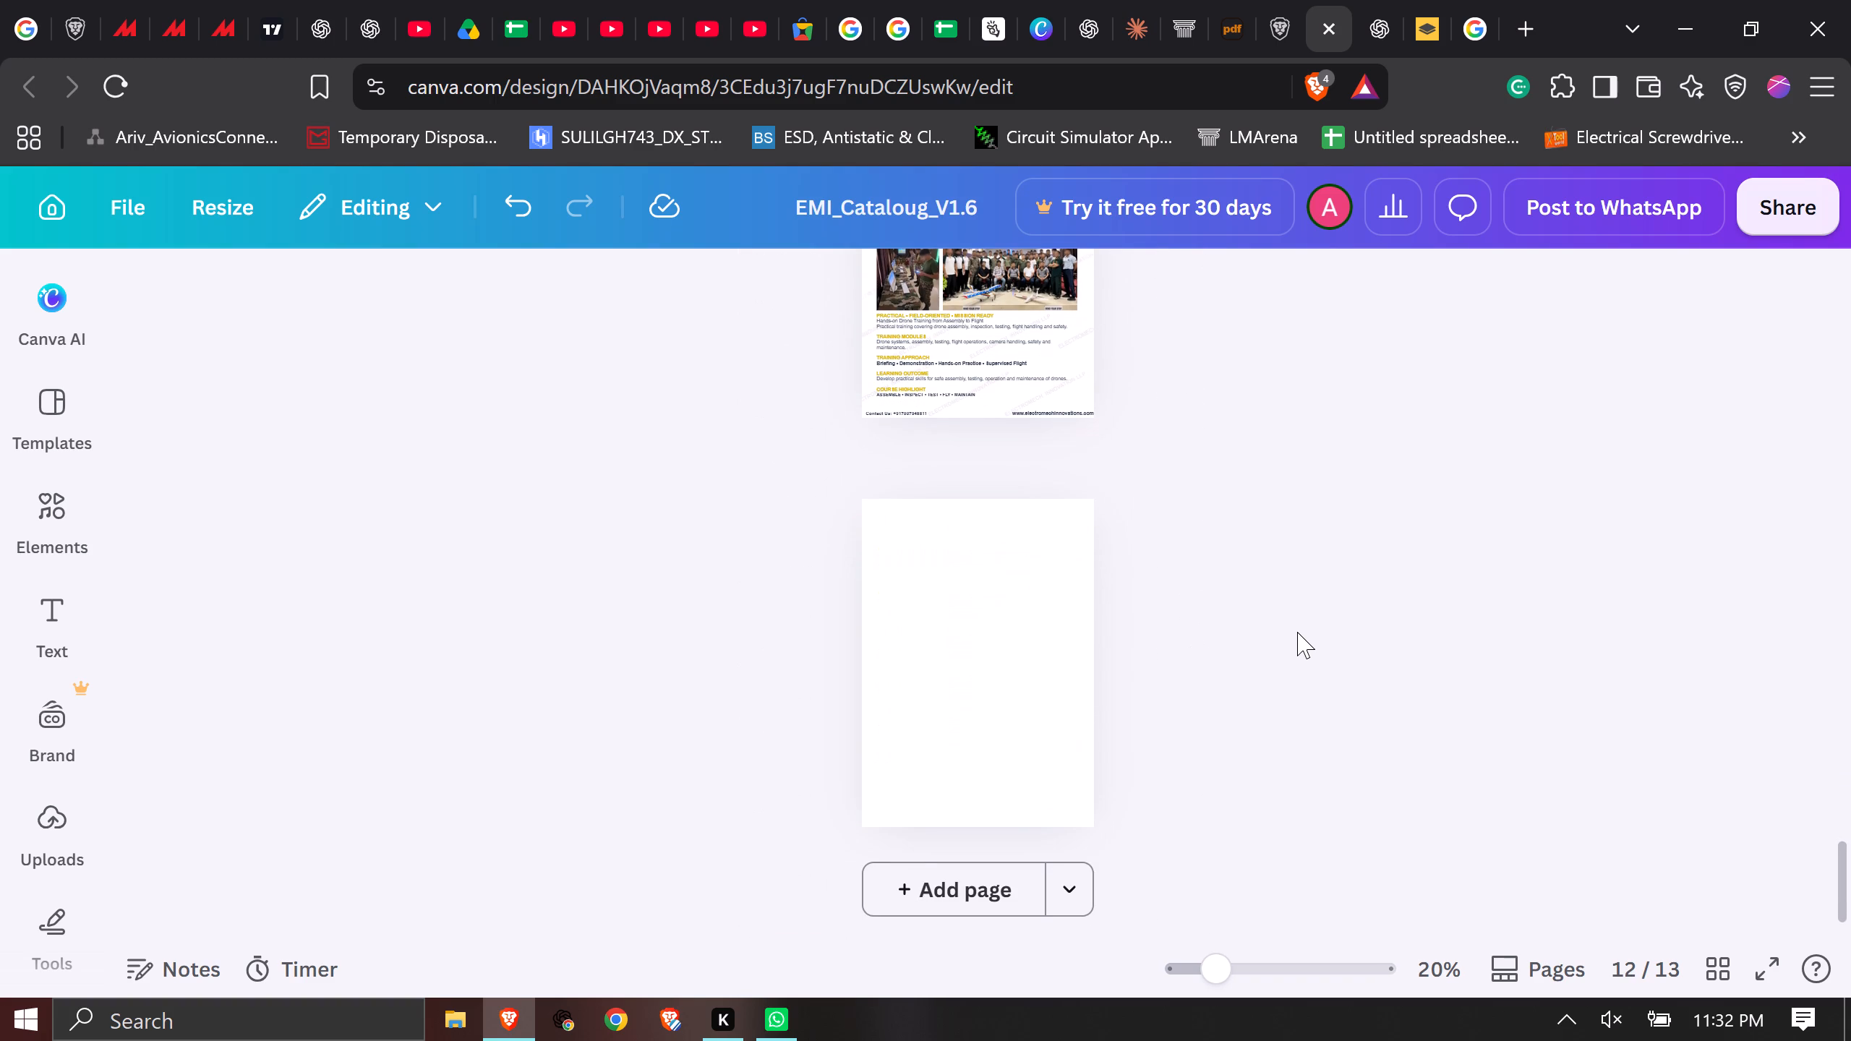
Reload the EMI_Cataloug_V1.6 design page.
left_click(136, 89)
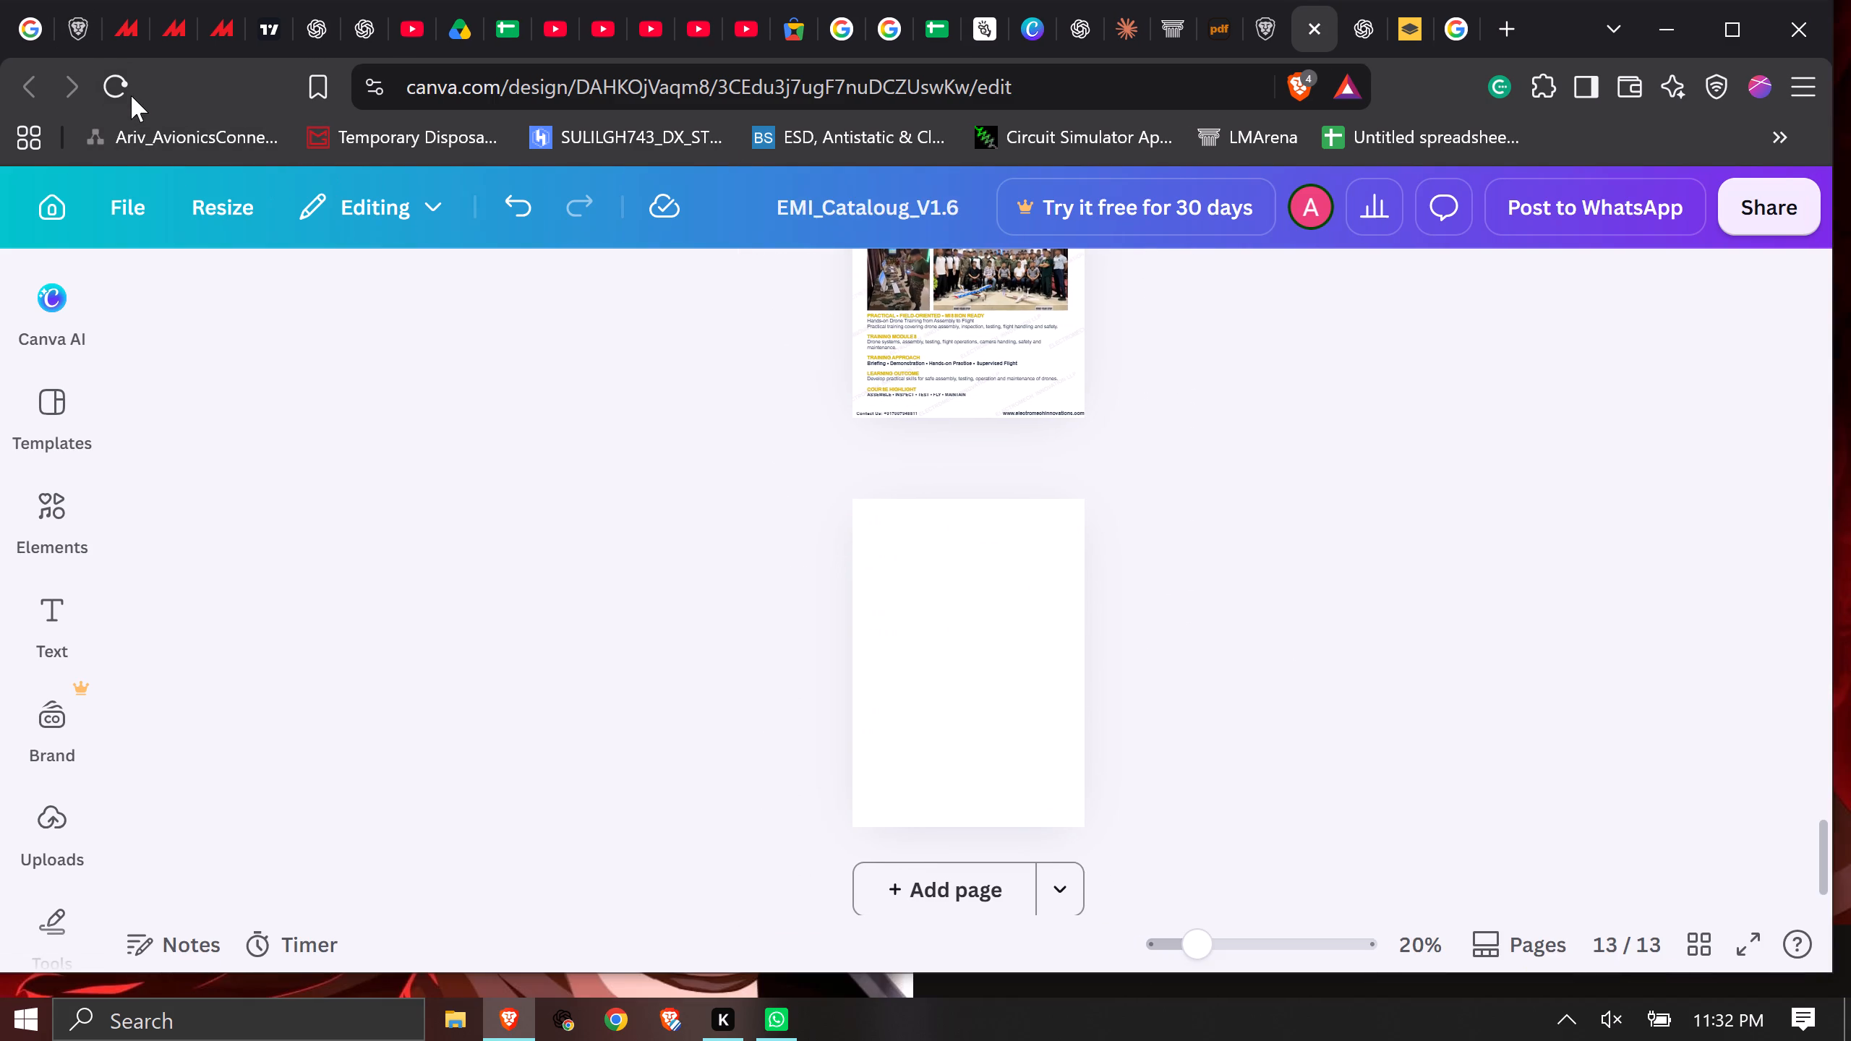
left_click(127, 95)
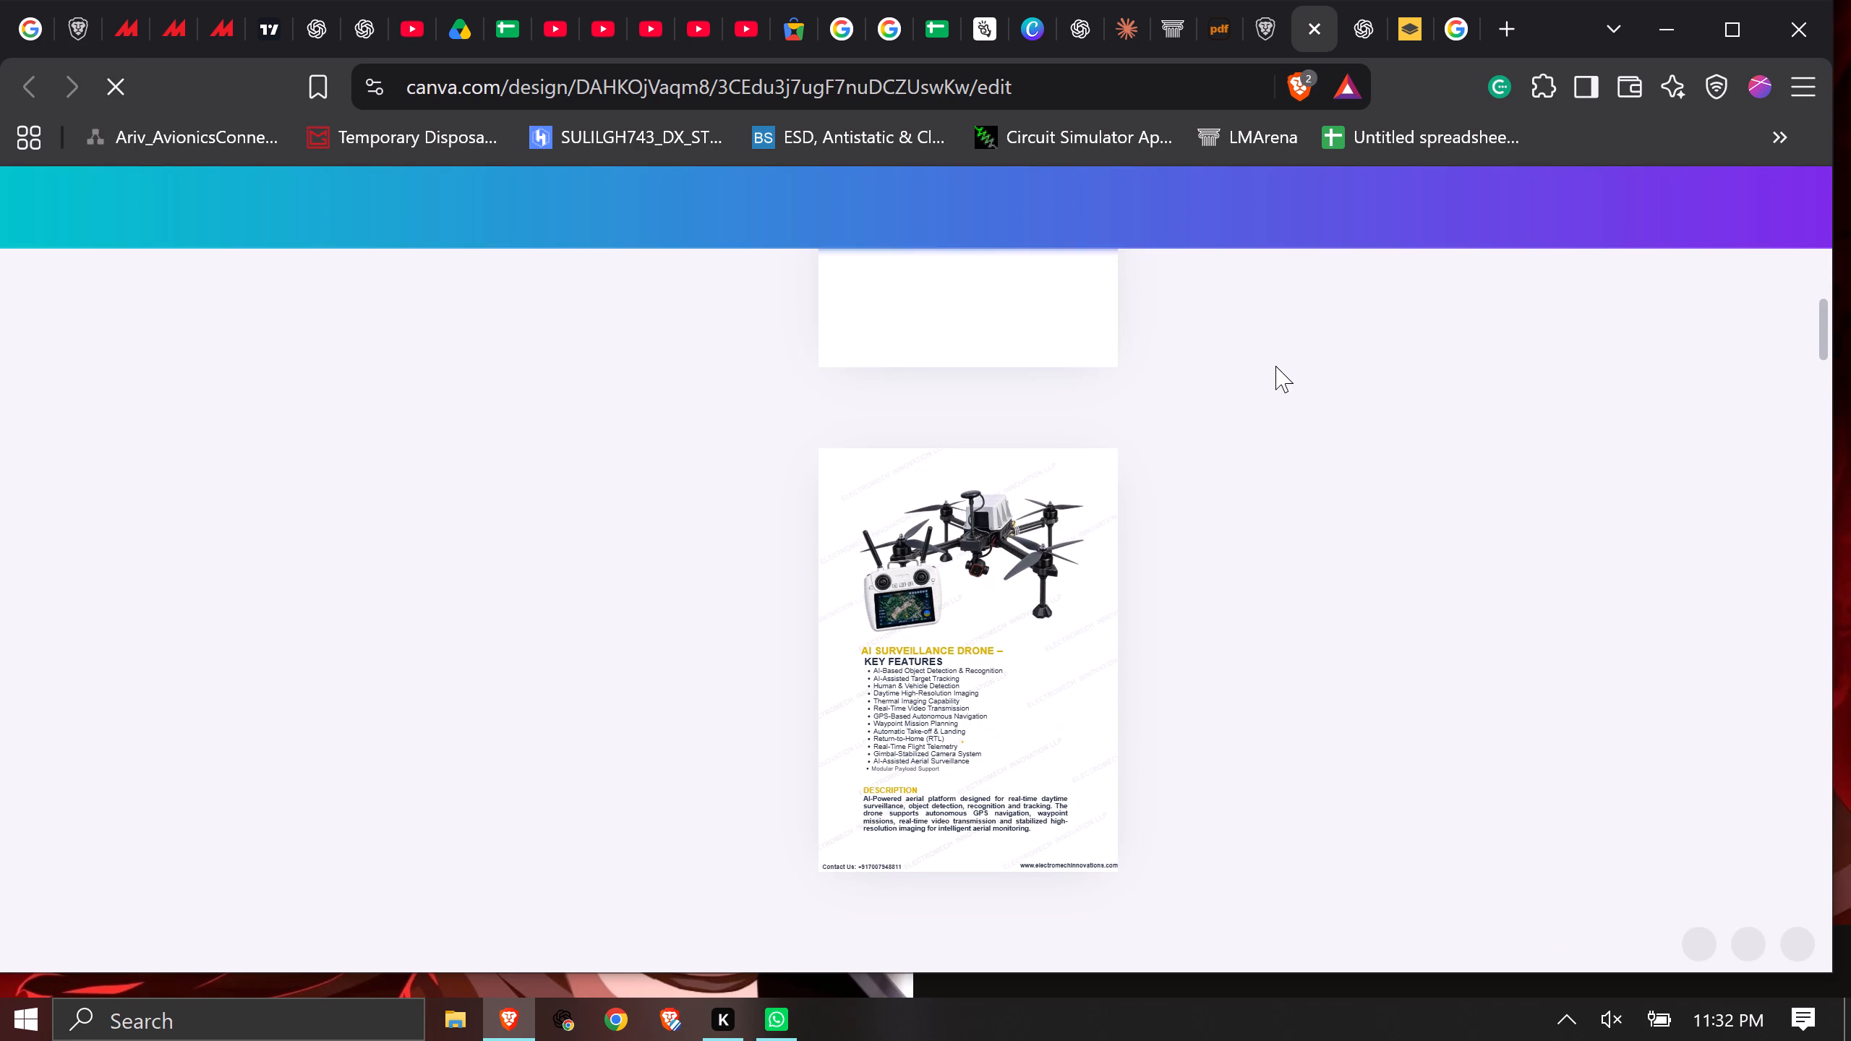
Review the reloaded catalogue from the AI DRONE page through DRONE OPERATIONS & PILOT TRAINING and back to page 1.
scroll(1275, 366, "down", 12)
scroll(1275, 367, "up", 2)
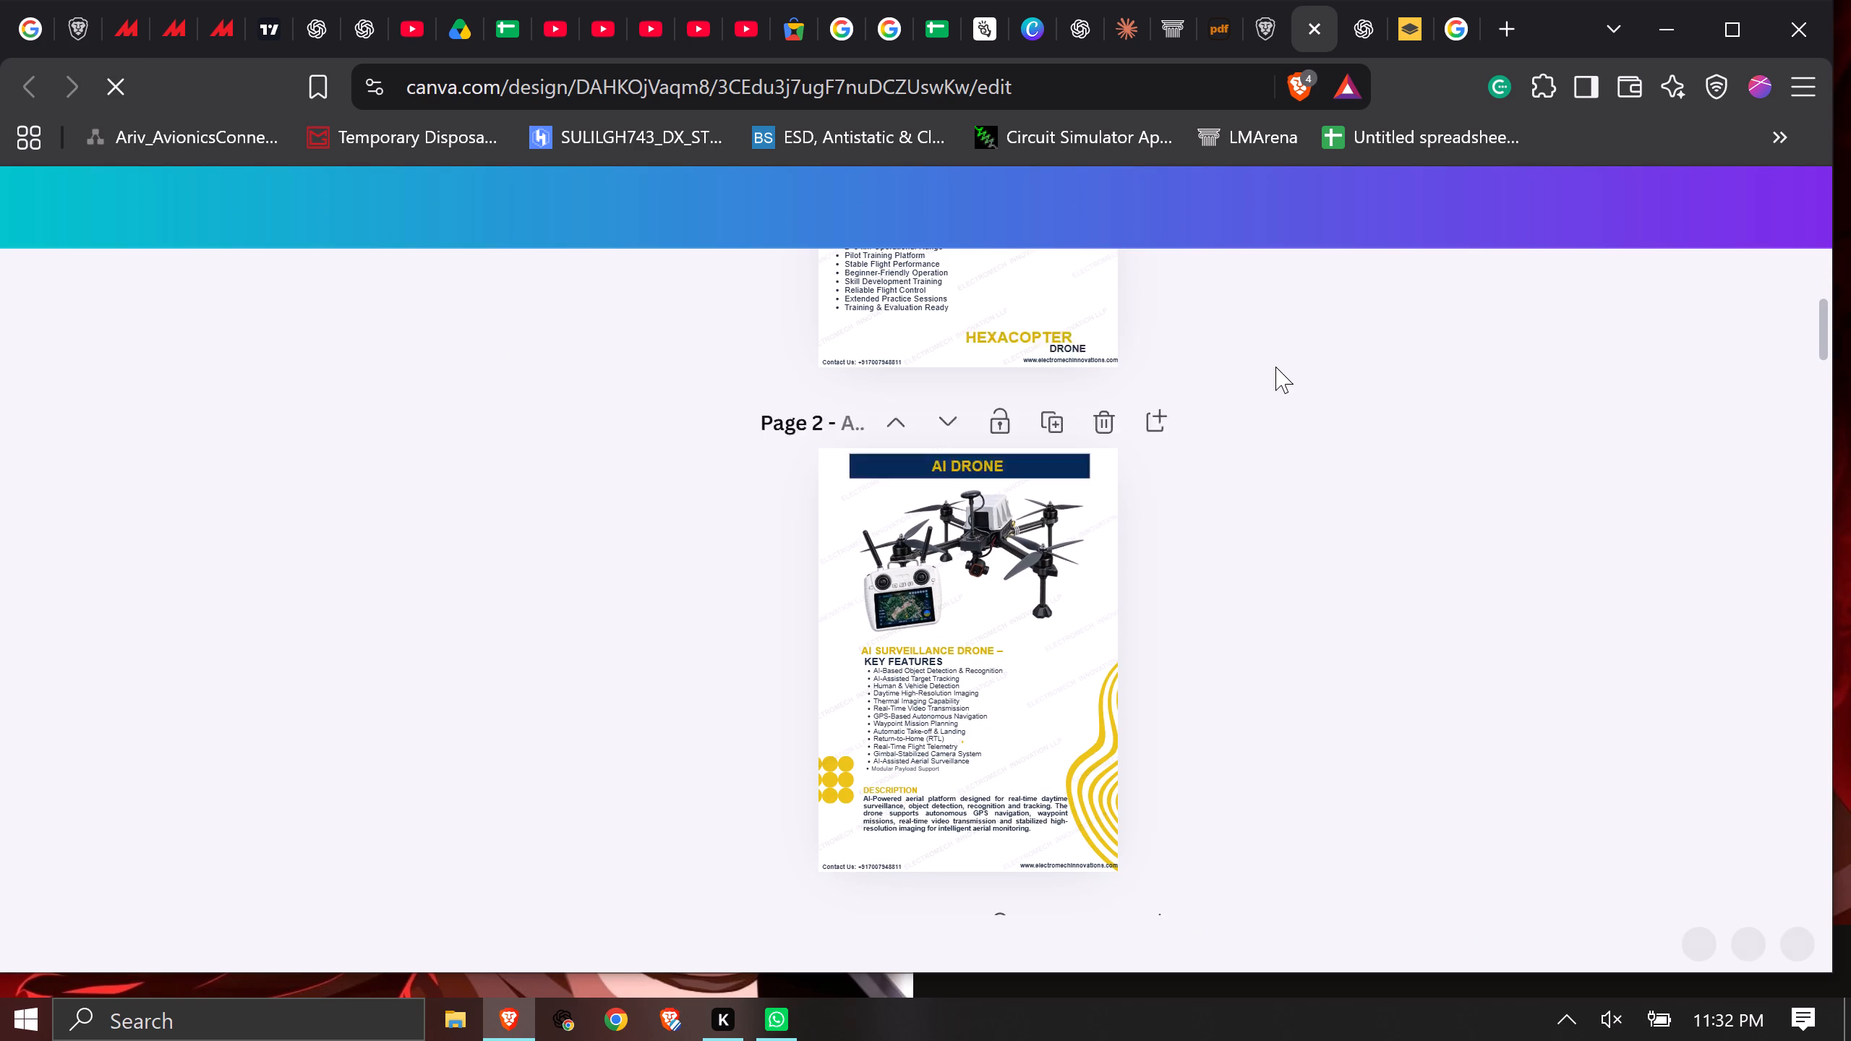
scroll(1275, 367, "up", 5)
scroll(1275, 367, "down", 19)
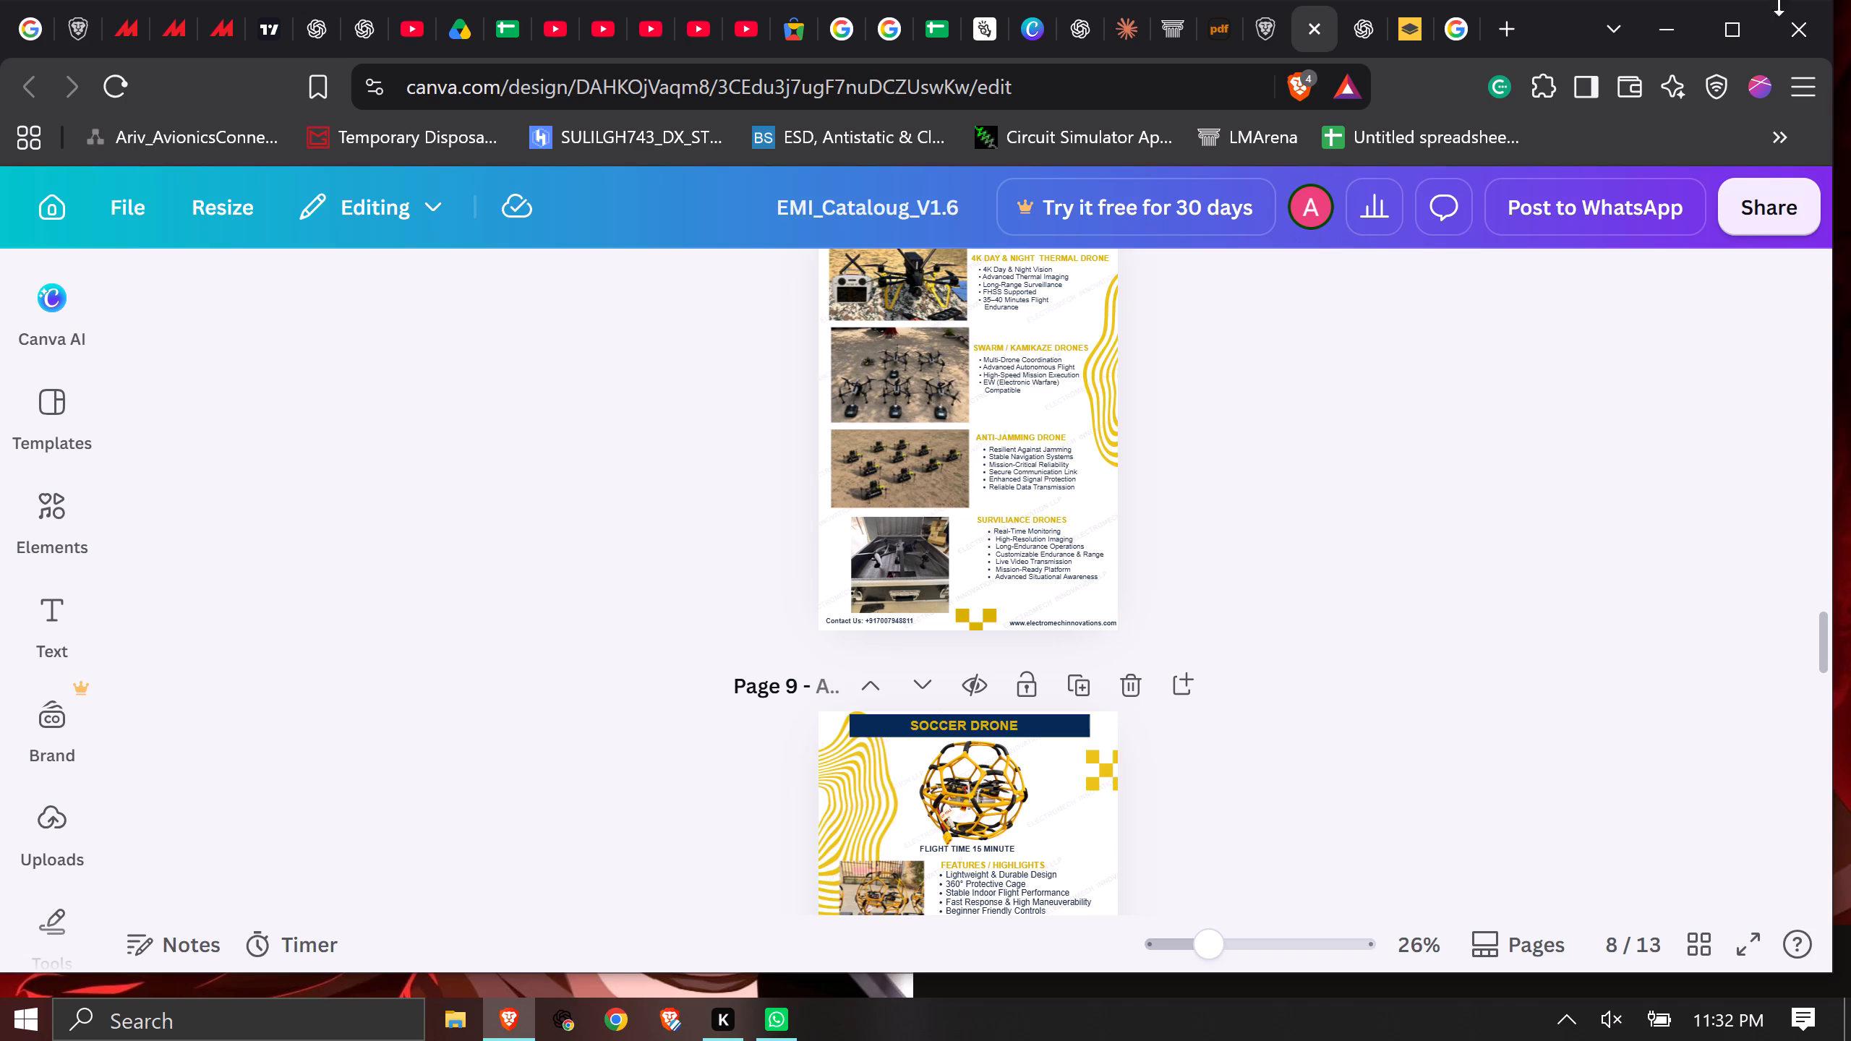
scroll(1169, 727, "down", 14)
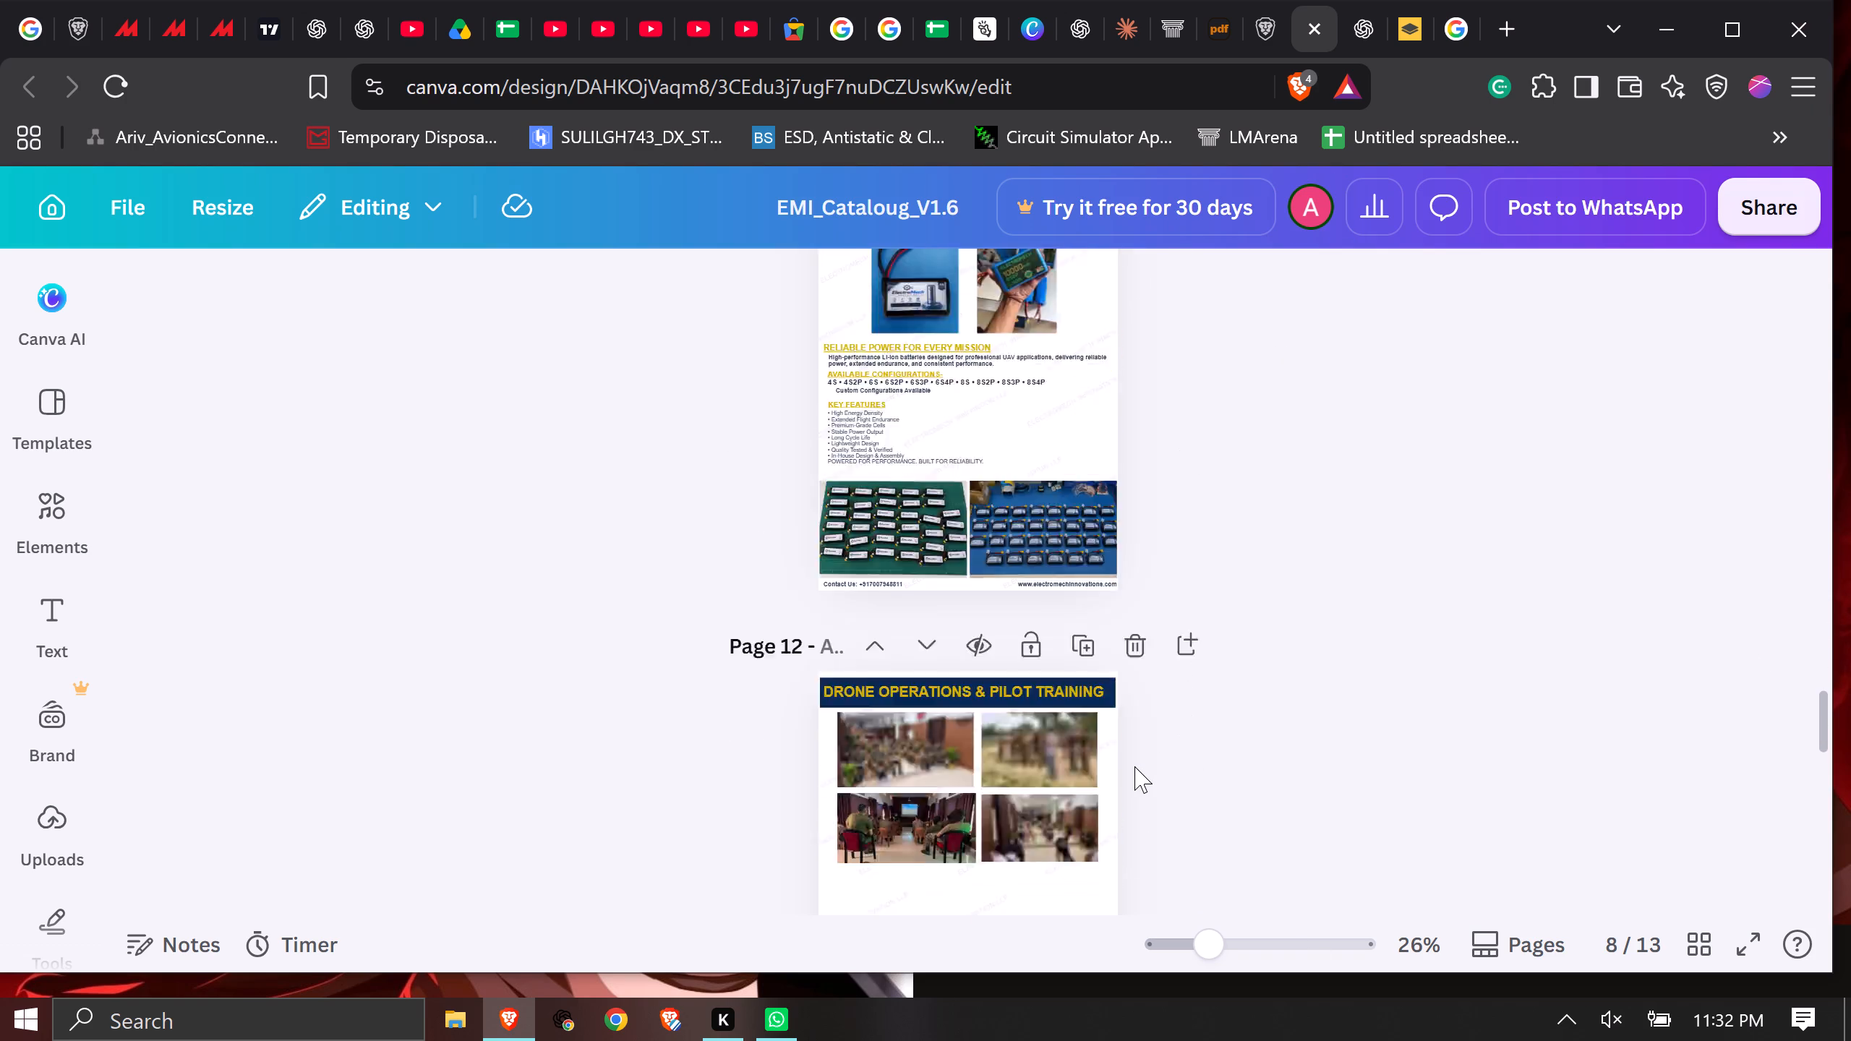
scroll(1134, 766, "down", 9)
scroll(1135, 766, "up", 7)
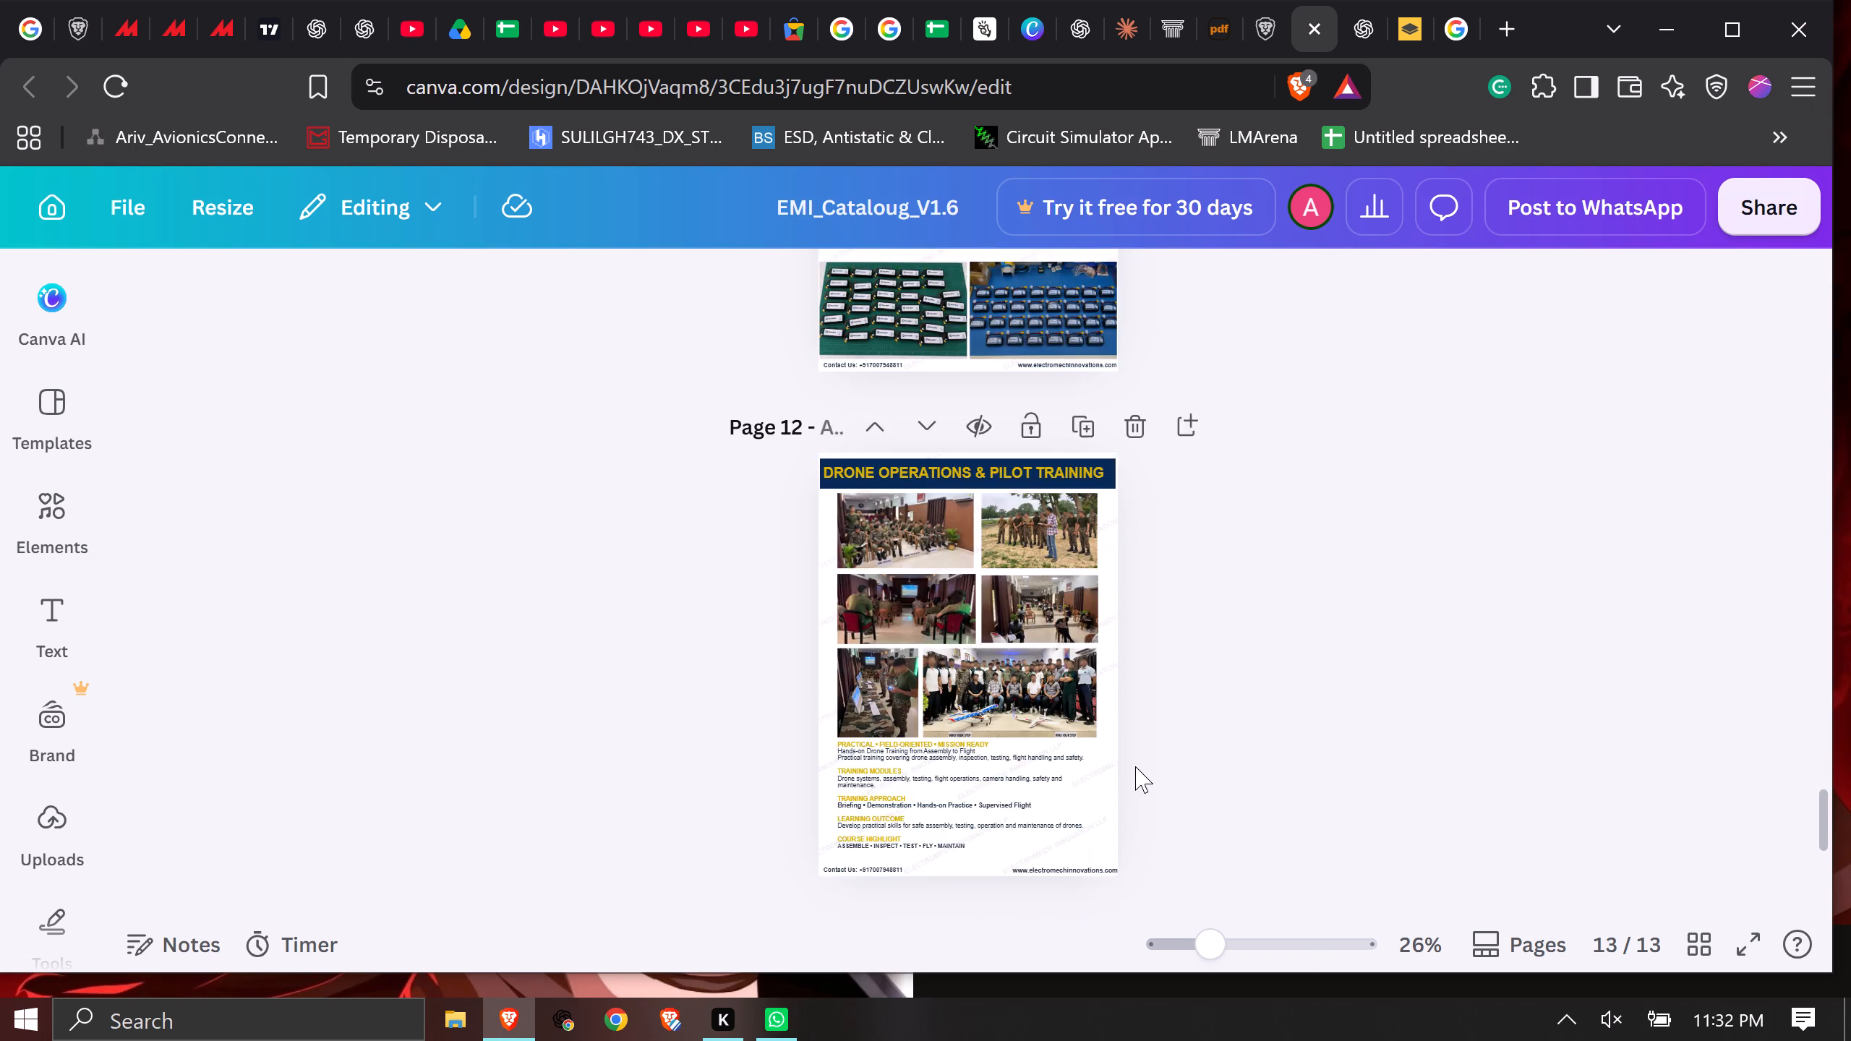
scroll(1135, 766, "up", 20)
scroll(1135, 766, "up", 8)
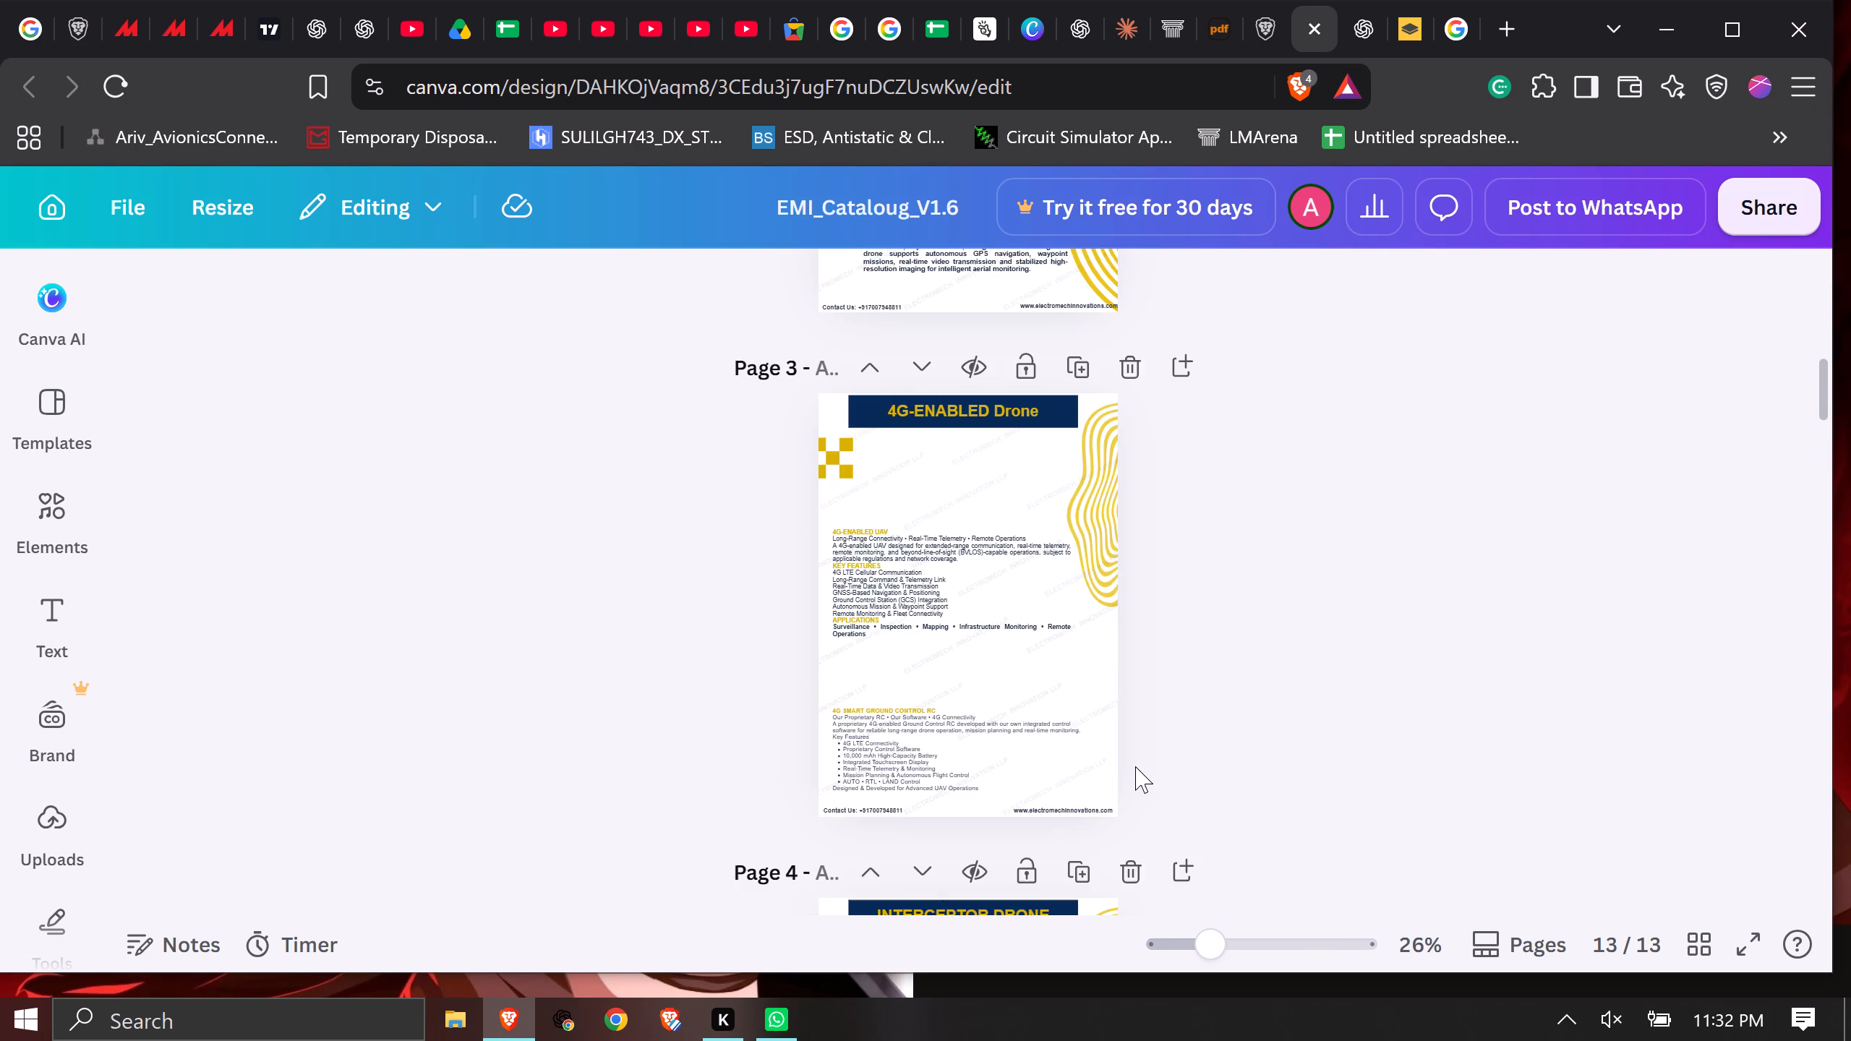
scroll(1135, 766, "up", 16)
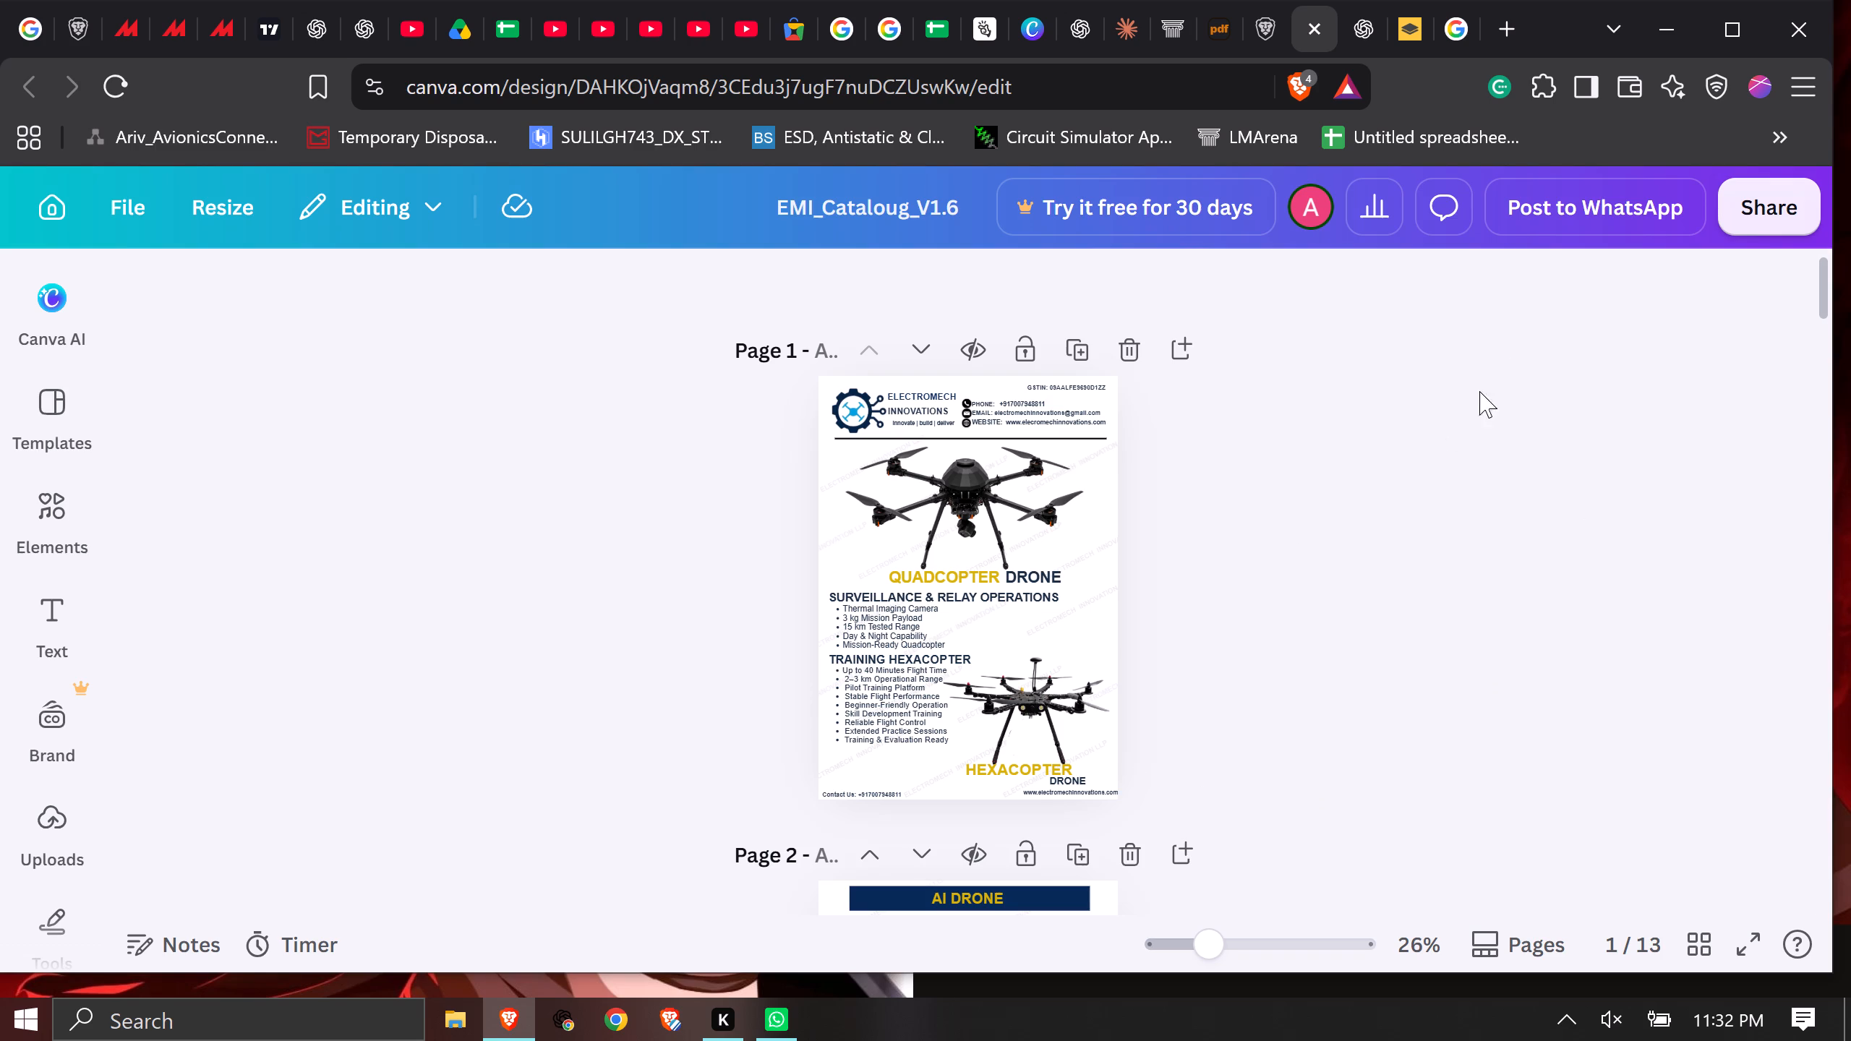
Open the catalogue's sharing options and bring the download option into view.
left_click(1779, 220)
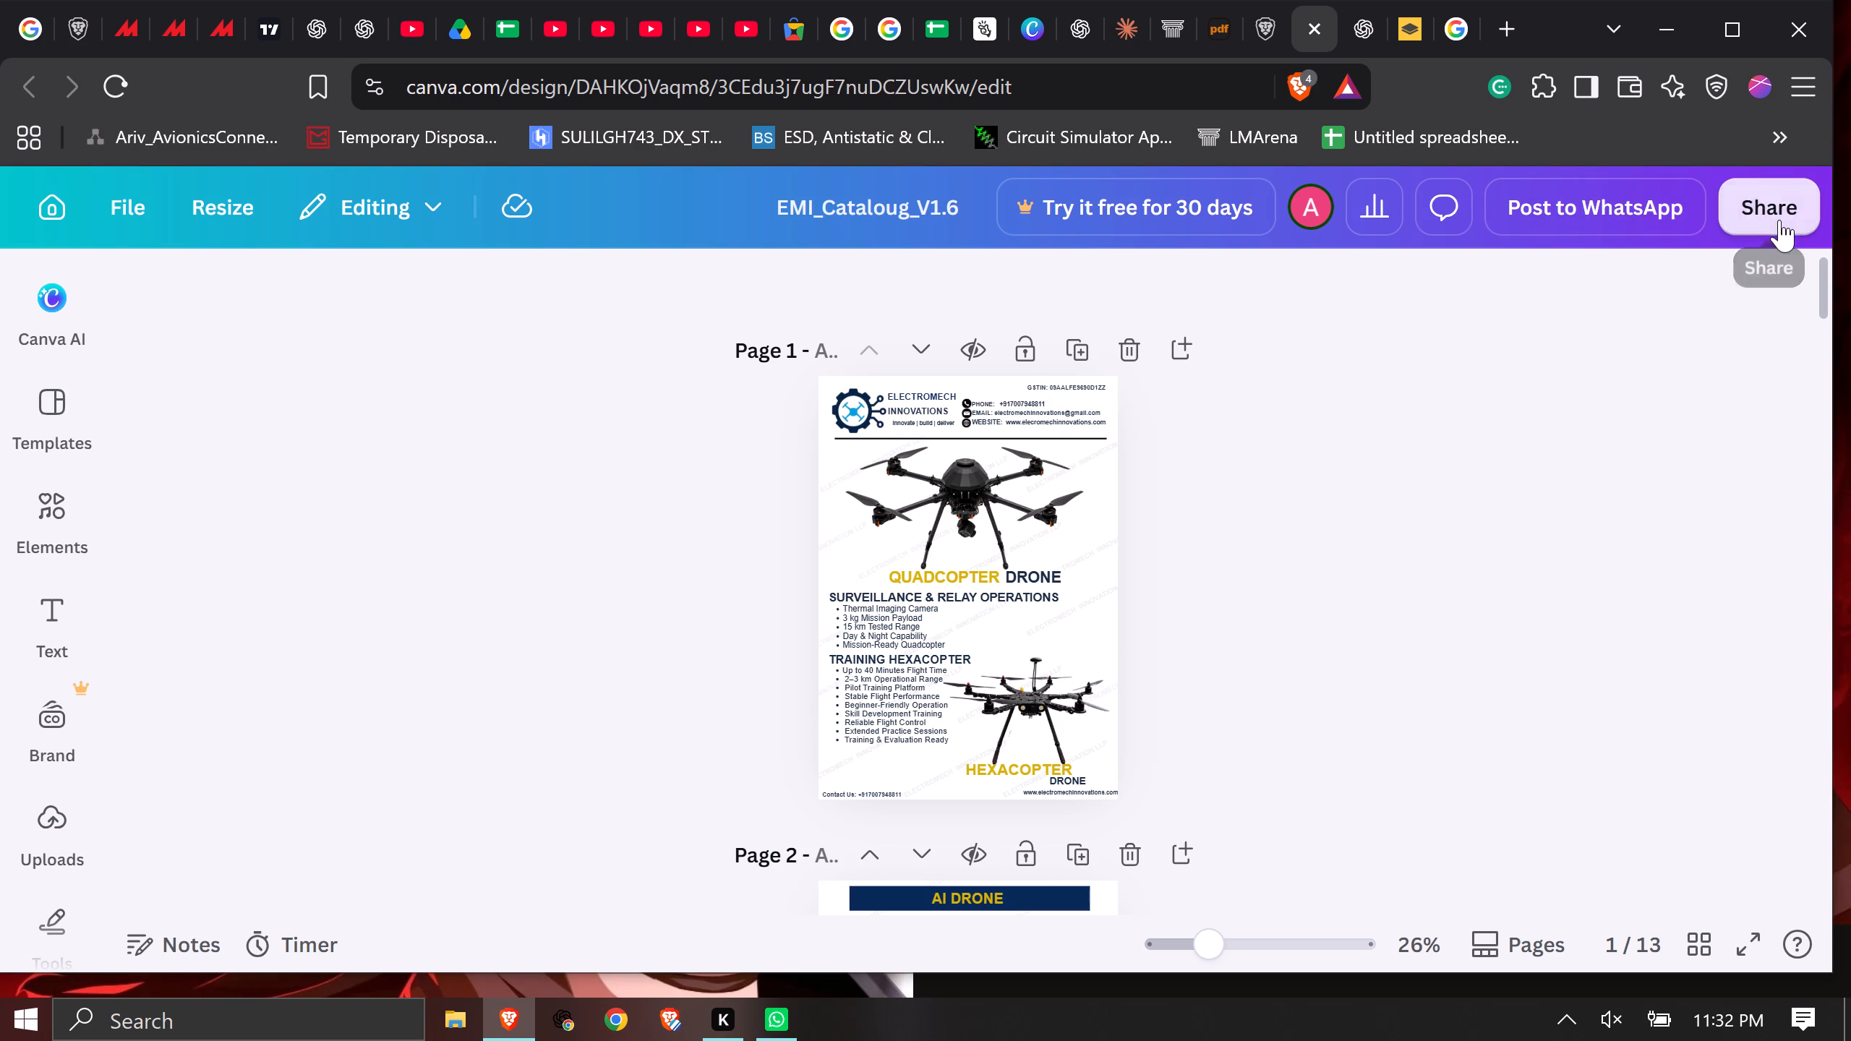
scroll(1611, 495, "down", 4)
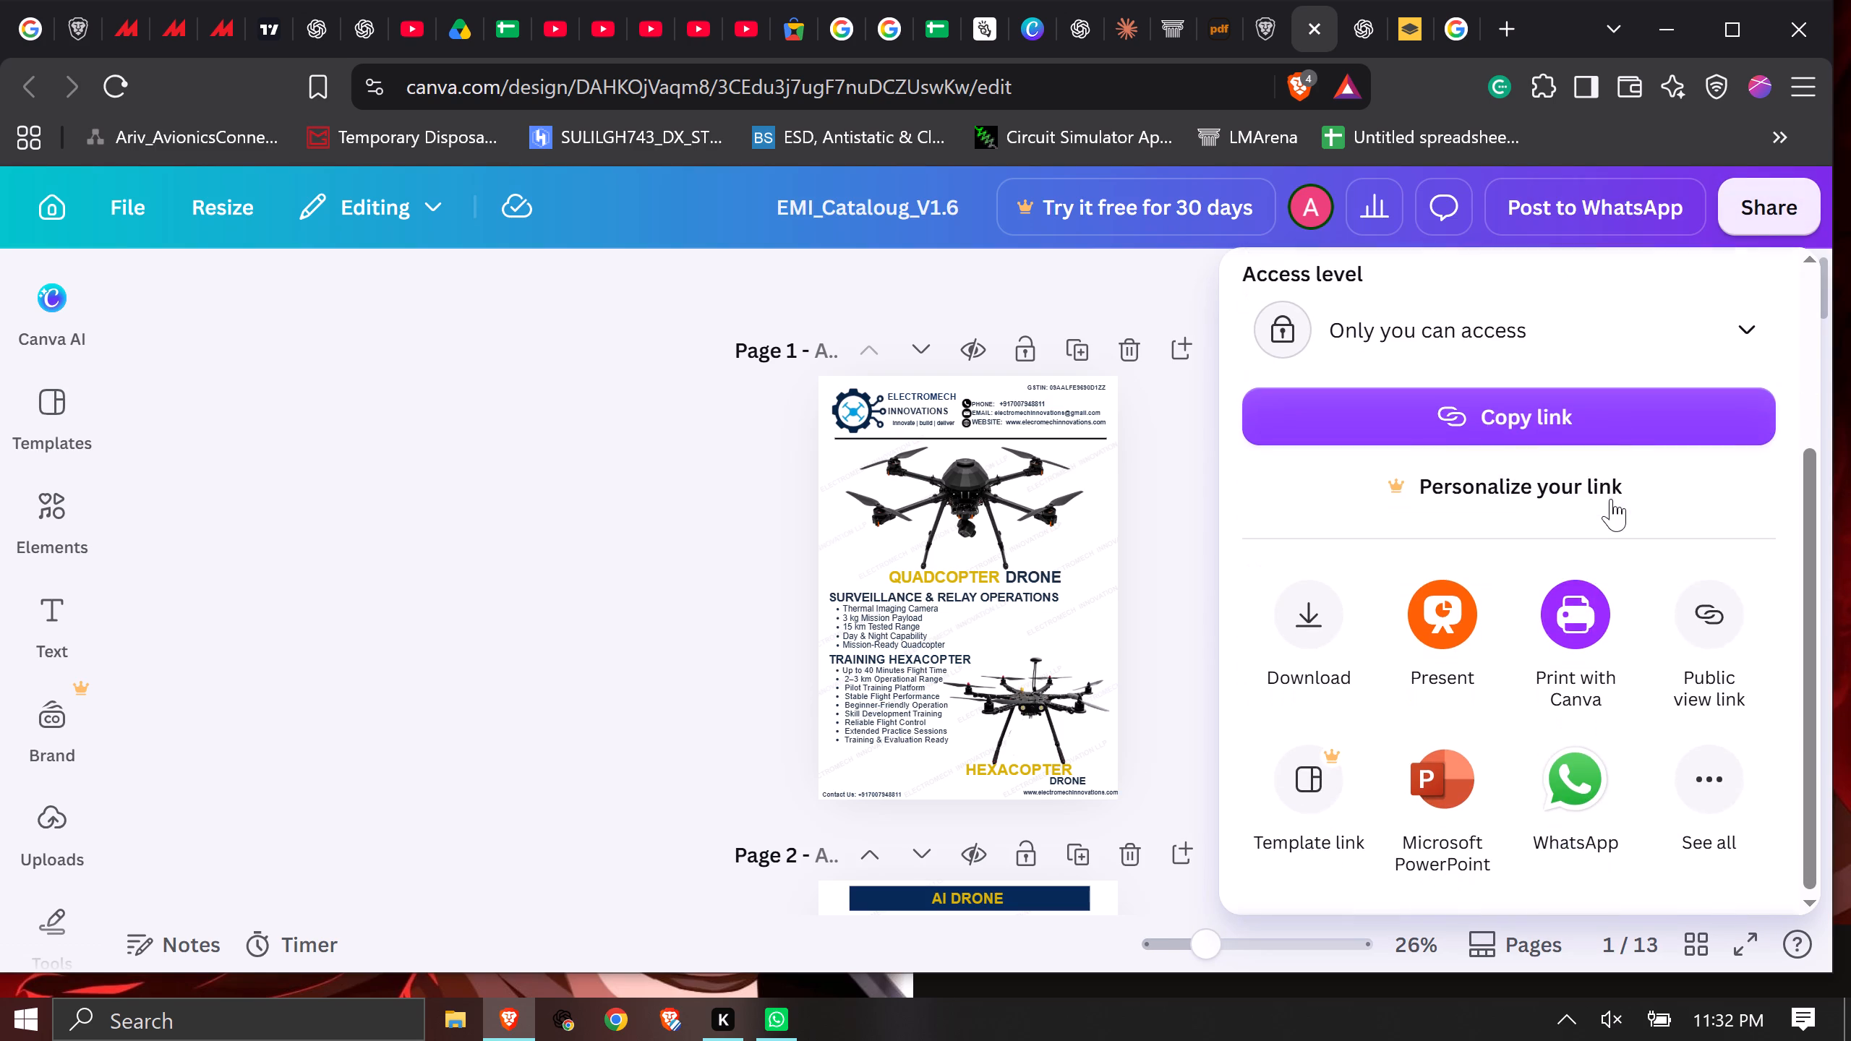
Download all pages of the catalogue as a PDF with the Digital preset.
left_click(1337, 662)
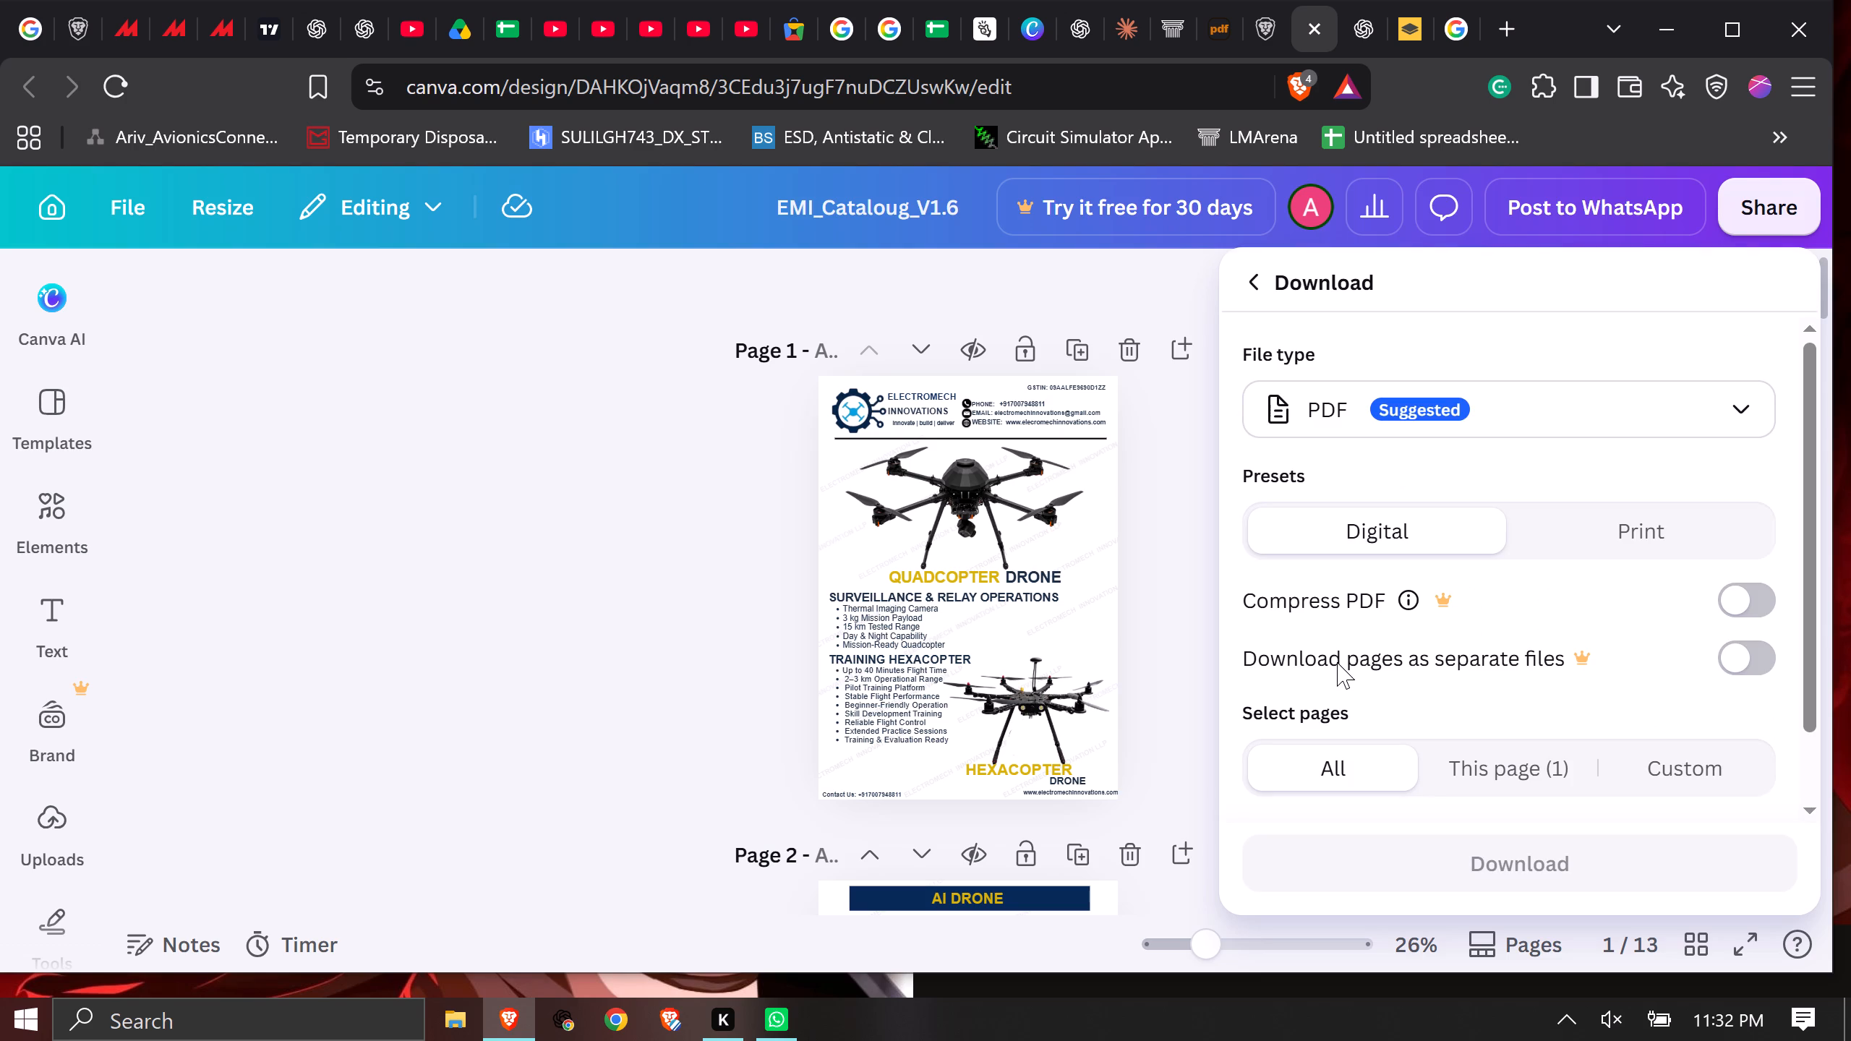
scroll(1451, 677, "down", 6)
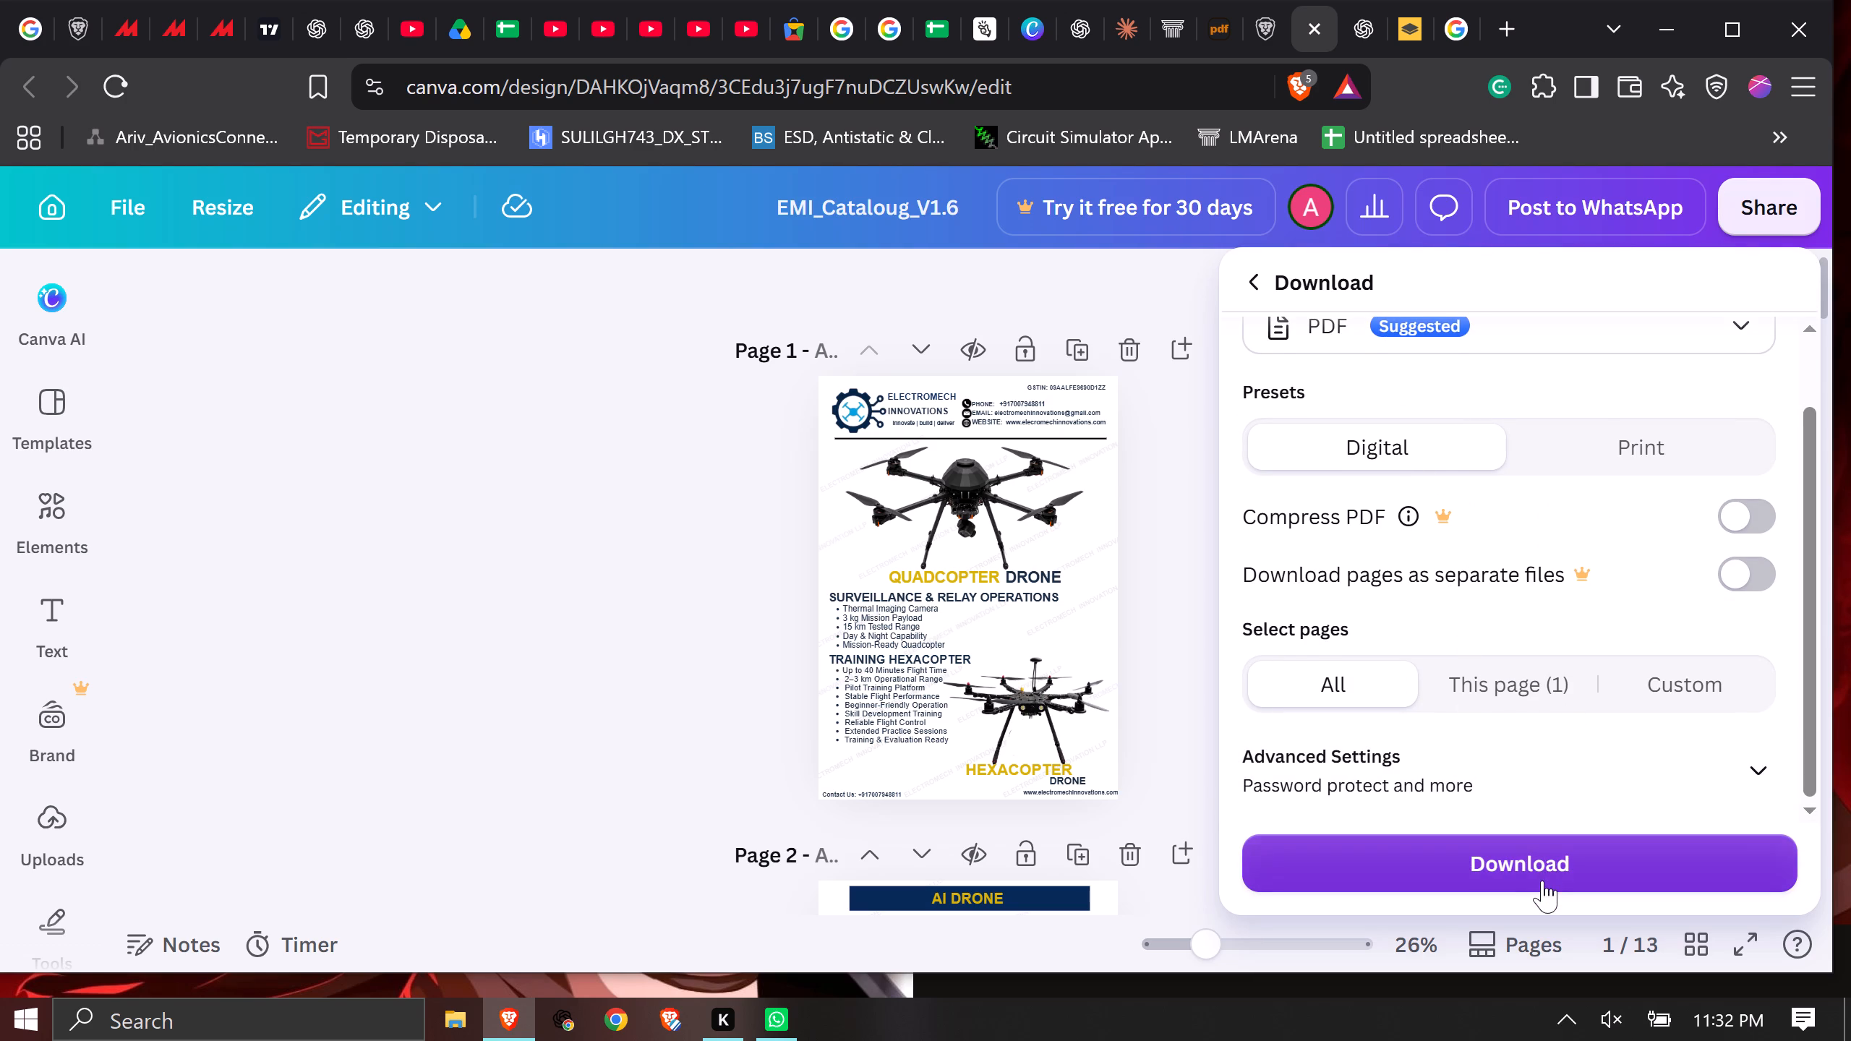